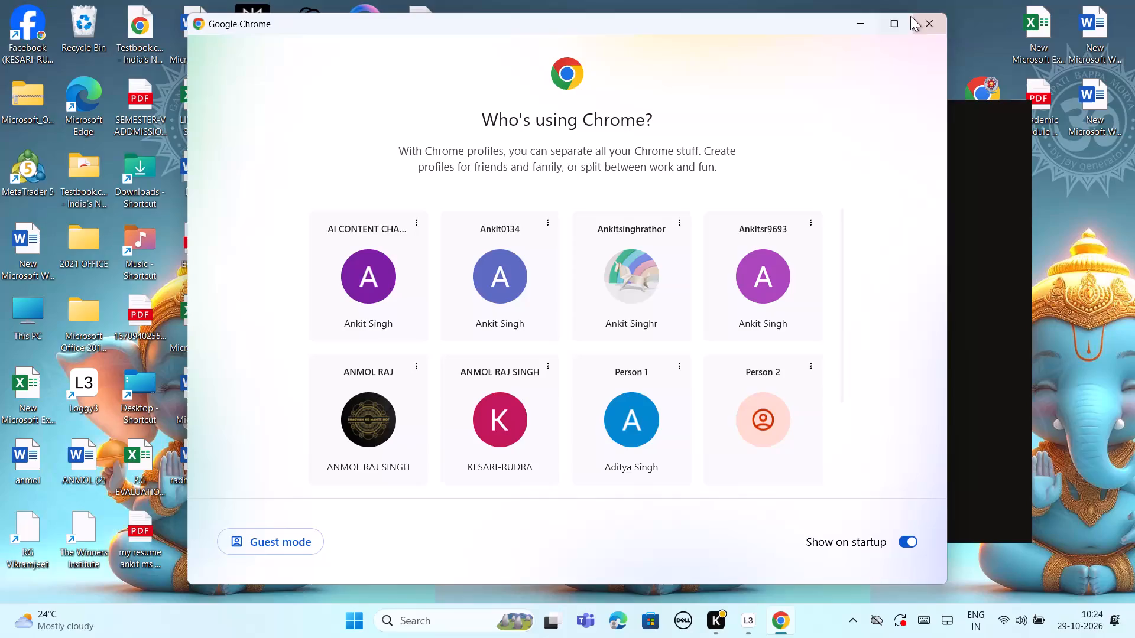
Open the AI CONTENT profile in a maximized window and load the TRADINGVIEW shortcut's XAUUSD chart.
{"action": "left_click", "coordinate": [890, 26]}
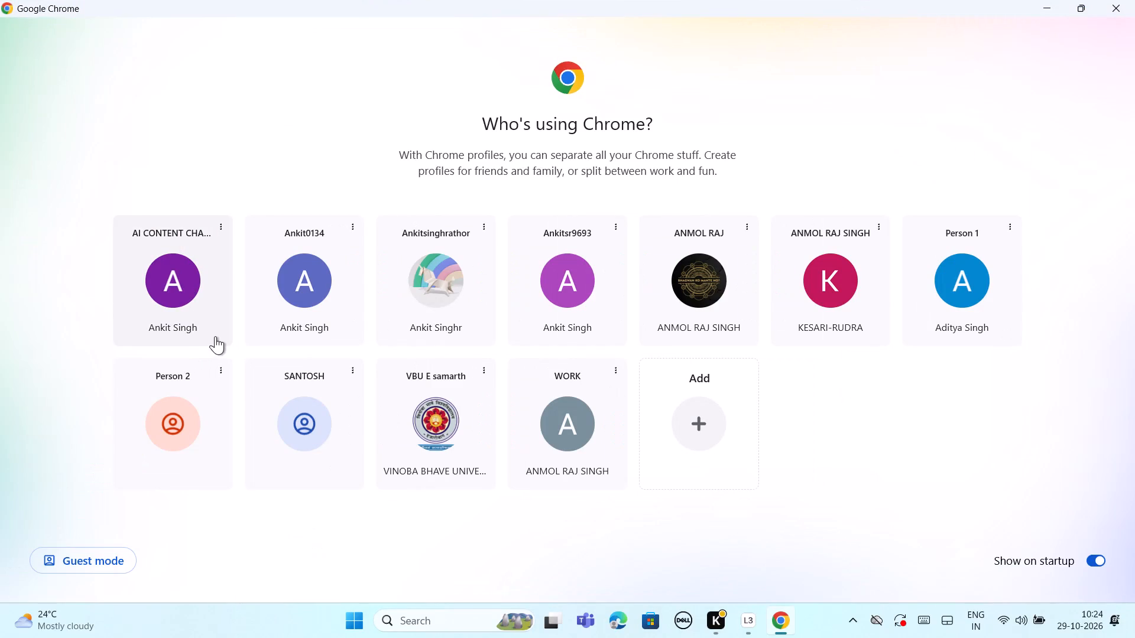
{"action": "double_click", "coordinate": [216, 334]}
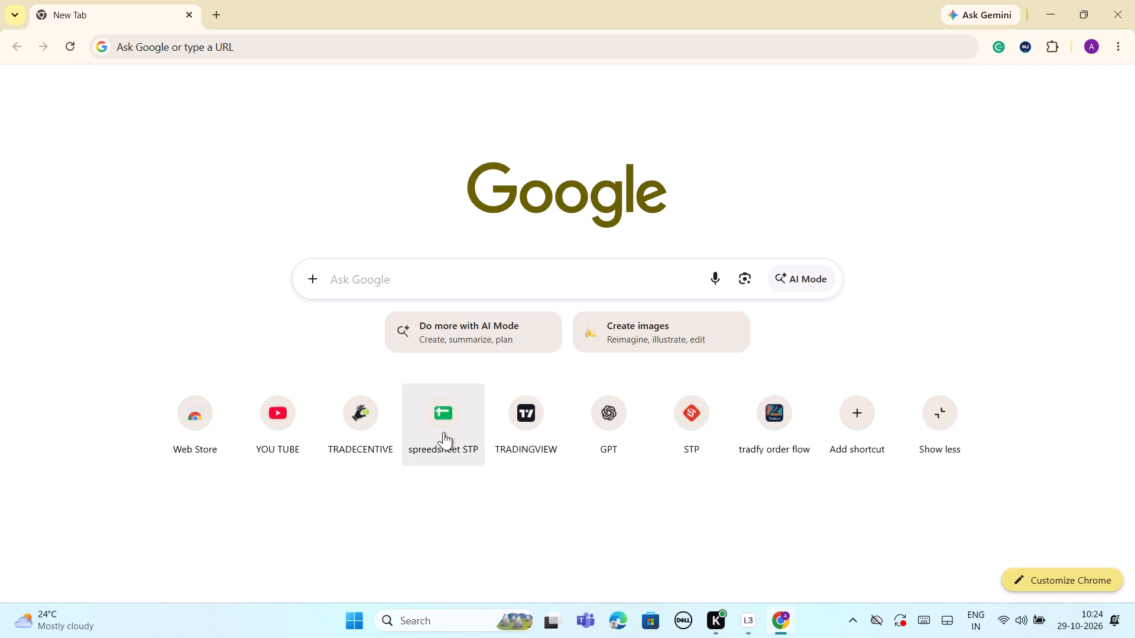
{"action": "double_click", "coordinate": [531, 412]}
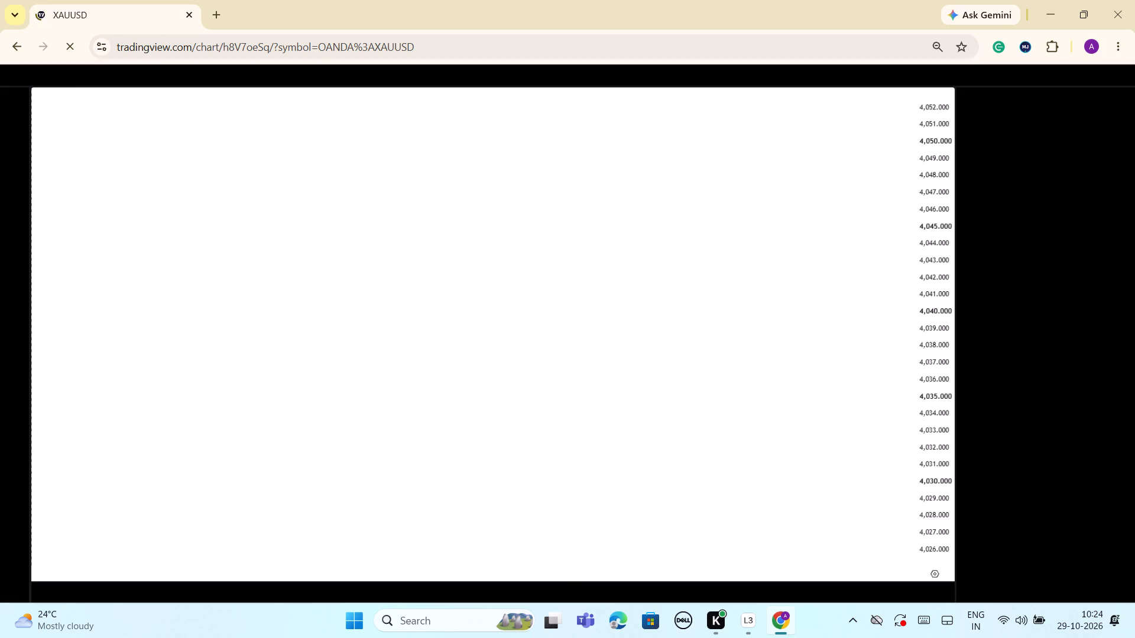
Examine the XAUUSD 1-minute price action and its existing drawings across the recent sessions.
{"action": "scroll", "coordinate": [604, 392], "scroll_direction": "down", "scroll_amount": 2}
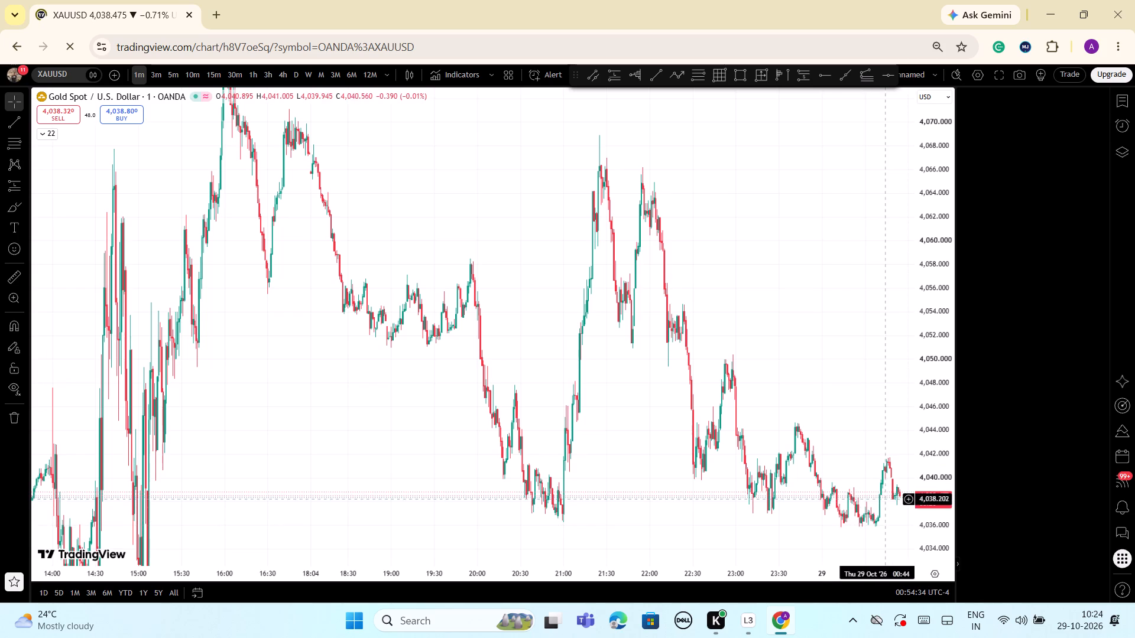
{"action": "scroll", "coordinate": [880, 462], "scroll_direction": "up", "scroll_amount": 2}
{"action": "left_click_drag", "start_coordinate": [845, 460], "coordinate": [729, 423]}
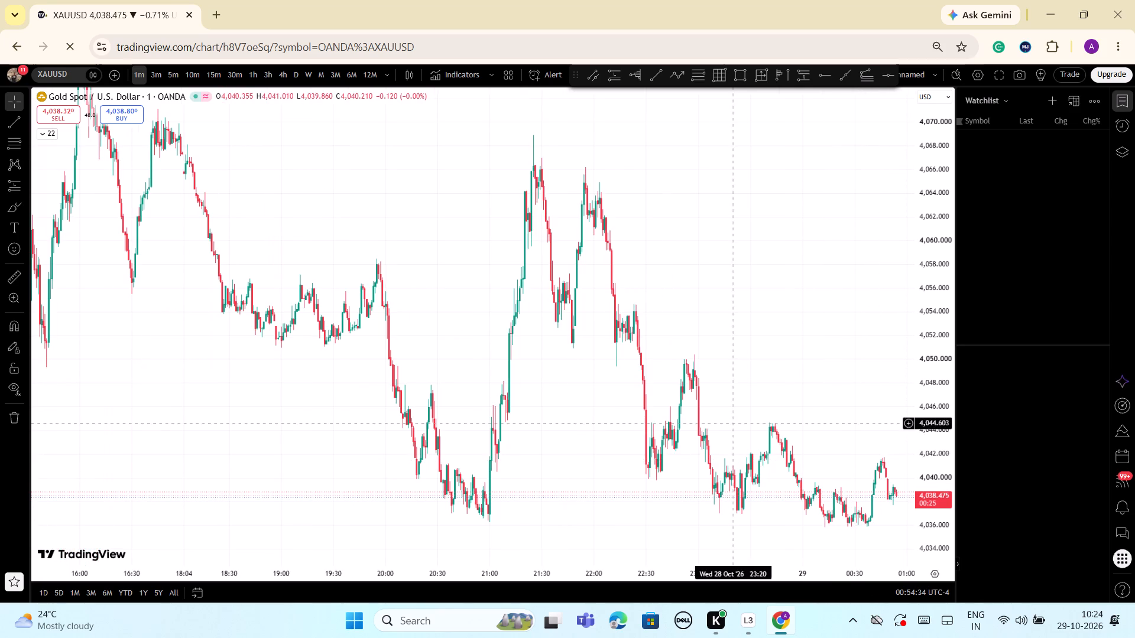
{"action": "left_click_drag", "start_coordinate": [940, 501], "coordinate": [933, 467]}
{"action": "scroll", "coordinate": [842, 451], "scroll_direction": "down", "scroll_amount": 2}
{"action": "left_click_drag", "start_coordinate": [842, 451], "coordinate": [746, 389]}
{"action": "left_click_drag", "start_coordinate": [746, 389], "coordinate": [621, 356]}
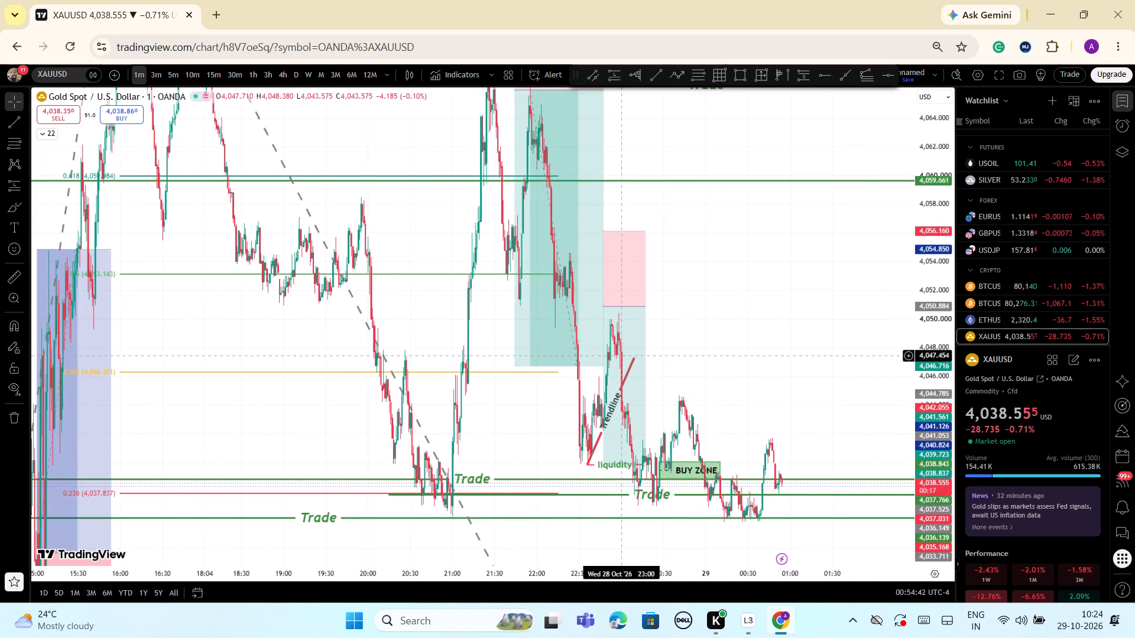
{"action": "left_click_drag", "start_coordinate": [621, 356], "coordinate": [565, 344]}
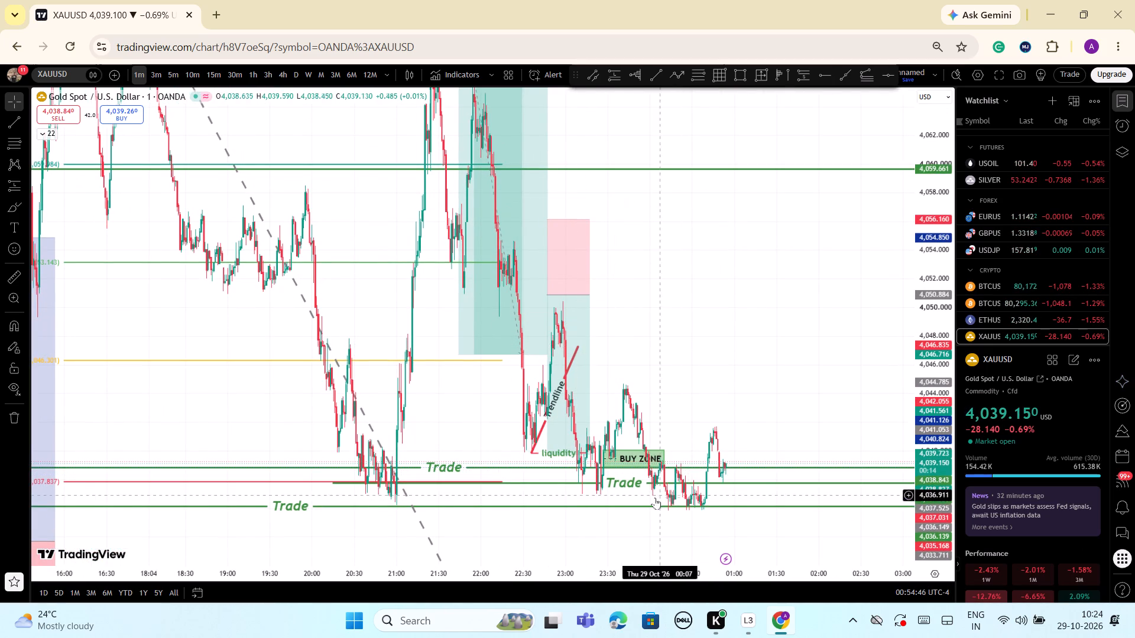
{"action": "scroll", "coordinate": [708, 501], "scroll_direction": "down", "scroll_amount": 3}
{"action": "scroll", "coordinate": [754, 516], "scroll_direction": "down", "scroll_amount": 2}
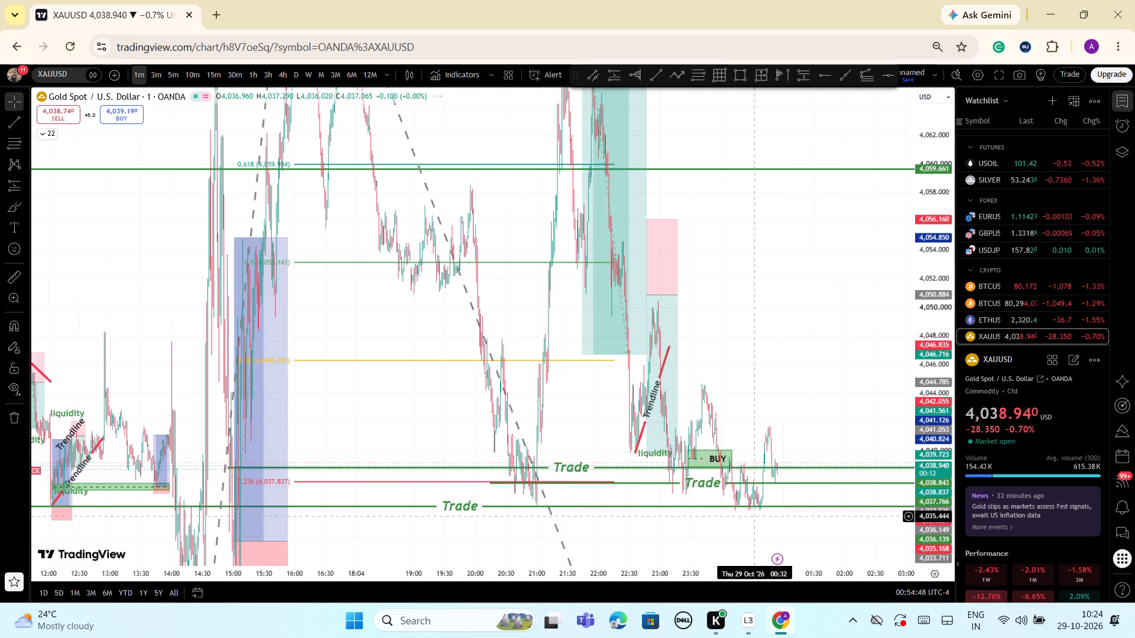
{"action": "scroll", "coordinate": [754, 516], "scroll_direction": "down", "scroll_amount": 2}
{"action": "left_click_drag", "start_coordinate": [936, 279], "coordinate": [929, 540]}
{"action": "scroll", "coordinate": [659, 506], "scroll_direction": "down", "scroll_amount": 3}
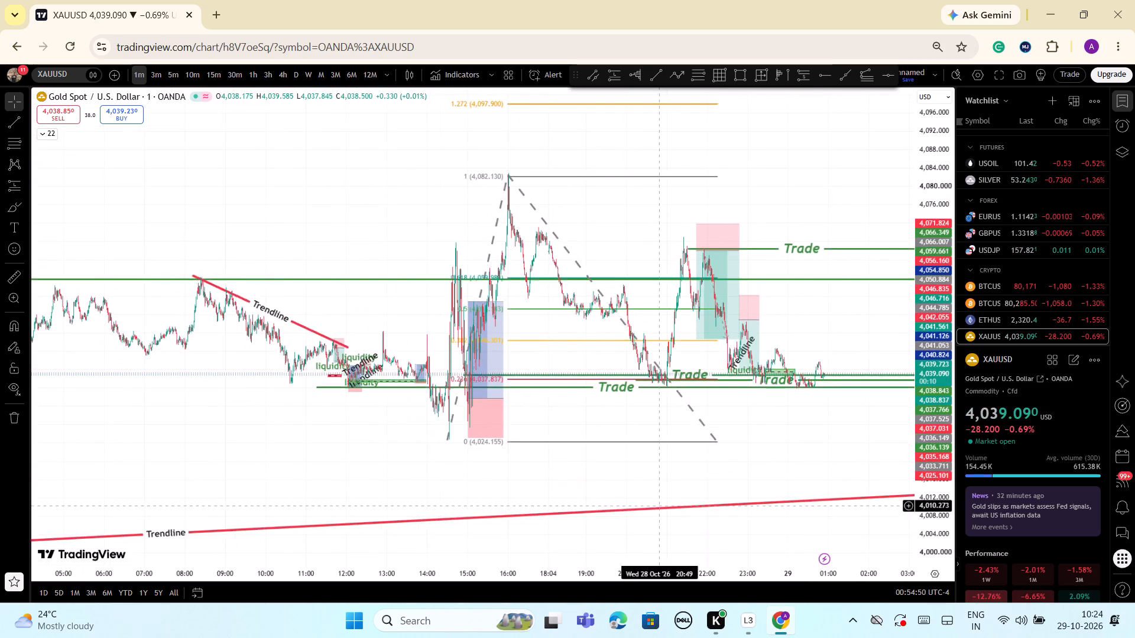
{"action": "left_click_drag", "start_coordinate": [647, 459], "coordinate": [425, 349]}
{"action": "scroll", "coordinate": [643, 385], "scroll_direction": "up", "scroll_amount": 2}
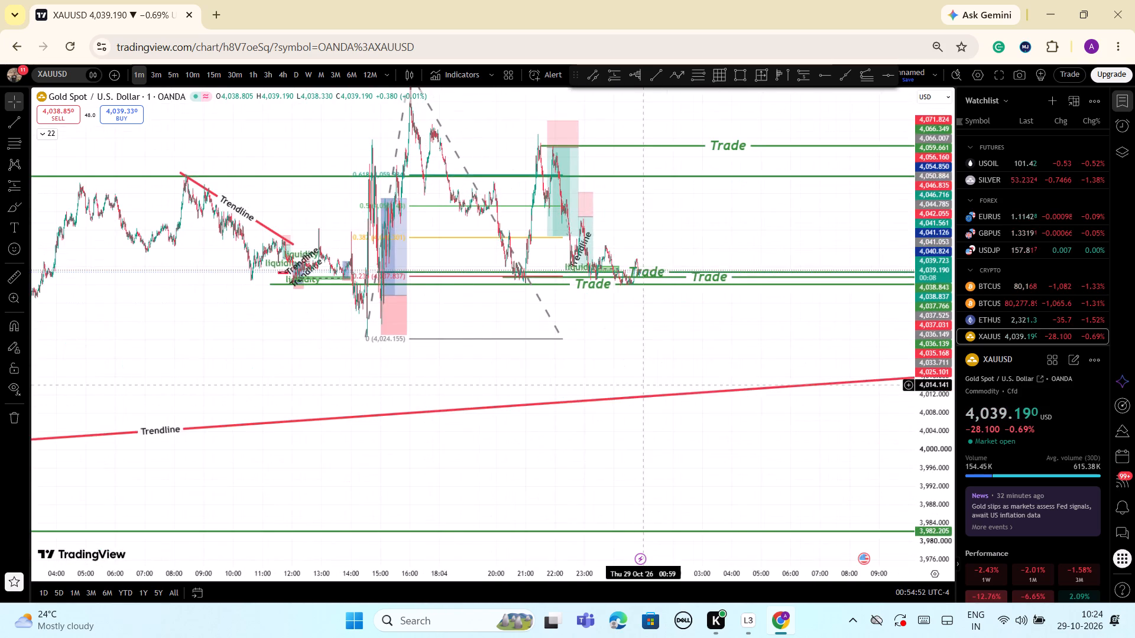
{"action": "scroll", "coordinate": [643, 385], "scroll_direction": "up", "scroll_amount": 1}
{"action": "scroll", "coordinate": [634, 387], "scroll_direction": "down", "scroll_amount": 3}
{"action": "left_click_drag", "start_coordinate": [583, 330], "coordinate": [622, 405]}
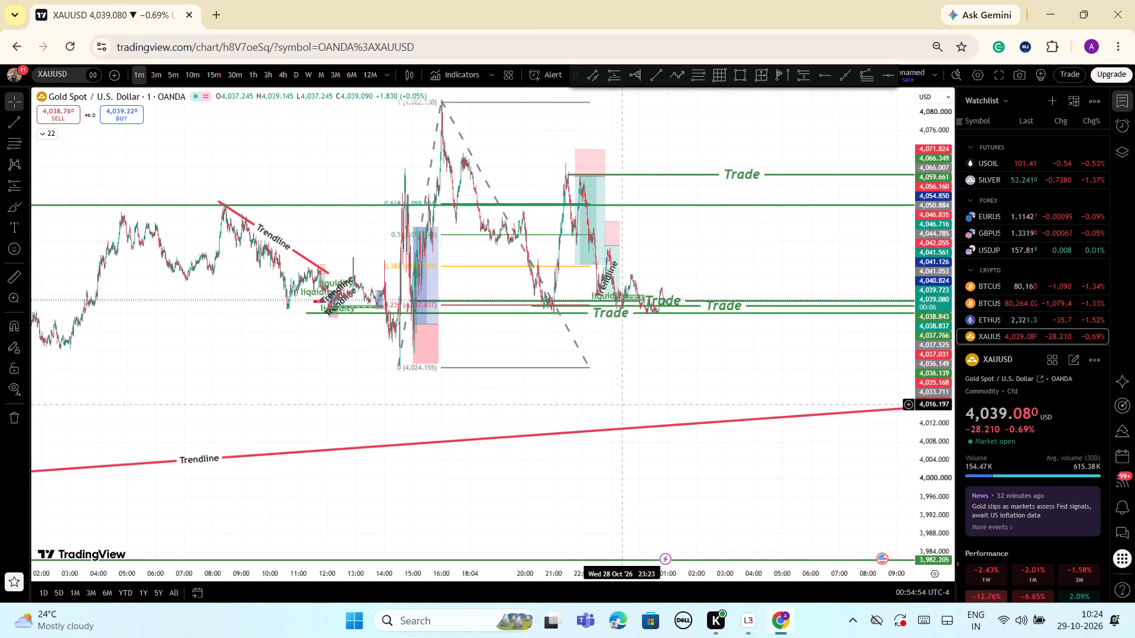
{"action": "scroll", "coordinate": [644, 392], "scroll_direction": "up", "scroll_amount": 2}
{"action": "scroll", "coordinate": [523, 399], "scroll_direction": "down", "scroll_amount": 4}
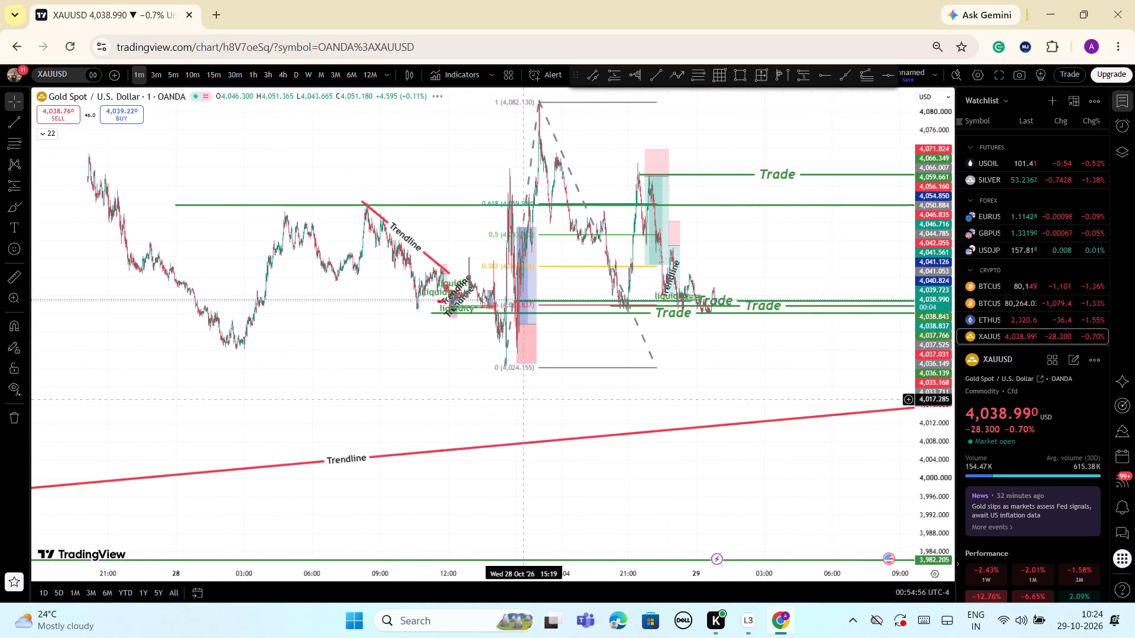
Remove all existing drawings from the XAUUSD chart.
{"action": "right_click", "coordinate": [527, 351]}
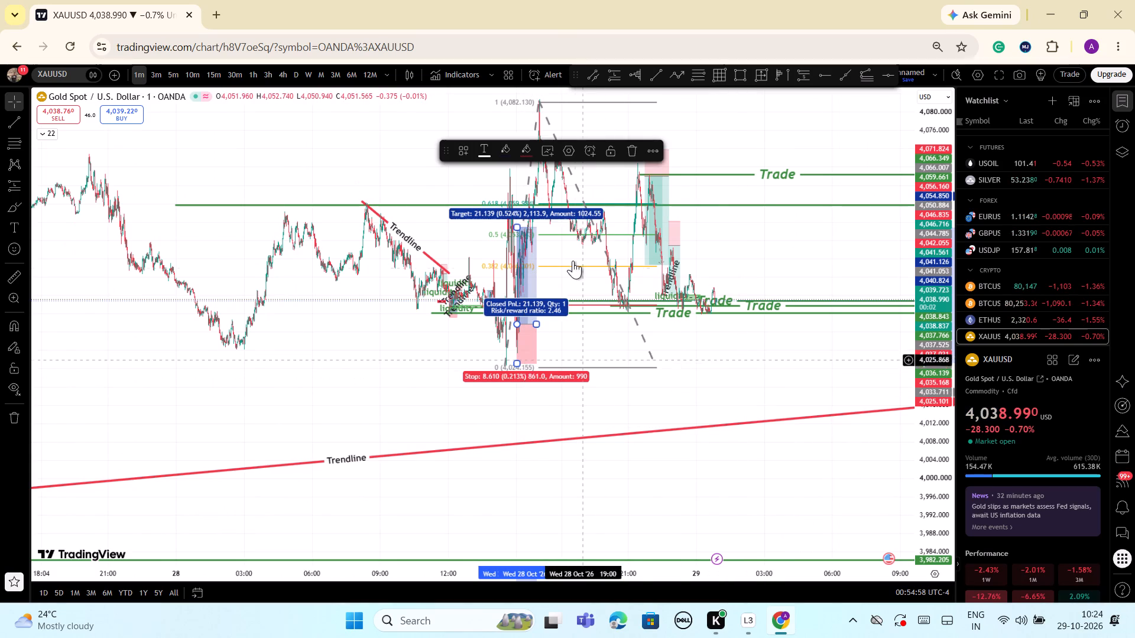
{"action": "left_click", "coordinate": [417, 405]}
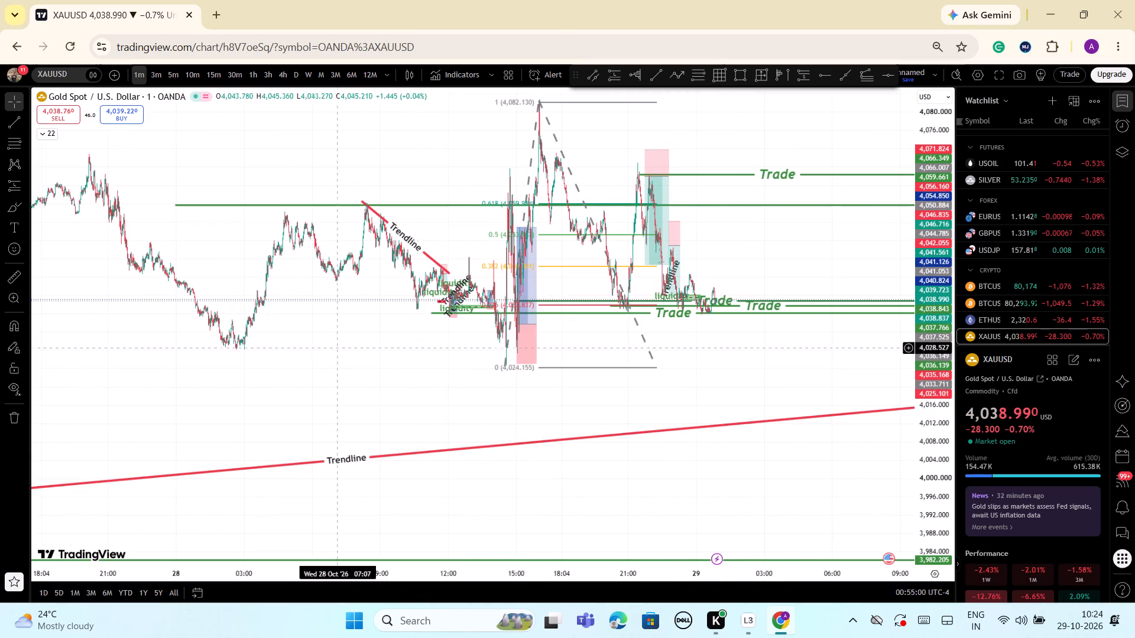
{"action": "right_click", "coordinate": [337, 347]}
{"action": "left_click", "coordinate": [417, 548]}
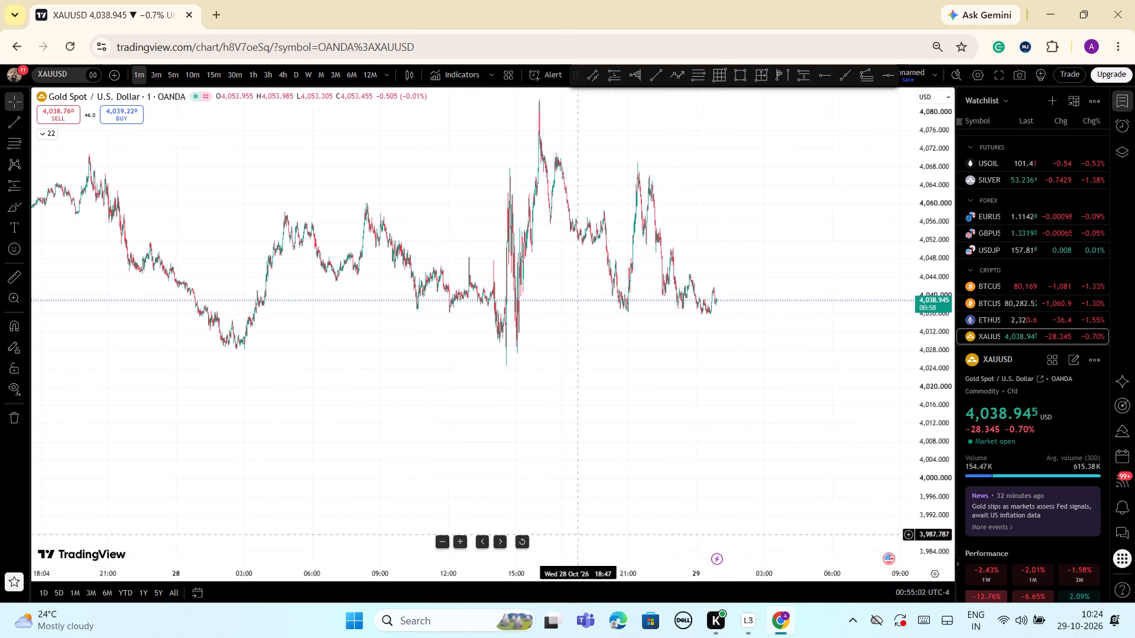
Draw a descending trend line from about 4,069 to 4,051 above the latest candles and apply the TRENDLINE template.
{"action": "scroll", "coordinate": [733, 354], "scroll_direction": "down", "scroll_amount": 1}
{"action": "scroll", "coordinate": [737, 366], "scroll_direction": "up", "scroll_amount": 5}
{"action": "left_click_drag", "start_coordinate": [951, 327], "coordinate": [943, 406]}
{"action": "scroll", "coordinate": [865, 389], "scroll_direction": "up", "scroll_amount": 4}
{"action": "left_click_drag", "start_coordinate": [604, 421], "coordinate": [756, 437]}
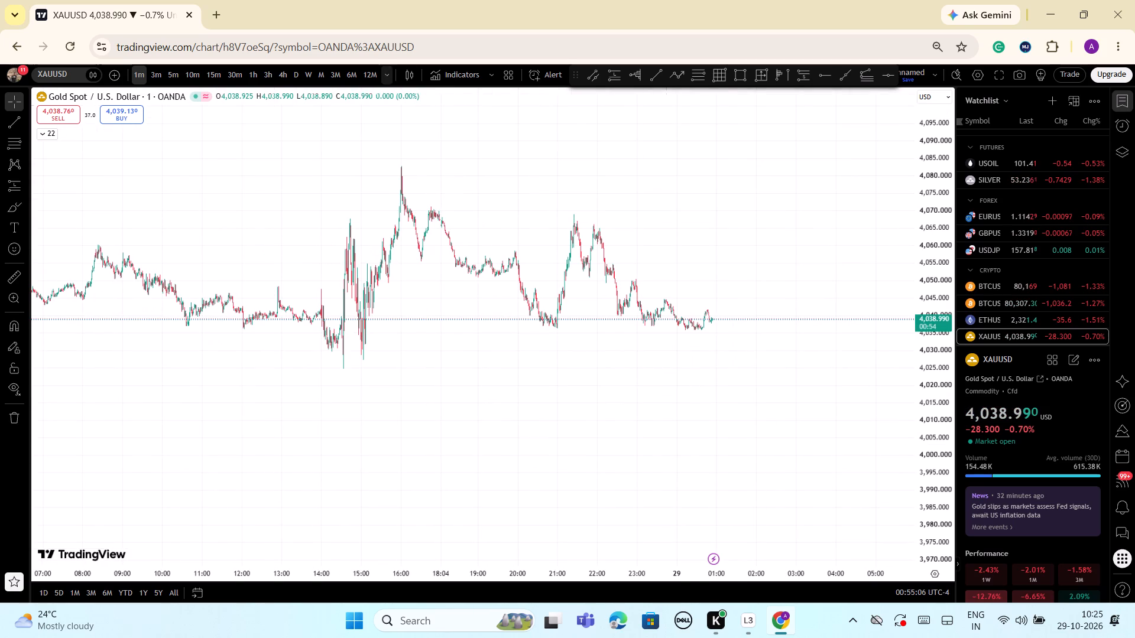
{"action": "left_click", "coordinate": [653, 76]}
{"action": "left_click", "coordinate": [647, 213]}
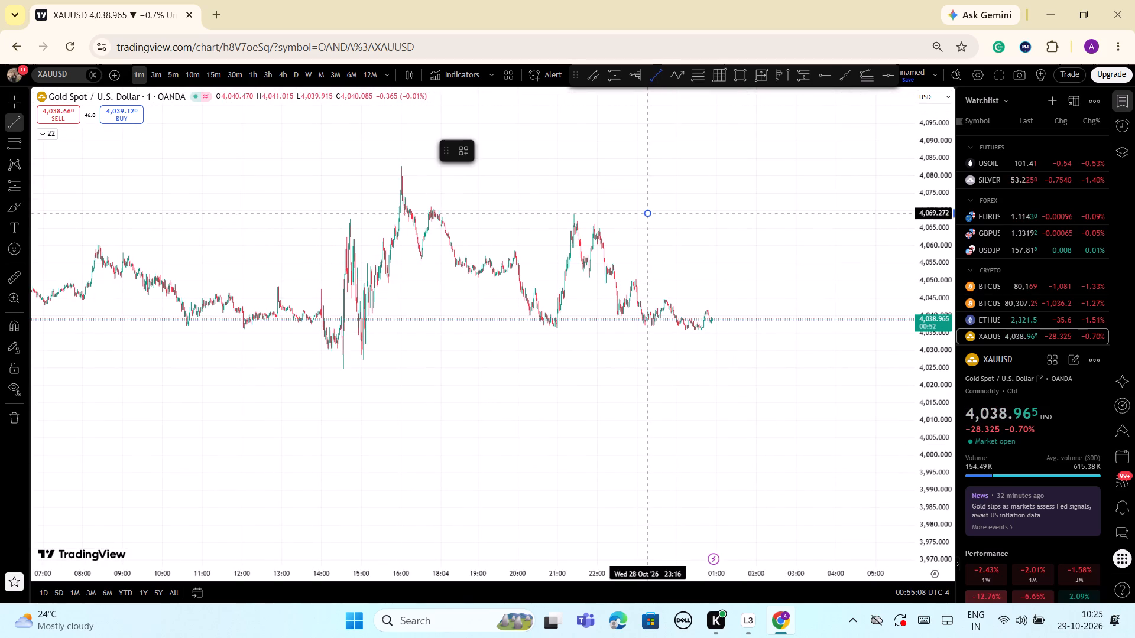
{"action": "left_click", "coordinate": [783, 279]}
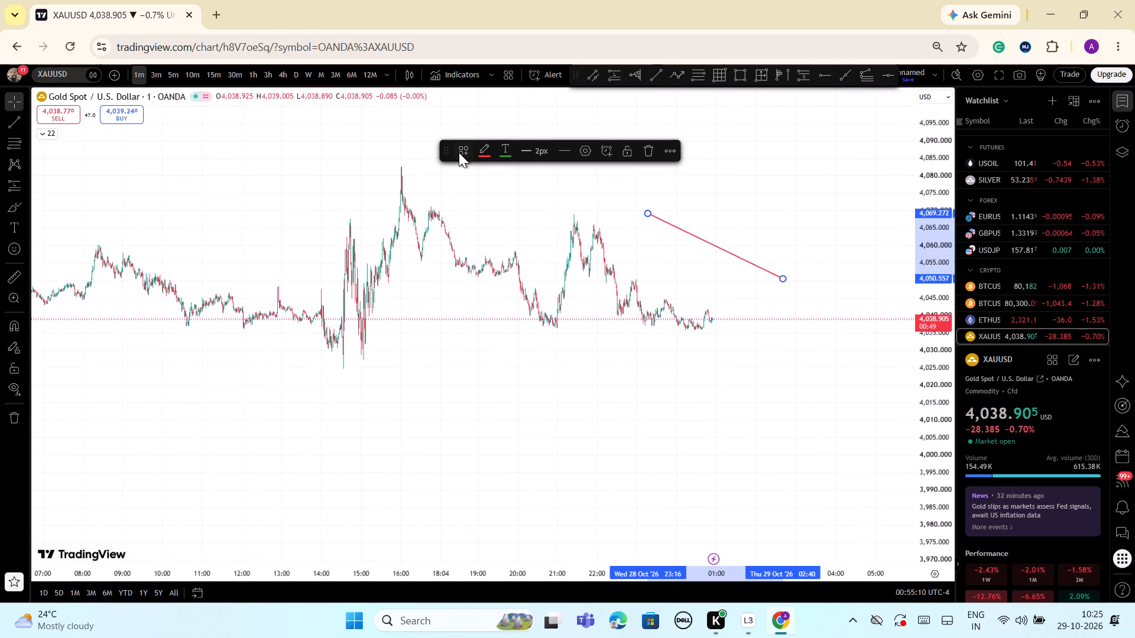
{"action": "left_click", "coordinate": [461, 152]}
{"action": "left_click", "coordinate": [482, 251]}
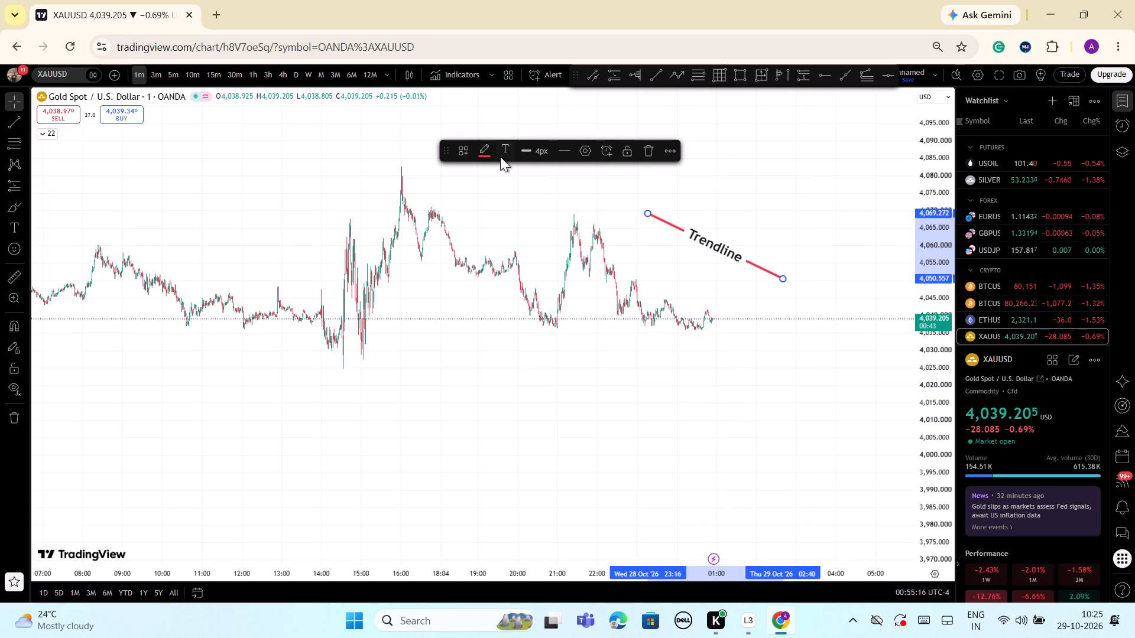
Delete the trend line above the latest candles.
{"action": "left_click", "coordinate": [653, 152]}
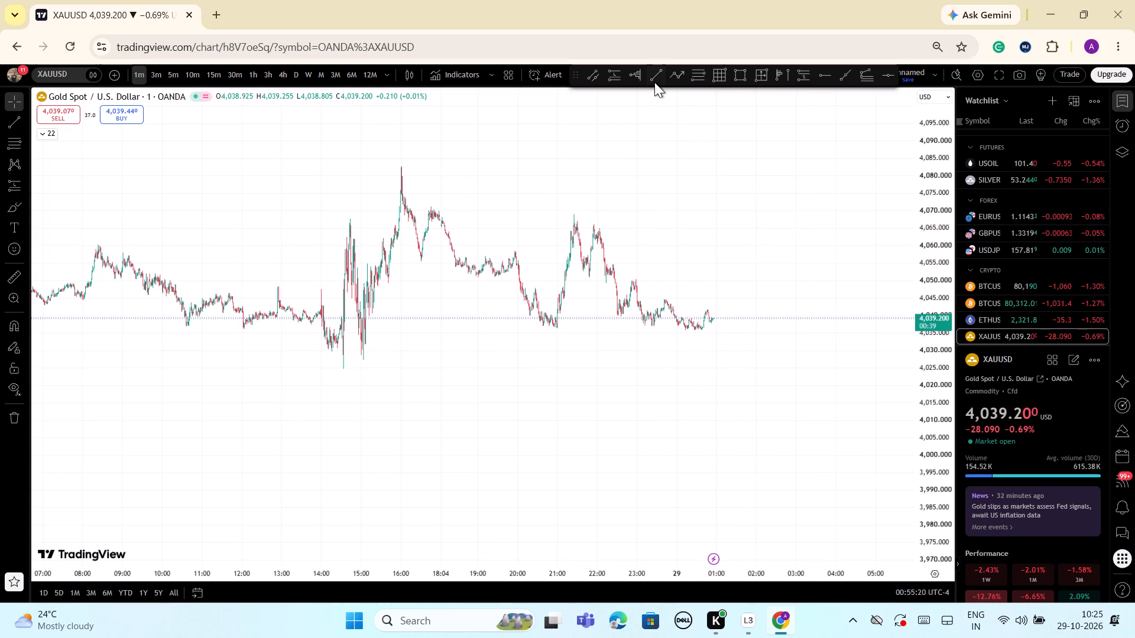
Draw a descending trend line across the twin peaks around 22:00, from about 4,065 to 4,060.
{"action": "left_click", "coordinate": [654, 78]}
{"action": "left_click", "coordinate": [550, 227]}
{"action": "left_click", "coordinate": [647, 246]}
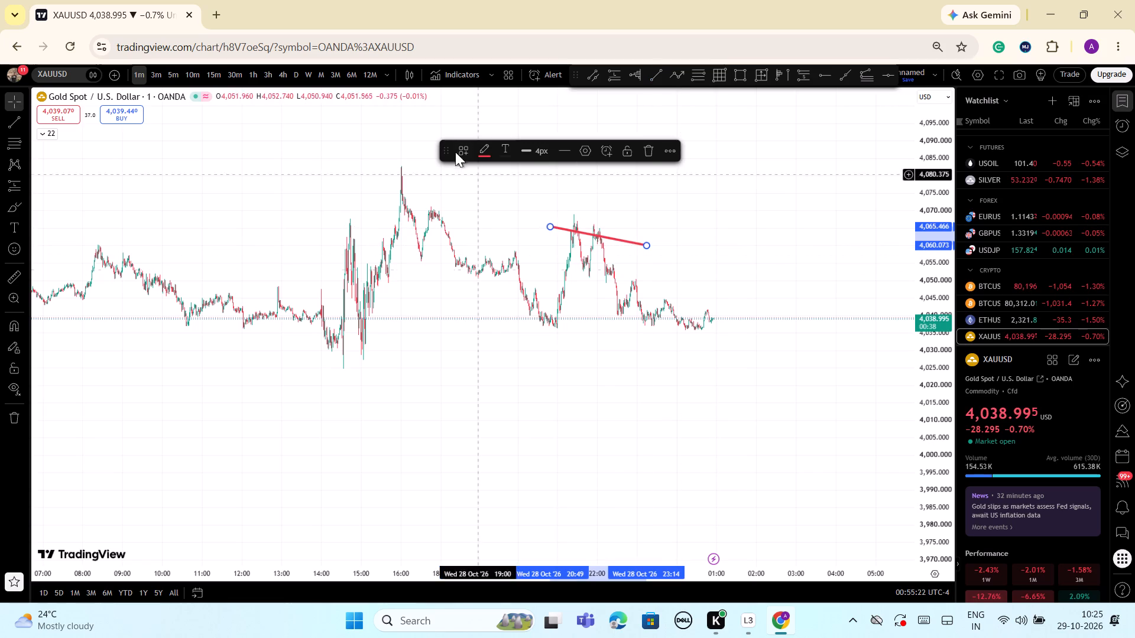
Delete the saved TRENDLINE drawing template.
{"action": "left_click", "coordinate": [462, 149]}
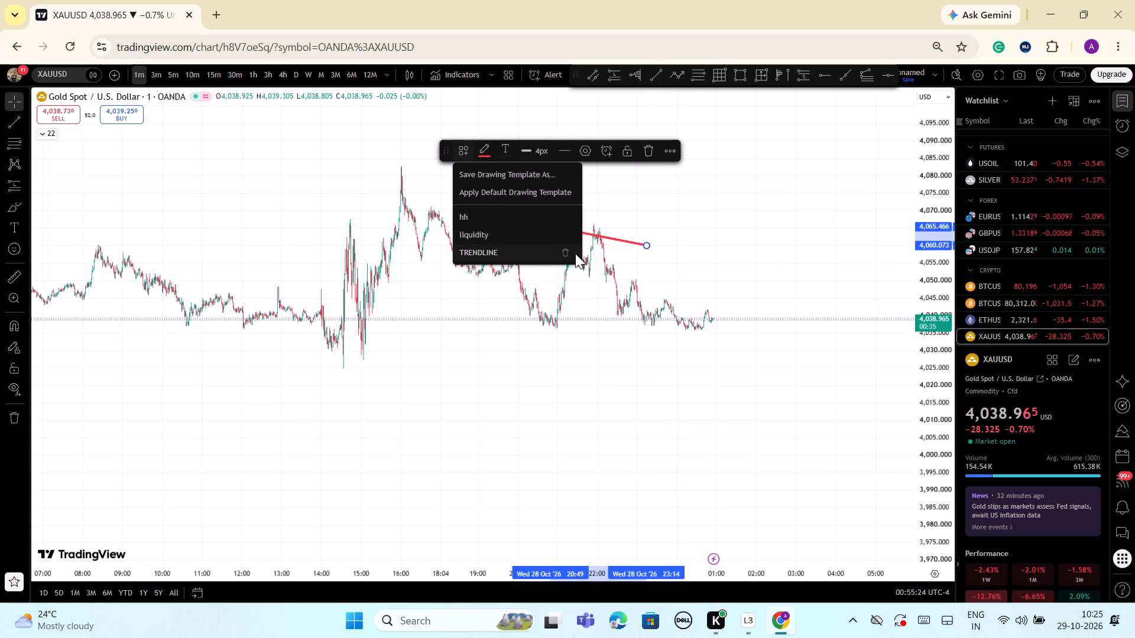
{"action": "left_click", "coordinate": [567, 253]}
{"action": "left_click", "coordinate": [653, 357]}
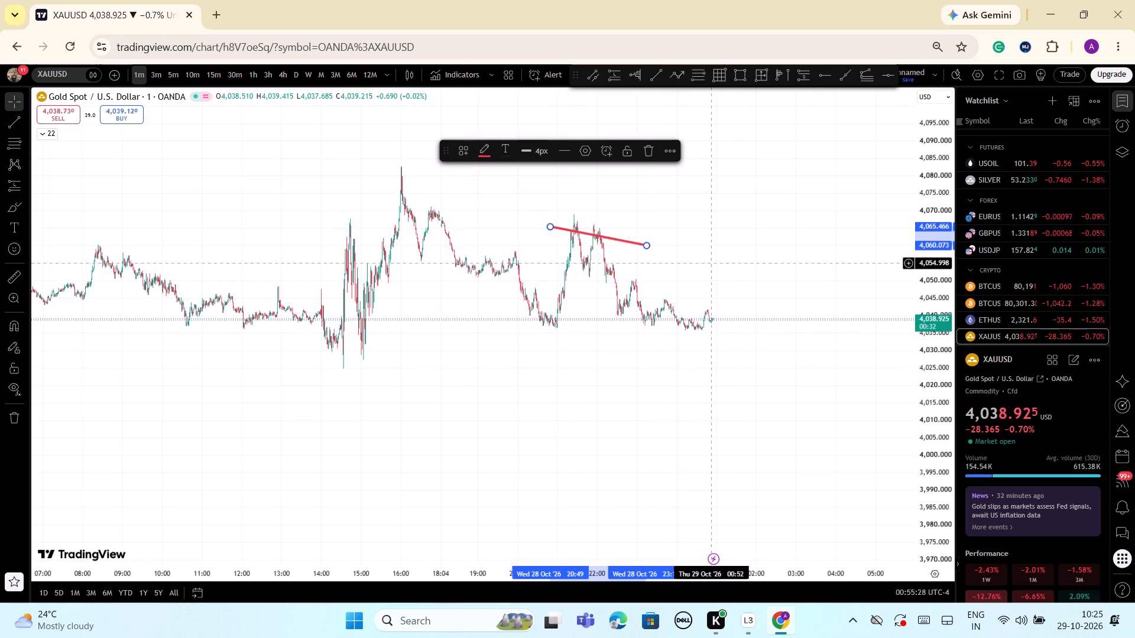
Label the trend line with the text "Trendline" at font size 16 and apply the settings.
{"action": "left_click", "coordinate": [585, 155]}
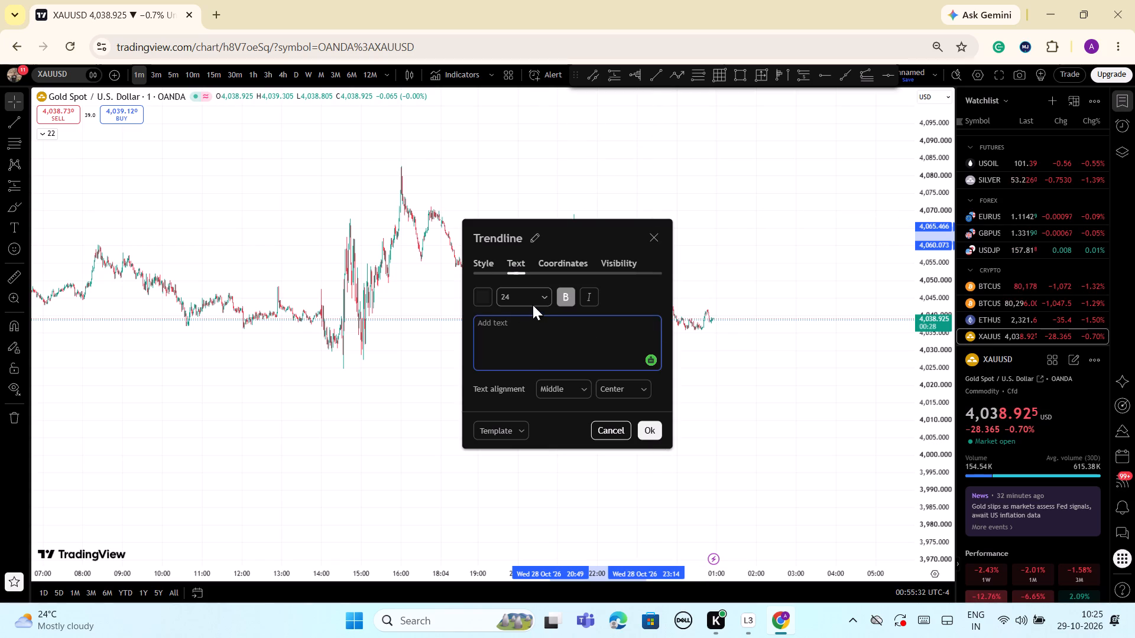
{"action": "left_click", "coordinate": [546, 297]}
{"action": "left_click", "coordinate": [519, 404]}
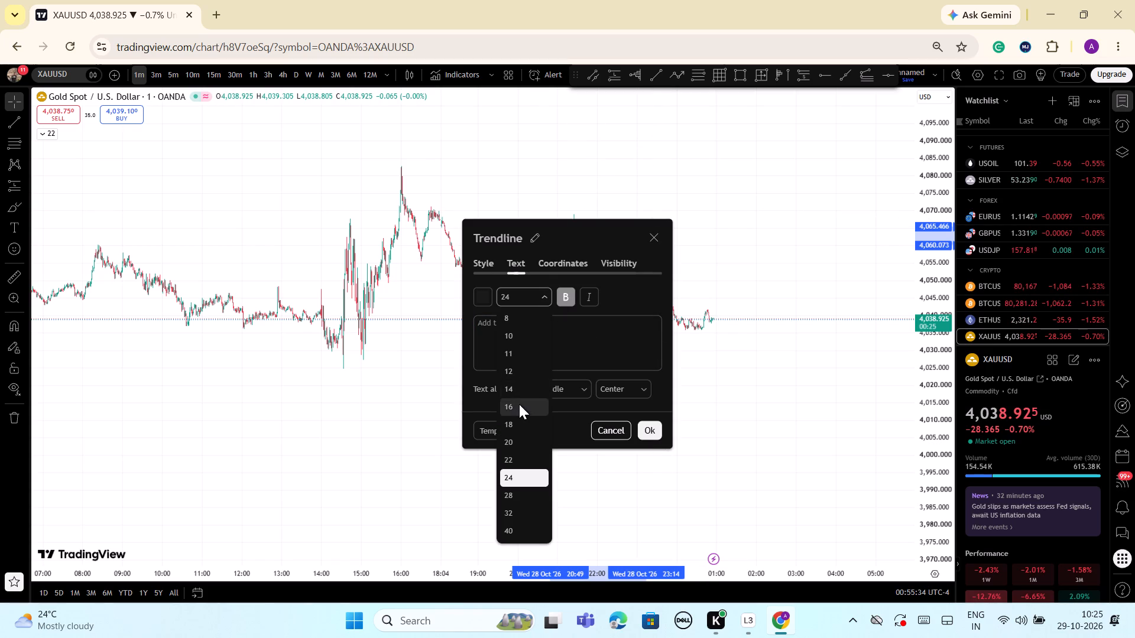
{"action": "left_click", "coordinate": [517, 328]}
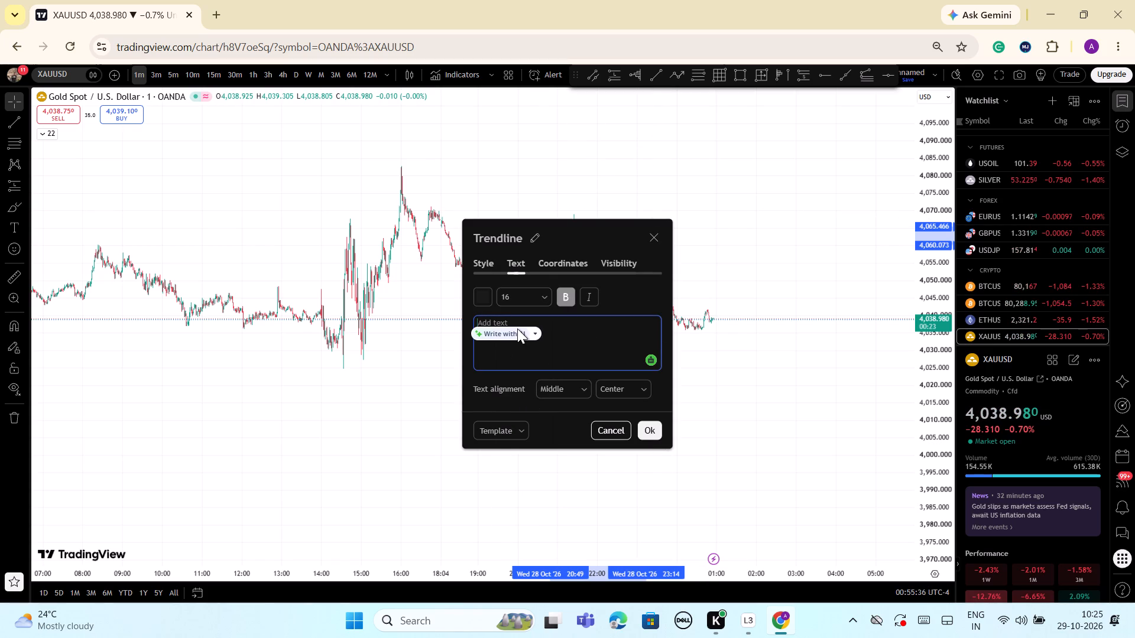
{"action": "key", "text": "t"}
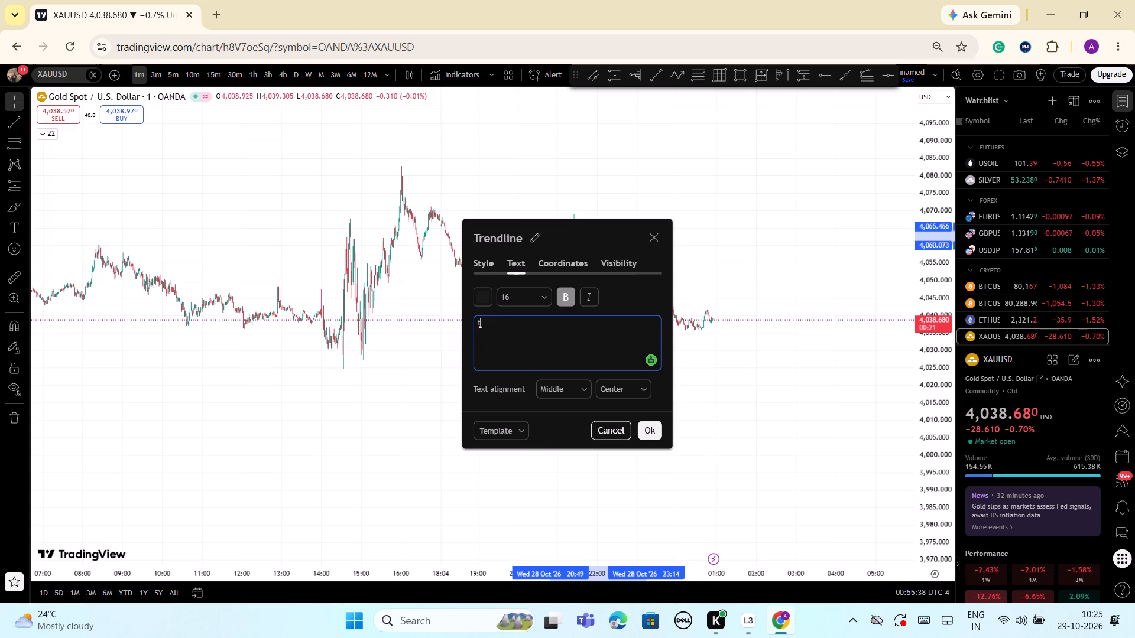
{"action": "key", "text": "BackSpace"}
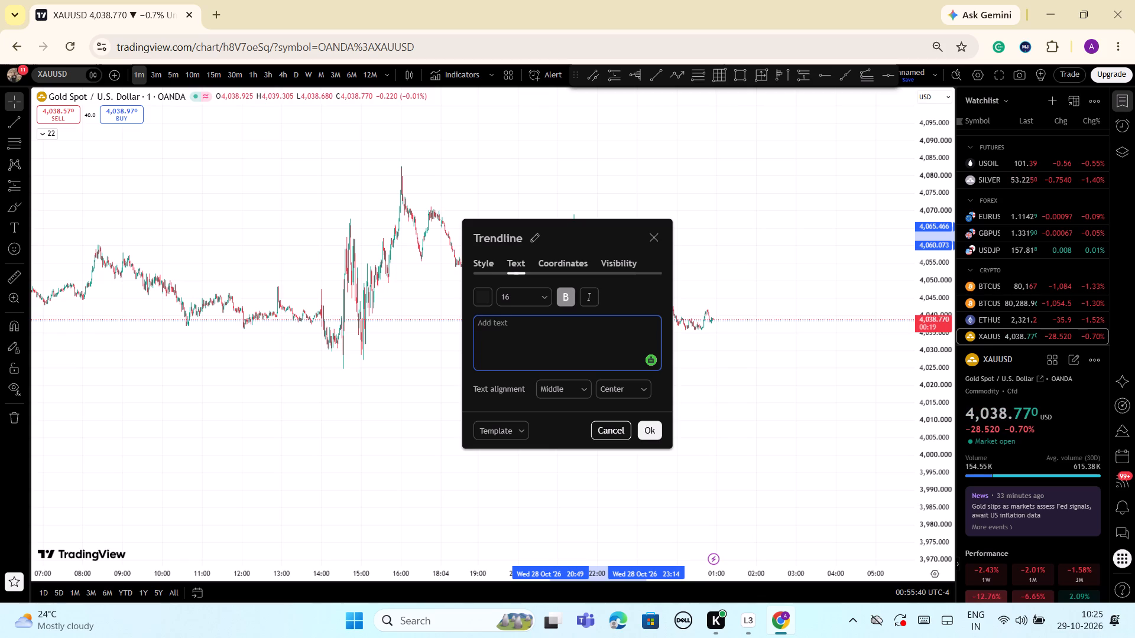
{"action": "key", "text": "t"}
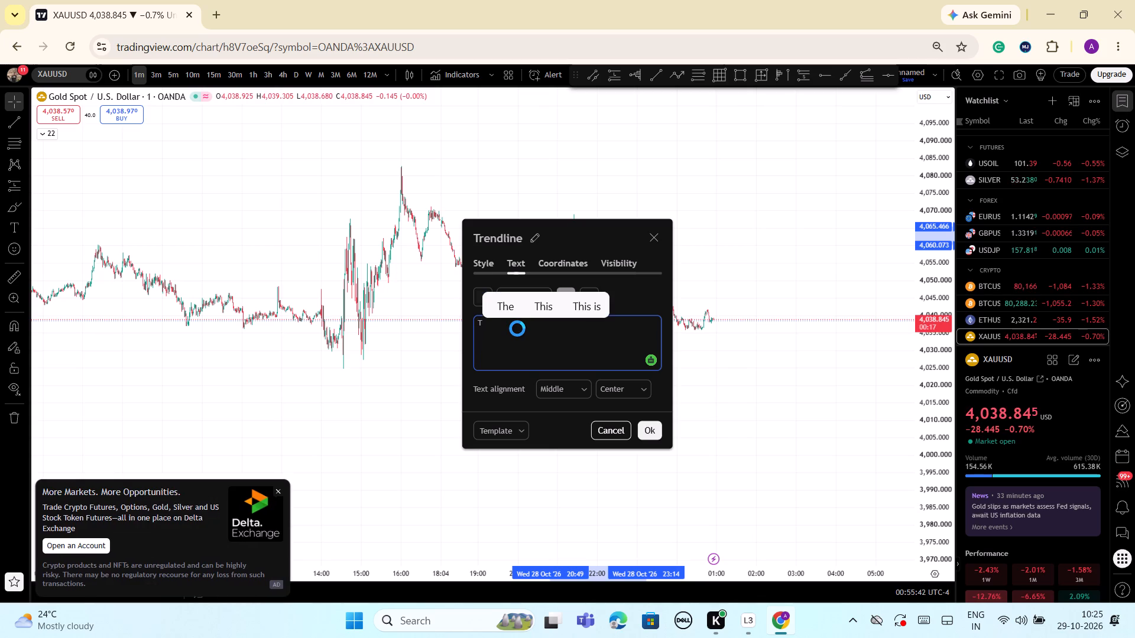
{"action": "type", "text": "re"}
{"action": "type", "text": "ndline"}
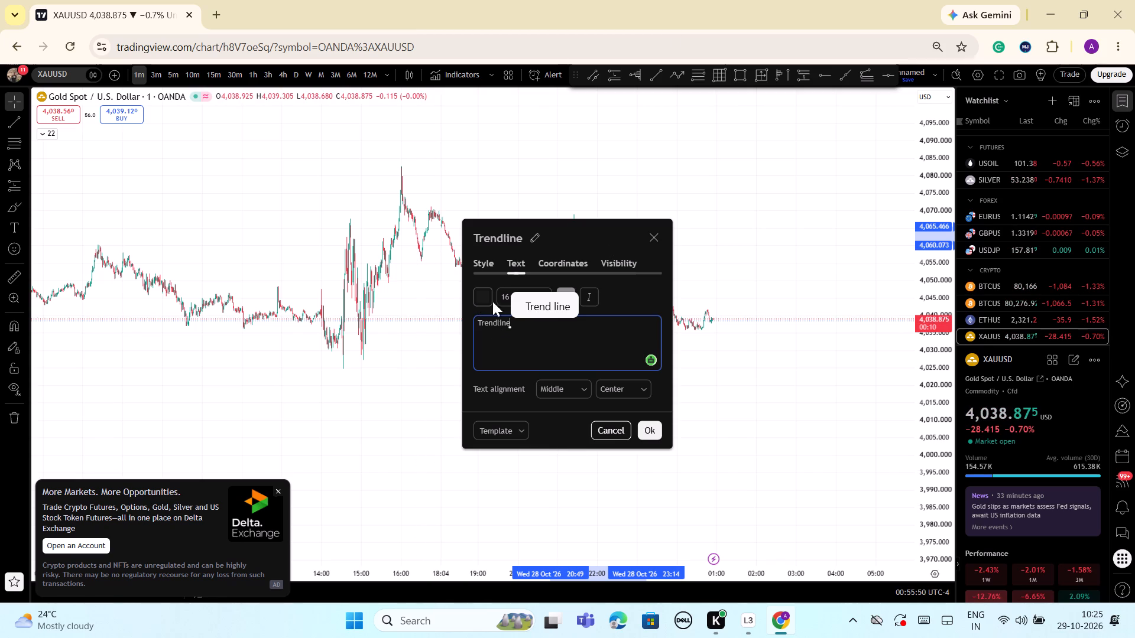
{"action": "left_click", "coordinate": [482, 256]}
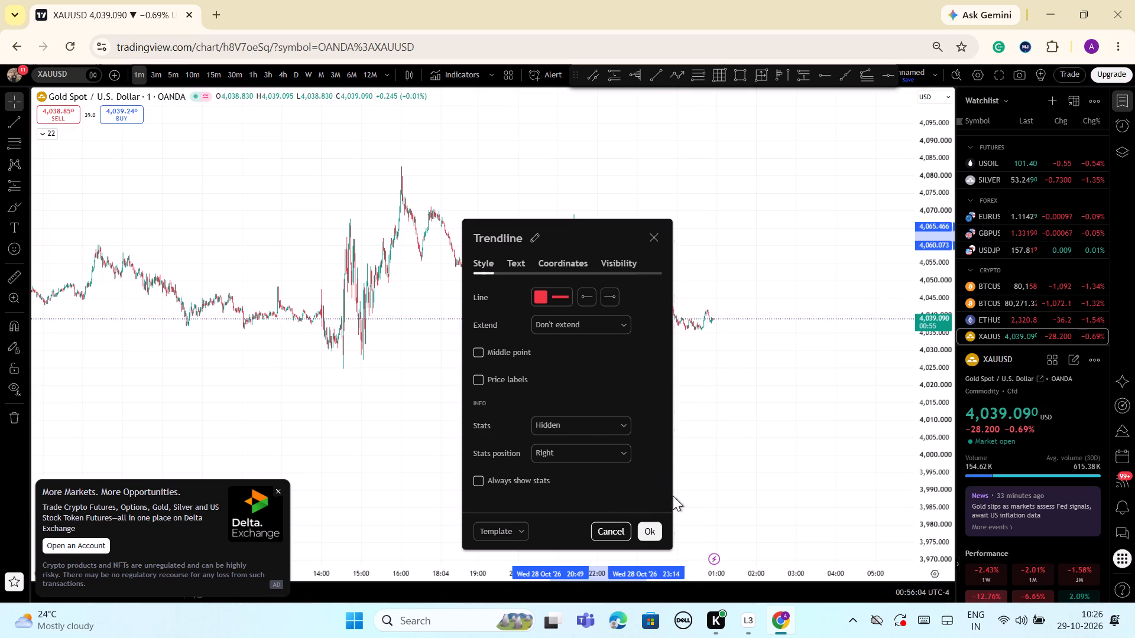
{"action": "left_click", "coordinate": [650, 532]}
Extend the trend line past the latest candles and raise it above the peaks, running from about 4,071 to 4,058.
{"action": "scroll", "coordinate": [650, 373], "scroll_direction": "up", "scroll_amount": 3}
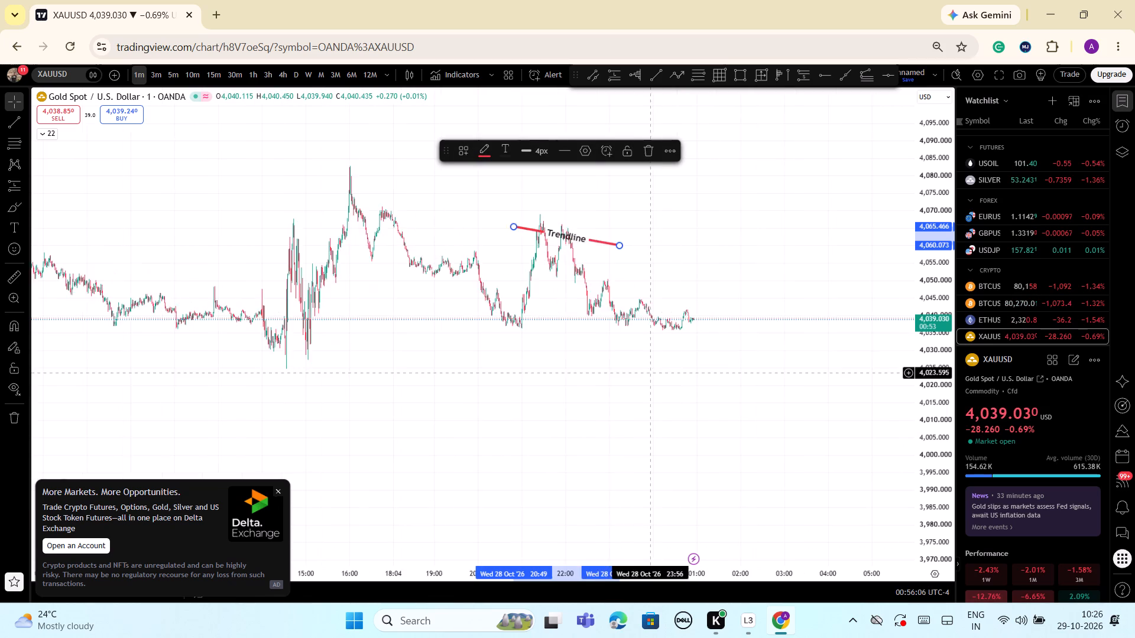
{"action": "scroll", "coordinate": [650, 373], "scroll_direction": "up", "scroll_amount": 1}
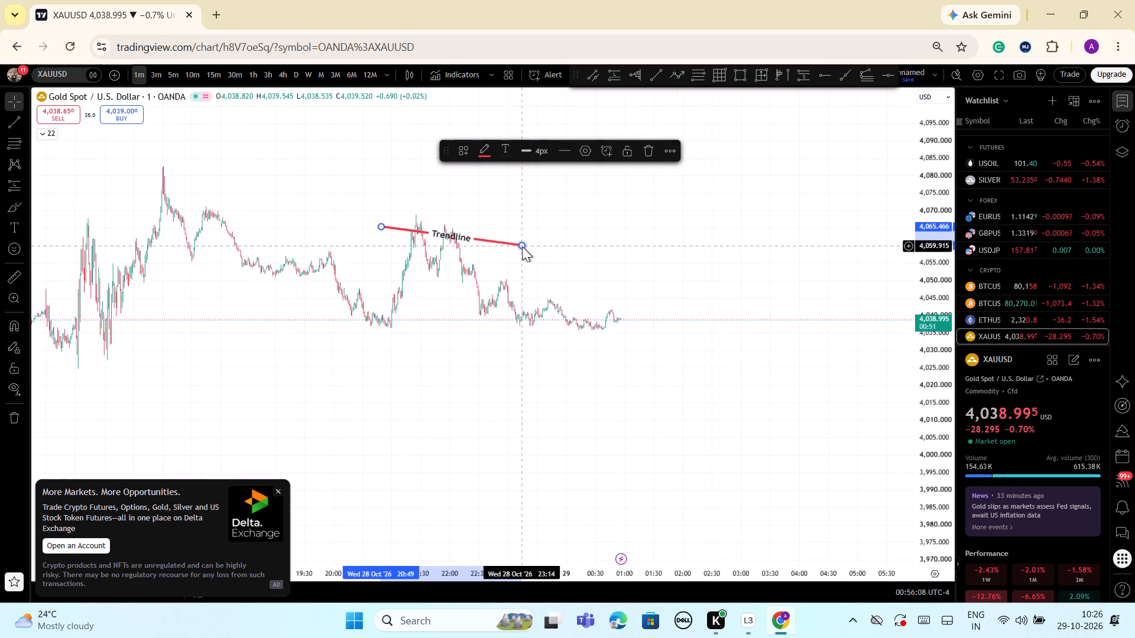
{"action": "left_click_drag", "start_coordinate": [522, 246], "coordinate": [640, 285]}
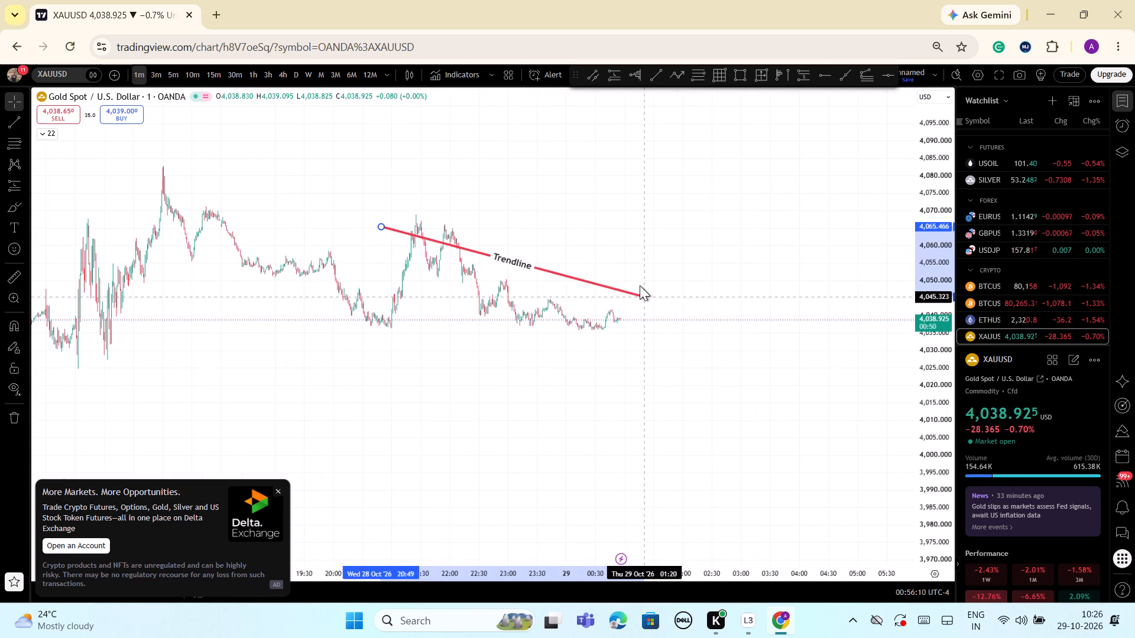
{"action": "left_click_drag", "start_coordinate": [640, 285], "coordinate": [630, 271]}
{"action": "left_click_drag", "start_coordinate": [546, 254], "coordinate": [542, 236]}
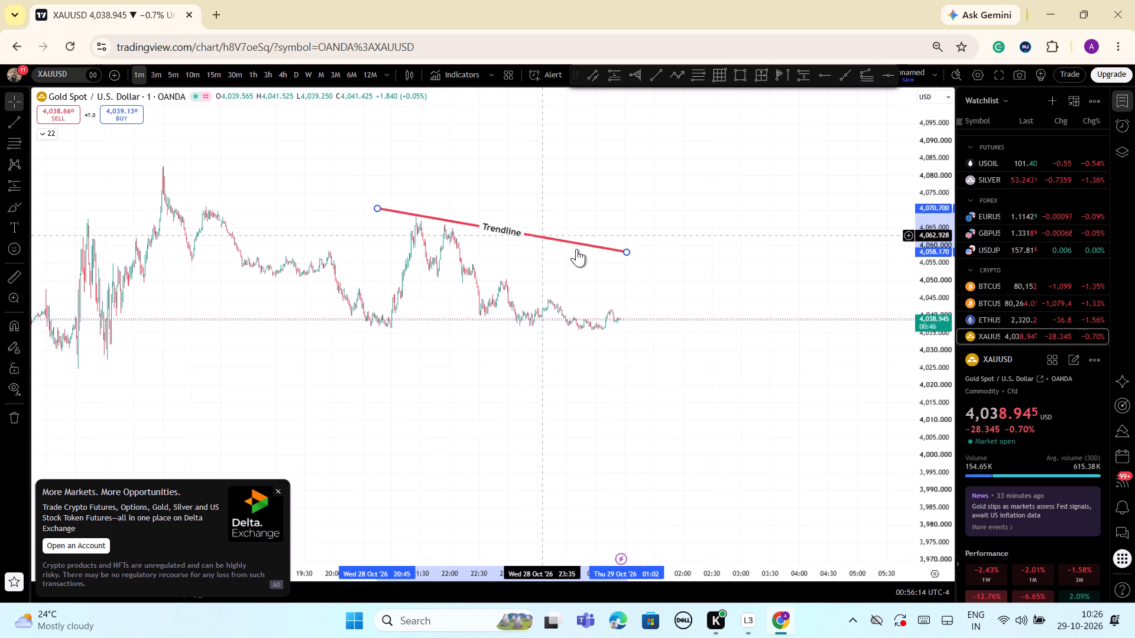
Steepen the labelled trend line by adjusting its endpoints, running from about 4,071 at 20:51 to 4,048 at 01:25.
{"action": "left_click_drag", "start_coordinate": [627, 250], "coordinate": [633, 278]}
{"action": "left_click_drag", "start_coordinate": [625, 253], "coordinate": [624, 271]}
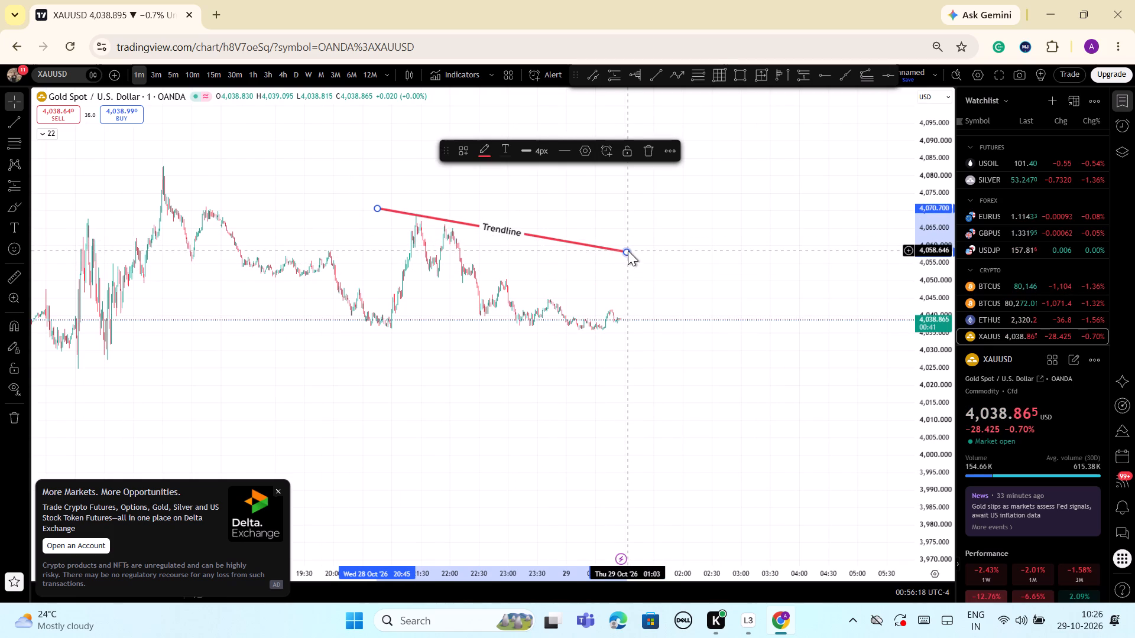
{"action": "left_click_drag", "start_coordinate": [628, 250], "coordinate": [611, 257]}
{"action": "scroll", "coordinate": [591, 220], "scroll_direction": "down", "scroll_amount": 2}
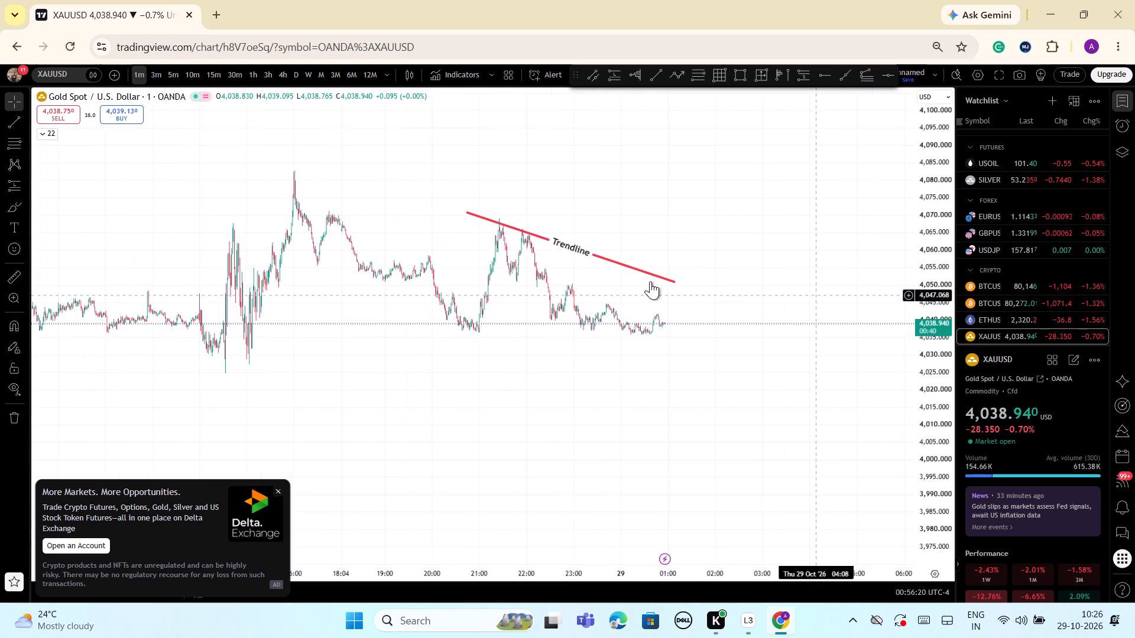
{"action": "left_click_drag", "start_coordinate": [677, 281], "coordinate": [690, 274]}
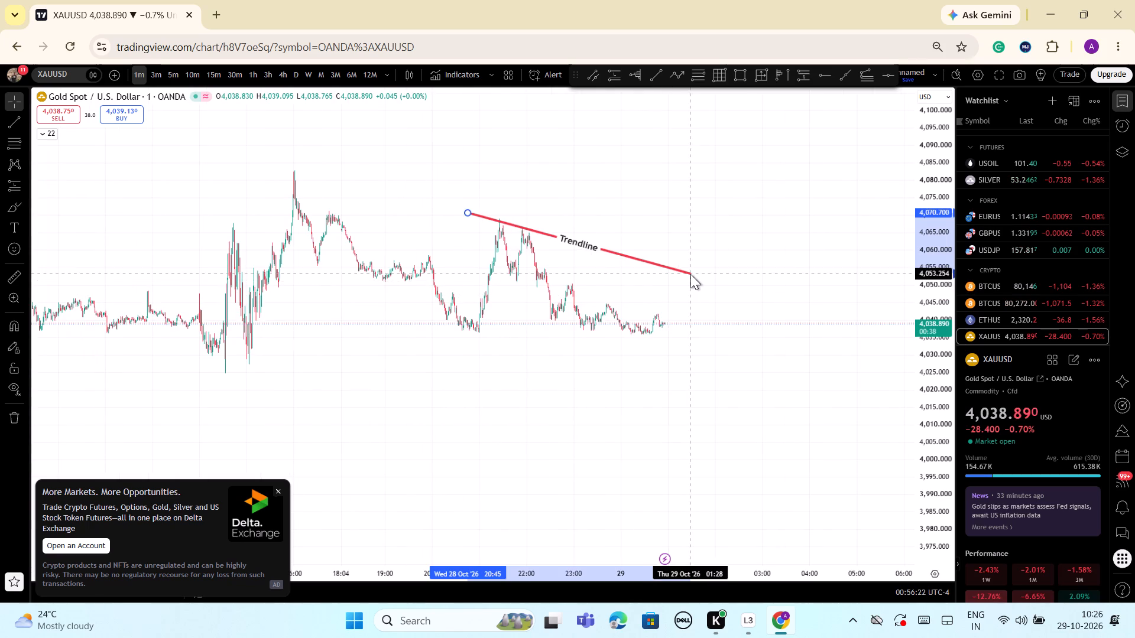
{"action": "left_click_drag", "start_coordinate": [690, 274], "coordinate": [688, 282]}
{"action": "left_click", "coordinate": [698, 213]}
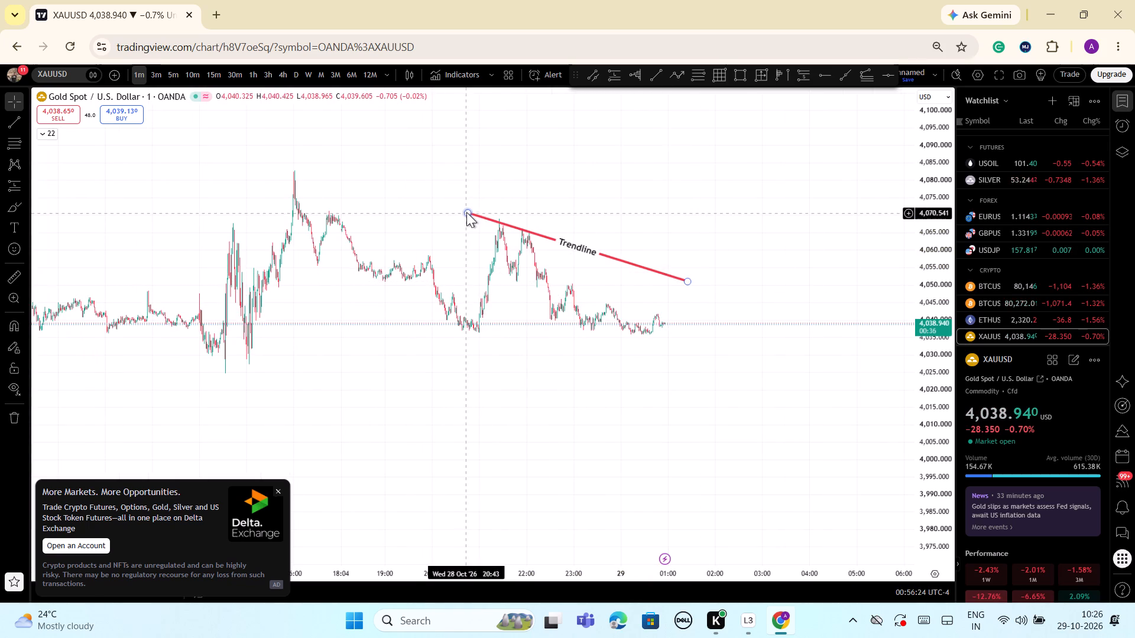
{"action": "left_click_drag", "start_coordinate": [466, 212], "coordinate": [472, 210]}
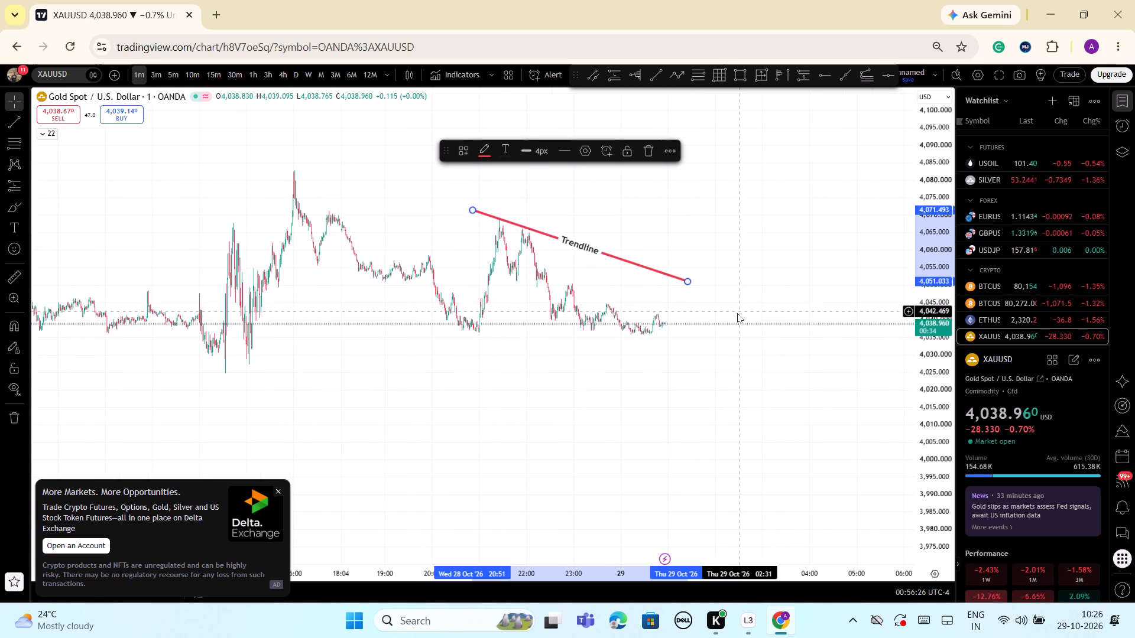
{"action": "left_click_drag", "start_coordinate": [686, 281], "coordinate": [688, 290]}
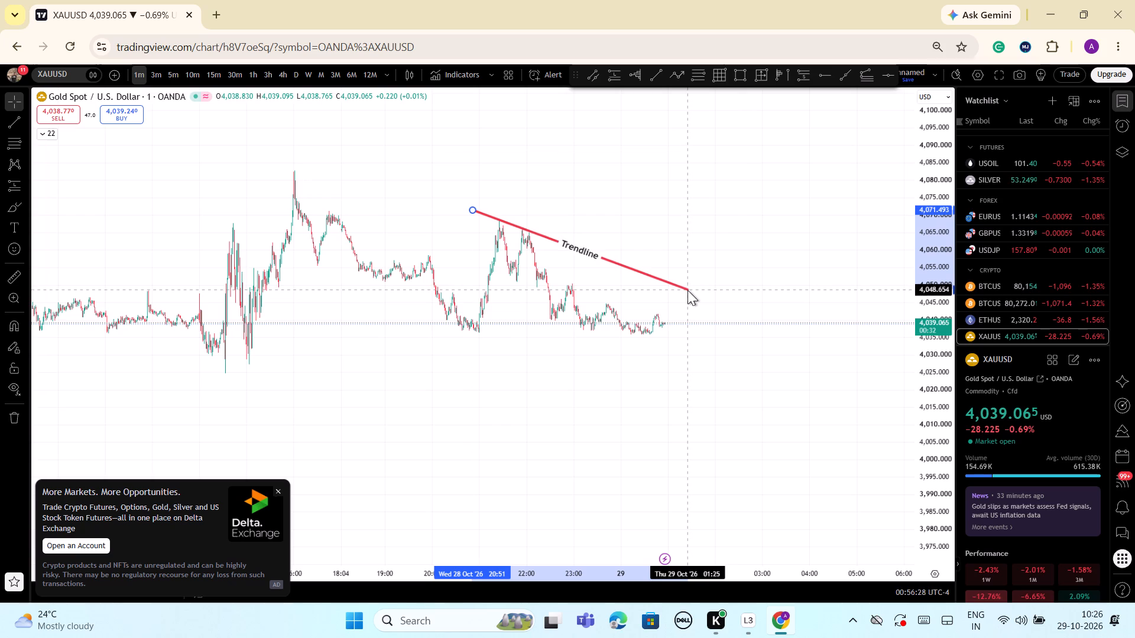
{"action": "left_click_drag", "start_coordinate": [688, 290], "coordinate": [688, 294]}
{"action": "left_click", "coordinate": [688, 235]}
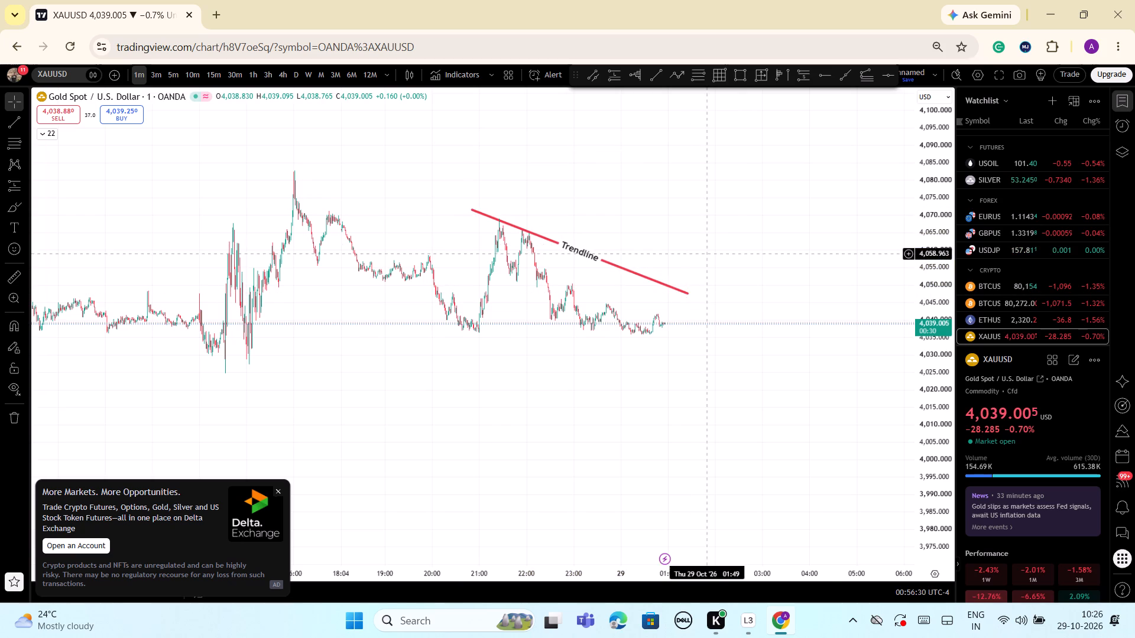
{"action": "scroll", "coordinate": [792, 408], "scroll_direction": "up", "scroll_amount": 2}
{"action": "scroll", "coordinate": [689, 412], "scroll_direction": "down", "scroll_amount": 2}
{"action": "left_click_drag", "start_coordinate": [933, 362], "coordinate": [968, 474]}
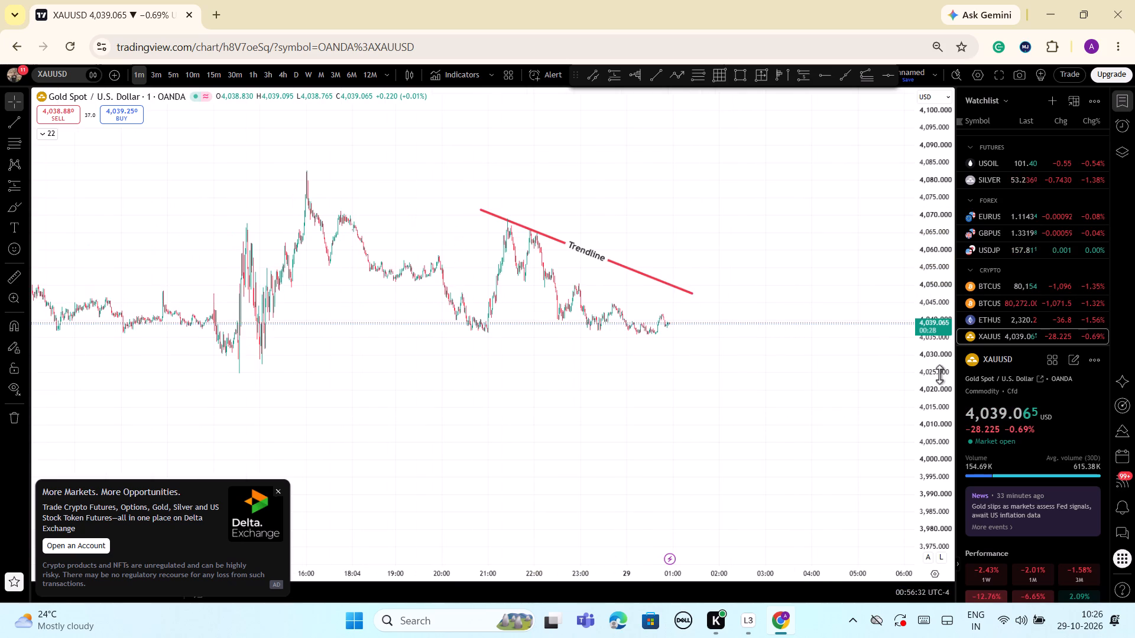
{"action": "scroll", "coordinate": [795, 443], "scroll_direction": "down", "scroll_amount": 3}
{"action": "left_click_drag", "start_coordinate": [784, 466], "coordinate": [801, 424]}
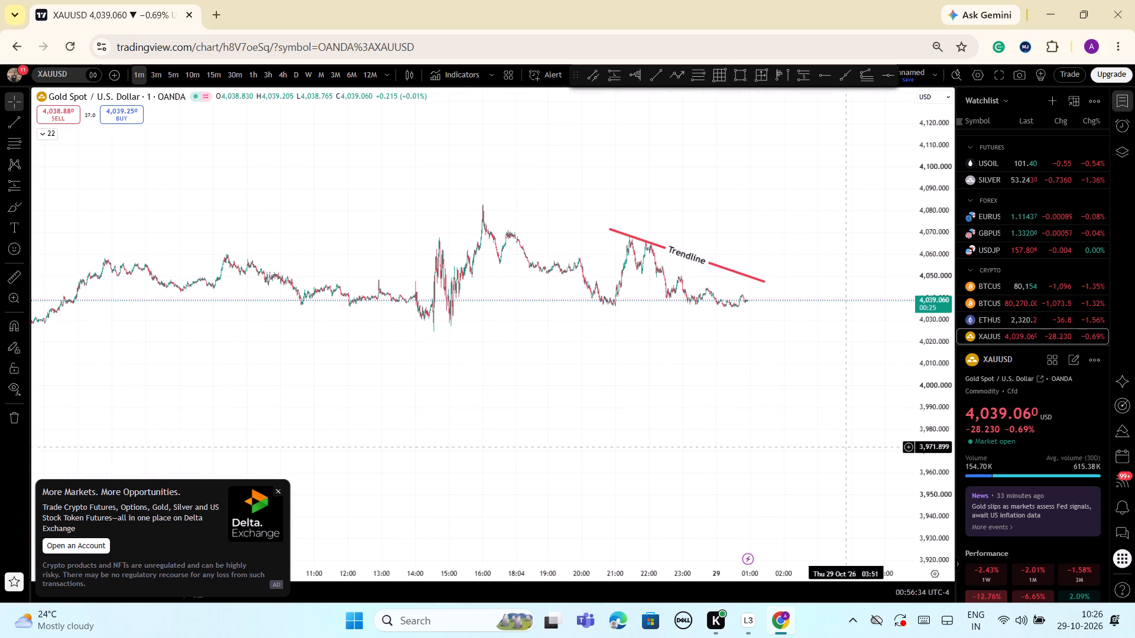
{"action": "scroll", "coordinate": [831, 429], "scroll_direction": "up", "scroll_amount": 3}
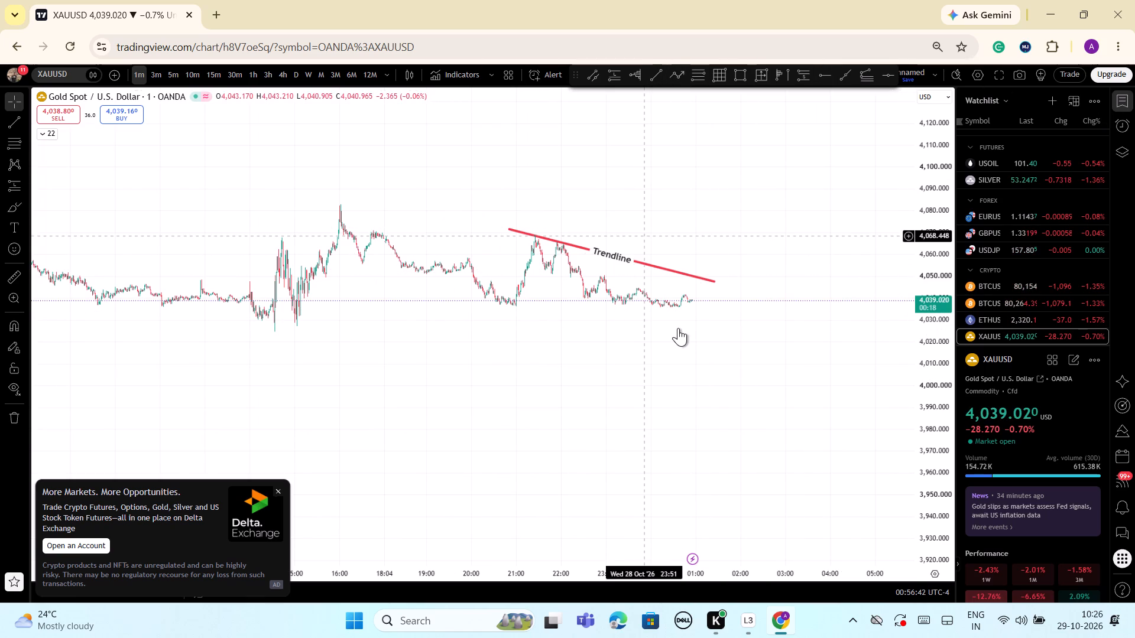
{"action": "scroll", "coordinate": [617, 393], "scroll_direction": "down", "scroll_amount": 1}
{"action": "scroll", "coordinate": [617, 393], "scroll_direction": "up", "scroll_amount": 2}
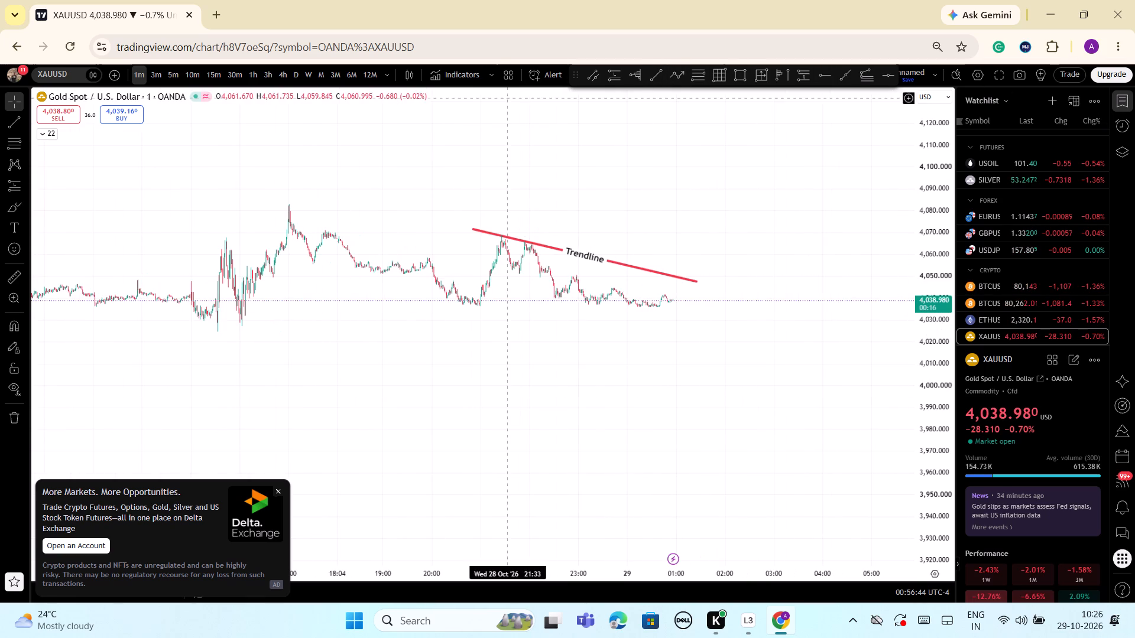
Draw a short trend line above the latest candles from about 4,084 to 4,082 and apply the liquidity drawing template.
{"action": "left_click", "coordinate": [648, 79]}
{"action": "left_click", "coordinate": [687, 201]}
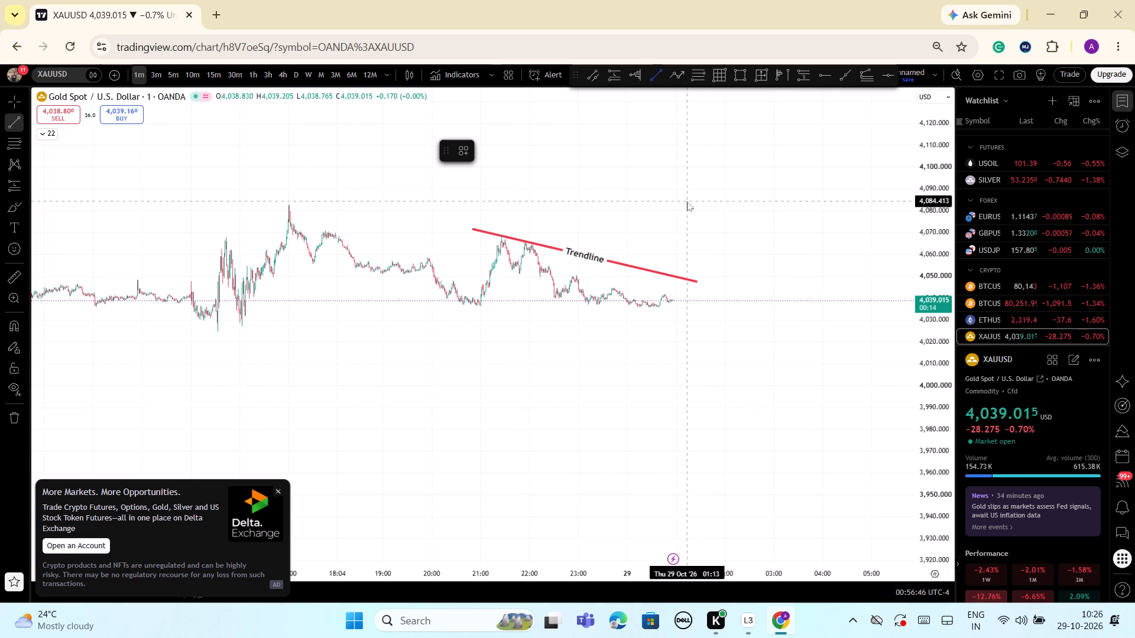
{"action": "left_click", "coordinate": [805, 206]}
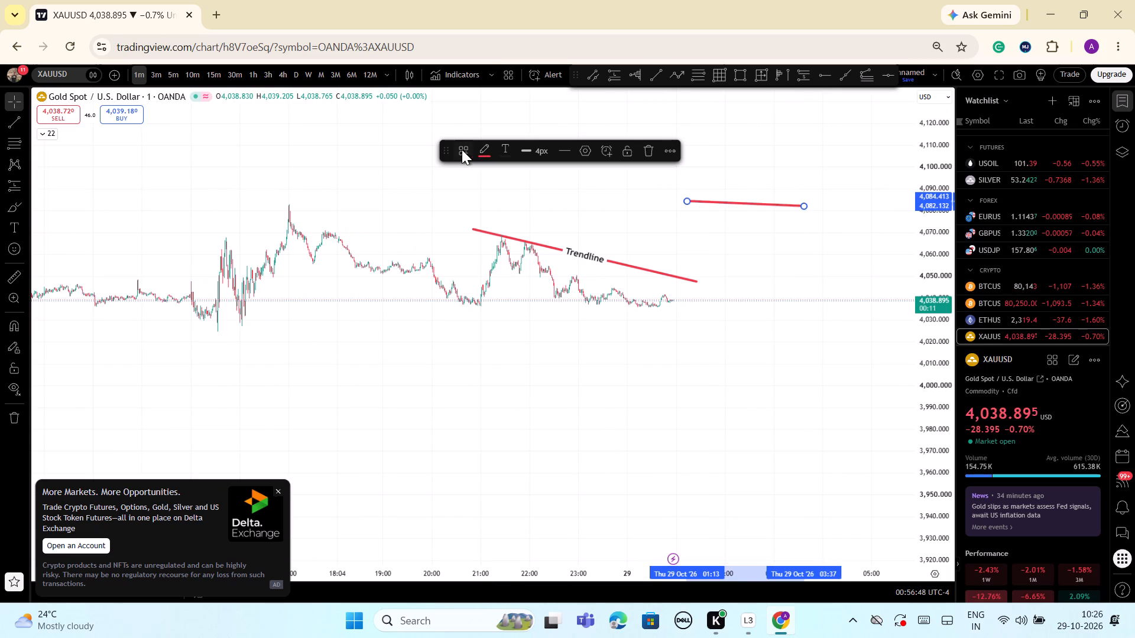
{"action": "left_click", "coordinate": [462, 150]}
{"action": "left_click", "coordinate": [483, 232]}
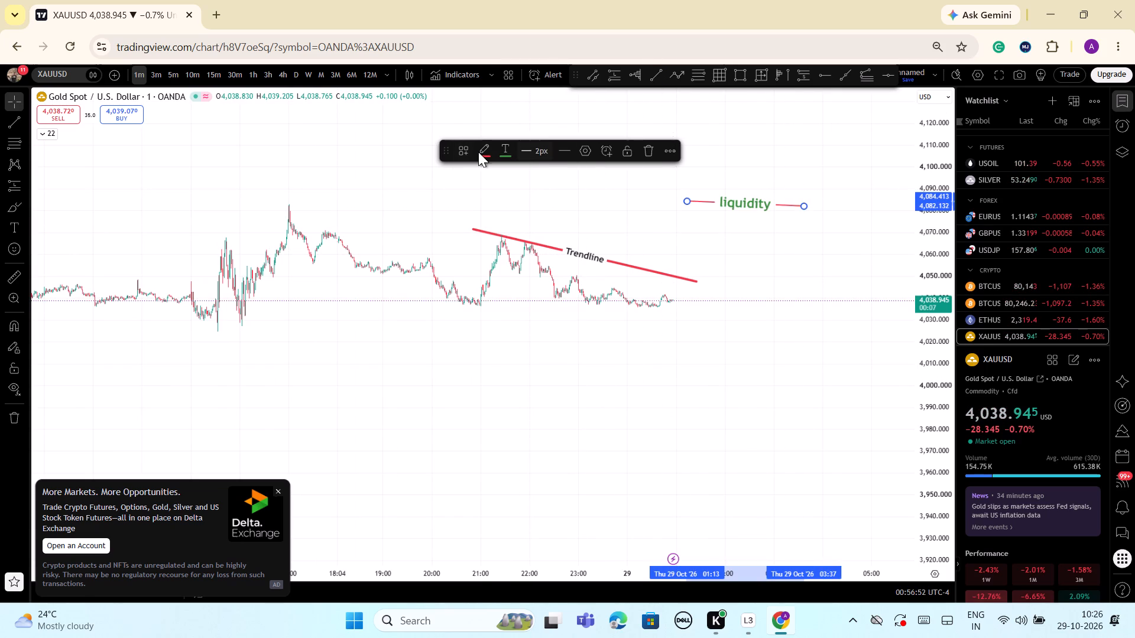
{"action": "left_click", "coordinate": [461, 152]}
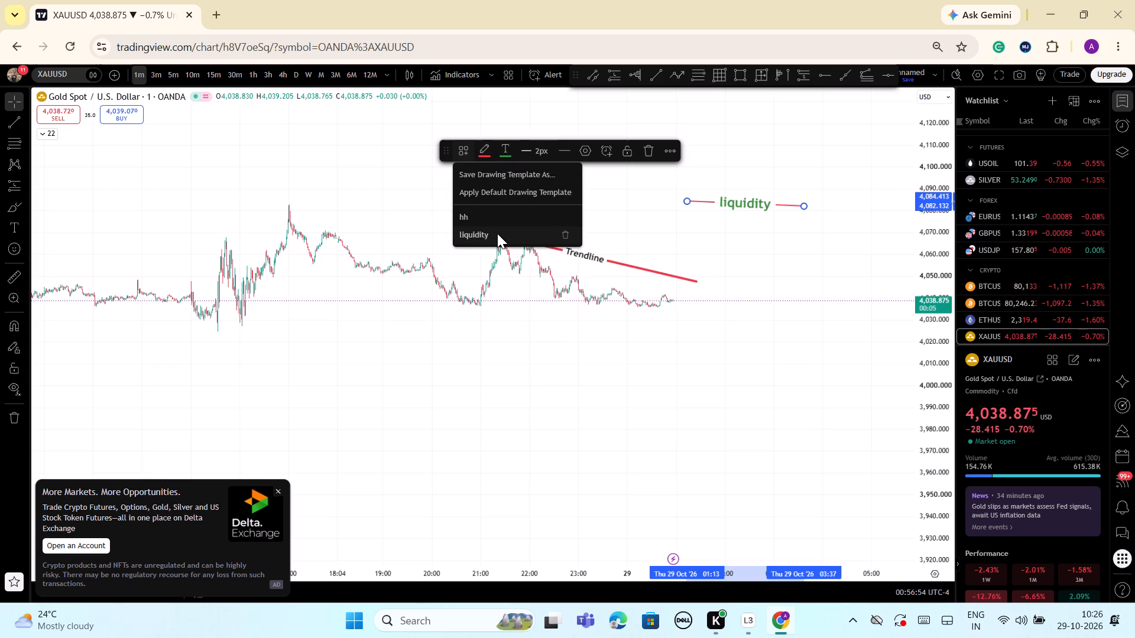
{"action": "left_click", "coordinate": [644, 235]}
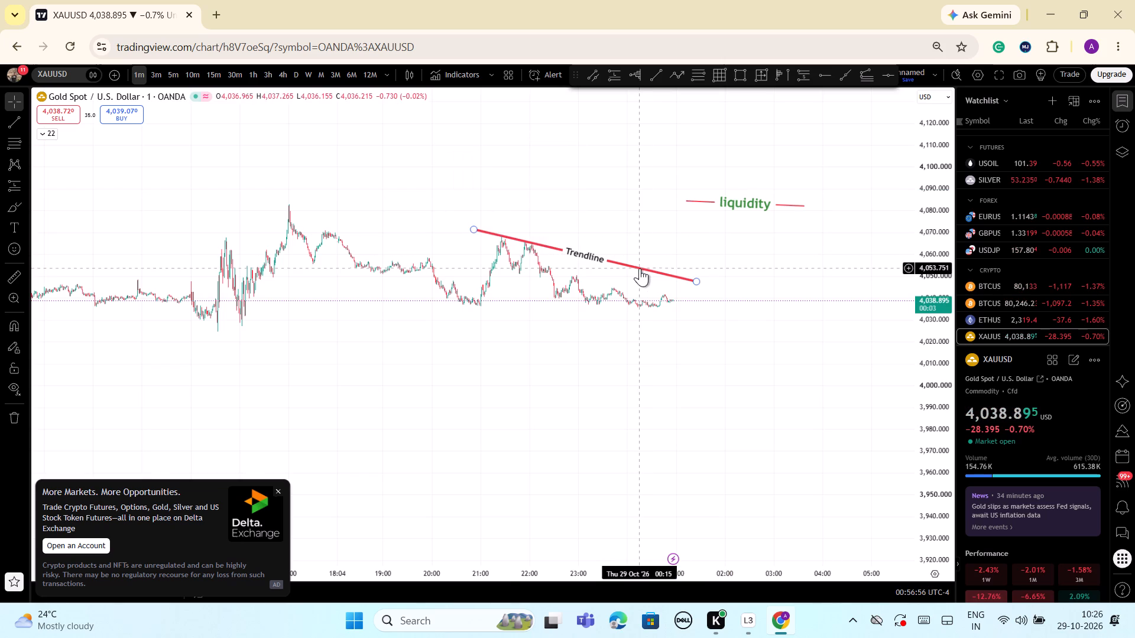
Save the labelled trend line's settings as a drawing template named TRENDLINE and confirm its settings.
{"action": "left_click", "coordinate": [640, 268]}
{"action": "left_click", "coordinate": [579, 150]}
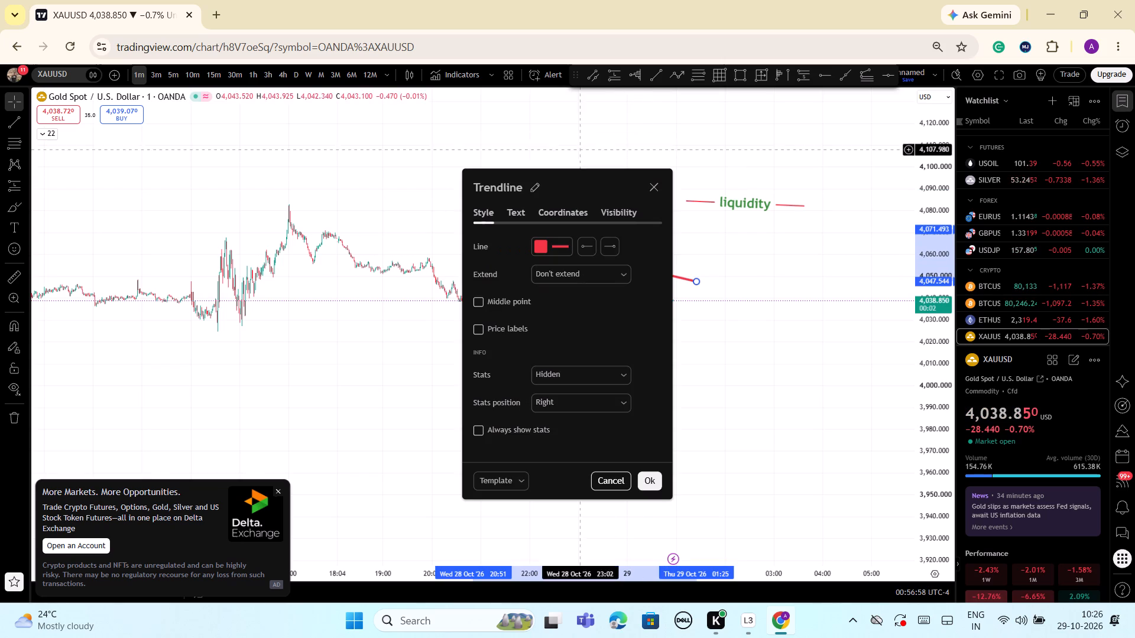
{"action": "left_click", "coordinate": [520, 212]}
{"action": "left_click", "coordinate": [520, 376]}
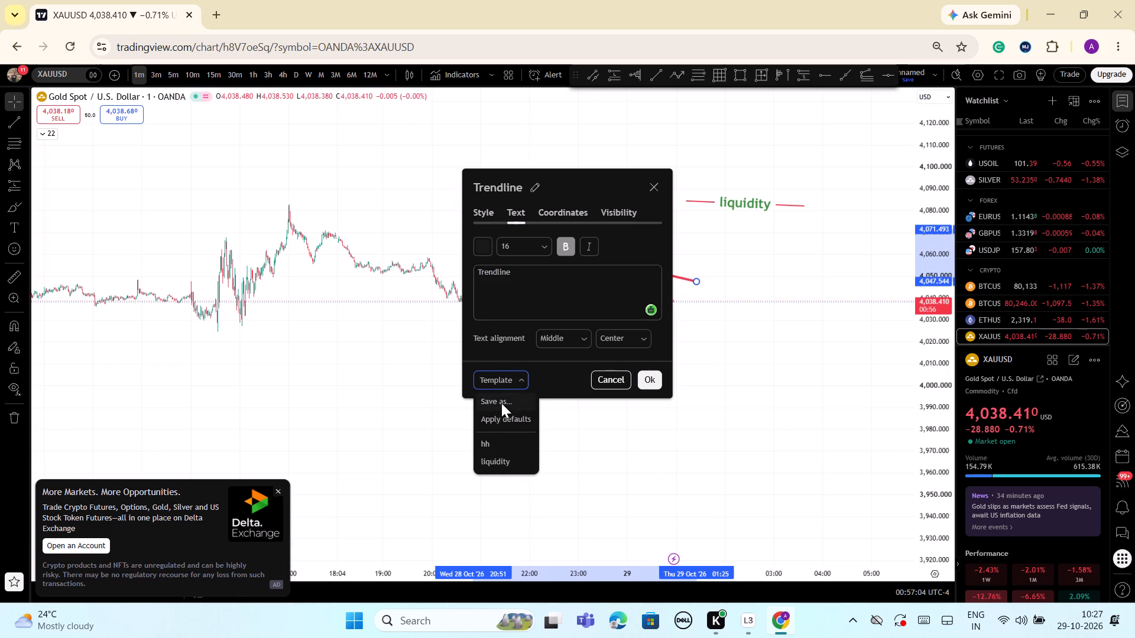
{"action": "left_click", "coordinate": [501, 401]}
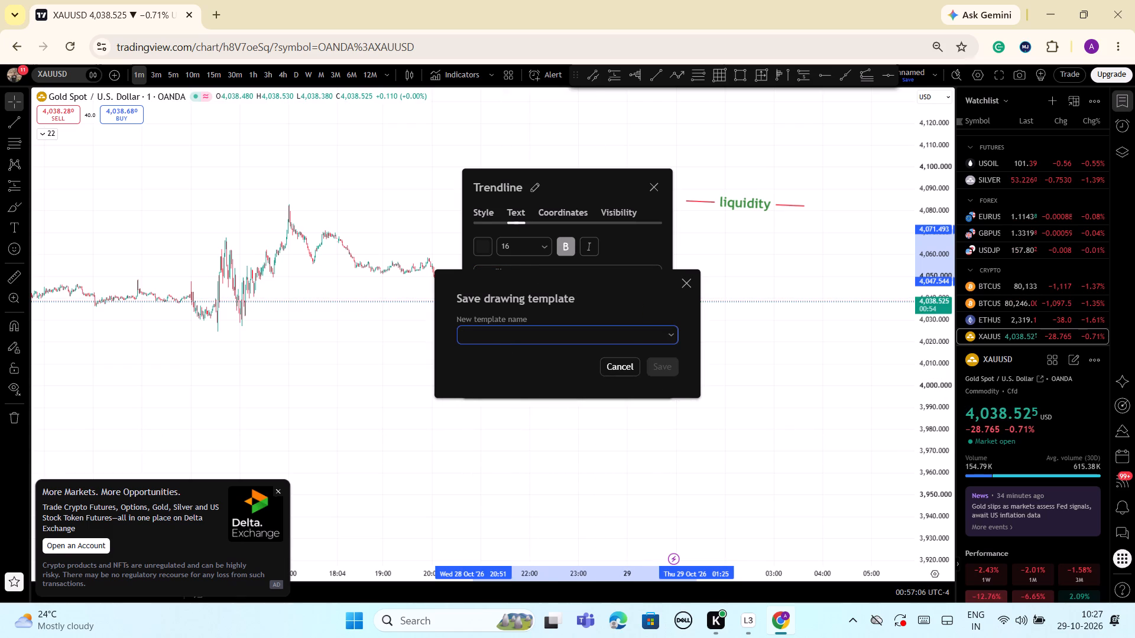
{"action": "left_click", "coordinate": [500, 338]}
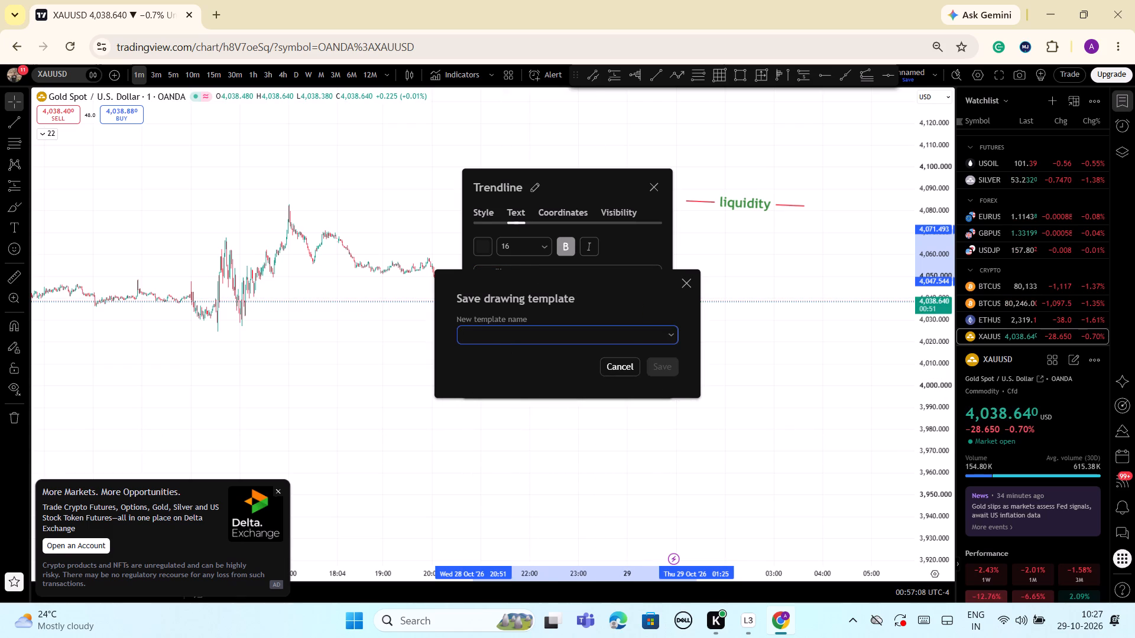
{"action": "type", "text": "TREND"}
{"action": "type", "text": "LINE"}
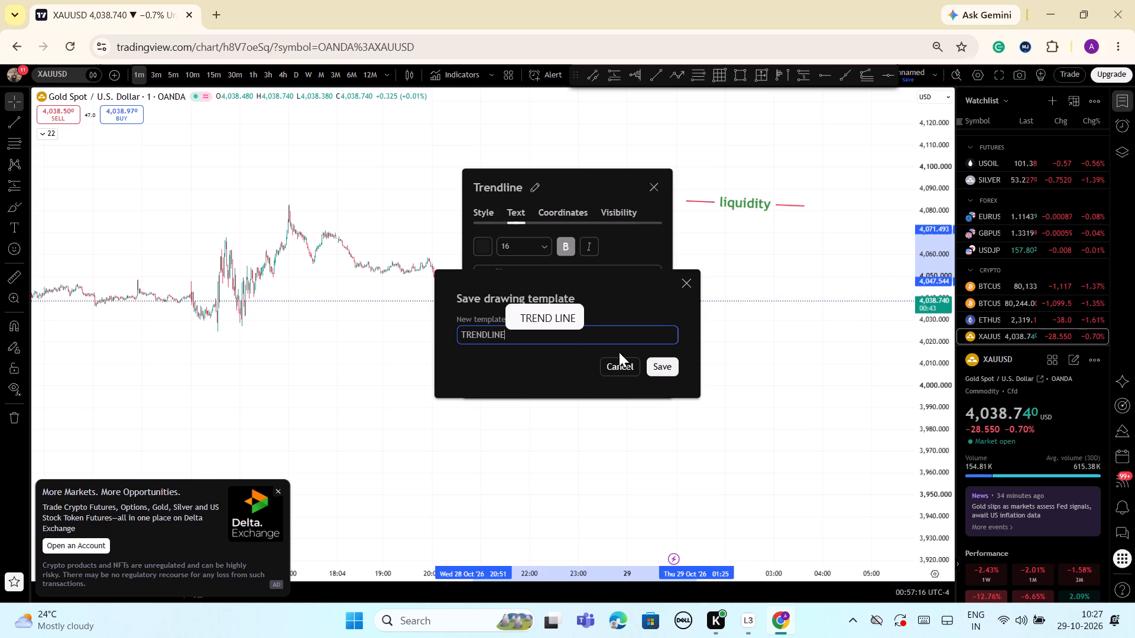
{"action": "left_click", "coordinate": [664, 373]}
{"action": "left_click", "coordinate": [650, 381]}
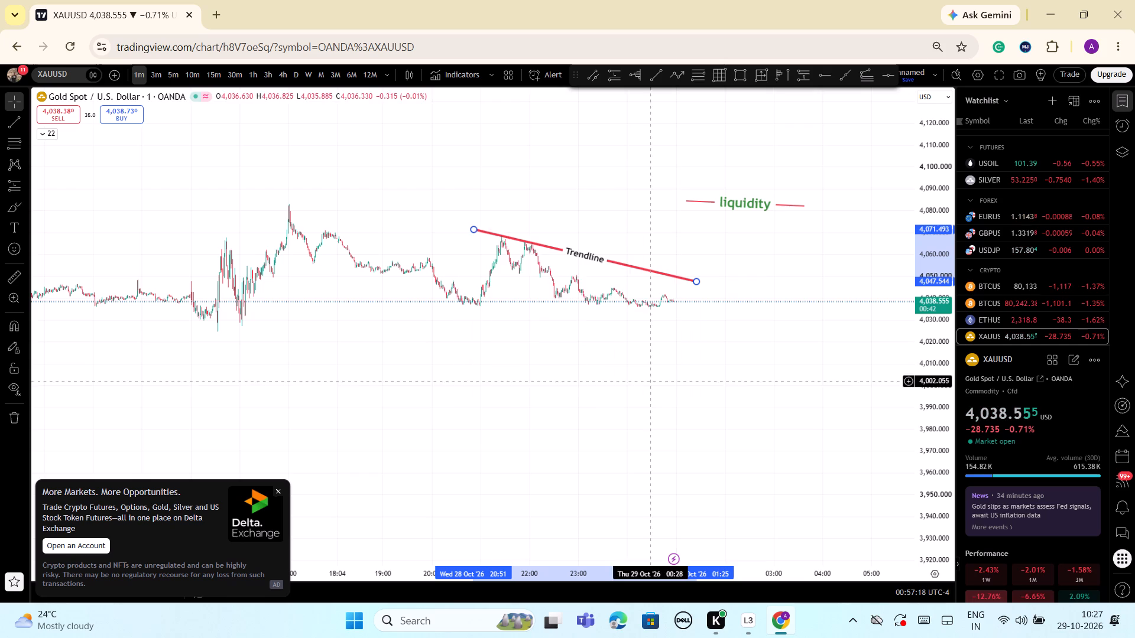
Permanently delete the saved liquidity drawing template.
{"action": "left_click", "coordinate": [731, 201]}
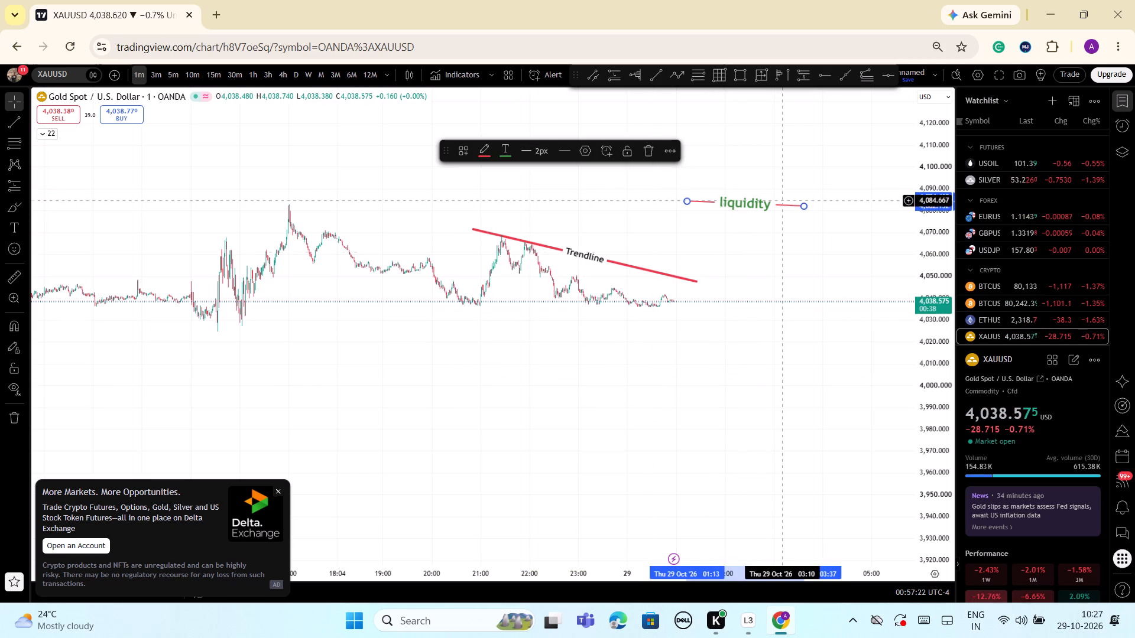
{"action": "left_click", "coordinate": [461, 152]}
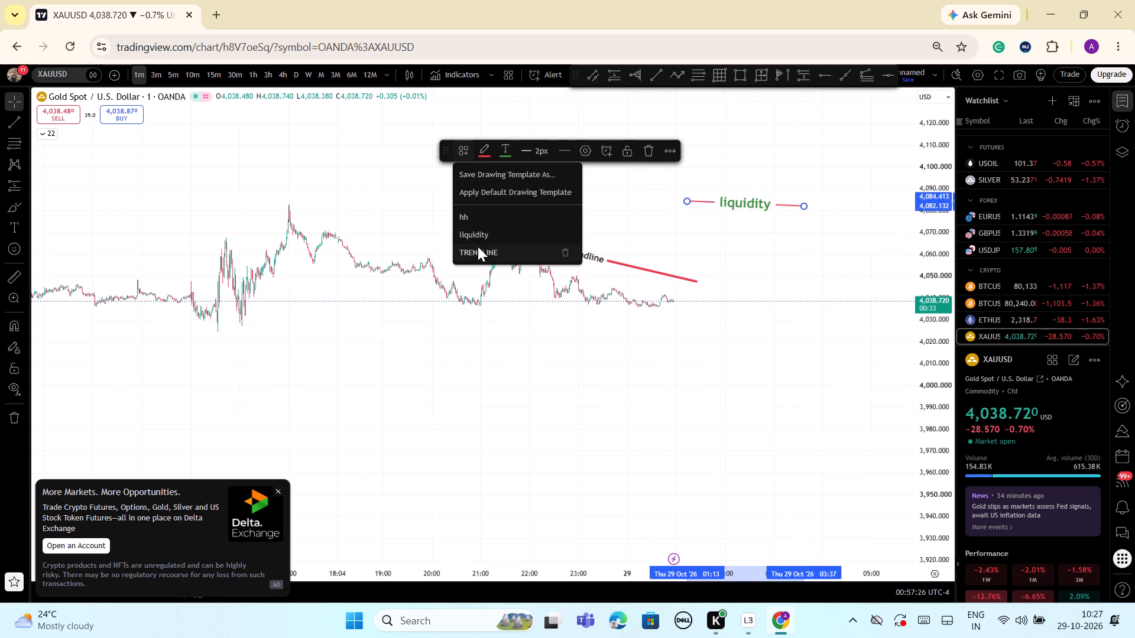
{"action": "left_click", "coordinate": [565, 234]}
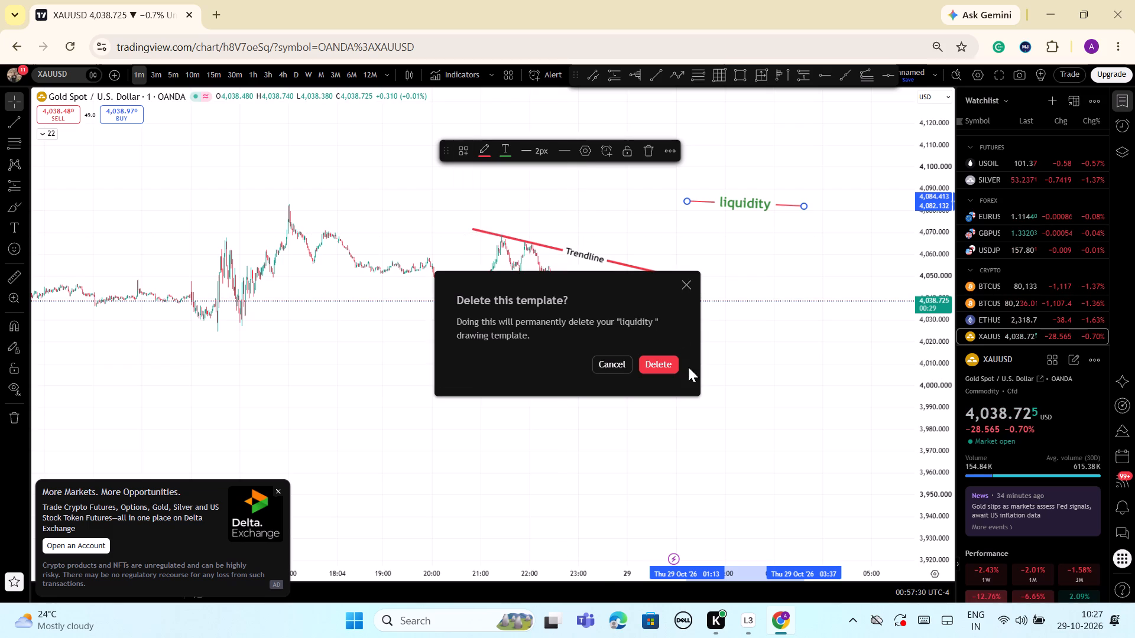
{"action": "left_click", "coordinate": [663, 356]}
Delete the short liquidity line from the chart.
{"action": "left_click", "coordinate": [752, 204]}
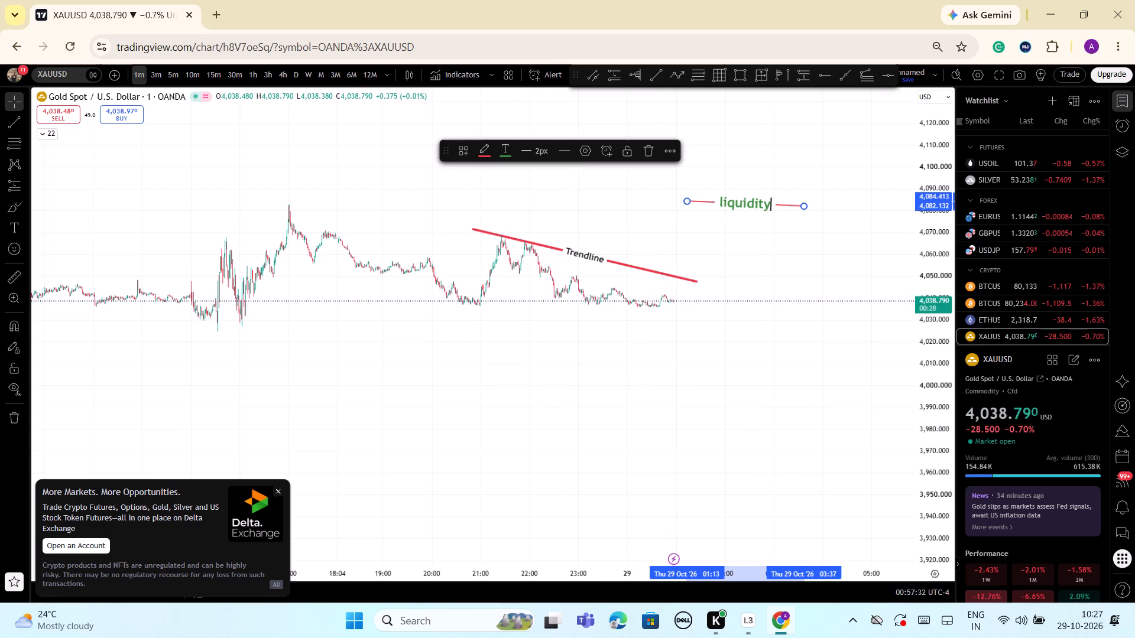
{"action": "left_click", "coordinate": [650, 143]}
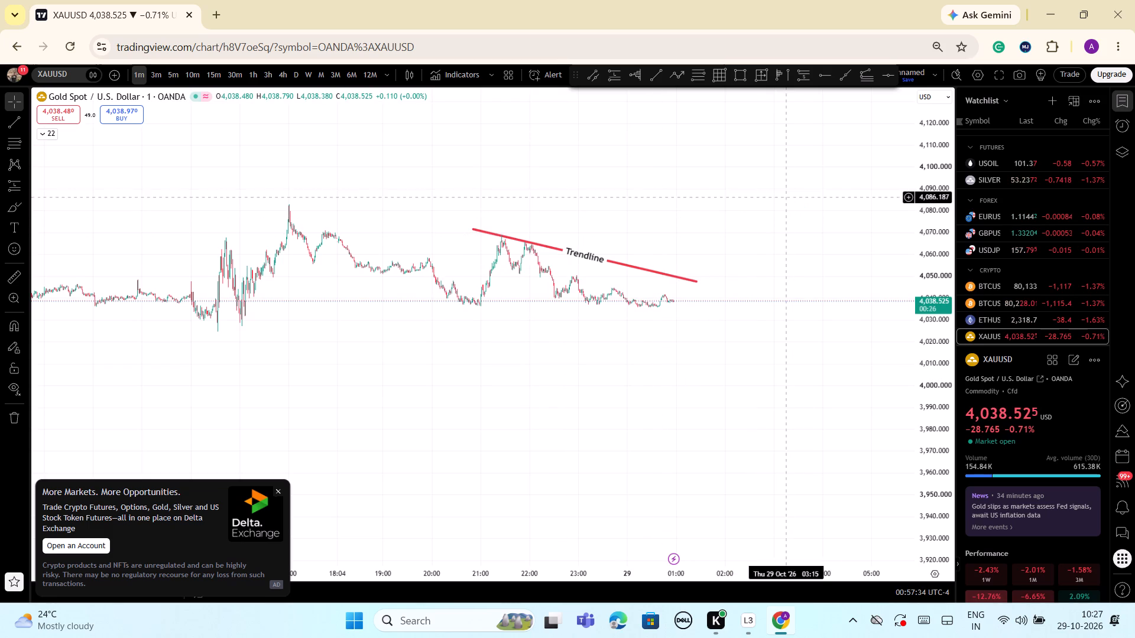
Draw a short trend line above the recent decline from about 4,088 at 23:41 to 4,085 at 02:19.
{"action": "left_click", "coordinate": [658, 77]}
{"action": "left_click", "coordinate": [612, 193]}
{"action": "left_click", "coordinate": [741, 200]}
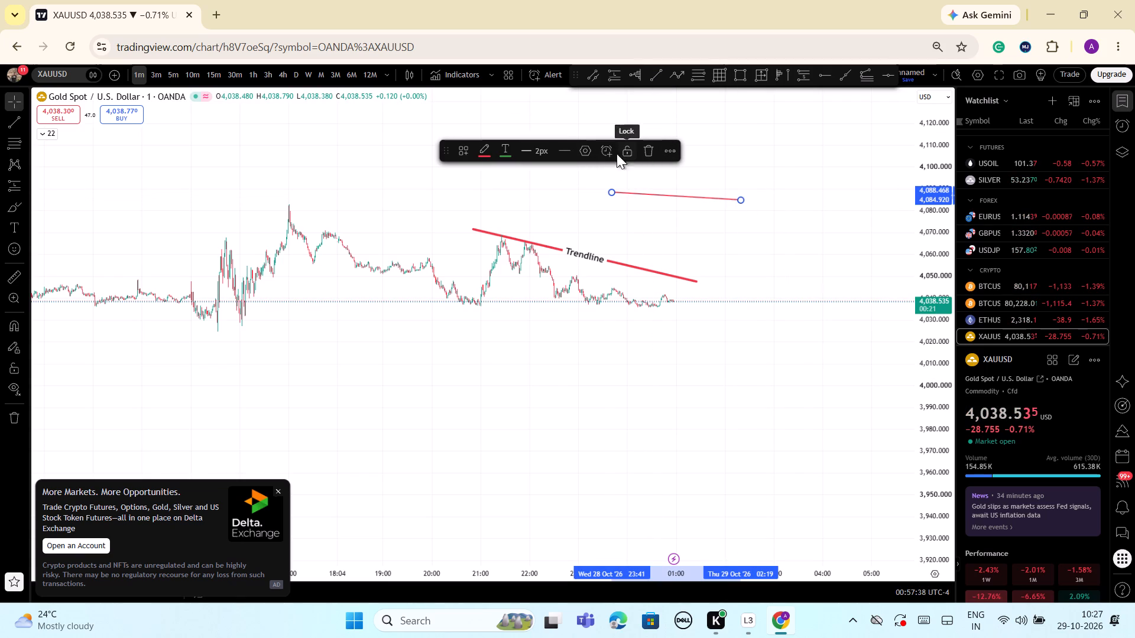
Label the short trend line LIQUIDITY with a text size of 16.
{"action": "left_click", "coordinate": [584, 149]}
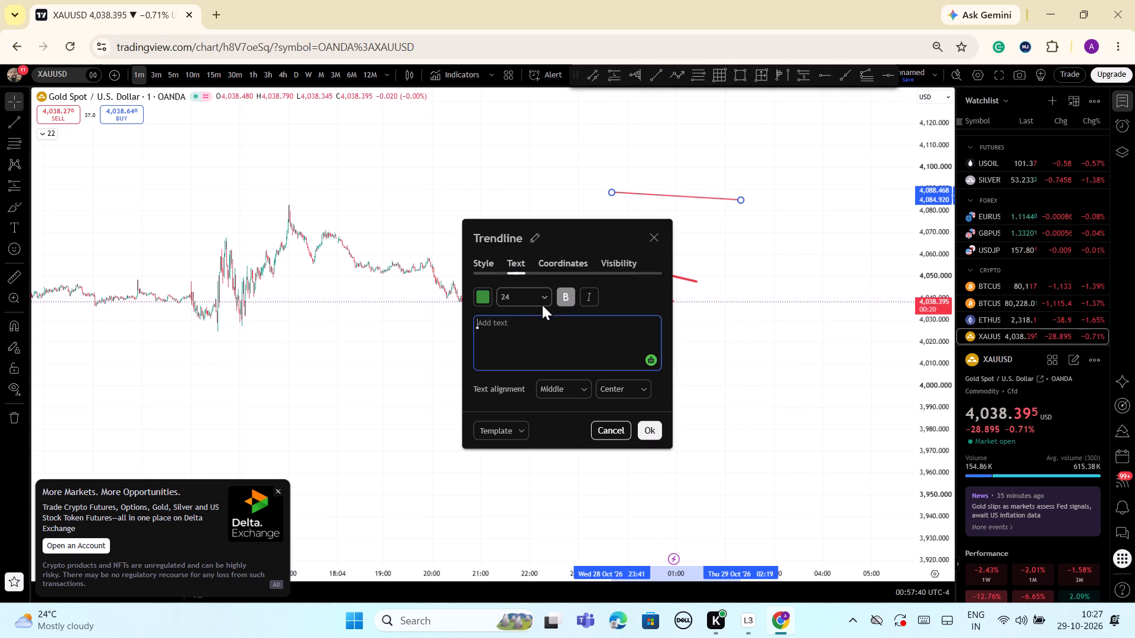
{"action": "left_click", "coordinate": [545, 295]}
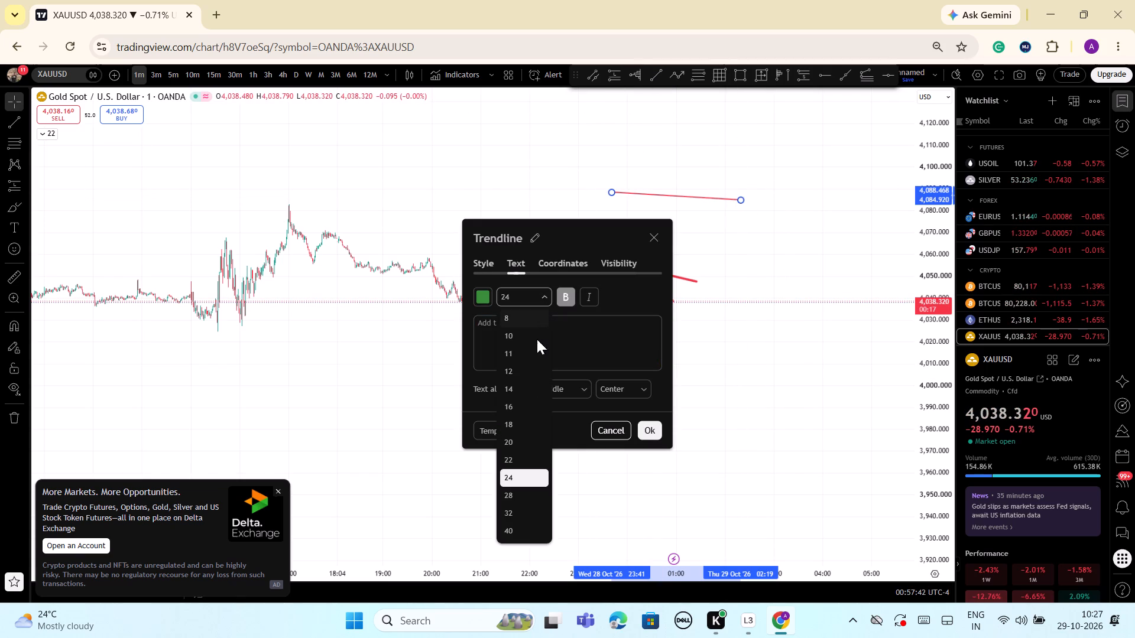
{"action": "left_click", "coordinate": [517, 402]}
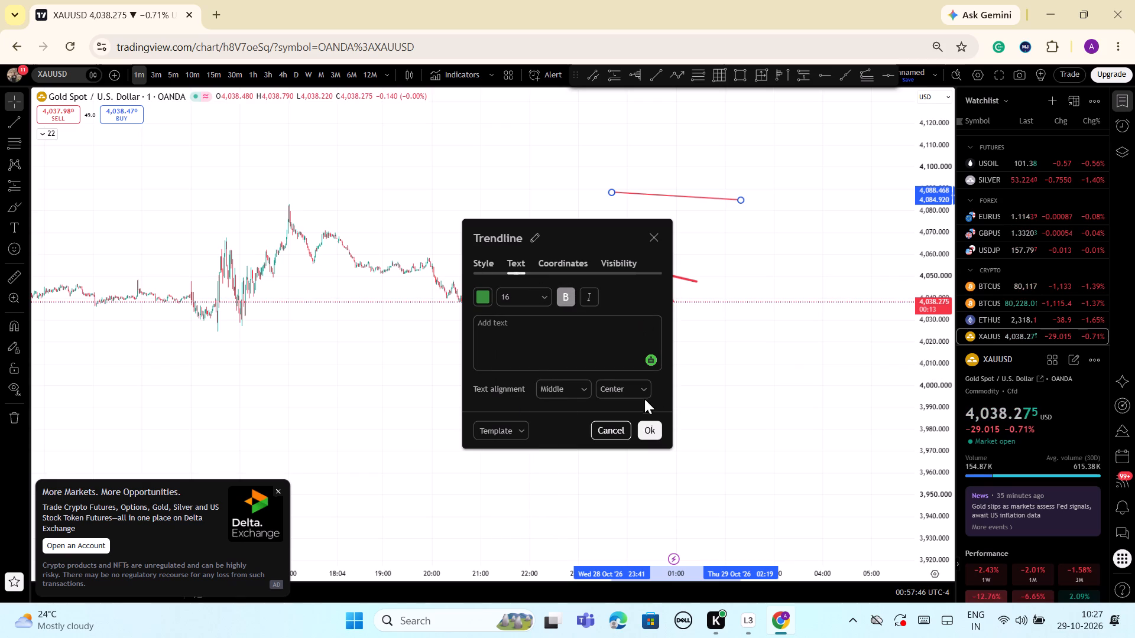
{"action": "left_click", "coordinate": [652, 431]}
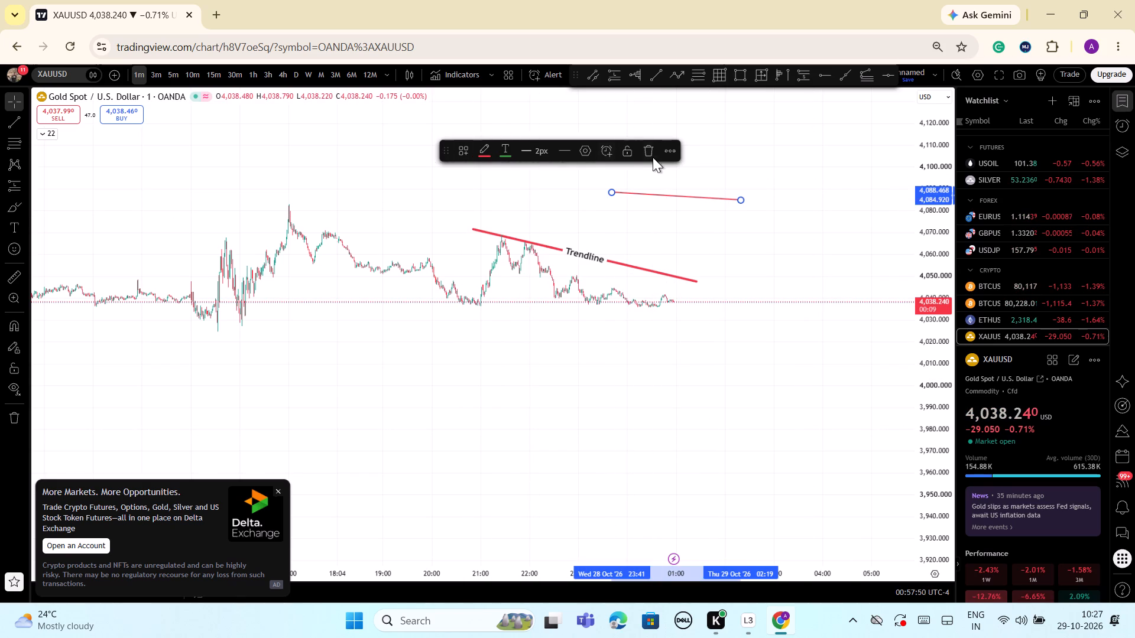
{"action": "left_click", "coordinate": [581, 155]}
{"action": "left_click", "coordinate": [508, 322]}
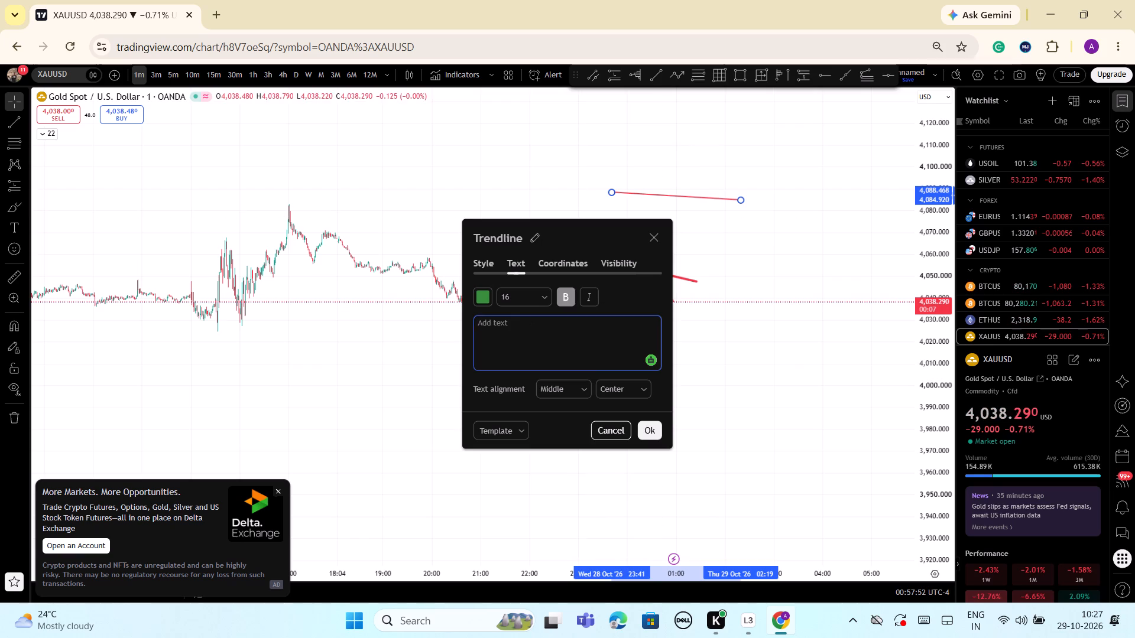
{"action": "type", "text": "LIQUIDTY"}
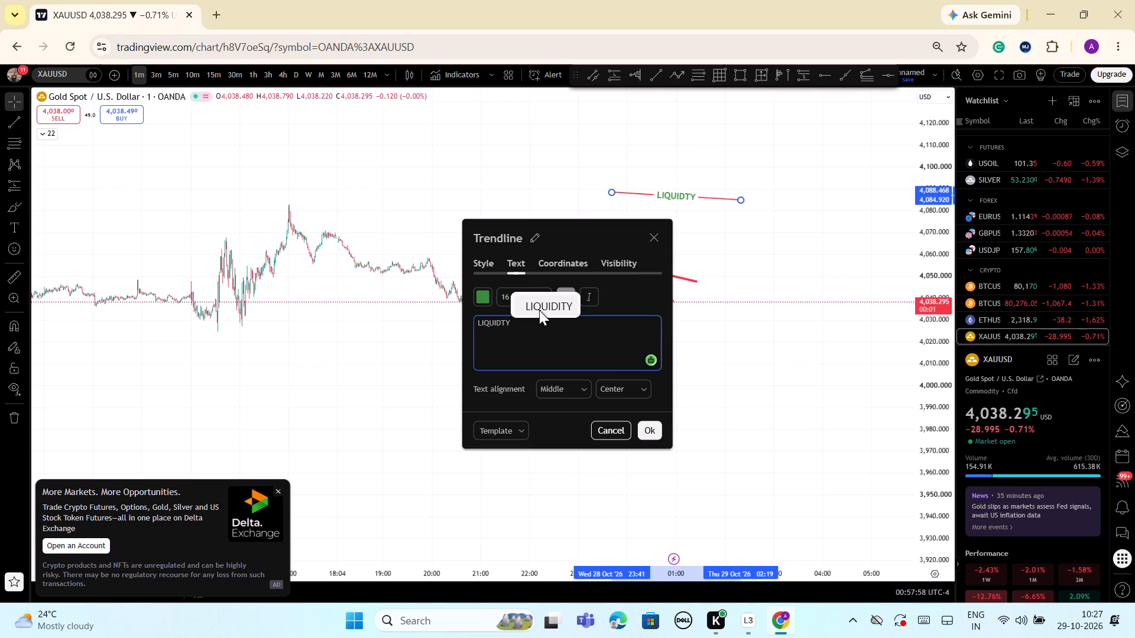
{"action": "left_click", "coordinate": [500, 318]}
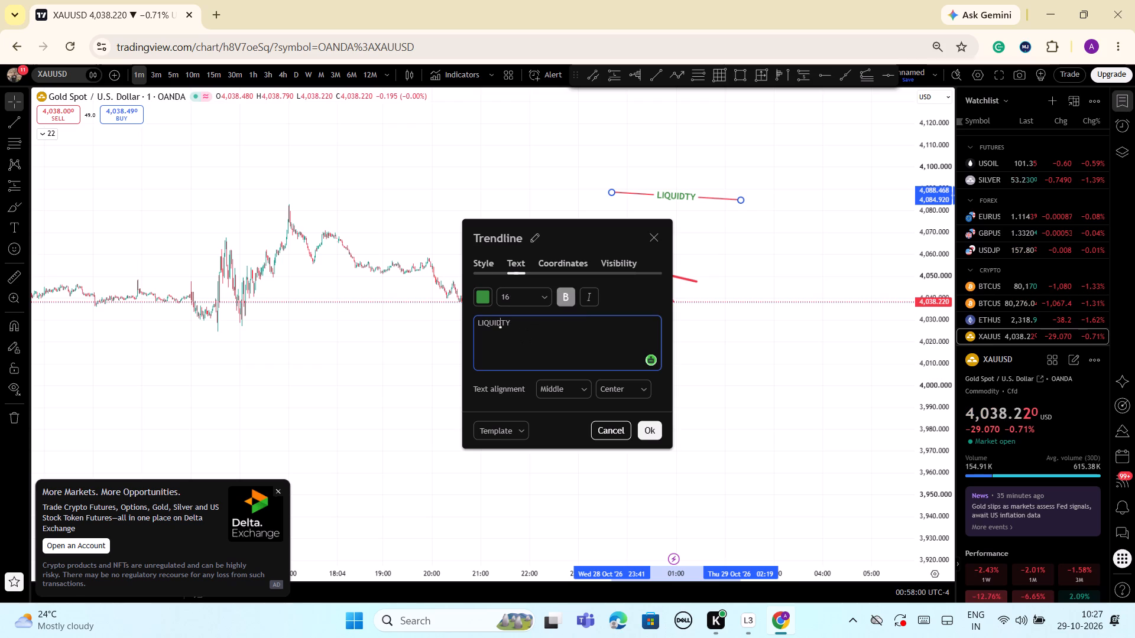
{"action": "key", "text": "i"}
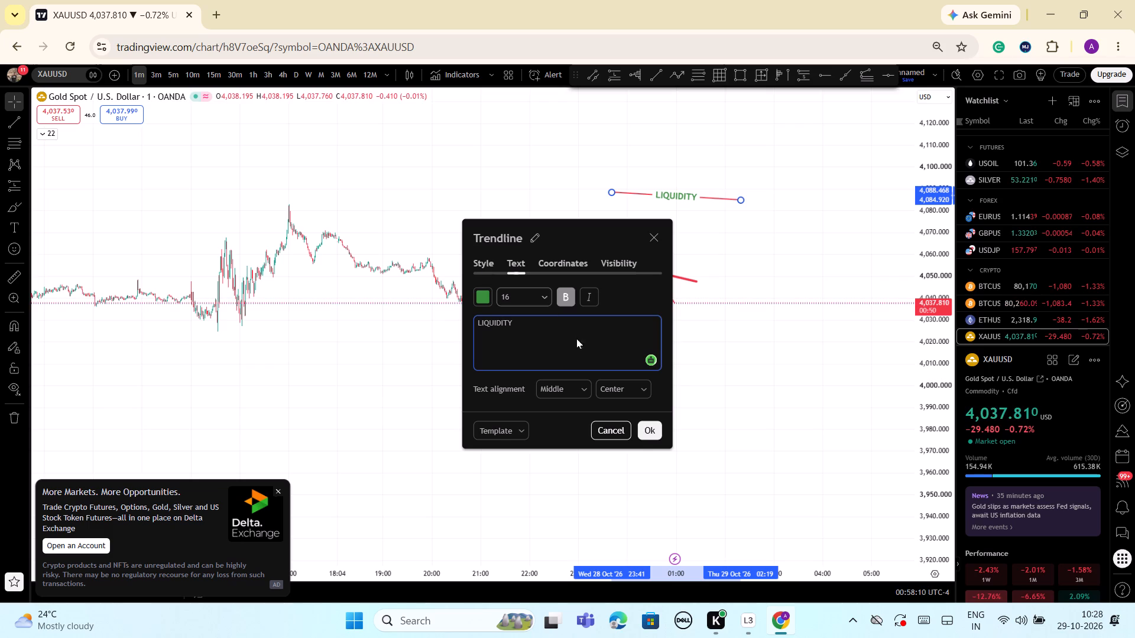
{"action": "left_click", "coordinate": [641, 430]}
{"action": "left_click", "coordinate": [670, 402]}
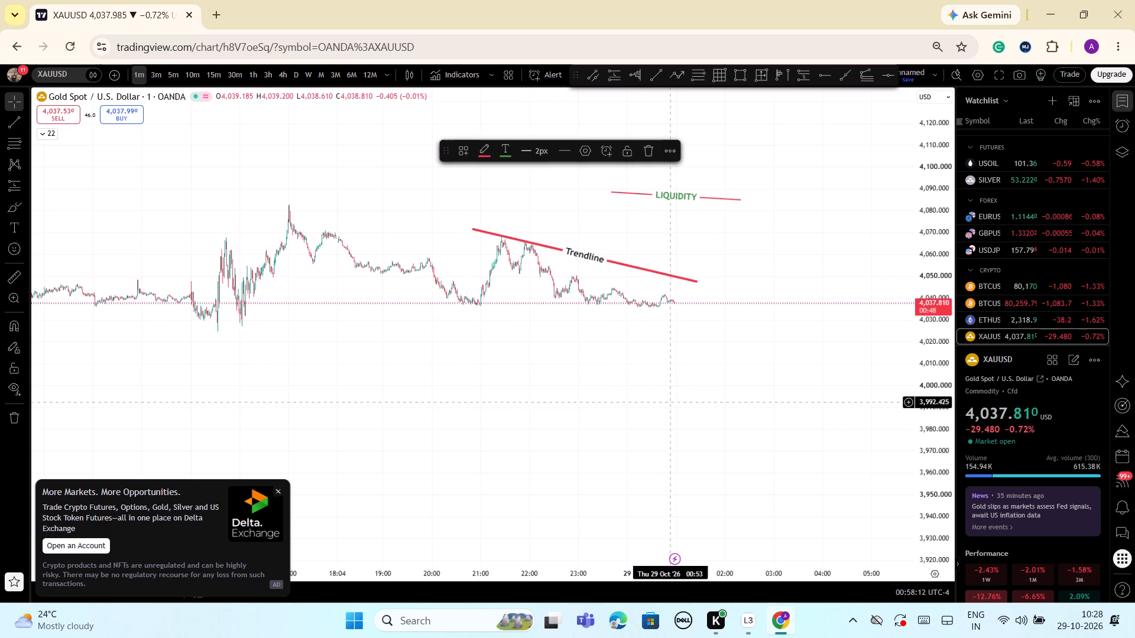
Move the LIQUIDITY line below the recent price lows, running from about 4,025 at 21:23 to 4,021 at 00:01.
{"action": "left_click", "coordinate": [712, 198]}
{"action": "left_click", "coordinate": [762, 282]}
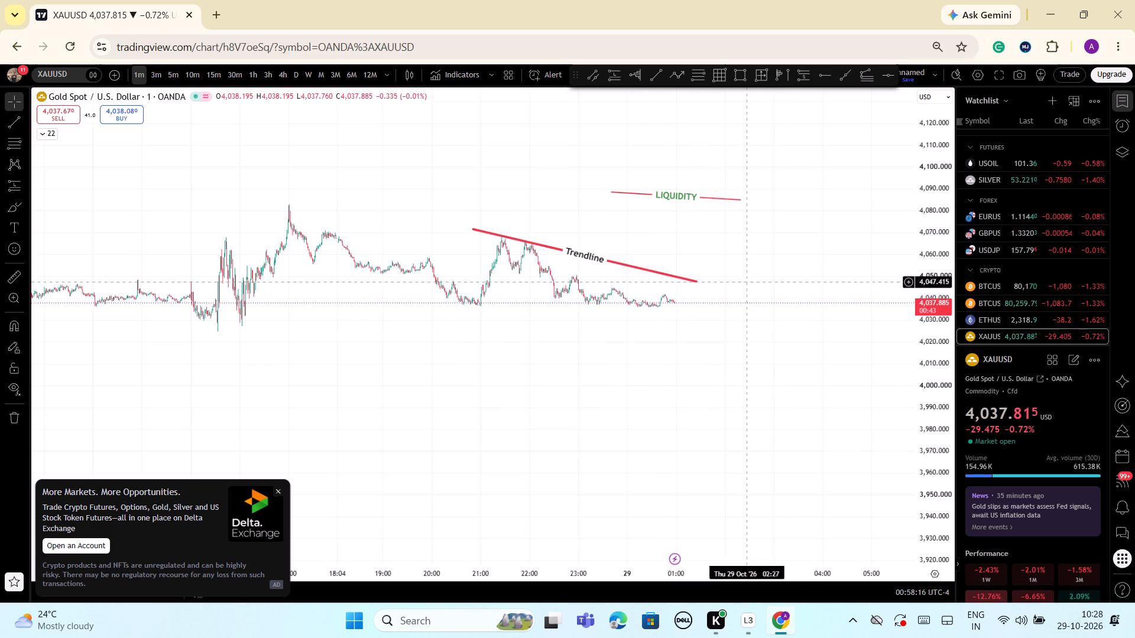
{"action": "left_click_drag", "start_coordinate": [711, 197], "coordinate": [714, 223]}
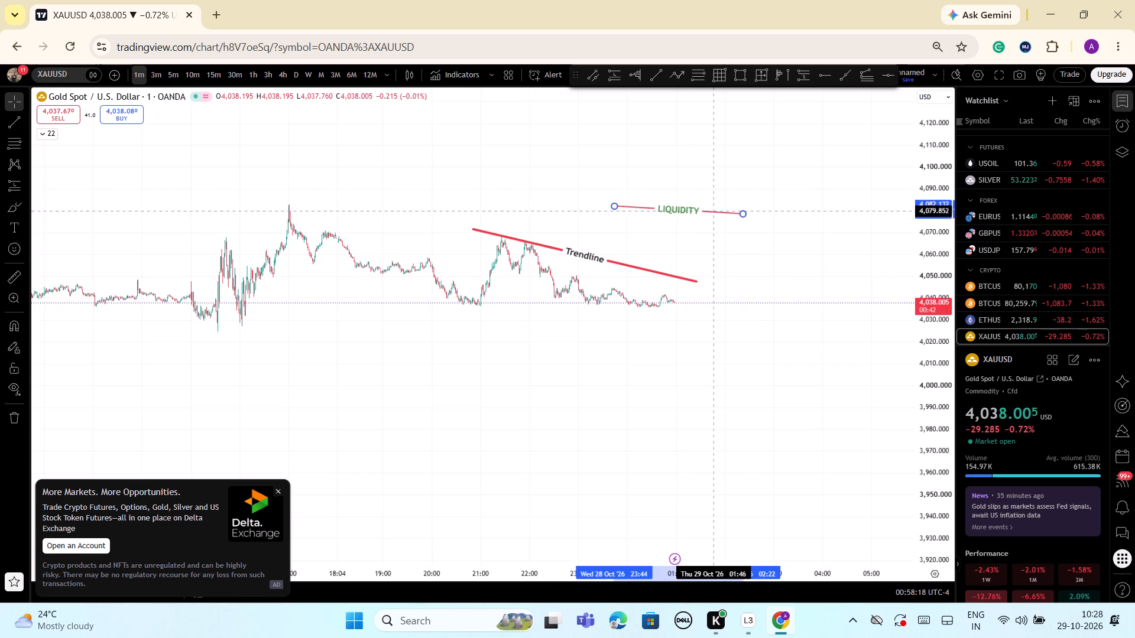
{"action": "left_click_drag", "start_coordinate": [714, 223], "coordinate": [599, 337]}
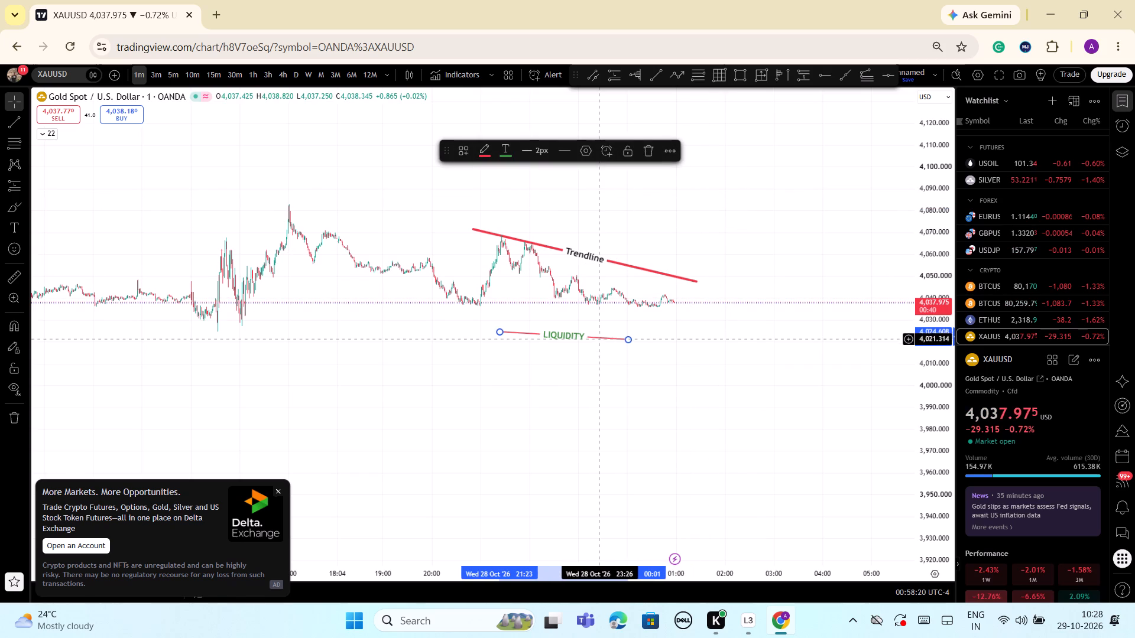
Set the LIQUIDITY label's text size to 12 and move the settings dialog clear of the line.
{"action": "left_click", "coordinate": [589, 152]}
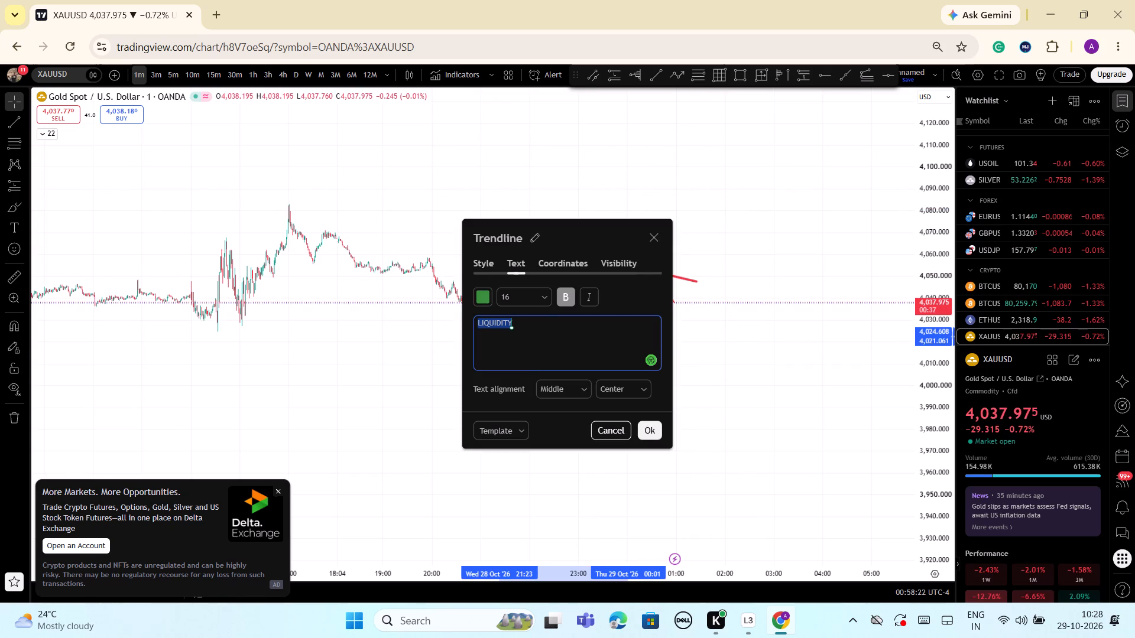
{"action": "left_click", "coordinate": [546, 301]}
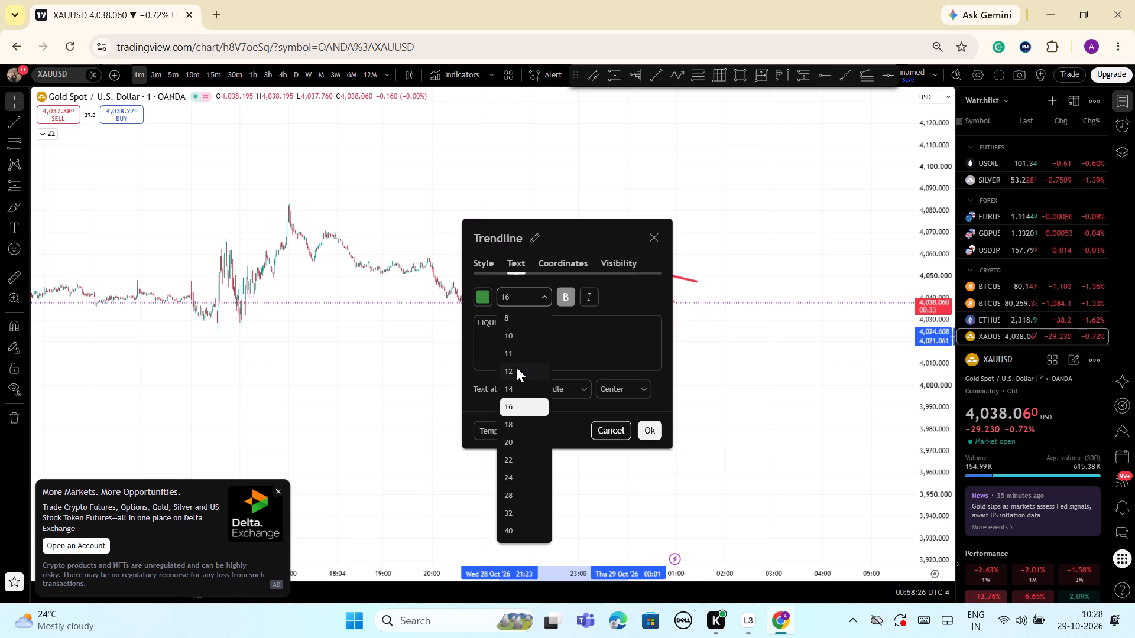
{"action": "left_click", "coordinate": [514, 373]}
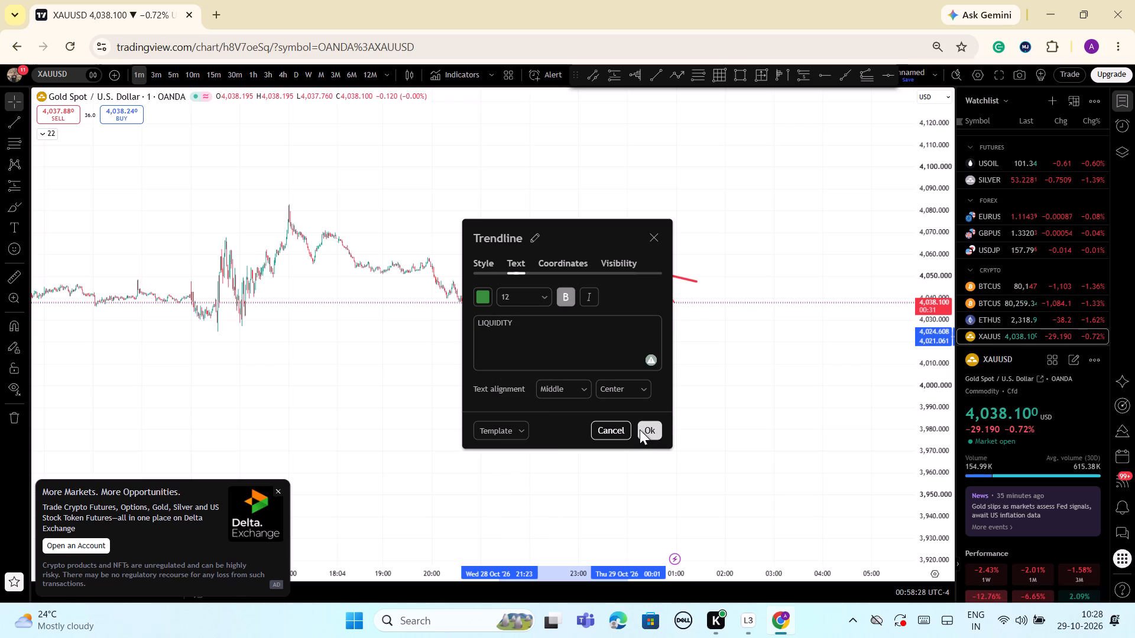
{"action": "left_click_drag", "start_coordinate": [562, 230], "coordinate": [799, 262]}
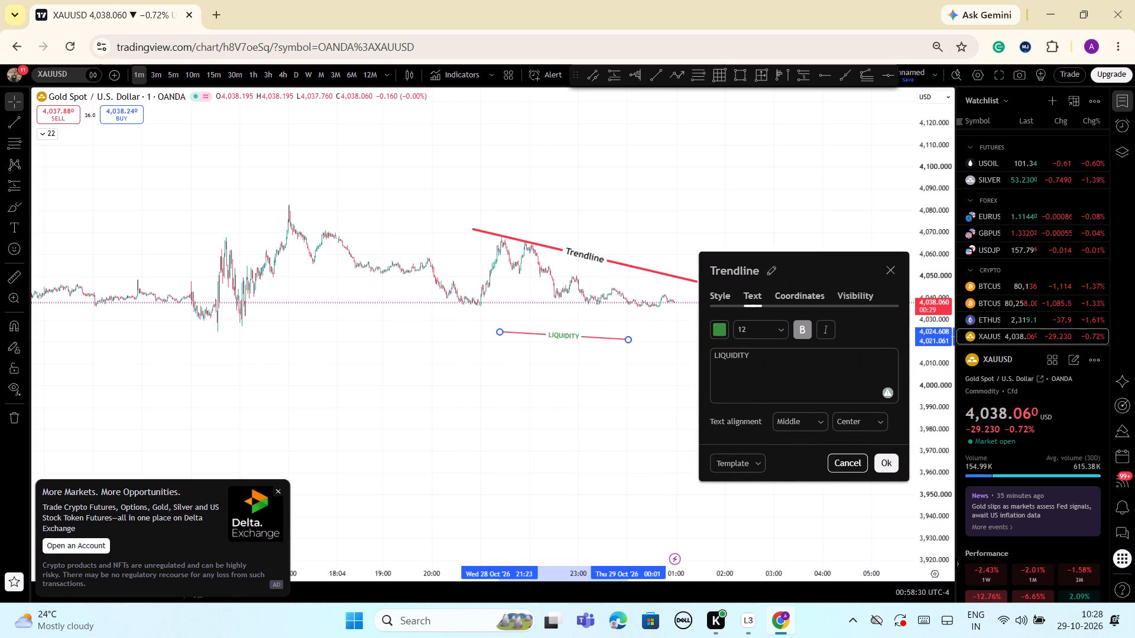
{"action": "left_click_drag", "start_coordinate": [799, 262], "coordinate": [750, 264]}
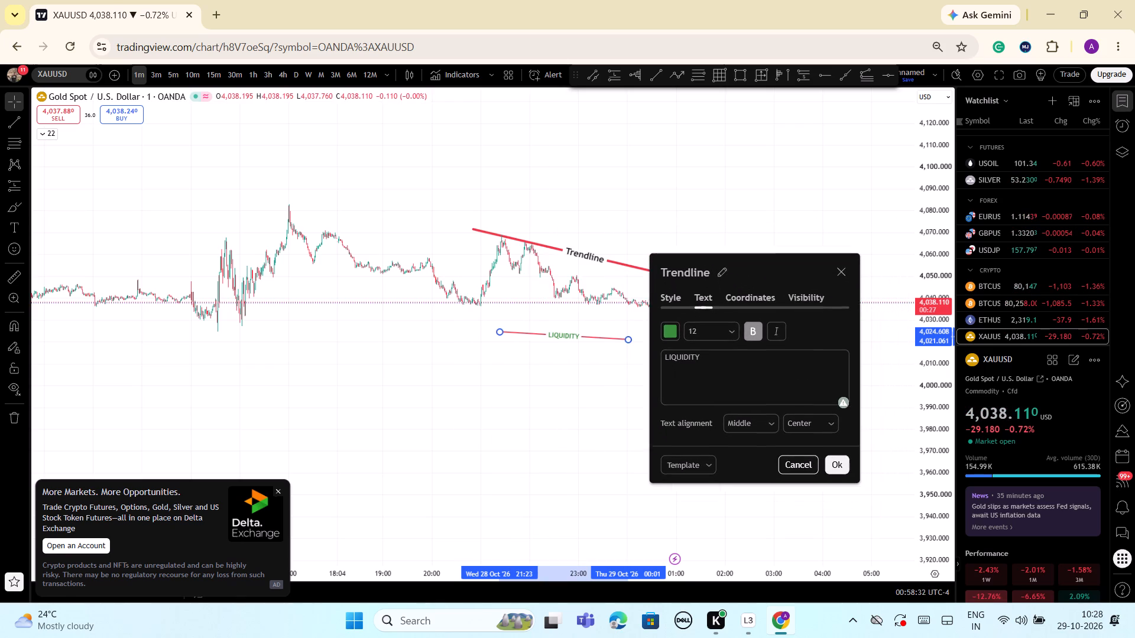
{"action": "left_click_drag", "start_coordinate": [750, 264], "coordinate": [728, 192]}
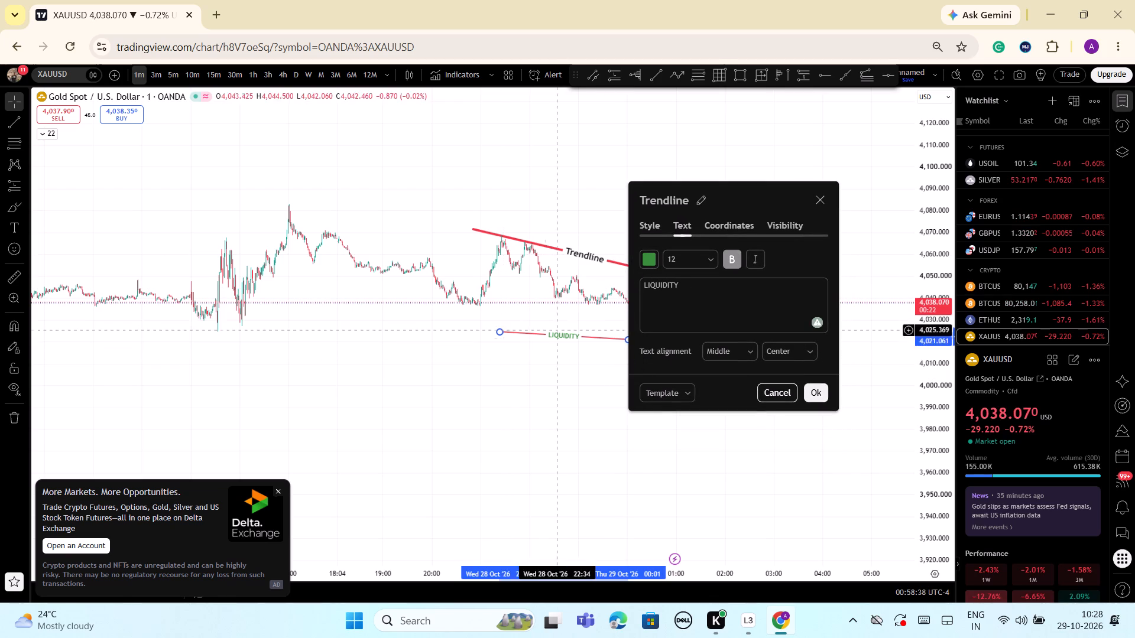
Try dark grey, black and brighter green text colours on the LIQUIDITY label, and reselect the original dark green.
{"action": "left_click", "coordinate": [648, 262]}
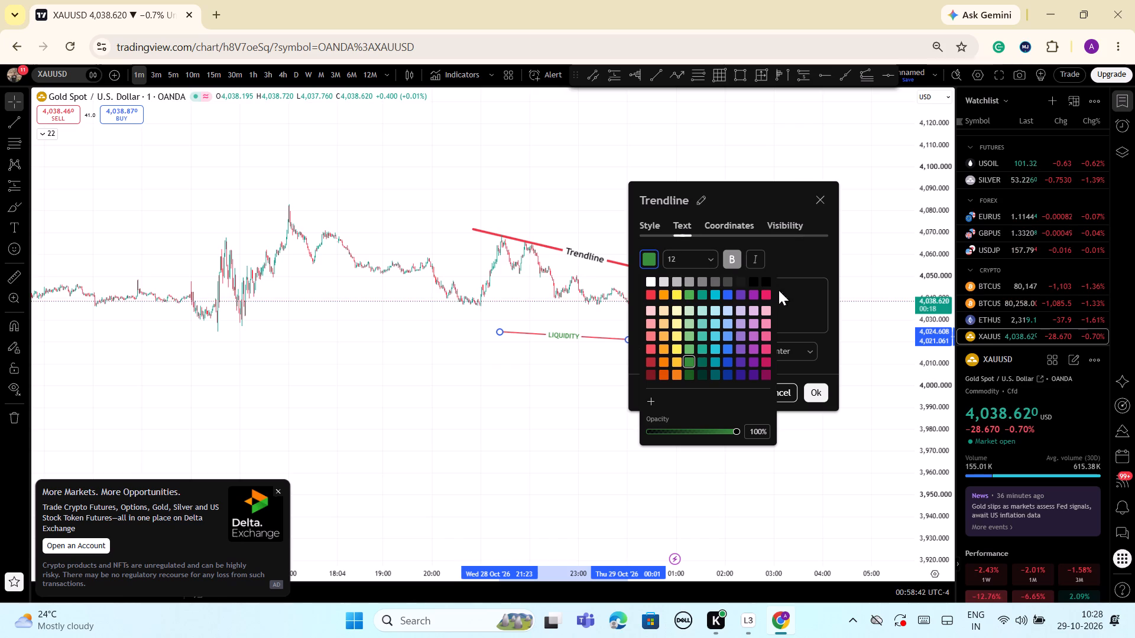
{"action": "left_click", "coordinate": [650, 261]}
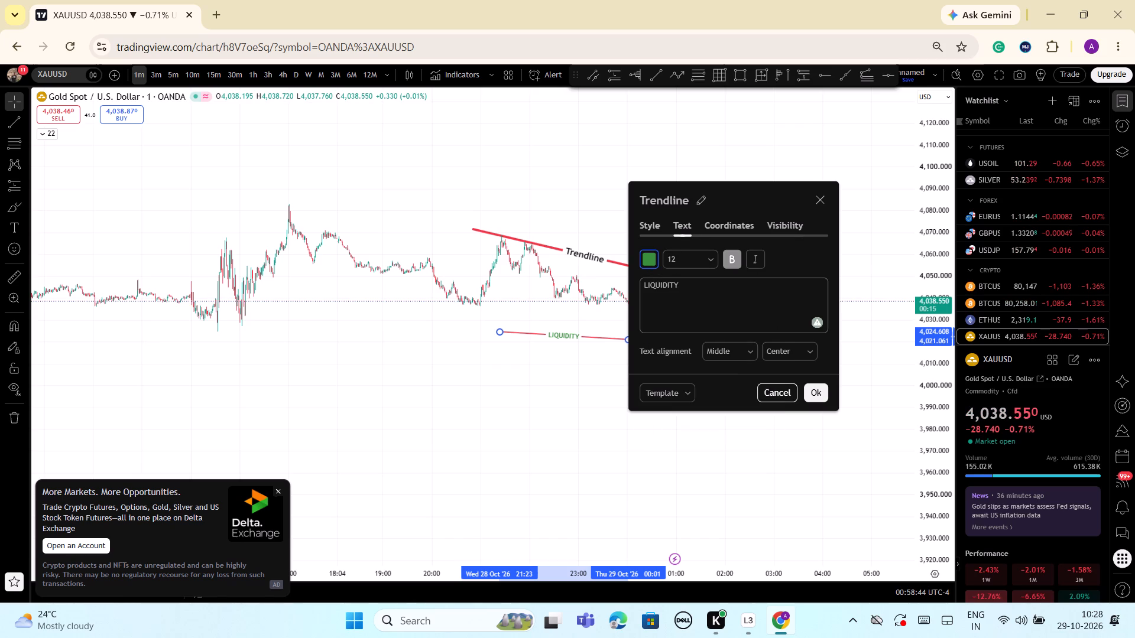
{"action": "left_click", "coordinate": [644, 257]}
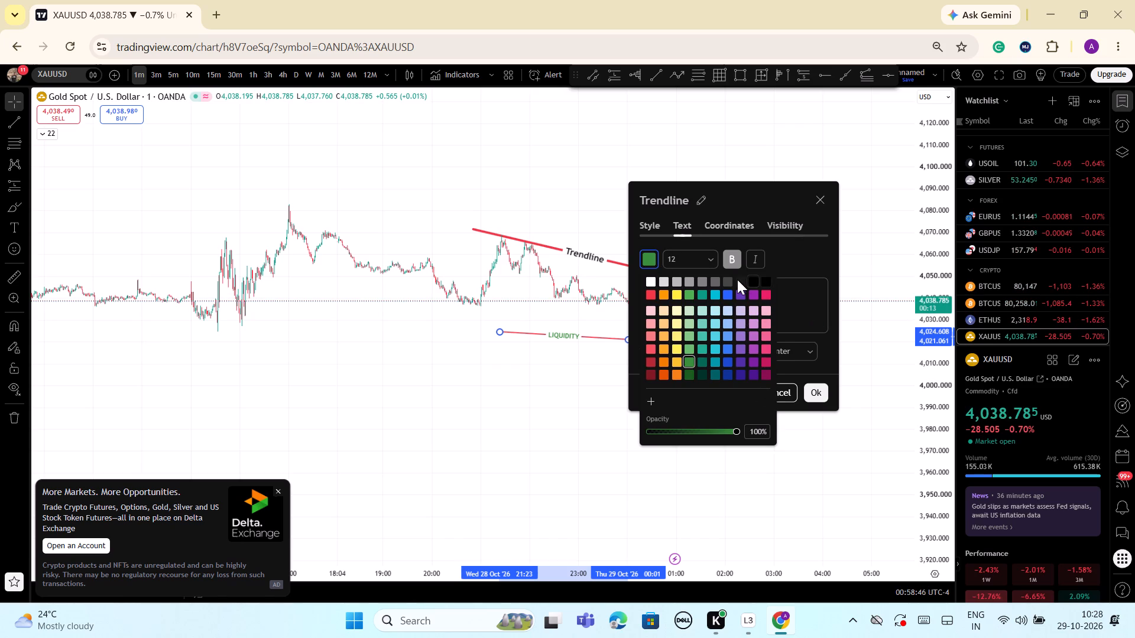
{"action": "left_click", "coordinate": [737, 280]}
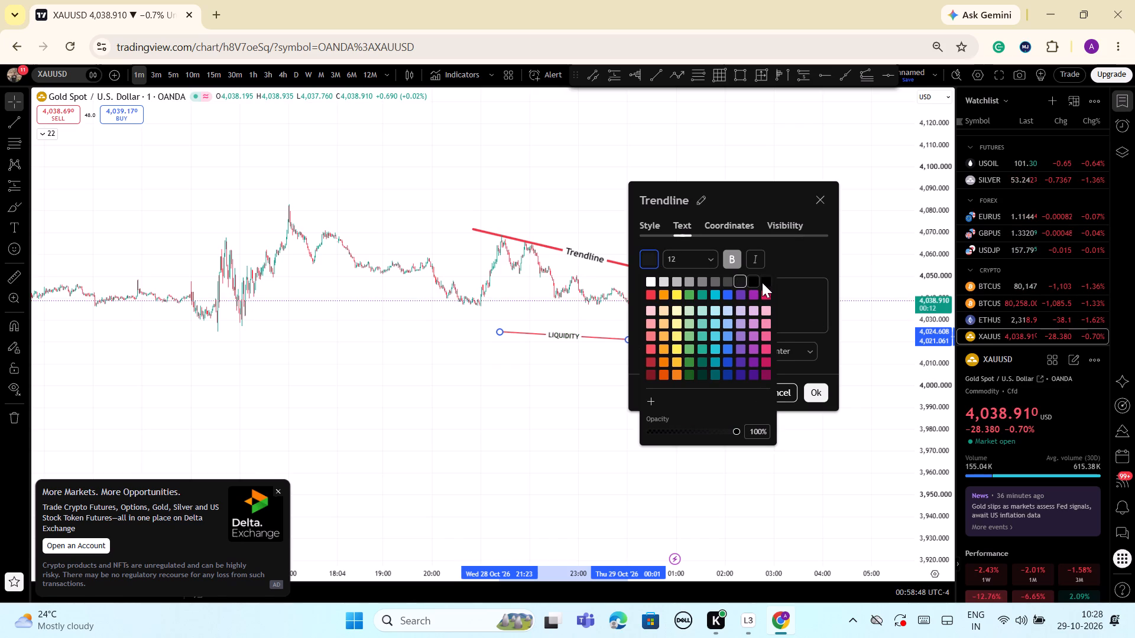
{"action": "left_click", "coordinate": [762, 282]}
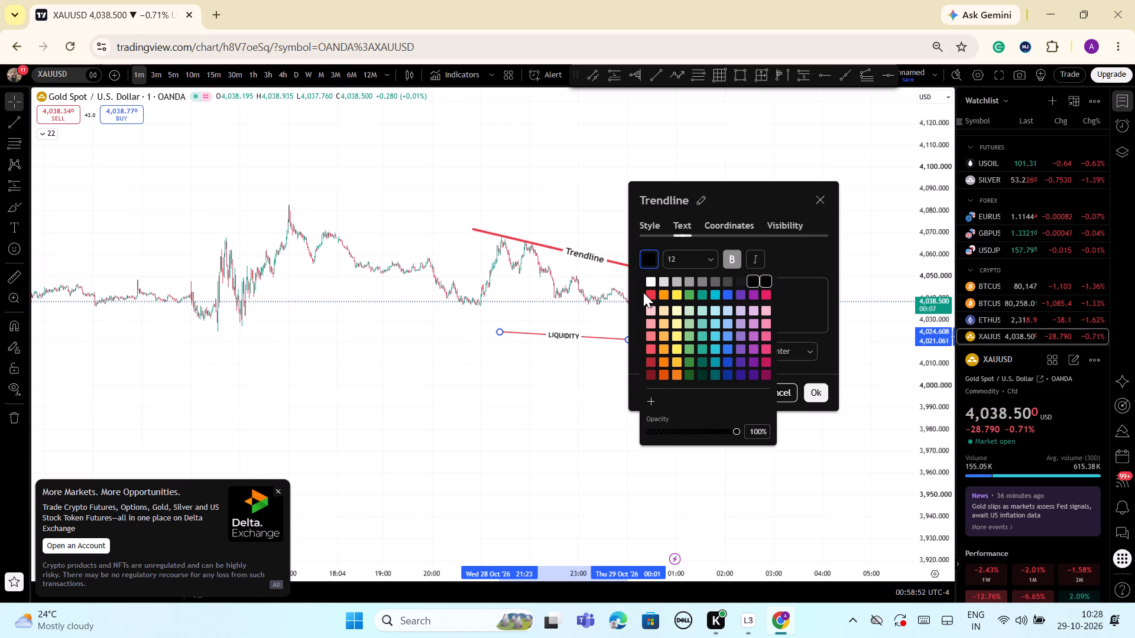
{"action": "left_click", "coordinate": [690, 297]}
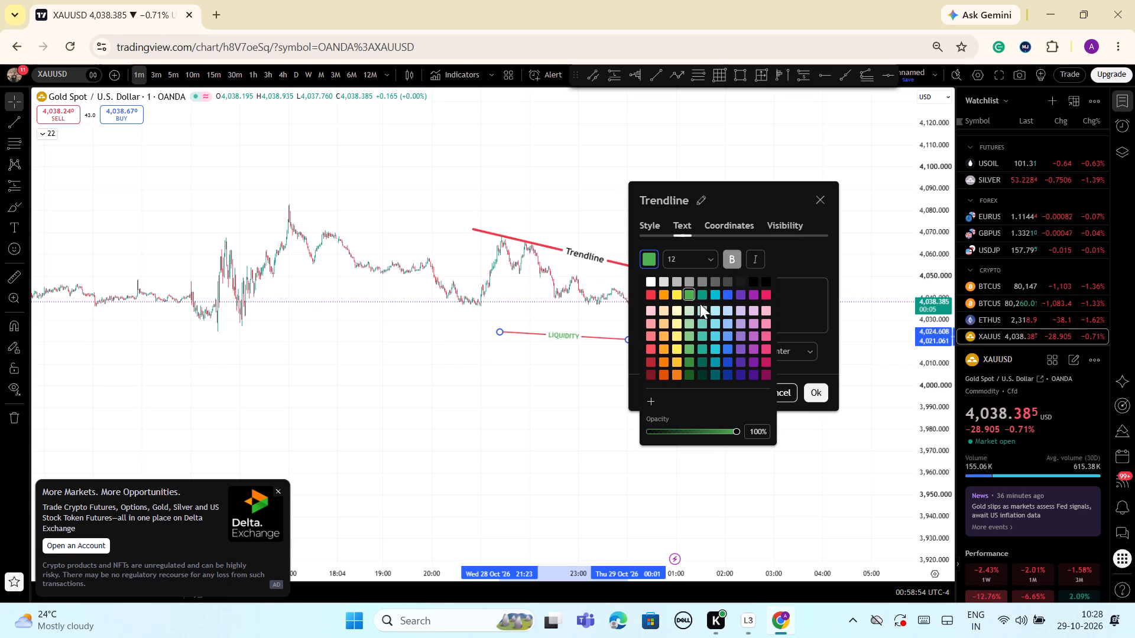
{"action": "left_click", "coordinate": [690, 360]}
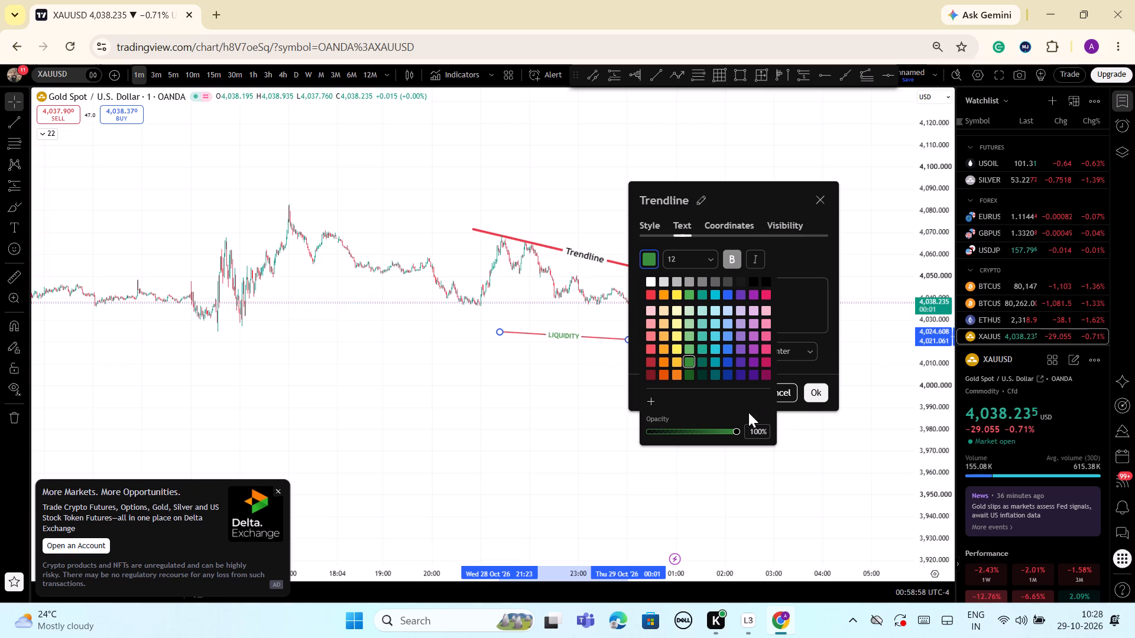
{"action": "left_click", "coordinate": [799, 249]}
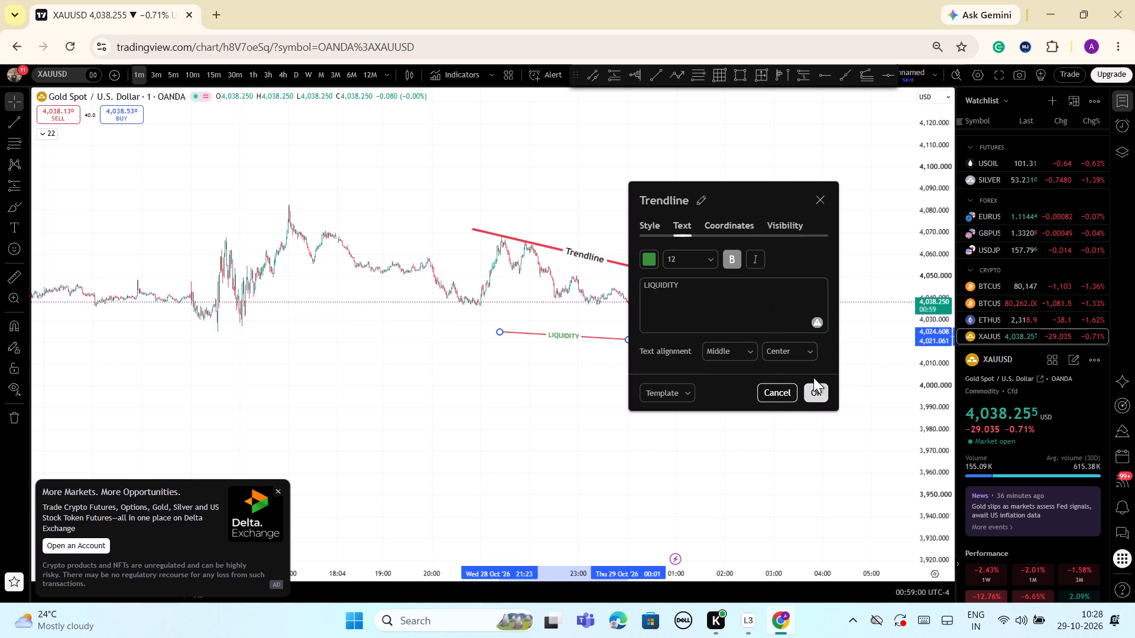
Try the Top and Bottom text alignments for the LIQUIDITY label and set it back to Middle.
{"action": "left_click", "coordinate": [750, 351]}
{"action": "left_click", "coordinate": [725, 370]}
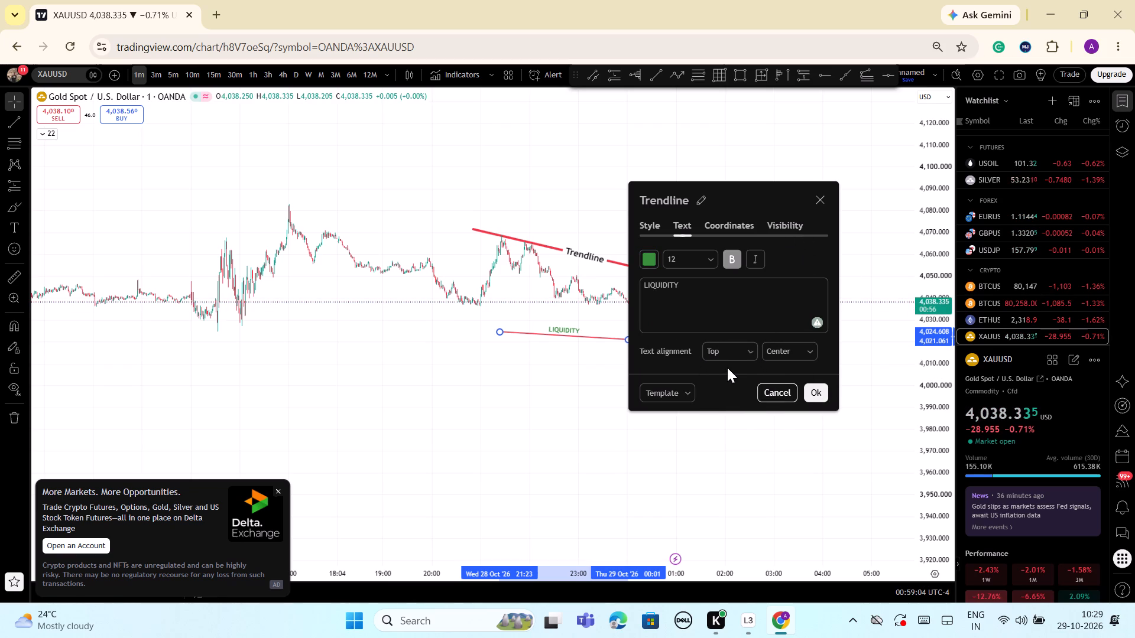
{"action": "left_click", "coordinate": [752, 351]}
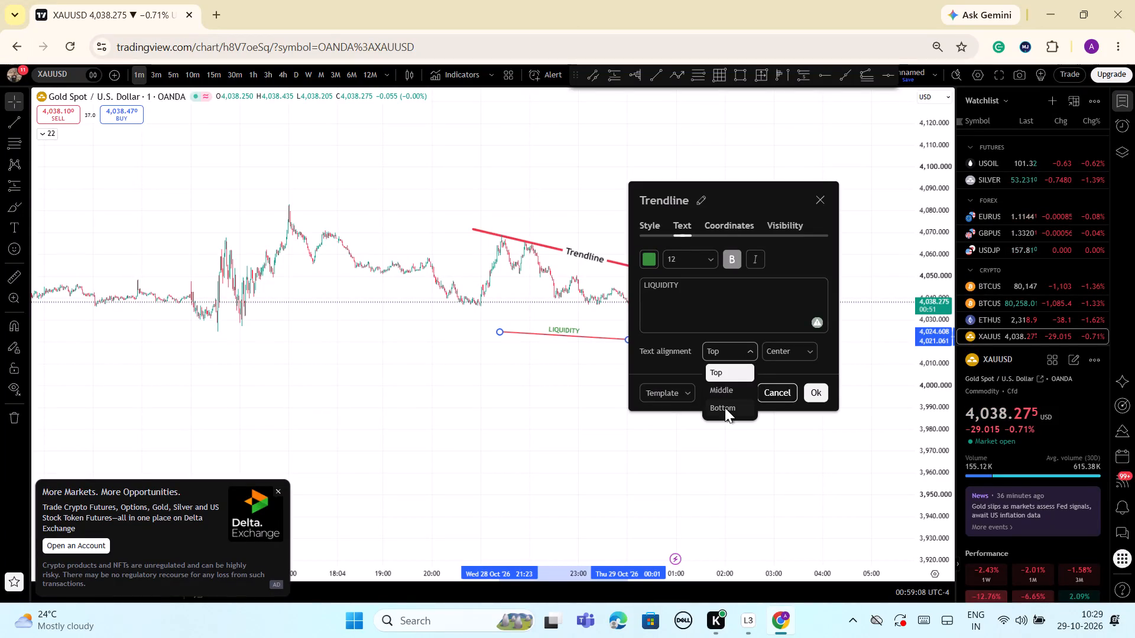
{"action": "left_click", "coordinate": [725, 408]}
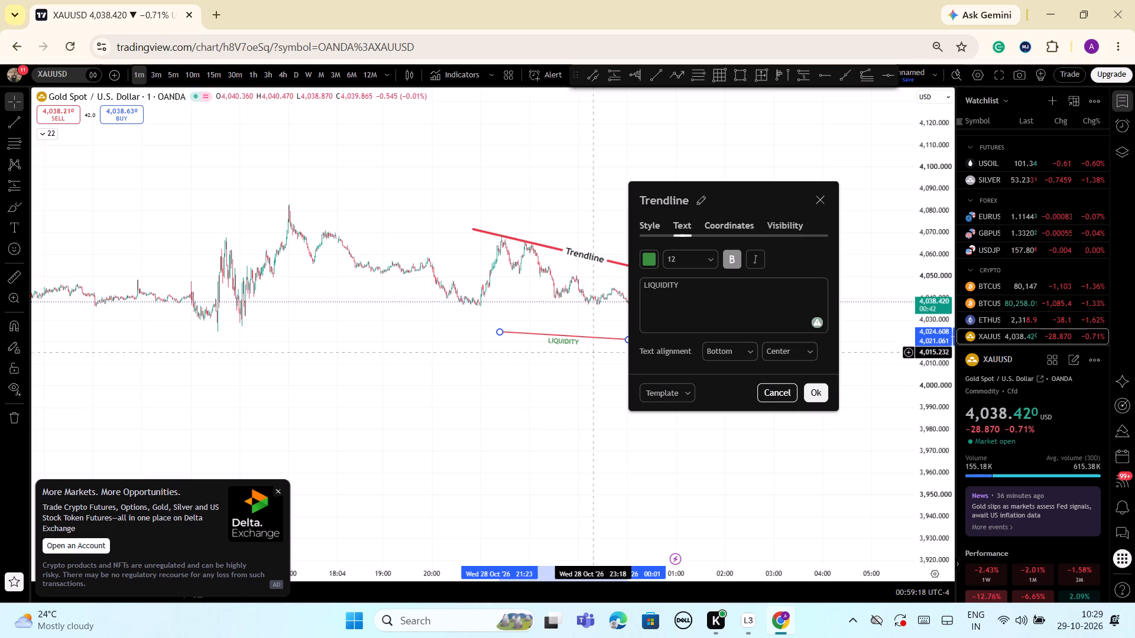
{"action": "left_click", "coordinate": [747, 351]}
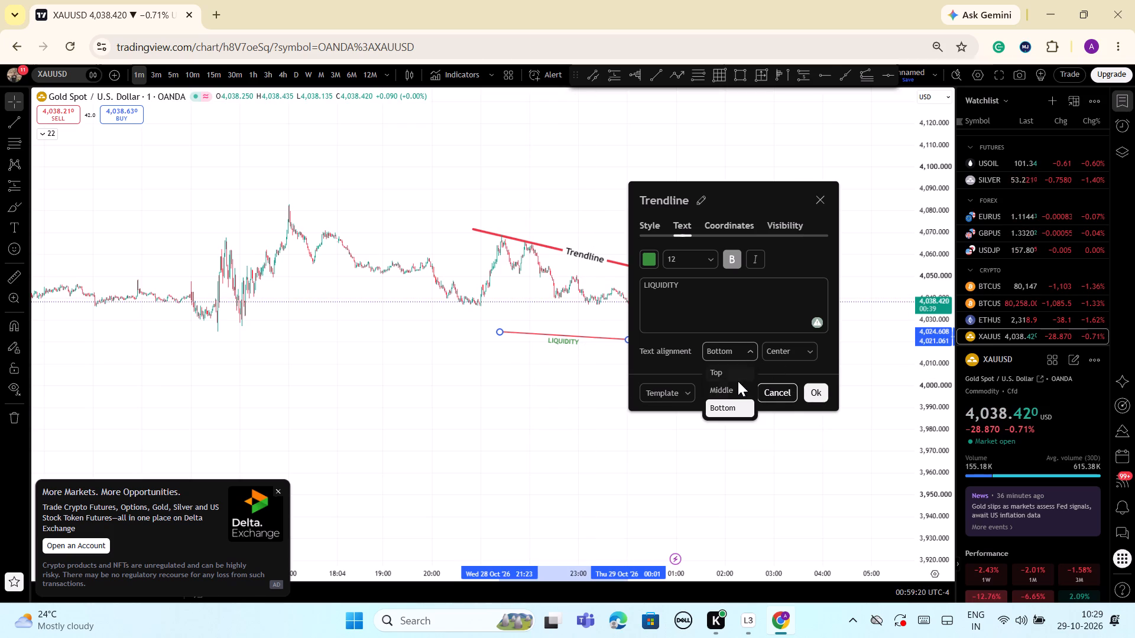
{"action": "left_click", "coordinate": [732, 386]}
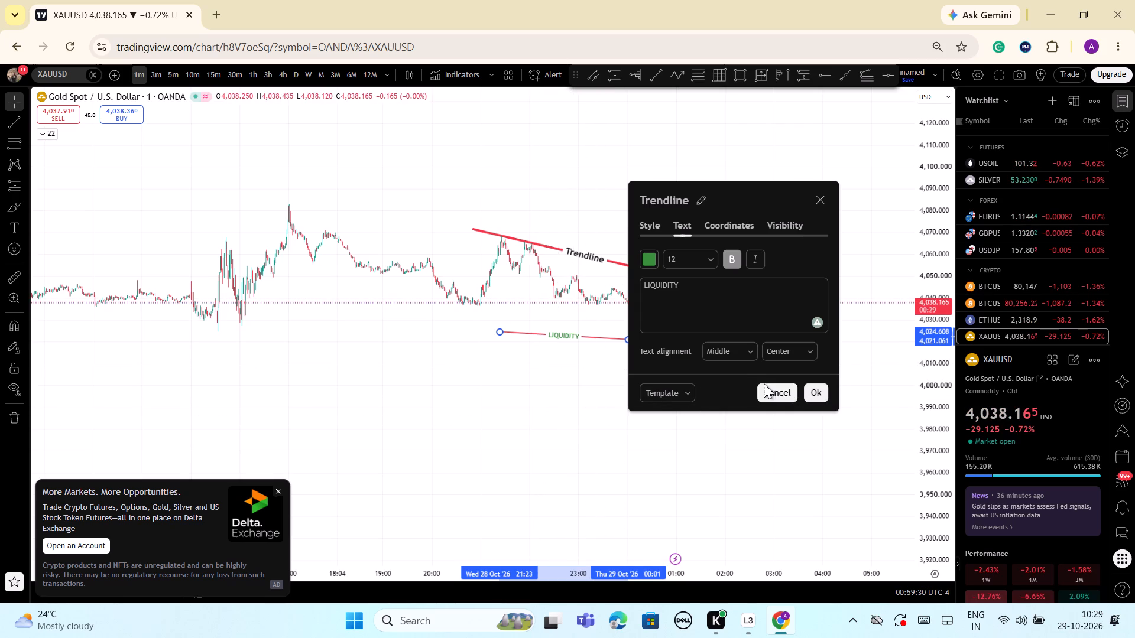
Save the LIQUIDITY line's settings as a drawing template named LIQUIDITY.
{"action": "left_click", "coordinate": [686, 392]}
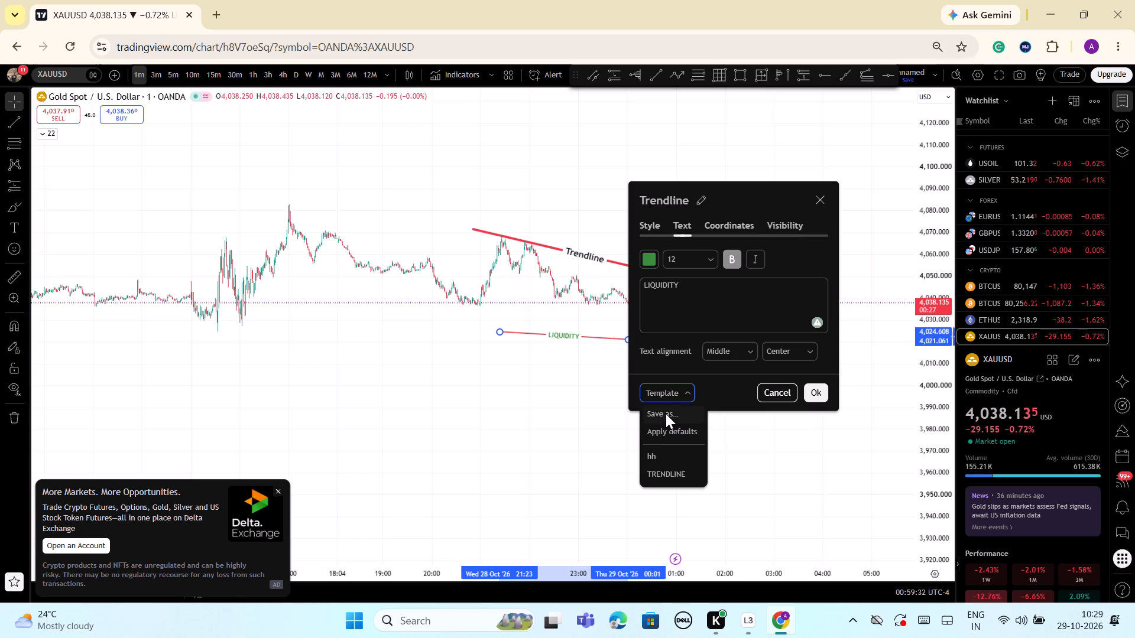
{"action": "left_click", "coordinate": [666, 414]}
{"action": "left_click", "coordinate": [515, 331]}
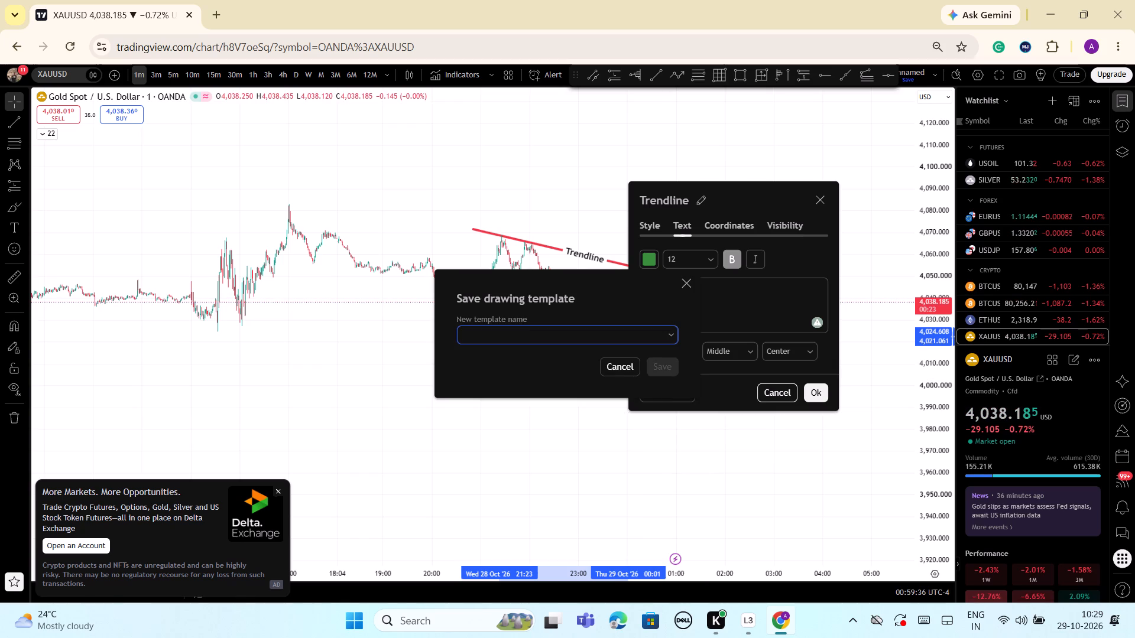
{"action": "type", "text": "LI"}
{"action": "type", "text": "QUIDITY"}
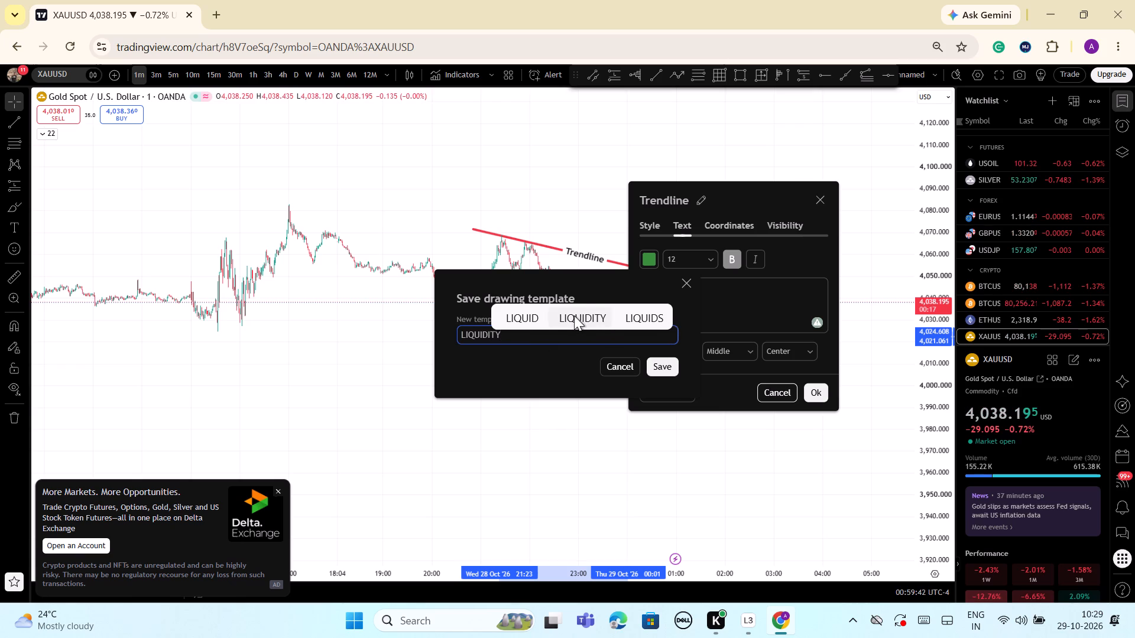
{"action": "left_click", "coordinate": [574, 315]}
{"action": "left_click", "coordinate": [665, 369]}
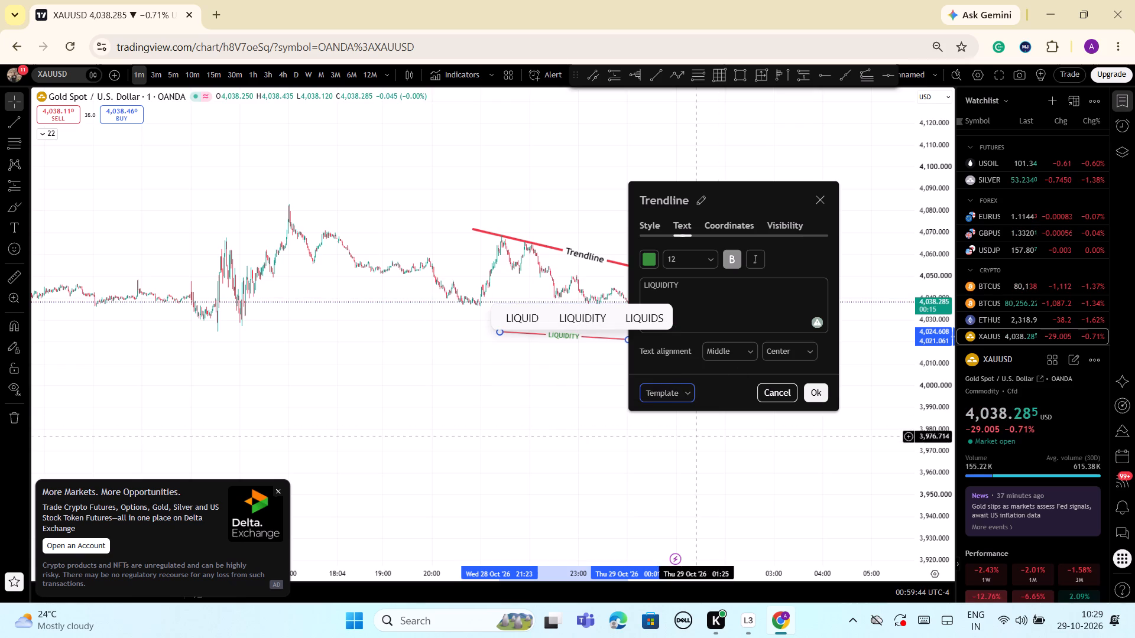
Apply the LIQUIDITY line's settings and deselect the line.
{"action": "left_click", "coordinate": [815, 392]}
{"action": "left_click", "coordinate": [726, 402]}
{"action": "left_click", "coordinate": [688, 353]}
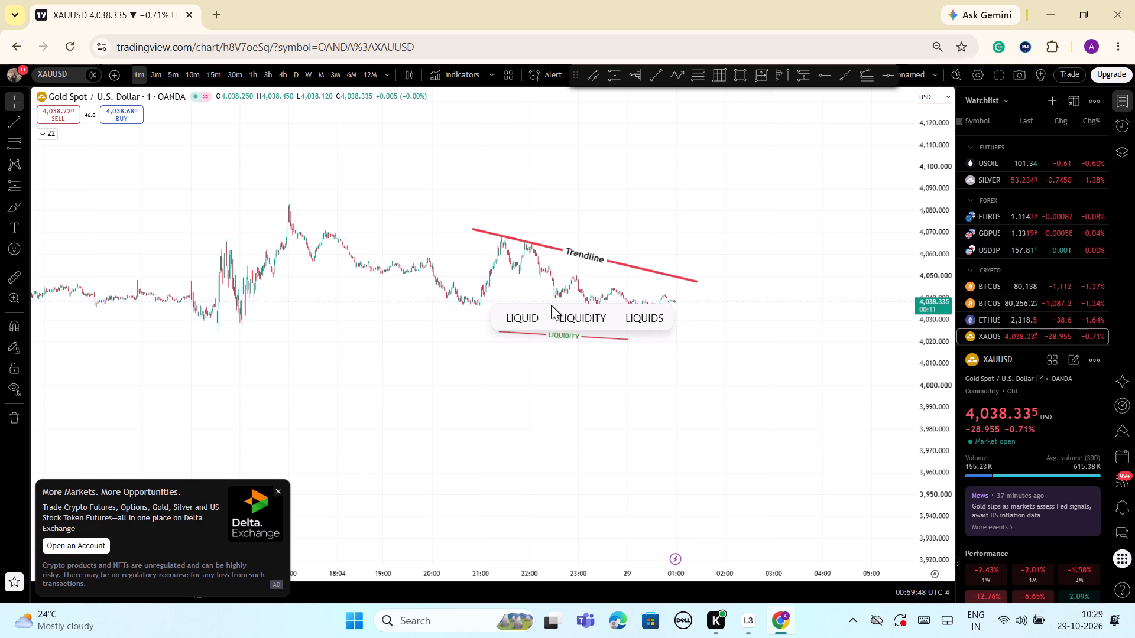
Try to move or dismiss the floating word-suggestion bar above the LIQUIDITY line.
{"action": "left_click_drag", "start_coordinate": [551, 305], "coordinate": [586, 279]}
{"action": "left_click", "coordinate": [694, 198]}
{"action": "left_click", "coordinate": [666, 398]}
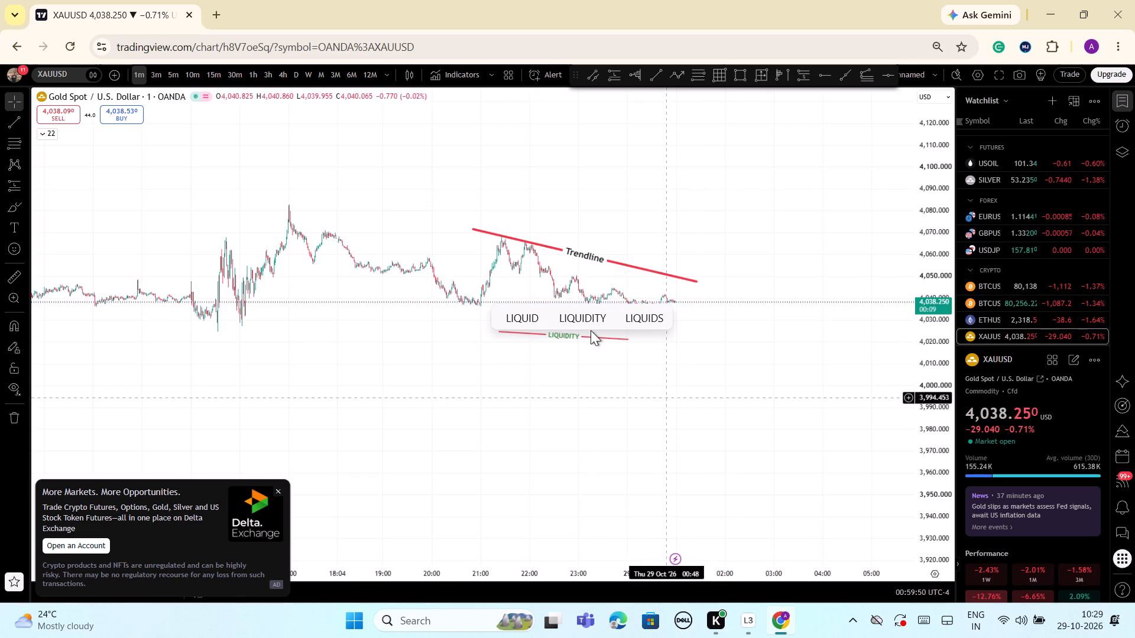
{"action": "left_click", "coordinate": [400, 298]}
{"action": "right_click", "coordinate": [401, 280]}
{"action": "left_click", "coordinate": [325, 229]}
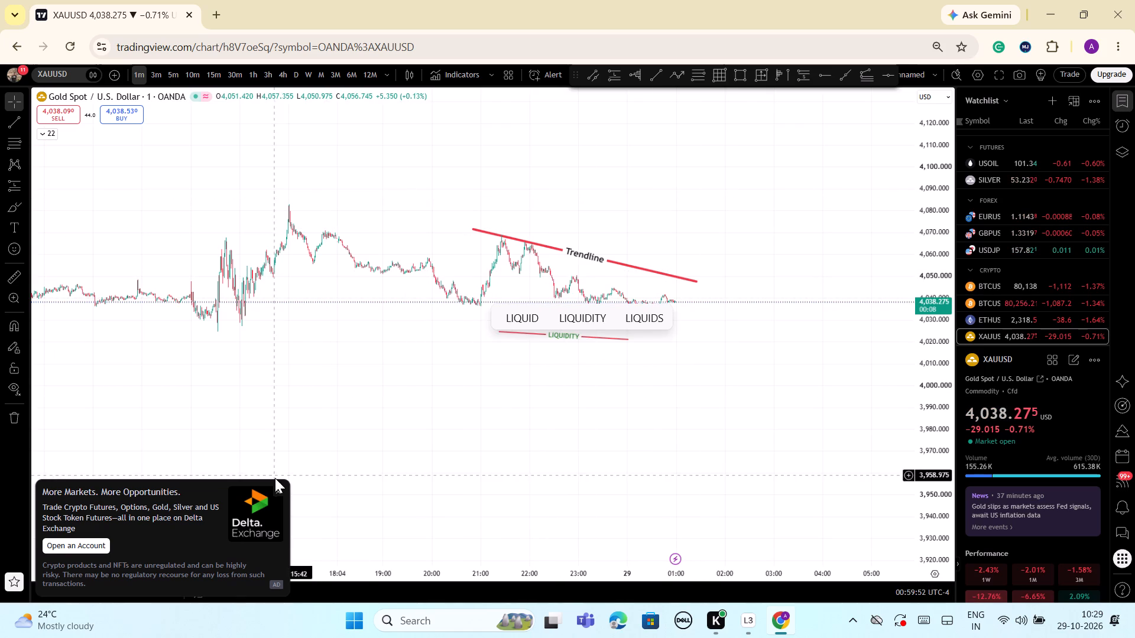
Close the Delta Exchange advertisement covering the chart's lower corner.
{"action": "left_click", "coordinate": [278, 490]}
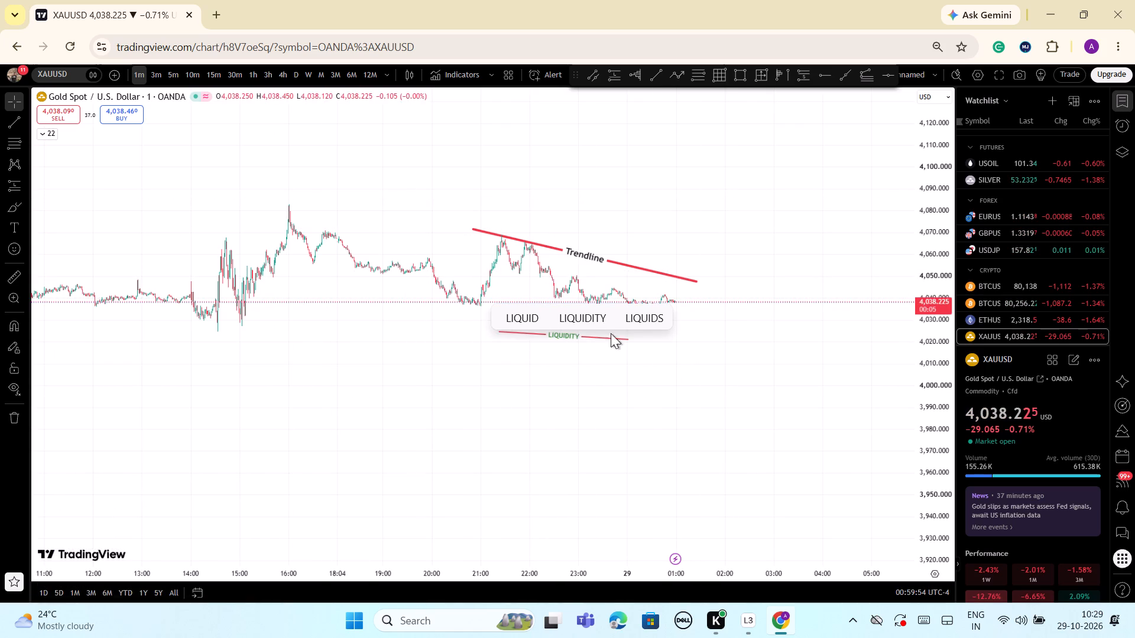
Move the red Trendline drawing later in time and slightly higher, clear of the falling price peaks, and deselect it.
{"action": "left_click", "coordinate": [744, 362]}
{"action": "left_click_drag", "start_coordinate": [595, 269], "coordinate": [601, 268]}
{"action": "left_click", "coordinate": [621, 259]}
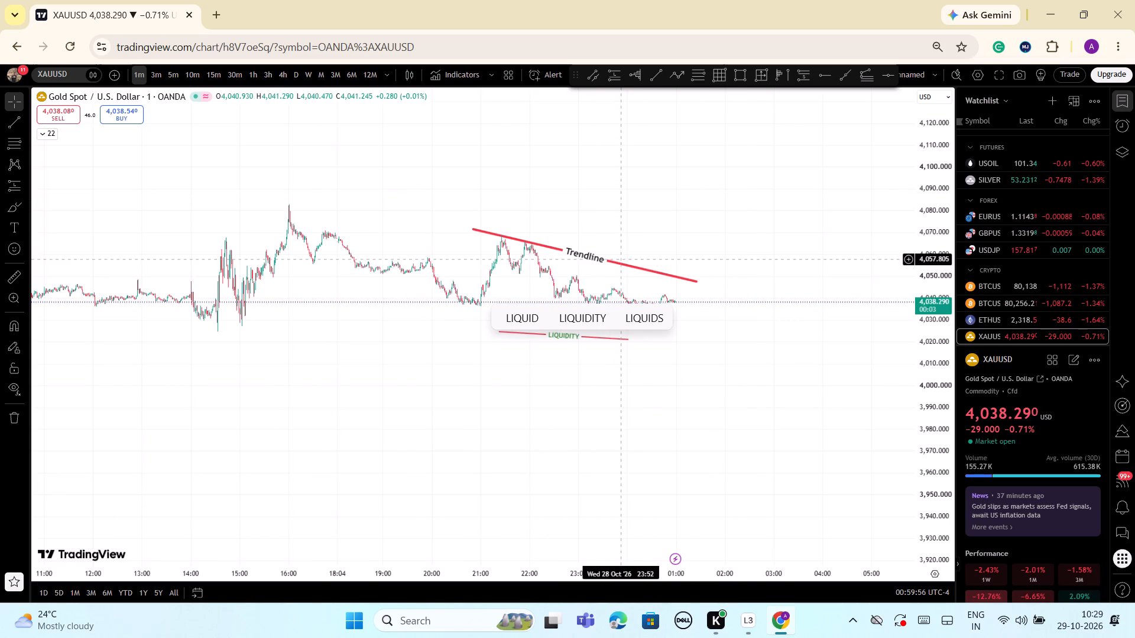
{"action": "left_click_drag", "start_coordinate": [623, 265], "coordinate": [687, 256]}
{"action": "left_click", "coordinate": [693, 352]}
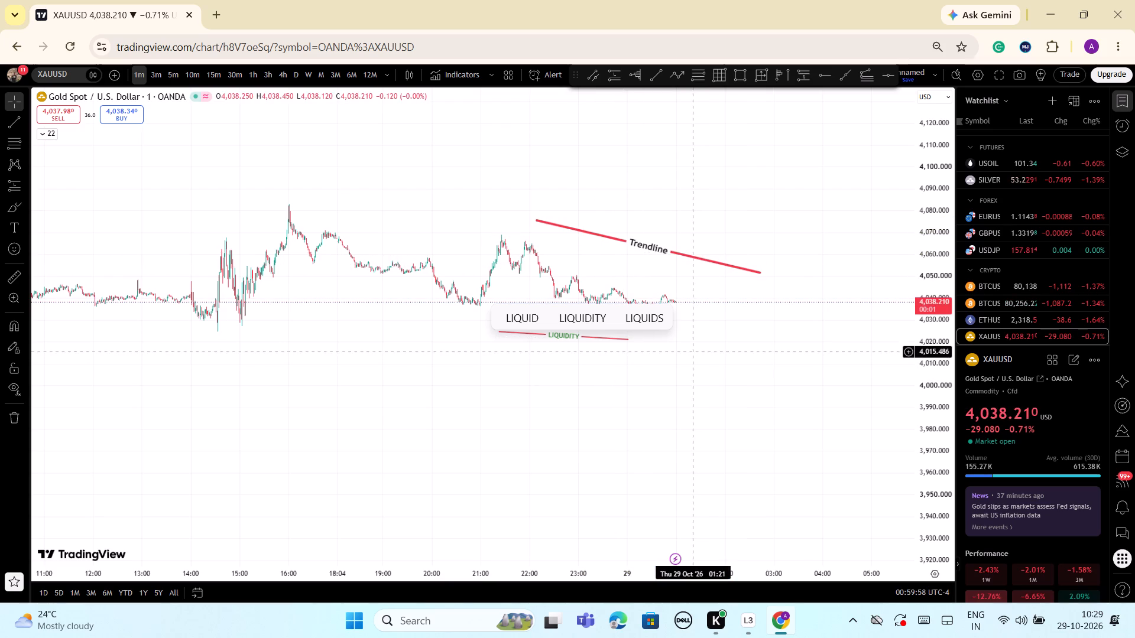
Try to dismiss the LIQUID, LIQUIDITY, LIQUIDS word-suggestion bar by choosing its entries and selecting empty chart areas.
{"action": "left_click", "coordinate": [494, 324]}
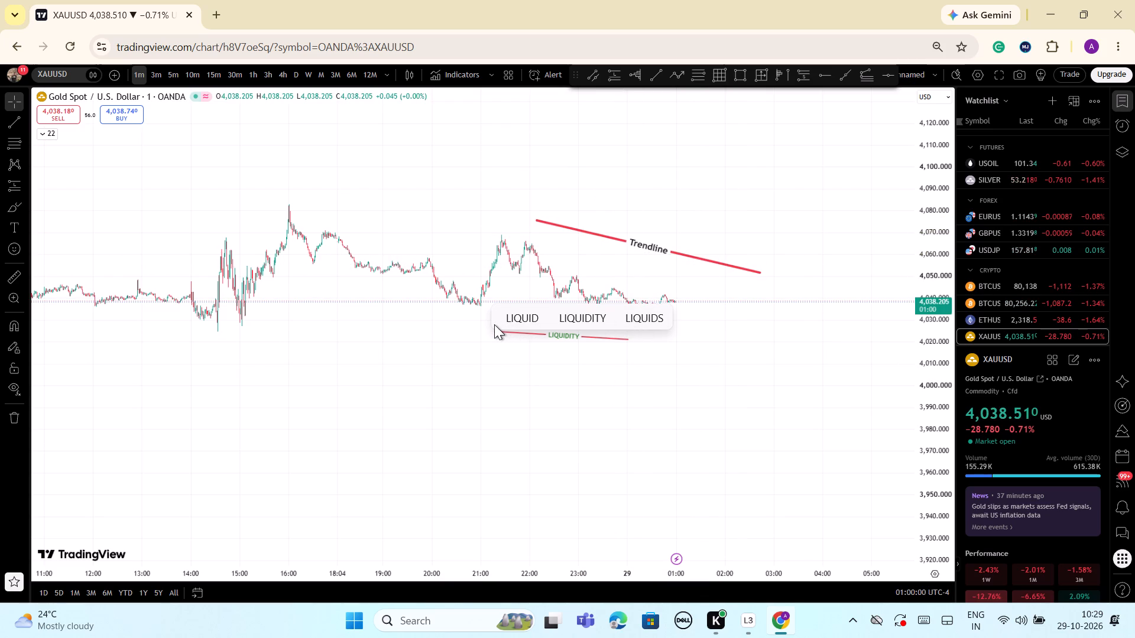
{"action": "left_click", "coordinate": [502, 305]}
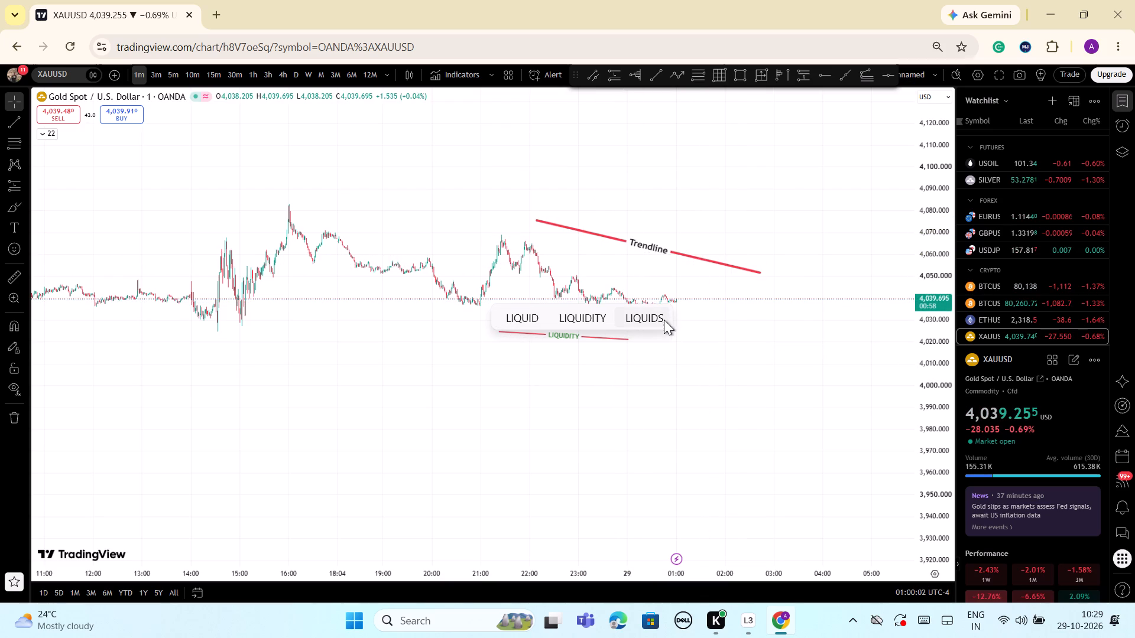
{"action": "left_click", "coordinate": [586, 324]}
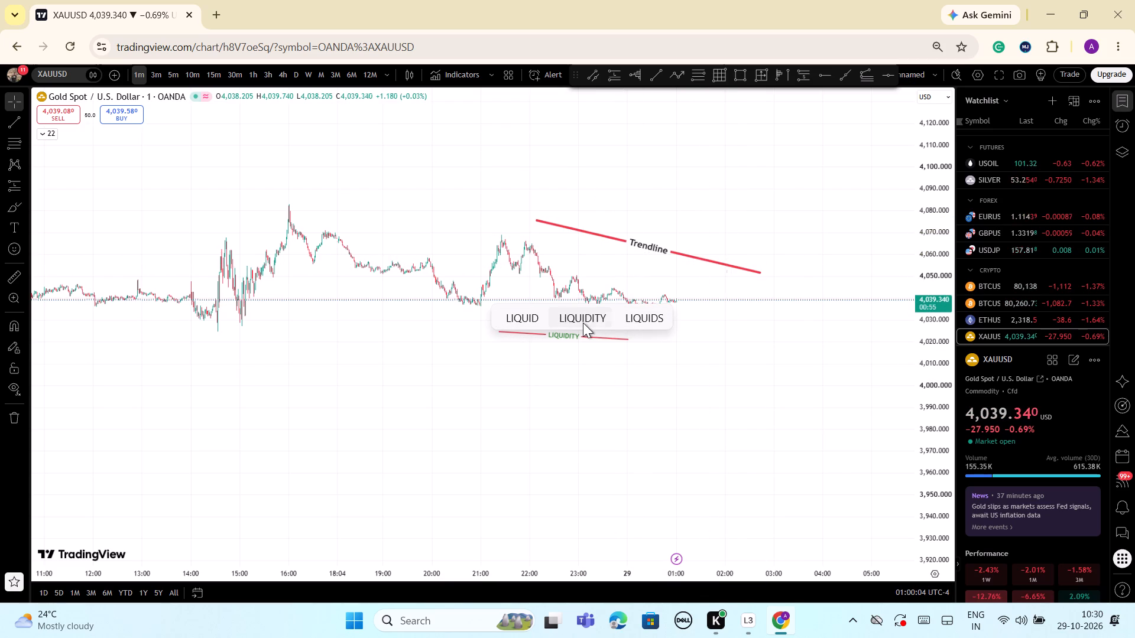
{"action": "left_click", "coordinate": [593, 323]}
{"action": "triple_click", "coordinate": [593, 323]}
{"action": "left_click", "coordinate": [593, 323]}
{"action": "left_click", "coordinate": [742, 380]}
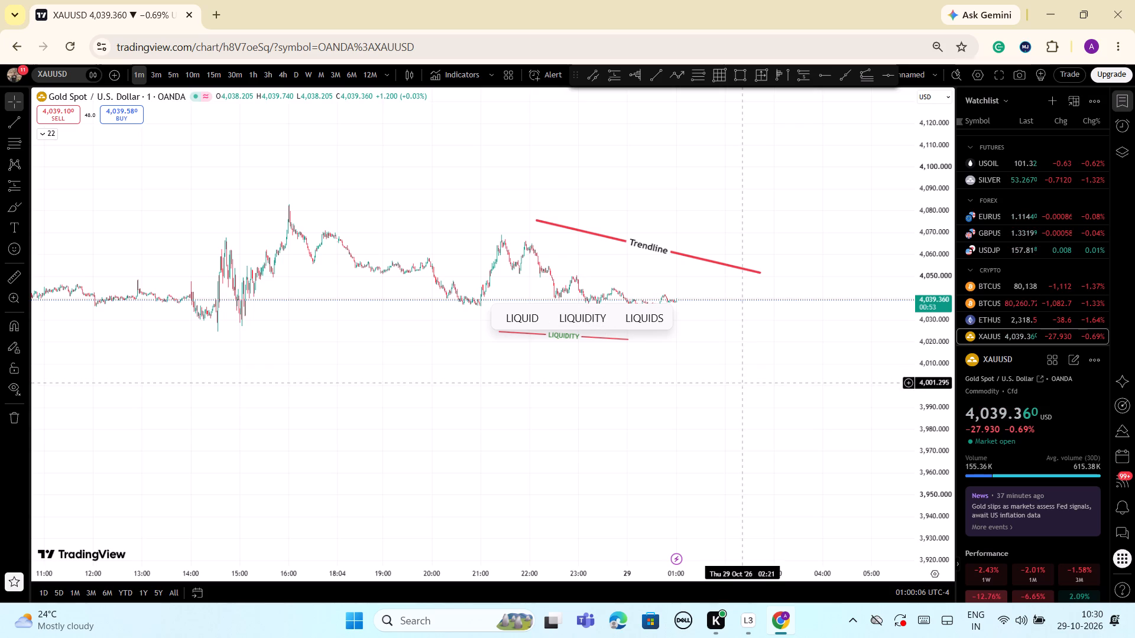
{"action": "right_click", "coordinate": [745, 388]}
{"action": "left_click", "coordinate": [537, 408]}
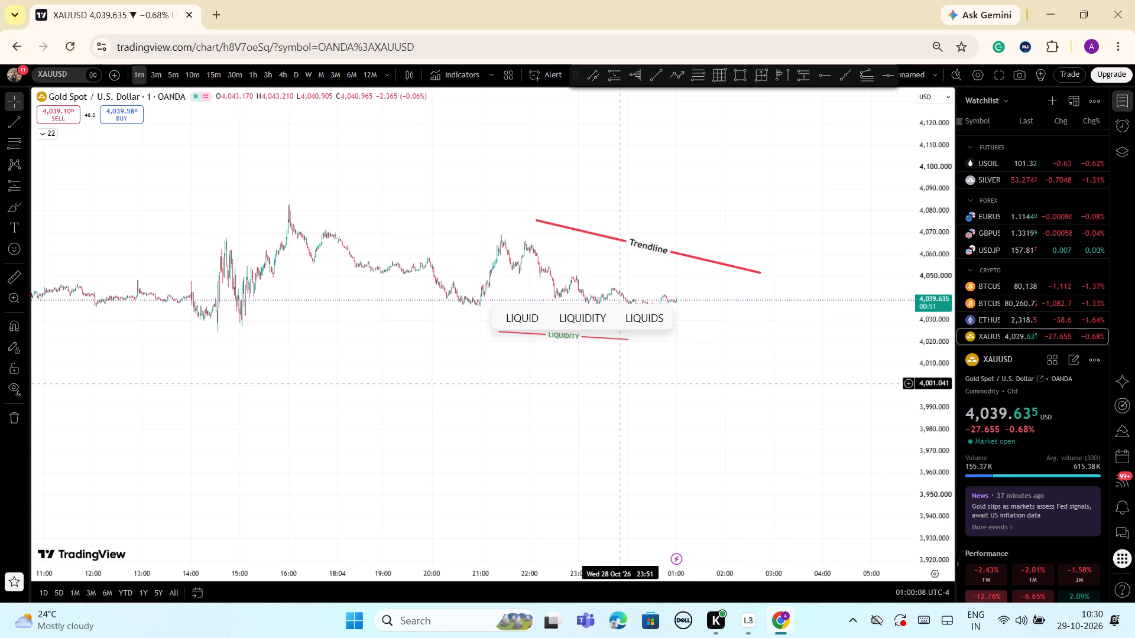
Reload the XAUUSD chart page.
{"action": "left_click", "coordinate": [66, 47]}
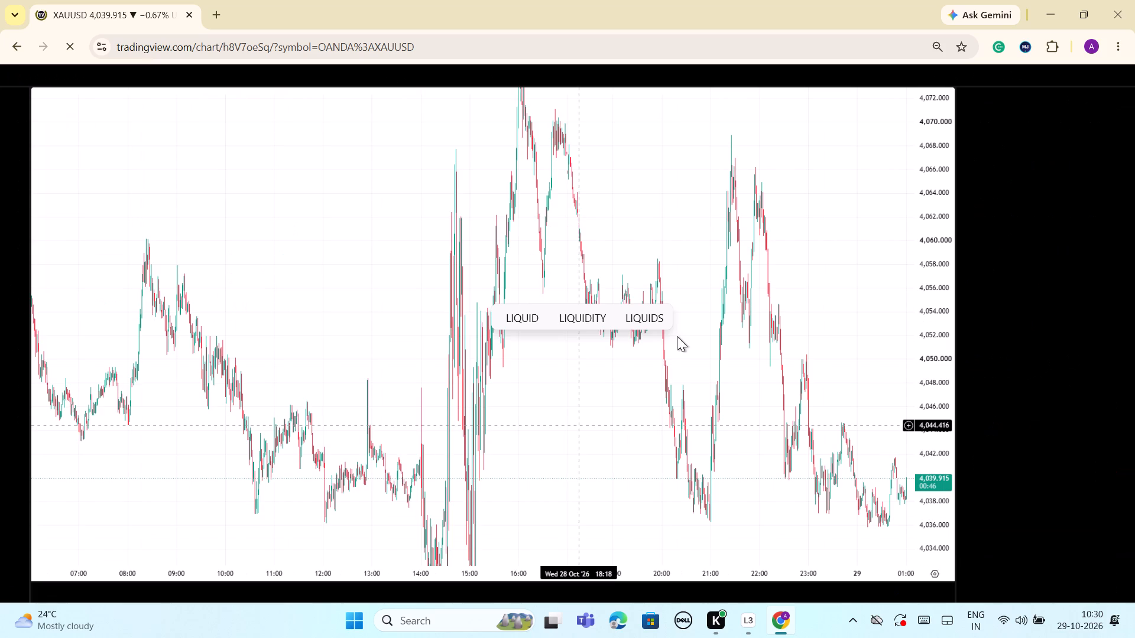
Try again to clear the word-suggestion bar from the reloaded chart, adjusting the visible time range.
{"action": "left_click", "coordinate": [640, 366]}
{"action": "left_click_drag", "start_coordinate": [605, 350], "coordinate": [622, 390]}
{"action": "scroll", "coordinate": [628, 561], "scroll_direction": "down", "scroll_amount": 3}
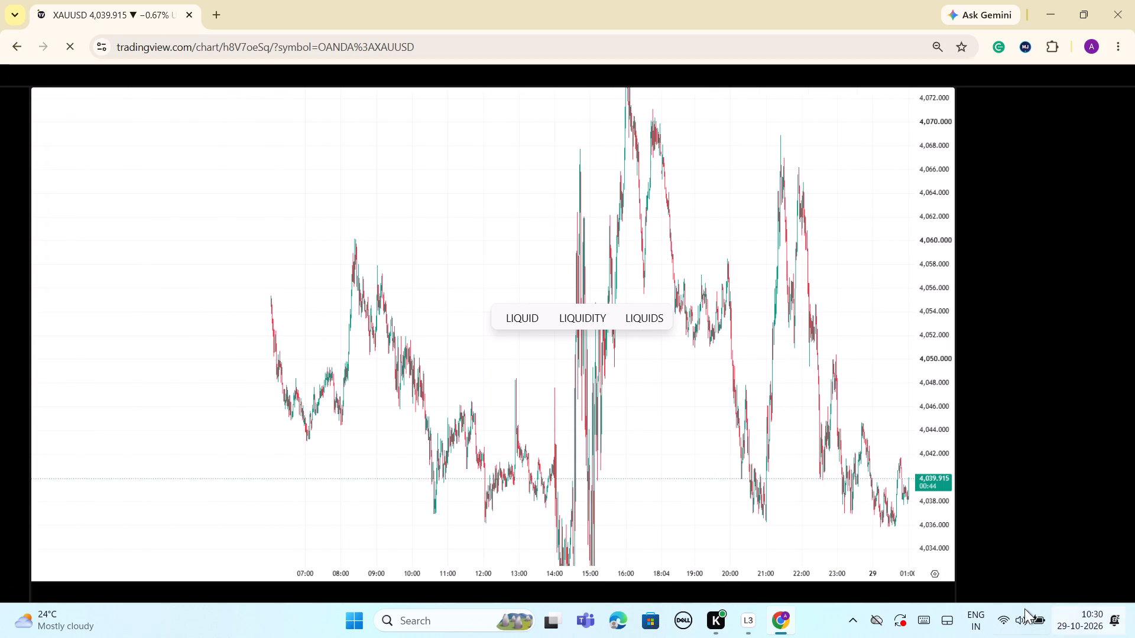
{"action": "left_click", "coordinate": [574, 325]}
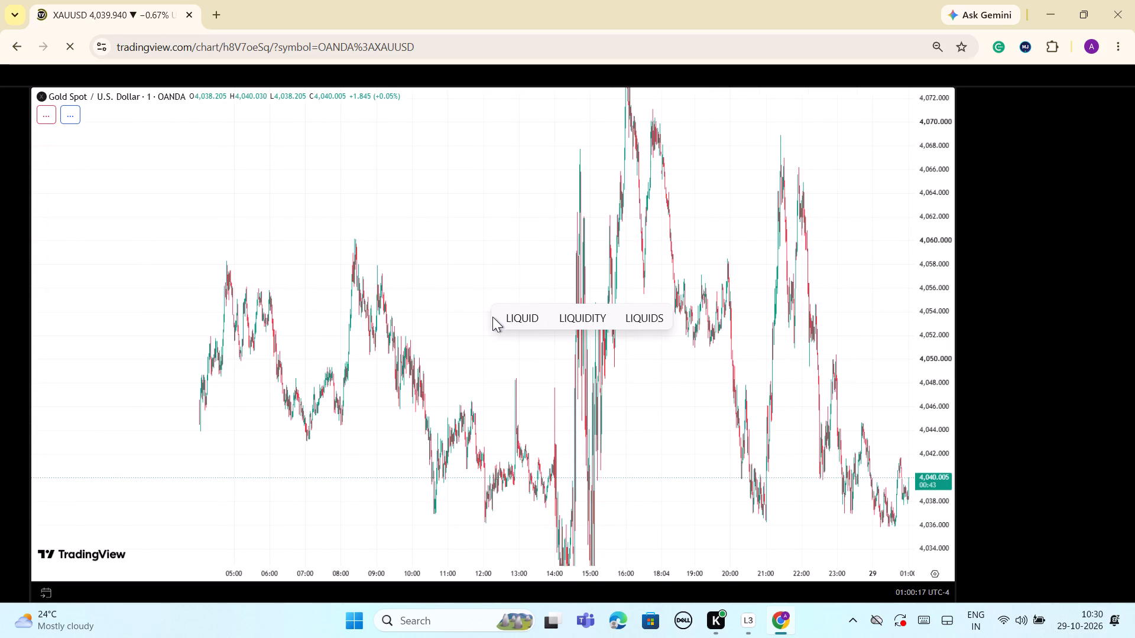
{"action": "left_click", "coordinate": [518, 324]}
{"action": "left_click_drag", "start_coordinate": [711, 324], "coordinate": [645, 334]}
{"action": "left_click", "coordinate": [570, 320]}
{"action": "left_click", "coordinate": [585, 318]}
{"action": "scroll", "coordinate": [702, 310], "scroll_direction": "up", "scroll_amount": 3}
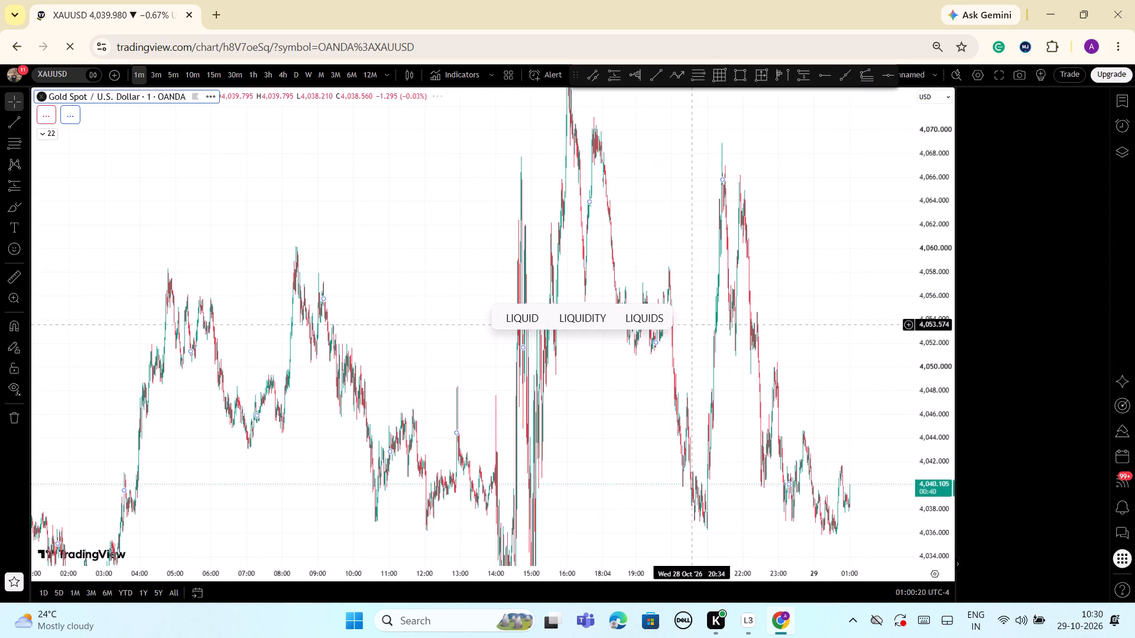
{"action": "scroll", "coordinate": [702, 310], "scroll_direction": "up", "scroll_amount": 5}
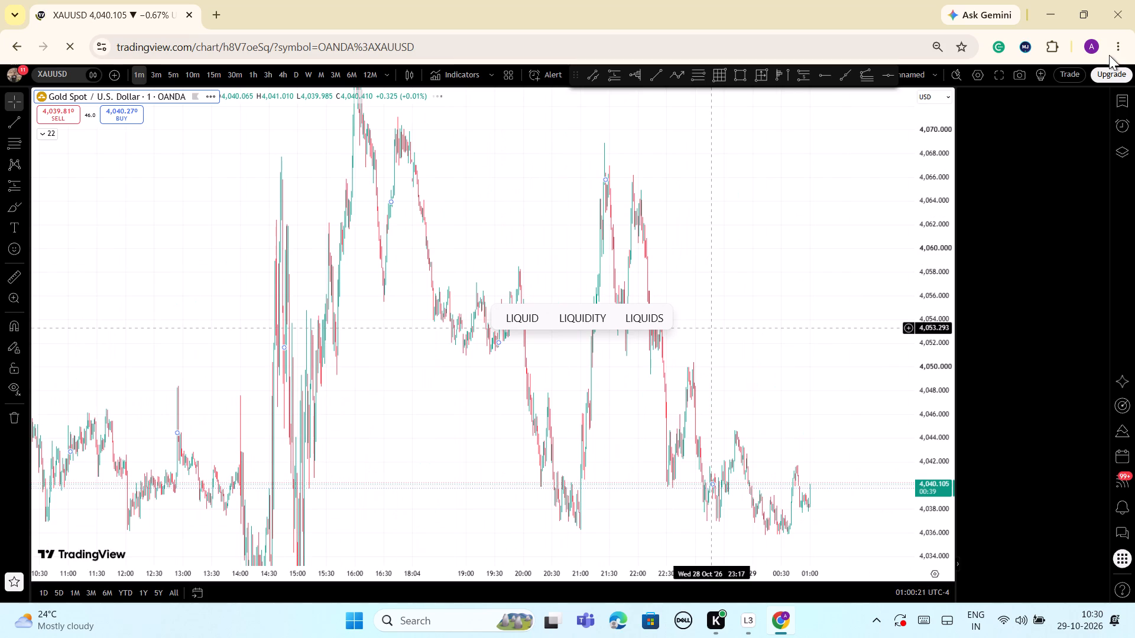
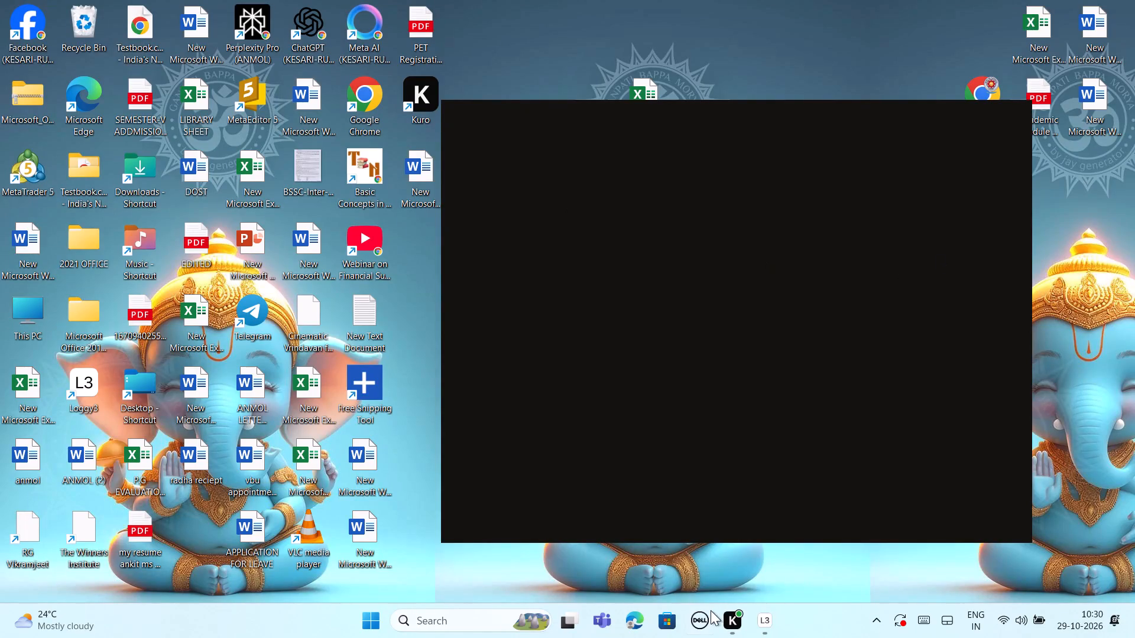
Launch Google Chrome with the user's profile and reopen the TradingView XAUUSD chart from the new tab.
{"action": "triple_click", "coordinate": [364, 108]}
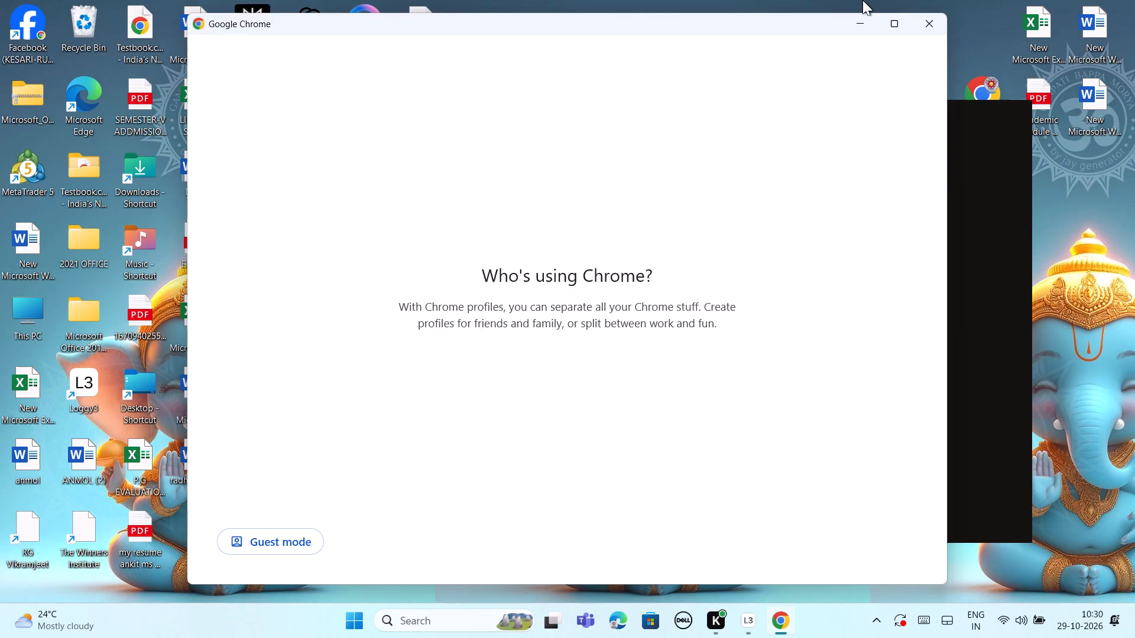
{"action": "left_click", "coordinate": [893, 26]}
{"action": "double_click", "coordinate": [205, 314]}
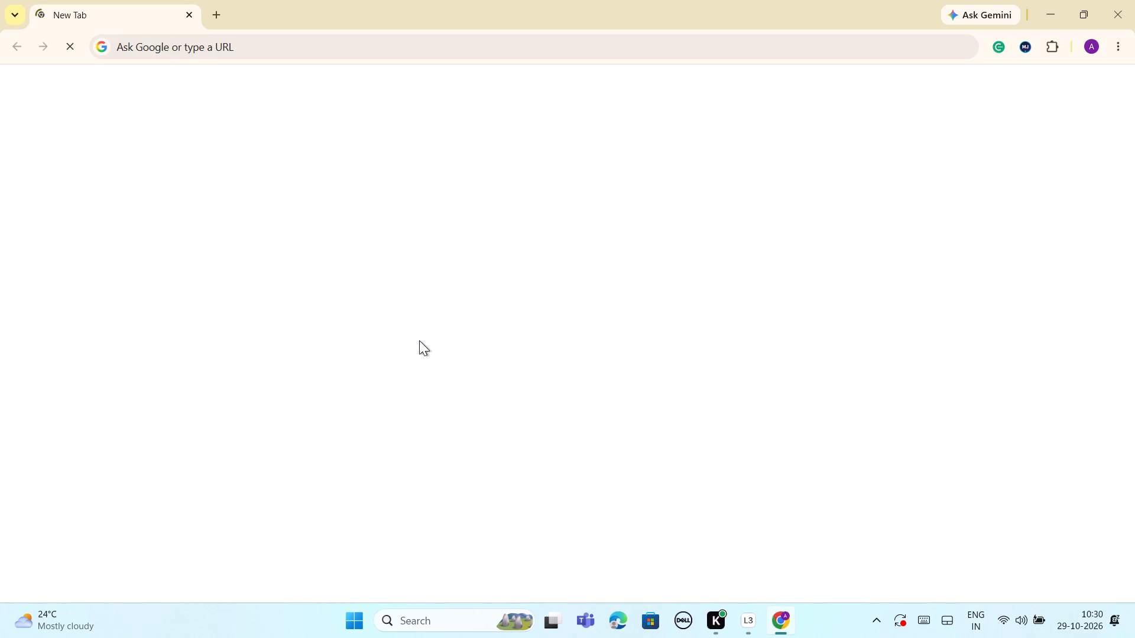
{"action": "double_click", "coordinate": [526, 411]}
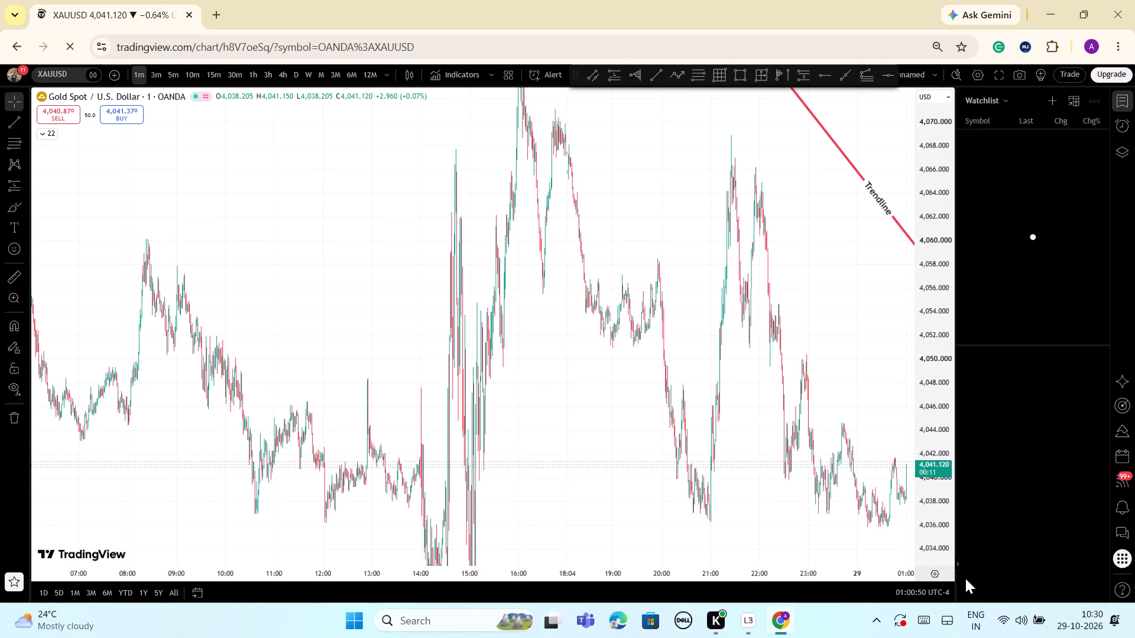
Collapse the watchlist to widen the chart.
{"action": "left_click", "coordinate": [956, 565]}
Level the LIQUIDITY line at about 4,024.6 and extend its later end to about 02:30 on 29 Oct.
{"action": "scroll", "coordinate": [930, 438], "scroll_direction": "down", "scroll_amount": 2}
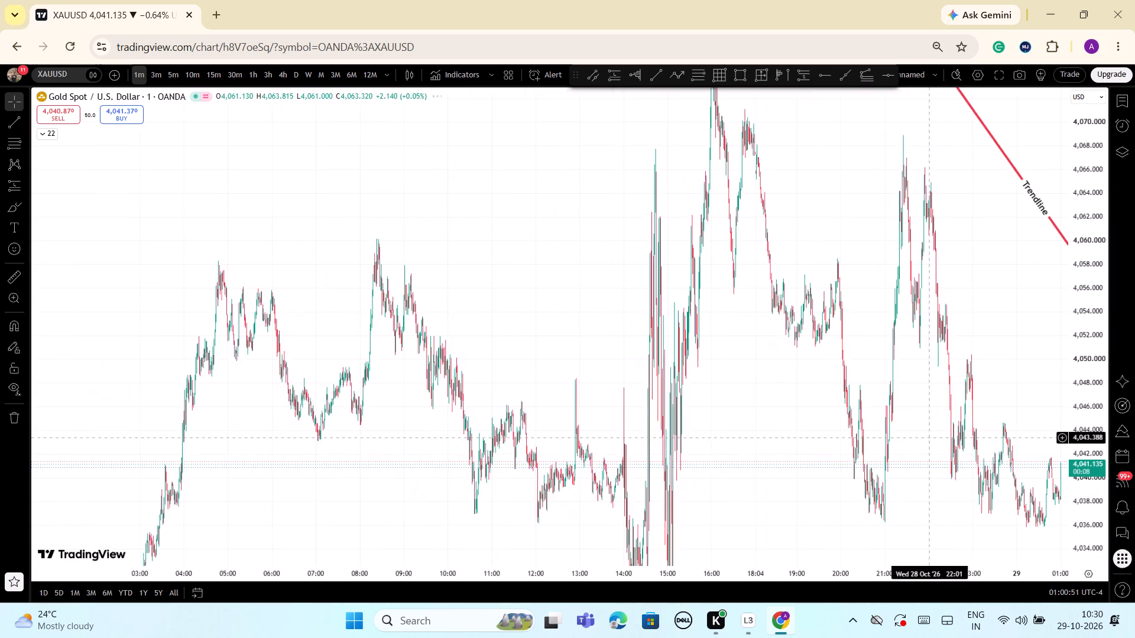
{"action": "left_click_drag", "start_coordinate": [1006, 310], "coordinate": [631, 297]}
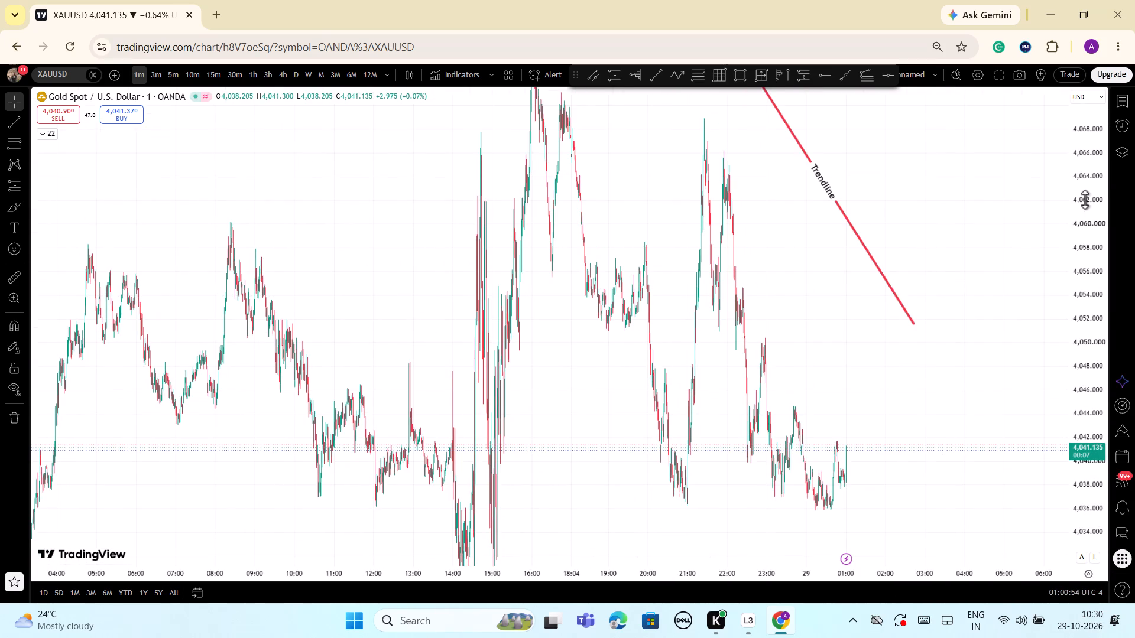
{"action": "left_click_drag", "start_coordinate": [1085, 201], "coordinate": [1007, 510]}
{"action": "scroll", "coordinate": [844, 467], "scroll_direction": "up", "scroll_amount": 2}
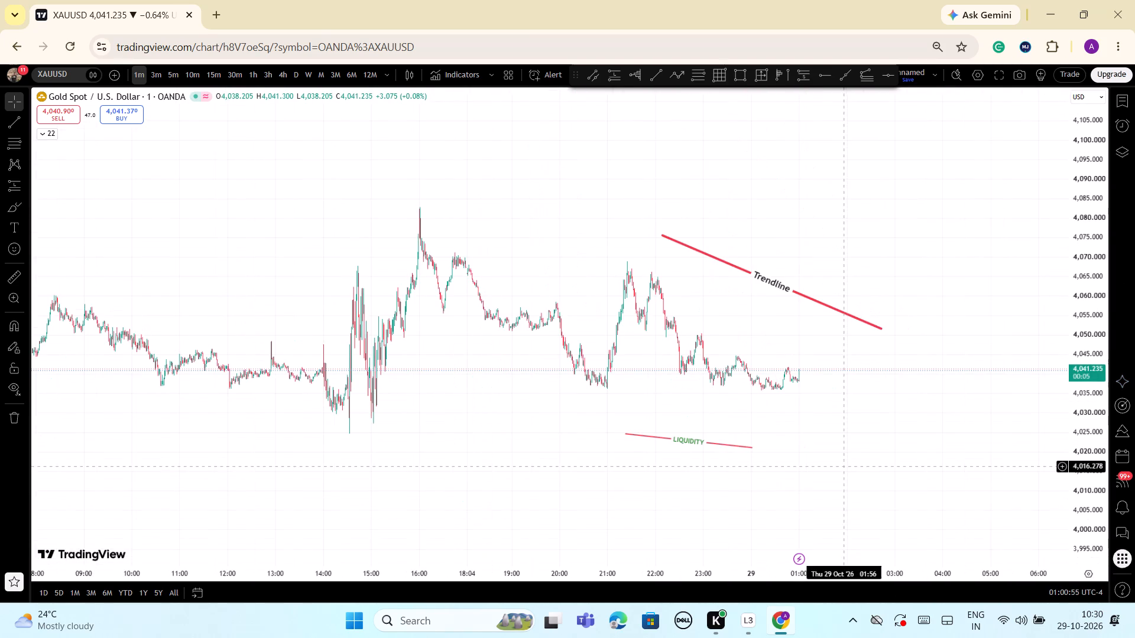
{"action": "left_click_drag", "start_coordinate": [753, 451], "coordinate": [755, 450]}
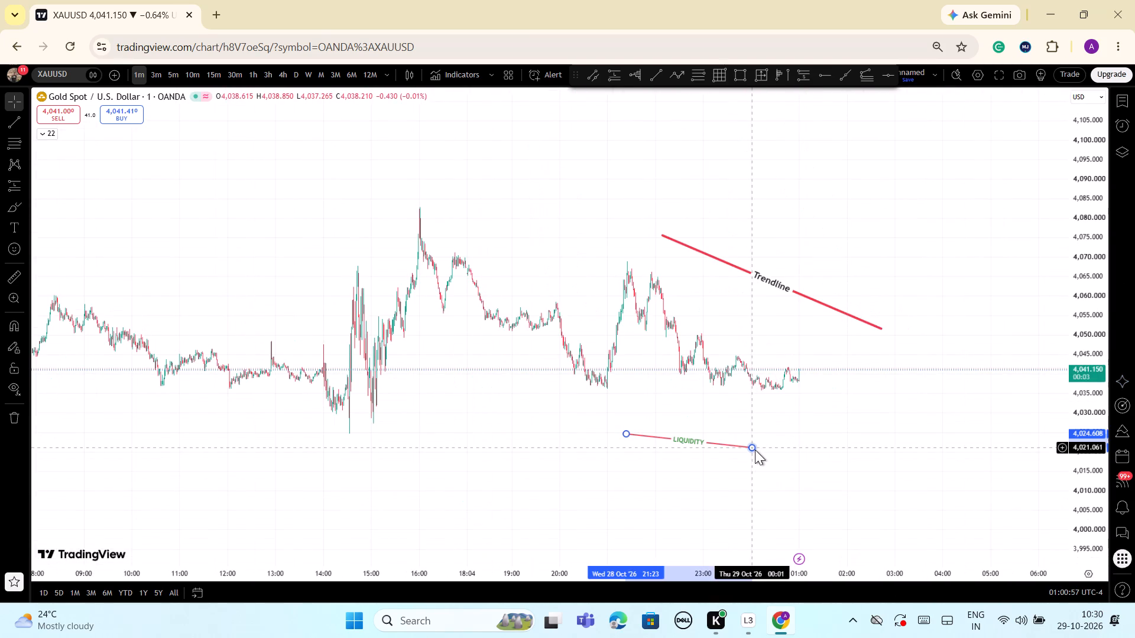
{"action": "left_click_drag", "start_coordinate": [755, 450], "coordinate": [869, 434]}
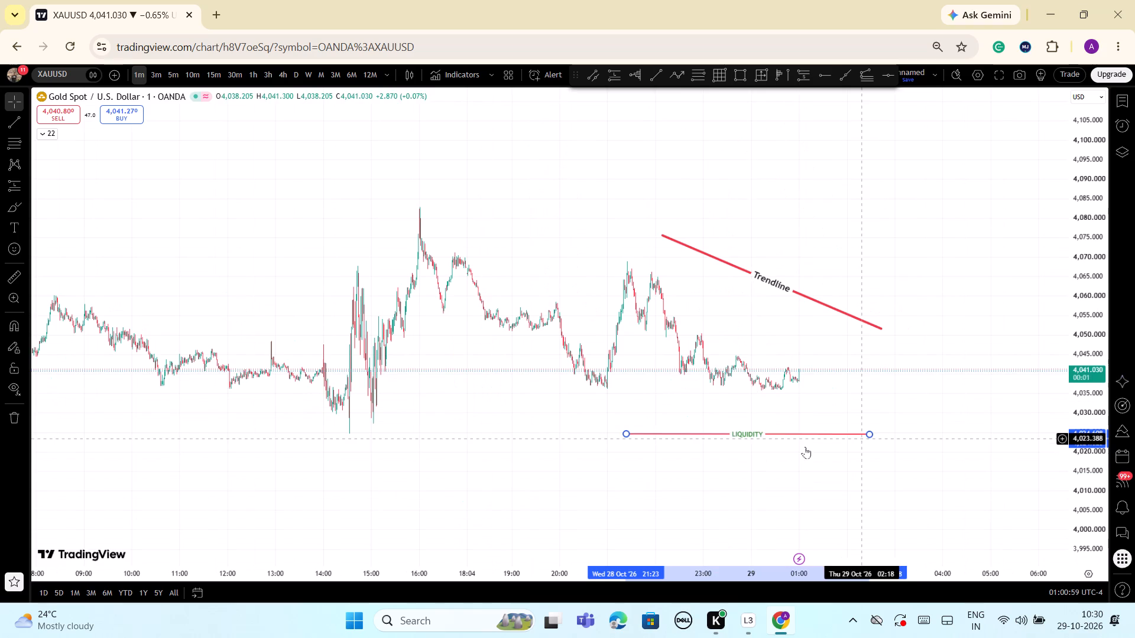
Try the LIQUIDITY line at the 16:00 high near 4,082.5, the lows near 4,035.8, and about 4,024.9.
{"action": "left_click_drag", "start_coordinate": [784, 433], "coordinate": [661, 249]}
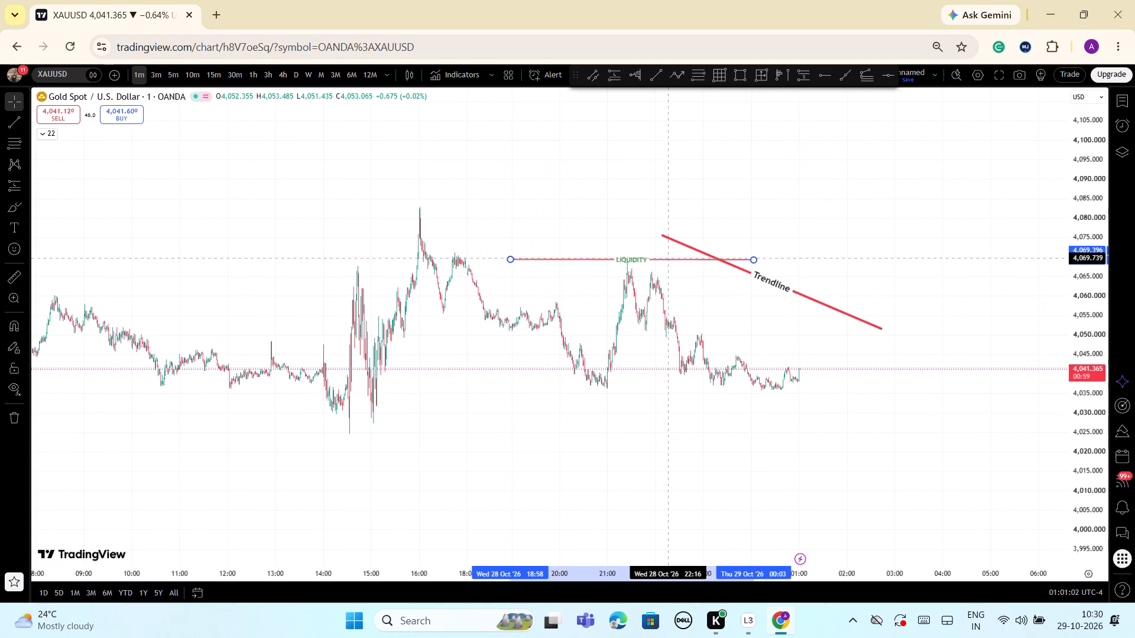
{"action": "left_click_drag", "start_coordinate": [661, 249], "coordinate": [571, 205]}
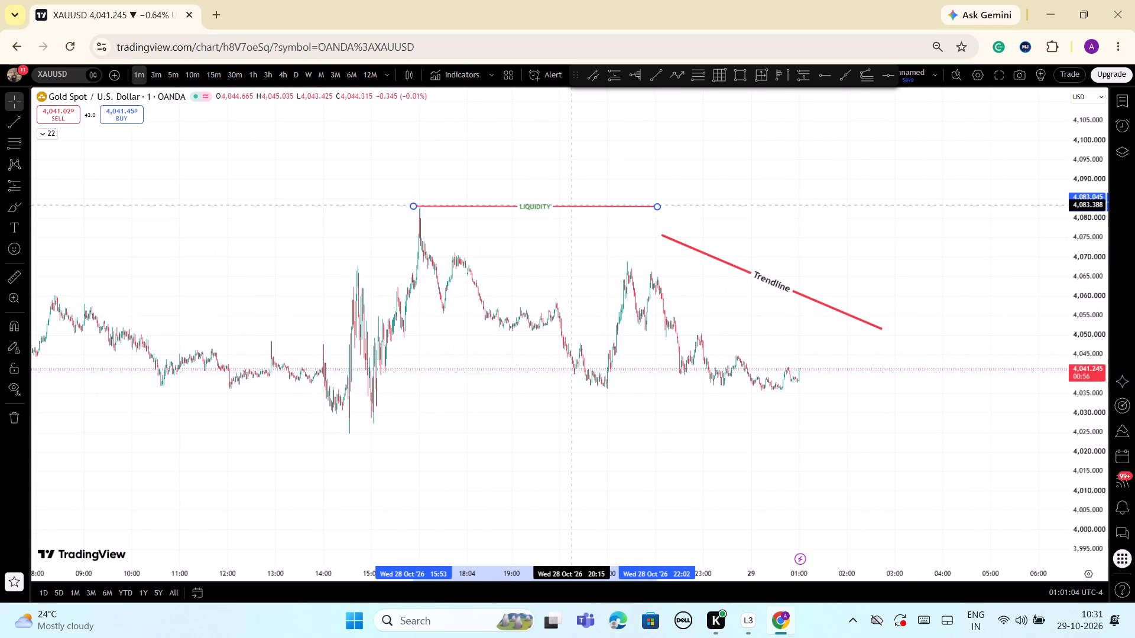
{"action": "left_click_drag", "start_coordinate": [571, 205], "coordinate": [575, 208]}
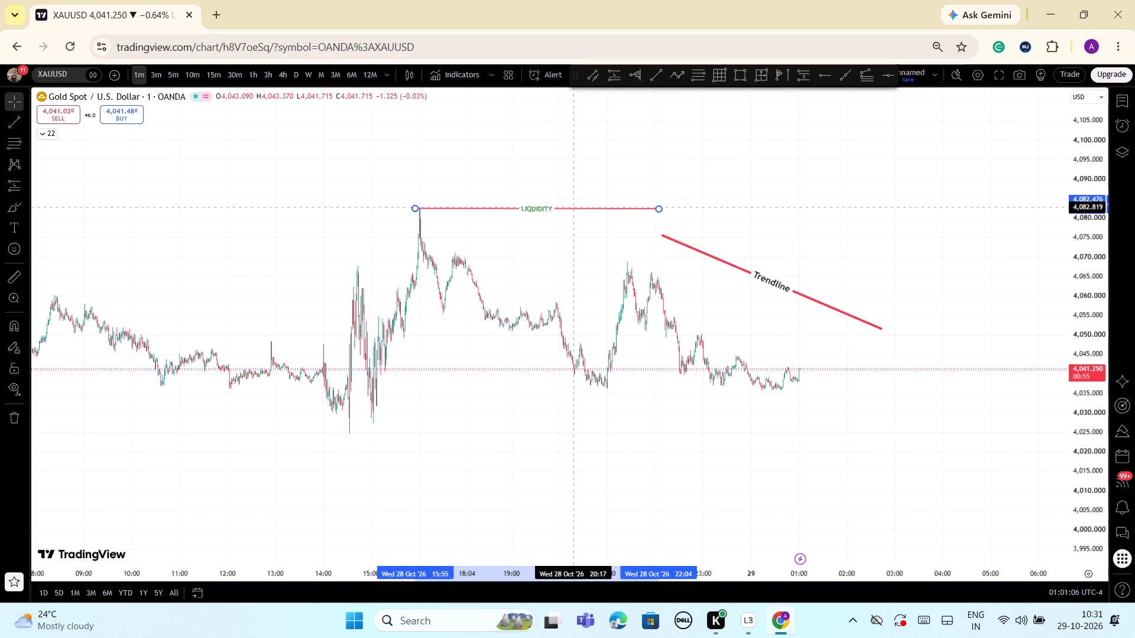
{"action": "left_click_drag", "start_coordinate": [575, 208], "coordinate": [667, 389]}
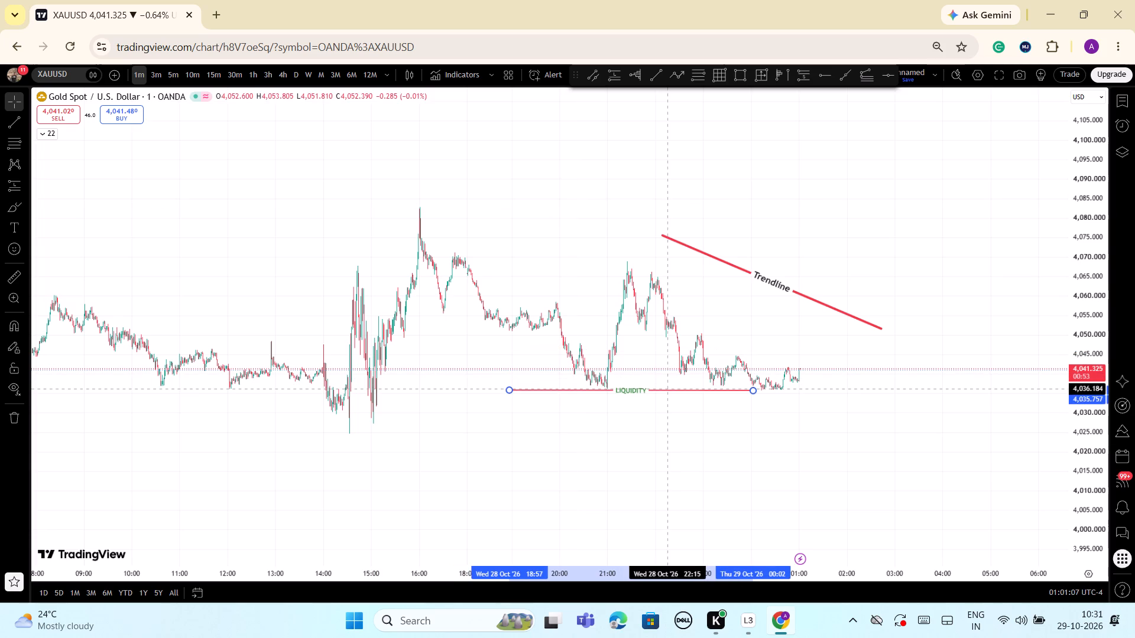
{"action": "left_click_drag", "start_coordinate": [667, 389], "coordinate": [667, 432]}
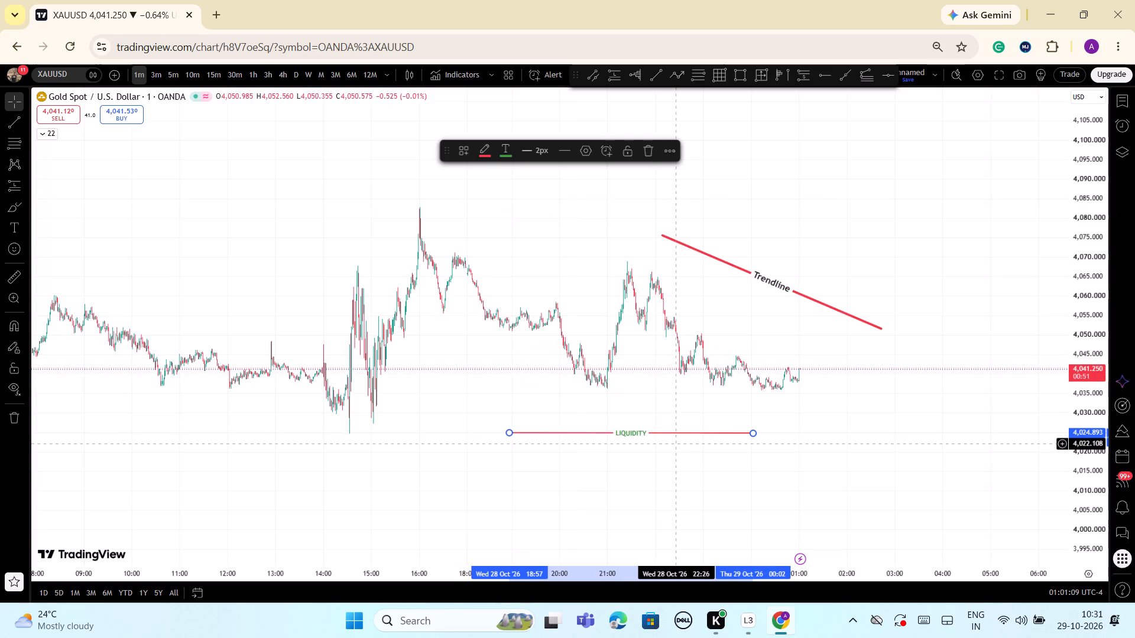
Delete the LIQUIDITY line from the chart.
{"action": "left_click", "coordinate": [647, 153]}
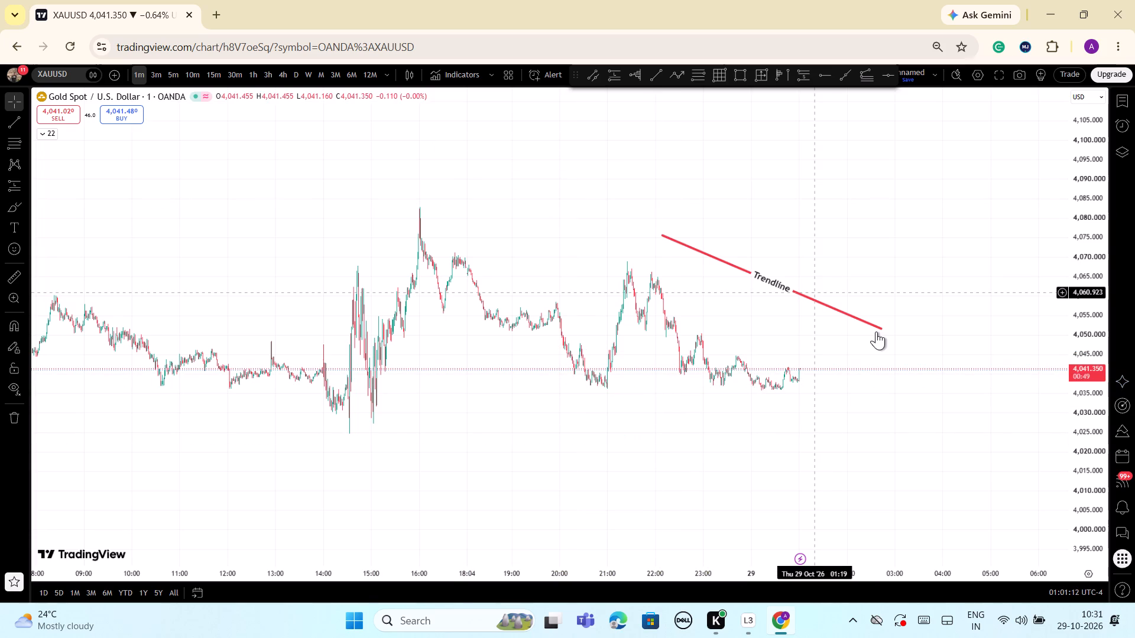
Level the red Trendline and move it across the peaks to the 16:00 high, at about 4,082.7.
{"action": "left_click_drag", "start_coordinate": [881, 328], "coordinate": [917, 236]}
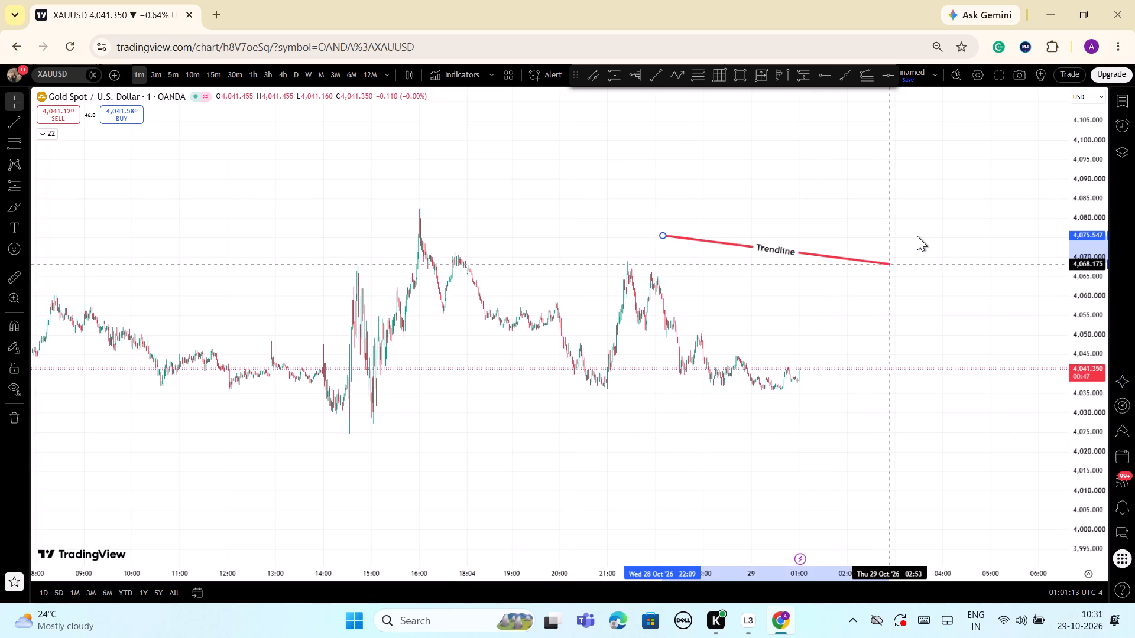
{"action": "left_click_drag", "start_coordinate": [917, 236], "coordinate": [917, 236]}
{"action": "left_click_drag", "start_coordinate": [873, 235], "coordinate": [742, 242]}
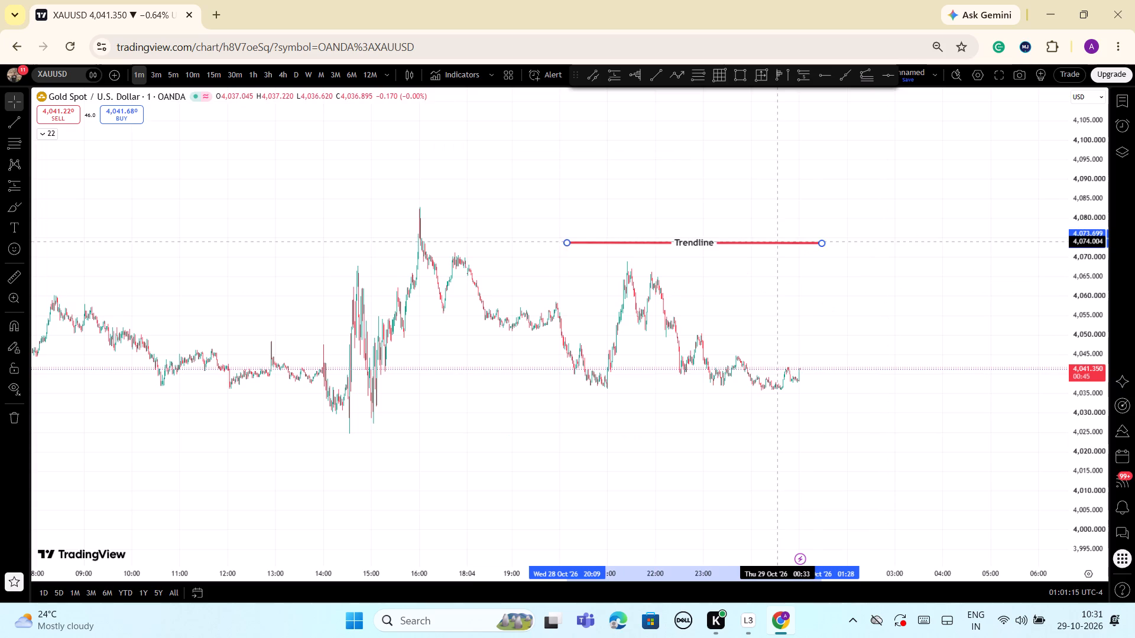
{"action": "left_click_drag", "start_coordinate": [742, 242], "coordinate": [650, 253]}
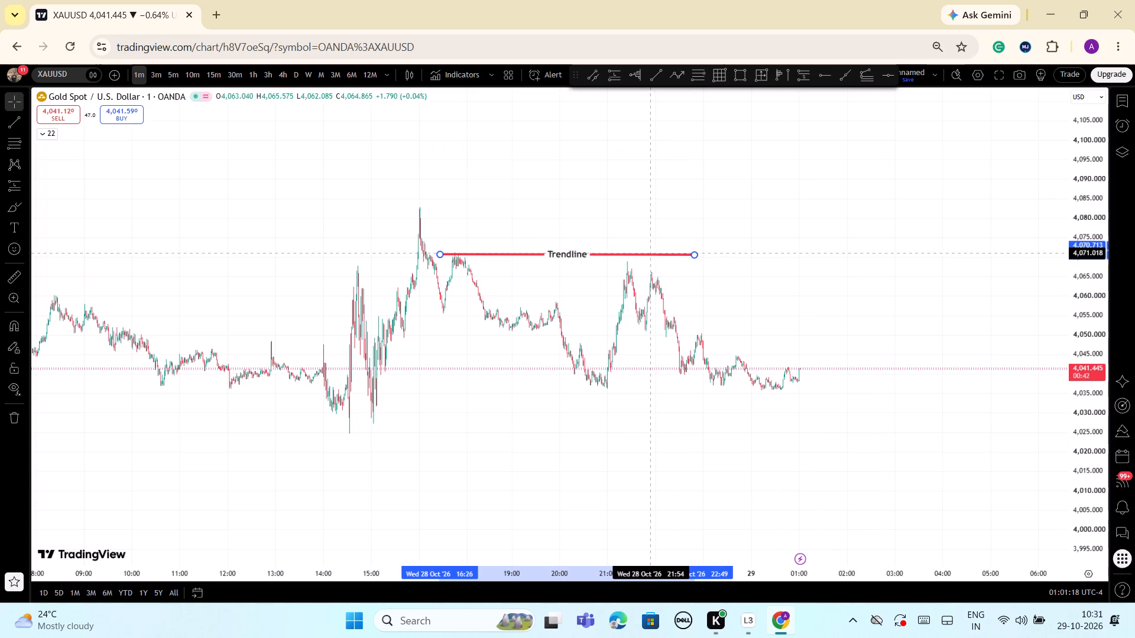
{"action": "left_click_drag", "start_coordinate": [650, 253], "coordinate": [779, 348]}
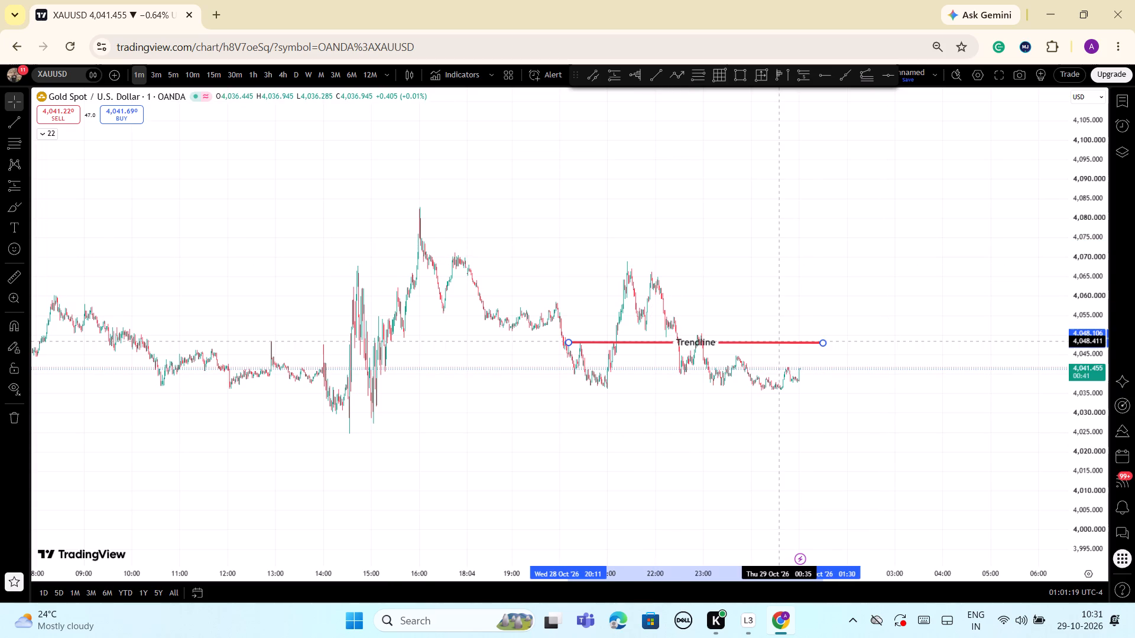
{"action": "left_click_drag", "start_coordinate": [779, 348], "coordinate": [601, 207]}
Slope the Trendline down across the lower peaks, from about 4,082.8 at 15:56 on 28 Oct to 4,047.8 at 02:54 on 29 Oct, and deselect it.
{"action": "left_click_drag", "start_coordinate": [645, 207], "coordinate": [651, 207]}
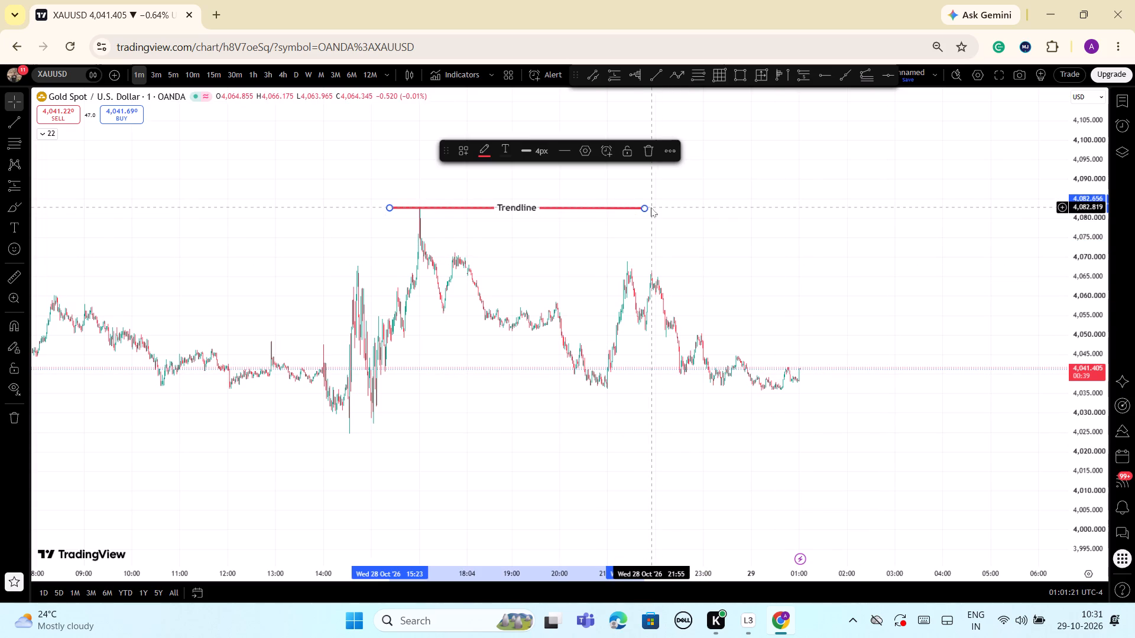
{"action": "left_click_drag", "start_coordinate": [651, 207], "coordinate": [702, 307]}
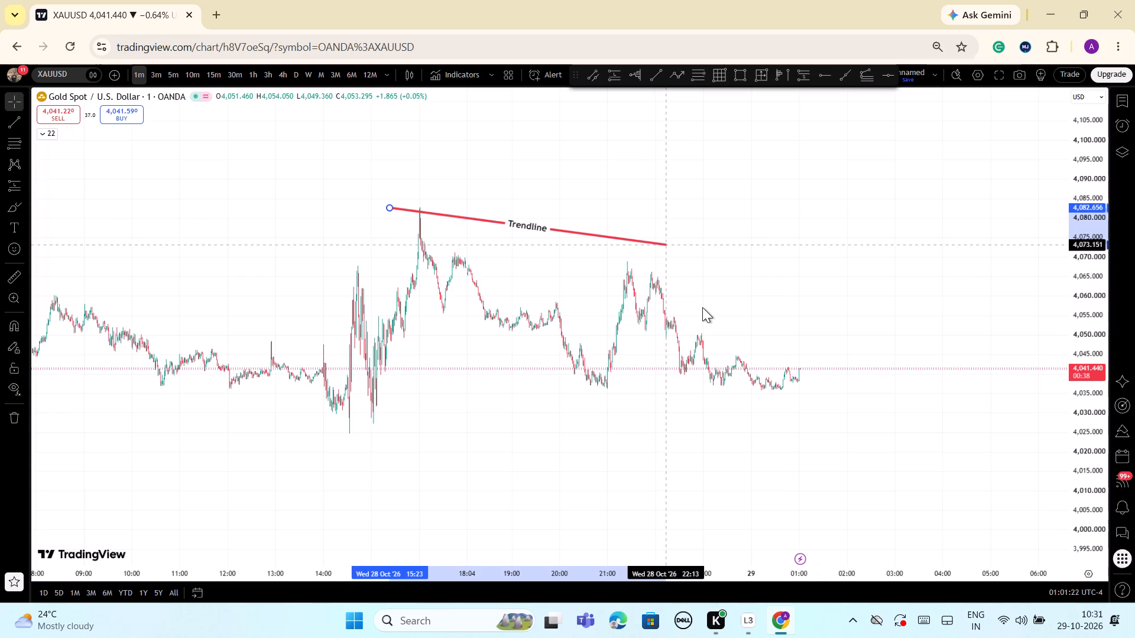
{"action": "left_click_drag", "start_coordinate": [702, 307], "coordinate": [877, 328]}
{"action": "left_click", "coordinate": [715, 237]}
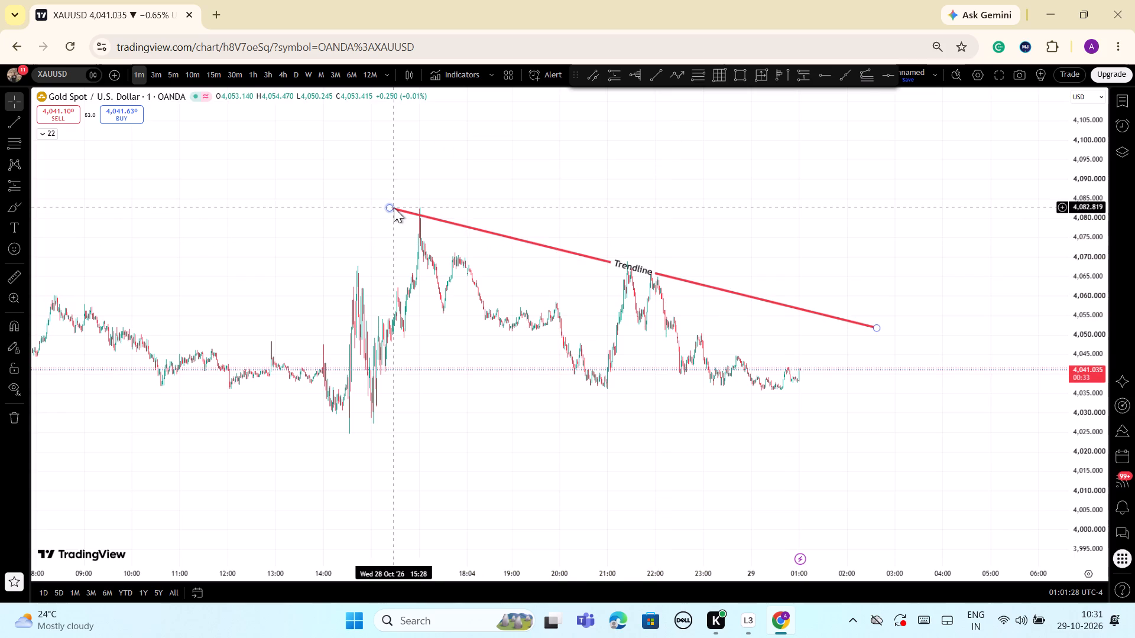
{"action": "left_click_drag", "start_coordinate": [390, 207], "coordinate": [416, 207]}
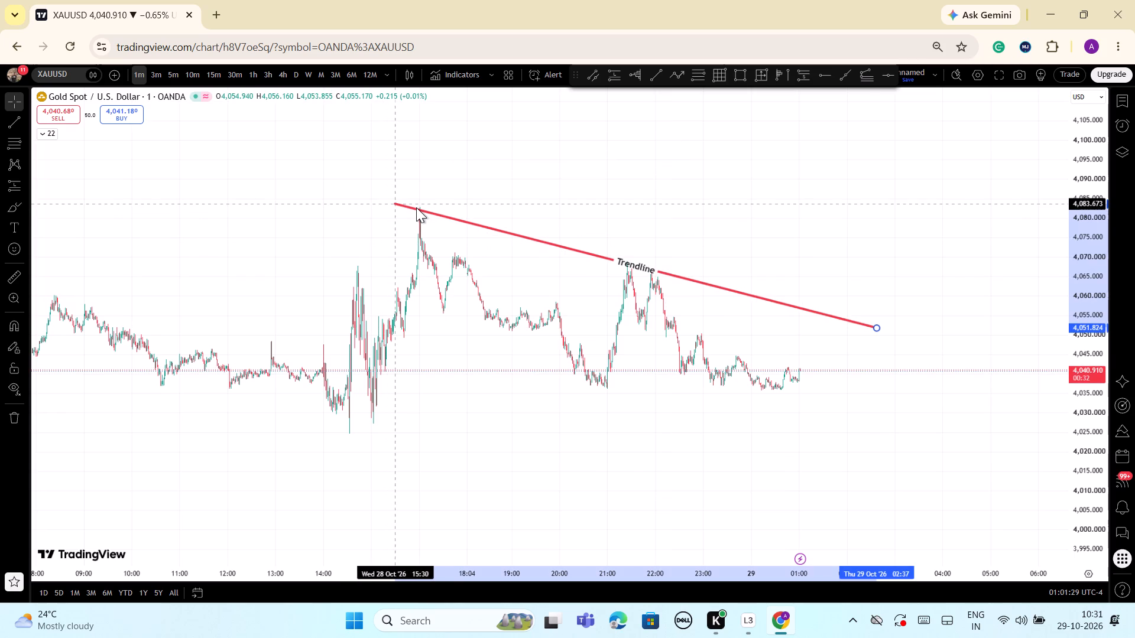
{"action": "left_click", "coordinate": [640, 204]}
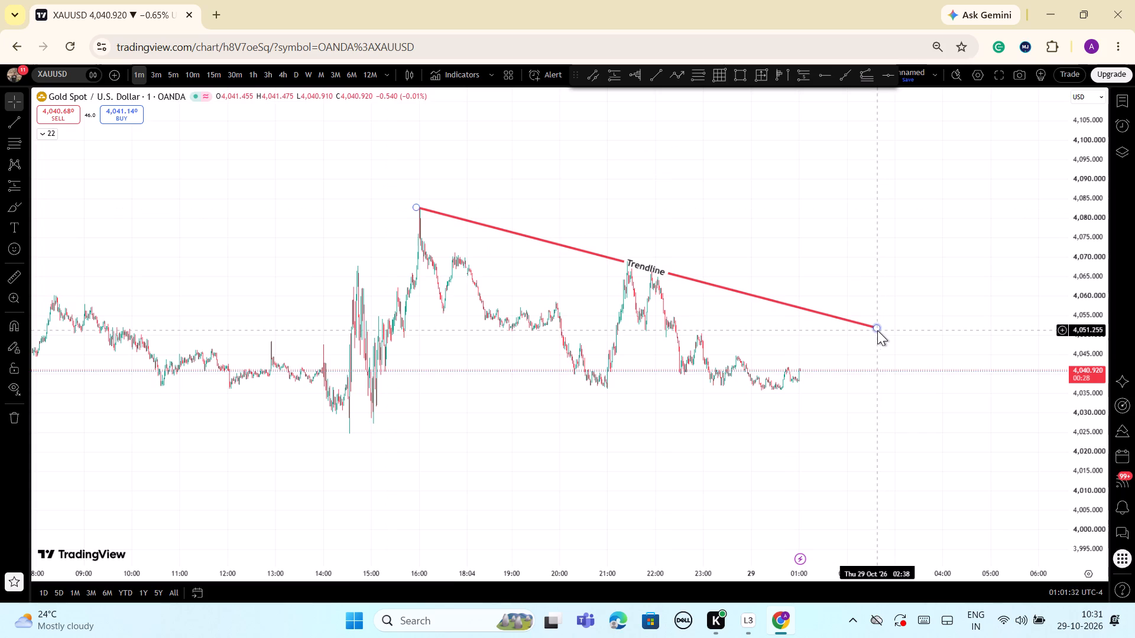
{"action": "left_click_drag", "start_coordinate": [877, 330], "coordinate": [890, 339]}
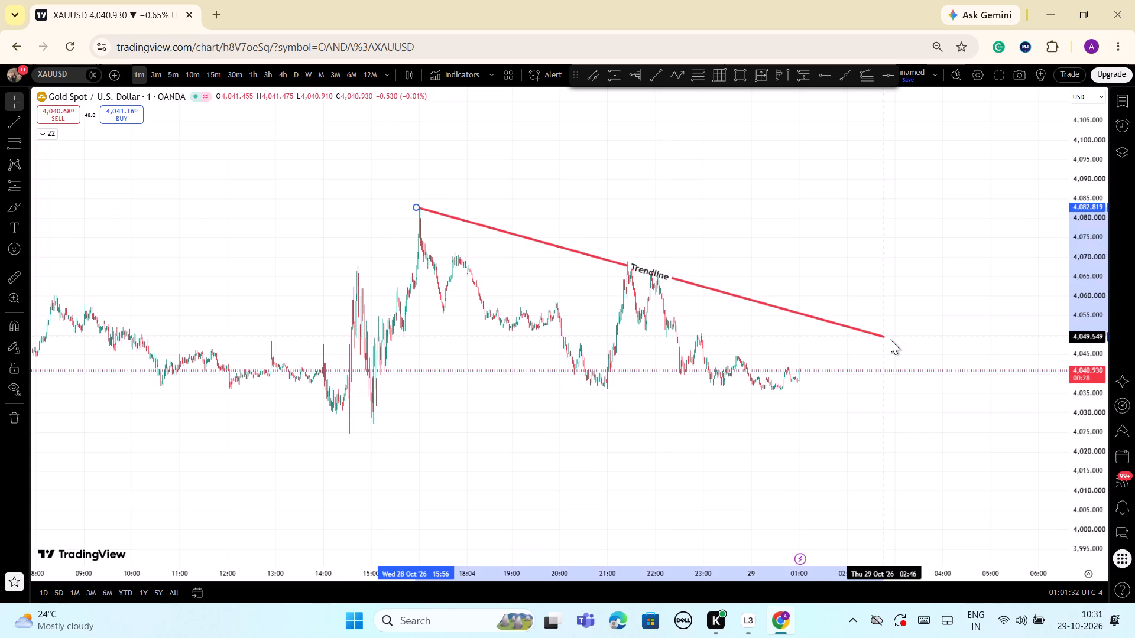
{"action": "left_click_drag", "start_coordinate": [890, 339], "coordinate": [890, 344]}
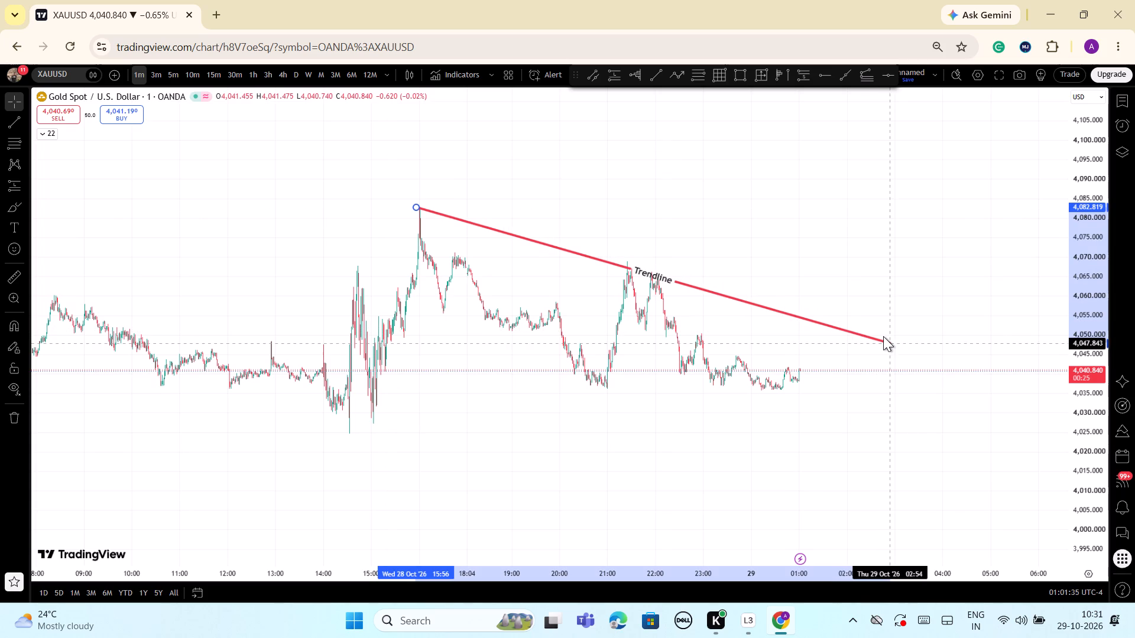
{"action": "left_click", "coordinate": [845, 289]}
Examine the XAUUSD price action against the descending Trendline at several time and price scales.
{"action": "scroll", "coordinate": [877, 496], "scroll_direction": "down", "scroll_amount": 1}
{"action": "left_click_drag", "start_coordinate": [890, 474], "coordinate": [920, 415]}
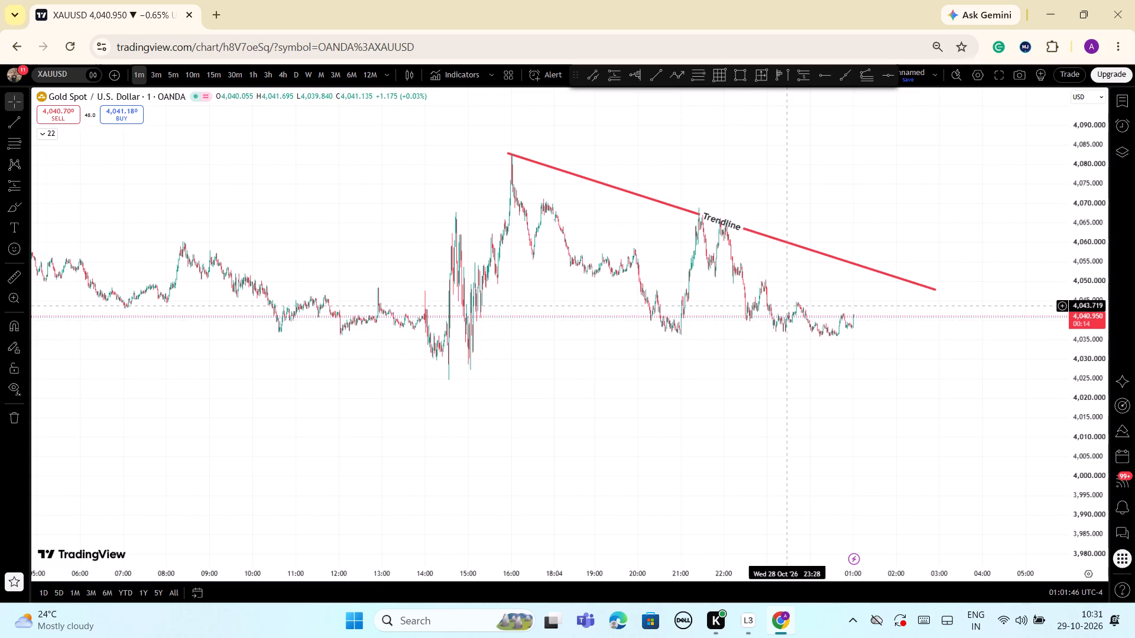
{"action": "scroll", "coordinate": [884, 369], "scroll_direction": "up", "scroll_amount": 2}
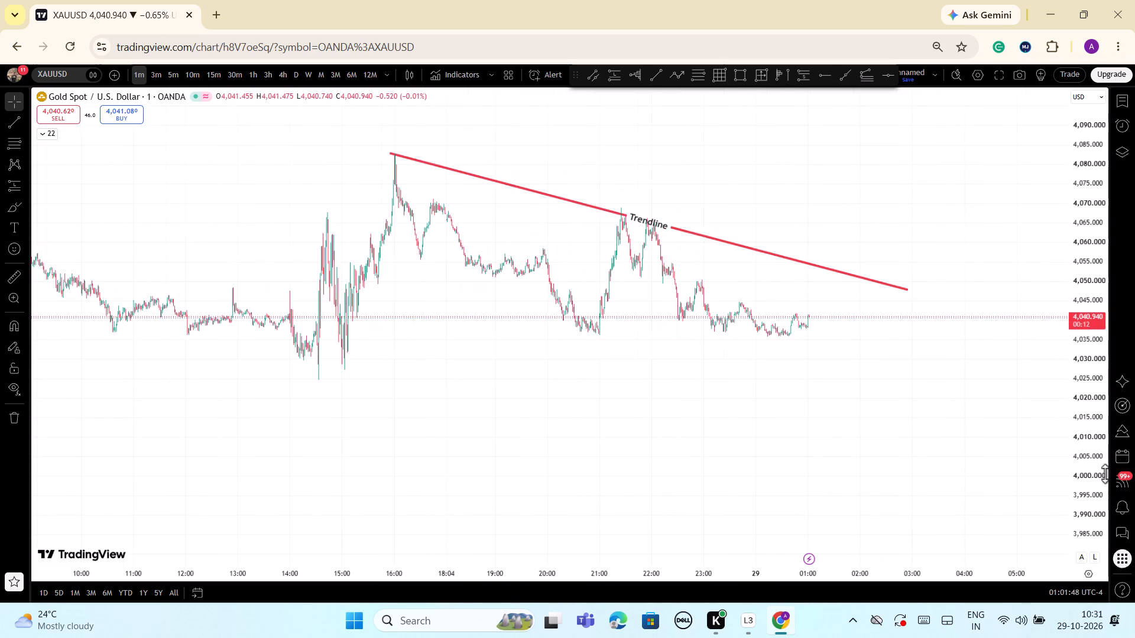
{"action": "left_click_drag", "start_coordinate": [1096, 497], "coordinate": [1020, 285]}
{"action": "scroll", "coordinate": [884, 350], "scroll_direction": "up", "scroll_amount": 7}
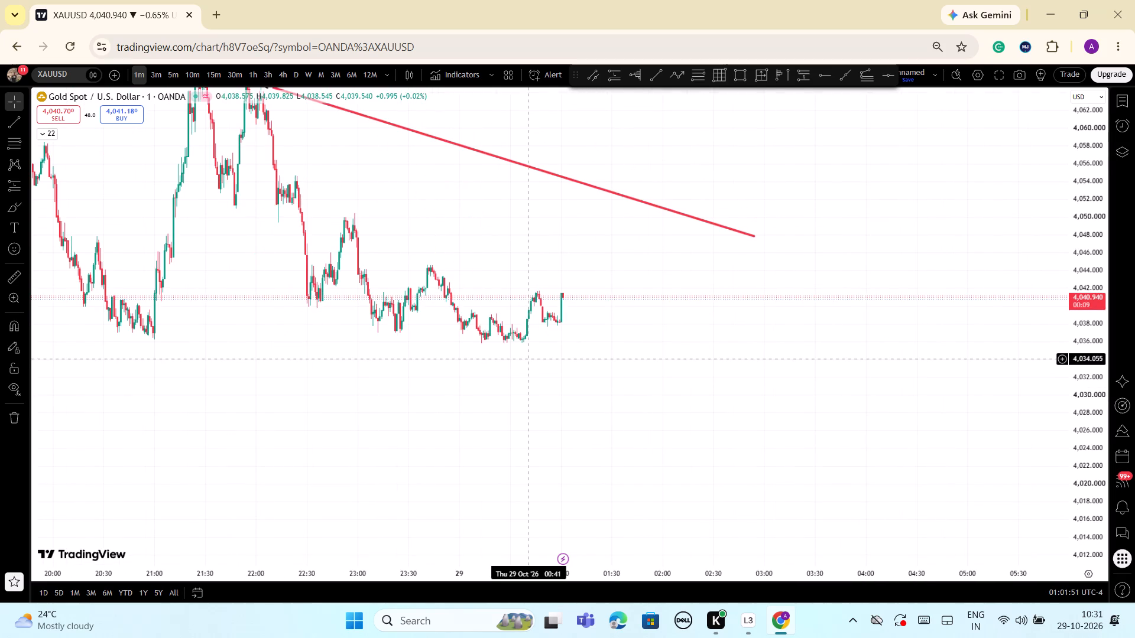
{"action": "scroll", "coordinate": [756, 444], "scroll_direction": "down", "scroll_amount": 2}
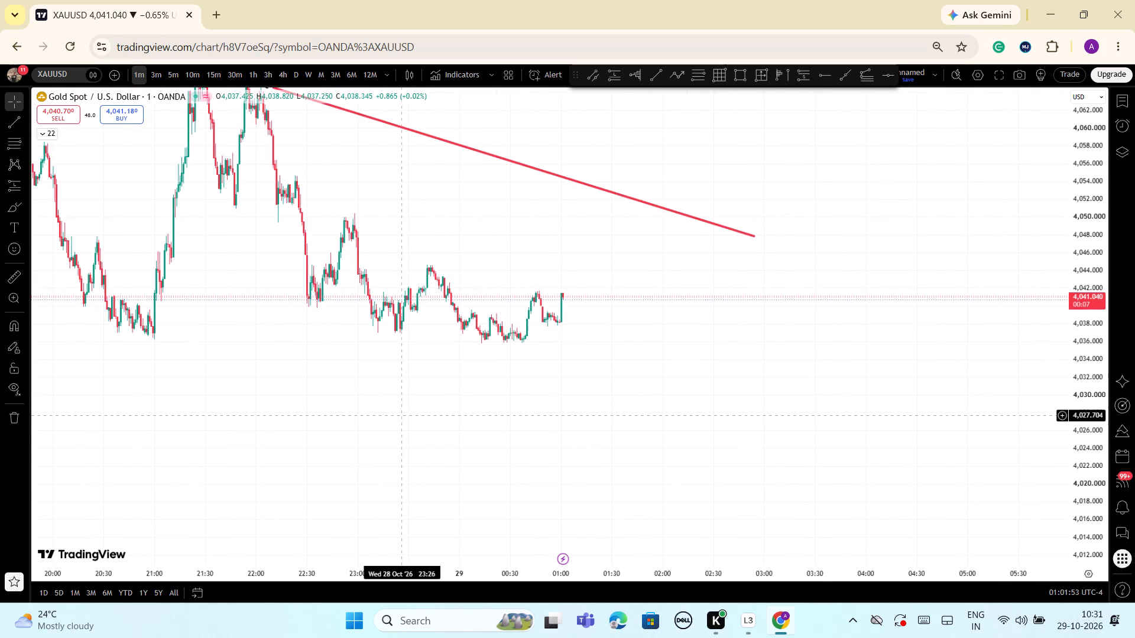
{"action": "left_click_drag", "start_coordinate": [1090, 518], "coordinate": [1087, 432]}
{"action": "scroll", "coordinate": [893, 414], "scroll_direction": "up", "scroll_amount": 2}
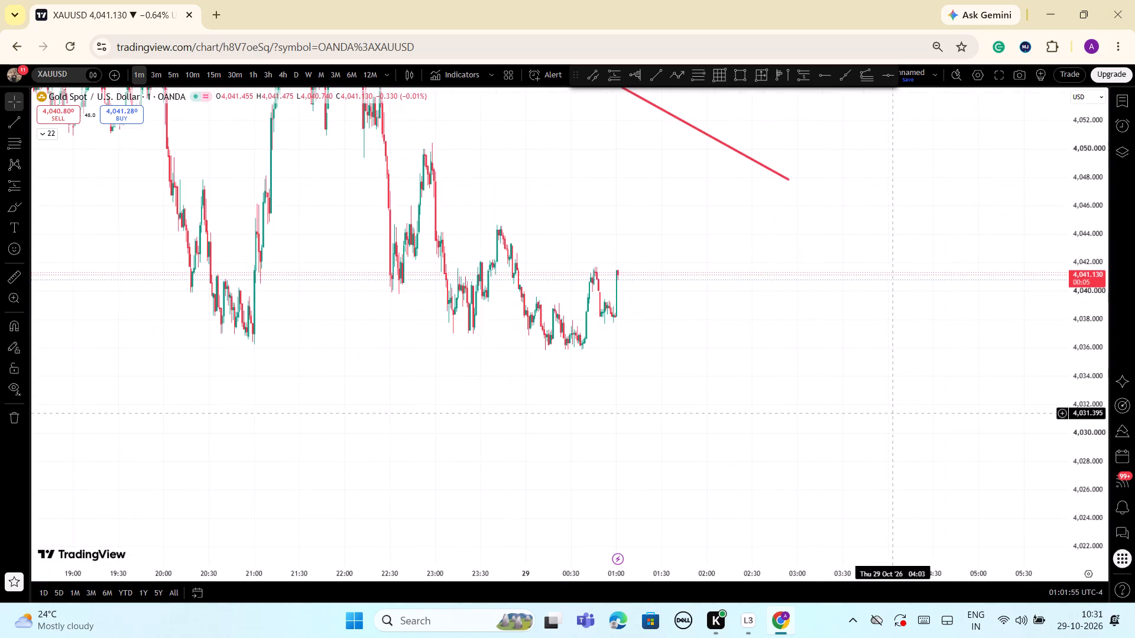
{"action": "left_click_drag", "start_coordinate": [657, 323], "coordinate": [777, 385]}
{"action": "scroll", "coordinate": [801, 383], "scroll_direction": "down", "scroll_amount": 3}
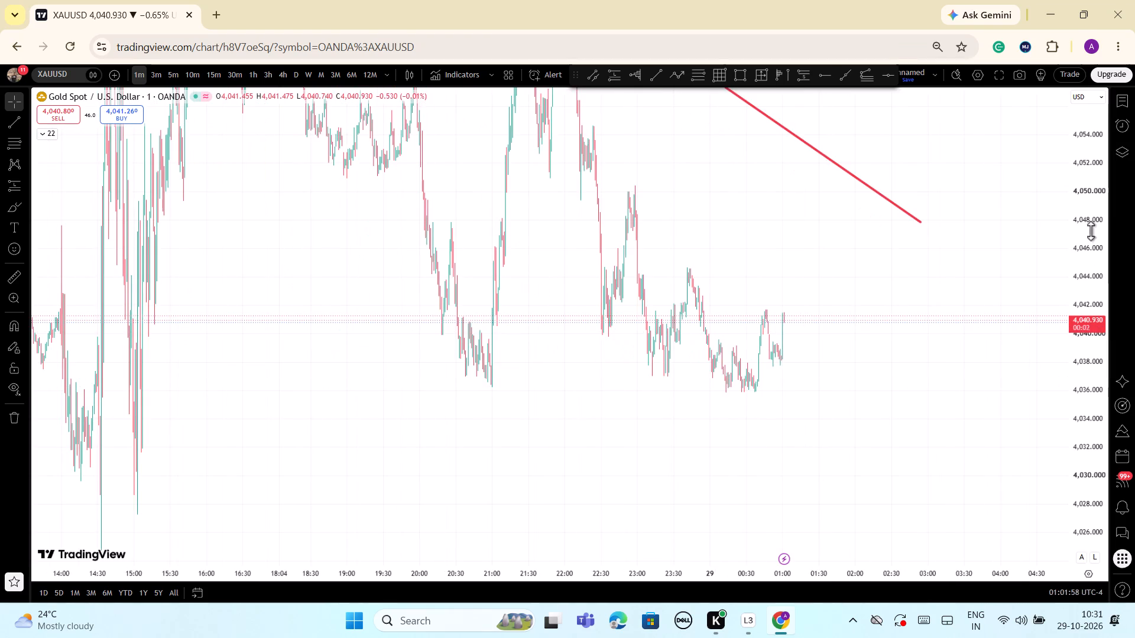
{"action": "left_click_drag", "start_coordinate": [1089, 236], "coordinate": [1089, 347]}
{"action": "scroll", "coordinate": [889, 412], "scroll_direction": "down", "scroll_amount": 2}
{"action": "scroll", "coordinate": [889, 412], "scroll_direction": "up", "scroll_amount": 5}
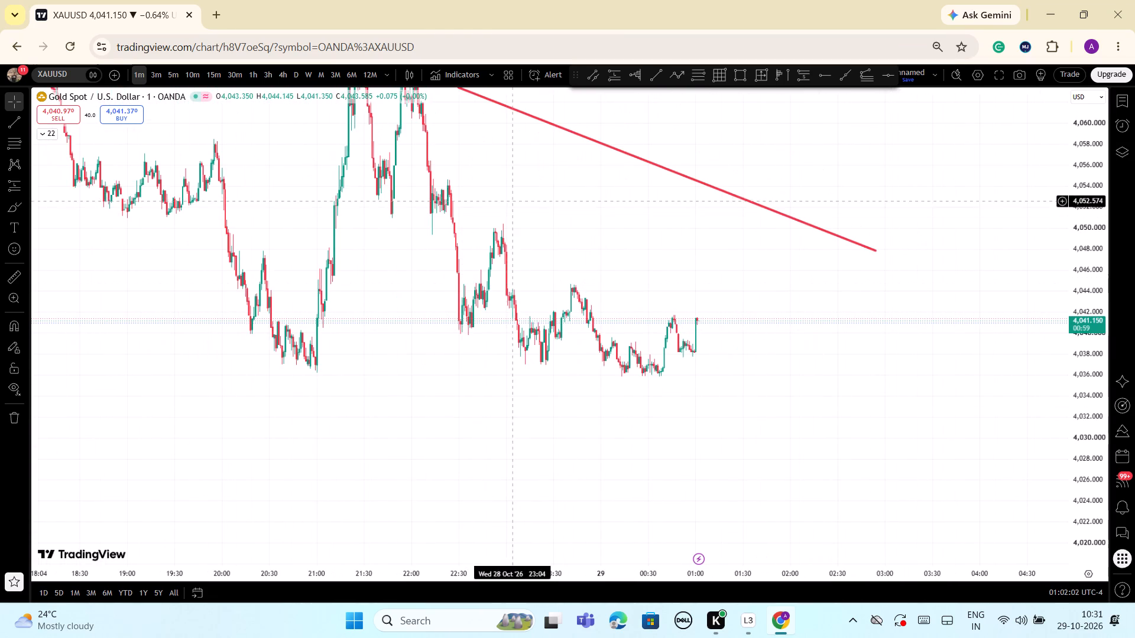
{"action": "scroll", "coordinate": [1040, 352], "scroll_direction": "down", "scroll_amount": 2}
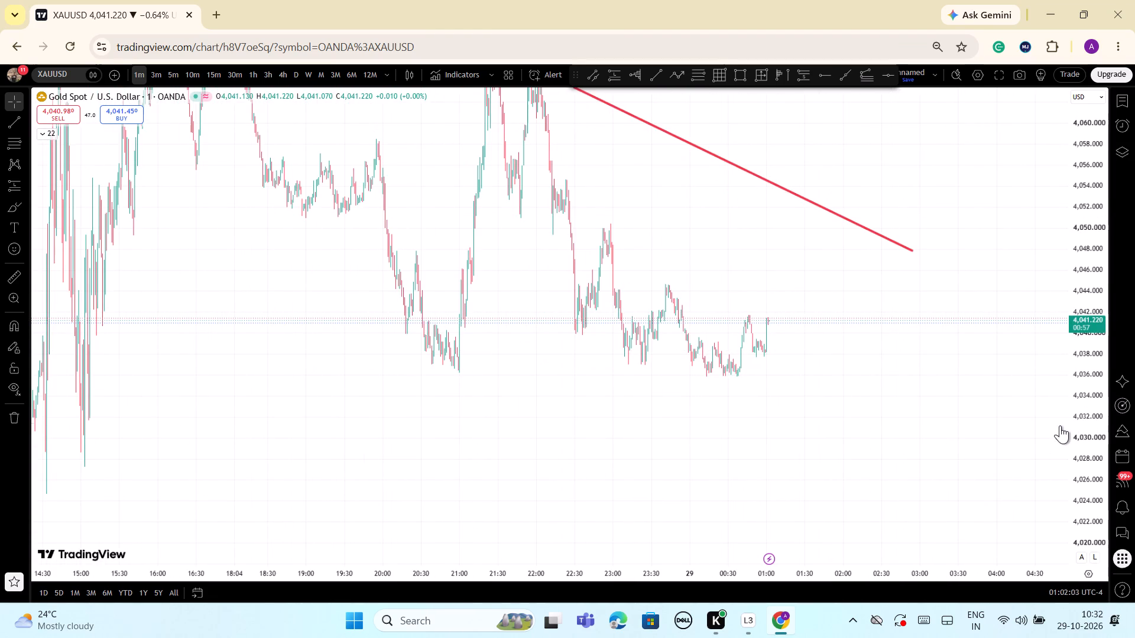
{"action": "scroll", "coordinate": [1044, 424], "scroll_direction": "down", "scroll_amount": 2}
{"action": "left_click_drag", "start_coordinate": [1089, 401], "coordinate": [1095, 549]}
{"action": "scroll", "coordinate": [884, 452], "scroll_direction": "up", "scroll_amount": 2}
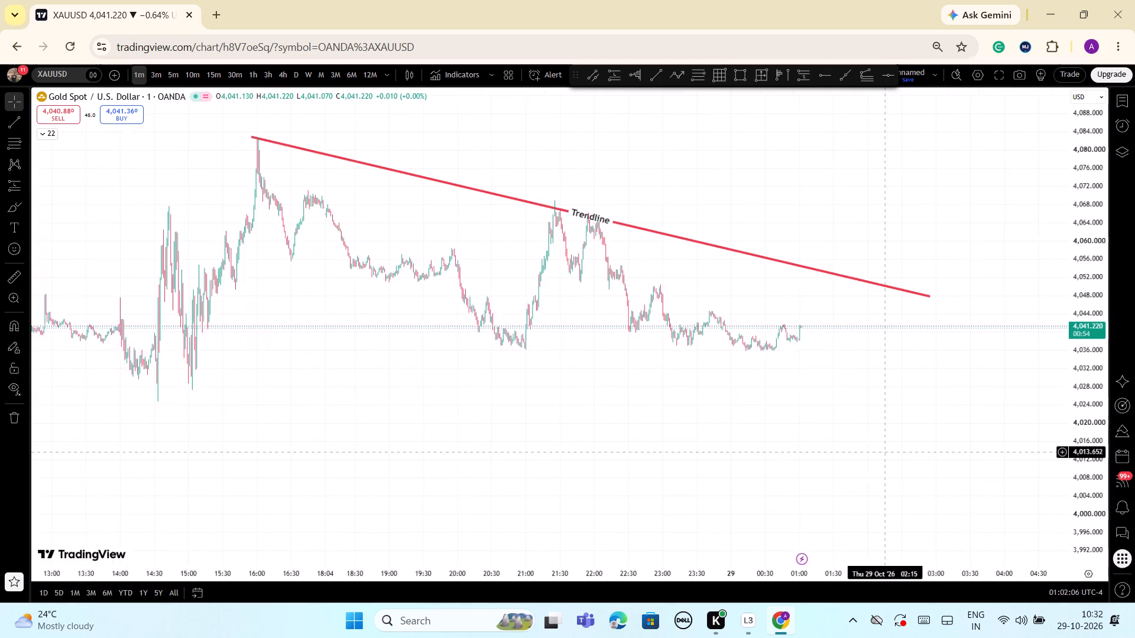
{"action": "scroll", "coordinate": [884, 452], "scroll_direction": "down", "scroll_amount": 2}
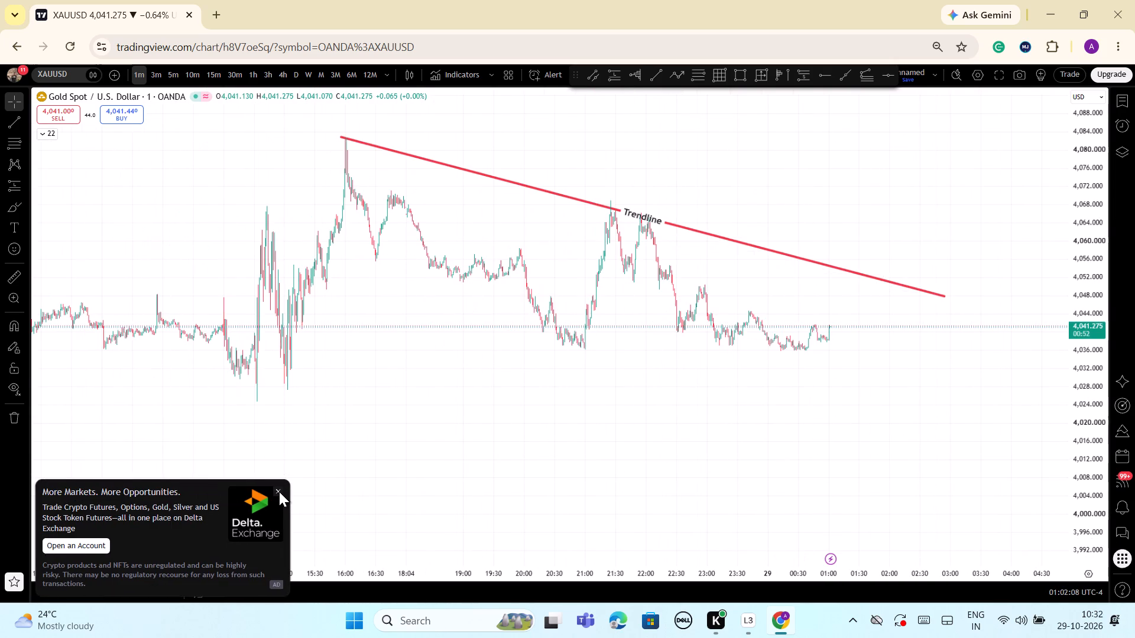
Close the Delta Exchange advertisement covering the chart.
{"action": "left_click", "coordinate": [279, 490]}
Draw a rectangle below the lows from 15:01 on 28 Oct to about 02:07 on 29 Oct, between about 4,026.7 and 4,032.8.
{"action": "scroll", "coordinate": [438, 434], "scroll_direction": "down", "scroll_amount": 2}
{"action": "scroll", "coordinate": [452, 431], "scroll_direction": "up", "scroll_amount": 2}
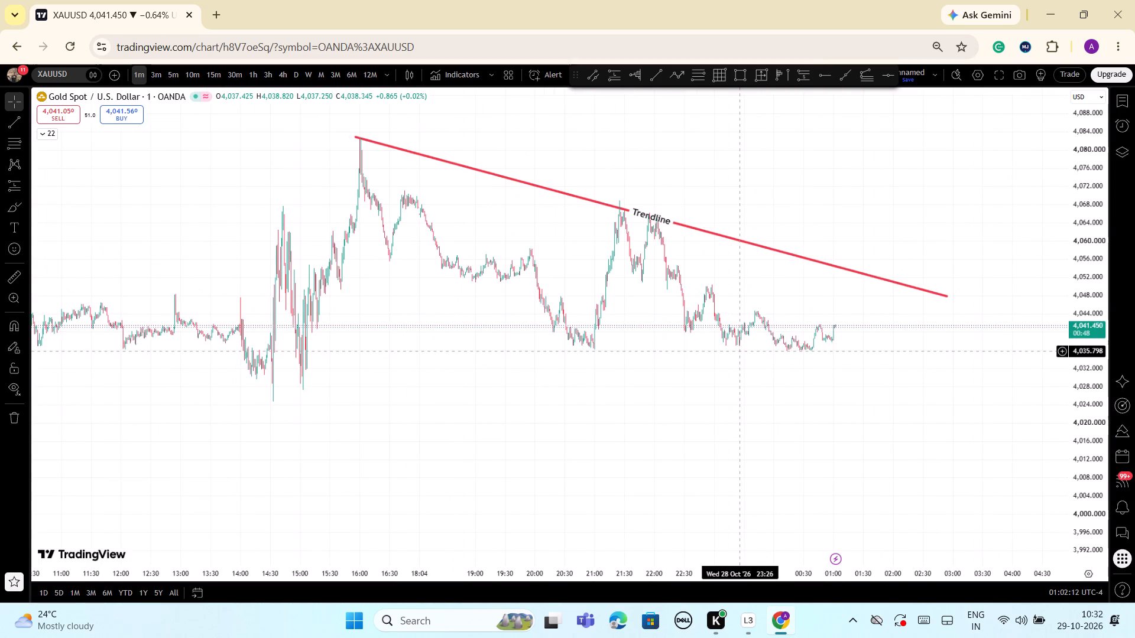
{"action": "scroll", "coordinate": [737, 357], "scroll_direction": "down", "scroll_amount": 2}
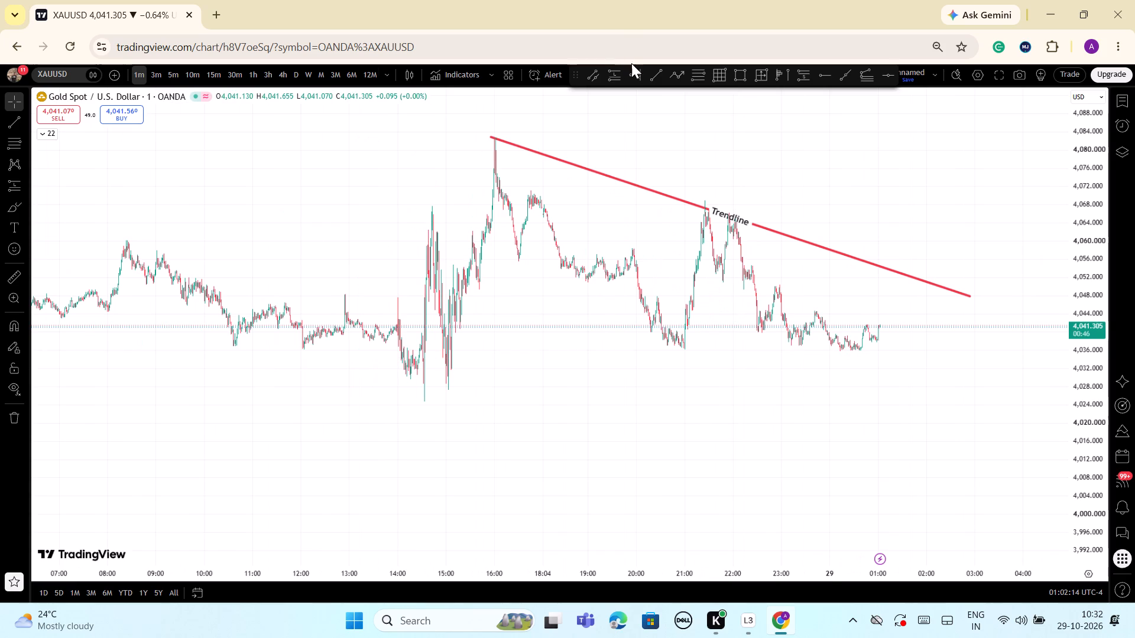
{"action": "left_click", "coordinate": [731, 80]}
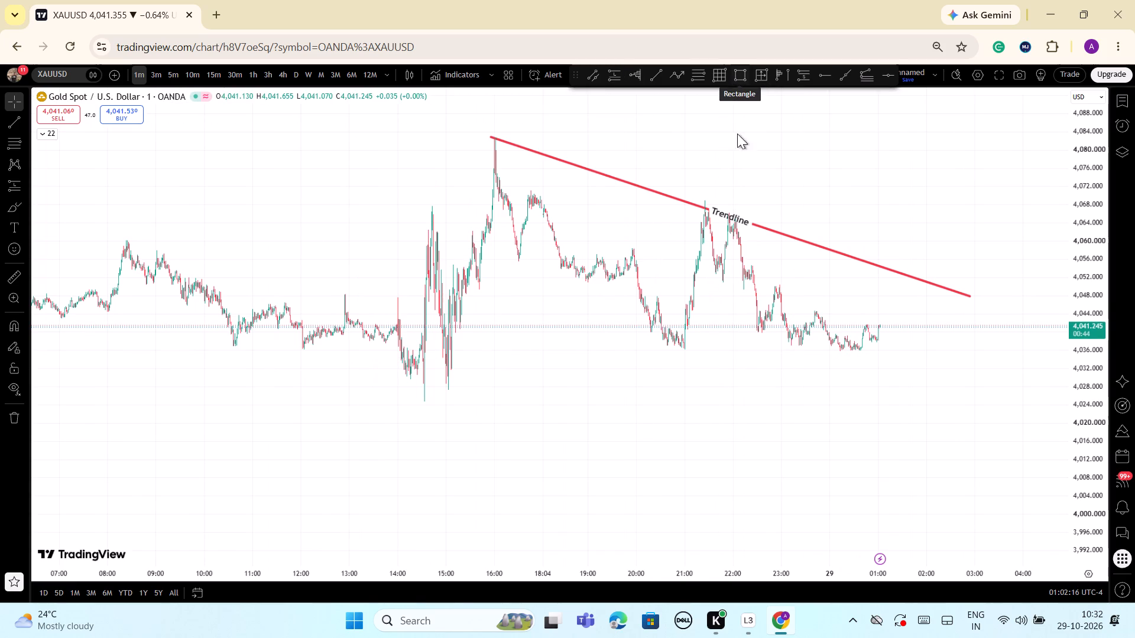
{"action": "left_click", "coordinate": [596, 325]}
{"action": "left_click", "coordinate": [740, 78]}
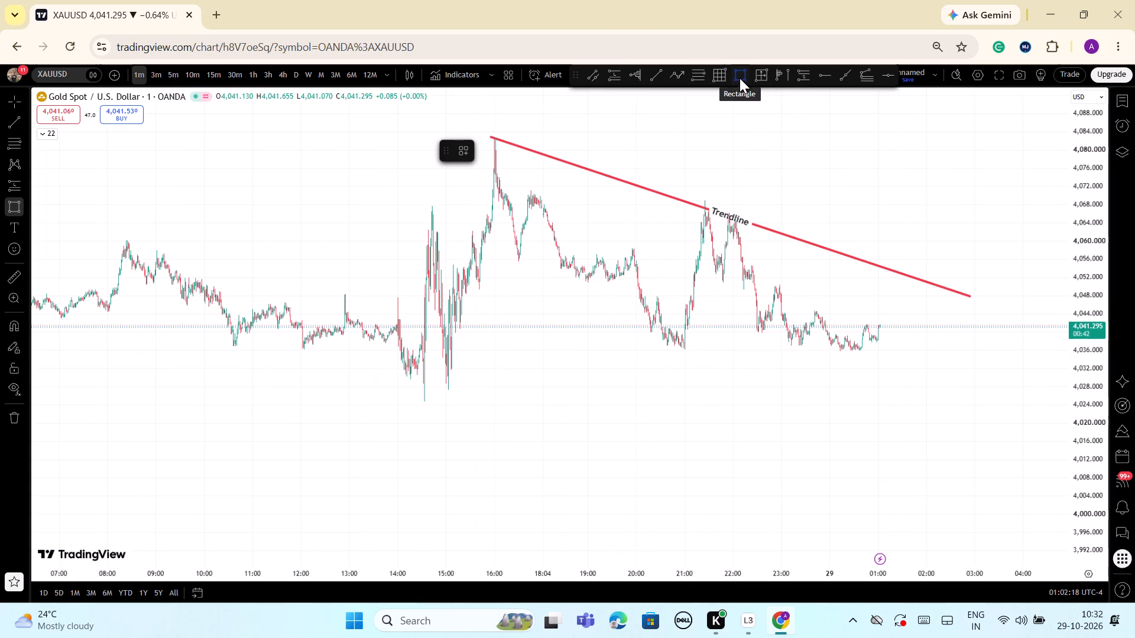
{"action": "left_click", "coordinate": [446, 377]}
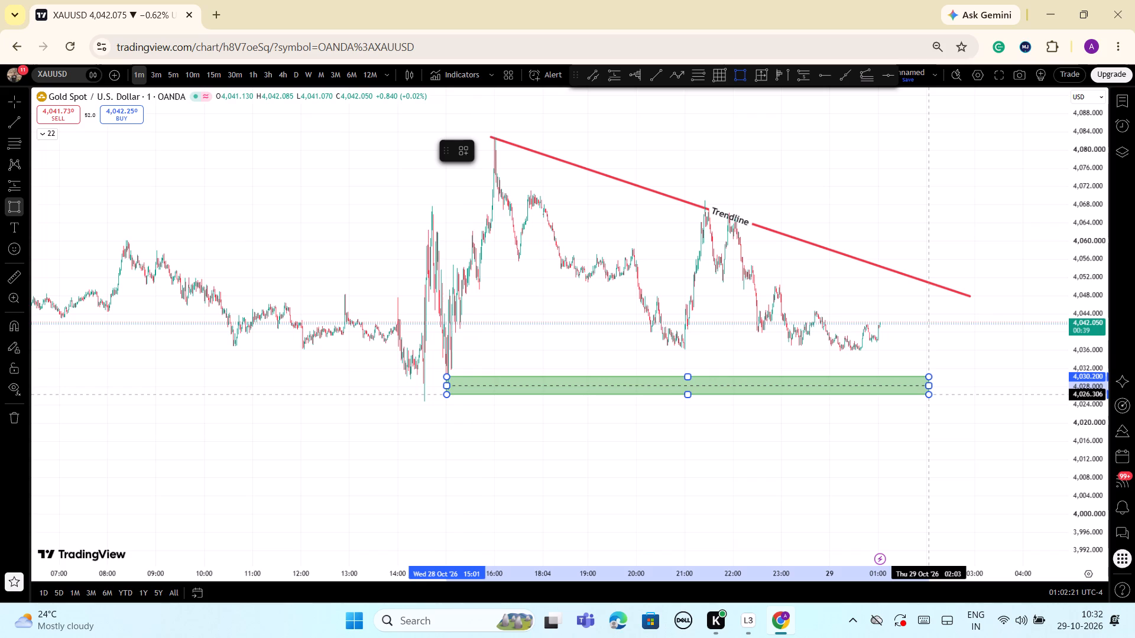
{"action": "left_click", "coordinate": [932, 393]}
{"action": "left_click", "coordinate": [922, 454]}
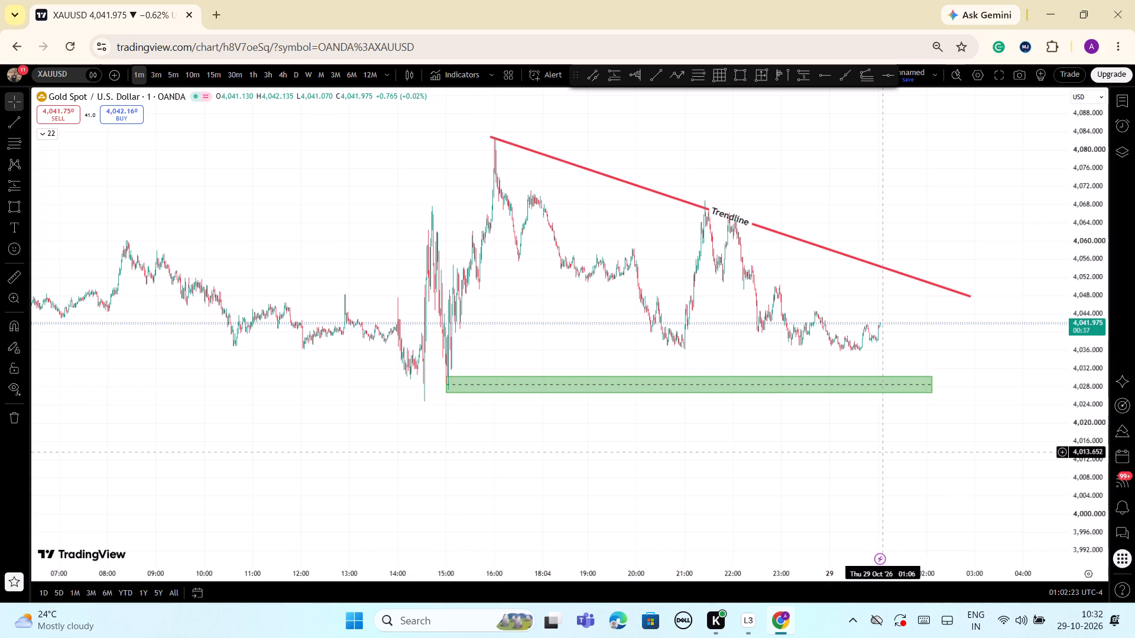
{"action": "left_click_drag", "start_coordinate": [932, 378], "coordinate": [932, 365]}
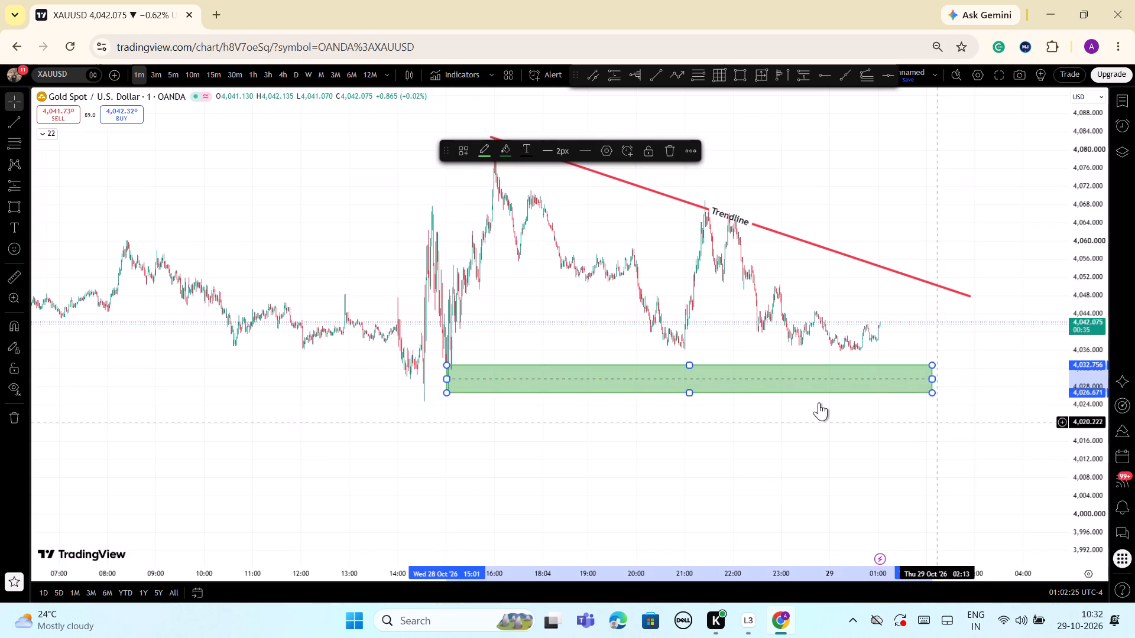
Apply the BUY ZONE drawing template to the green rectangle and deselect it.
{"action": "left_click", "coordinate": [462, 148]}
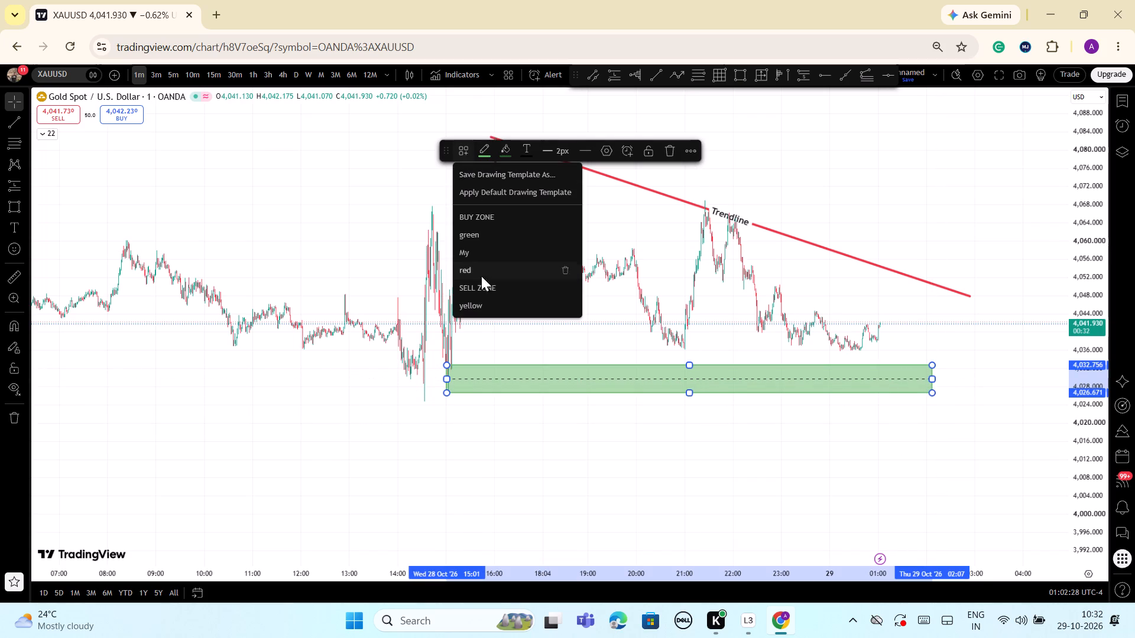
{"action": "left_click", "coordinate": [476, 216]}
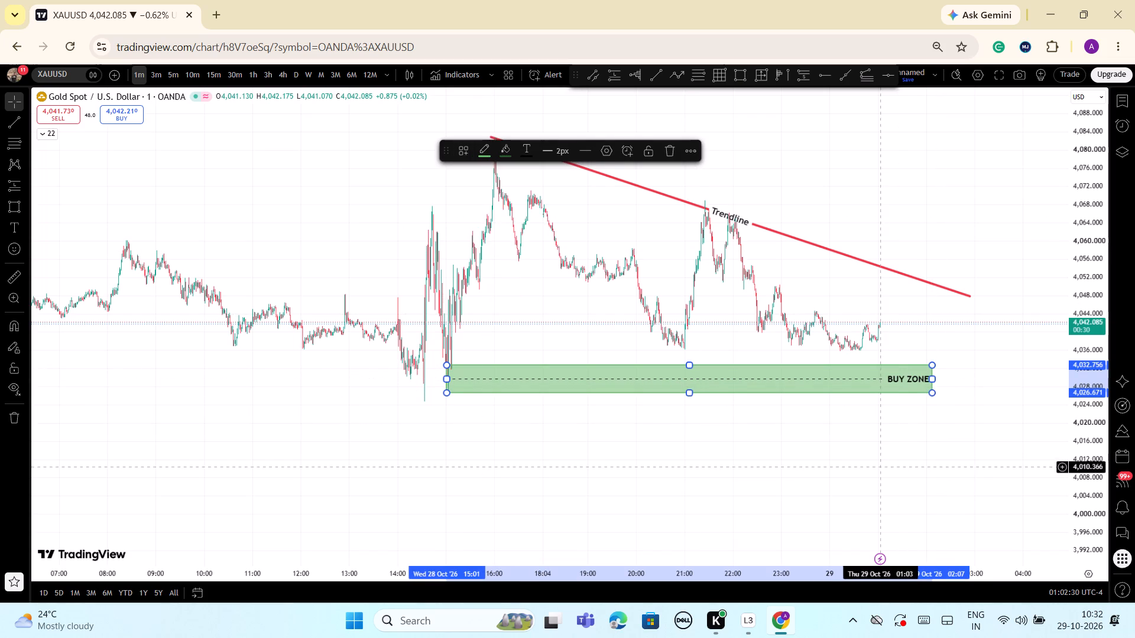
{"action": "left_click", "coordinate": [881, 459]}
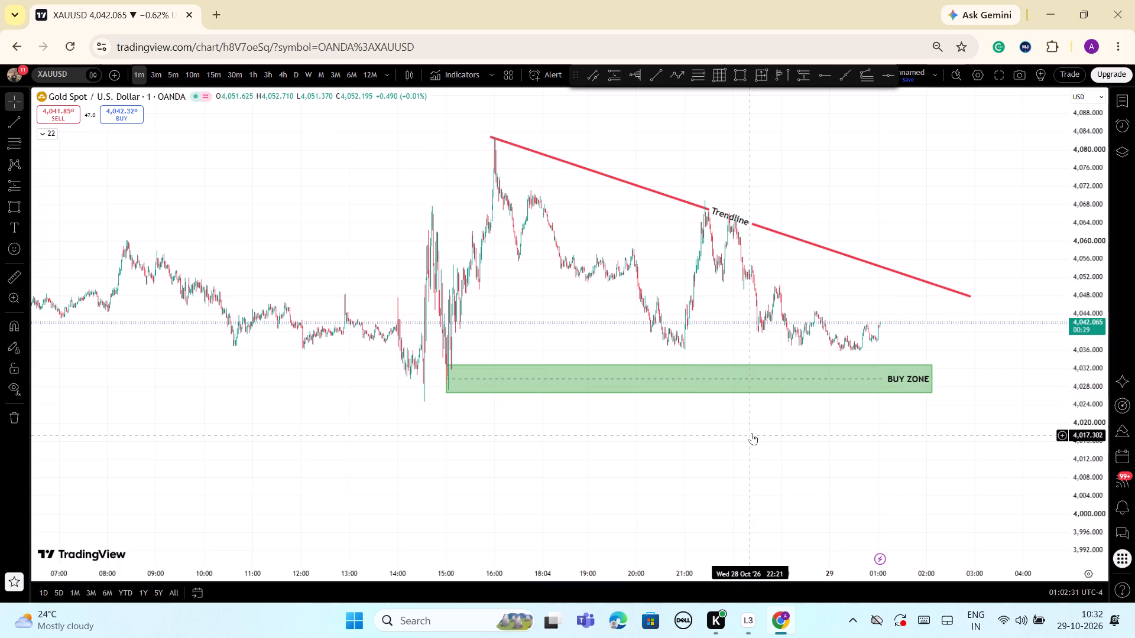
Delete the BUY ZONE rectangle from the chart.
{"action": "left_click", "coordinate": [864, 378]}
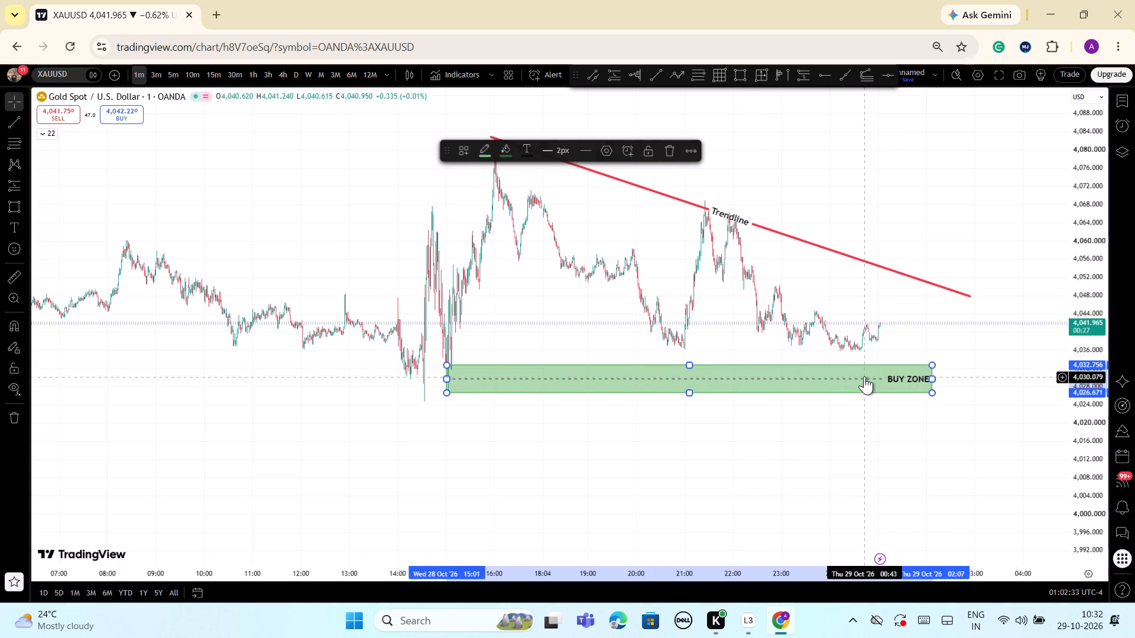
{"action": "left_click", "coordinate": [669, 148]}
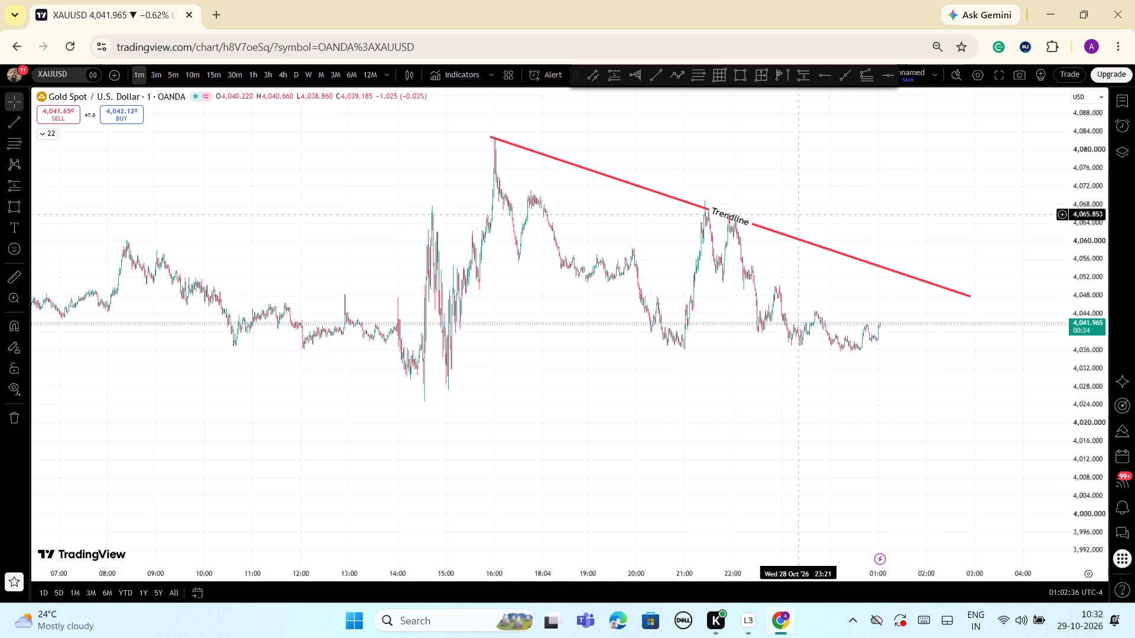
Examine the XAUUSD swing highs and lows beneath the descending Trendline at several time and price scales.
{"action": "scroll", "coordinate": [740, 405], "scroll_direction": "up", "scroll_amount": 4}
{"action": "left_click_drag", "start_coordinate": [1092, 505], "coordinate": [1070, 399]}
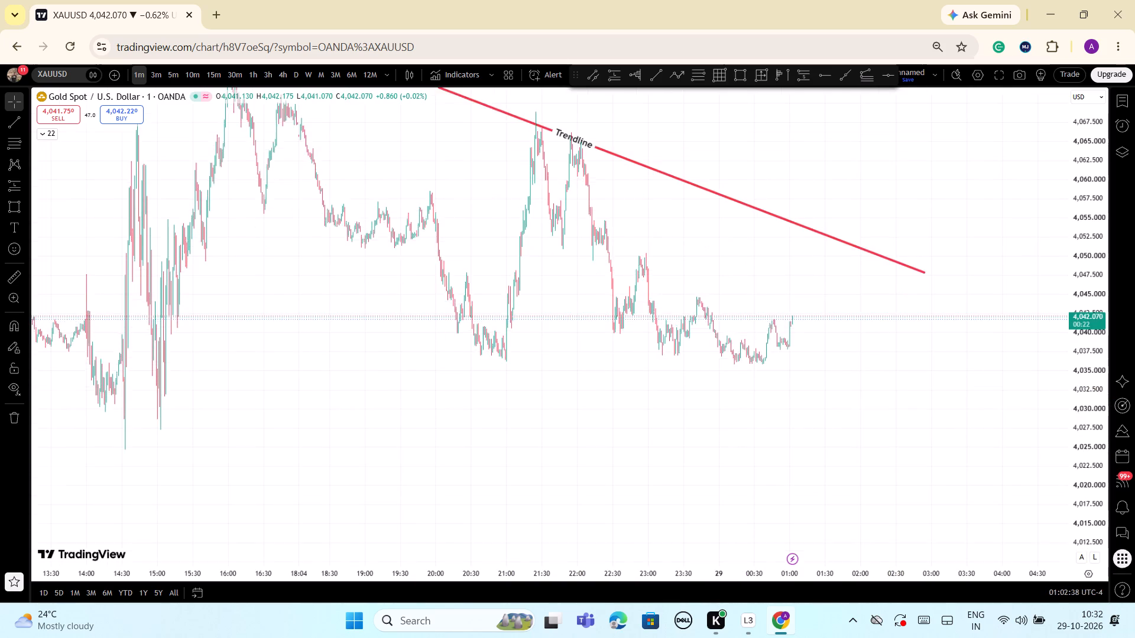
{"action": "scroll", "coordinate": [813, 415], "scroll_direction": "up", "scroll_amount": 4}
{"action": "left_click_drag", "start_coordinate": [634, 432], "coordinate": [909, 432]}
{"action": "scroll", "coordinate": [814, 444], "scroll_direction": "down", "scroll_amount": 1}
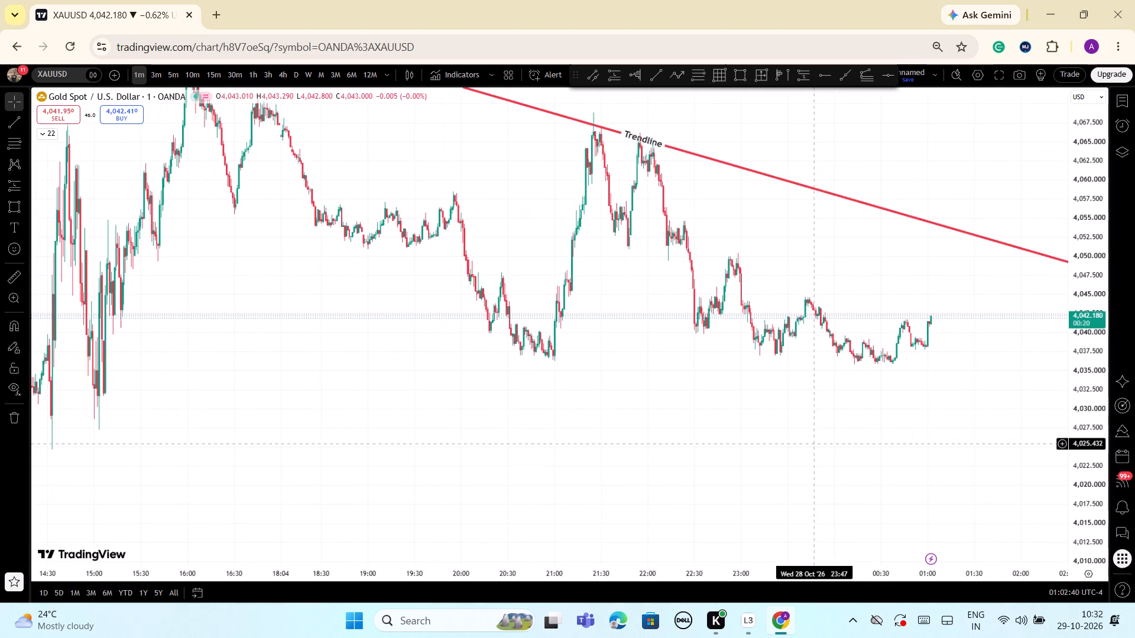
{"action": "scroll", "coordinate": [822, 441], "scroll_direction": "down", "scroll_amount": 1}
{"action": "left_click_drag", "start_coordinate": [1088, 447], "coordinate": [1097, 496]}
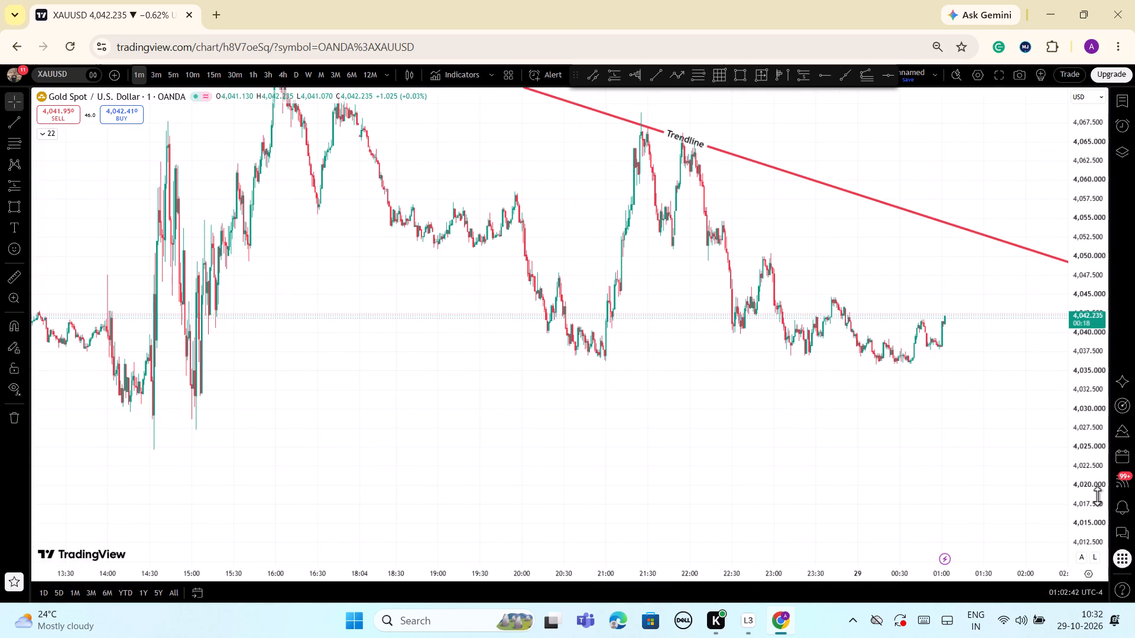
{"action": "left_click_drag", "start_coordinate": [1097, 496], "coordinate": [1095, 498]}
{"action": "scroll", "coordinate": [909, 466], "scroll_direction": "down", "scroll_amount": 3}
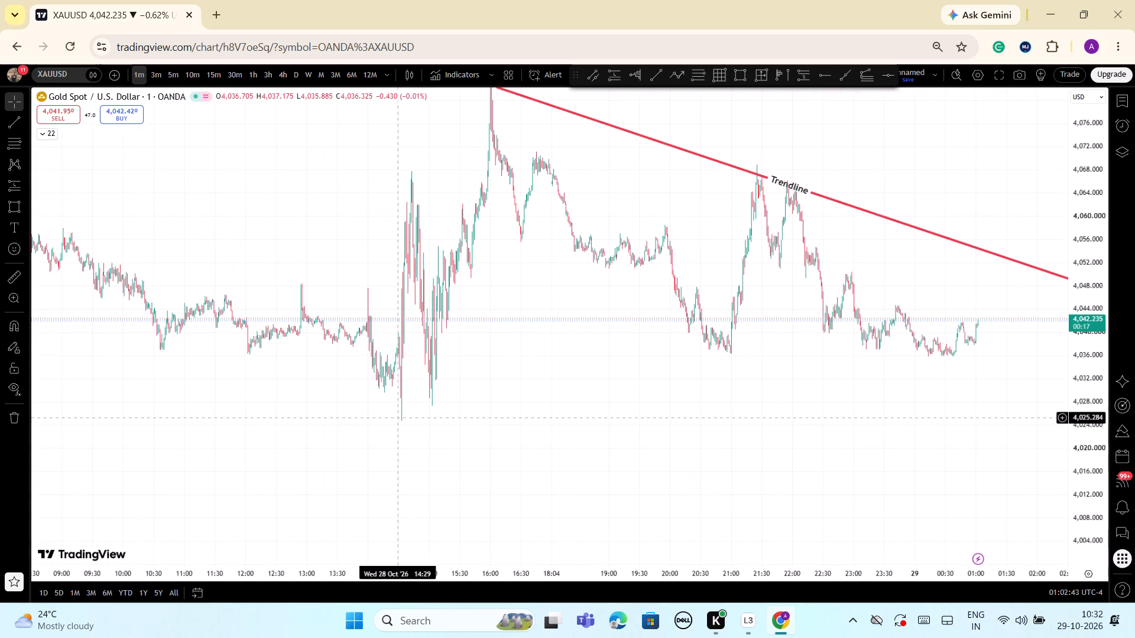
{"action": "left_click_drag", "start_coordinate": [600, 334], "coordinate": [687, 444]}
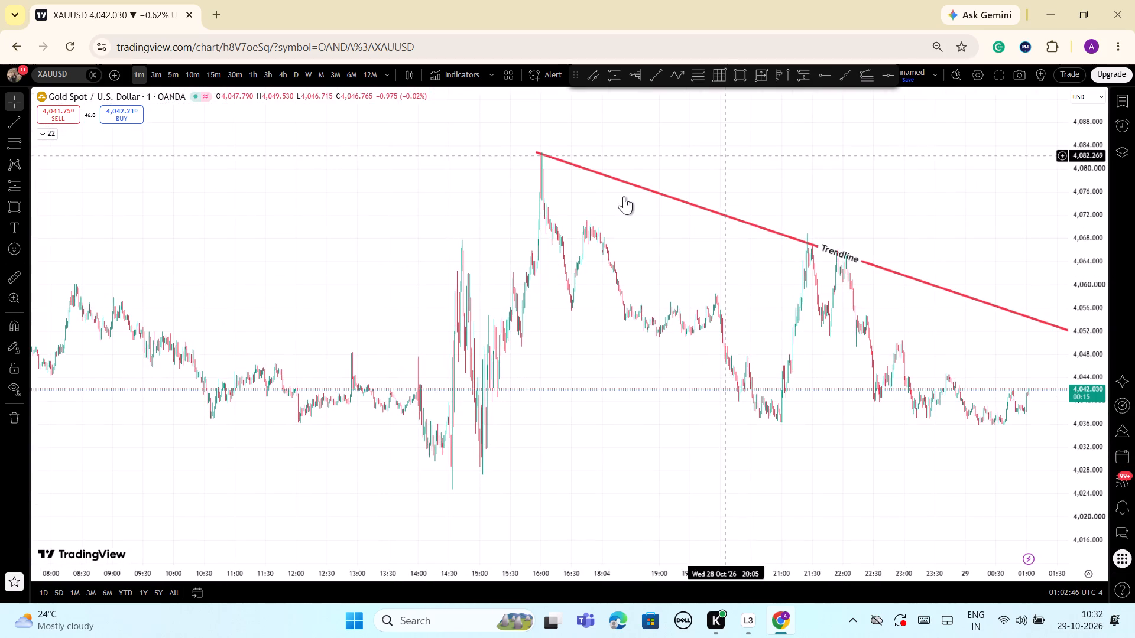
Draw a short trend line from the 16:01 high at about 4,083.0 to 18:52 at about 4,082.6, and apply the hh template.
{"action": "left_click", "coordinate": [657, 73]}
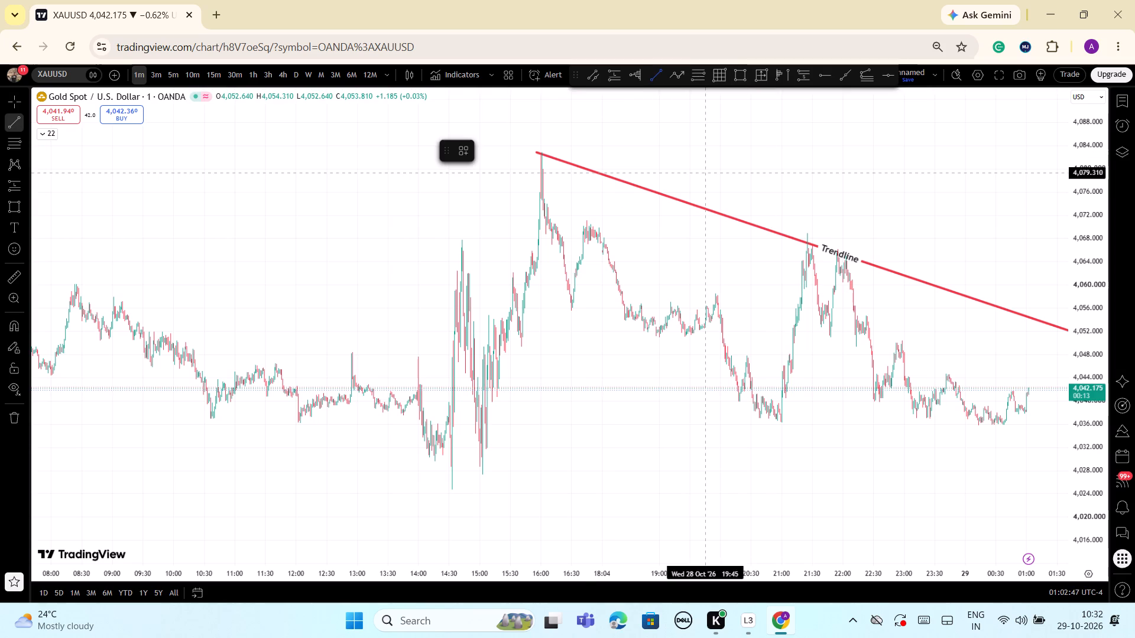
{"action": "left_click", "coordinate": [541, 151]}
{"action": "left_click", "coordinate": [651, 154]}
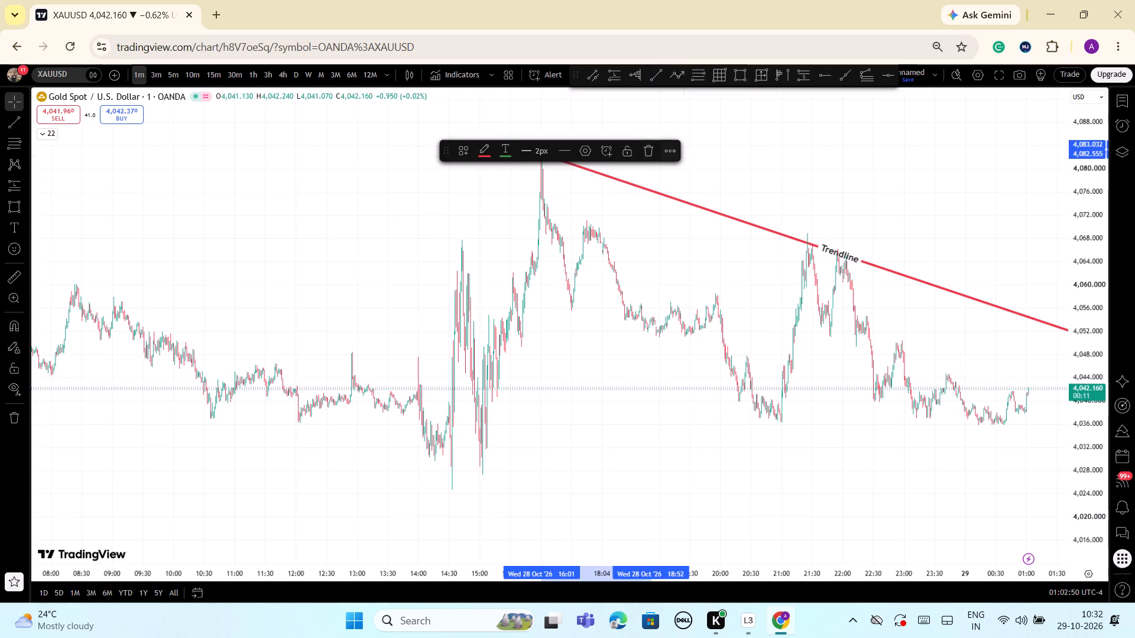
{"action": "left_click", "coordinate": [463, 147]}
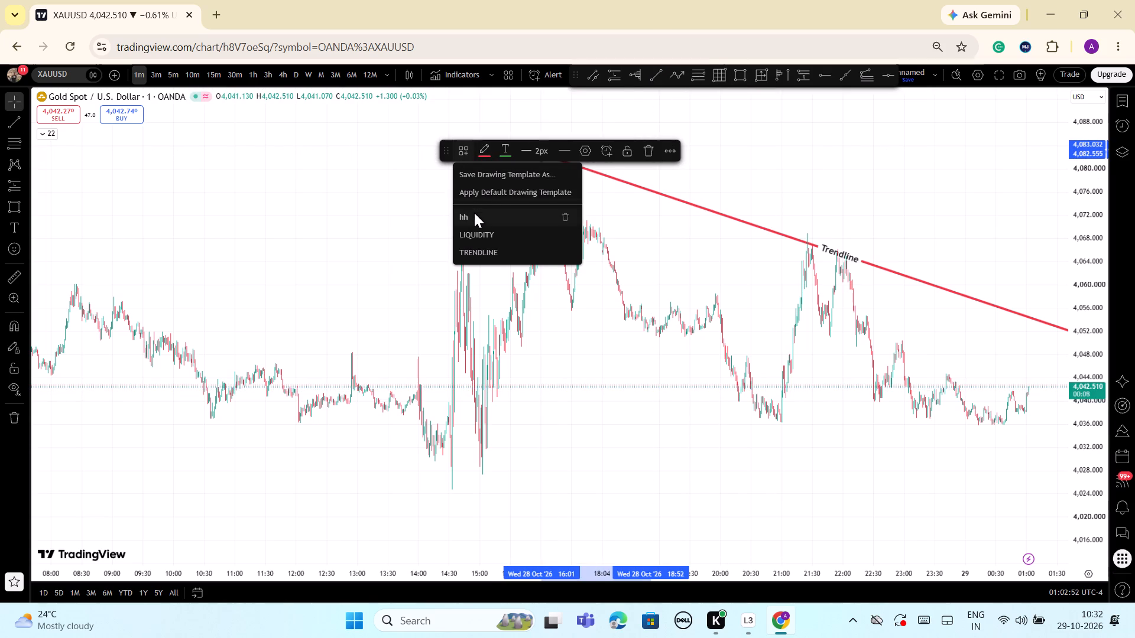
{"action": "left_click", "coordinate": [474, 213]}
{"action": "left_click", "coordinate": [634, 235]}
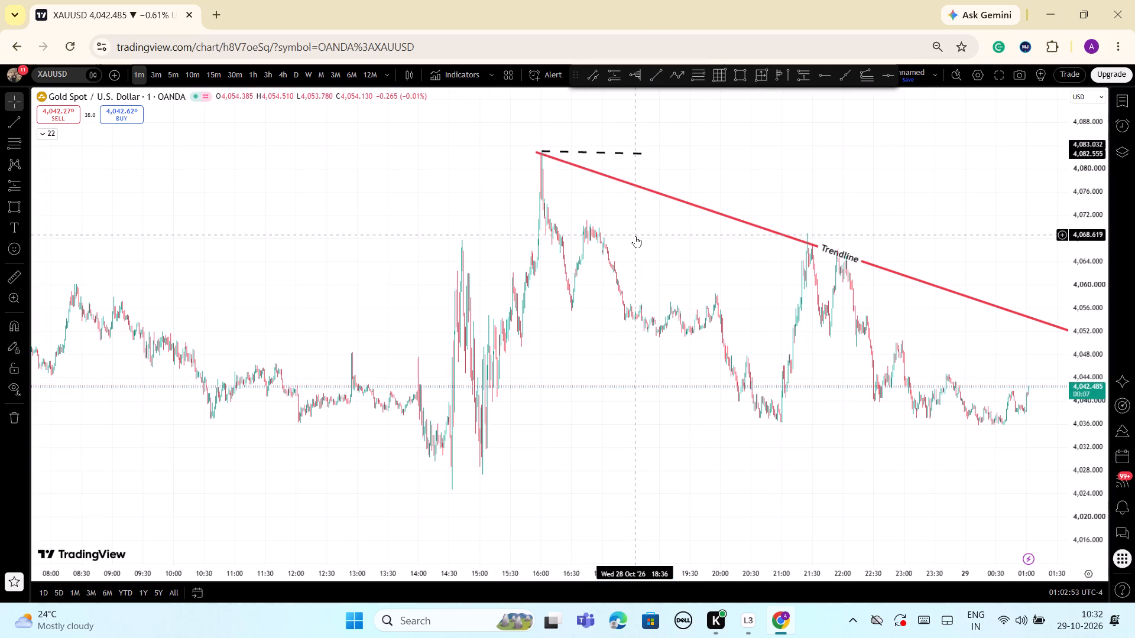
Move the floating drawing controls off the dashed line at the 16:00 high, label the line HH and deselect it.
{"action": "left_click", "coordinate": [611, 153]}
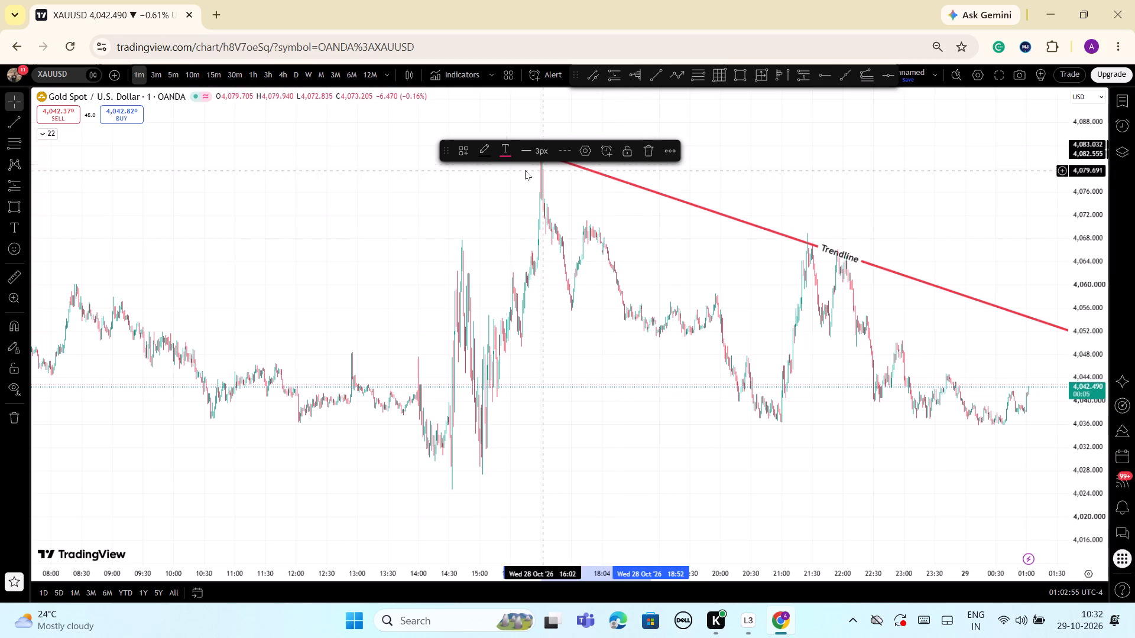
{"action": "left_click", "coordinate": [595, 213]}
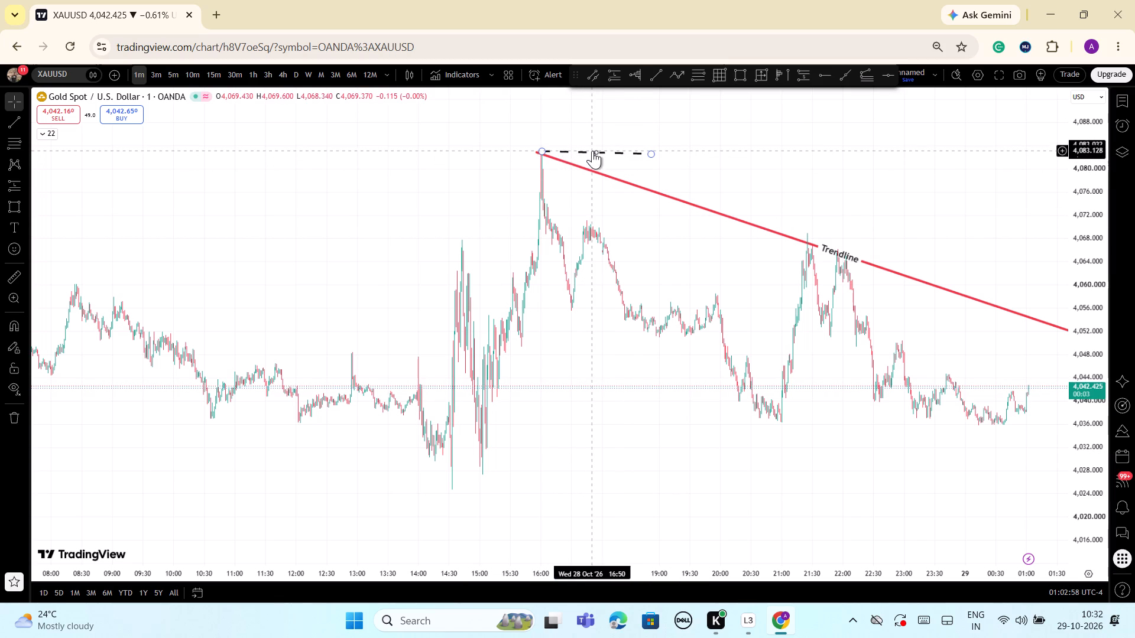
{"action": "double_click", "coordinate": [601, 150]}
{"action": "double_click", "coordinate": [592, 151]}
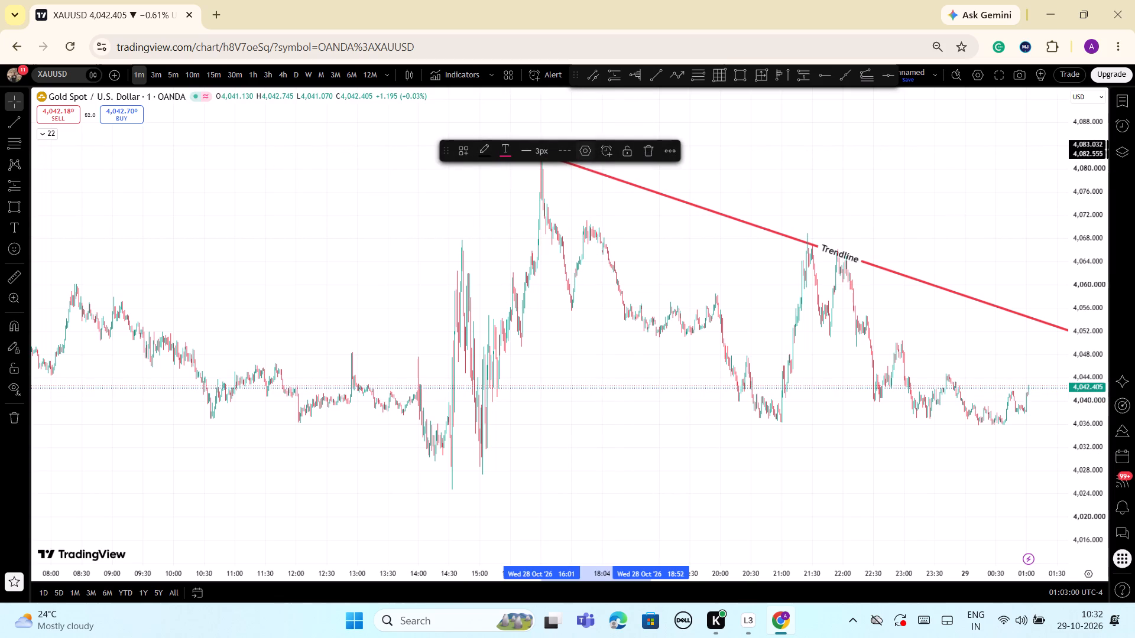
{"action": "left_click", "coordinate": [711, 136]}
{"action": "left_click", "coordinate": [579, 153]}
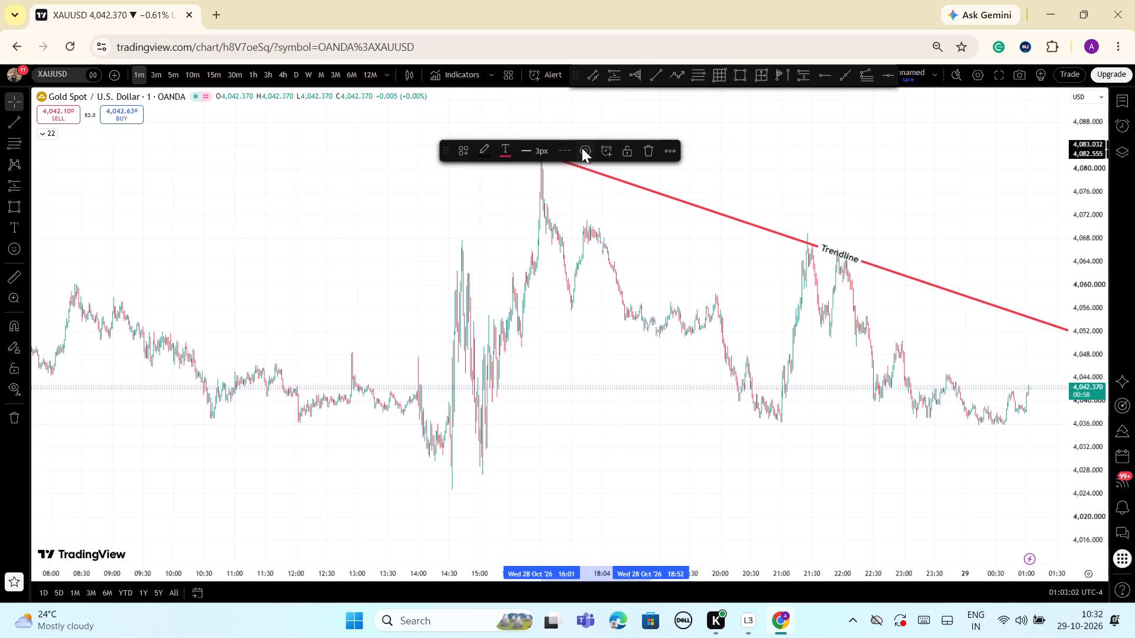
{"action": "left_click_drag", "start_coordinate": [448, 149], "coordinate": [399, 193]}
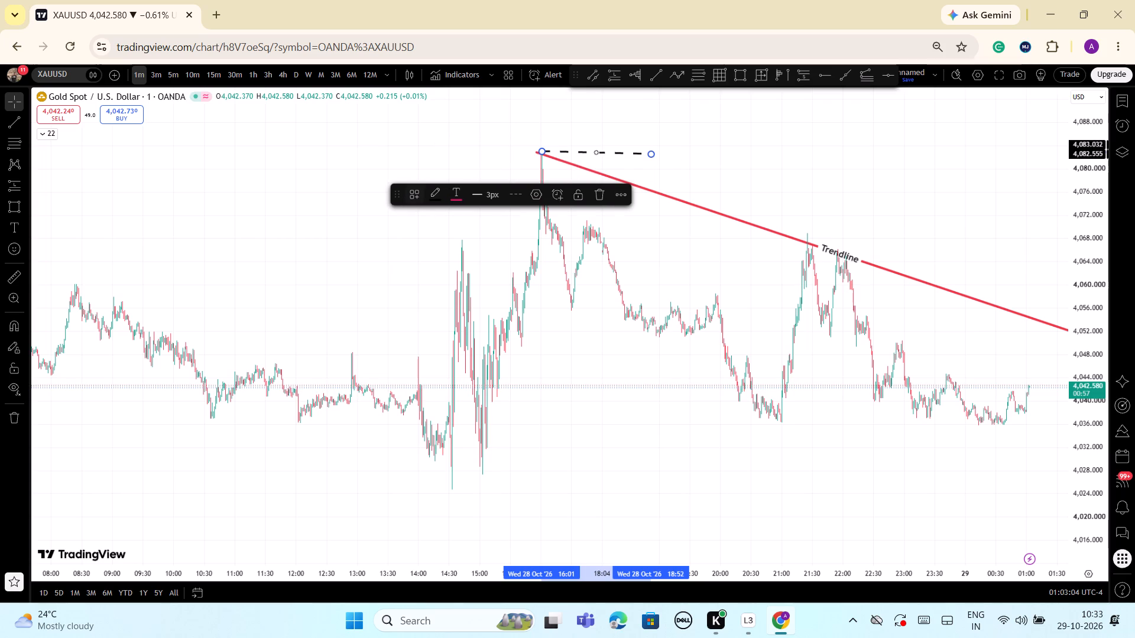
{"action": "left_click", "coordinate": [596, 144]}
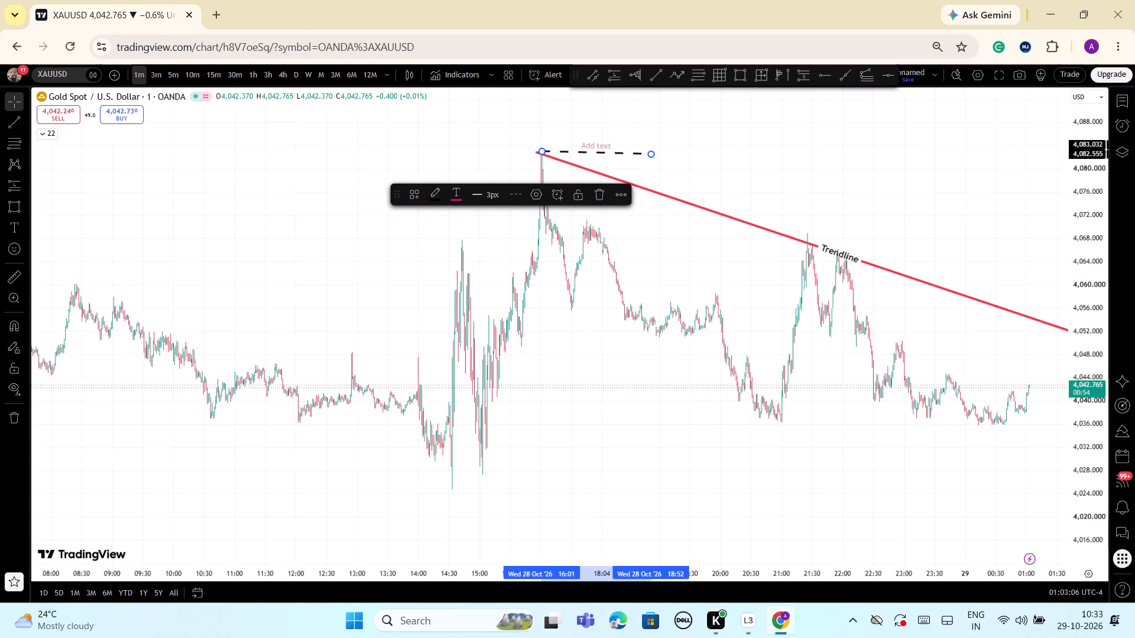
{"action": "type", "text": "HH"}
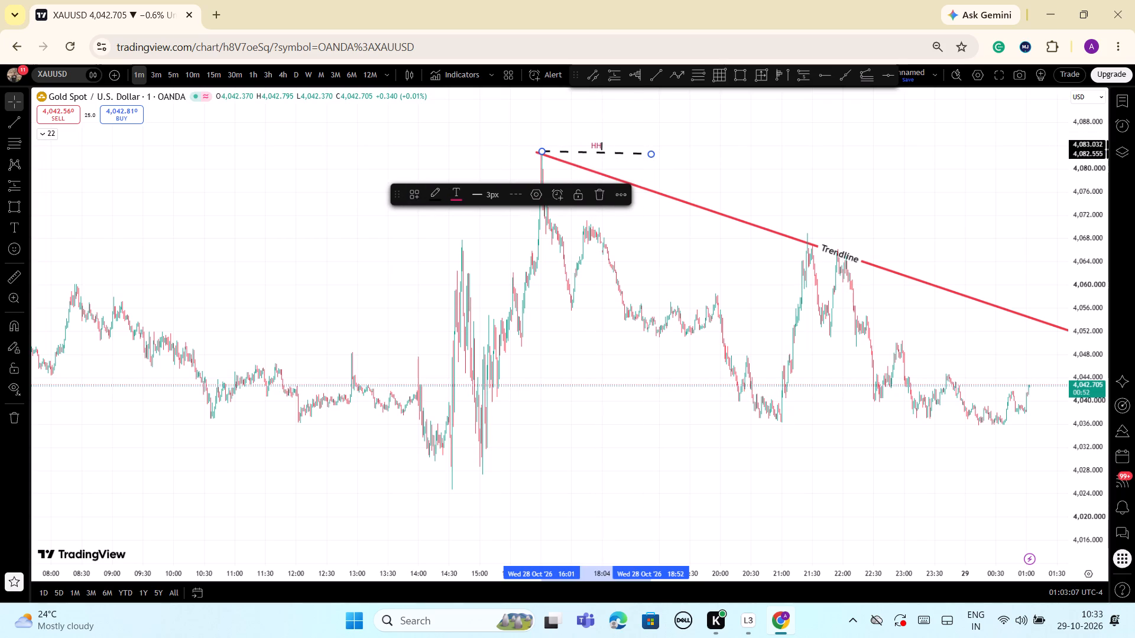
{"action": "left_click", "coordinate": [752, 147]}
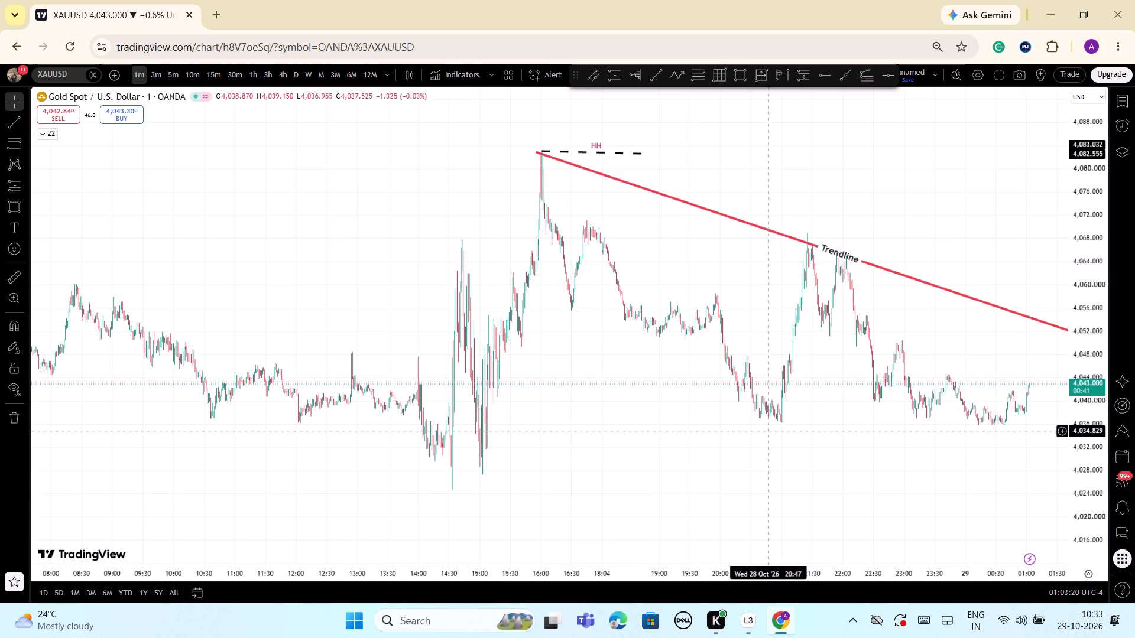
{"action": "left_click", "coordinate": [615, 219]}
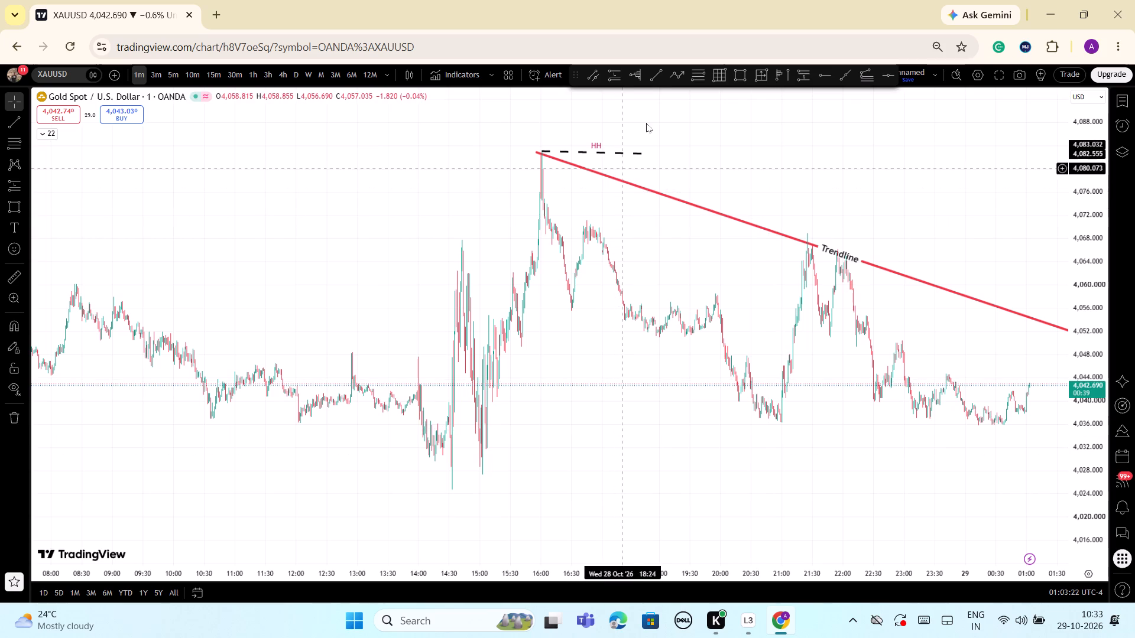
Draw a dashed line at the low from 20:56 to 21:50 on 28 Oct, at about 4,036.5, and label it HL.
{"action": "left_click", "coordinate": [653, 74]}
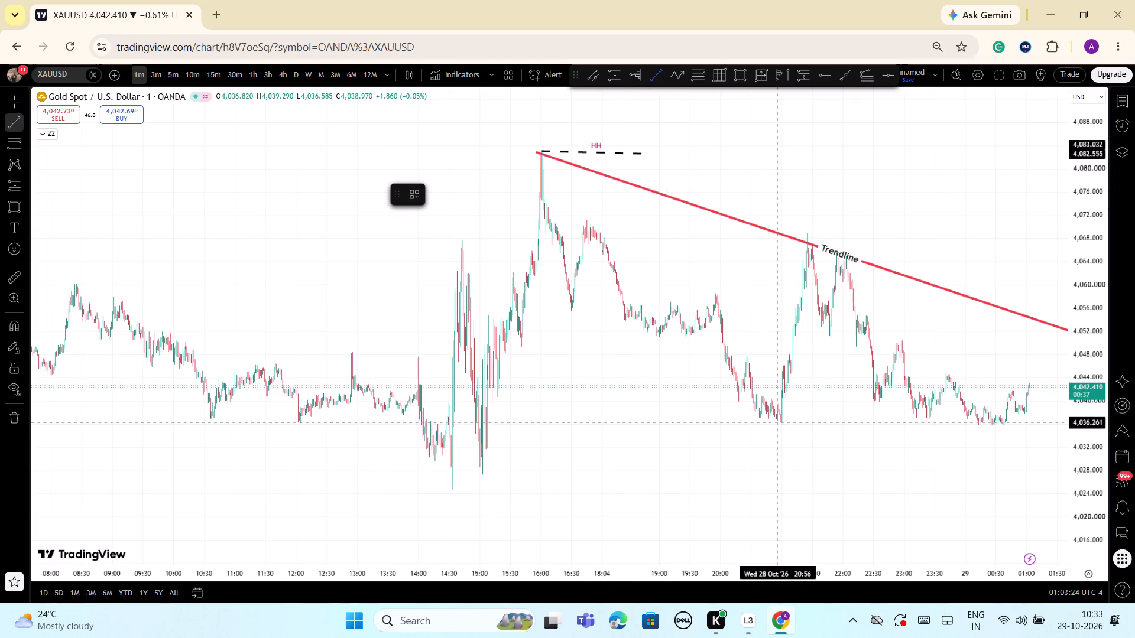
{"action": "left_click", "coordinate": [777, 421]}
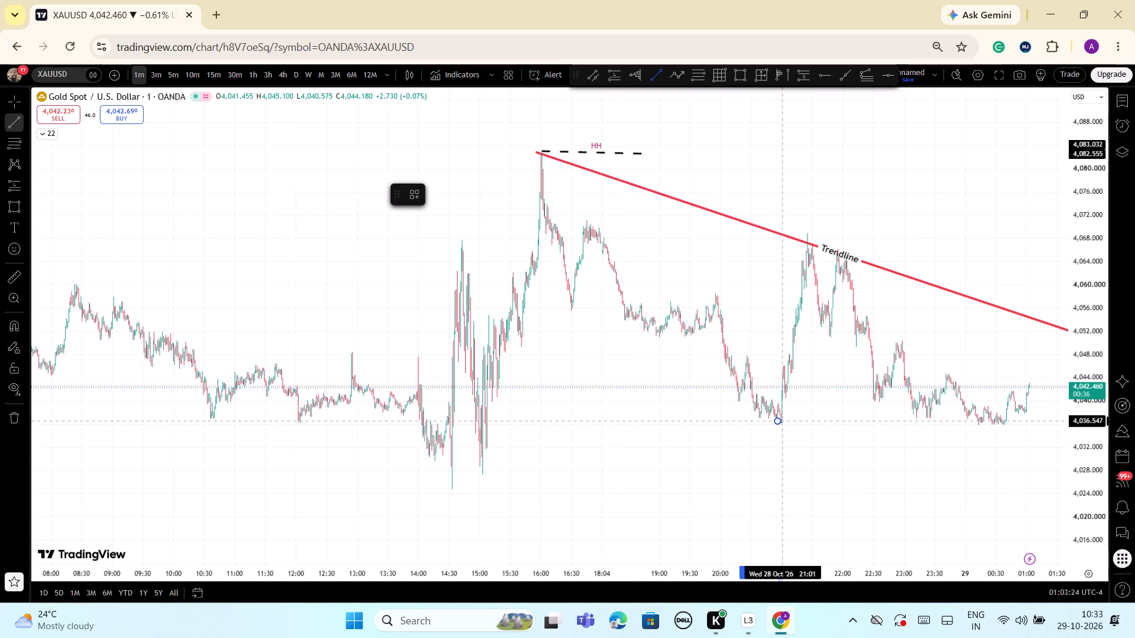
{"action": "left_click", "coordinate": [832, 422]}
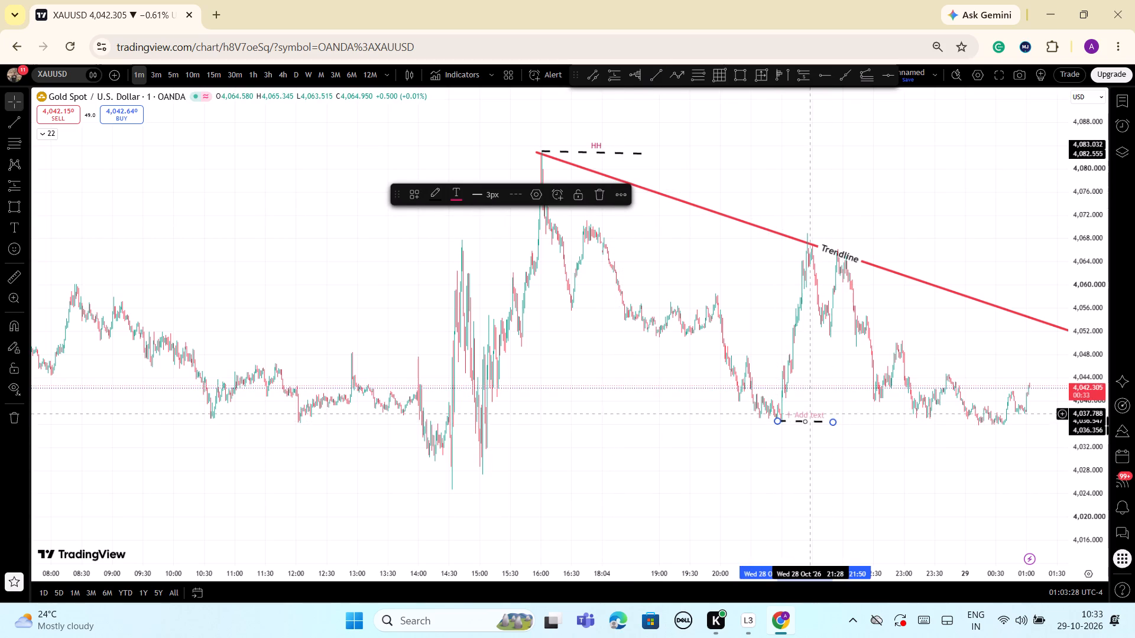
{"action": "left_click", "coordinate": [810, 414]}
{"action": "type", "text": "HL"}
{"action": "left_click", "coordinate": [621, 386]}
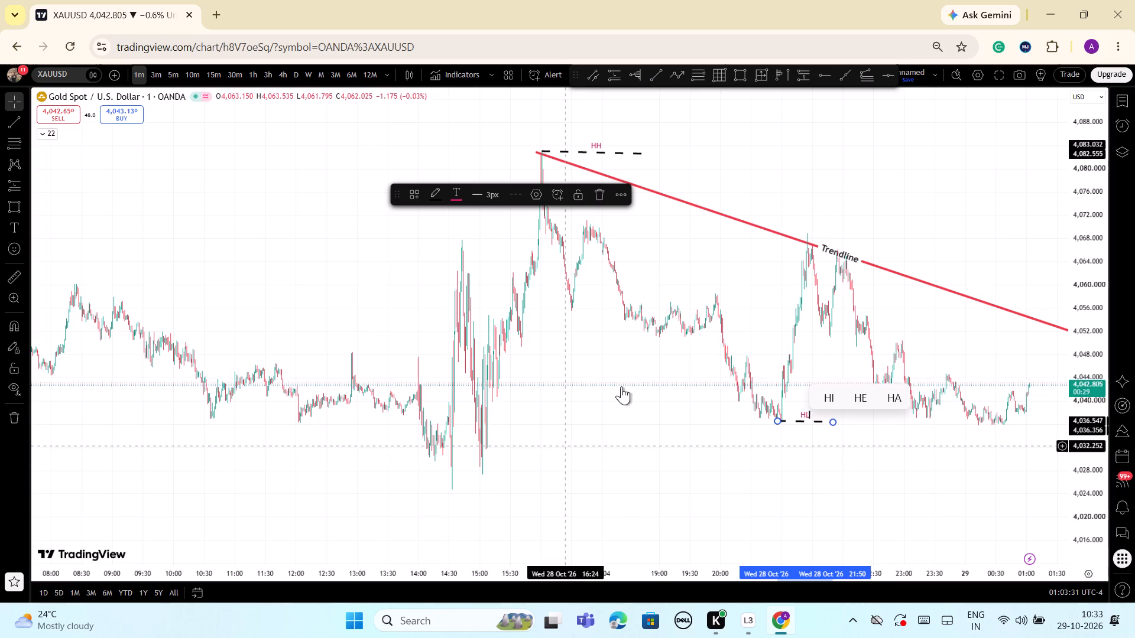
{"action": "scroll", "coordinate": [775, 496], "scroll_direction": "down", "scroll_amount": 1}
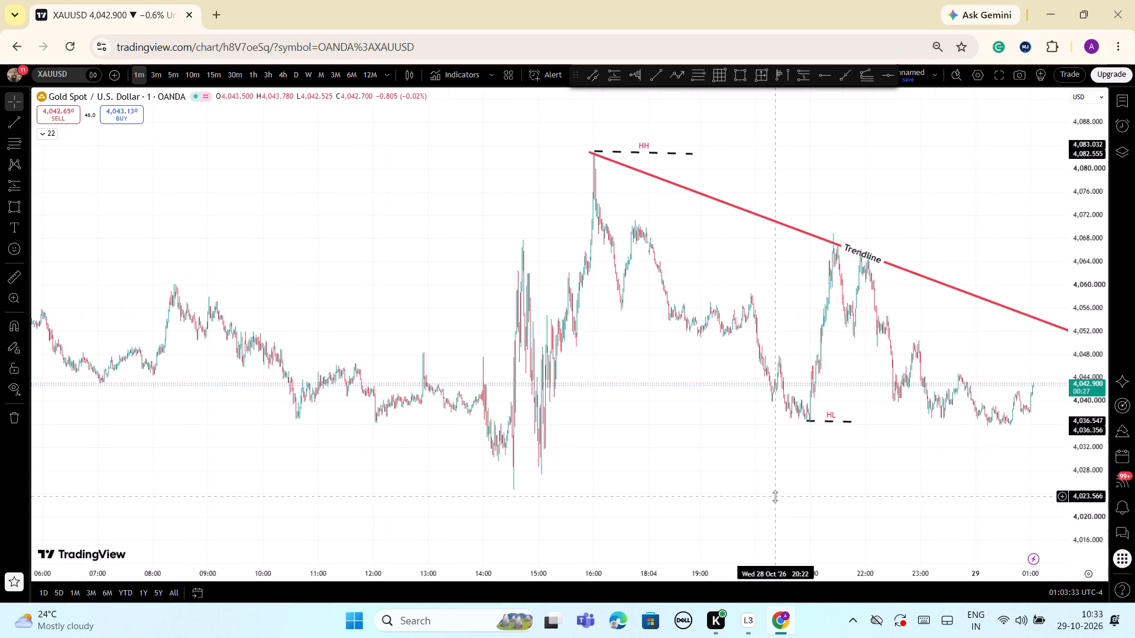
Extend the end of the dashed HH line to about 19:00 on 28 Oct, at about 4,082.7.
{"action": "left_click_drag", "start_coordinate": [1084, 465], "coordinate": [1089, 522]}
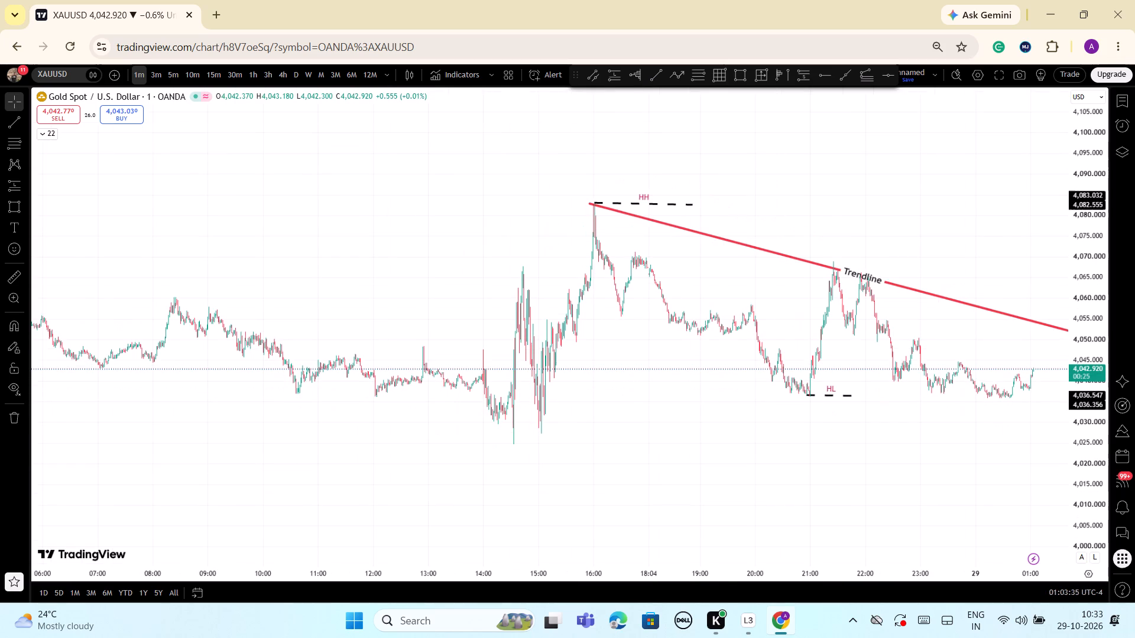
{"action": "left_click_drag", "start_coordinate": [695, 203], "coordinate": [708, 207]}
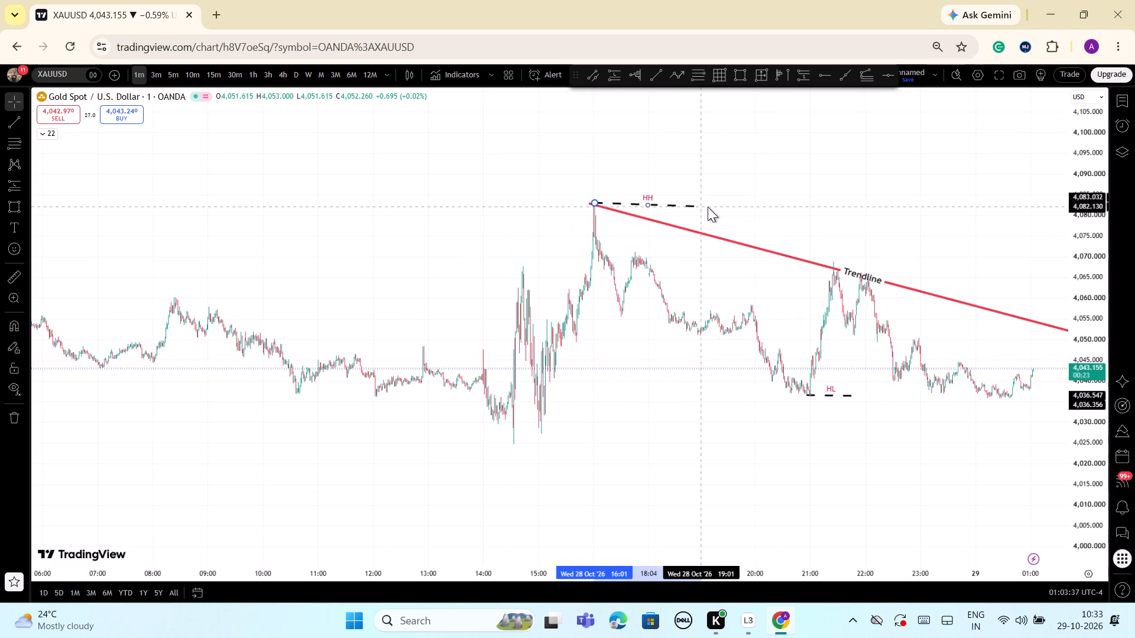
{"action": "left_click_drag", "start_coordinate": [708, 207], "coordinate": [701, 204]}
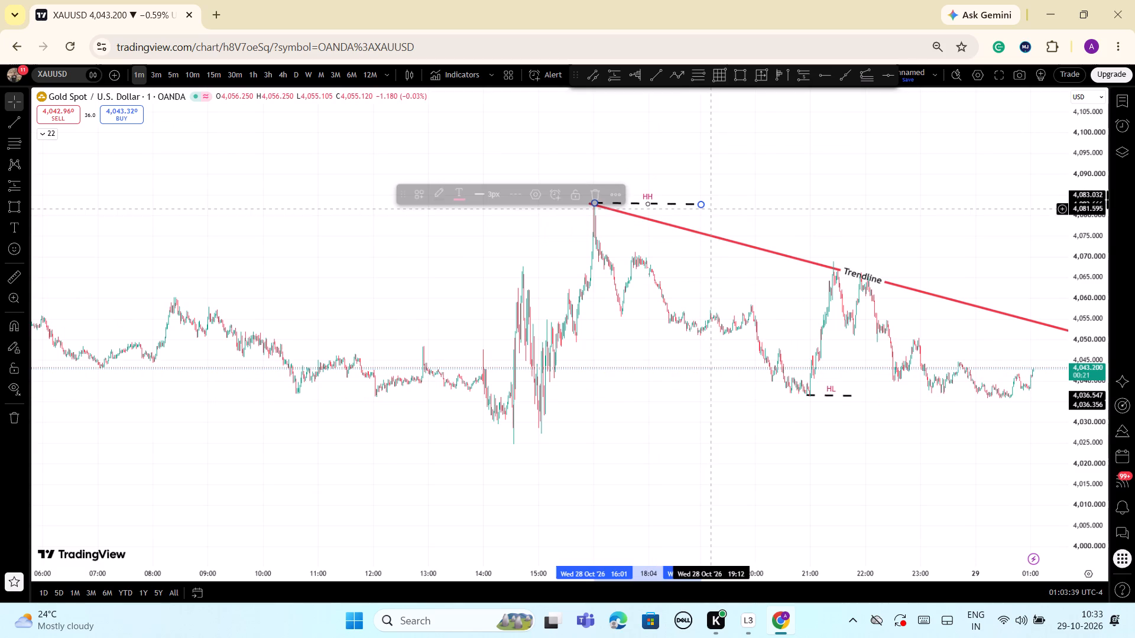
Extend the end of the dashed HL line to about 23:00 on 28 Oct, level it at about 4,036.6 and deselect it.
{"action": "left_click_drag", "start_coordinate": [859, 396], "coordinate": [903, 399]}
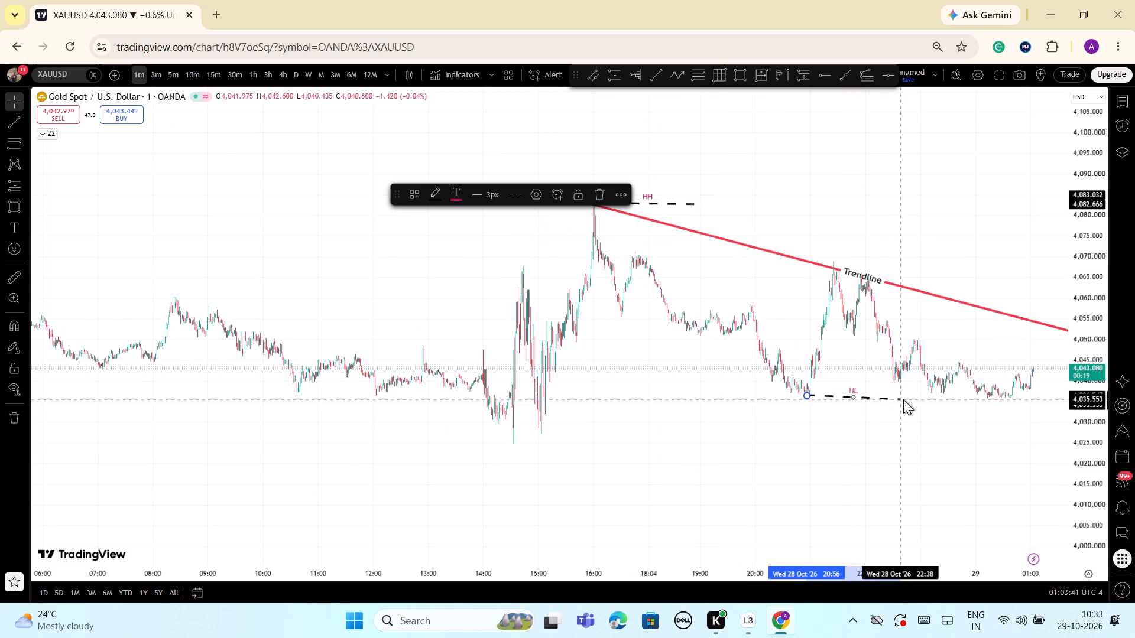
{"action": "left_click_drag", "start_coordinate": [903, 399], "coordinate": [904, 399]}
{"action": "left_click", "coordinate": [871, 476]}
{"action": "scroll", "coordinate": [952, 494], "scroll_direction": "up", "scroll_amount": 1}
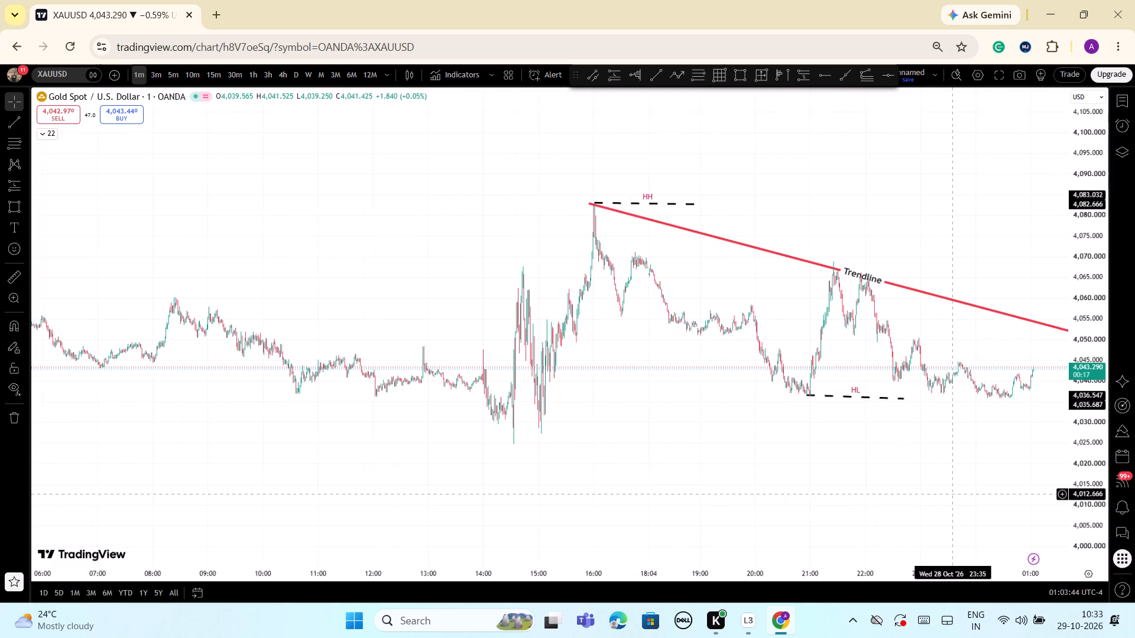
{"action": "scroll", "coordinate": [949, 496], "scroll_direction": "down", "scroll_amount": 16}
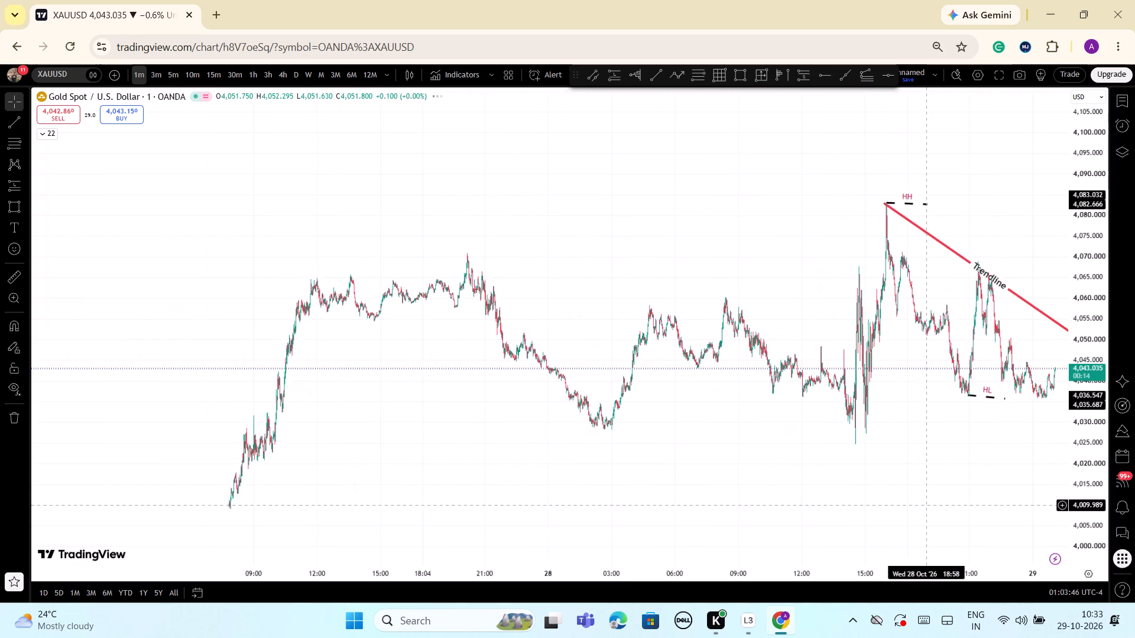
{"action": "scroll", "coordinate": [940, 501], "scroll_direction": "down", "scroll_amount": 4}
{"action": "left_click_drag", "start_coordinate": [974, 497], "coordinate": [771, 477]}
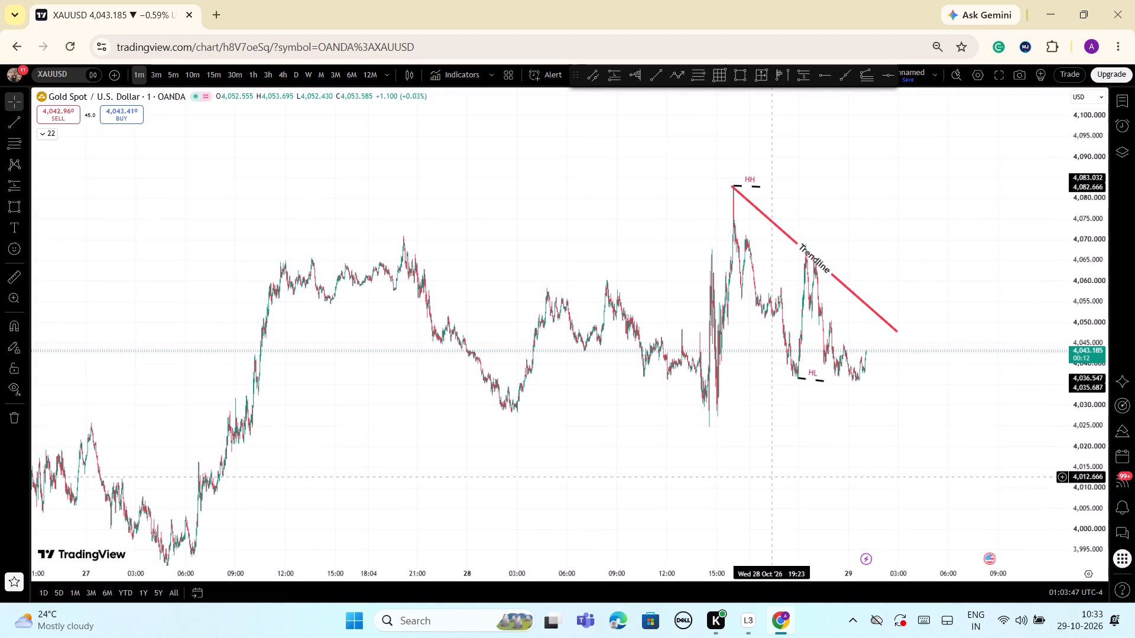
{"action": "left_click_drag", "start_coordinate": [828, 380], "coordinate": [833, 378]}
{"action": "left_click", "coordinate": [816, 425]}
Examine the XAUUSD swings around the Trendline and the HH and HL lines at several time and price scales.
{"action": "scroll", "coordinate": [820, 431], "scroll_direction": "down", "scroll_amount": 1}
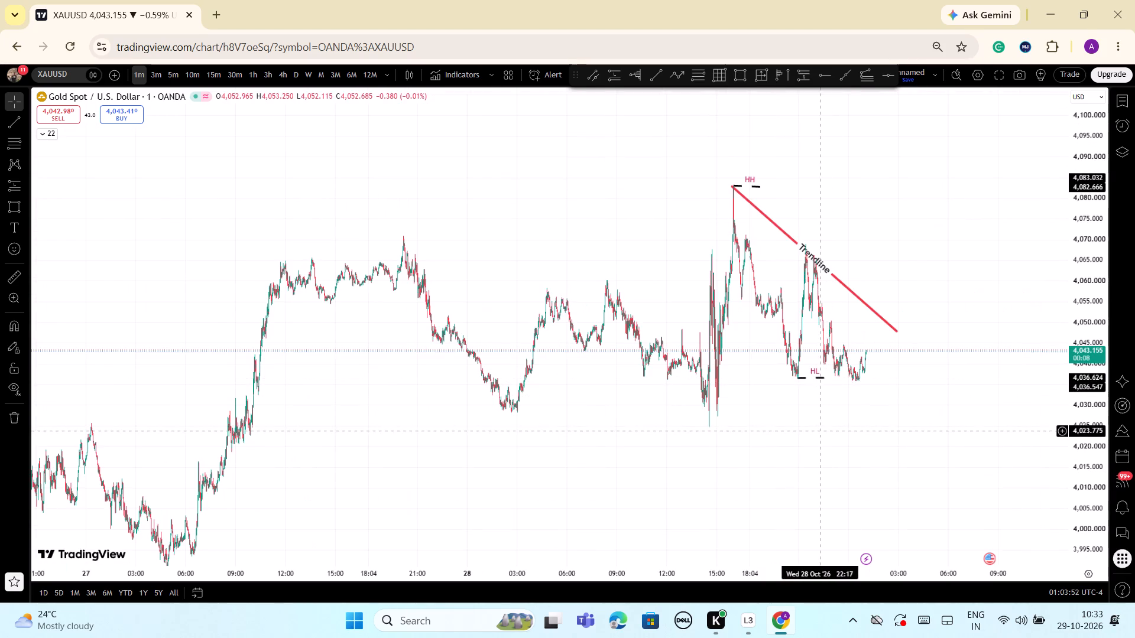
{"action": "scroll", "coordinate": [954, 239], "scroll_direction": "down", "scroll_amount": 3}
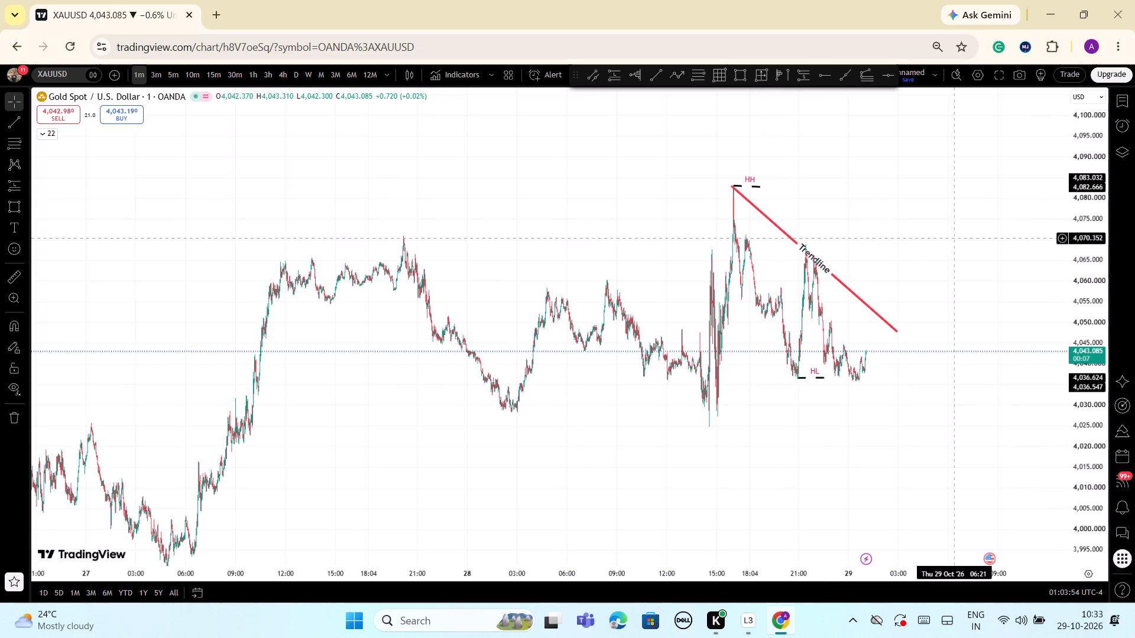
{"action": "left_click_drag", "start_coordinate": [1097, 375], "coordinate": [1098, 403]}
{"action": "scroll", "coordinate": [965, 399], "scroll_direction": "down", "scroll_amount": 3}
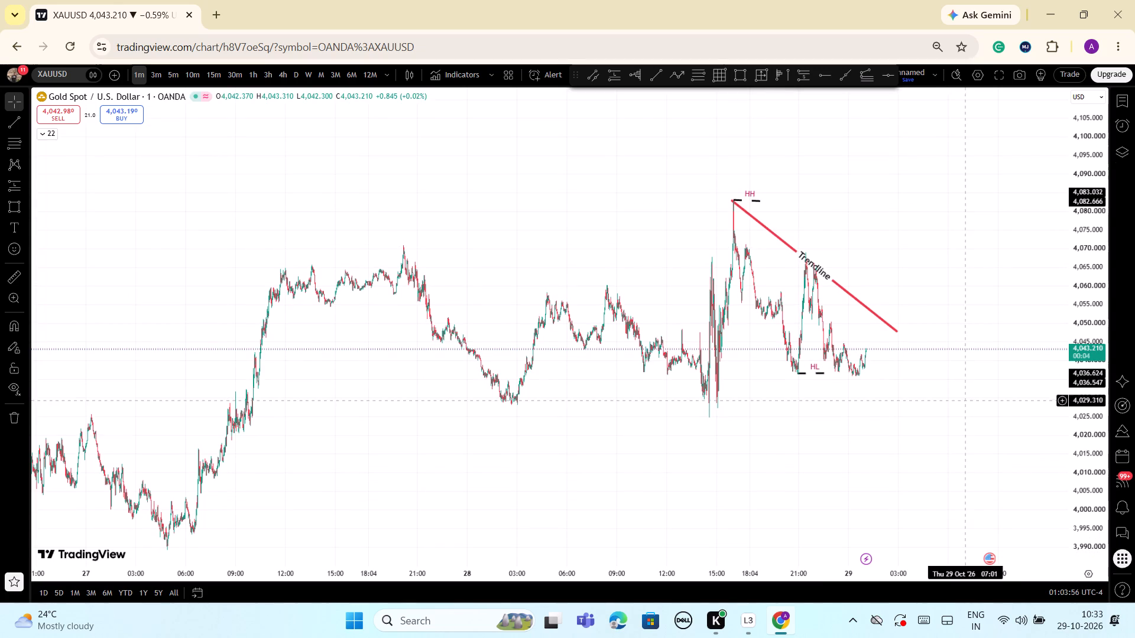
{"action": "scroll", "coordinate": [917, 417], "scroll_direction": "up", "scroll_amount": 2}
{"action": "scroll", "coordinate": [922, 427], "scroll_direction": "down", "scroll_amount": 1}
{"action": "scroll", "coordinate": [923, 430], "scroll_direction": "up", "scroll_amount": 2}
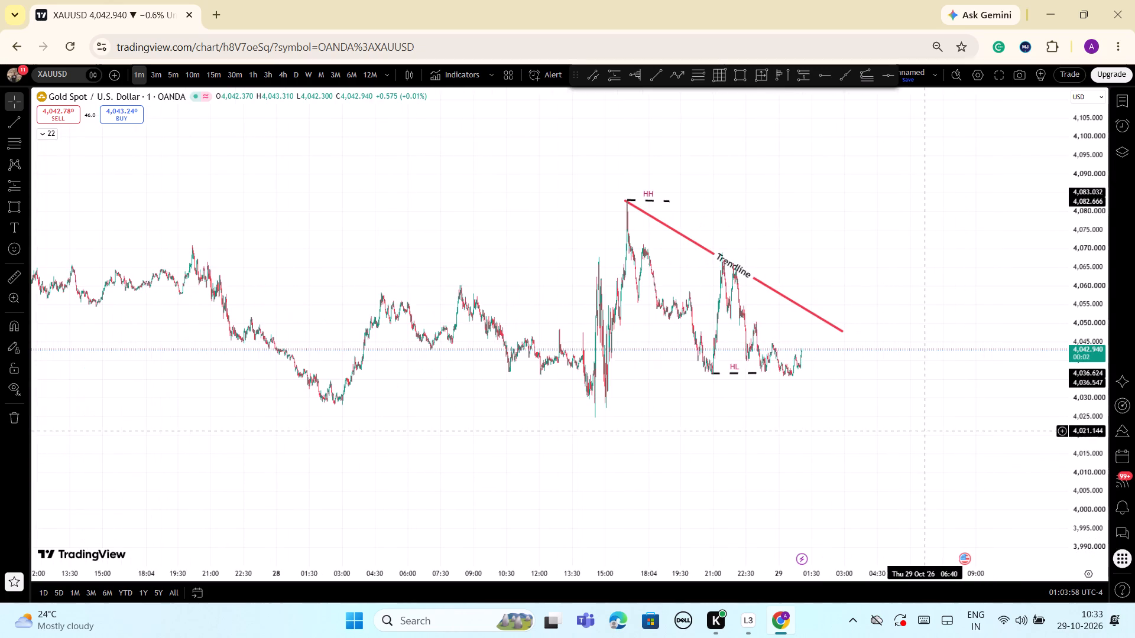
{"action": "scroll", "coordinate": [926, 434], "scroll_direction": "down", "scroll_amount": 1}
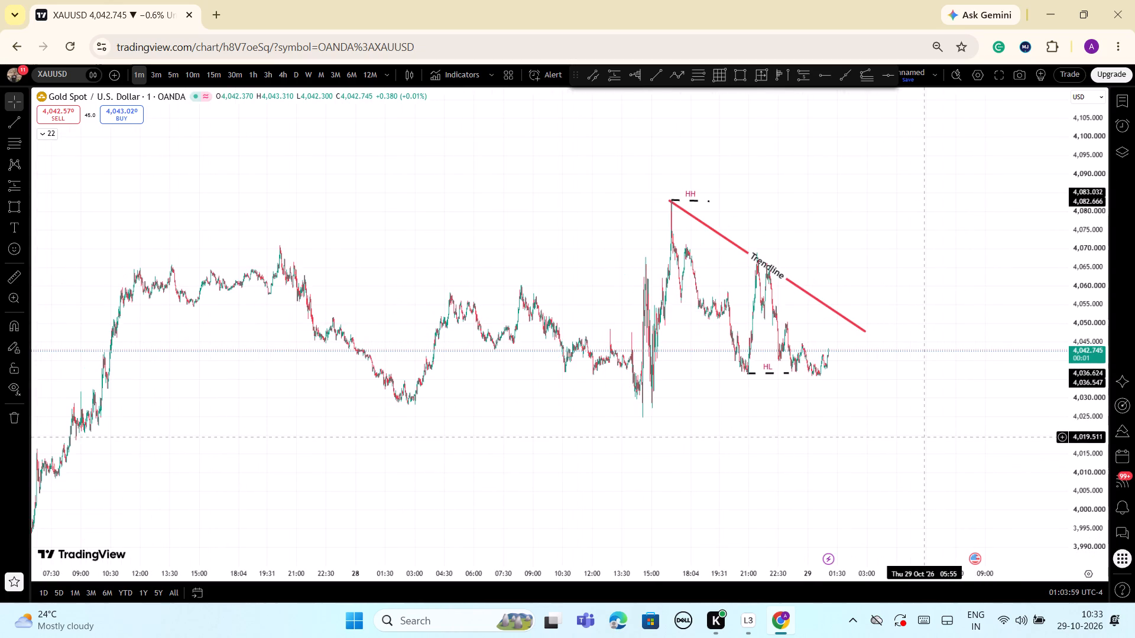
{"action": "scroll", "coordinate": [774, 404], "scroll_direction": "up", "scroll_amount": 4}
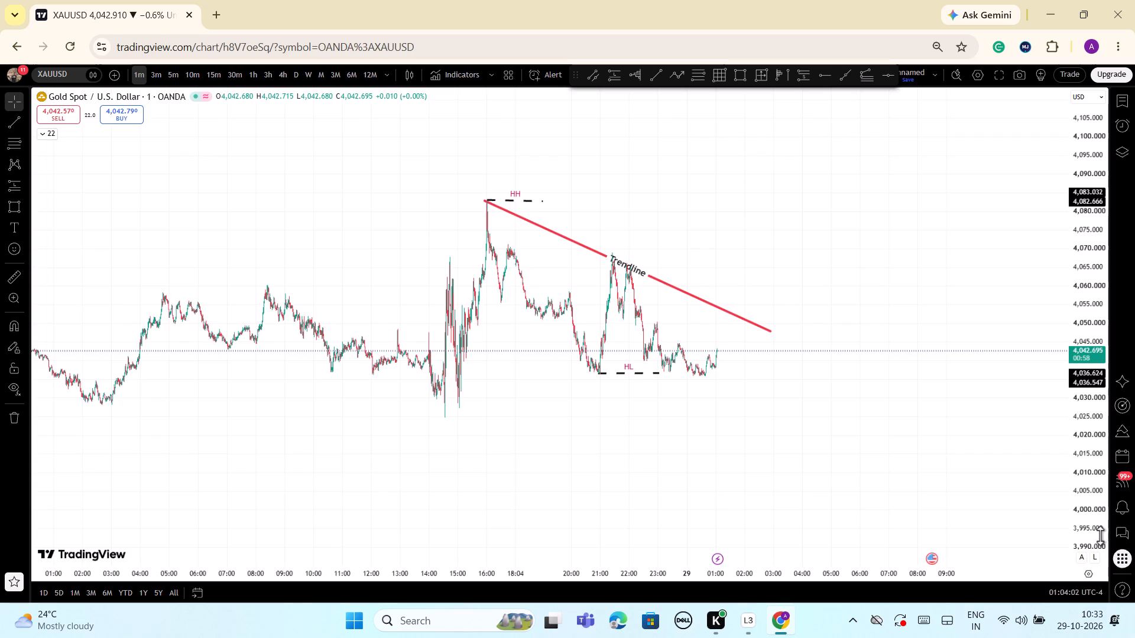
{"action": "left_click_drag", "start_coordinate": [1098, 536], "coordinate": [1096, 399]}
{"action": "scroll", "coordinate": [844, 391], "scroll_direction": "up", "scroll_amount": 5}
{"action": "left_click_drag", "start_coordinate": [604, 256], "coordinate": [1103, 359]}
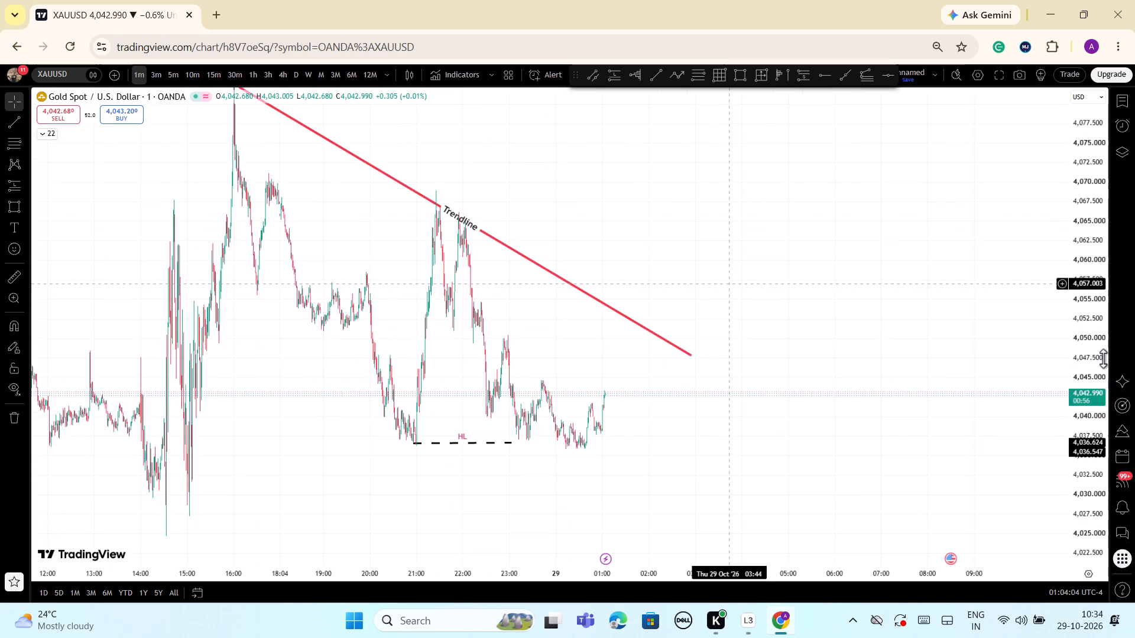
{"action": "left_click_drag", "start_coordinate": [1103, 359], "coordinate": [861, 295]}
{"action": "left_click_drag", "start_coordinate": [1084, 395], "coordinate": [1095, 509]}
{"action": "scroll", "coordinate": [899, 439], "scroll_direction": "down", "scroll_amount": 3}
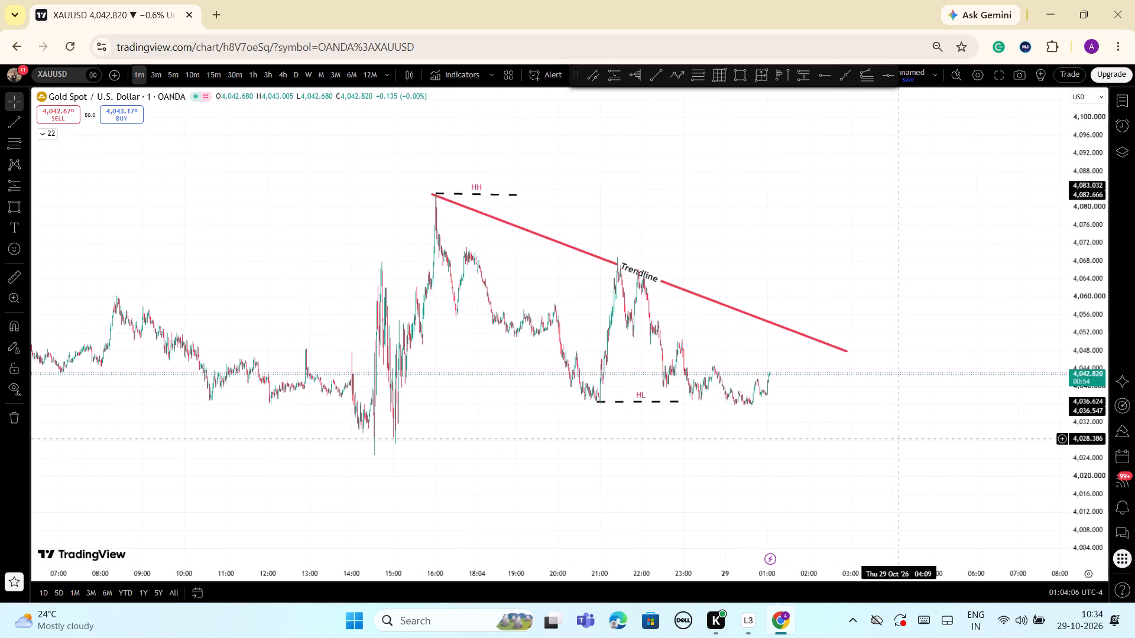
{"action": "scroll", "coordinate": [899, 439], "scroll_direction": "down", "scroll_amount": 4}
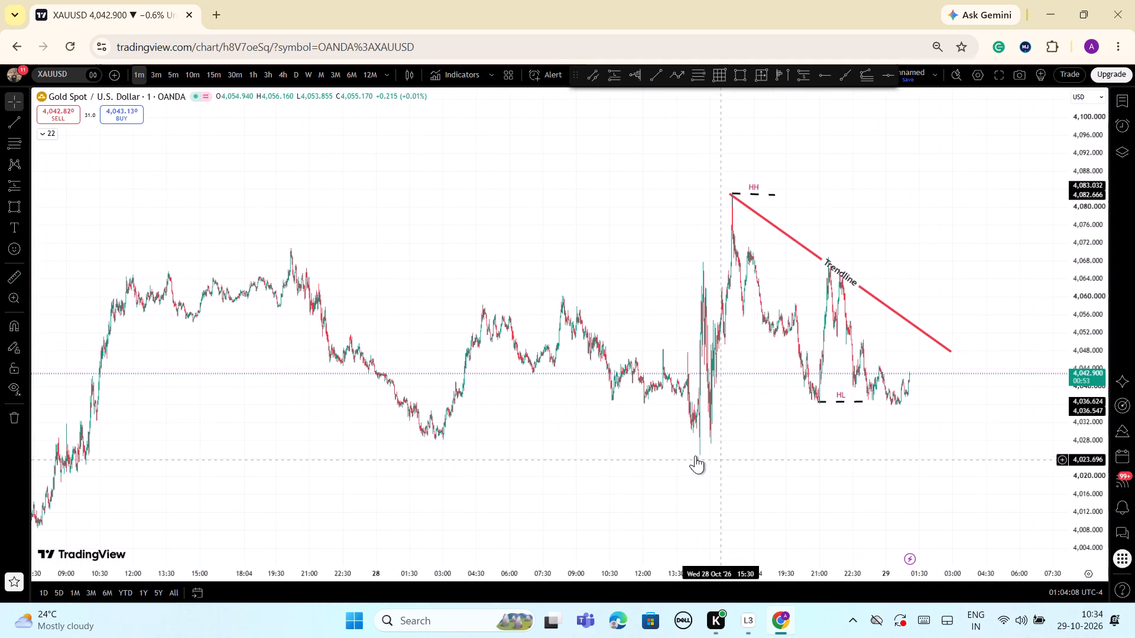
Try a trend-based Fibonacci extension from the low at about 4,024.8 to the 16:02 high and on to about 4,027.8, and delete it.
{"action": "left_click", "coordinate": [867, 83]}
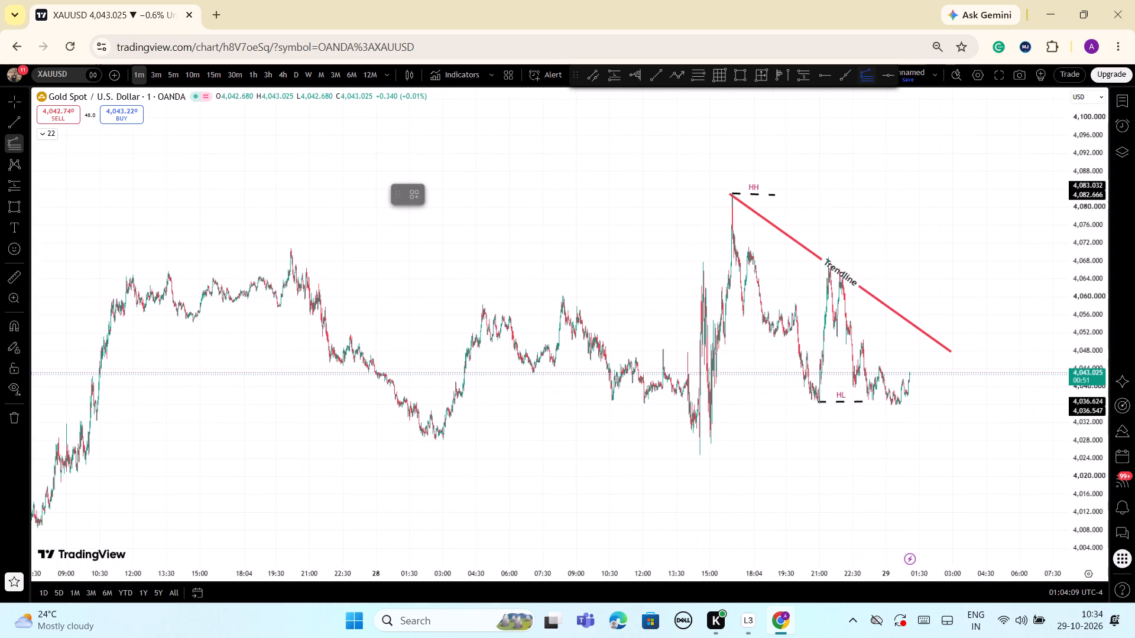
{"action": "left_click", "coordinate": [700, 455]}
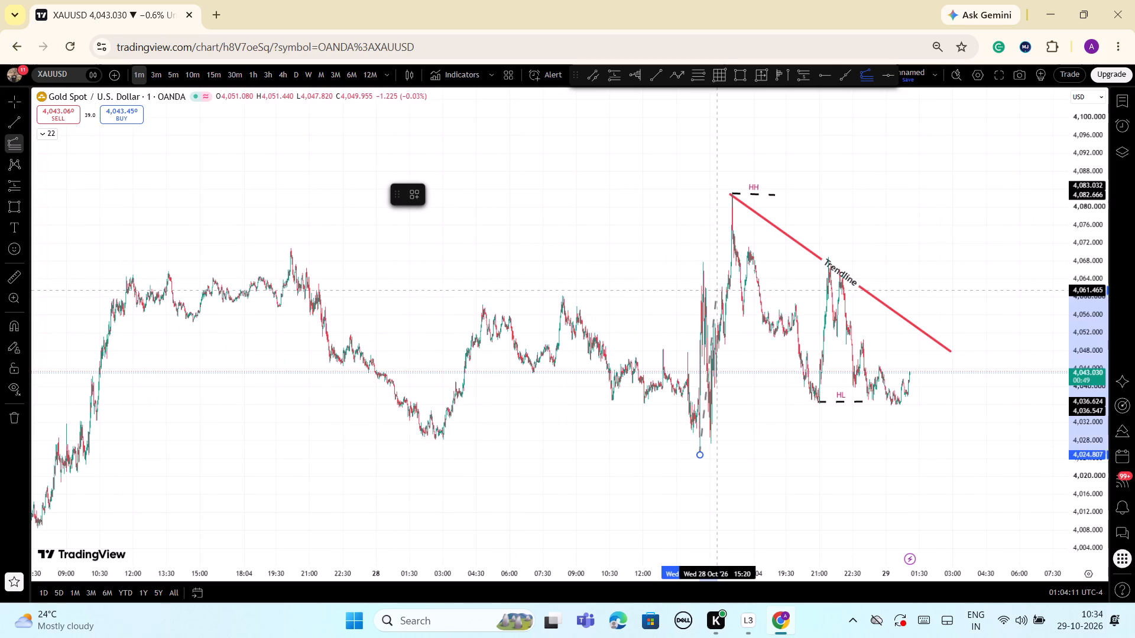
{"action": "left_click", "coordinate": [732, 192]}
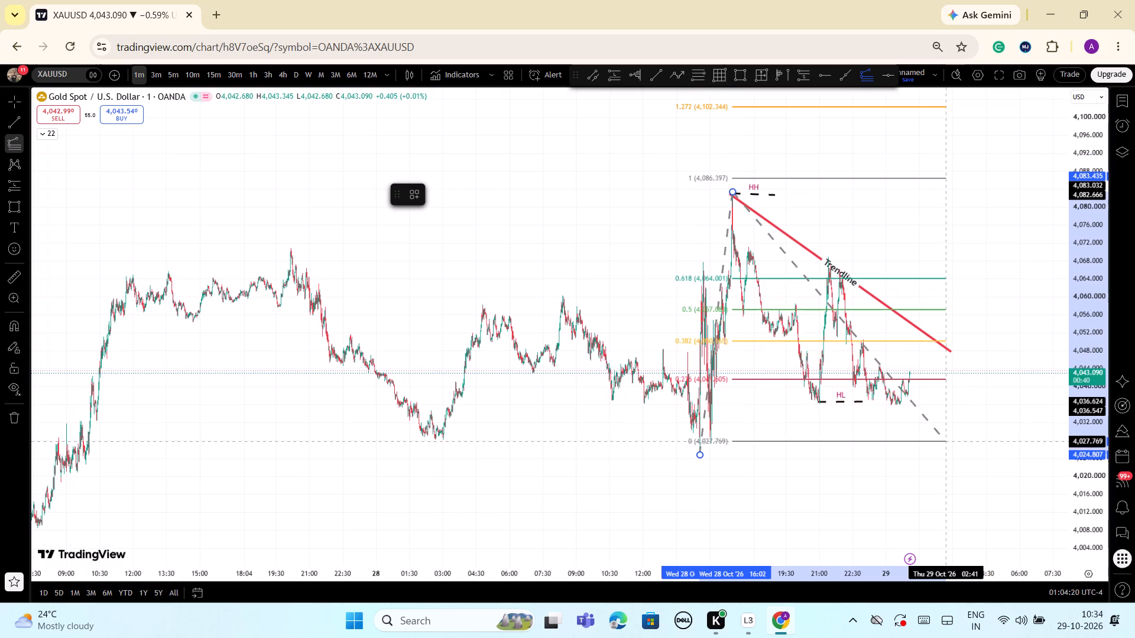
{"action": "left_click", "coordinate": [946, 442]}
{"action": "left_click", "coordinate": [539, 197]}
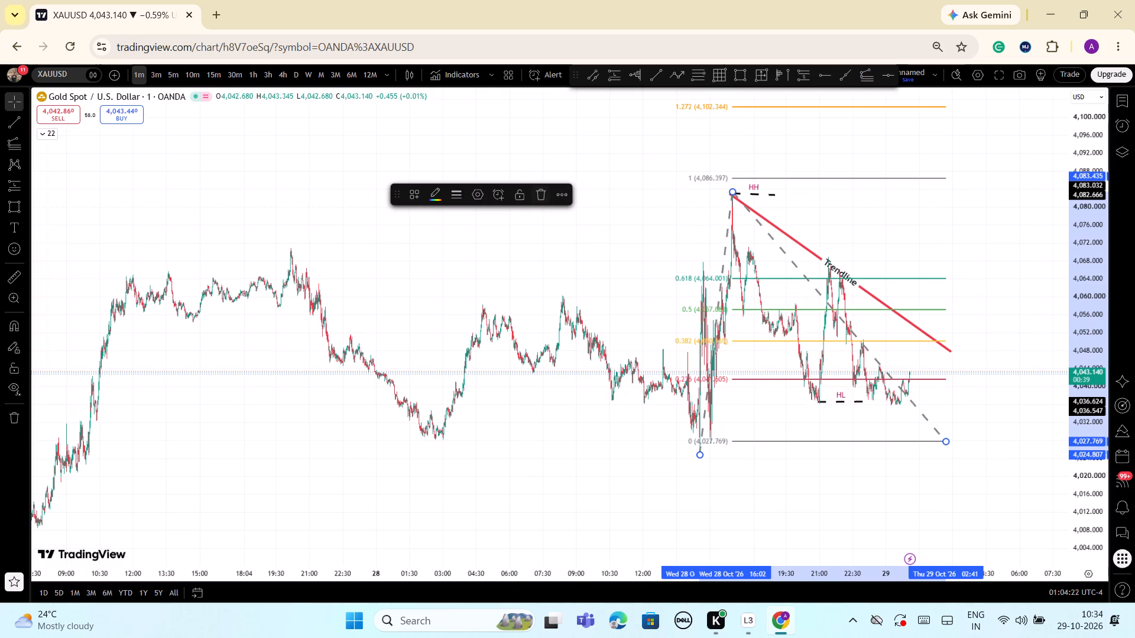
Switch the XAUUSD chart to the 30-minute timeframe.
{"action": "left_click", "coordinate": [234, 78]}
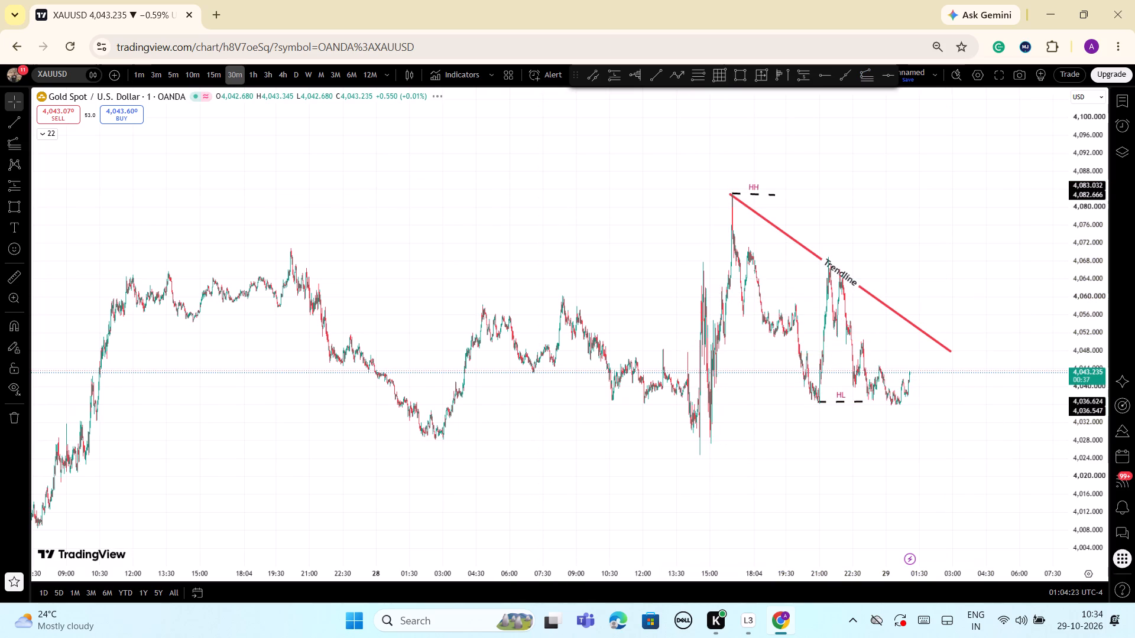
{"action": "scroll", "coordinate": [888, 382], "scroll_direction": "up", "scroll_amount": 19}
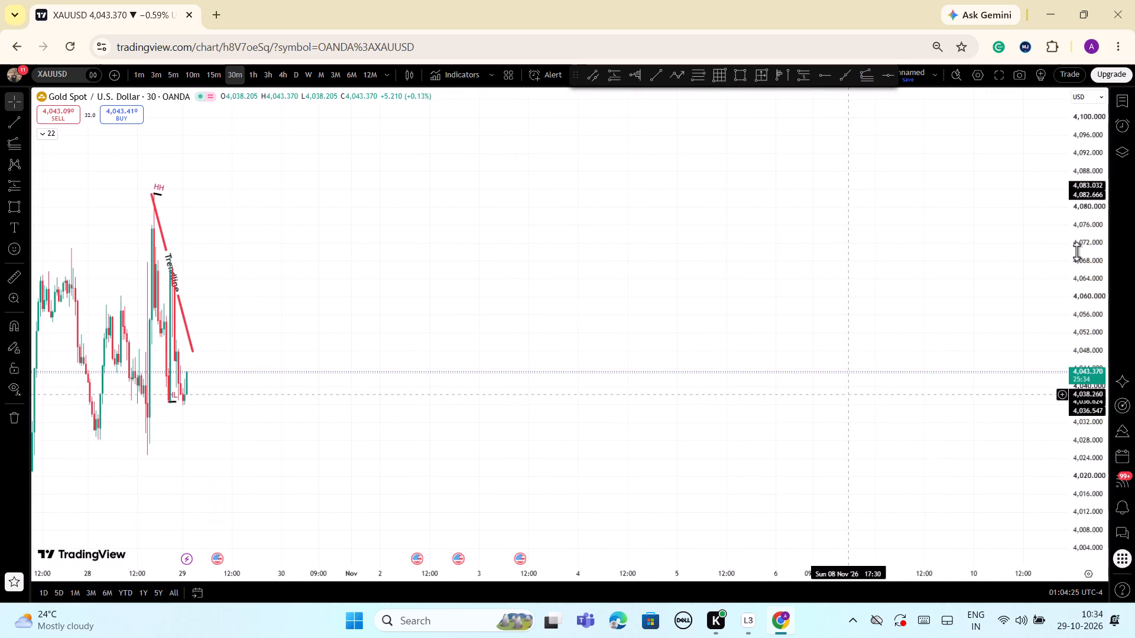
{"action": "left_click_drag", "start_coordinate": [1081, 250], "coordinate": [1092, 474]}
{"action": "scroll", "coordinate": [528, 344], "scroll_direction": "up", "scroll_amount": 5}
{"action": "left_click_drag", "start_coordinate": [269, 248], "coordinate": [536, 343]}
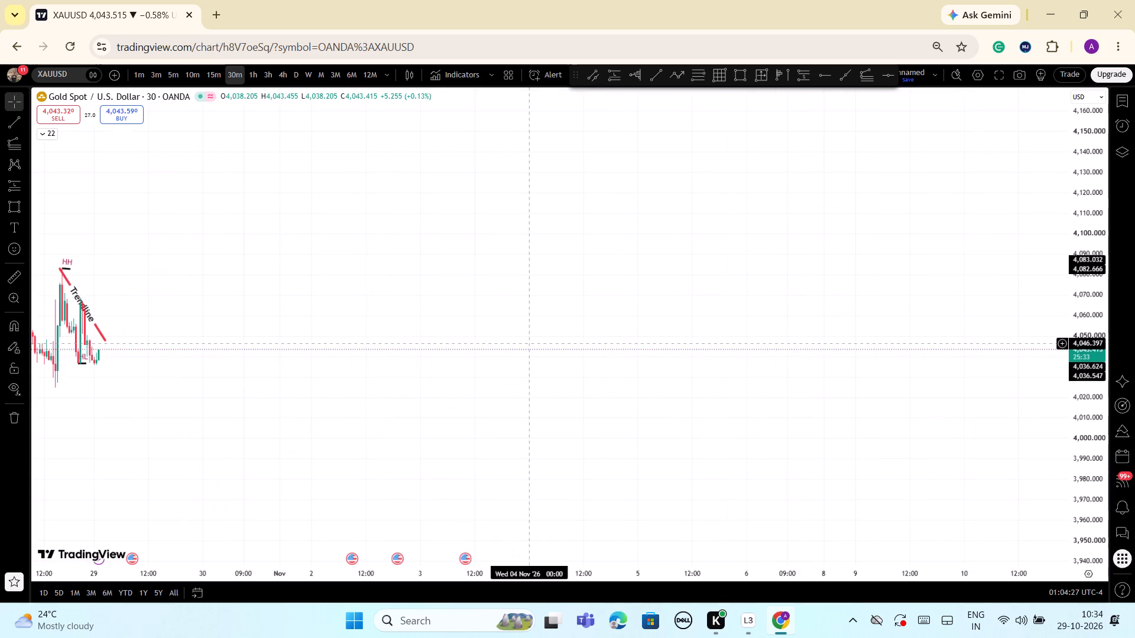
{"action": "left_click_drag", "start_coordinate": [536, 343], "coordinate": [799, 302]}
{"action": "scroll", "coordinate": [630, 310], "scroll_direction": "up", "scroll_amount": 2}
{"action": "left_click_drag", "start_coordinate": [573, 311], "coordinate": [794, 333]}
{"action": "scroll", "coordinate": [779, 333], "scroll_direction": "up", "scroll_amount": 1}
{"action": "scroll", "coordinate": [742, 373], "scroll_direction": "up", "scroll_amount": 1}
{"action": "left_click_drag", "start_coordinate": [703, 363], "coordinate": [770, 351]}
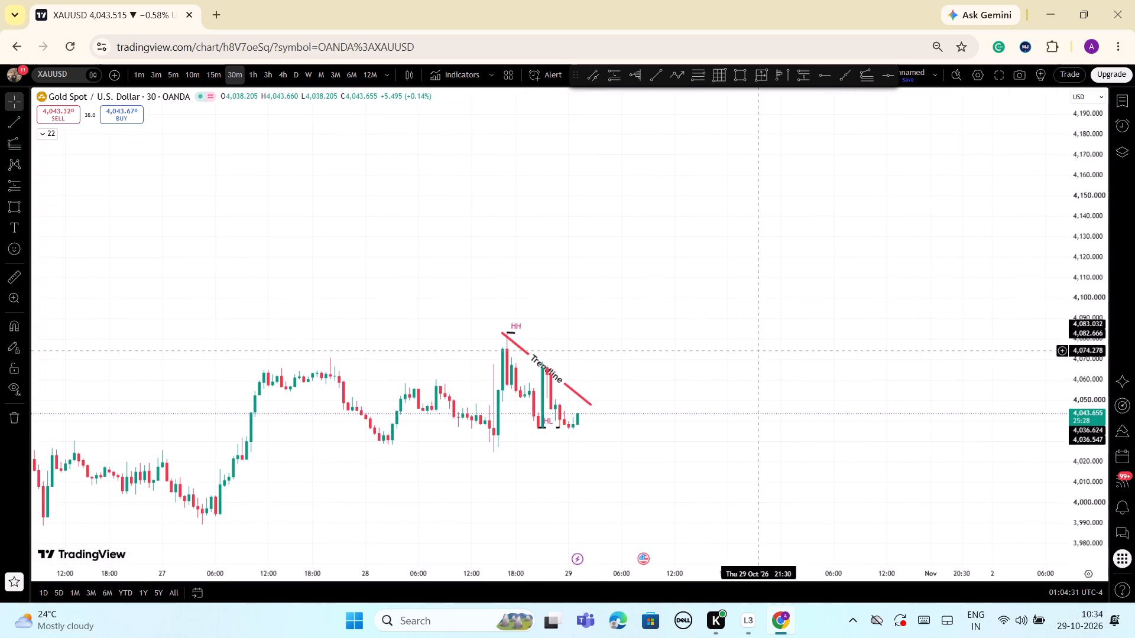
{"action": "scroll", "coordinate": [822, 379], "scroll_direction": "up", "scroll_amount": 2}
{"action": "scroll", "coordinate": [574, 477], "scroll_direction": "down", "scroll_amount": 1}
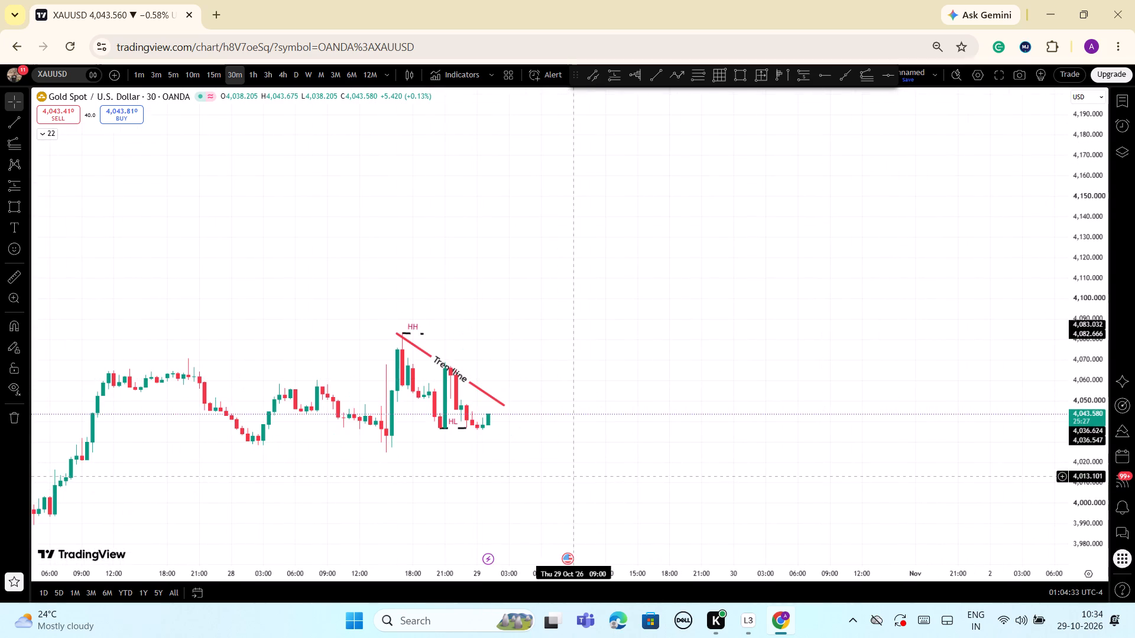
{"action": "left_click_drag", "start_coordinate": [591, 484], "coordinate": [681, 409]}
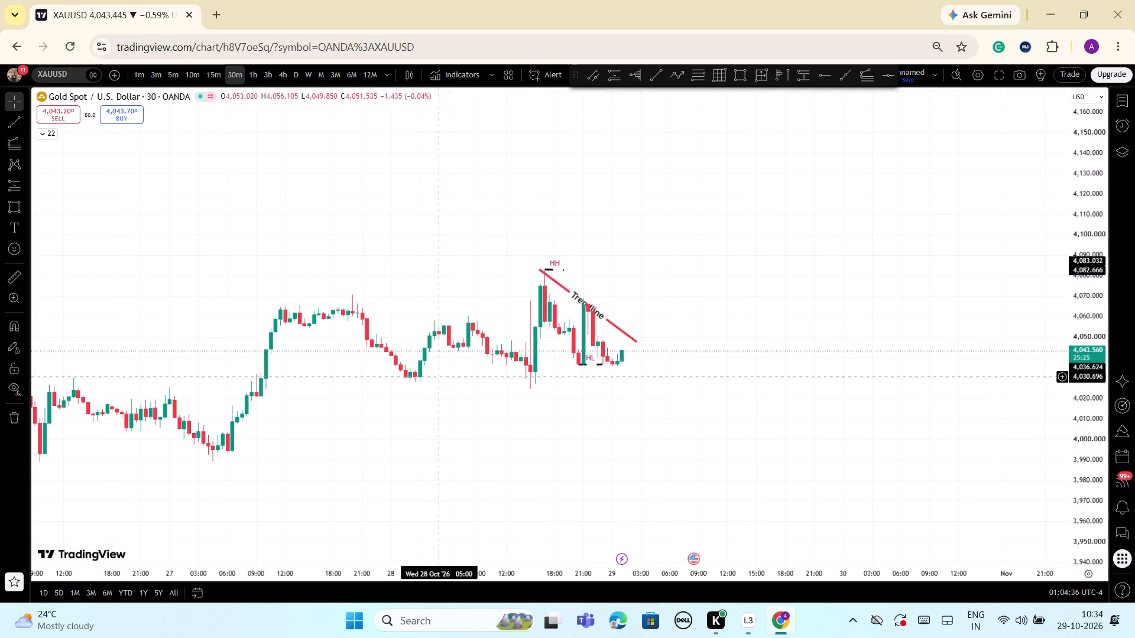
{"action": "scroll", "coordinate": [751, 438], "scroll_direction": "down", "scroll_amount": 5}
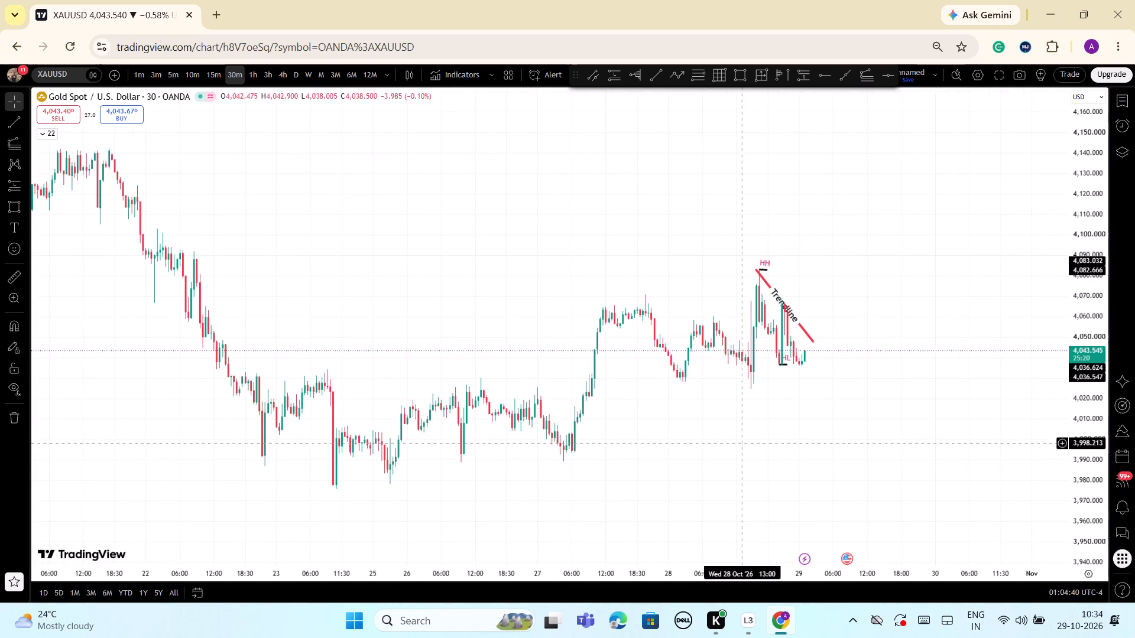
{"action": "scroll", "coordinate": [744, 443], "scroll_direction": "up", "scroll_amount": 2}
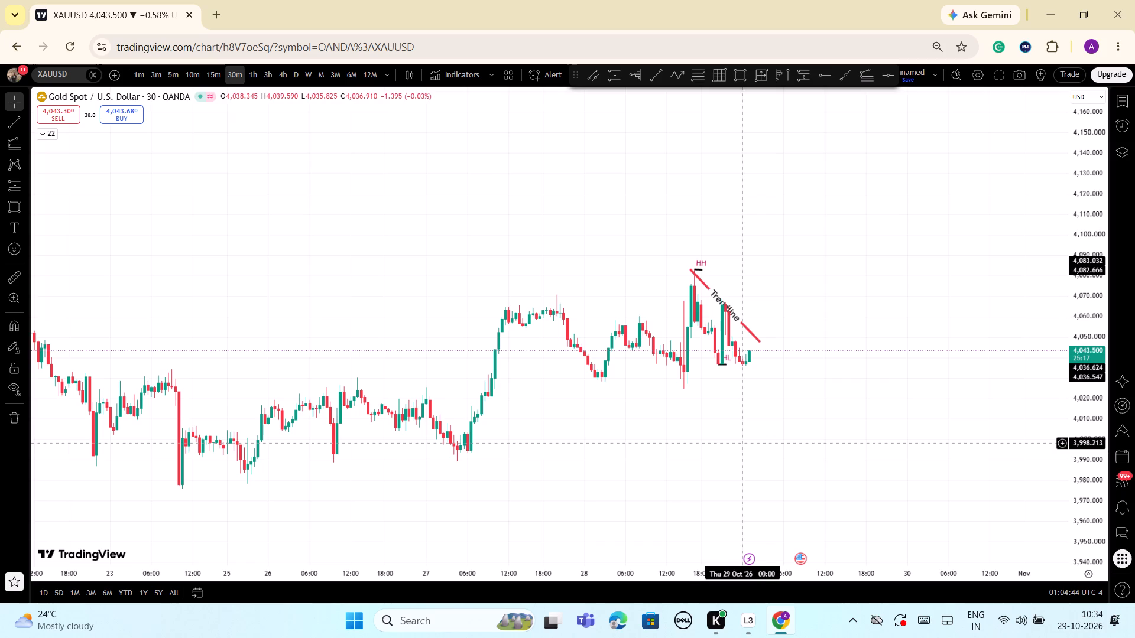
{"action": "scroll", "coordinate": [743, 443], "scroll_direction": "up", "scroll_amount": 1}
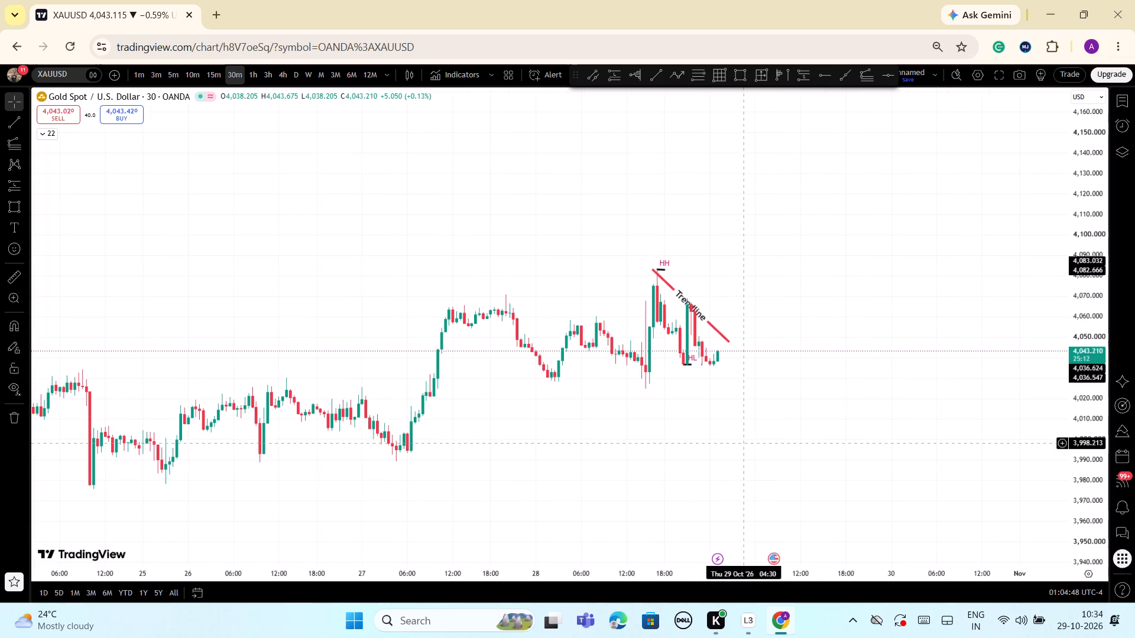
{"action": "scroll", "coordinate": [743, 443], "scroll_direction": "up", "scroll_amount": 1}
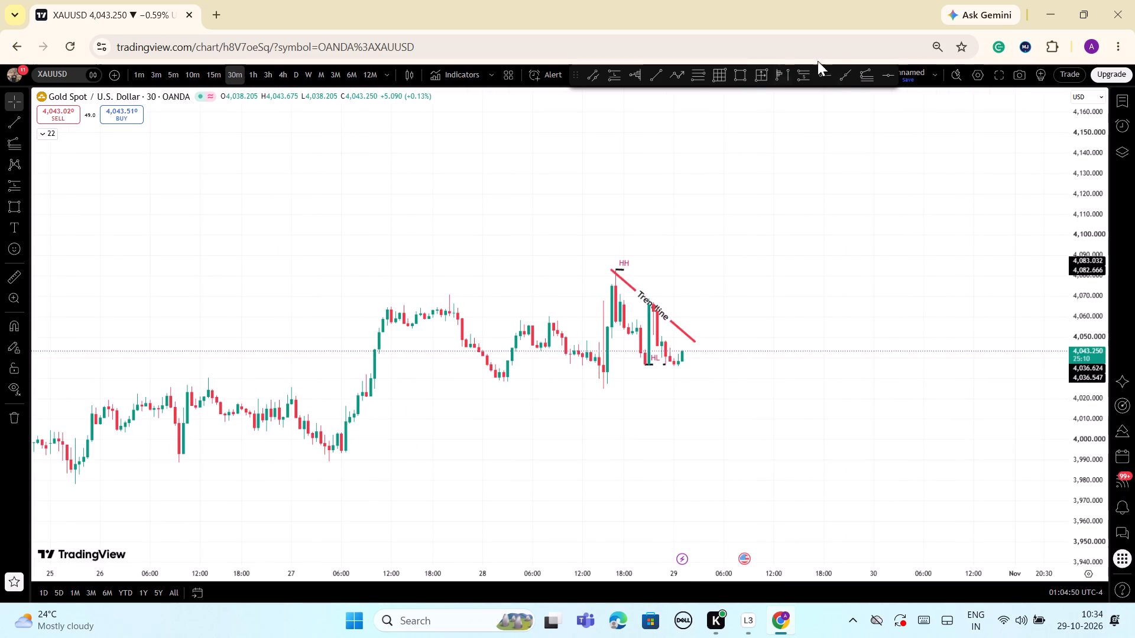
Draw a trend-based Fibonacci extension from the 16:00 high to the 21:00 low at about 4,035.8, projected from about 4,082.4 at 29 Oct 21:30.
{"action": "left_click", "coordinate": [873, 81]}
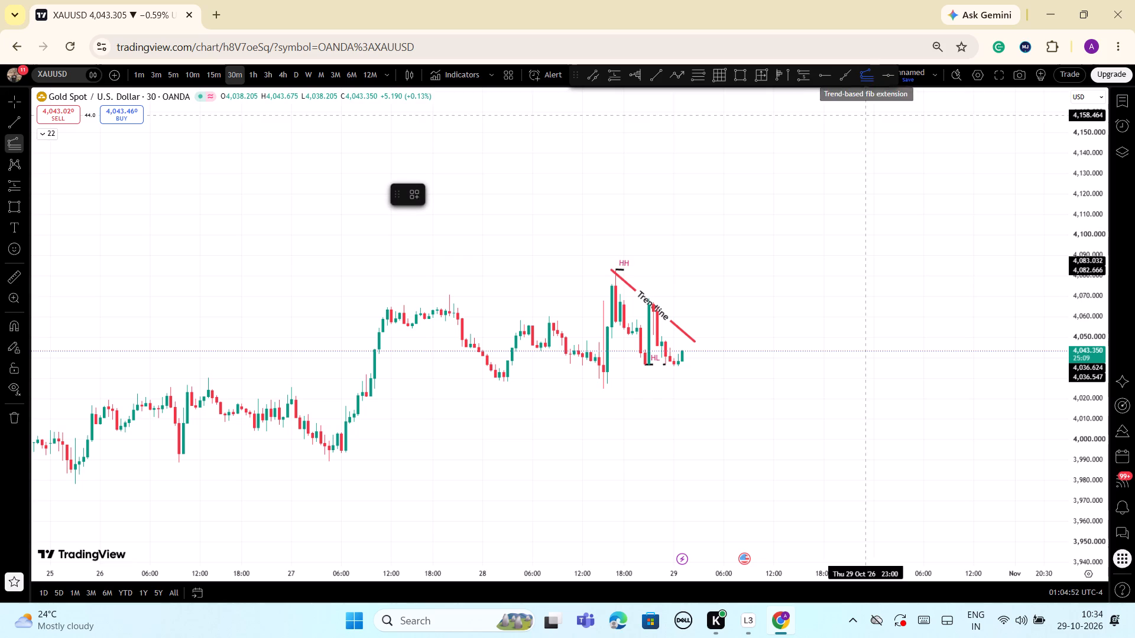
{"action": "left_click", "coordinate": [617, 267]}
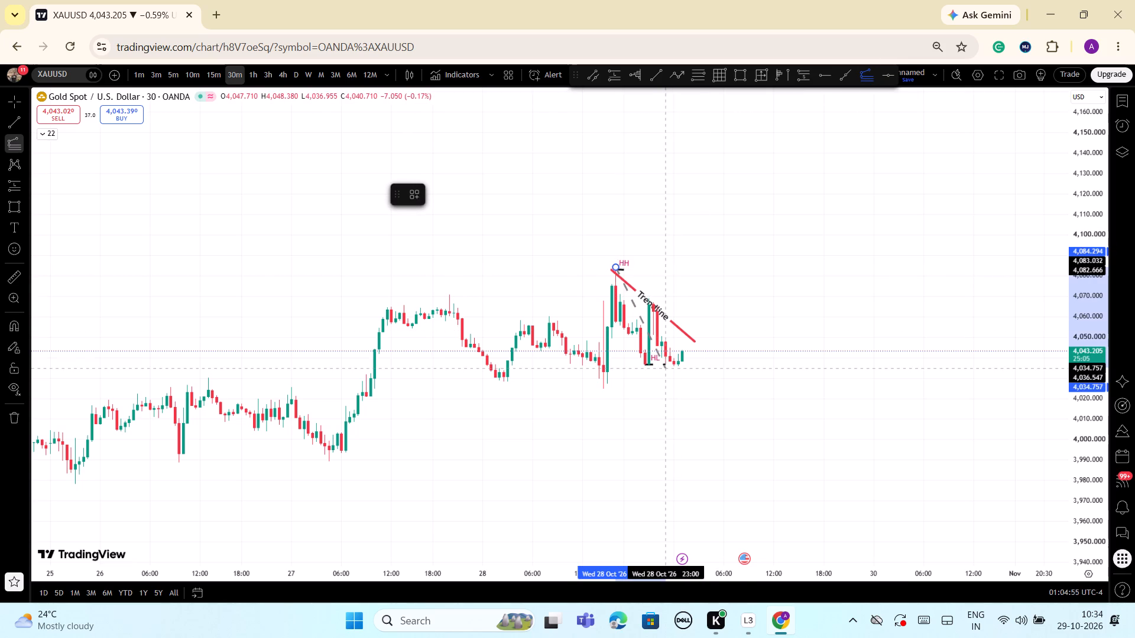
{"action": "left_click", "coordinate": [650, 366]}
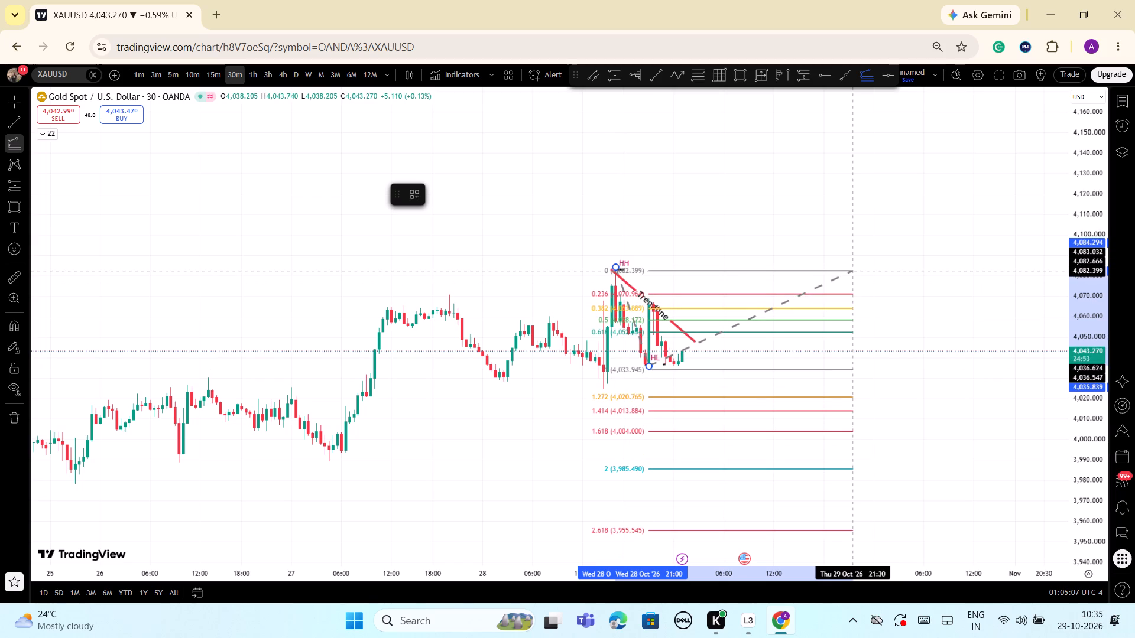
{"action": "left_click", "coordinate": [854, 271]}
{"action": "left_click", "coordinate": [796, 240]}
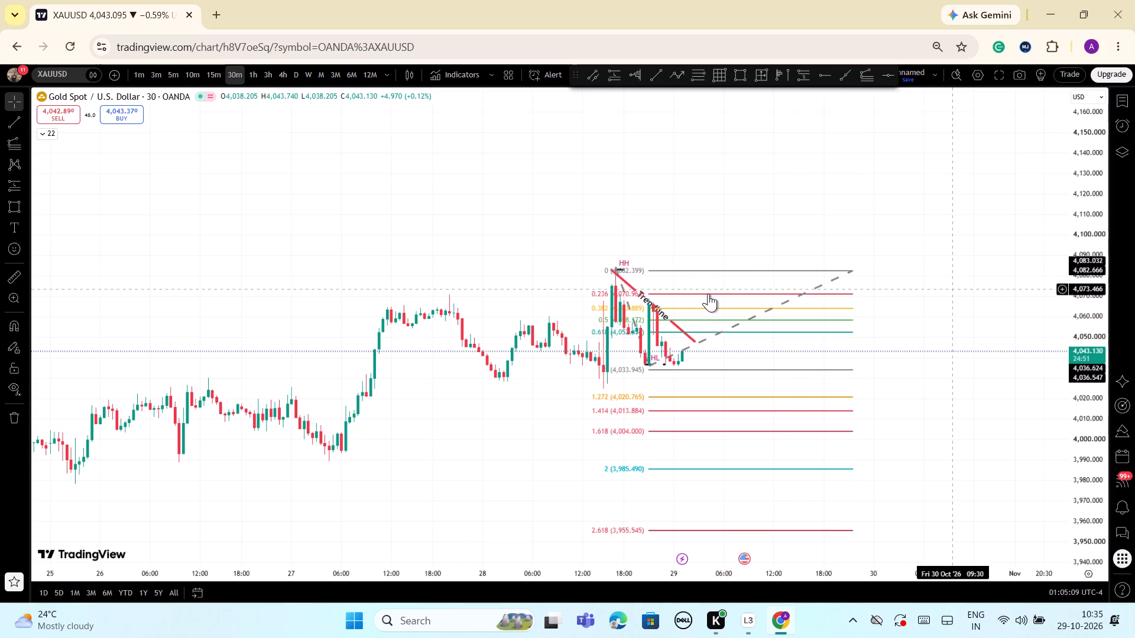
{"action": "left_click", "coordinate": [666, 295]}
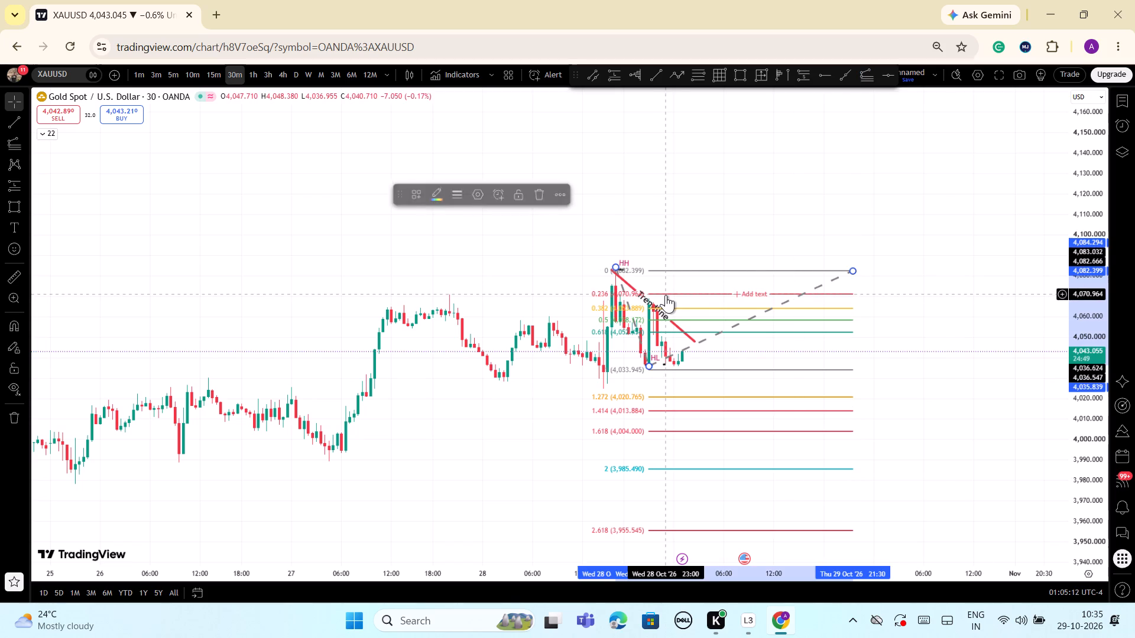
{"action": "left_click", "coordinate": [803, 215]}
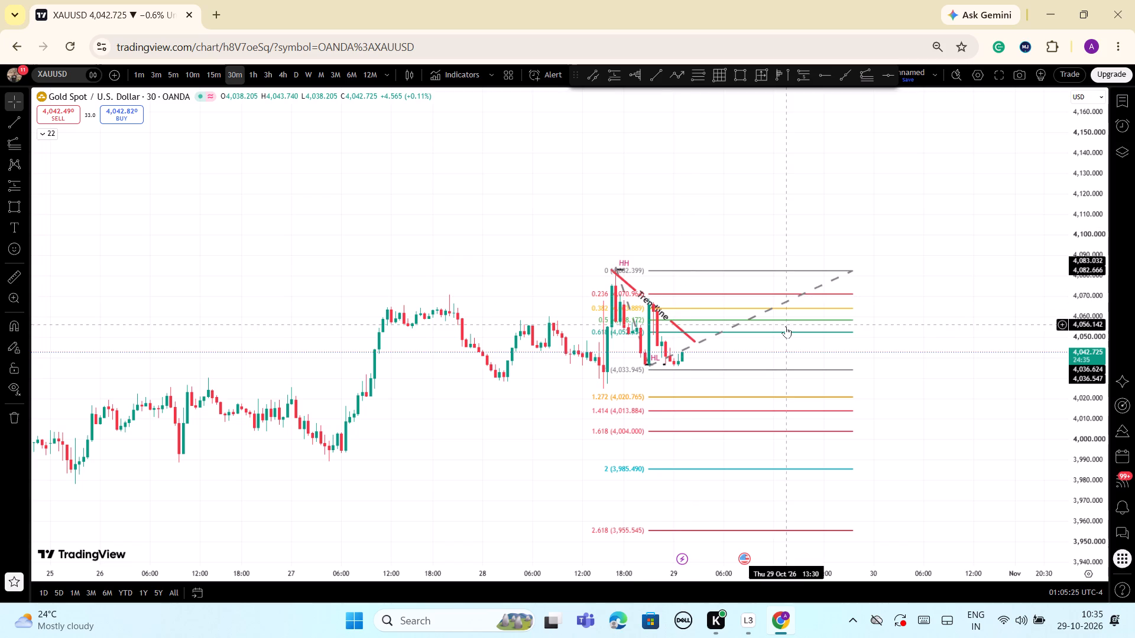
Draw a trendline from the 28 Oct 21:00 high at about 4,069.1 to 29 Oct 06:00 and apply the LIQUIDITY template.
{"action": "left_click", "coordinate": [826, 76]}
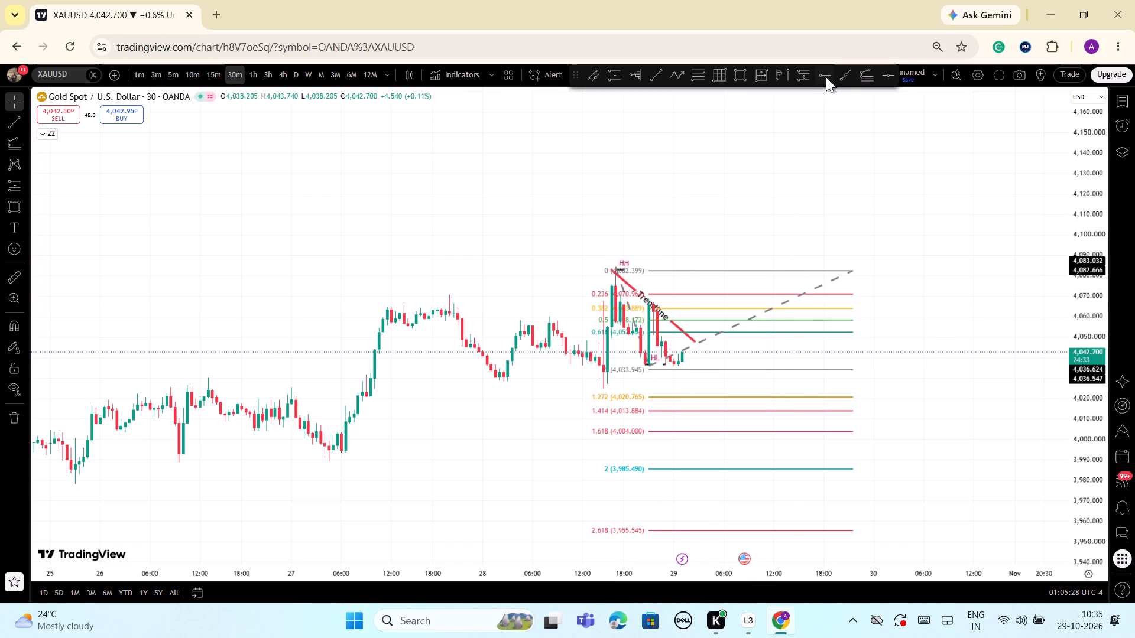
{"action": "left_click", "coordinate": [655, 76]}
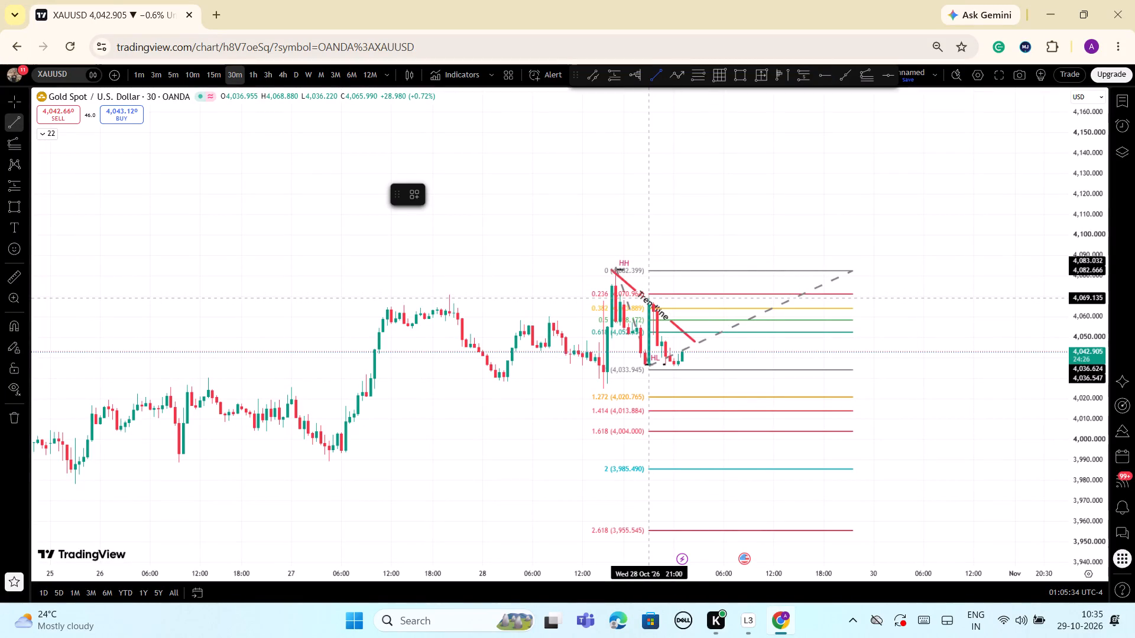
{"action": "left_click", "coordinate": [648, 298]}
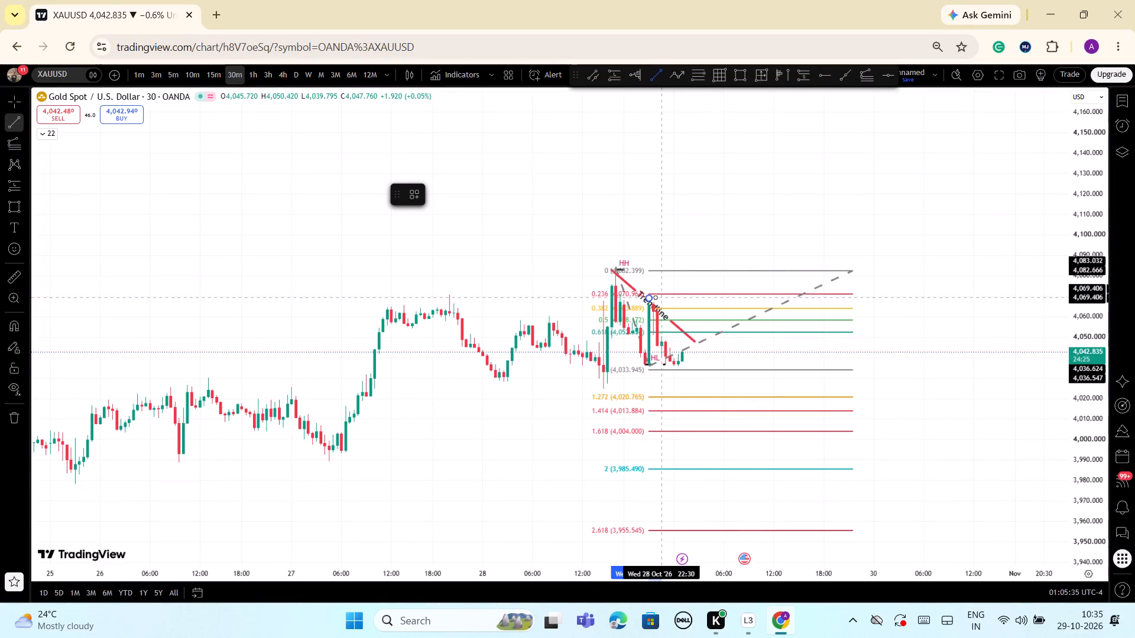
{"action": "left_click", "coordinate": [722, 300]}
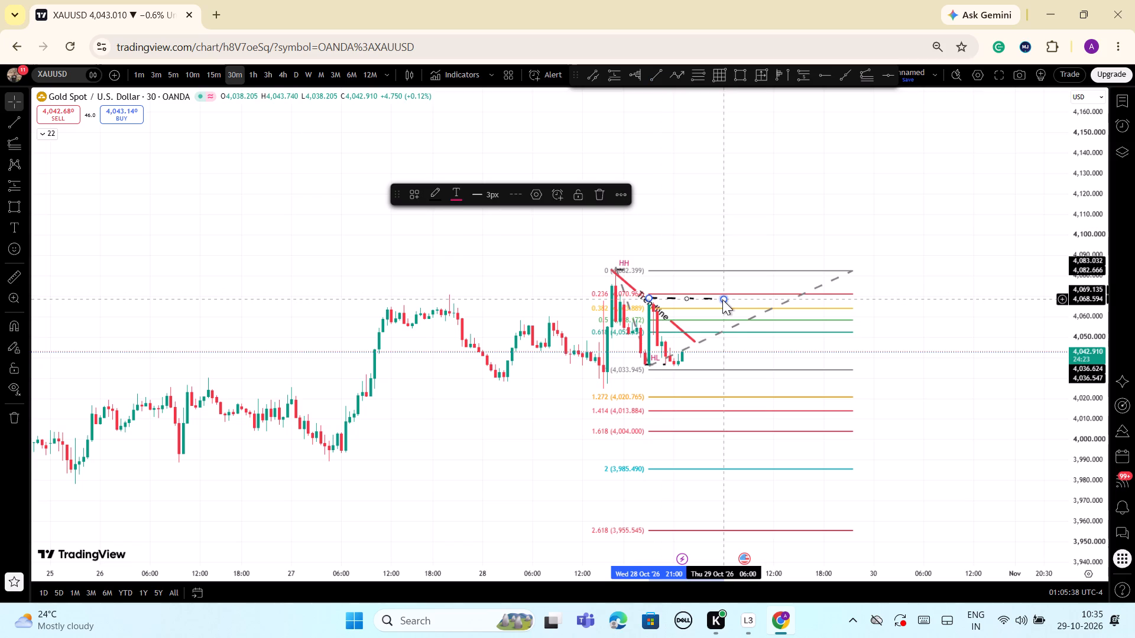
{"action": "left_click", "coordinate": [416, 198]}
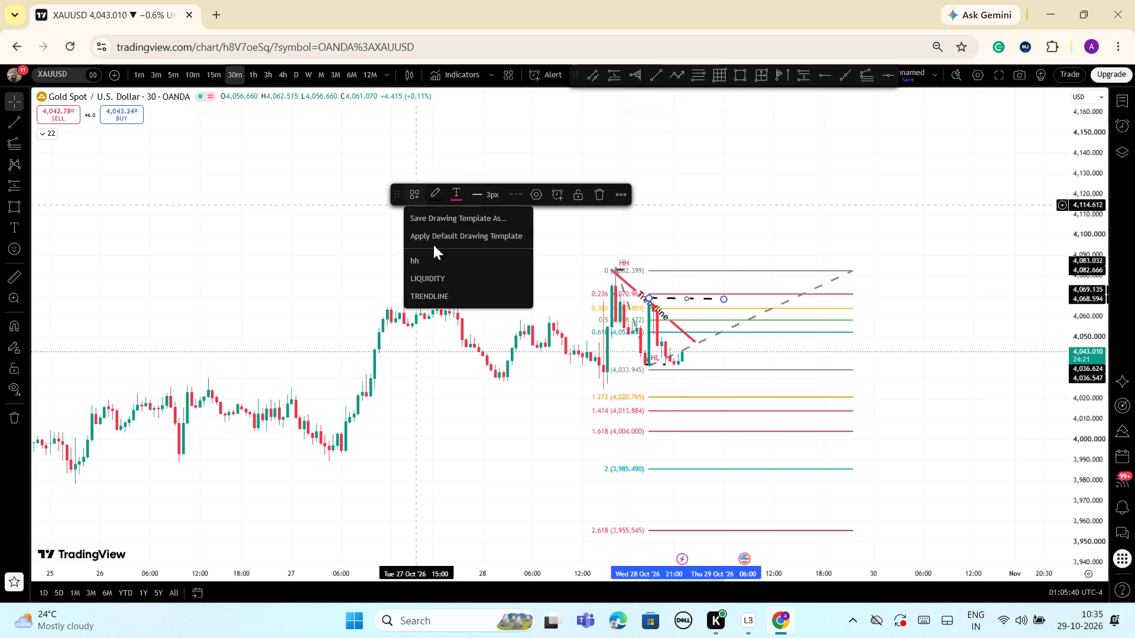
{"action": "left_click", "coordinate": [432, 278]}
{"action": "left_click", "coordinate": [725, 191]}
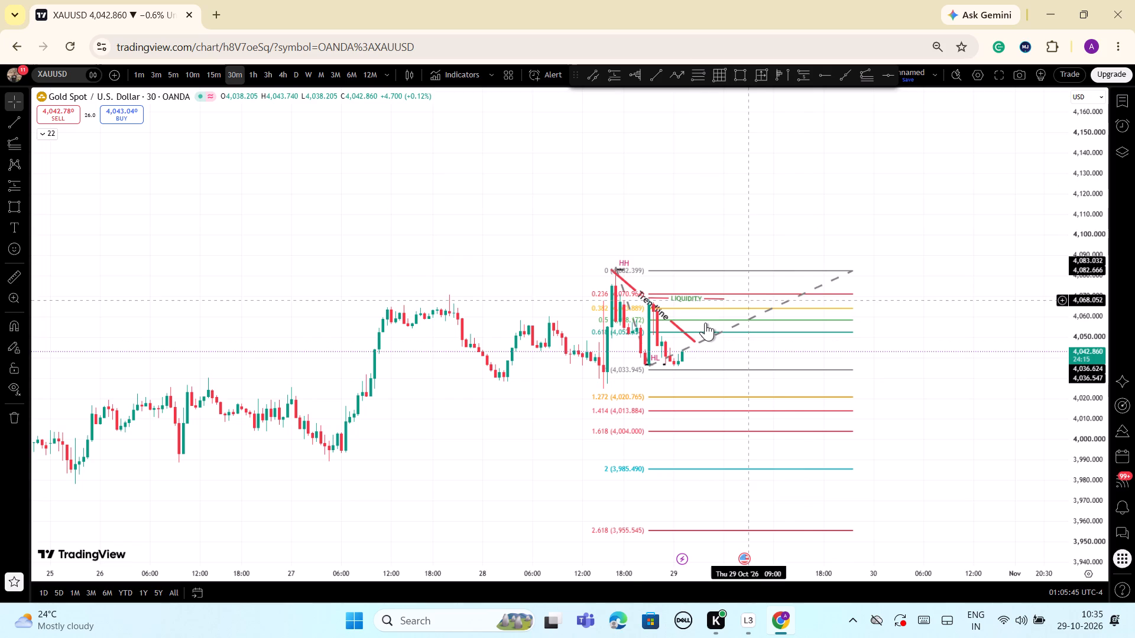
Re-anchor the Fibonacci extension to the 28 Oct 21:00 high, the 29 Oct 00:30 low at about 4,036.1, and about 4,068.9 at 21:30.
{"action": "left_click_drag", "start_coordinate": [615, 267], "coordinate": [619, 271]}
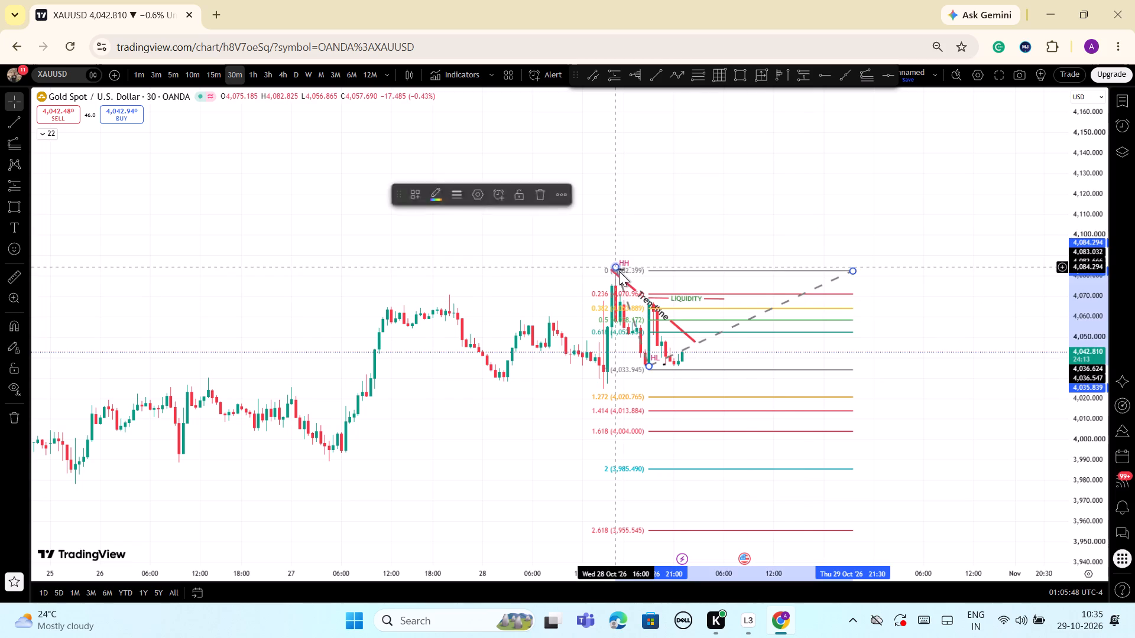
{"action": "left_click_drag", "start_coordinate": [619, 271], "coordinate": [648, 297]}
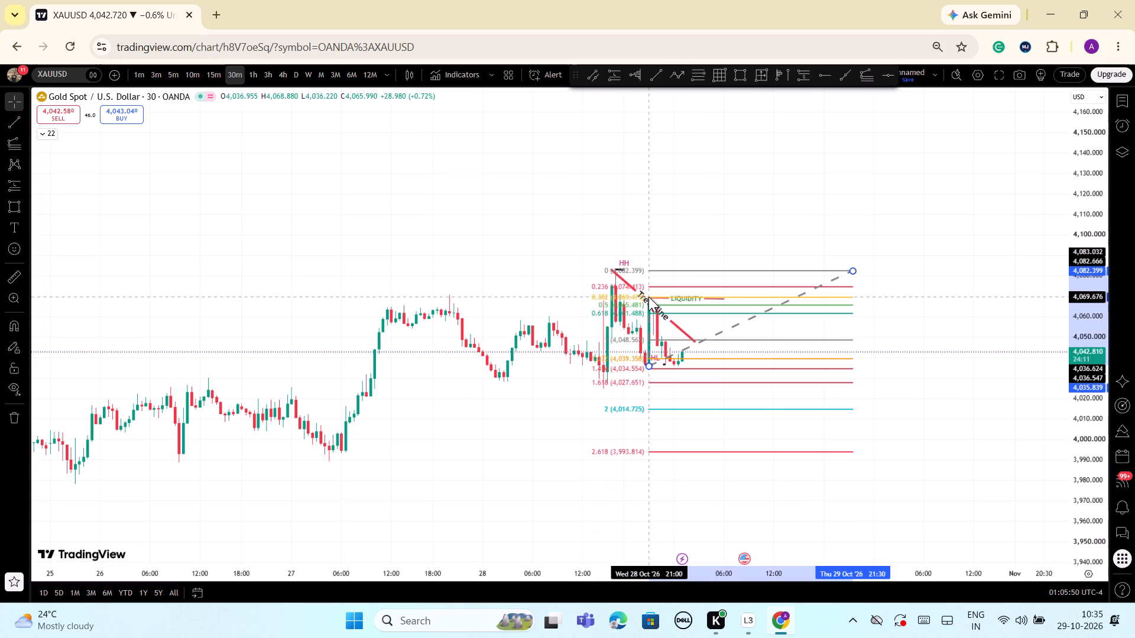
{"action": "left_click_drag", "start_coordinate": [648, 297], "coordinate": [648, 298]}
{"action": "left_click_drag", "start_coordinate": [648, 369], "coordinate": [661, 369]}
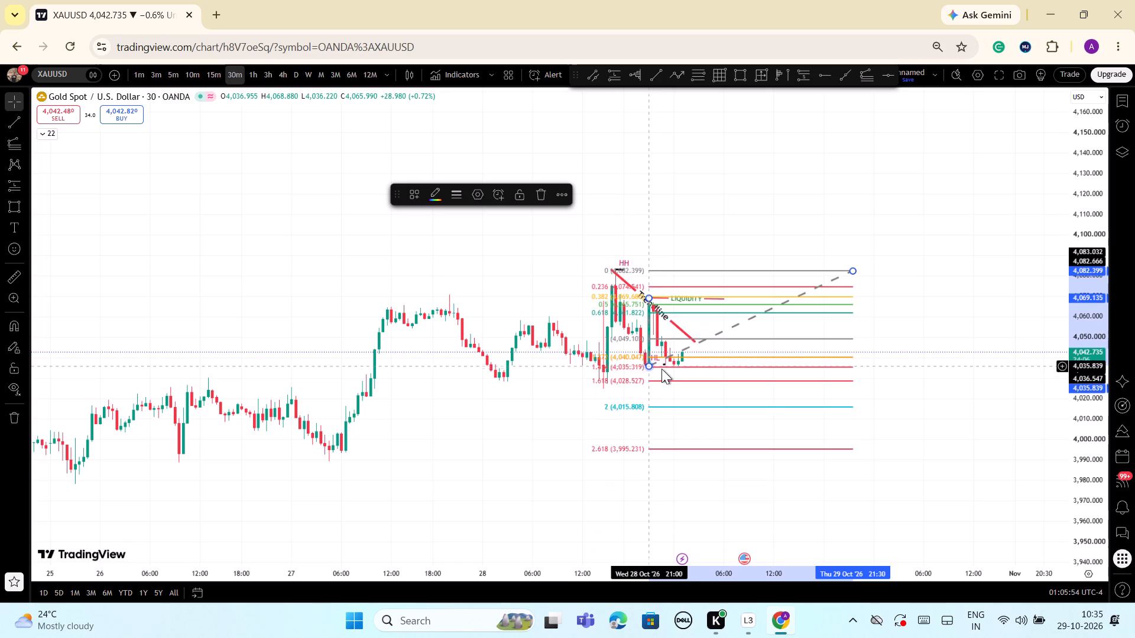
{"action": "left_click_drag", "start_coordinate": [661, 369], "coordinate": [677, 366]}
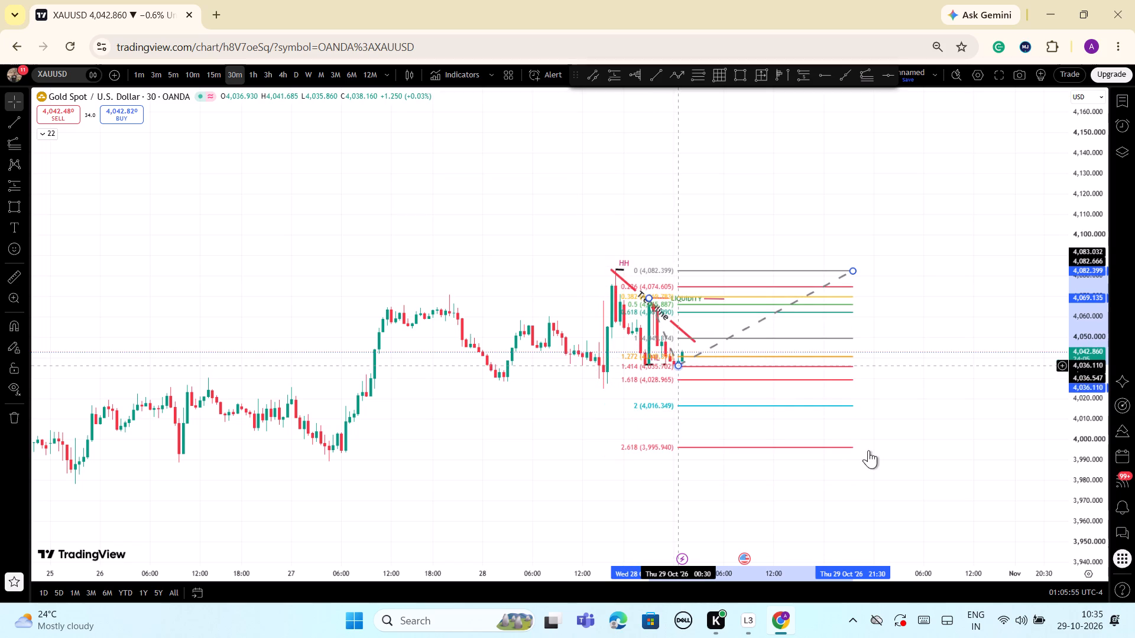
{"action": "left_click", "coordinate": [915, 449]}
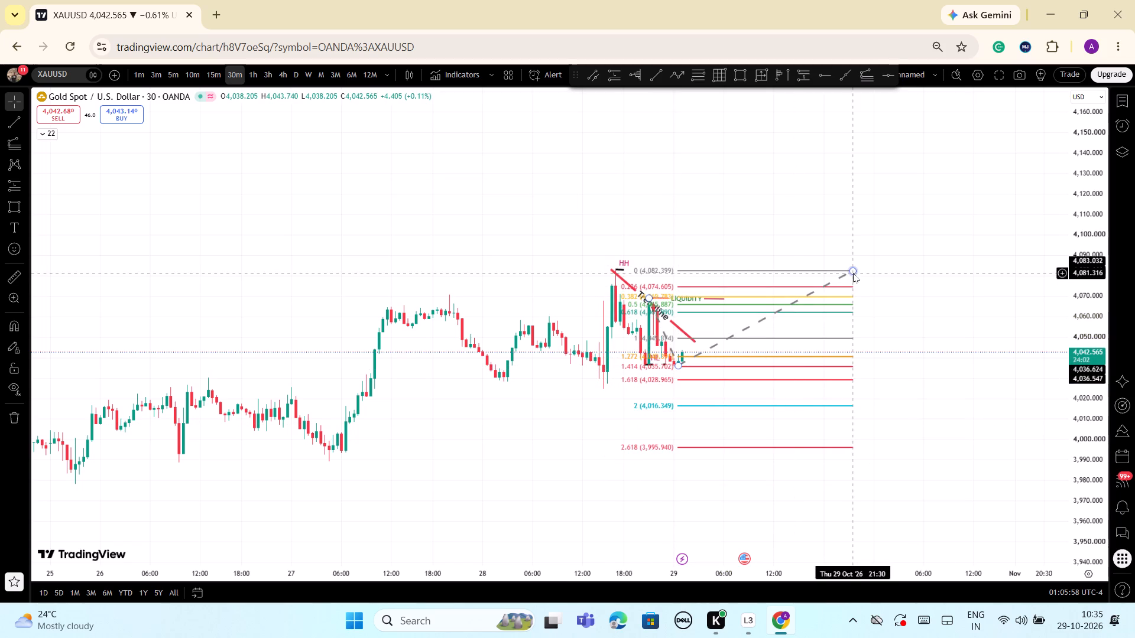
{"action": "left_click_drag", "start_coordinate": [854, 272], "coordinate": [854, 299]}
{"action": "left_click", "coordinate": [813, 233]}
Place a horizontal ray from 29 Oct 00:30 along the 0.236 level at about 4,061.2, using the saved template that labels it Trade.
{"action": "left_click_drag", "start_coordinate": [1093, 498], "coordinate": [1079, 334]}
{"action": "scroll", "coordinate": [1000, 367], "scroll_direction": "up", "scroll_amount": 4}
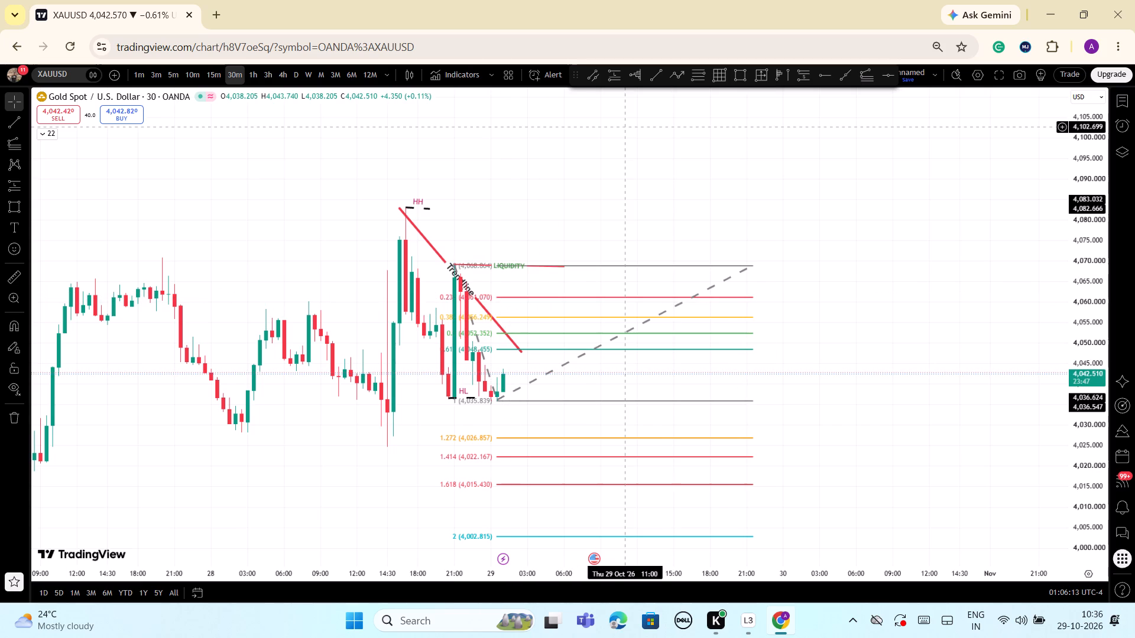
{"action": "left_click", "coordinate": [829, 76]}
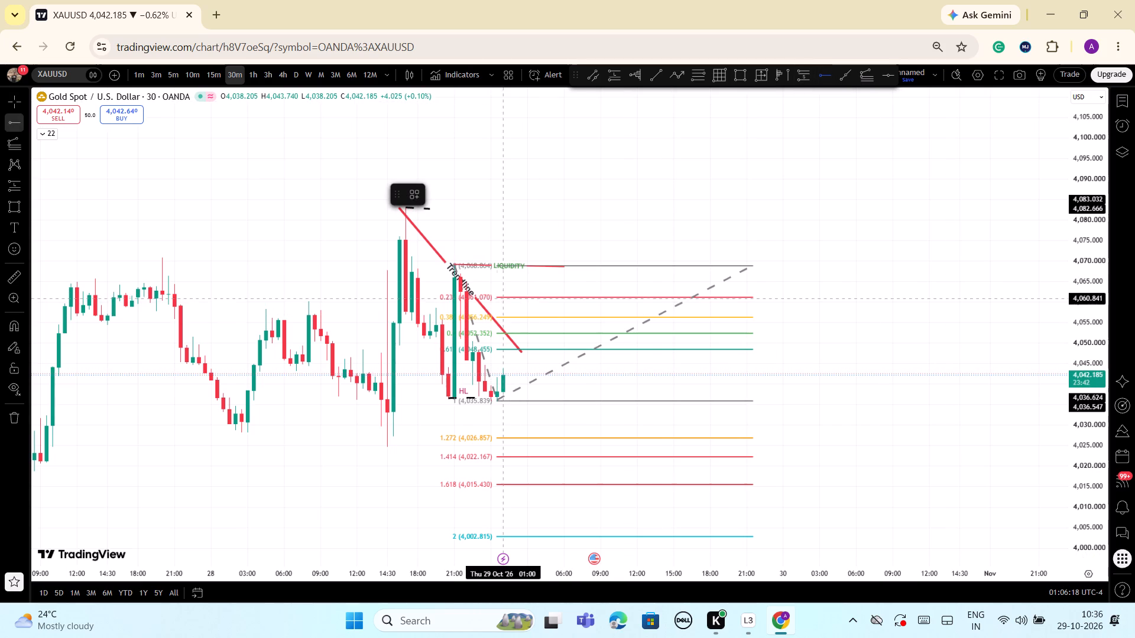
{"action": "left_click", "coordinate": [497, 297]}
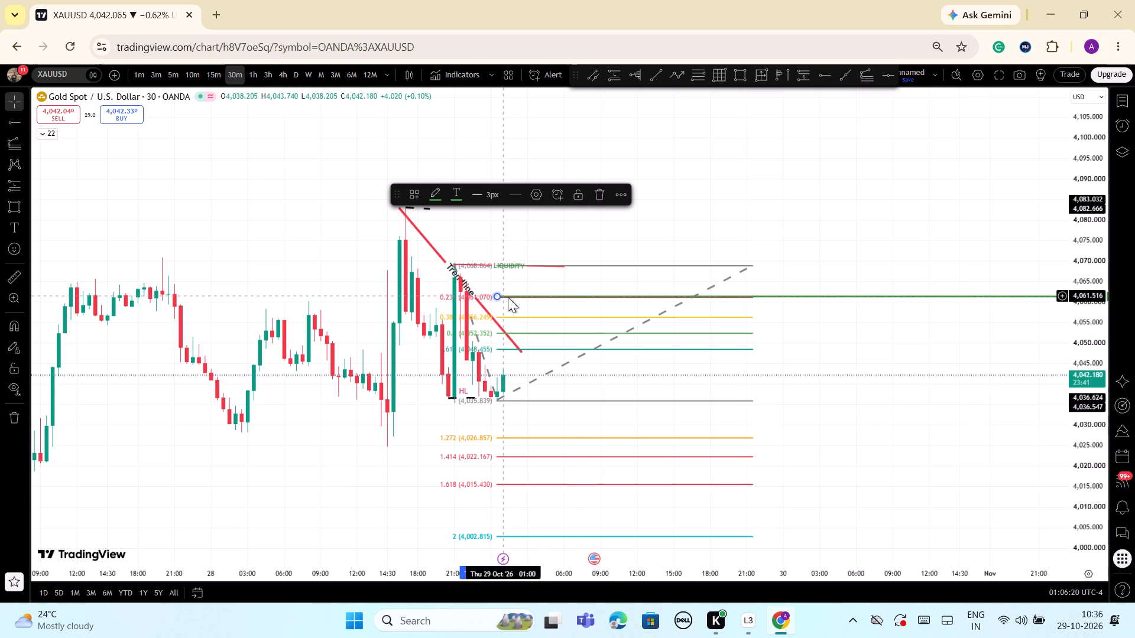
{"action": "left_click", "coordinate": [819, 296]}
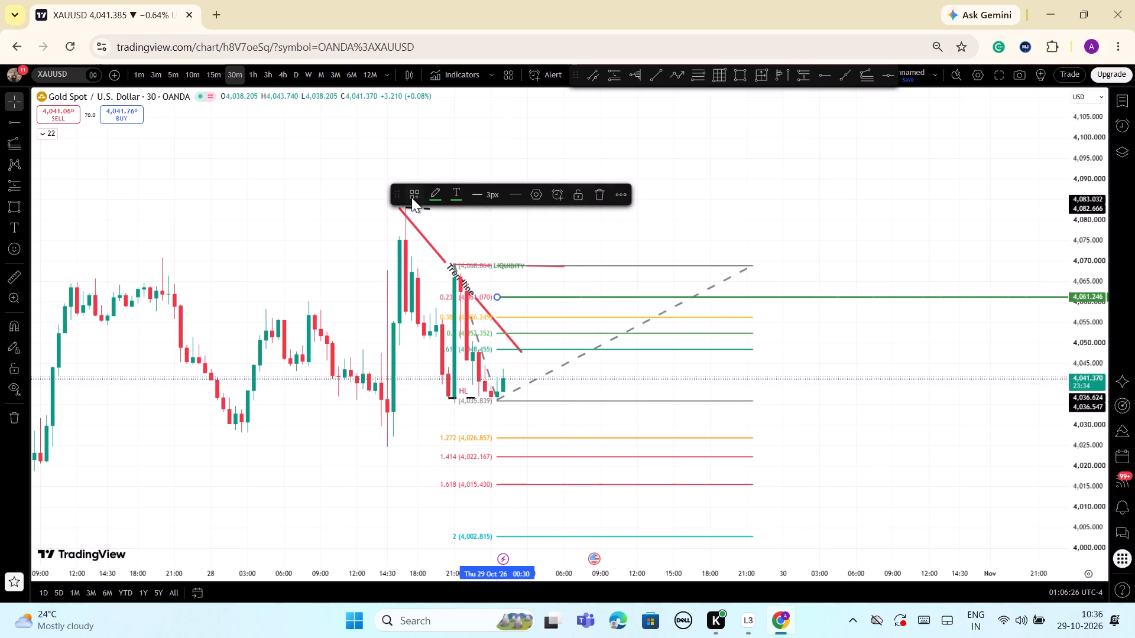
{"action": "left_click", "coordinate": [411, 197]}
{"action": "left_click", "coordinate": [422, 256]}
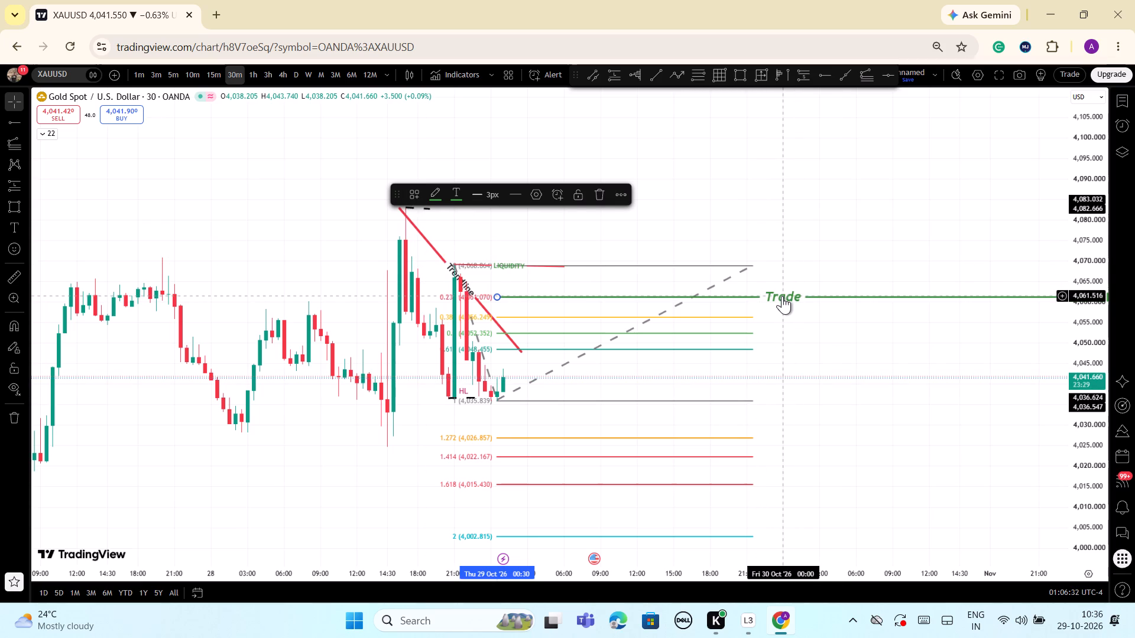
Set the text size of the Trade ray's label to 18.
{"action": "left_click", "coordinate": [536, 197]}
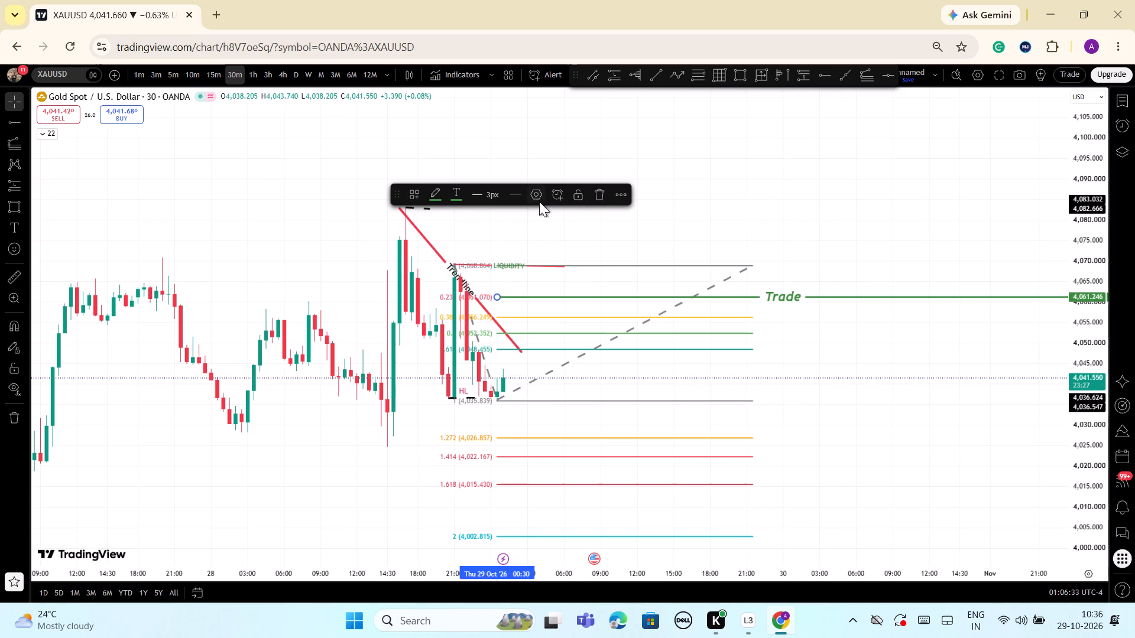
{"action": "left_click", "coordinate": [541, 298]}
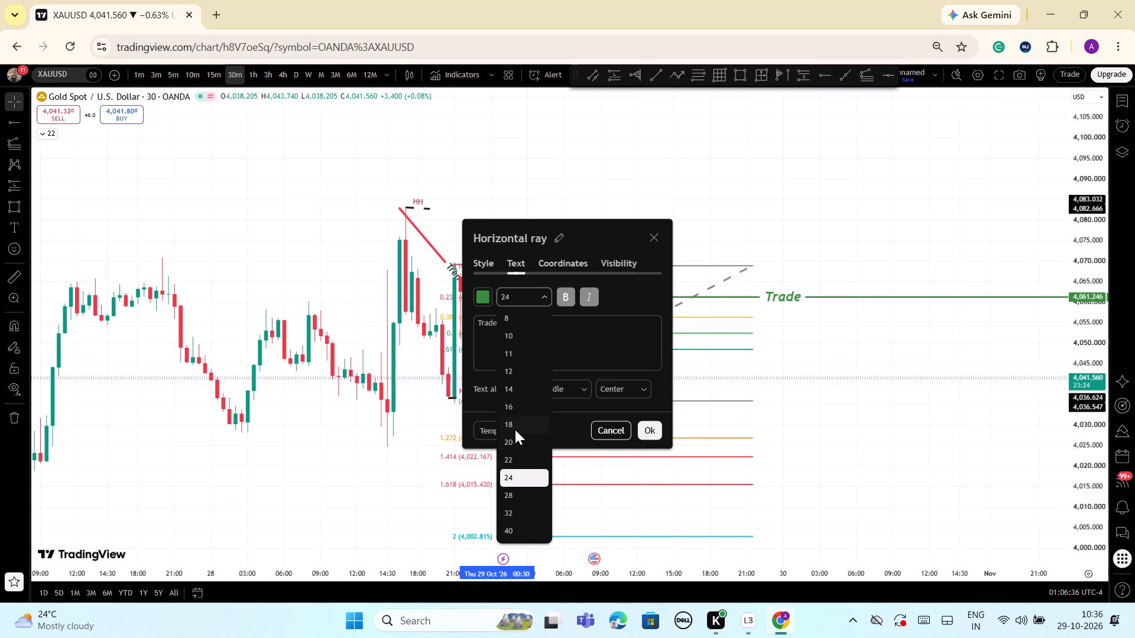
{"action": "left_click", "coordinate": [515, 424]}
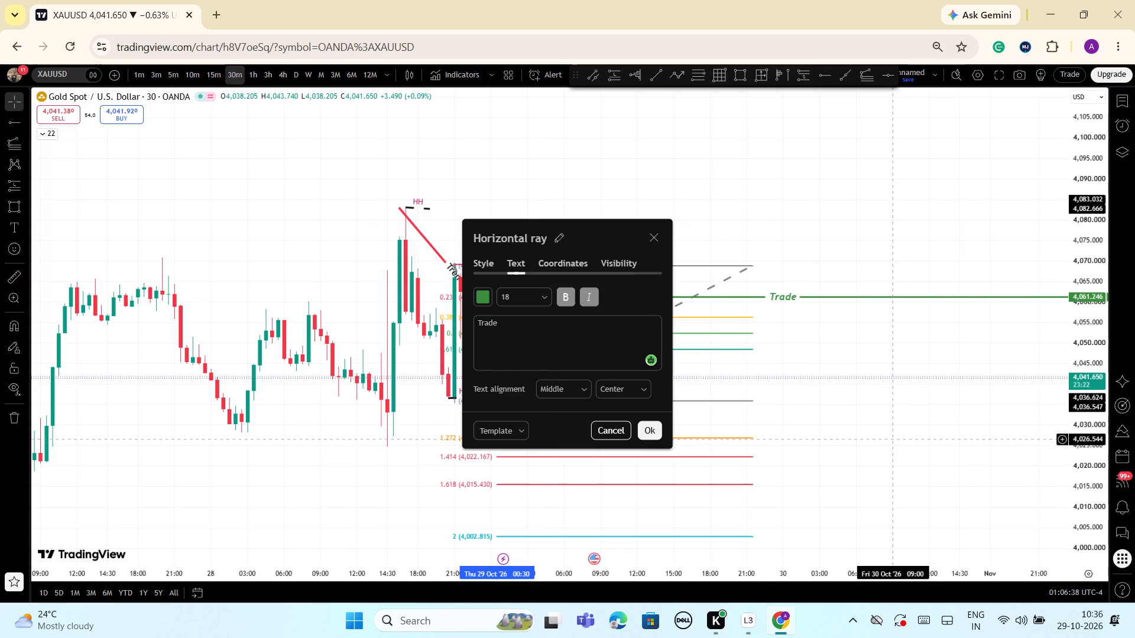
{"action": "left_click", "coordinate": [653, 439]}
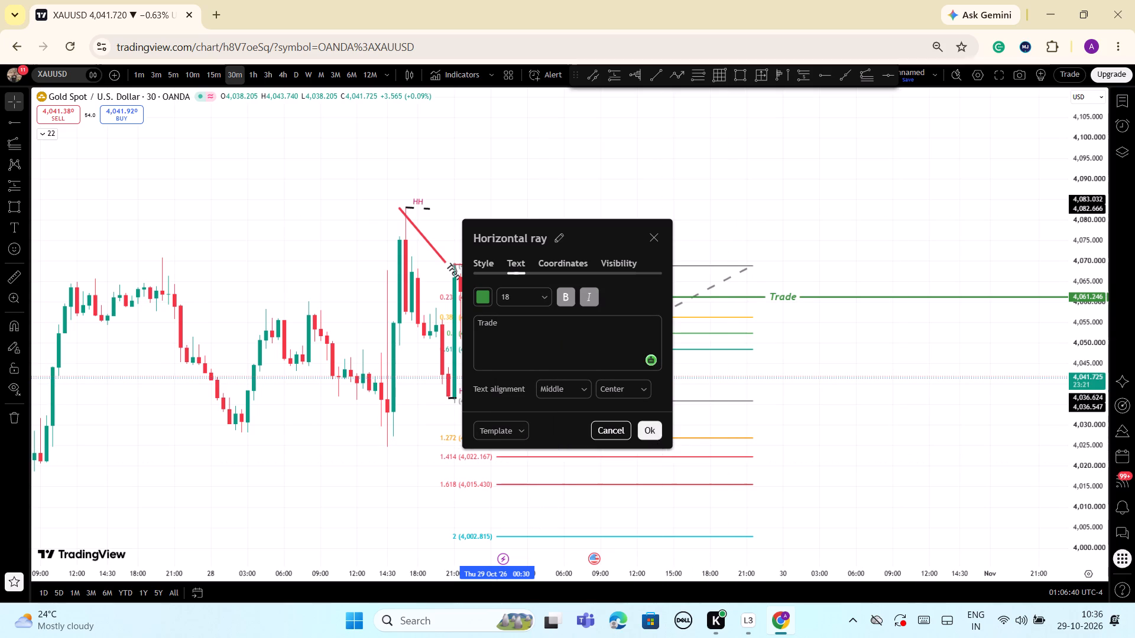
{"action": "left_click", "coordinate": [884, 443]}
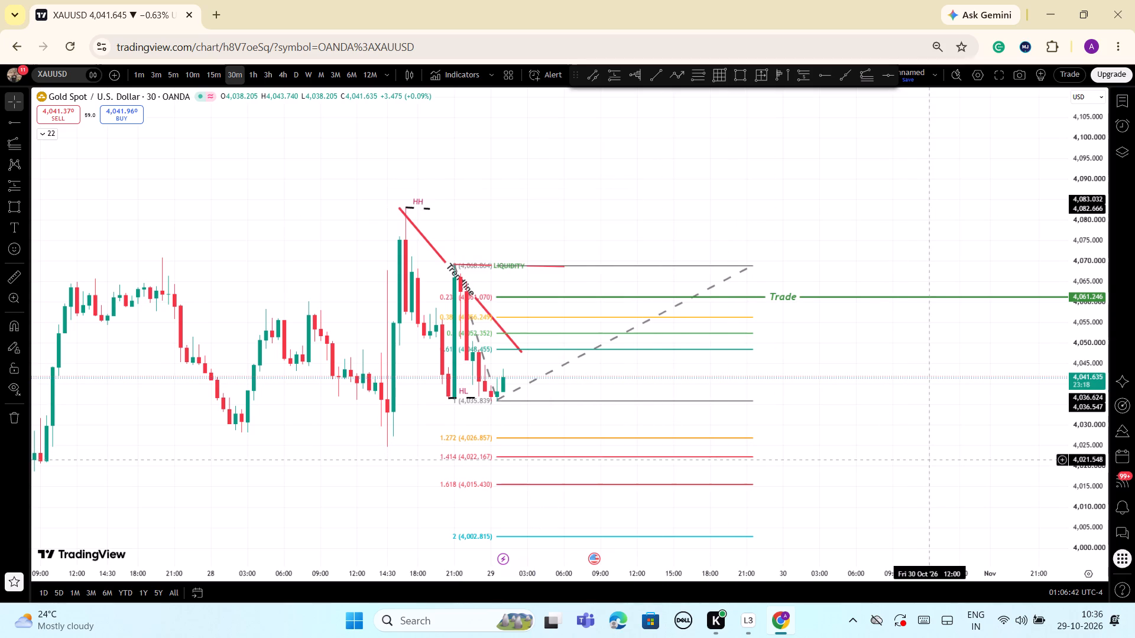
Change the Trade ray's line colour to dark red.
{"action": "scroll", "coordinate": [954, 466], "scroll_direction": "down", "scroll_amount": 1}
{"action": "scroll", "coordinate": [954, 466], "scroll_direction": "up", "scroll_amount": 1}
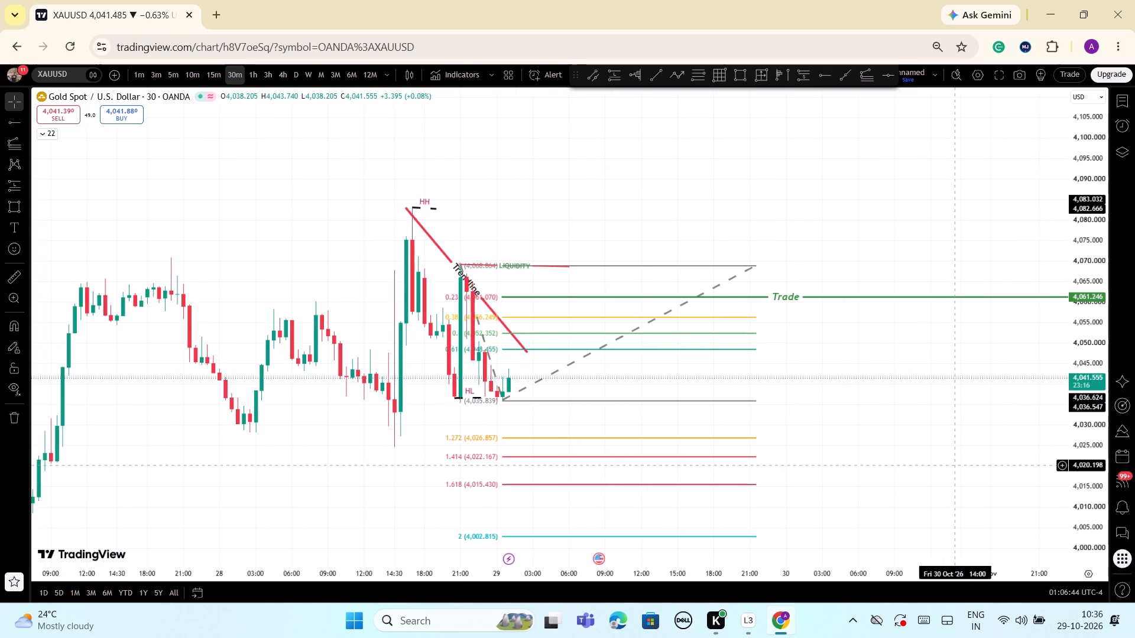
{"action": "scroll", "coordinate": [954, 466], "scroll_direction": "down", "scroll_amount": 1}
{"action": "left_click", "coordinate": [771, 297]}
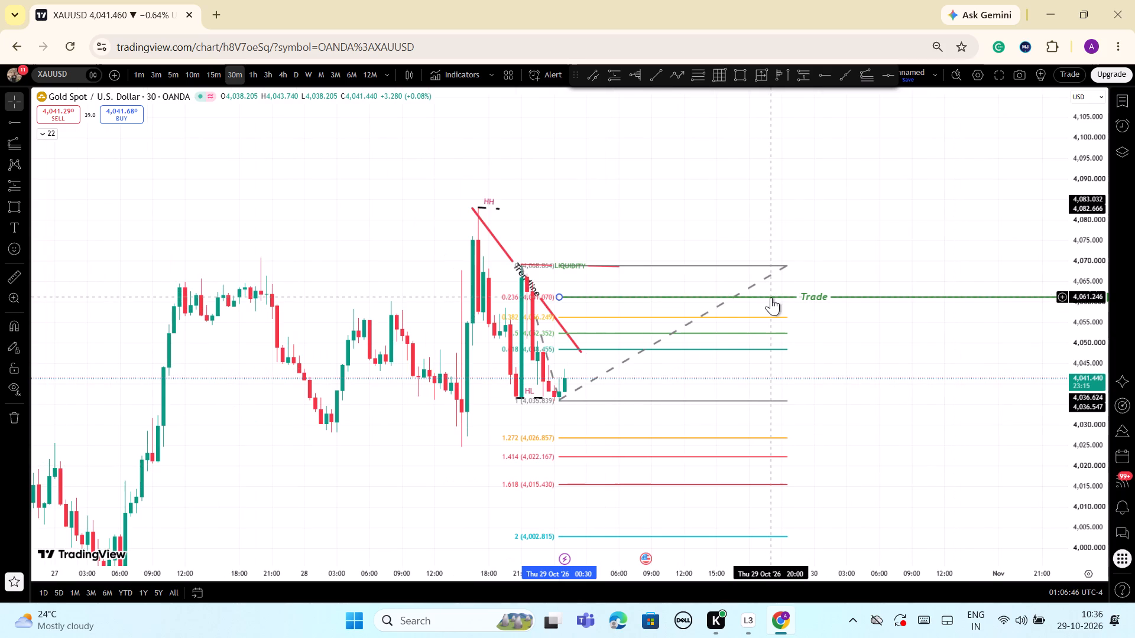
{"action": "left_click", "coordinate": [435, 198]}
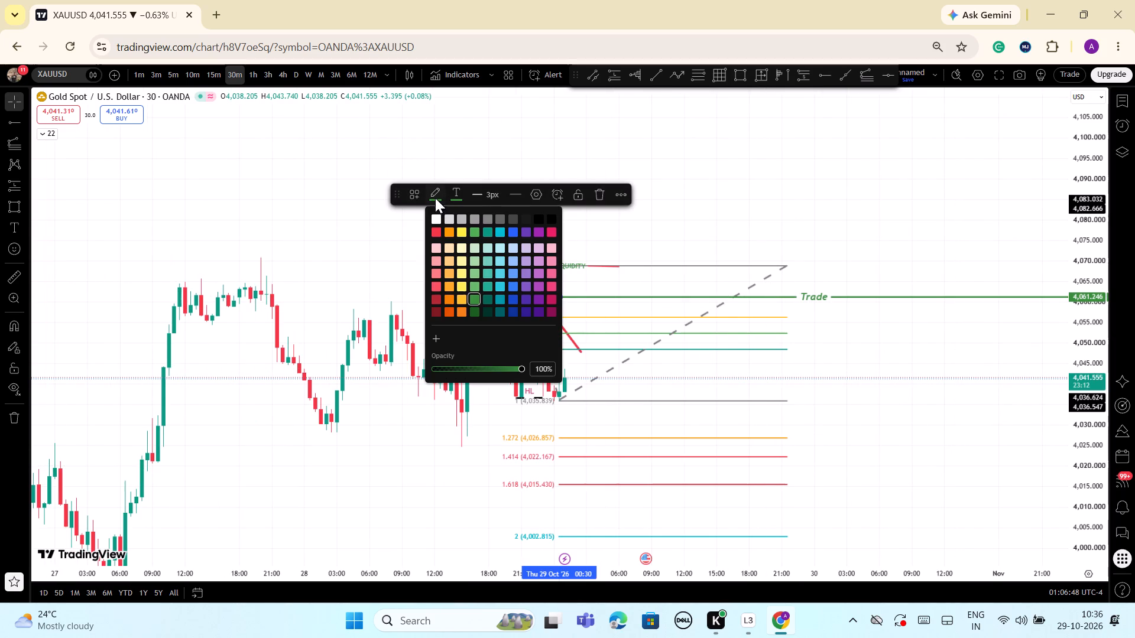
{"action": "left_click", "coordinate": [435, 297]}
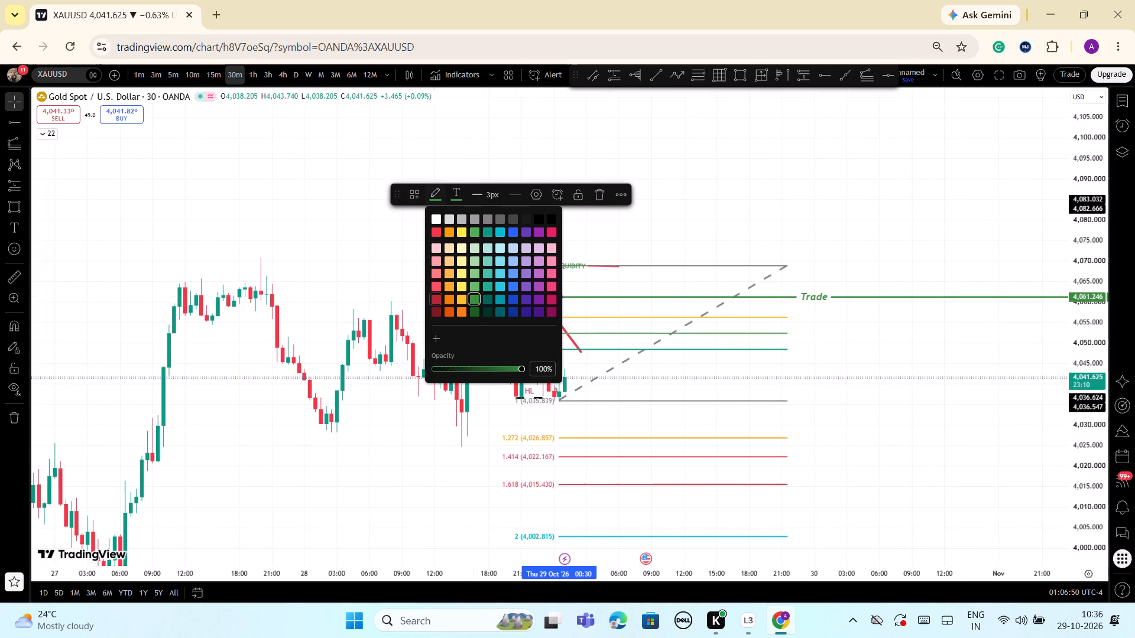
{"action": "left_click", "coordinate": [929, 244]}
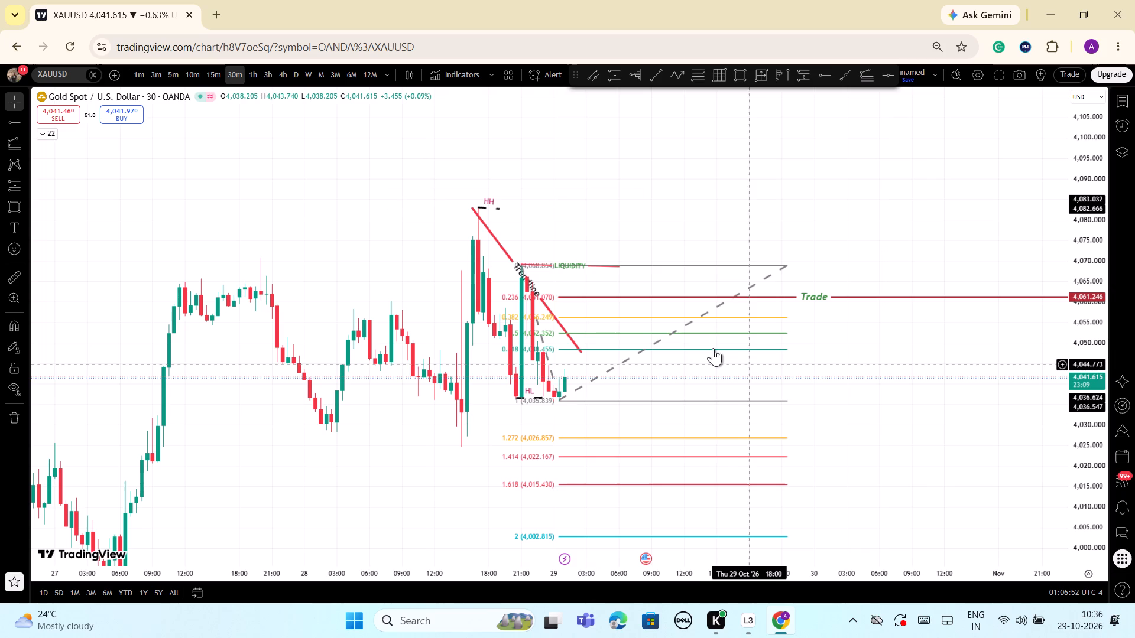
Delete the trend-based Fibonacci extension from the chart.
{"action": "left_click", "coordinate": [521, 262]}
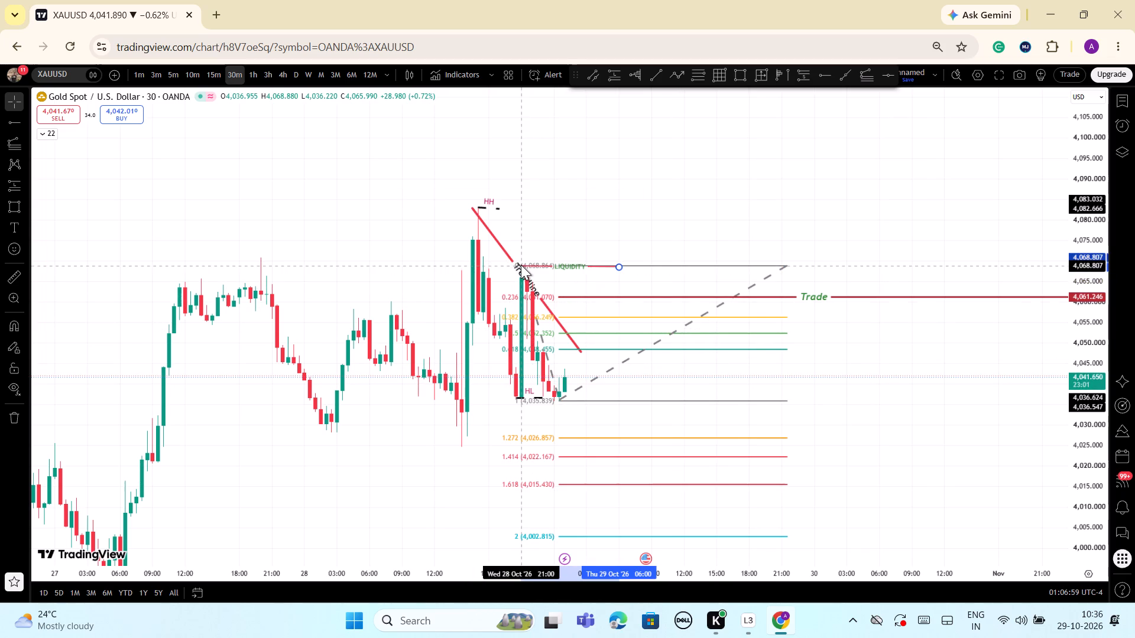
{"action": "left_click", "coordinate": [689, 323]}
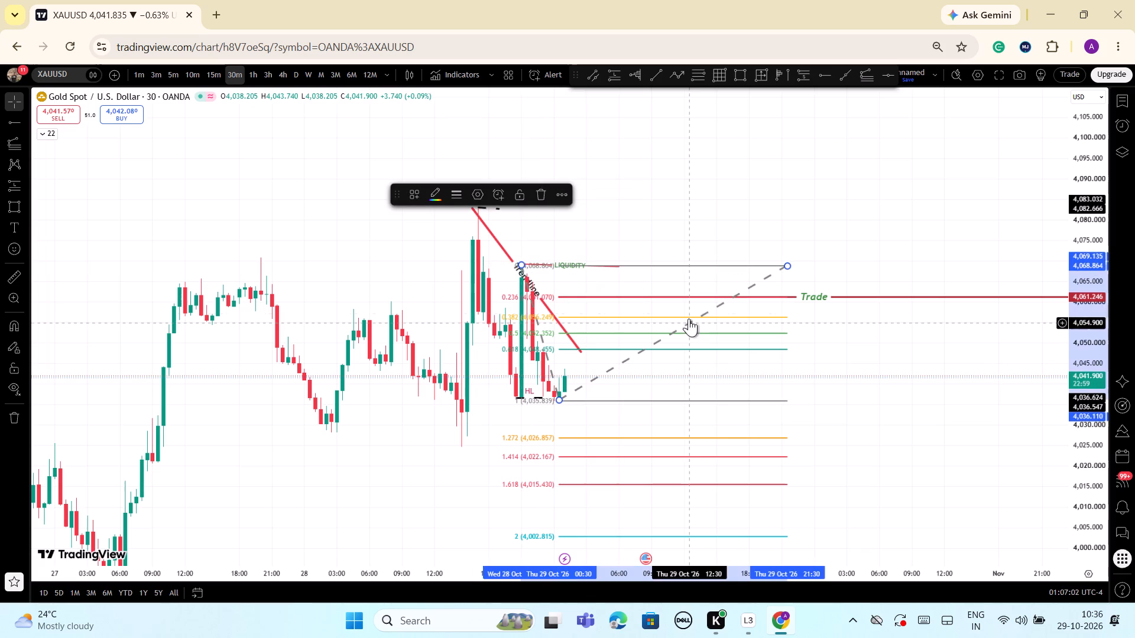
{"action": "left_click", "coordinate": [541, 192]}
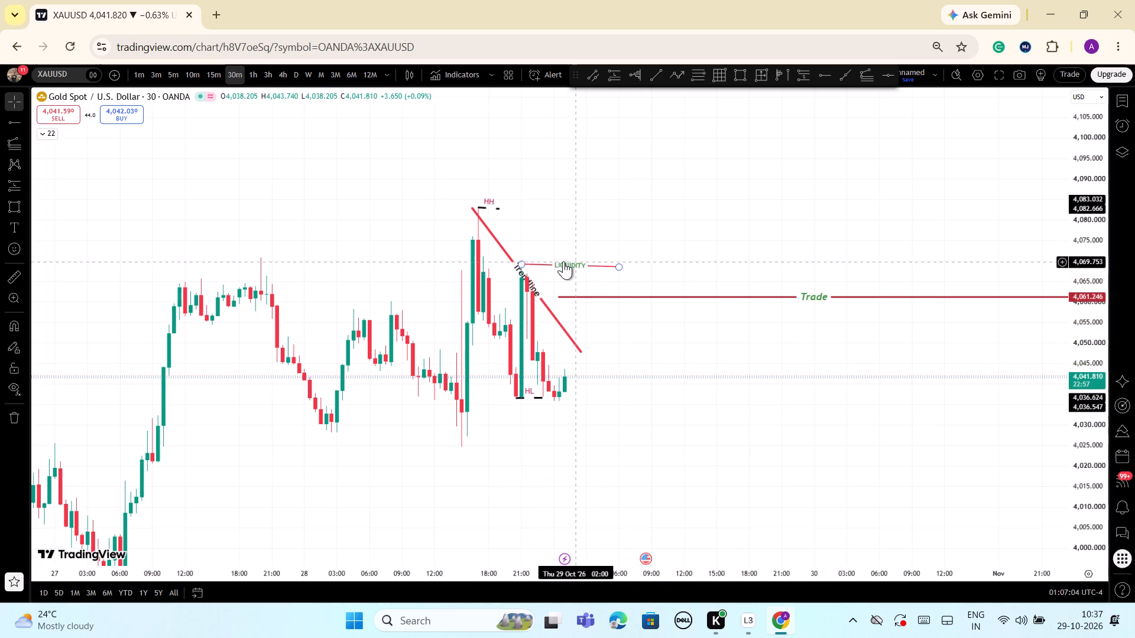
Level the LIQUIDITY line at about 4,069.2 from the 28 Oct 21:00 high and end it near 29 Oct 05:00.
{"action": "left_click", "coordinate": [520, 264]}
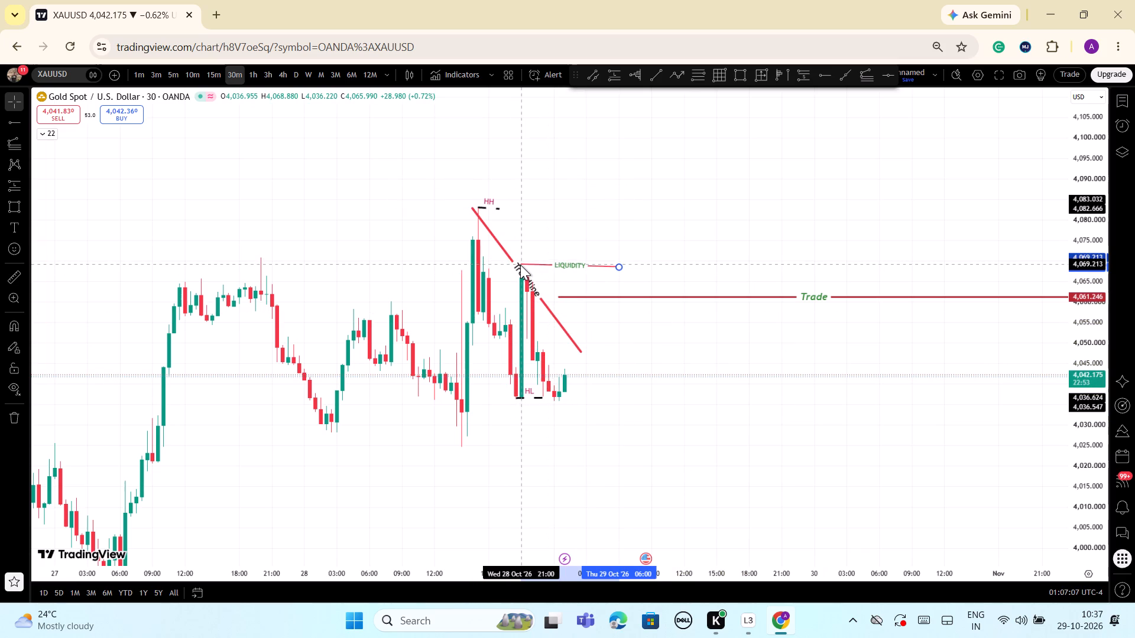
{"action": "left_click_drag", "start_coordinate": [619, 266], "coordinate": [650, 272]}
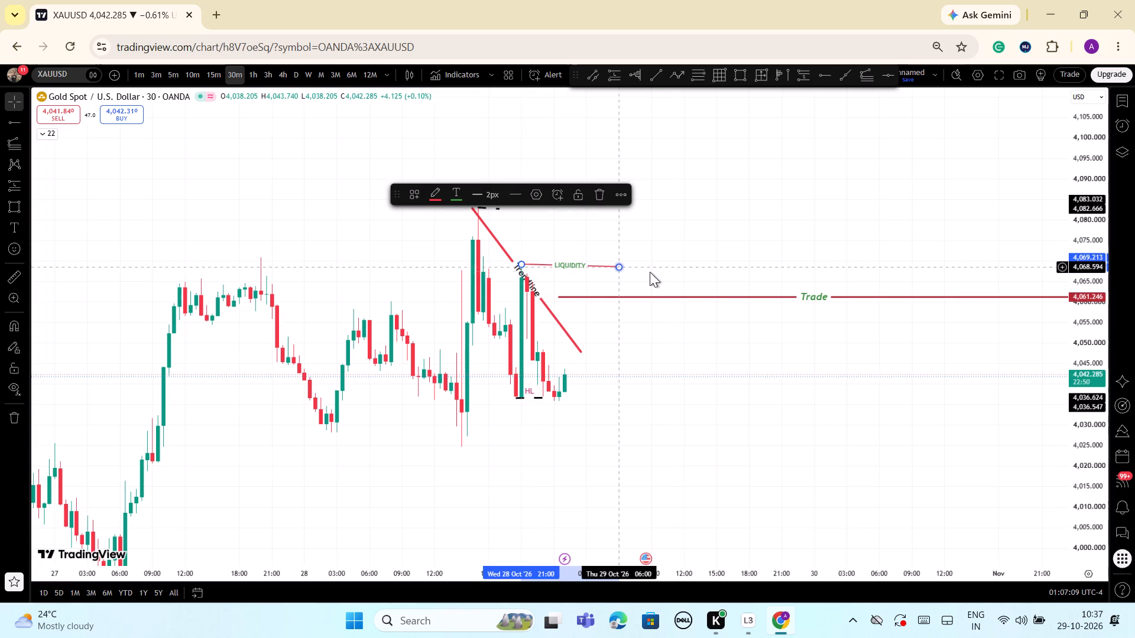
{"action": "left_click_drag", "start_coordinate": [650, 272], "coordinate": [667, 265]}
{"action": "left_click", "coordinate": [716, 248]}
{"action": "left_click_drag", "start_coordinate": [666, 264], "coordinate": [651, 263]}
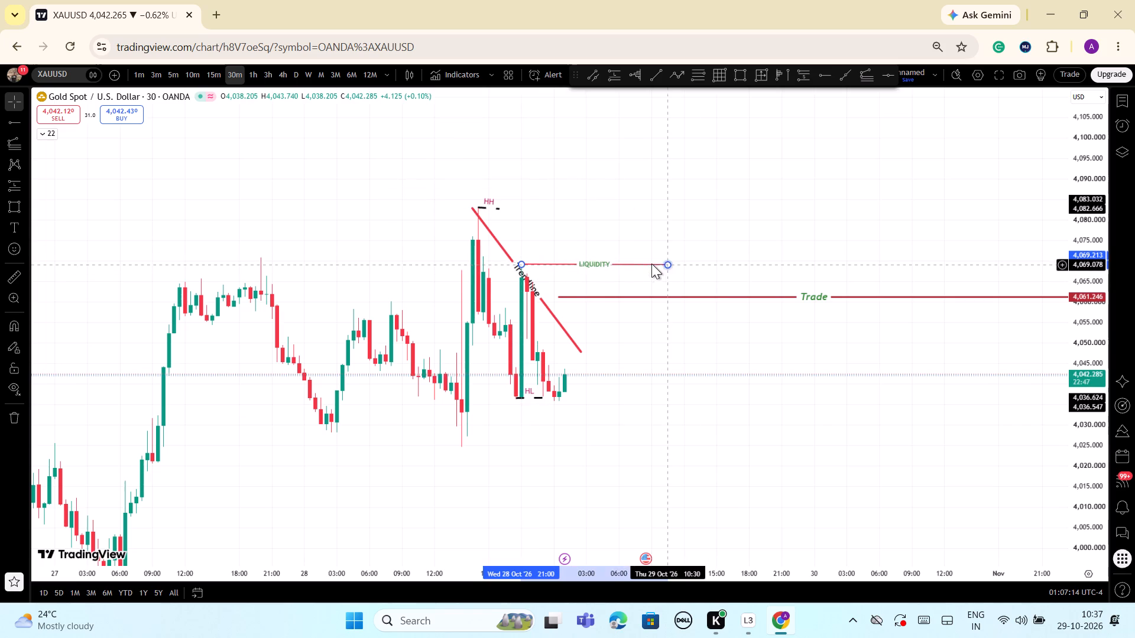
{"action": "left_click_drag", "start_coordinate": [651, 263], "coordinate": [606, 264]}
{"action": "left_click", "coordinate": [696, 244]}
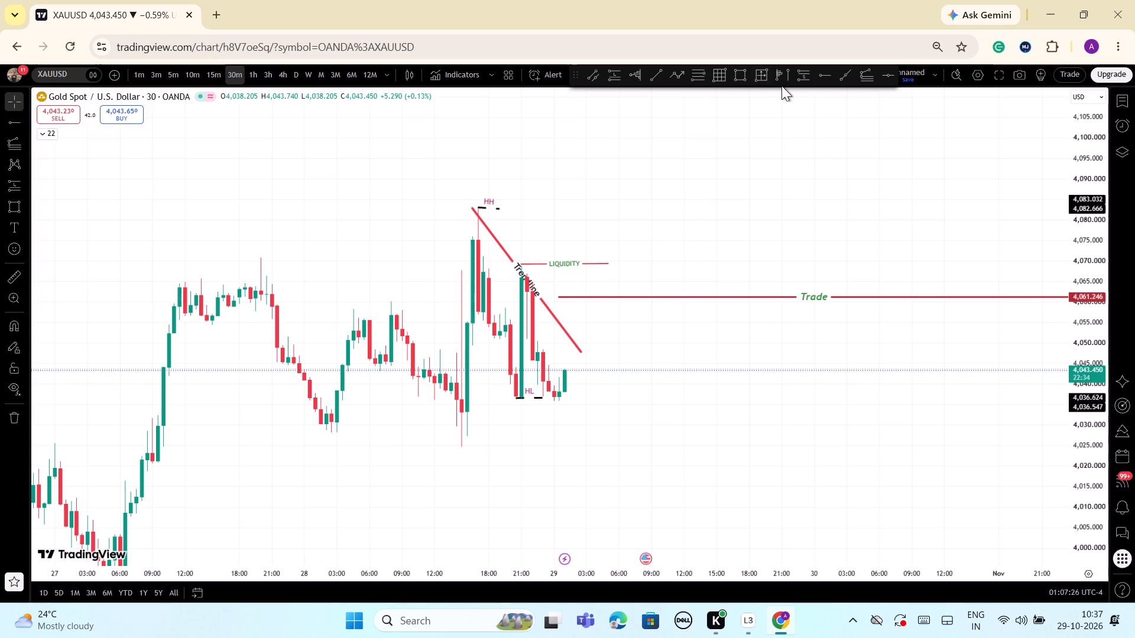
Draw a trend-based Fibonacci extension from about 4,050.7 at 28 Oct 22:30 to 4,036.4 at 29 Oct 00:00, then to 4,050.4 near 07:30.
{"action": "left_click", "coordinate": [870, 78]}
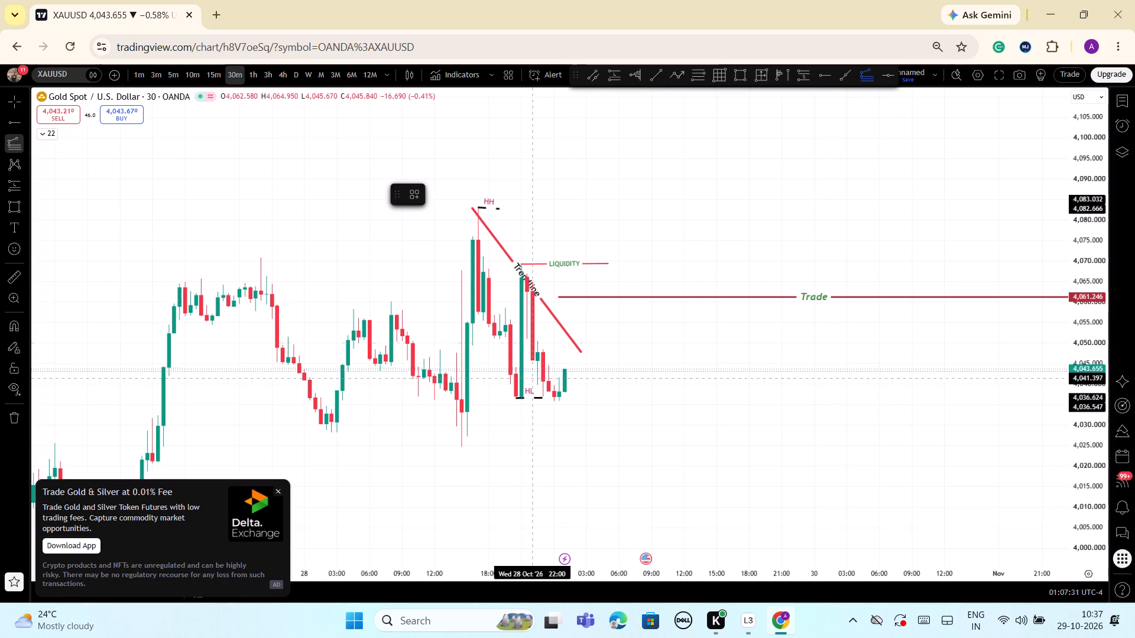
{"action": "left_click", "coordinate": [537, 340]}
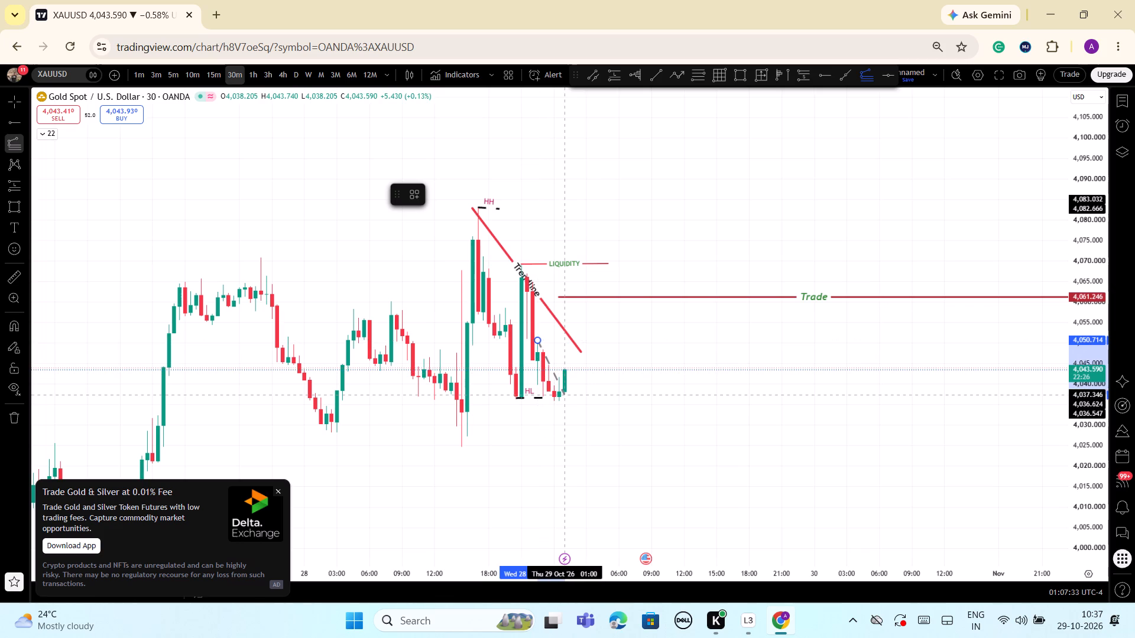
{"action": "left_click", "coordinate": [555, 399]}
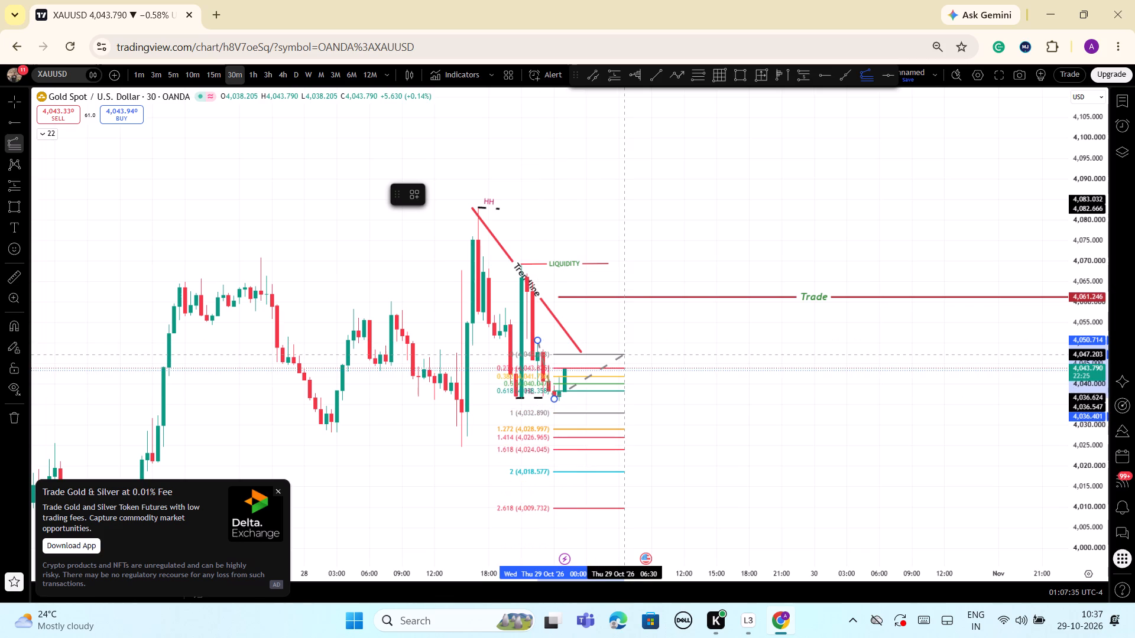
{"action": "left_click", "coordinate": [635, 341]}
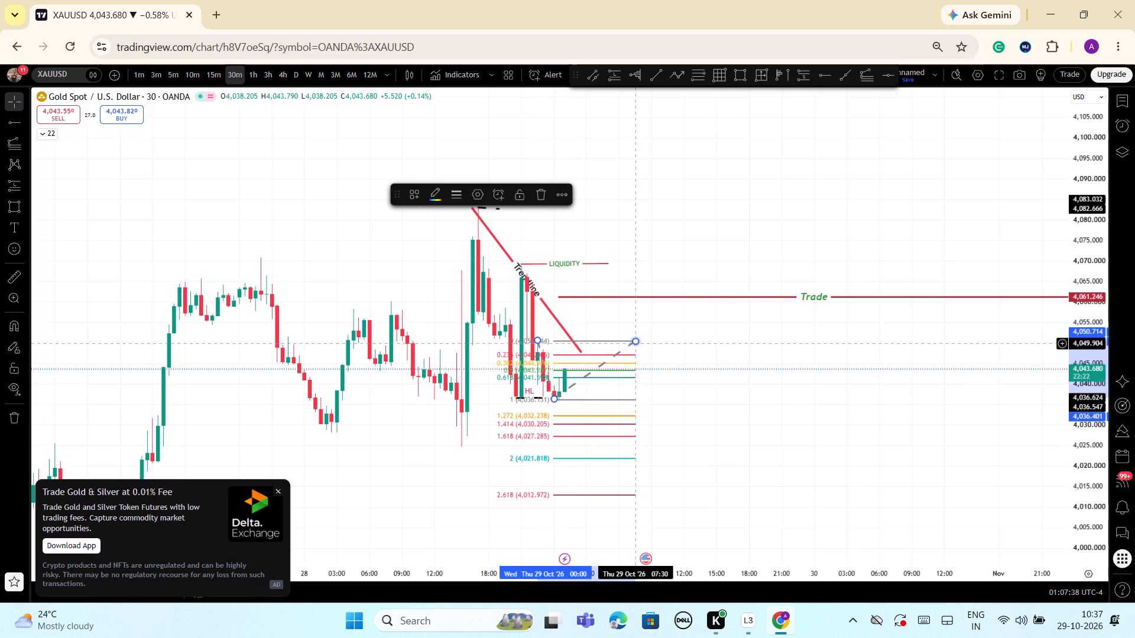
{"action": "left_click", "coordinate": [692, 363]}
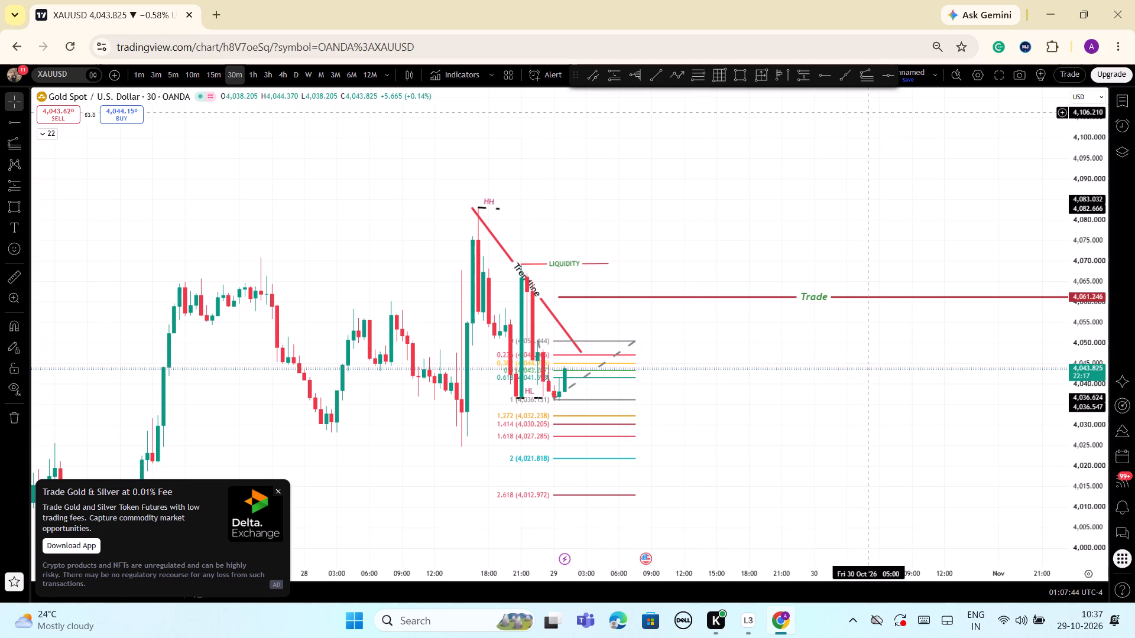
Place a horizontal ray at about 4,047.07 from 29 Oct 00:00, along the extension's 0.236 level.
{"action": "left_click", "coordinate": [822, 76]}
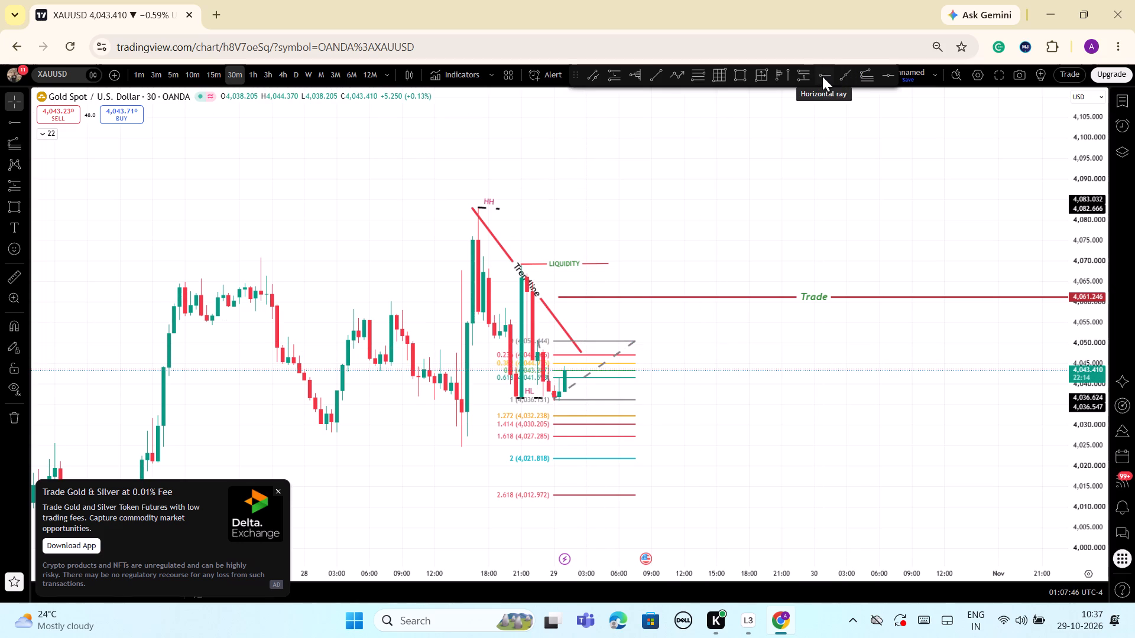
{"action": "left_click", "coordinate": [555, 355]}
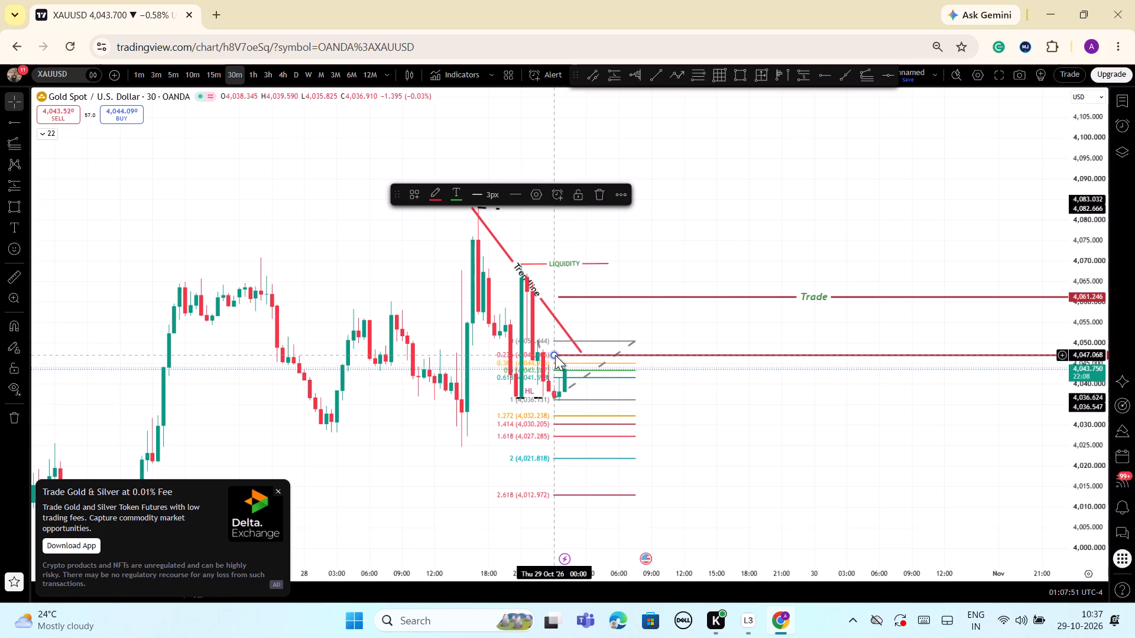
{"action": "left_click", "coordinate": [760, 386]}
Apply the saved drawing template with the green Trade label to the new horizontal ray.
{"action": "left_click", "coordinate": [767, 356]}
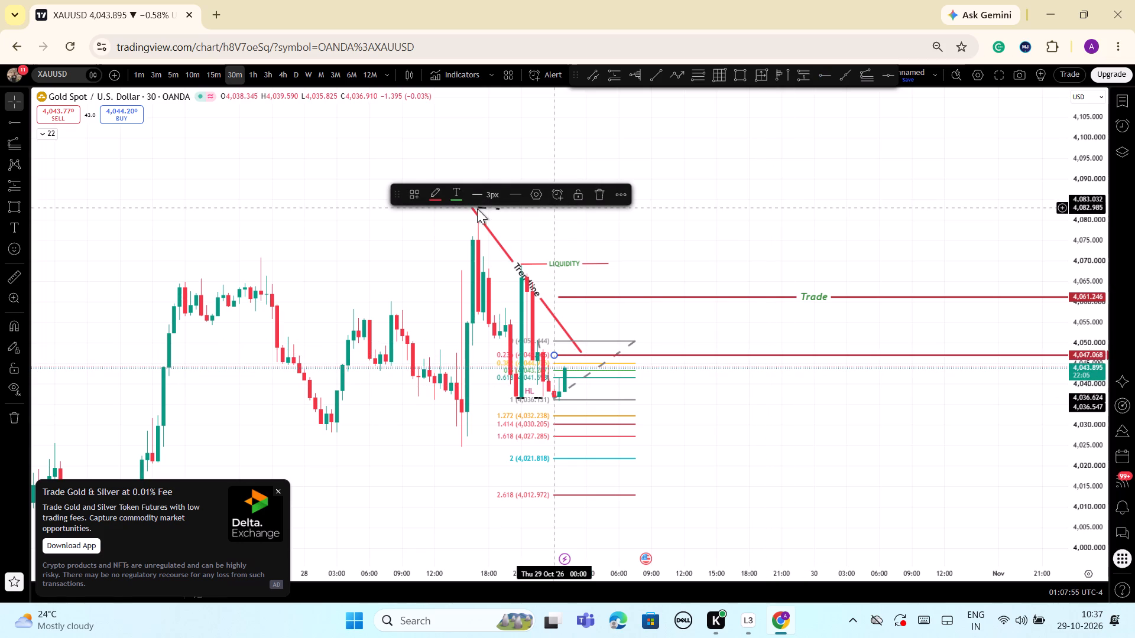
{"action": "left_click", "coordinate": [416, 201]}
{"action": "left_click", "coordinate": [437, 260]}
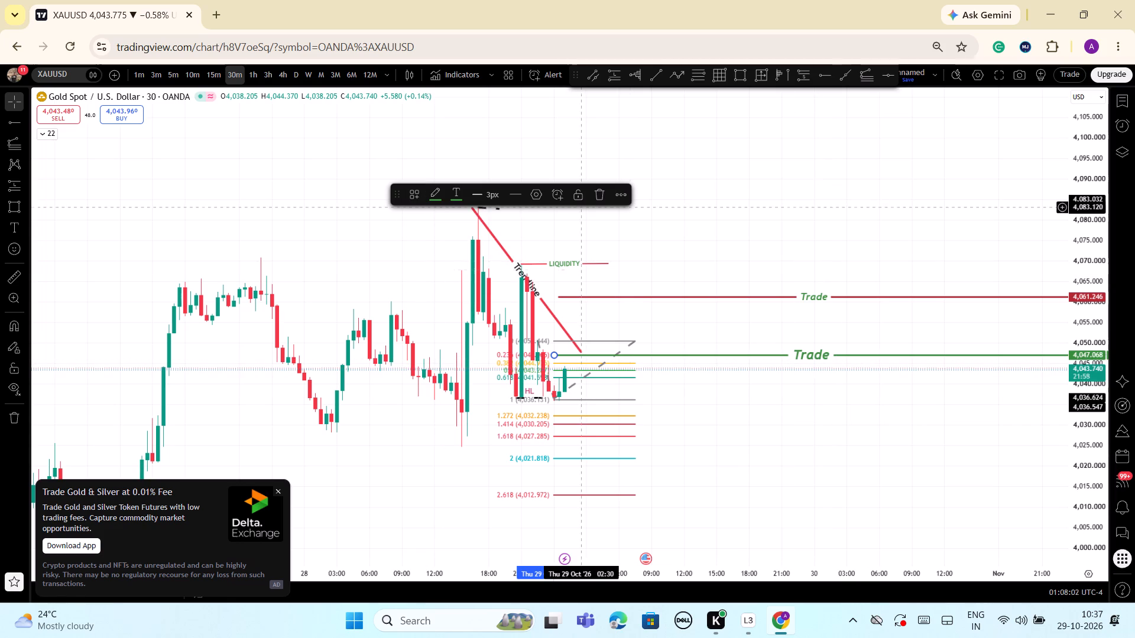
Set the text size of the lower Trade ray's label to 18.
{"action": "left_click", "coordinate": [536, 197]}
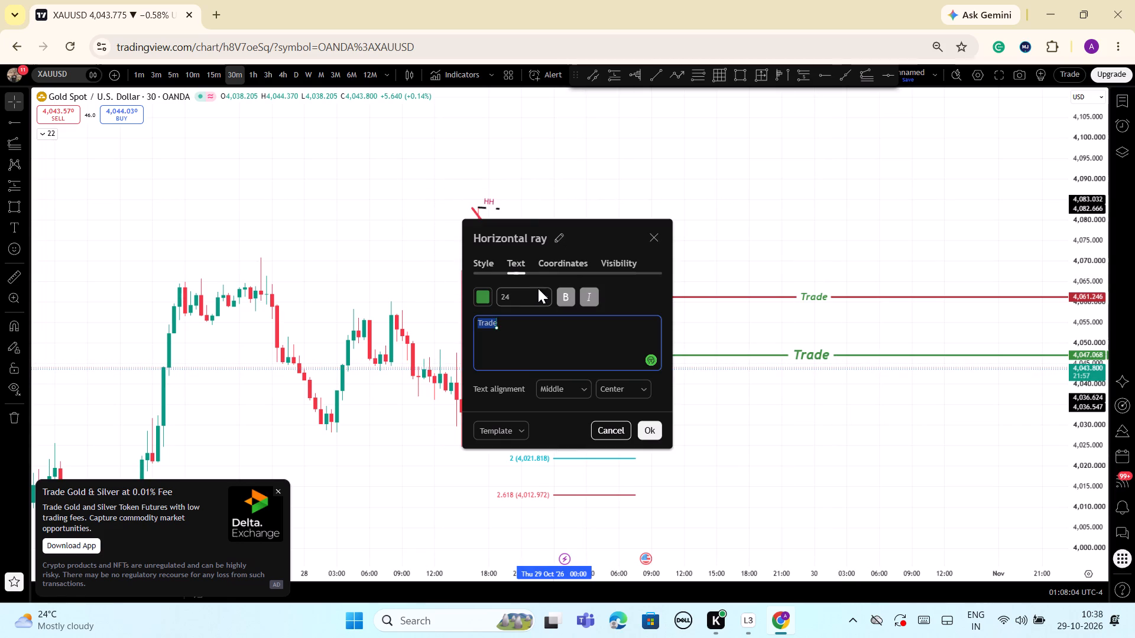
{"action": "left_click", "coordinate": [546, 296]}
{"action": "left_click", "coordinate": [518, 425]}
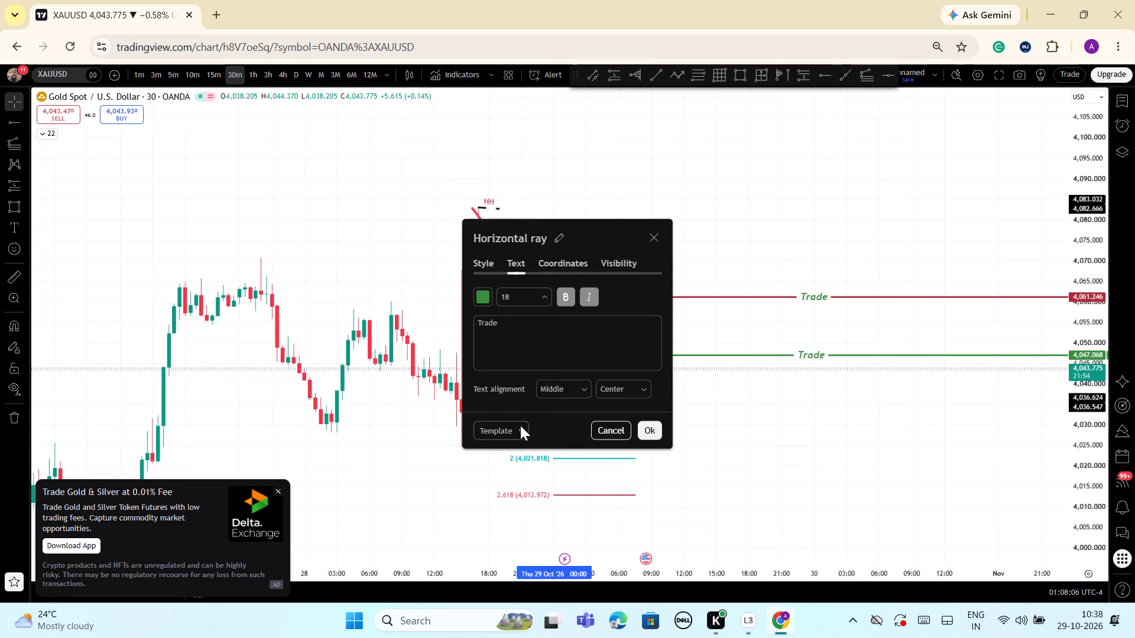
{"action": "left_click", "coordinate": [651, 432]}
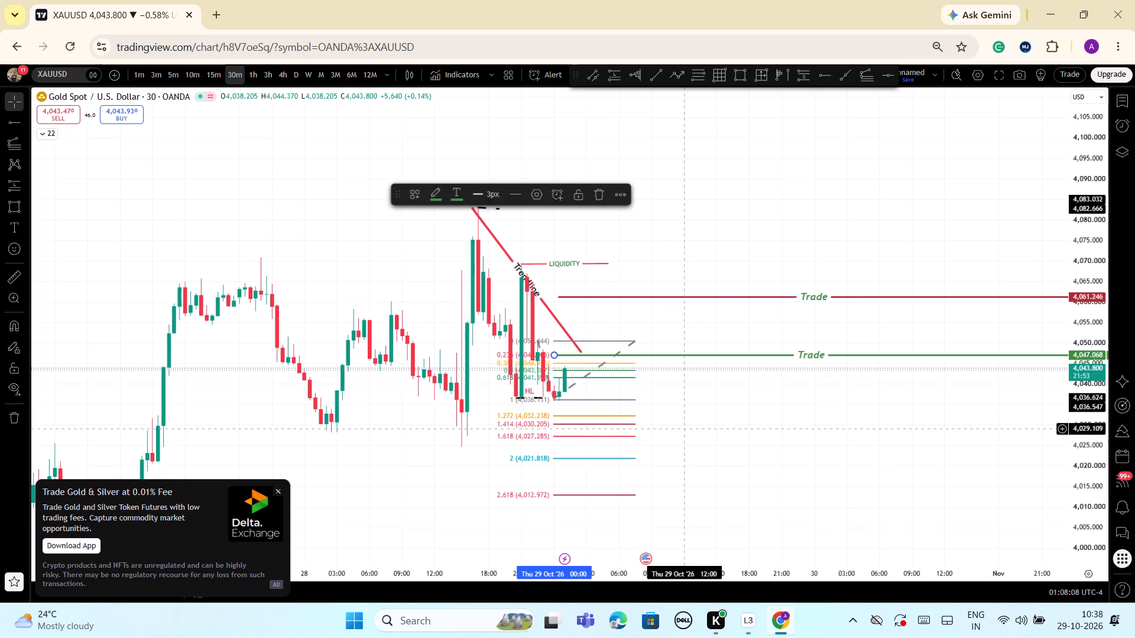
{"action": "left_click", "coordinate": [832, 429]}
Change the lower Trade ray's line colour to dark red.
{"action": "left_click", "coordinate": [763, 356]}
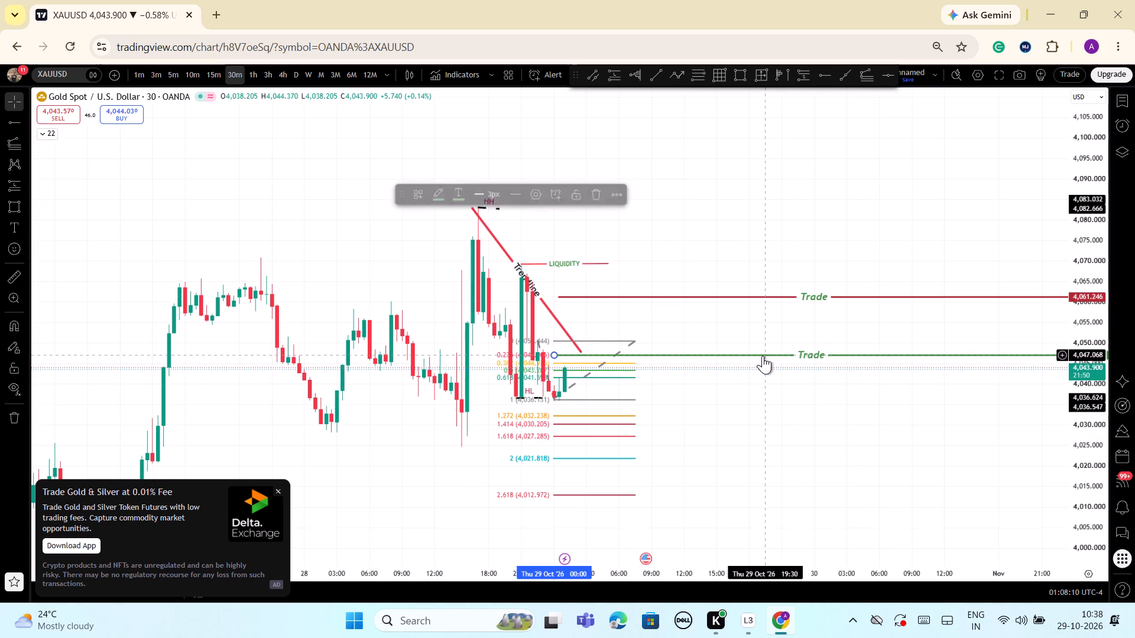
{"action": "left_click", "coordinate": [436, 196]}
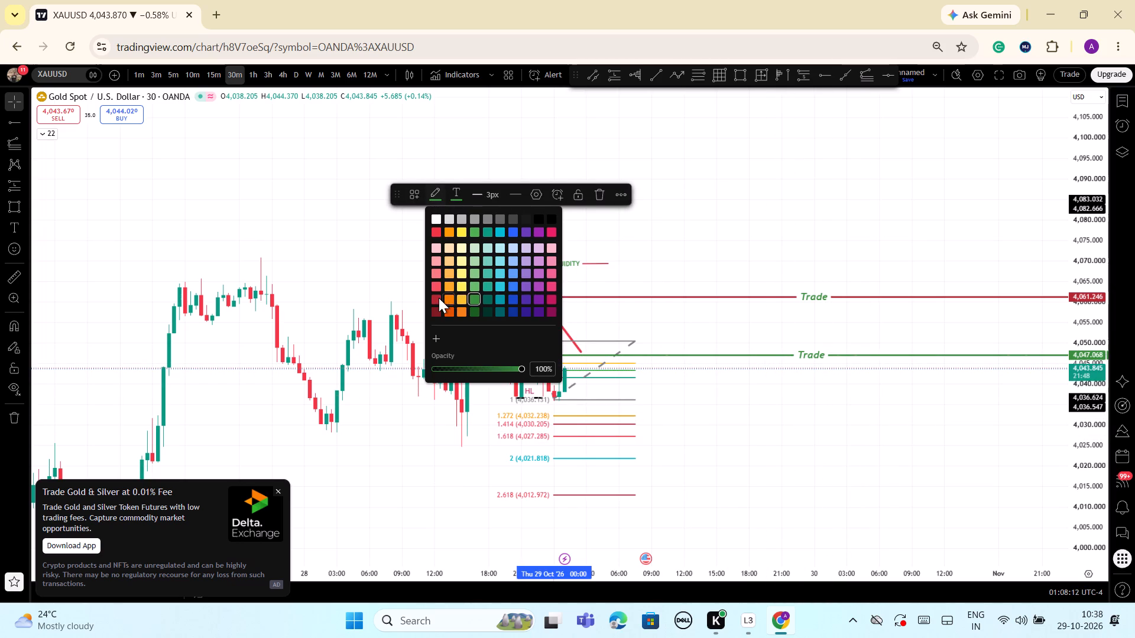
{"action": "left_click", "coordinate": [437, 298]}
{"action": "left_click", "coordinate": [732, 434]}
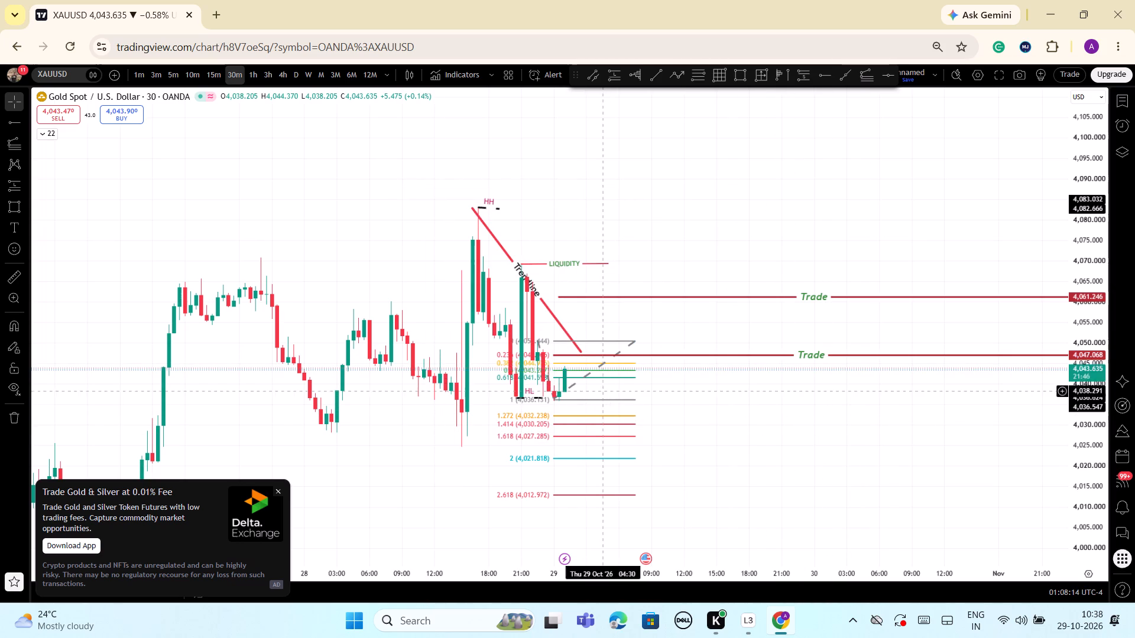
Delete the trend-based Fibonacci extension from the chart.
{"action": "left_click", "coordinate": [600, 398]}
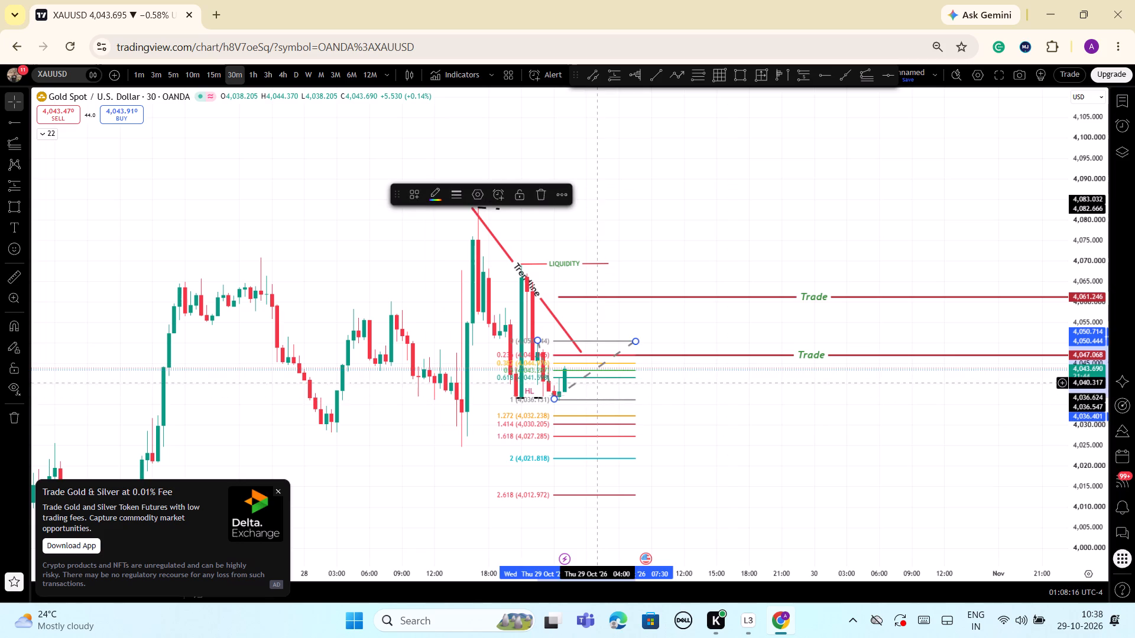
{"action": "left_click", "coordinate": [539, 193]}
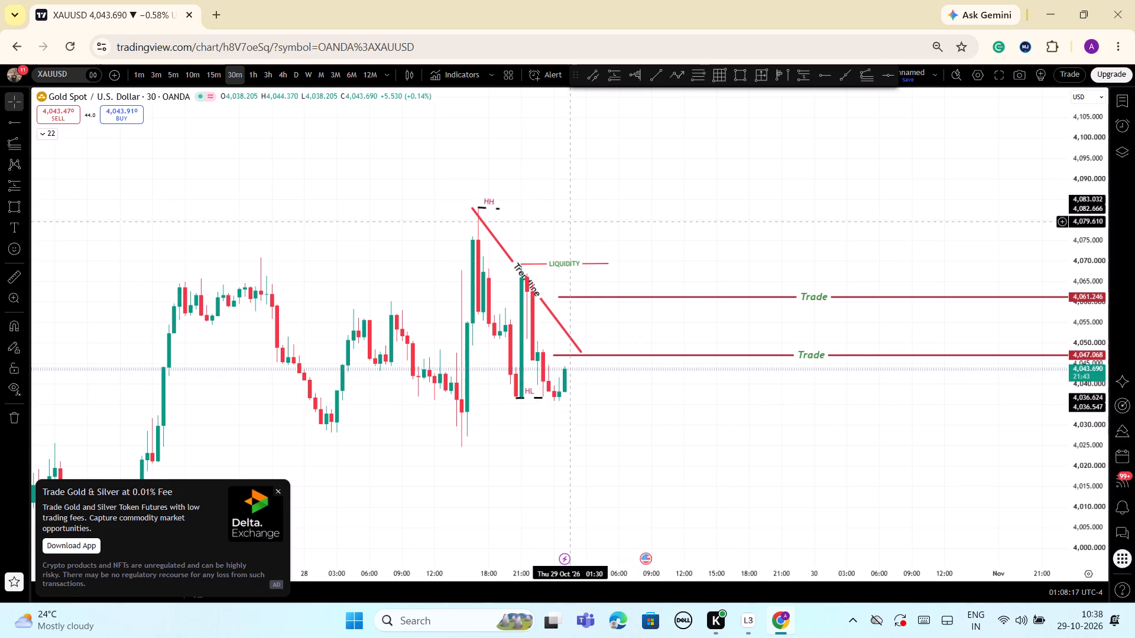
Switch the XAUUSD chart to the 15-minute timeframe and fit the recent swings and marked levels in view.
{"action": "scroll", "coordinate": [689, 446], "scroll_direction": "down", "scroll_amount": 2}
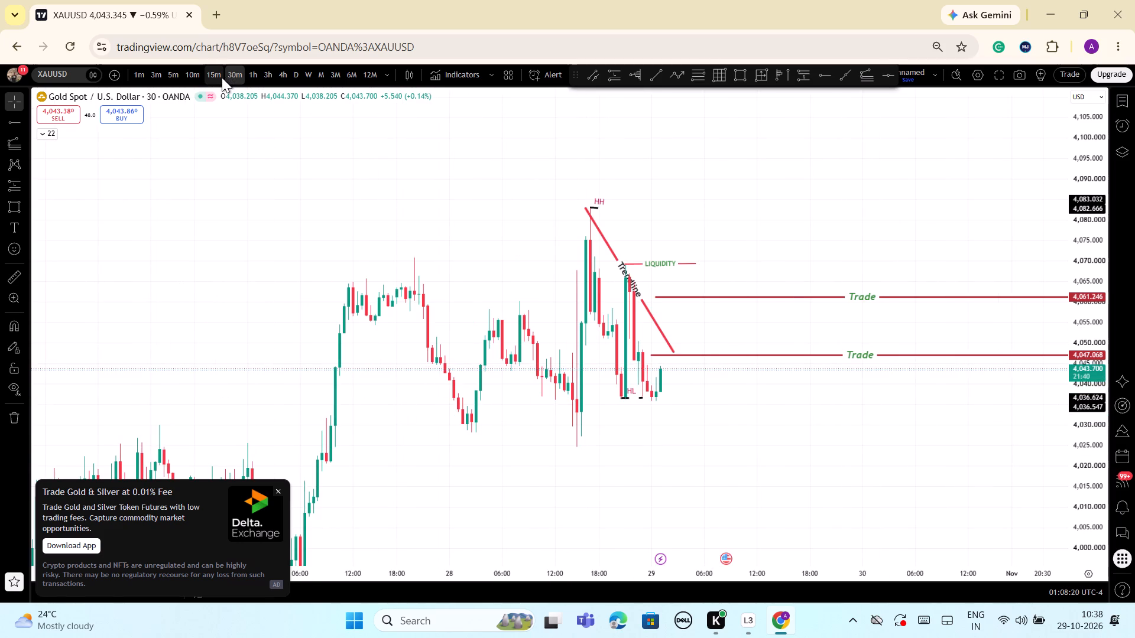
{"action": "left_click", "coordinate": [218, 77]}
{"action": "scroll", "coordinate": [740, 308], "scroll_direction": "down", "scroll_amount": 2}
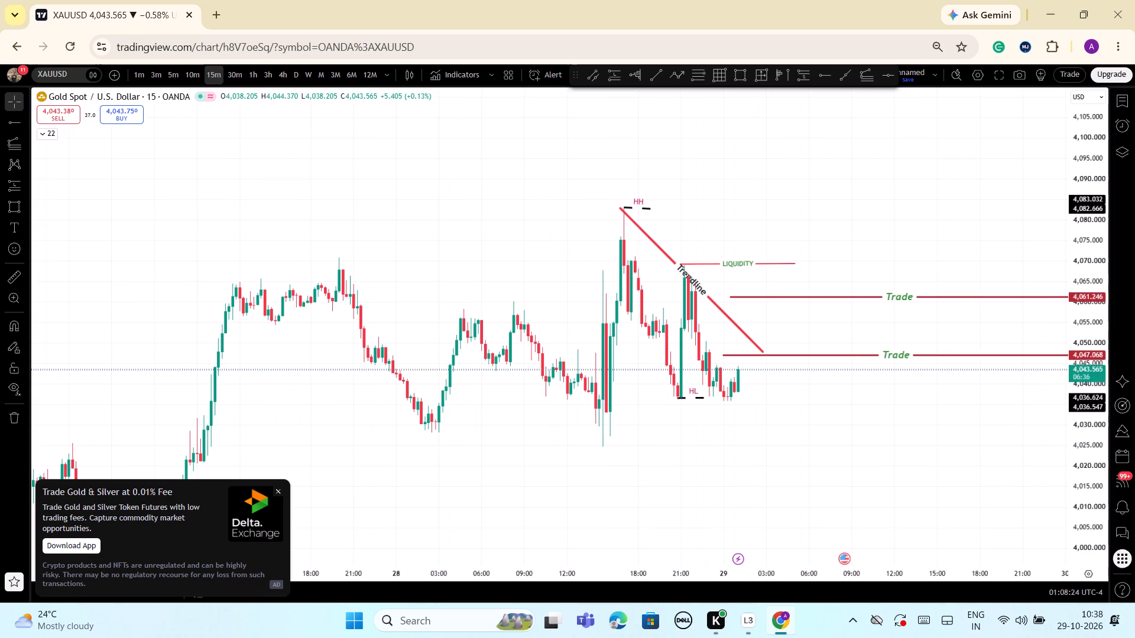
{"action": "left_click_drag", "start_coordinate": [1092, 412], "coordinate": [1095, 444]}
{"action": "scroll", "coordinate": [956, 442], "scroll_direction": "down", "scroll_amount": 1}
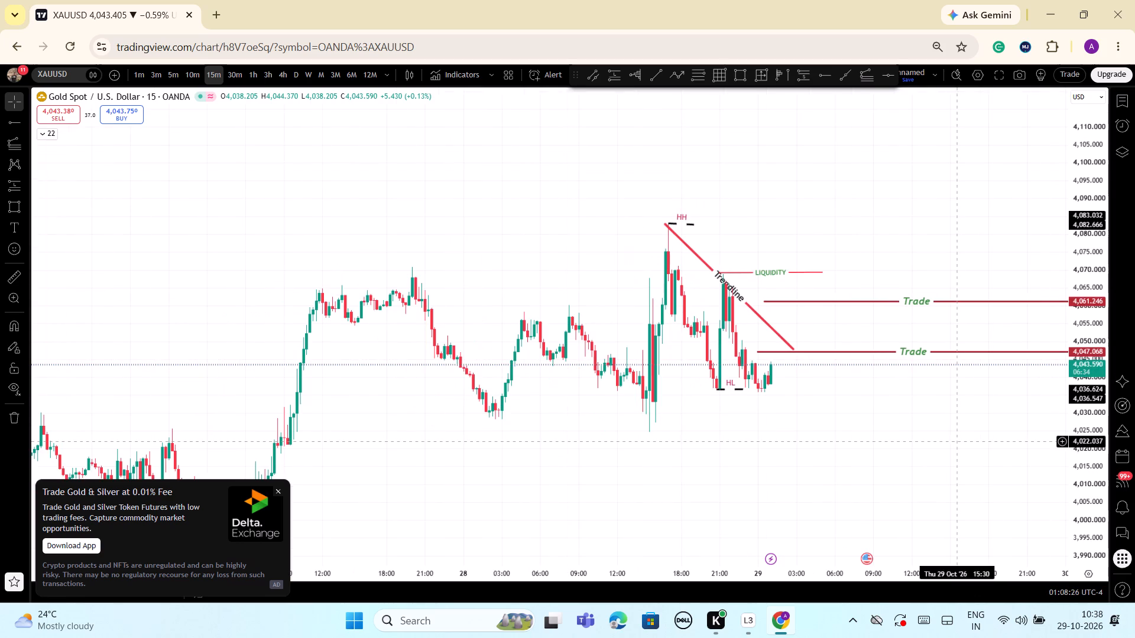
{"action": "scroll", "coordinate": [956, 442], "scroll_direction": "up", "scroll_amount": 1}
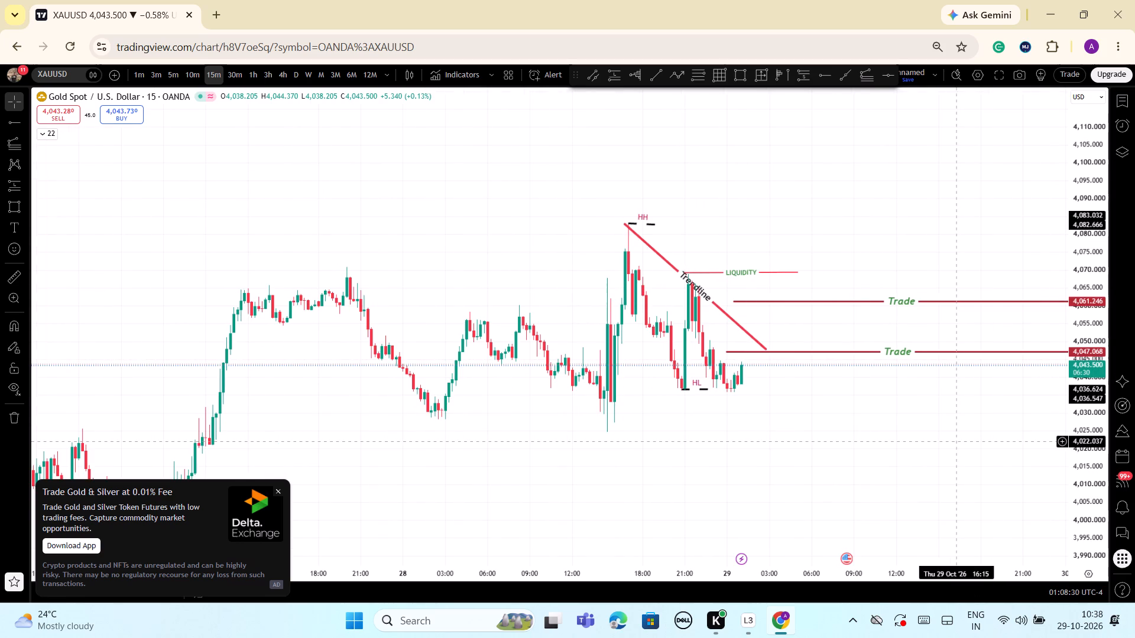
{"action": "scroll", "coordinate": [956, 442], "scroll_direction": "up", "scroll_amount": 2}
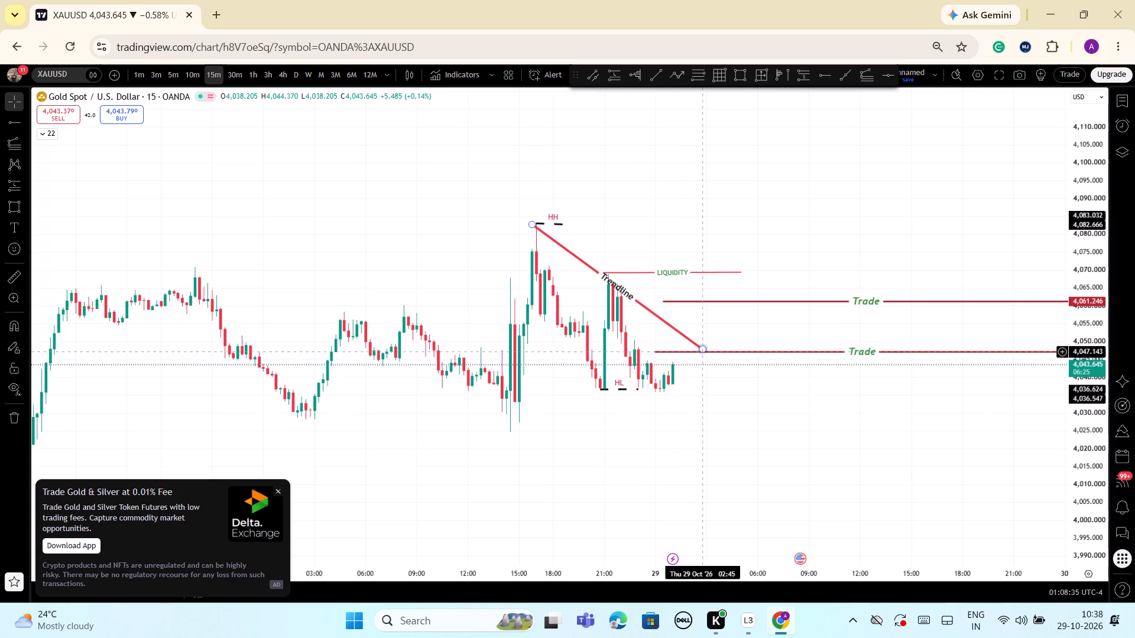
Draw a level trend line at about 4,044.7 from the 28 Oct 23:30 high to 29 Oct 02:15.
{"action": "left_click", "coordinate": [657, 76]}
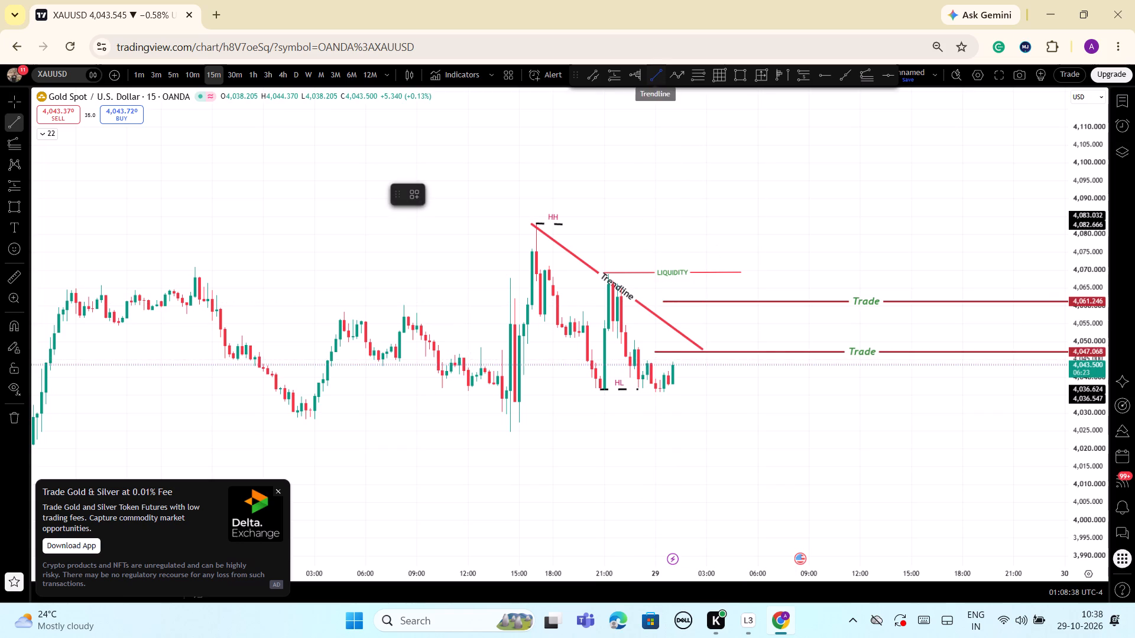
{"action": "left_click", "coordinate": [645, 361]}
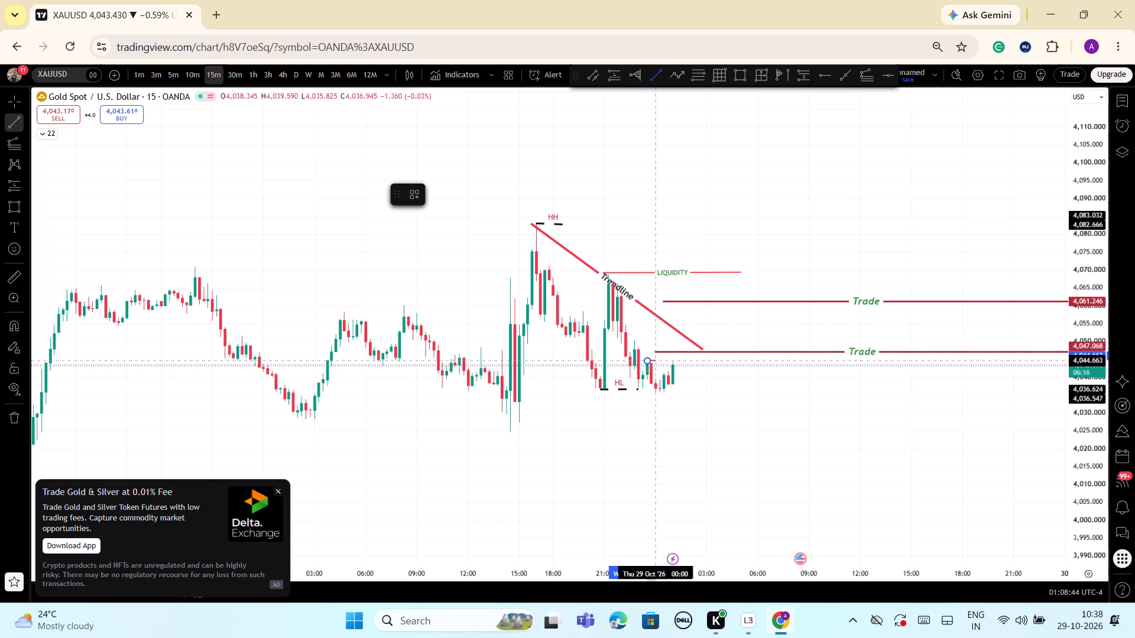
{"action": "left_click", "coordinate": [696, 361]}
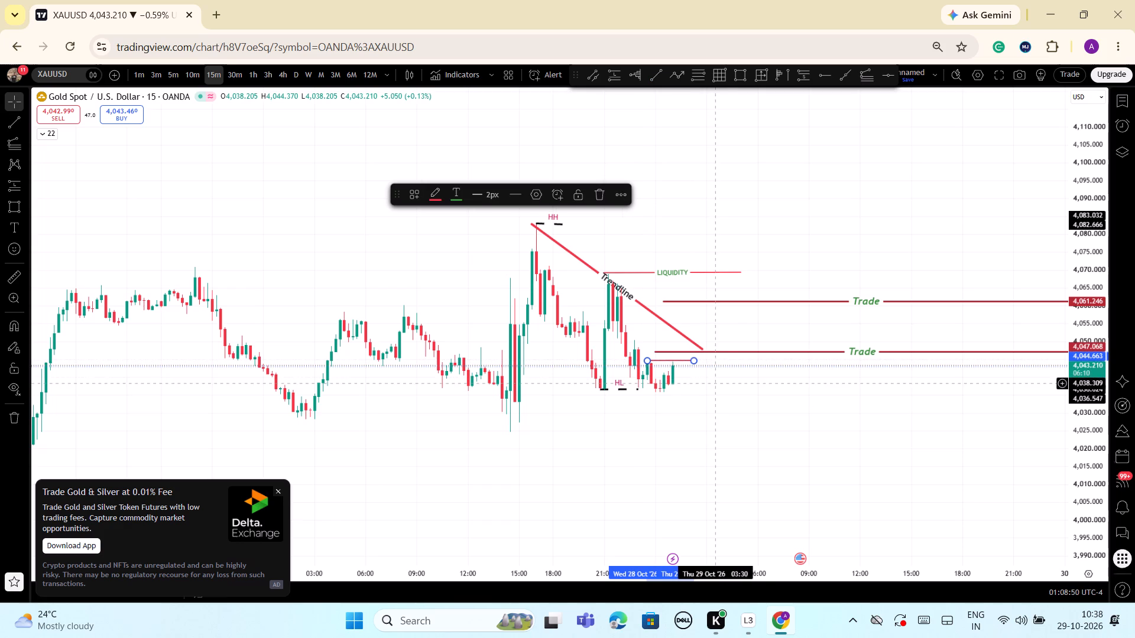
Apply the LIQUIDITY drawing template to the new short trend line.
{"action": "left_click", "coordinate": [411, 198]}
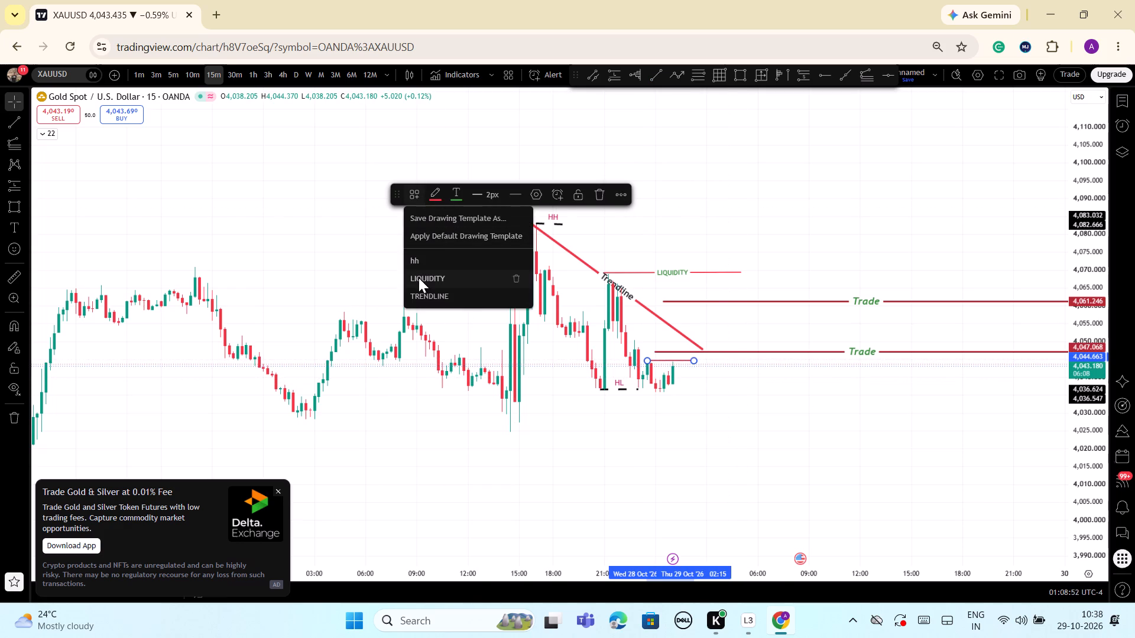
{"action": "left_click", "coordinate": [420, 276]}
{"action": "left_click", "coordinate": [729, 463]}
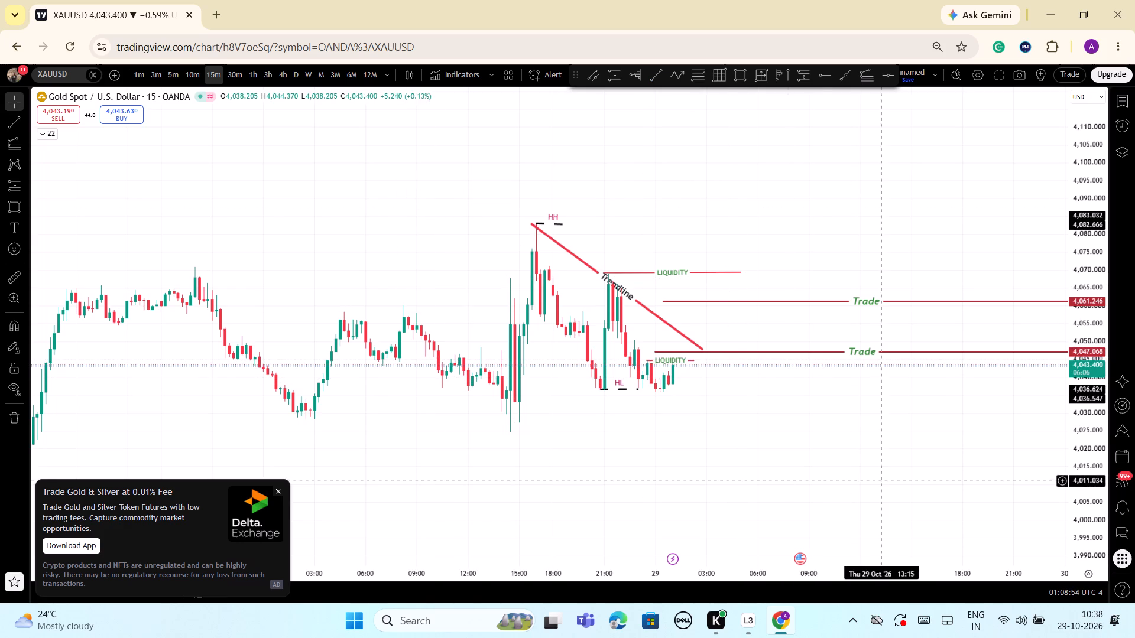
Extend the lower LIQUIDITY line to about 29 Oct 05:30, keeping it level at about 4,044.7.
{"action": "scroll", "coordinate": [820, 461], "scroll_direction": "up", "scroll_amount": 3}
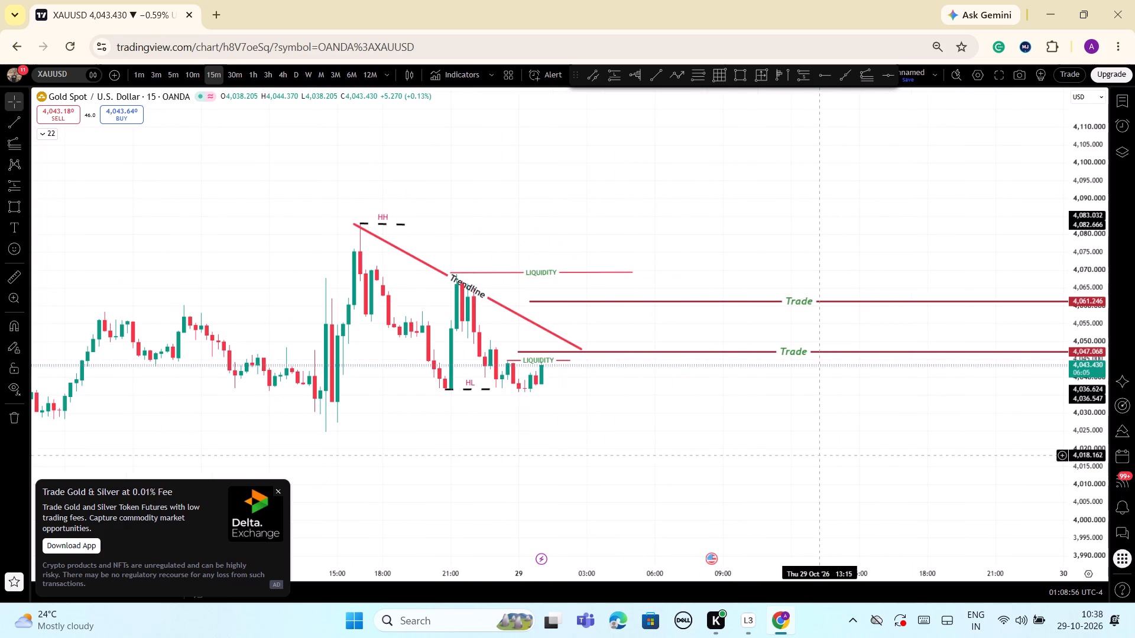
{"action": "scroll", "coordinate": [620, 401], "scroll_direction": "down", "scroll_amount": 2}
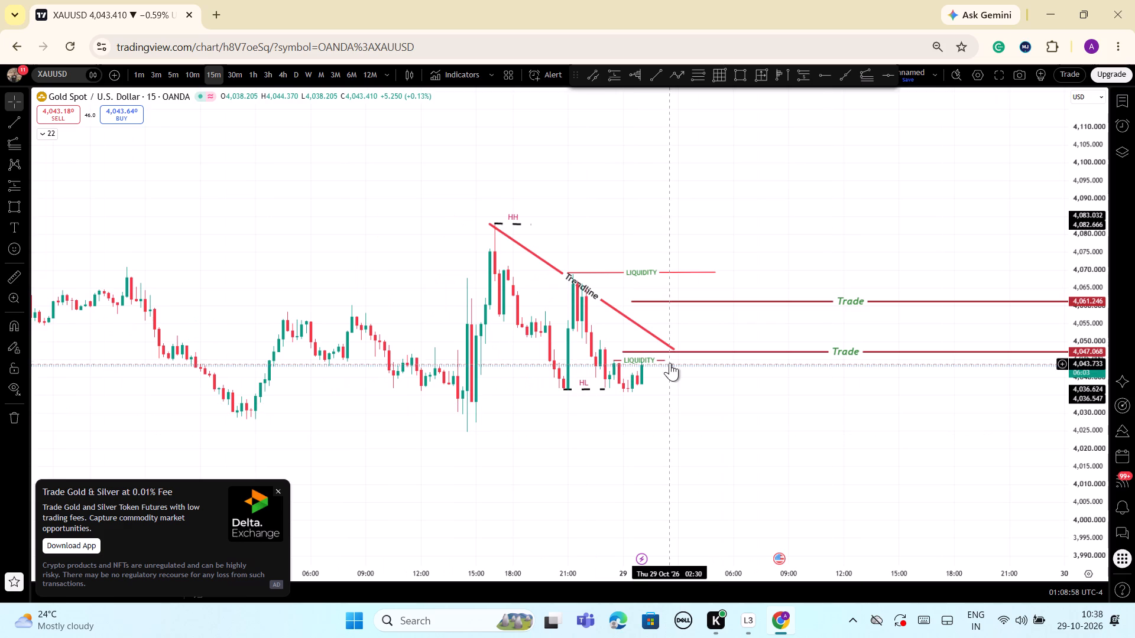
{"action": "left_click_drag", "start_coordinate": [666, 362], "coordinate": [716, 361]}
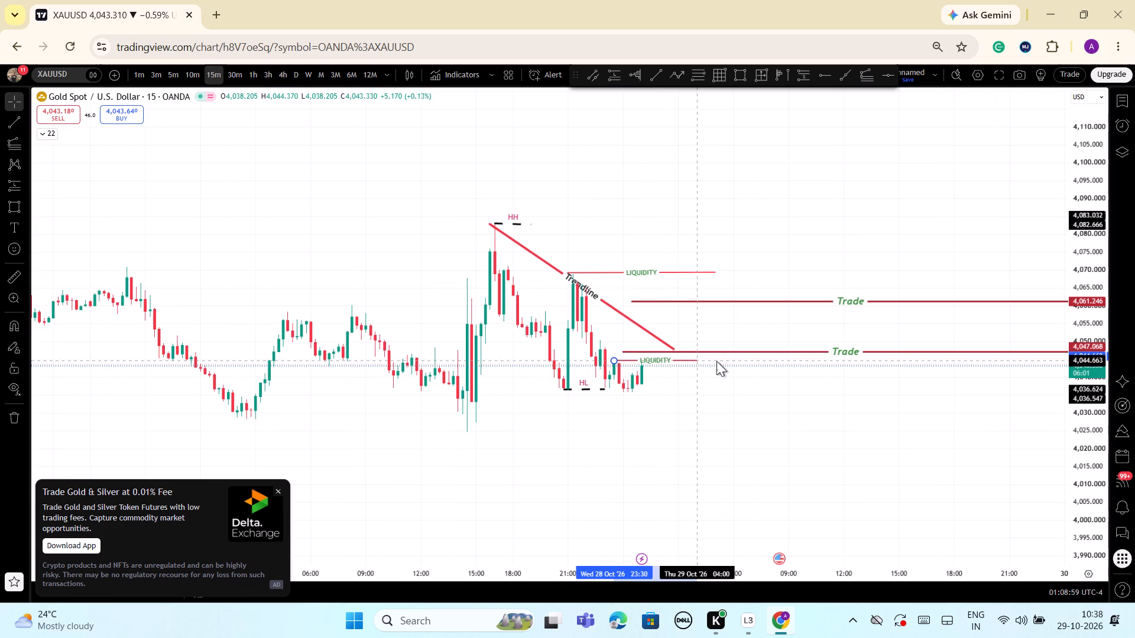
{"action": "left_click_drag", "start_coordinate": [716, 361], "coordinate": [720, 363]}
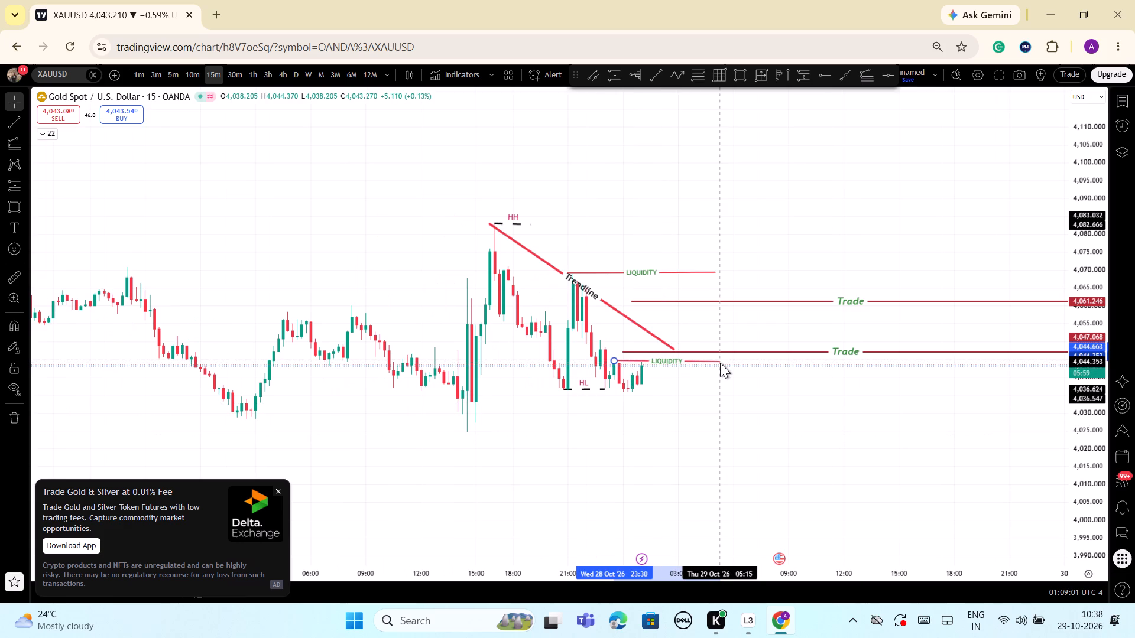
{"action": "left_click_drag", "start_coordinate": [720, 363], "coordinate": [720, 362]}
{"action": "left_click", "coordinate": [722, 402]}
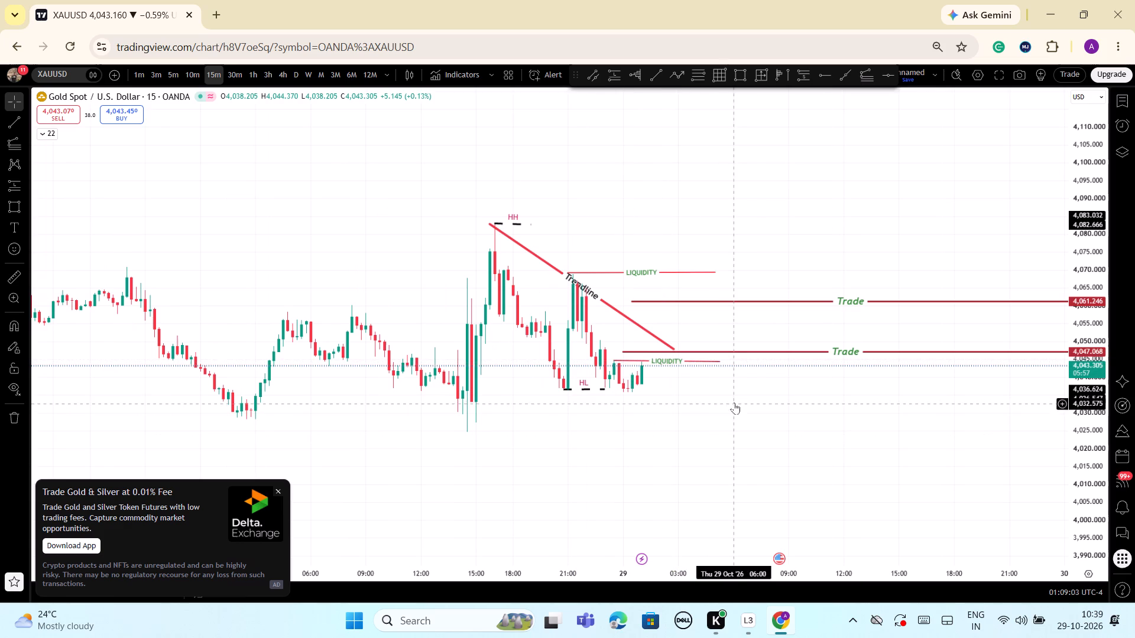
{"action": "left_click_drag", "start_coordinate": [719, 362], "coordinate": [727, 360]}
{"action": "left_click", "coordinate": [726, 390]}
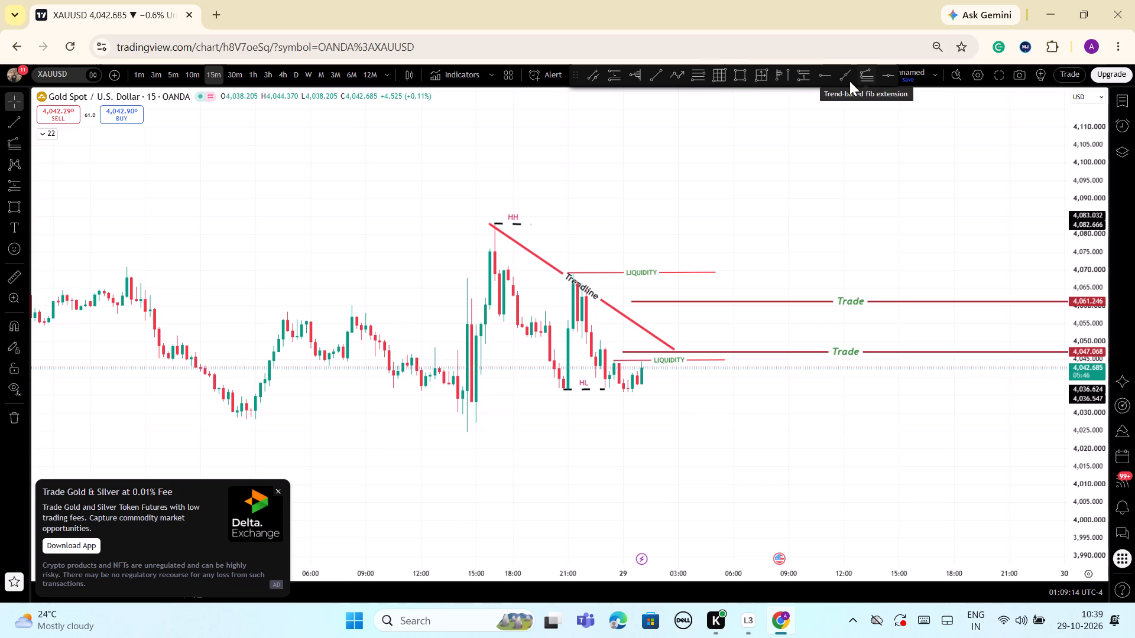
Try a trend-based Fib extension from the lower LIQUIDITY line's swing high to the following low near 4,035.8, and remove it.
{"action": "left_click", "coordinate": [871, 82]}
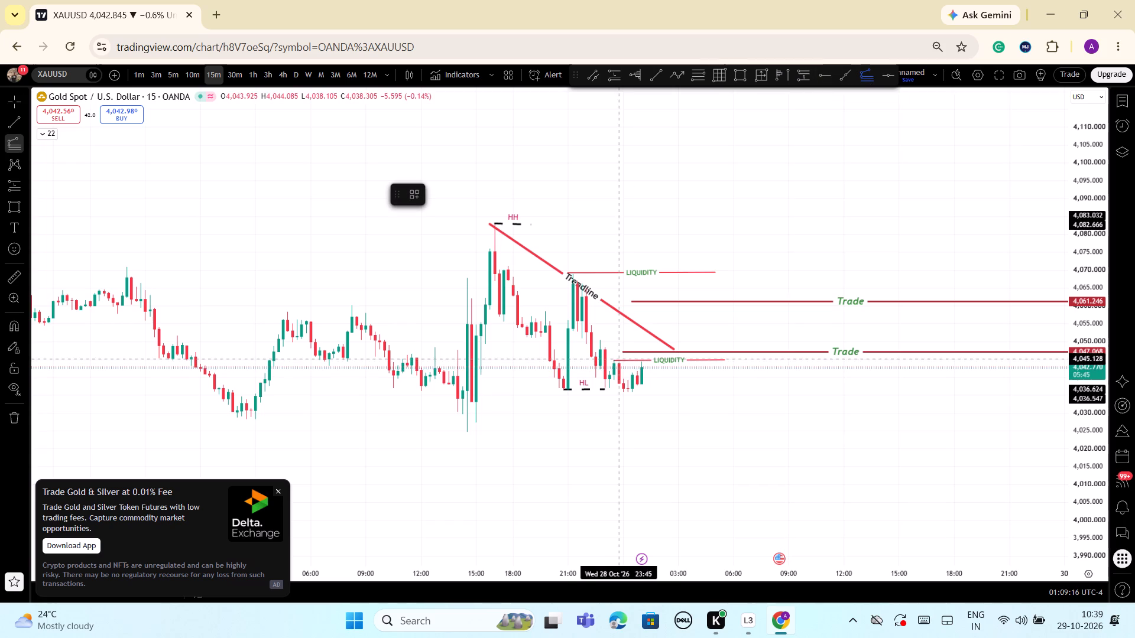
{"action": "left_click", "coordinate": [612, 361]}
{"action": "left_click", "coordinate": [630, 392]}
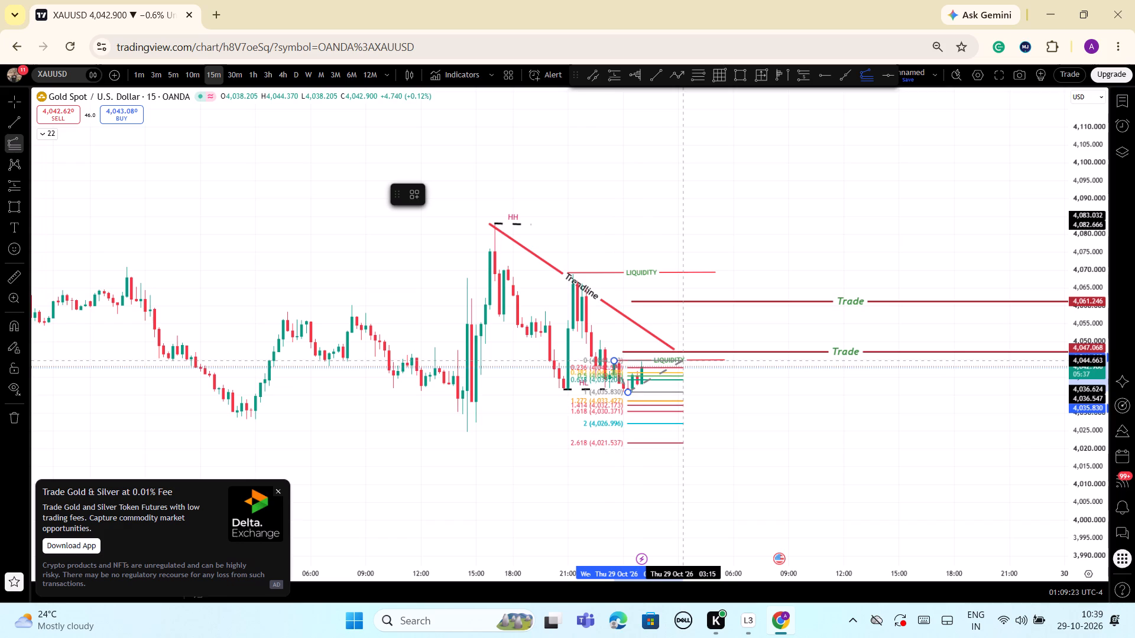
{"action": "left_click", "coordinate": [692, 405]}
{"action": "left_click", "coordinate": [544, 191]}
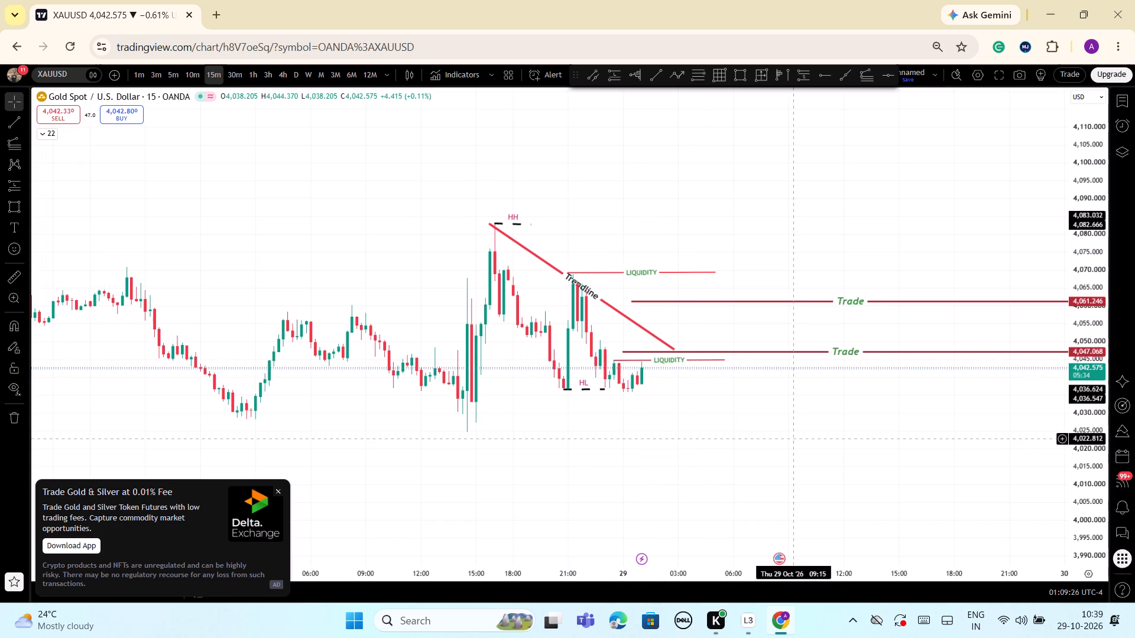
Switch the XAUUSD chart to the 5-minute timeframe and fit the recent swings and marked levels in view.
{"action": "scroll", "coordinate": [791, 439], "scroll_direction": "down", "scroll_amount": 1}
{"action": "scroll", "coordinate": [903, 442], "scroll_direction": "down", "scroll_amount": 1}
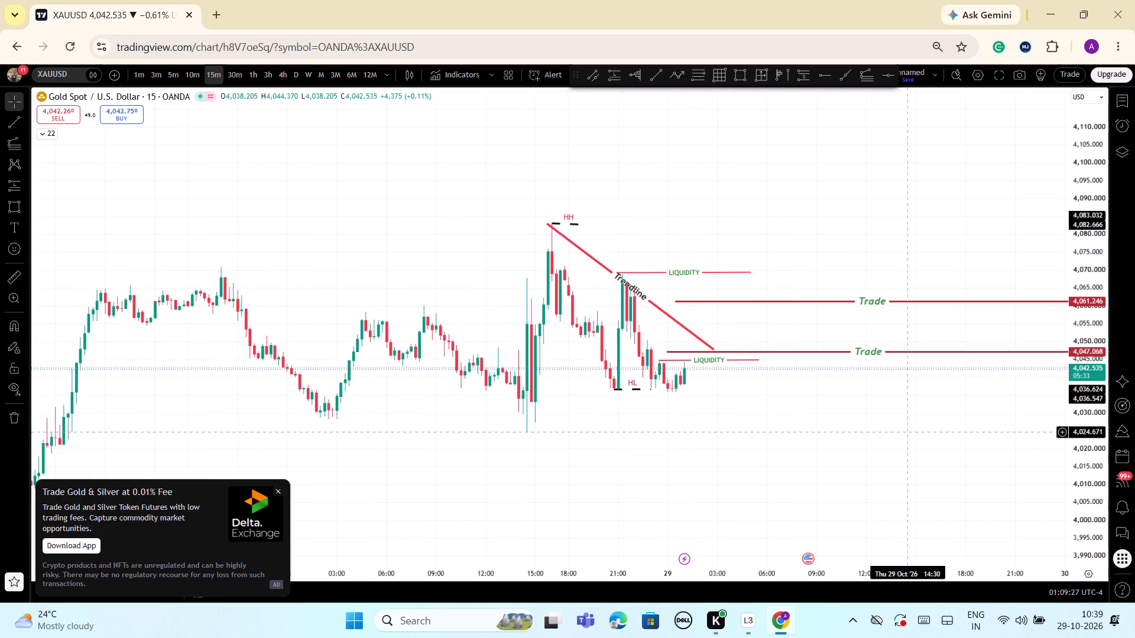
{"action": "left_click", "coordinate": [173, 79]}
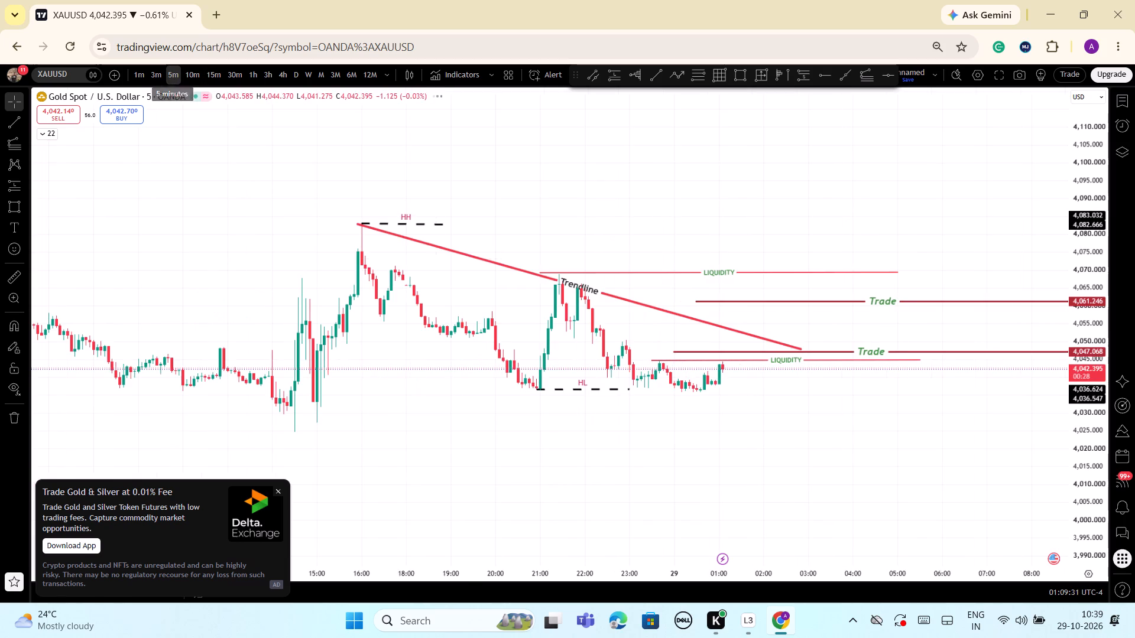
{"action": "scroll", "coordinate": [859, 484], "scroll_direction": "down", "scroll_amount": 4}
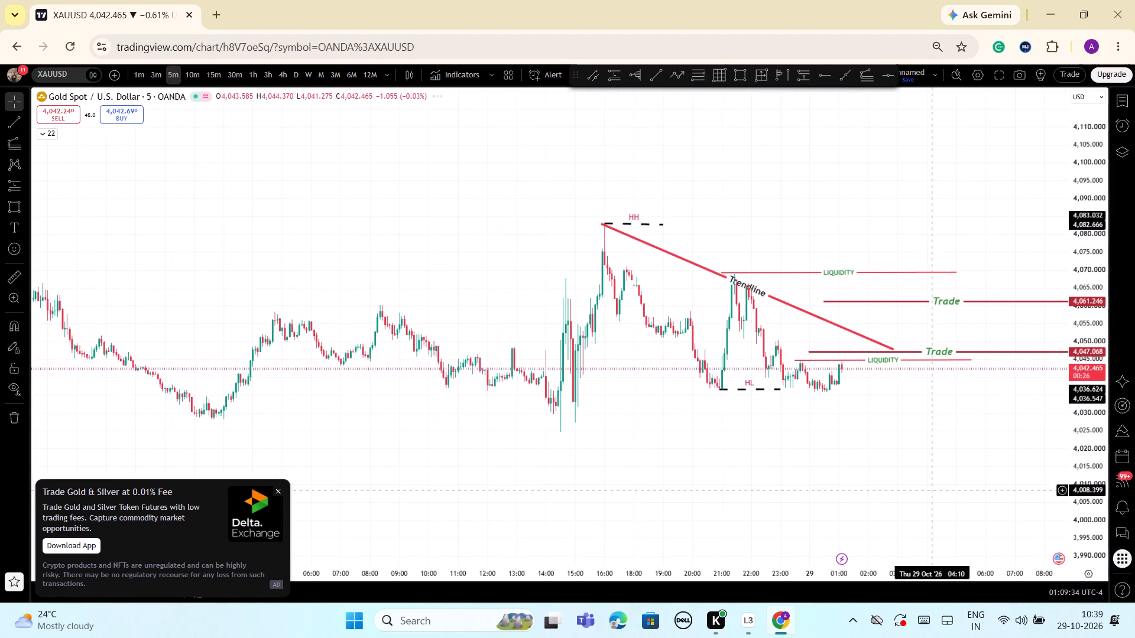
{"action": "scroll", "coordinate": [933, 490], "scroll_direction": "down", "scroll_amount": 2}
{"action": "left_click_drag", "start_coordinate": [1076, 540], "coordinate": [1075, 443]}
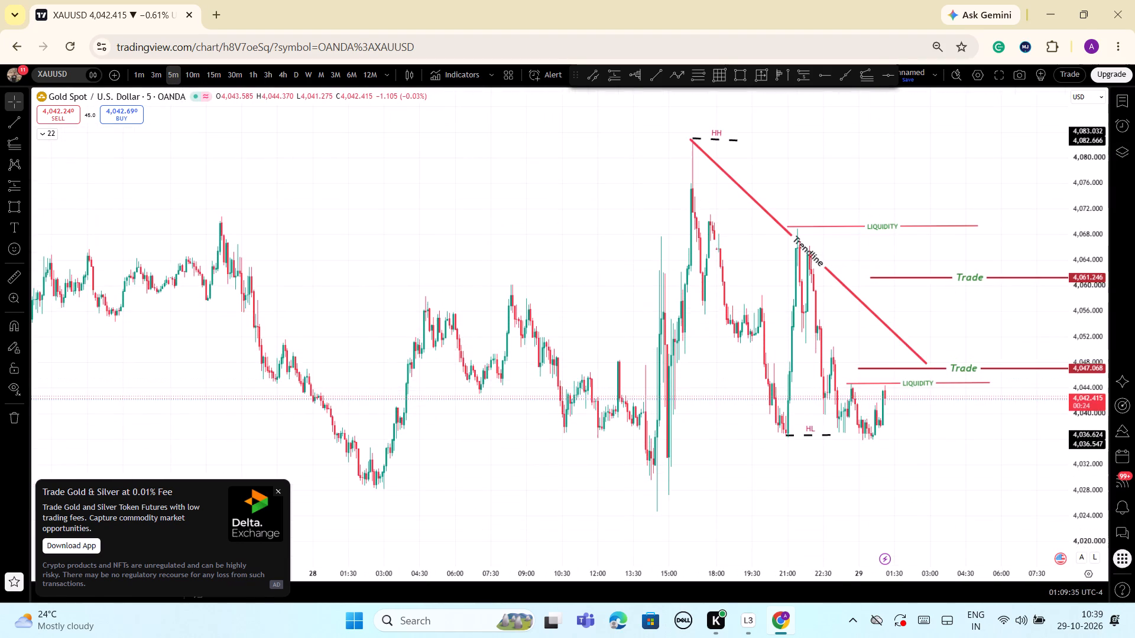
{"action": "scroll", "coordinate": [922, 494], "scroll_direction": "up", "scroll_amount": 5}
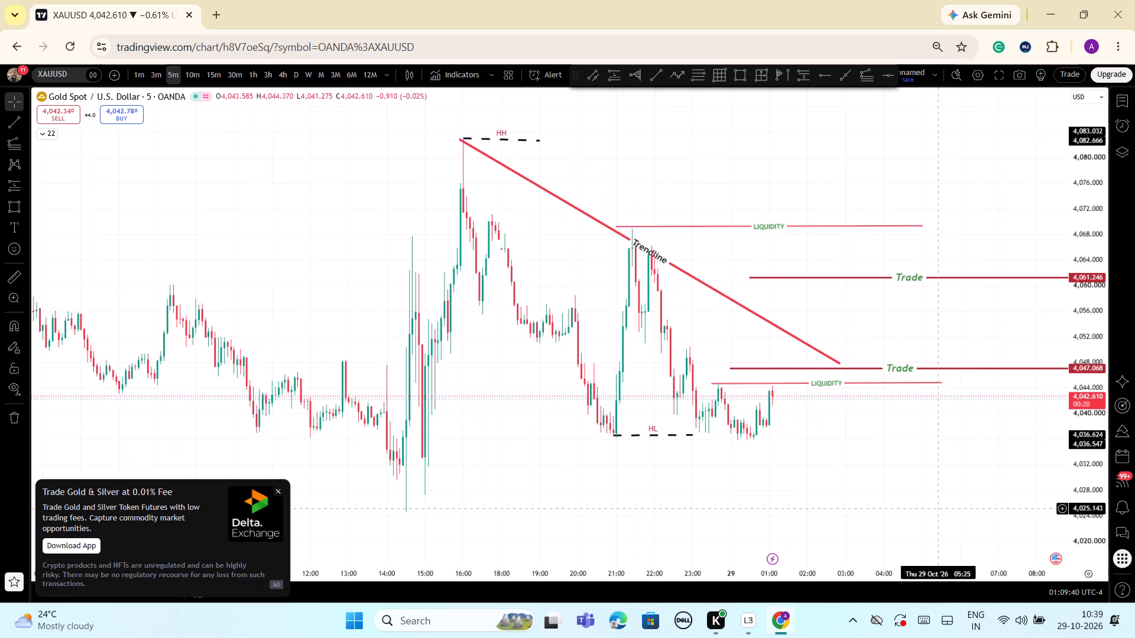
{"action": "scroll", "coordinate": [941, 507], "scroll_direction": "down", "scroll_amount": 1}
{"action": "scroll", "coordinate": [941, 507], "scroll_direction": "up", "scroll_amount": 1}
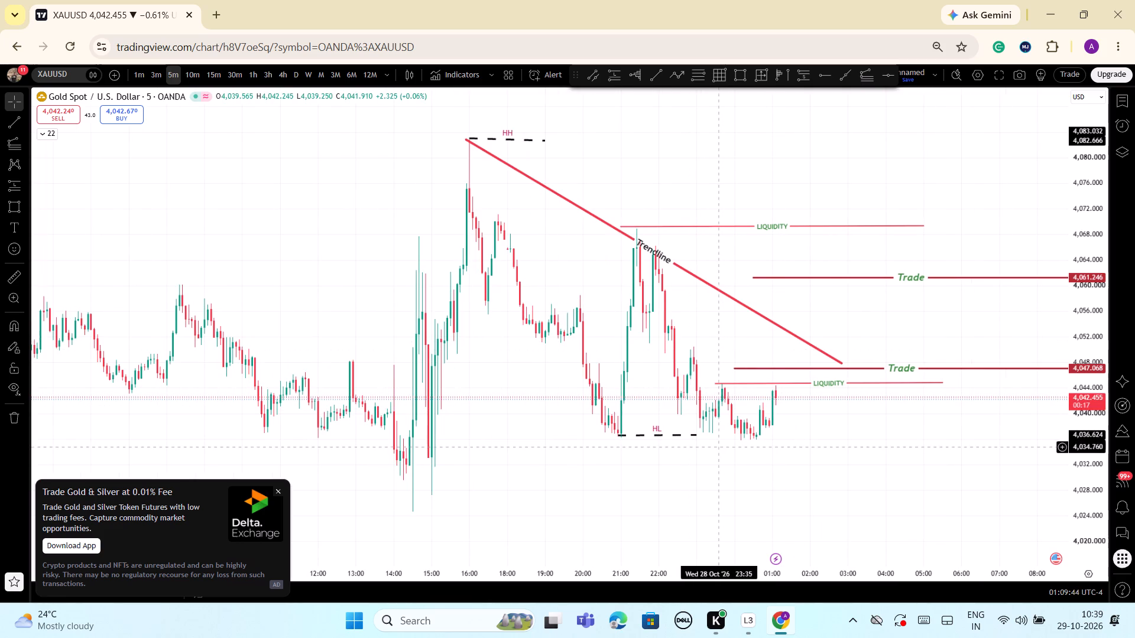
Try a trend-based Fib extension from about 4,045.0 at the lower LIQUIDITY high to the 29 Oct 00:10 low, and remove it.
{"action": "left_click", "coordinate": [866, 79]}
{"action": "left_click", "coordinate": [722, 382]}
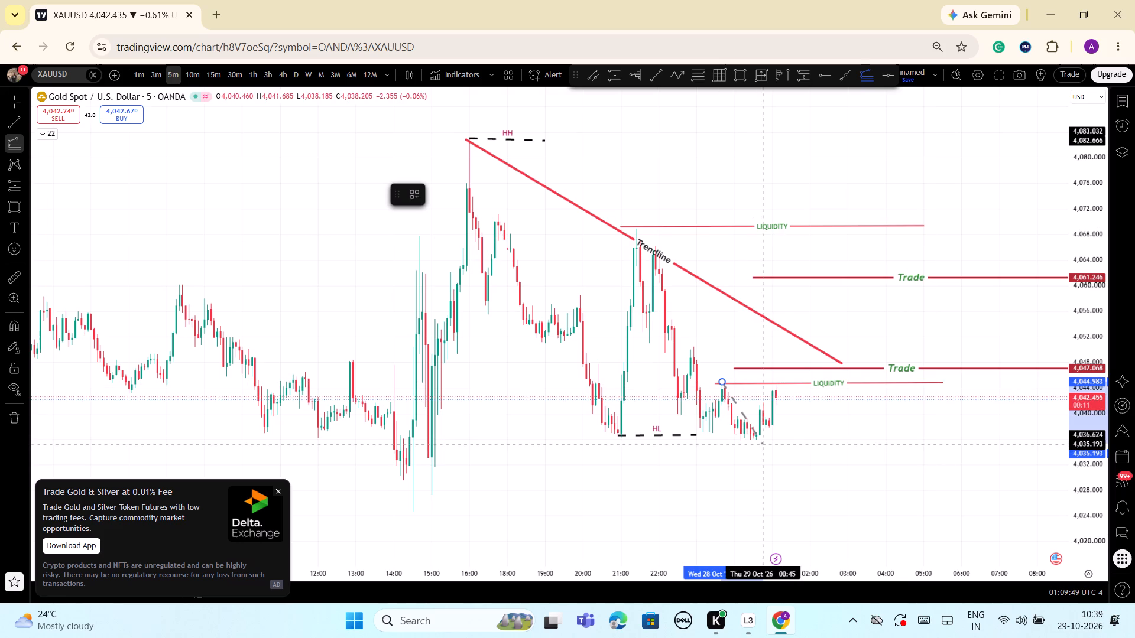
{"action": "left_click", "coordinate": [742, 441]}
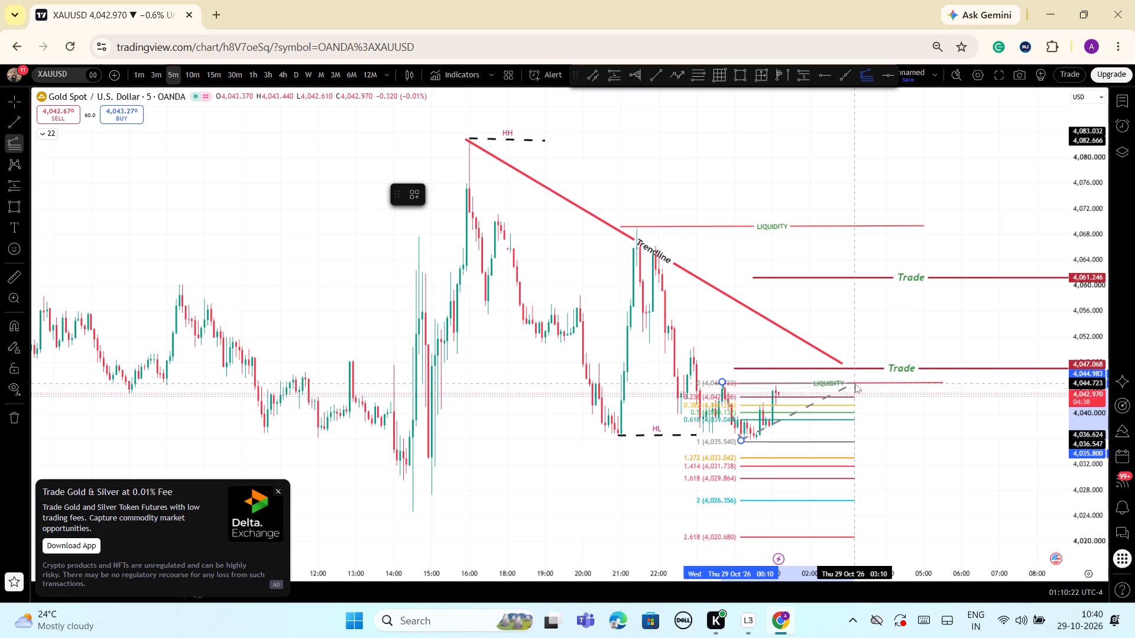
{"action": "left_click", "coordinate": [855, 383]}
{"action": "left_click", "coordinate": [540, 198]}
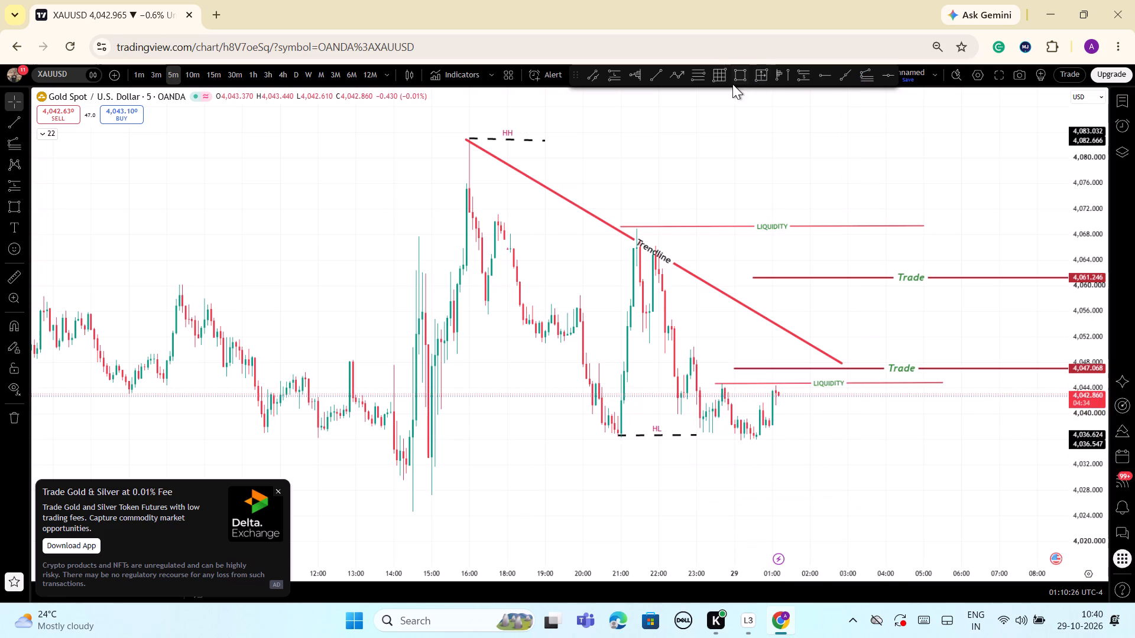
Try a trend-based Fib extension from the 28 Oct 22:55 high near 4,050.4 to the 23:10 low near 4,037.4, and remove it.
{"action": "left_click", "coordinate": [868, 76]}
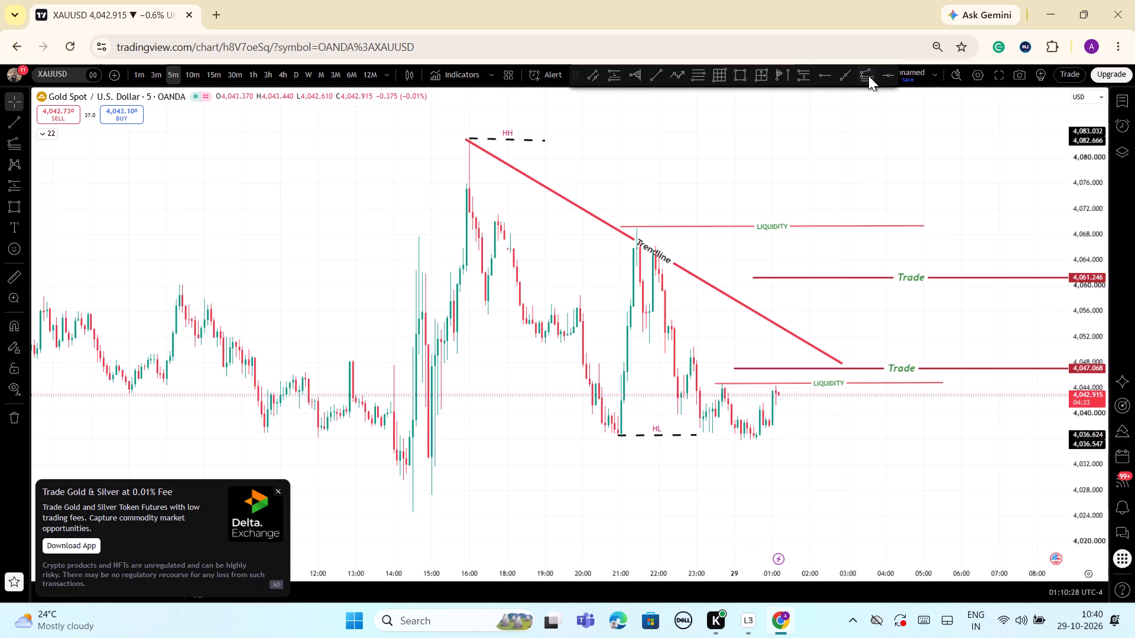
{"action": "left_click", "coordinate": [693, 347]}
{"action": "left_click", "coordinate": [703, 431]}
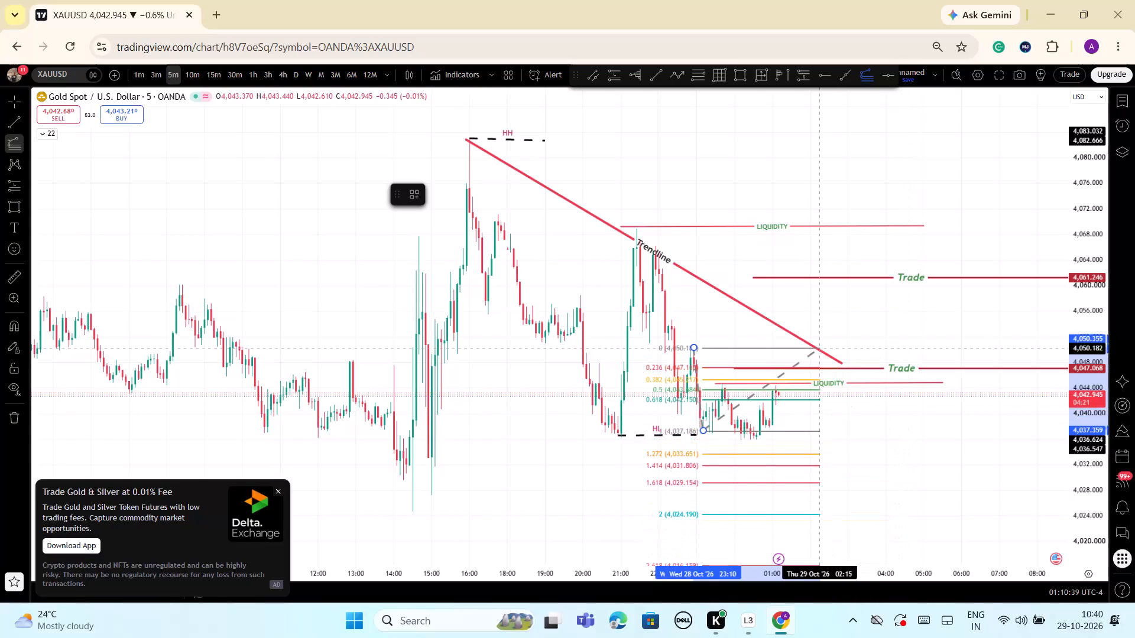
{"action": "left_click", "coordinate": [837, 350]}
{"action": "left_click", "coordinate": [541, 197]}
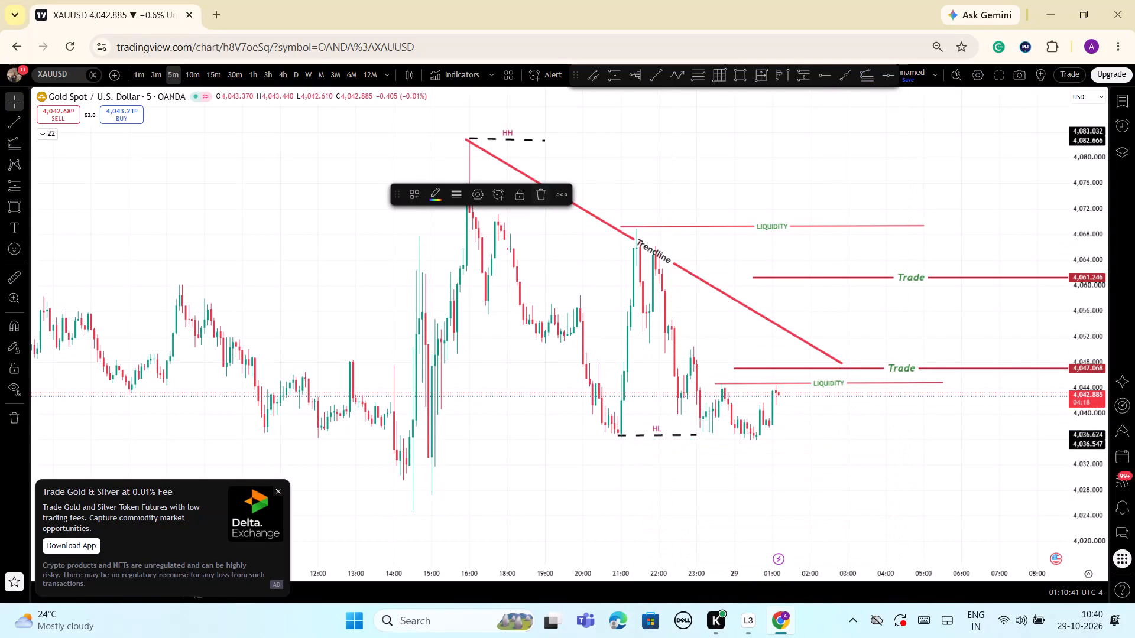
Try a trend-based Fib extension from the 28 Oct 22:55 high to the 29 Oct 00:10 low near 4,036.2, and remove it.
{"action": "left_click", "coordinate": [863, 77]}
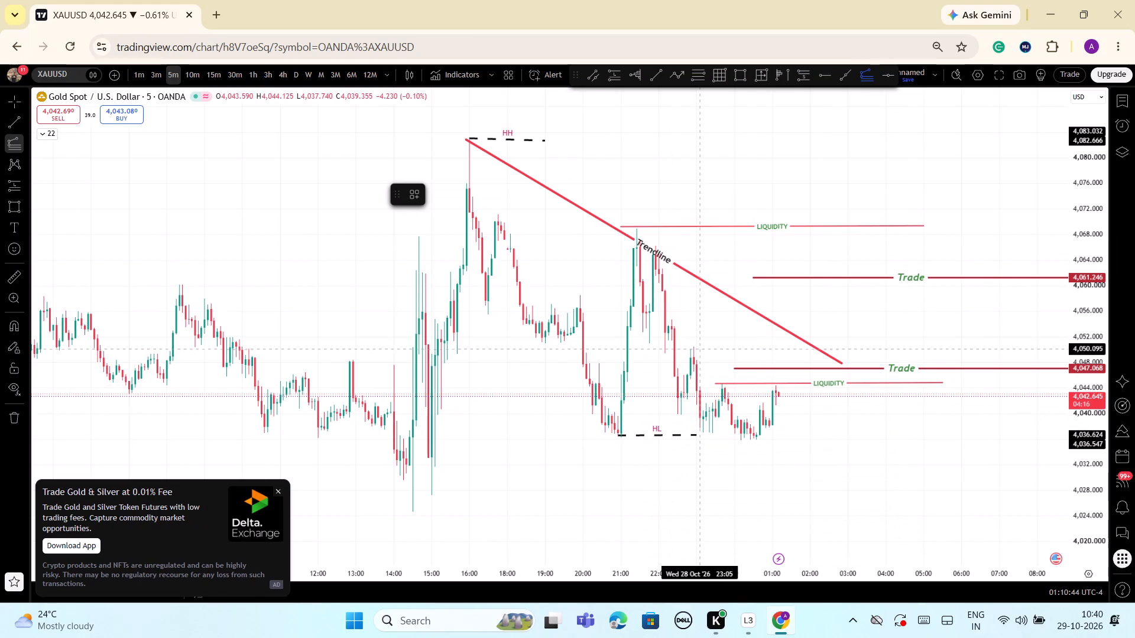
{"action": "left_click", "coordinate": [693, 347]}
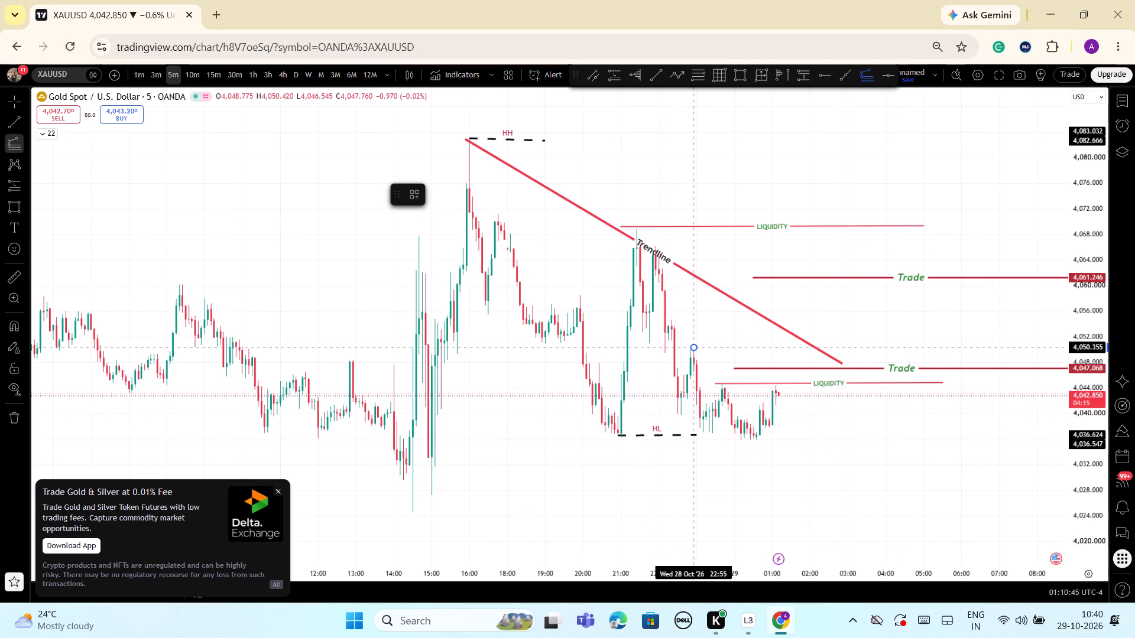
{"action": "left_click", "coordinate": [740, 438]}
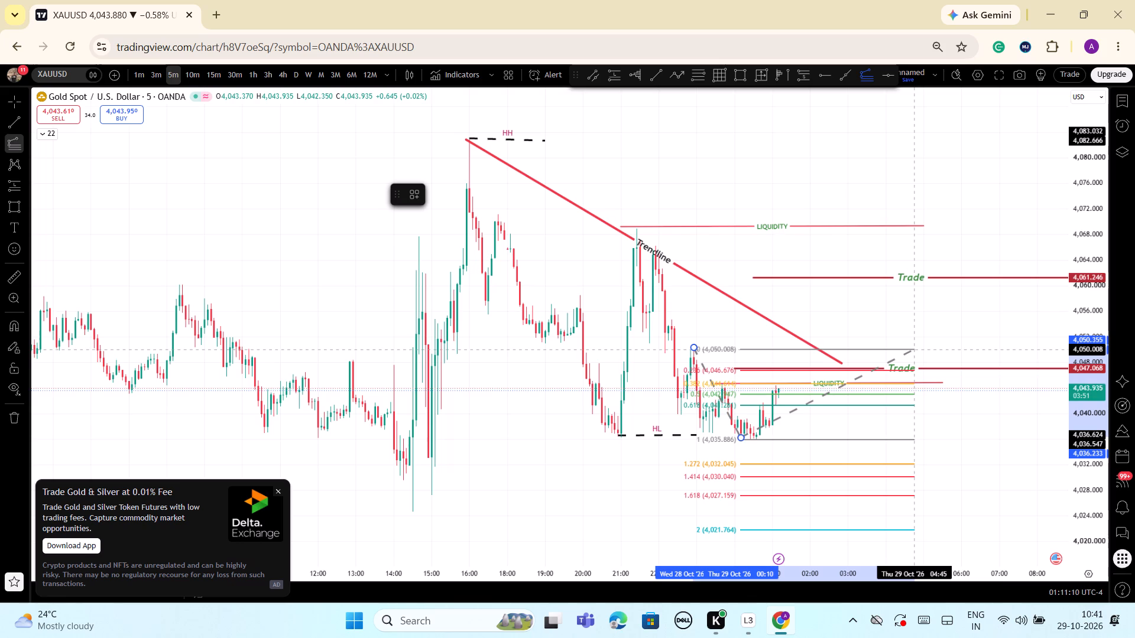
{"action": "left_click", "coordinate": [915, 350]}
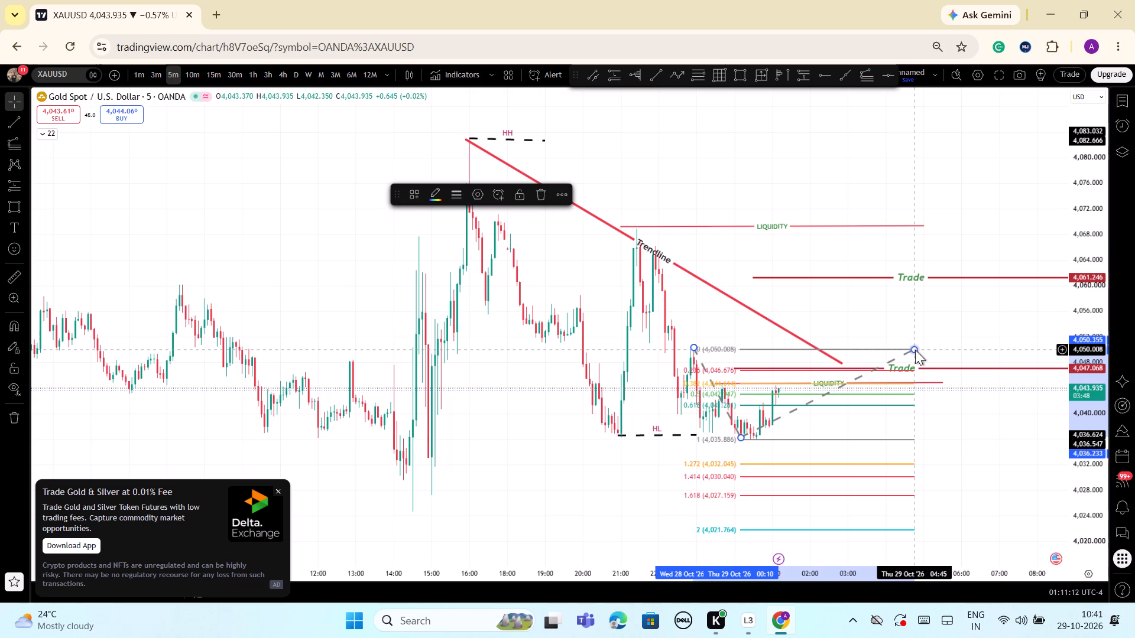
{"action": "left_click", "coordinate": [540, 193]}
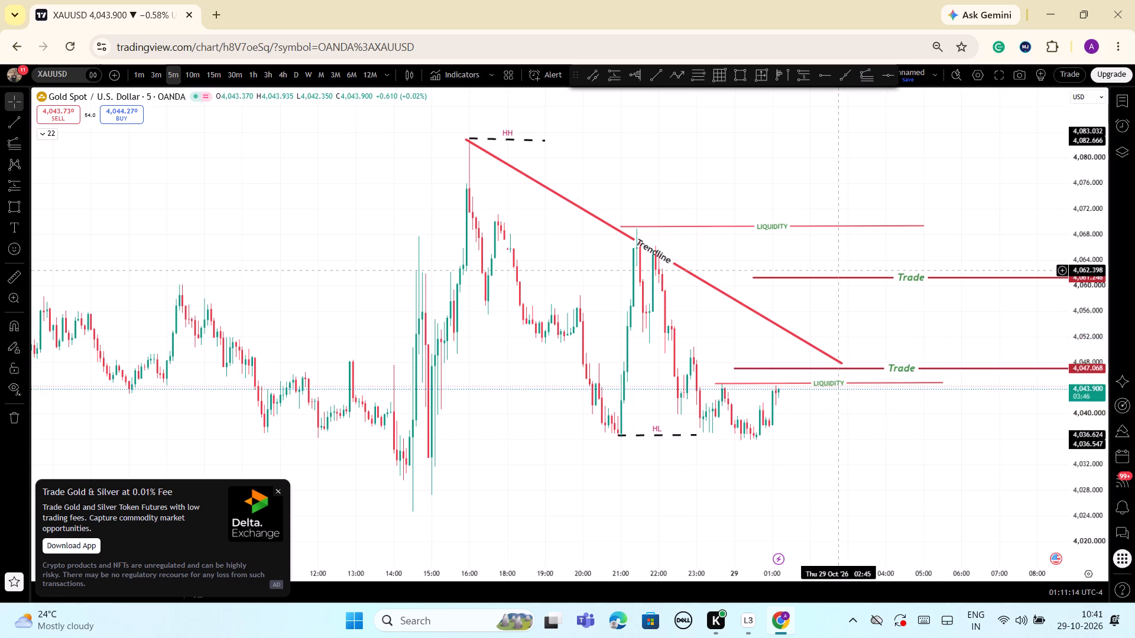
Delete the dashed HL and HH swing lines from the chart.
{"action": "scroll", "coordinate": [923, 507], "scroll_direction": "down", "scroll_amount": 1}
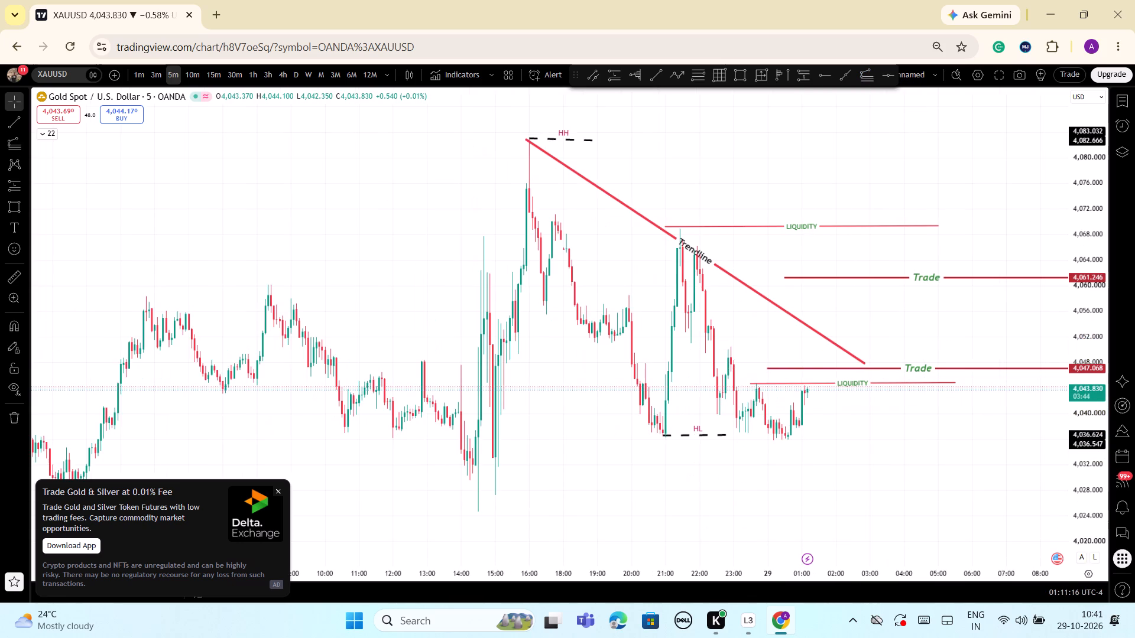
{"action": "left_click", "coordinate": [724, 434]}
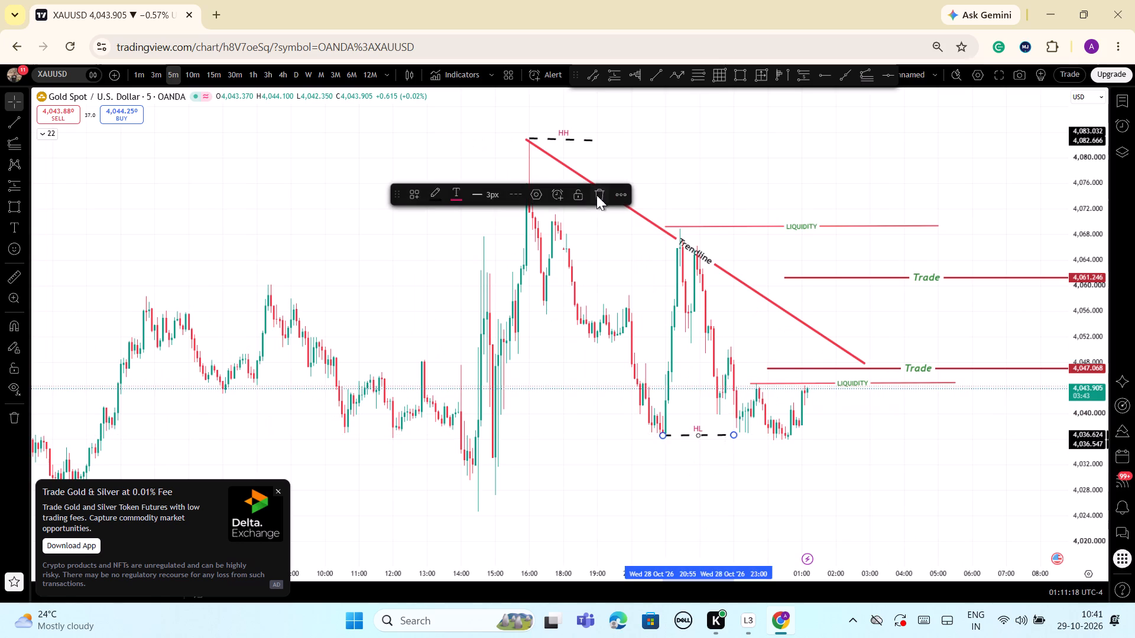
{"action": "left_click", "coordinate": [596, 195]}
{"action": "left_click", "coordinate": [588, 139]}
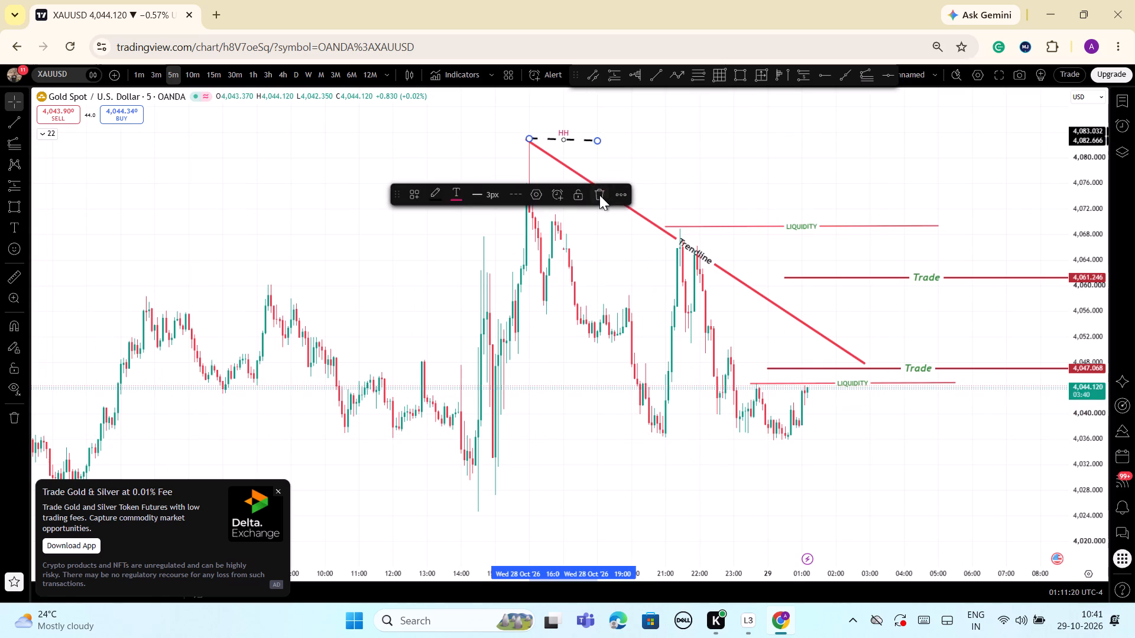
{"action": "left_click", "coordinate": [599, 195]}
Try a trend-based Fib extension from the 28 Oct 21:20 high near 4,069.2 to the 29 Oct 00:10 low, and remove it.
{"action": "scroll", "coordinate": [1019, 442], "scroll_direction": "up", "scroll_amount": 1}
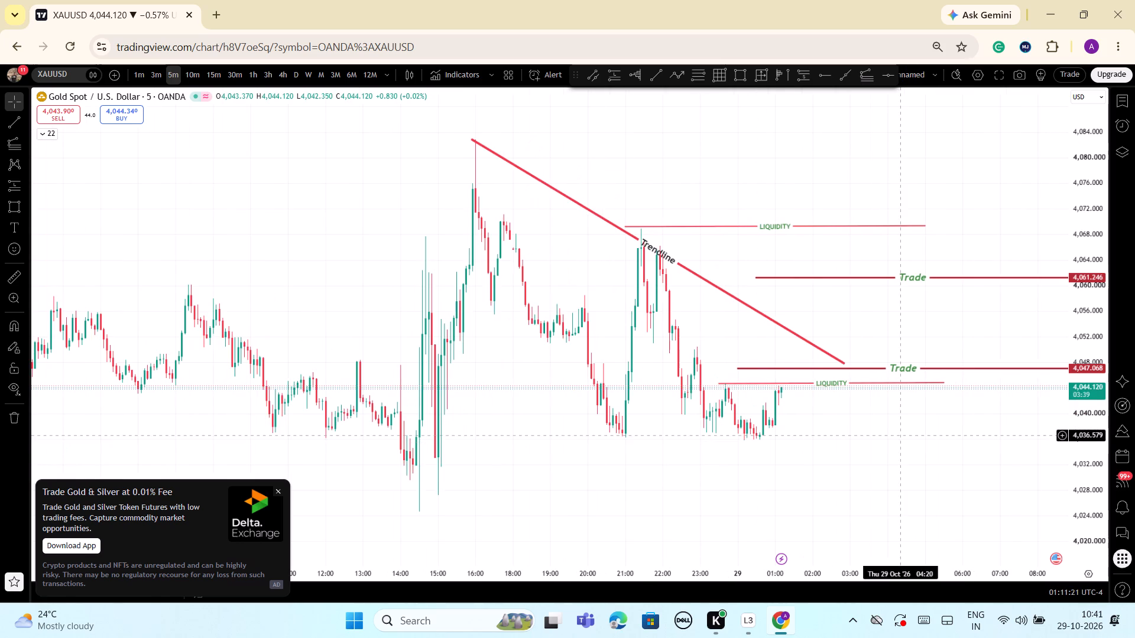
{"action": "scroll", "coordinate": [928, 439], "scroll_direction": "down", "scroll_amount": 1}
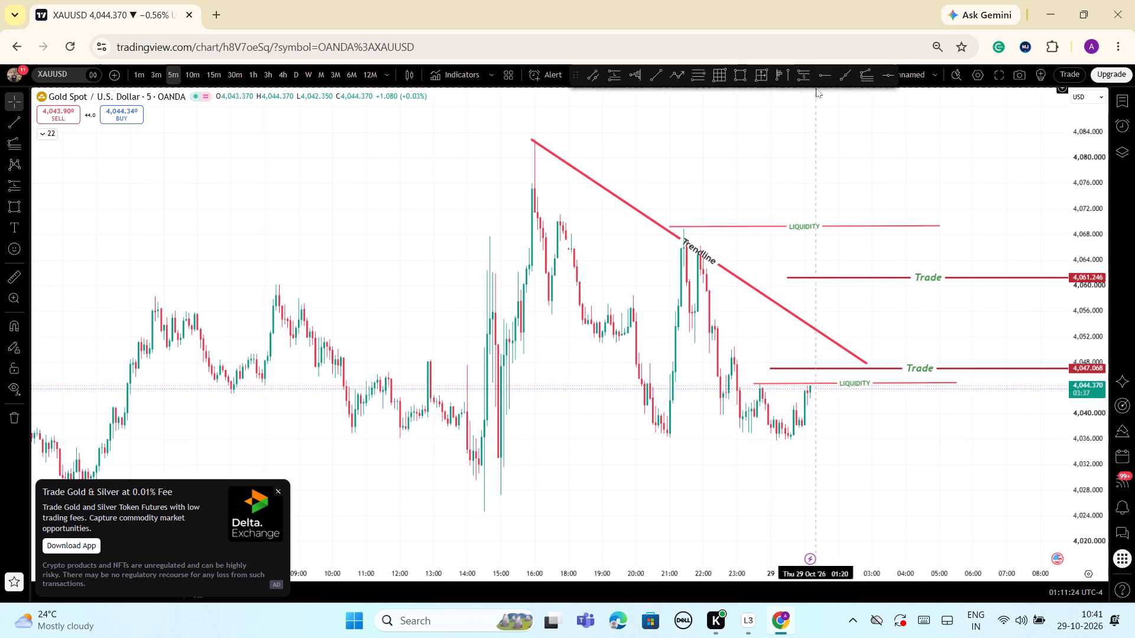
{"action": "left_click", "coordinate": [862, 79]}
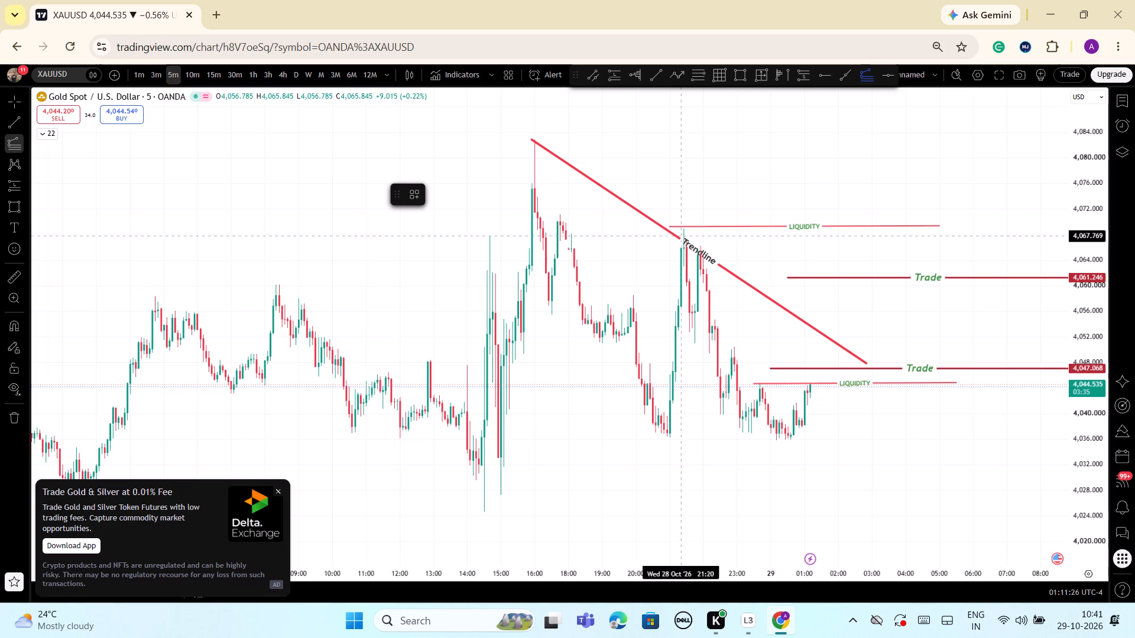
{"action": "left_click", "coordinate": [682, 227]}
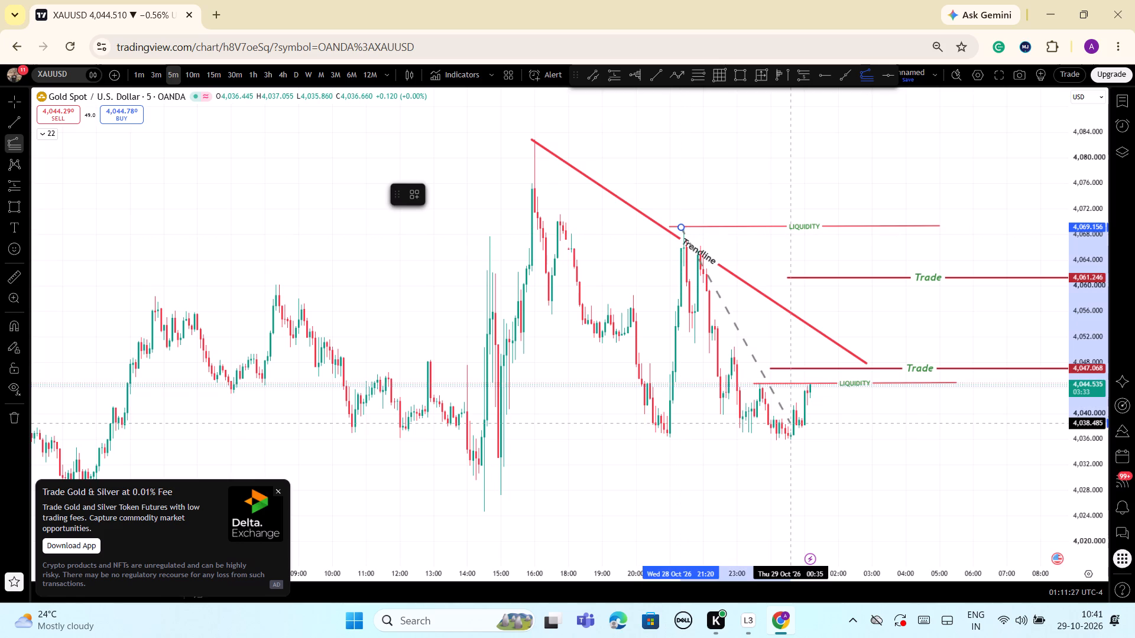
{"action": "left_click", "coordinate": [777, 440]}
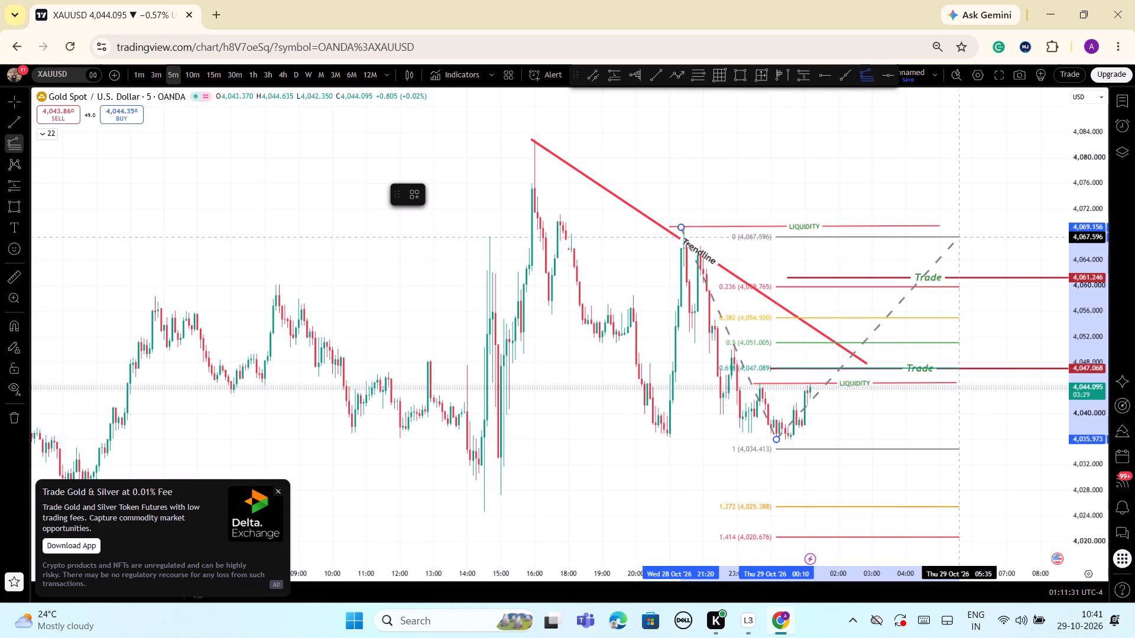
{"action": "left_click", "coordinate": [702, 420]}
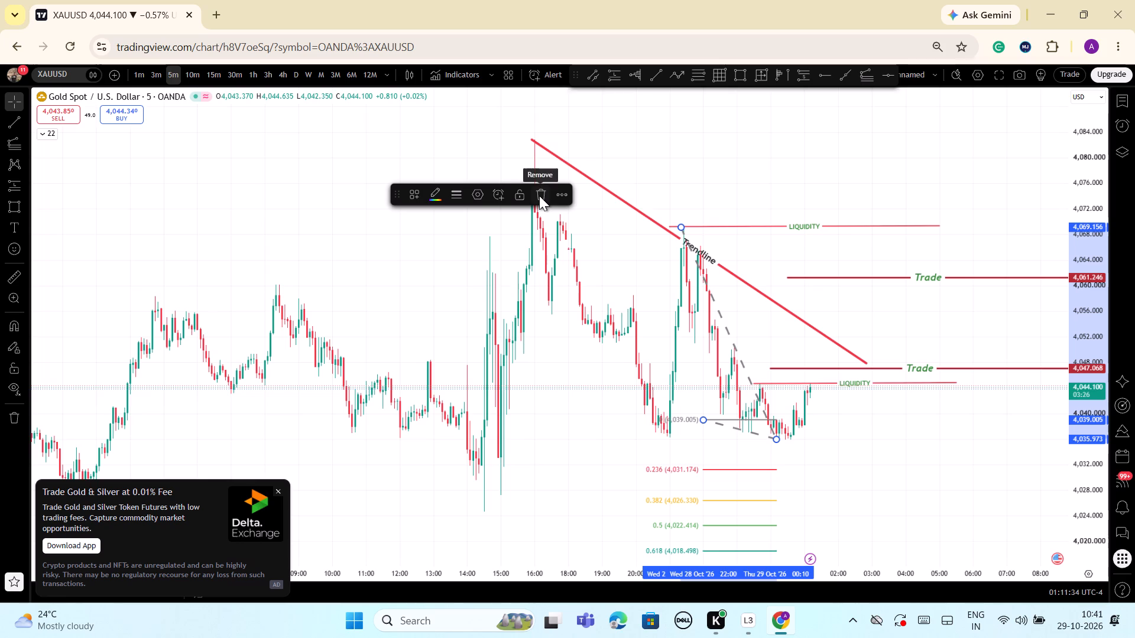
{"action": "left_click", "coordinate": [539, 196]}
Draw a trend-based Fib extension from 28 Oct 21:55 at about 4,066.2 to 29 Oct 00:10 at about 4,035.9, ending 08:40 near 4,066.3.
{"action": "left_click", "coordinate": [868, 80]}
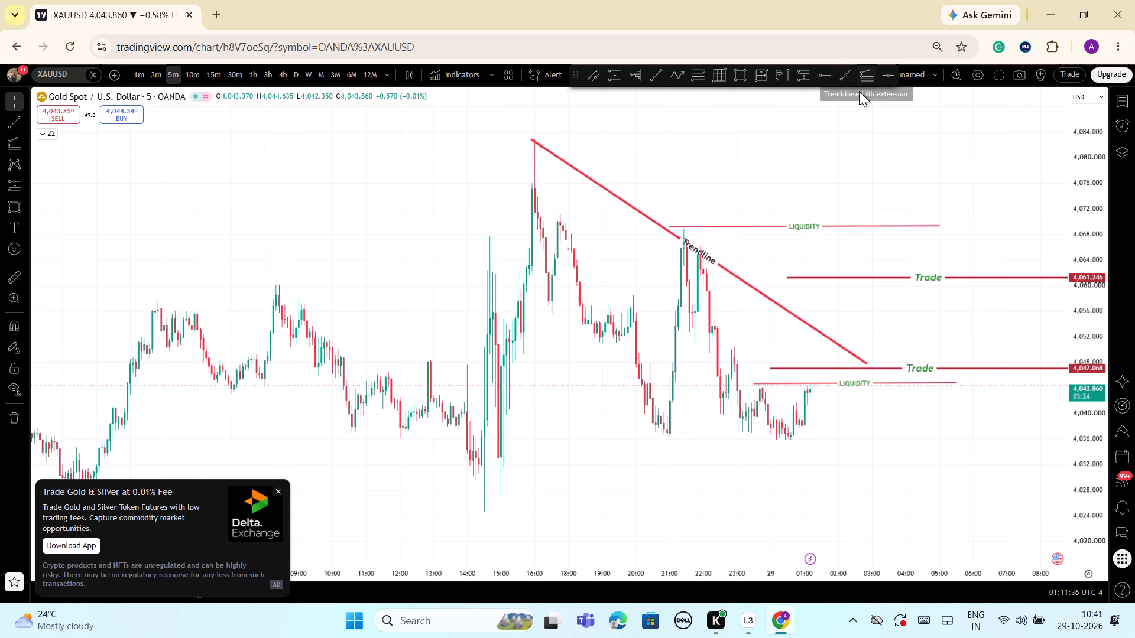
{"action": "left_click", "coordinate": [701, 246]}
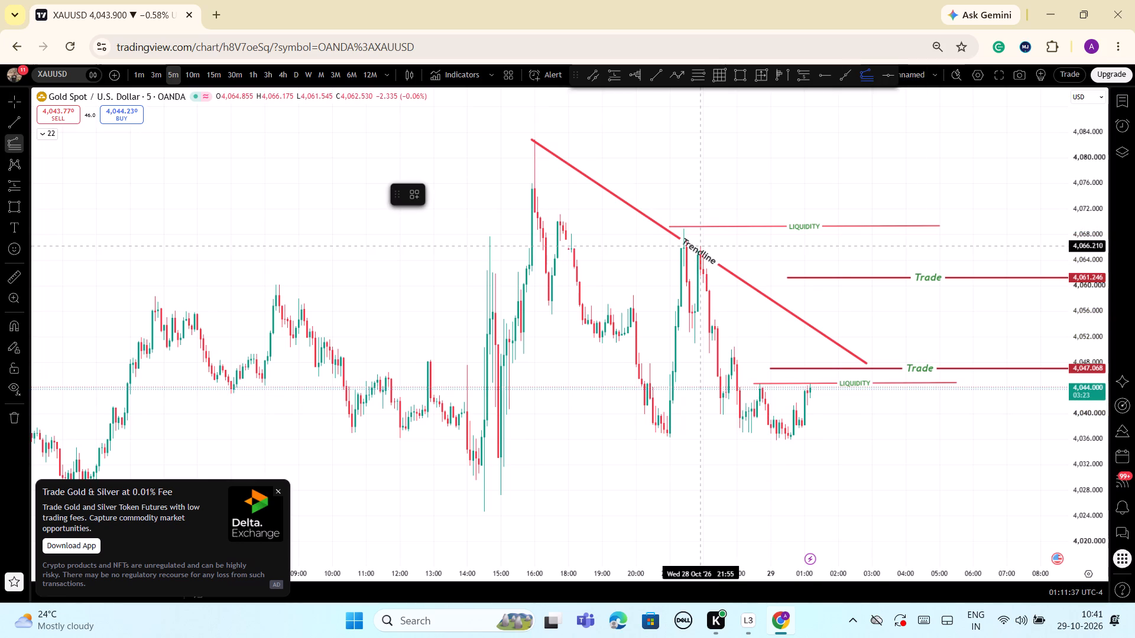
{"action": "left_click", "coordinate": [775, 440]}
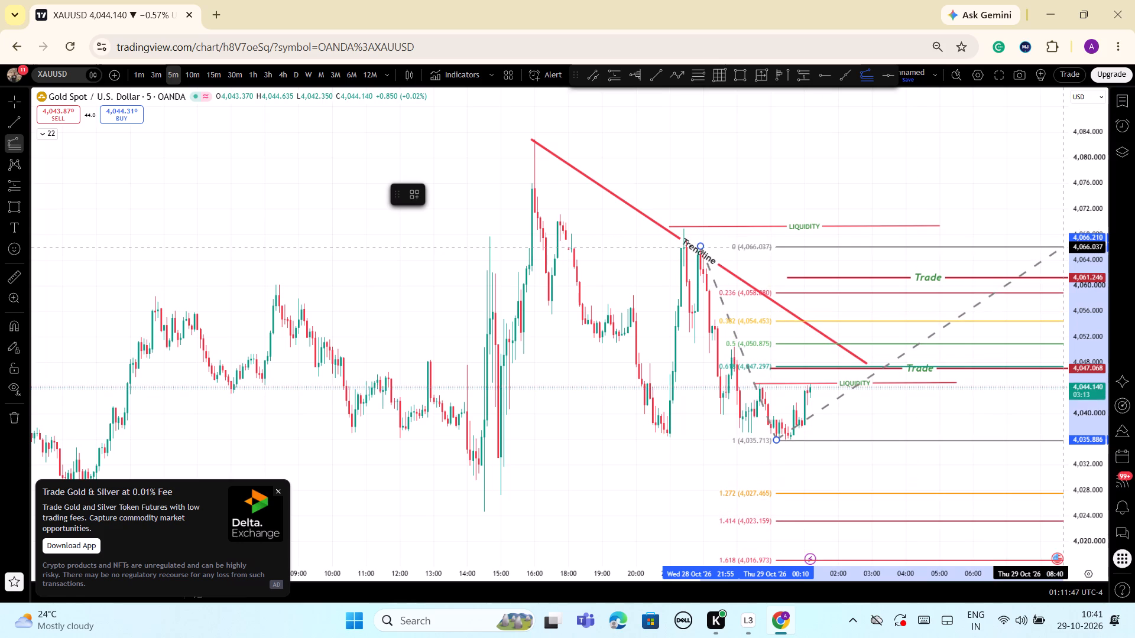
{"action": "left_click", "coordinate": [1063, 246]}
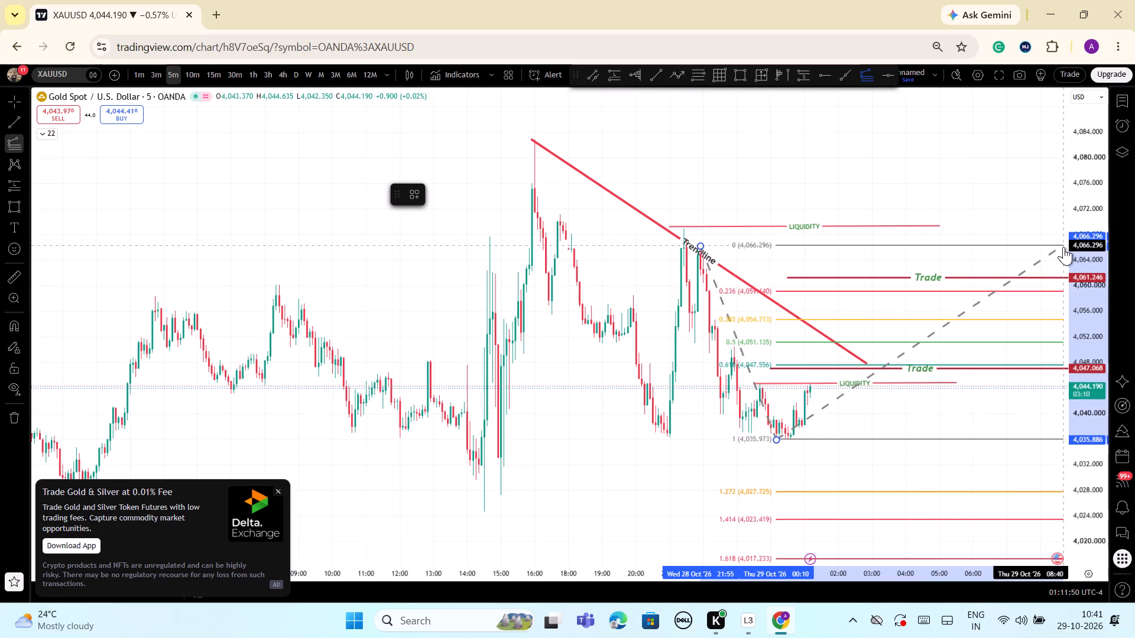
Place a horizontal ray on the 0.236 Fib level at about 4,059.2, starting at 29 Oct 00:30.
{"action": "left_click", "coordinate": [826, 76]}
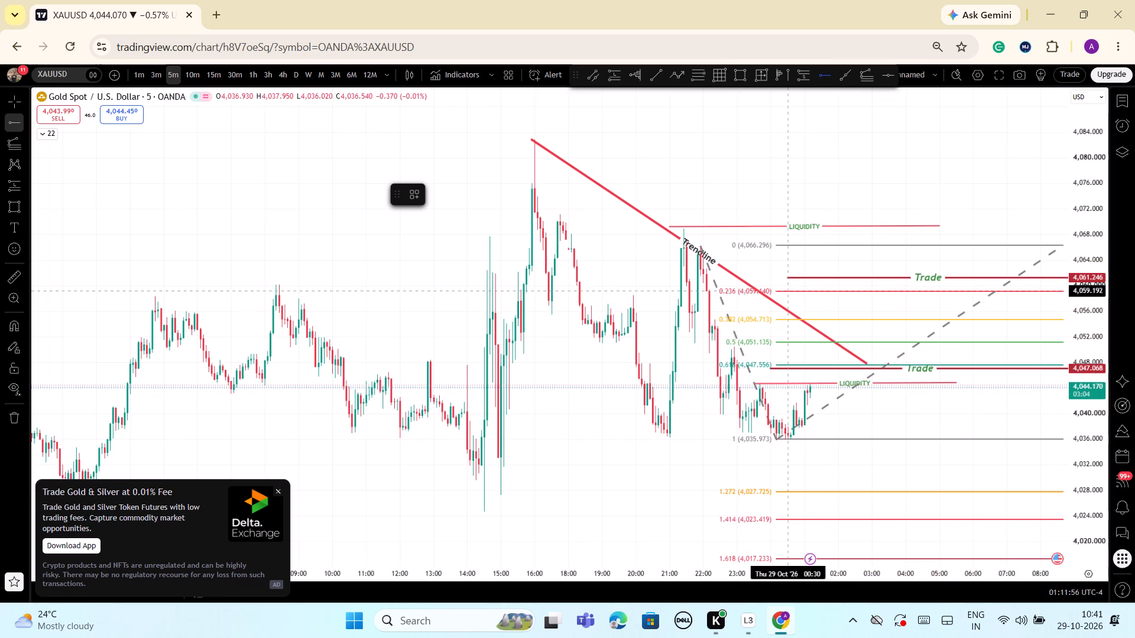
{"action": "left_click", "coordinate": [788, 291]}
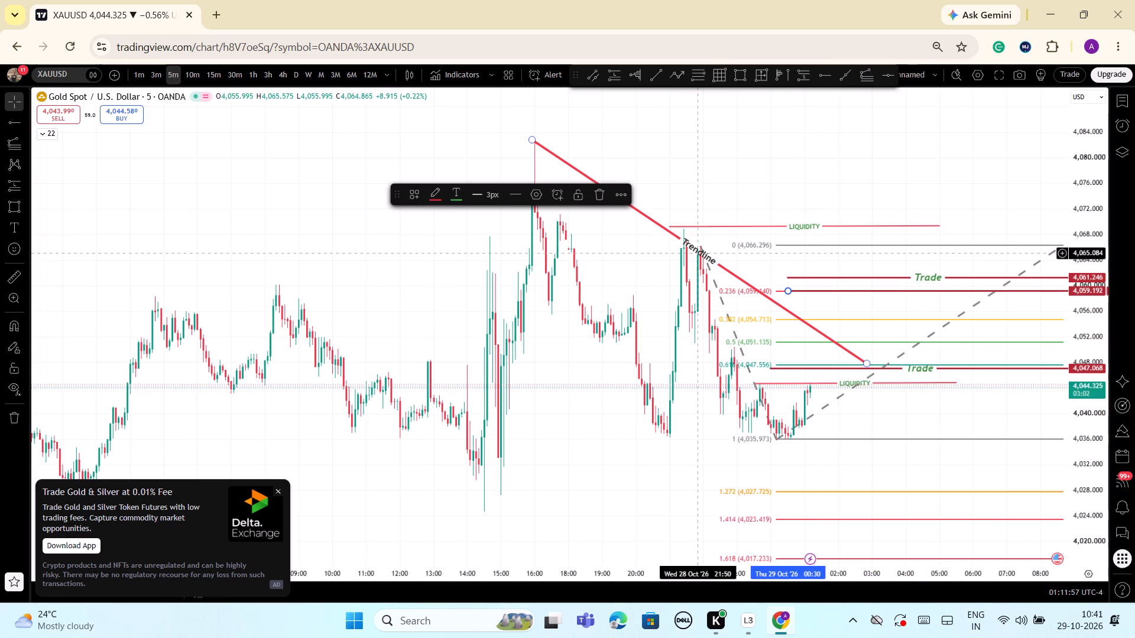
Recolour the horizontal ray at about 4,059.2 to yellow.
{"action": "left_click", "coordinate": [433, 200]}
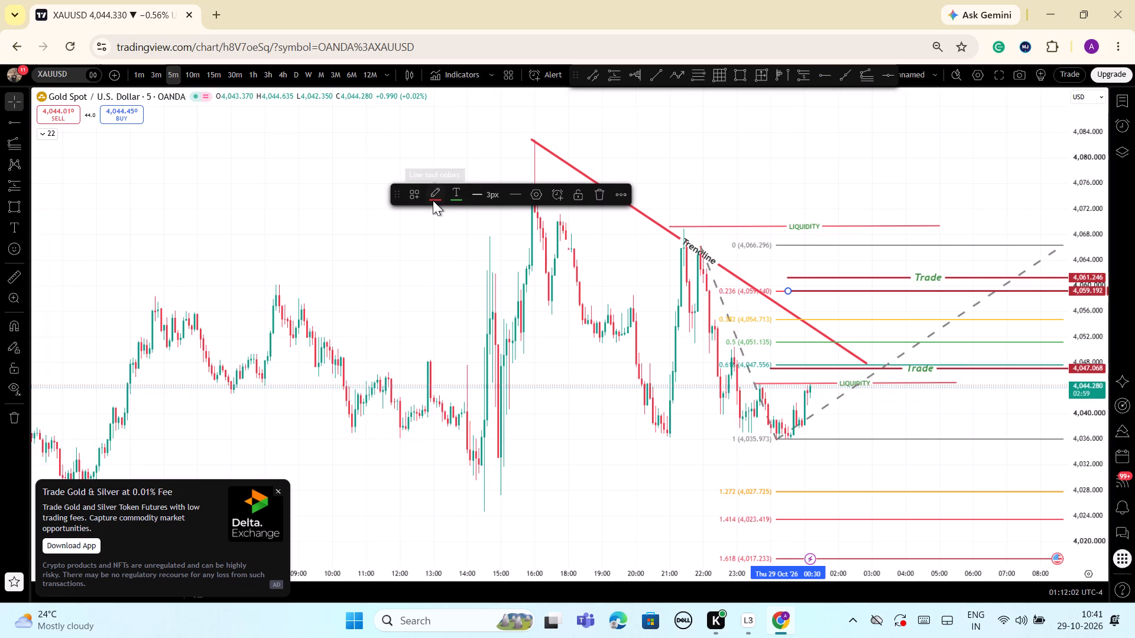
{"action": "left_click", "coordinate": [460, 228]}
{"action": "left_click", "coordinate": [875, 177]}
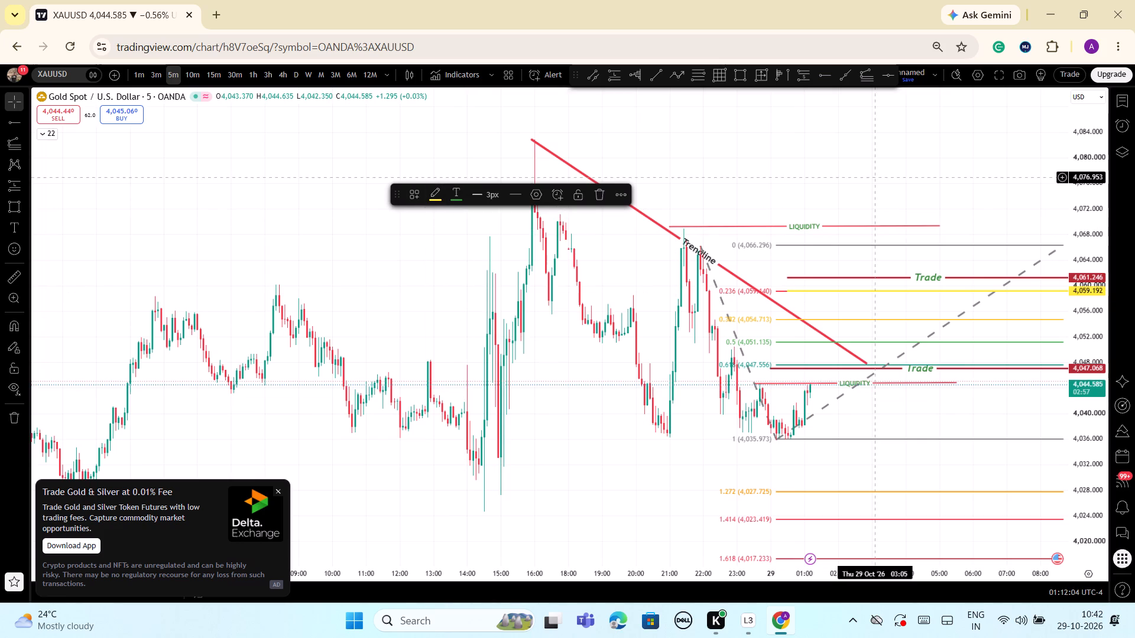
Delete the trend-based Fib extension that starts at 28 Oct 21:55, leaving the yellow ray in place.
{"action": "left_click", "coordinate": [1046, 257]}
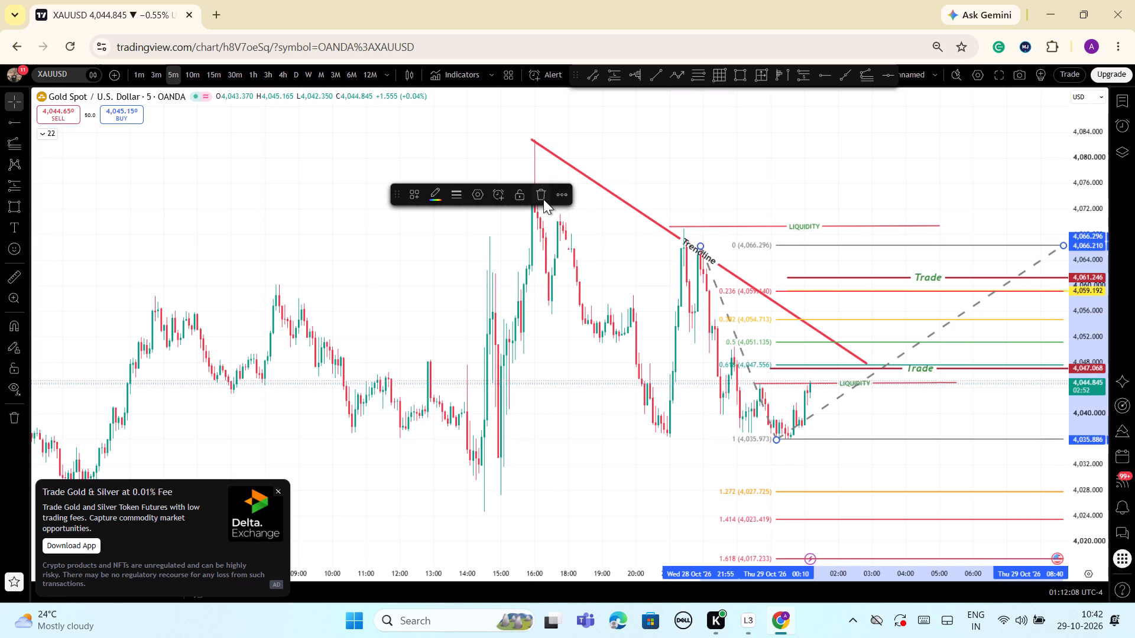
{"action": "left_click", "coordinate": [541, 196]}
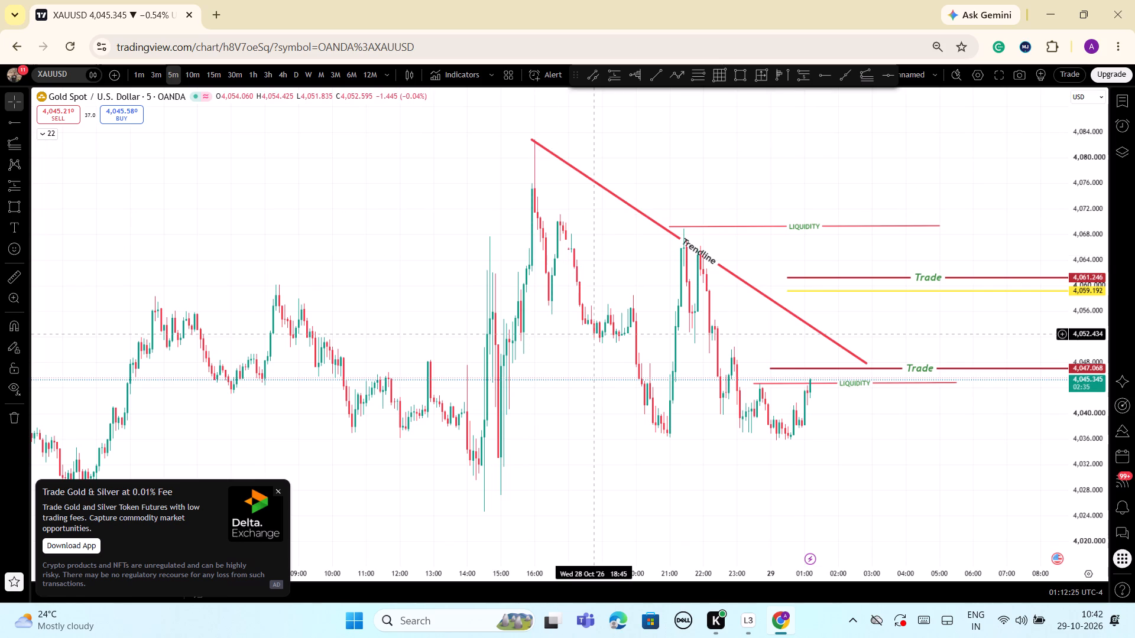
Draw a trend-based Fib extension from 28 Oct 16:00 at about 4,083.1 to 20:55 at about 4,036.6, ending 29 Oct 05:55 near 4,082.8.
{"action": "left_click", "coordinate": [868, 79]}
{"action": "left_click", "coordinate": [533, 138]}
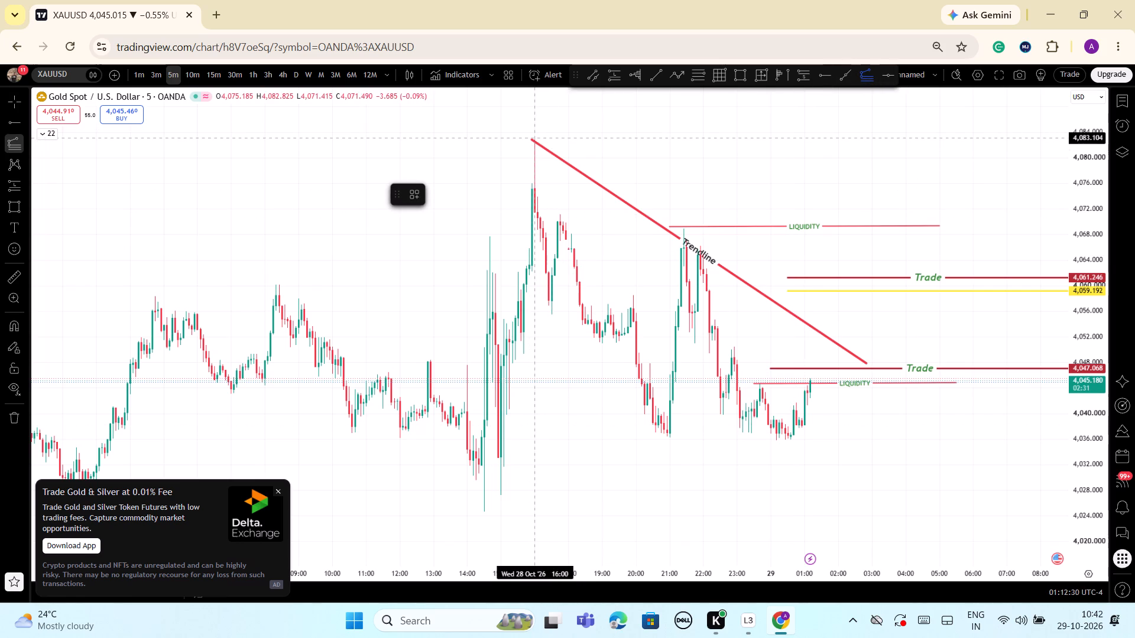
{"action": "left_click", "coordinate": [668, 435]}
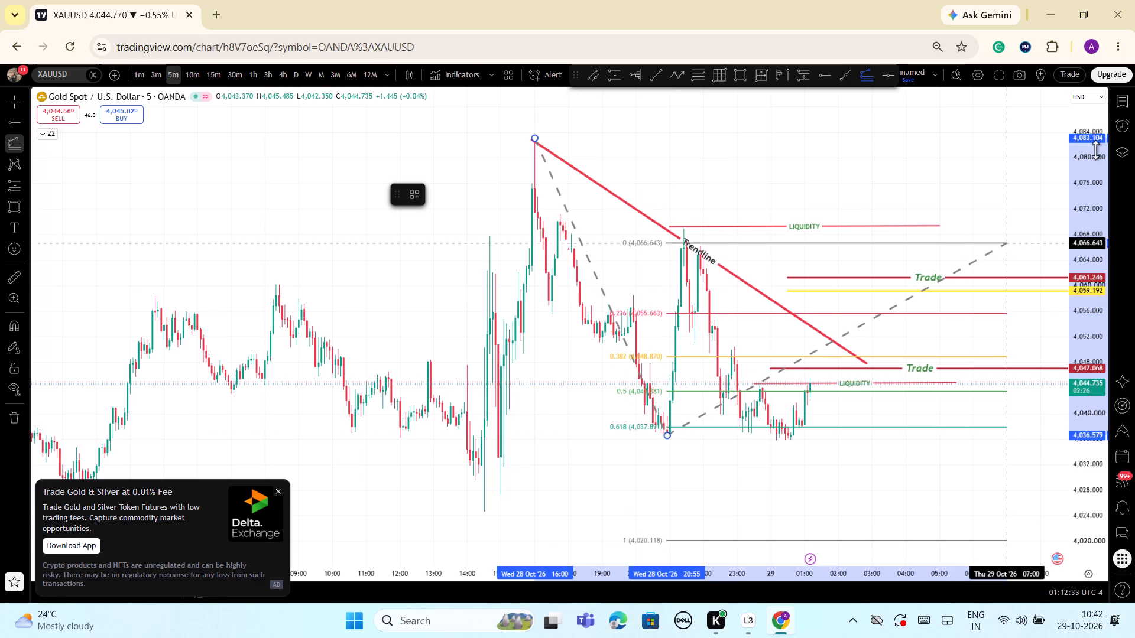
{"action": "left_click", "coordinate": [971, 140]}
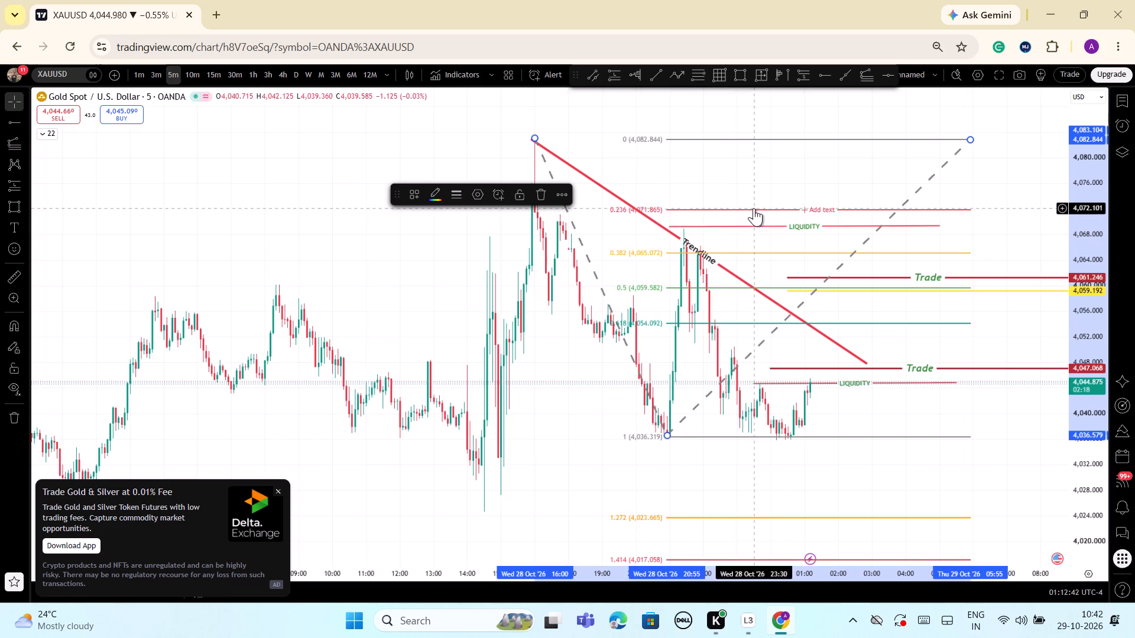
Place a horizontal ray on the 0.236 Fib level at about 4,071.9 from 28 Oct 20:55 and apply the saved green Trade template.
{"action": "left_click", "coordinate": [827, 77]}
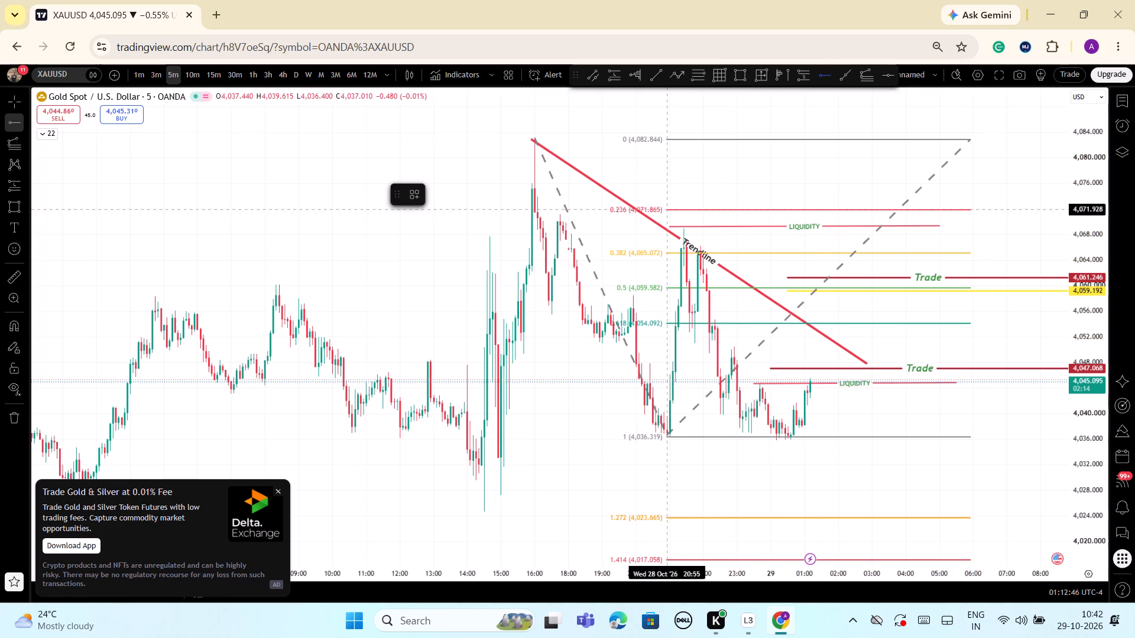
{"action": "left_click", "coordinate": [667, 210]}
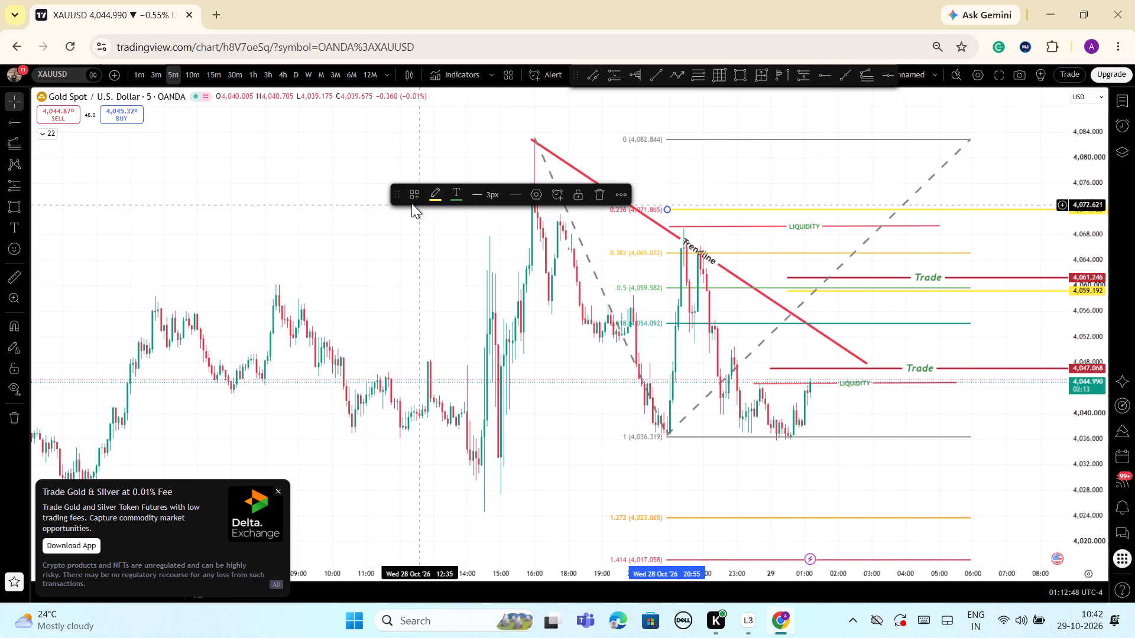
{"action": "left_click", "coordinate": [414, 196]}
{"action": "left_click", "coordinate": [425, 256]}
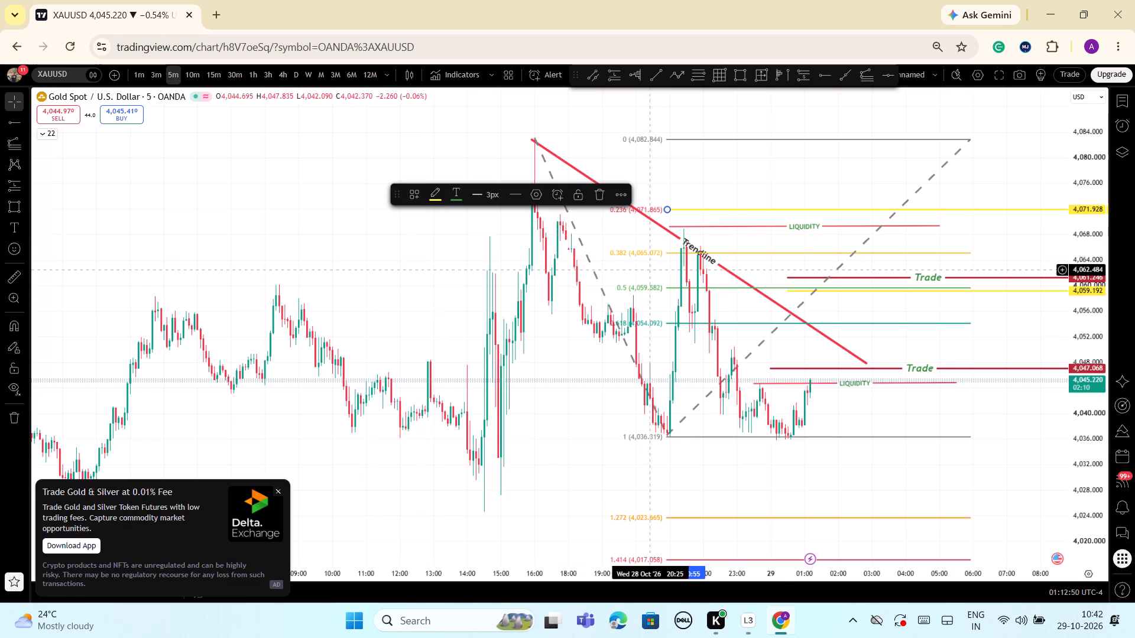
{"action": "left_click", "coordinate": [1019, 175]}
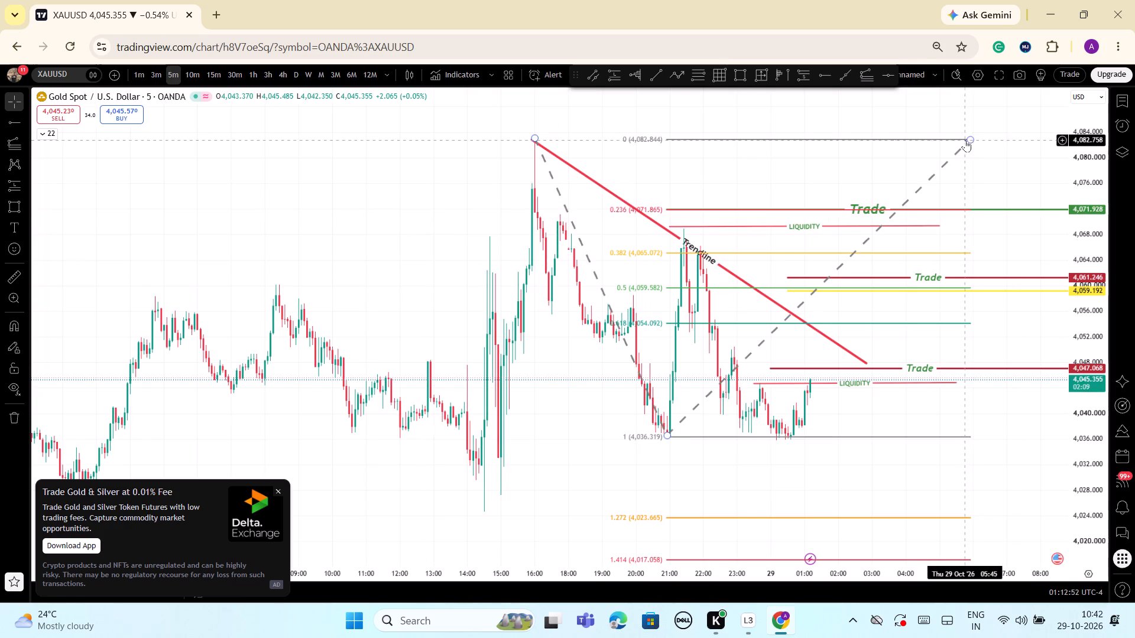
Delete the trend-based Fib extension that starts at the 28 Oct 16:00 high.
{"action": "left_click", "coordinate": [969, 138]}
{"action": "left_click", "coordinate": [534, 193]}
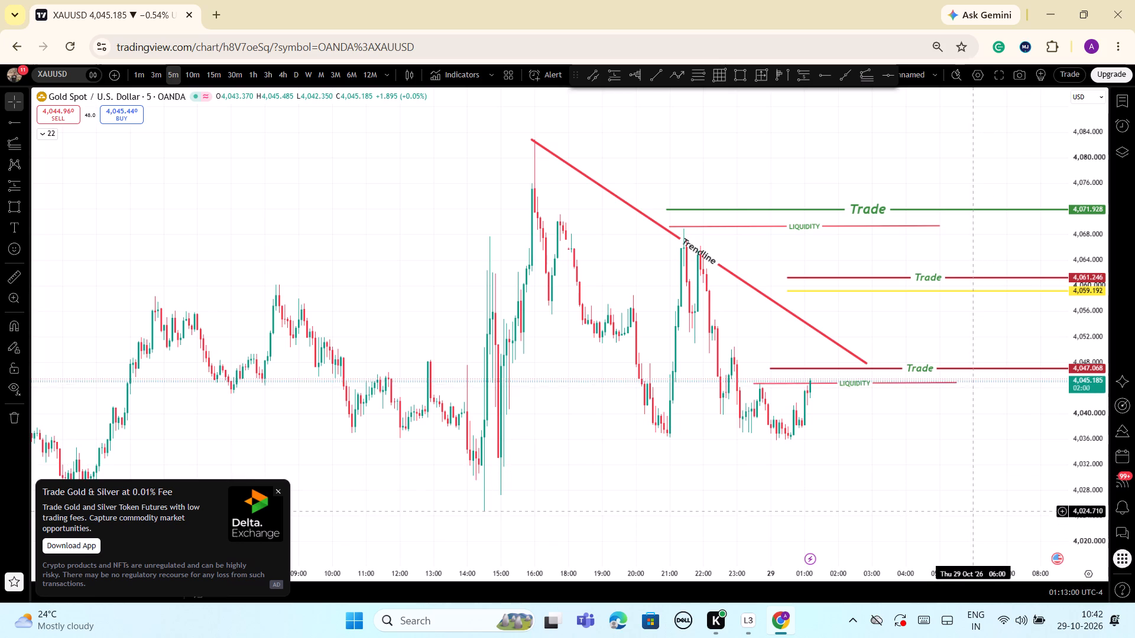
Switch the XAUUSD chart to the 3-minute timeframe.
{"action": "scroll", "coordinate": [973, 511], "scroll_direction": "down", "scroll_amount": 2}
{"action": "left_click_drag", "start_coordinate": [1094, 516], "coordinate": [1079, 447]}
{"action": "scroll", "coordinate": [1047, 470], "scroll_direction": "up", "scroll_amount": 4}
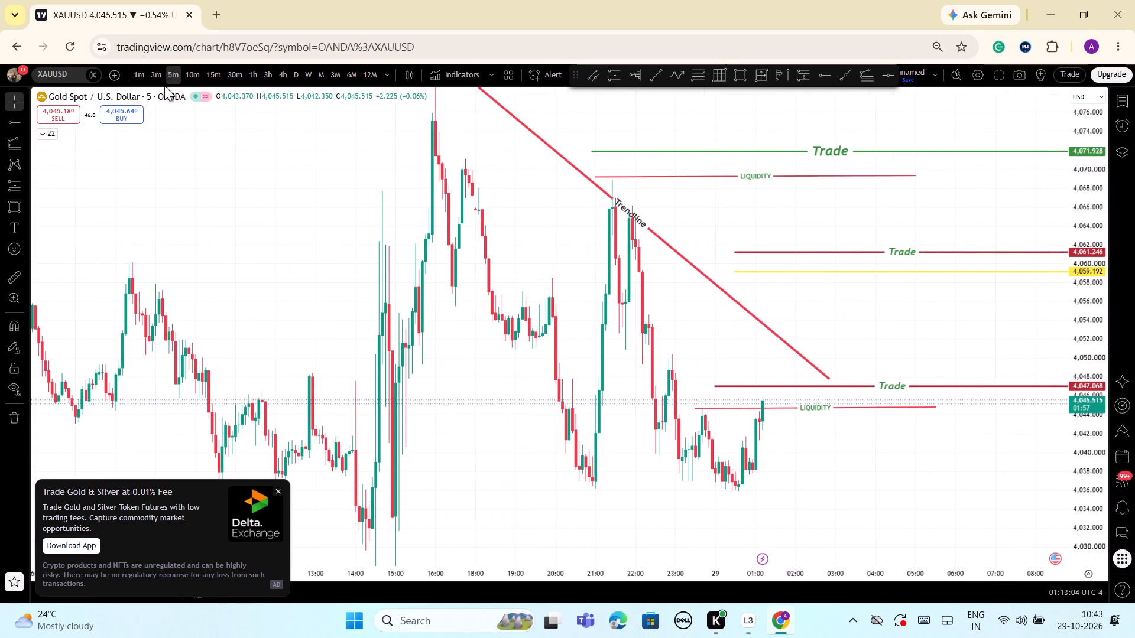
{"action": "left_click", "coordinate": [157, 77]}
Place a short position on the lower Trade line with its entry at about 4,047.0, starting 29 Oct 01:18.
{"action": "scroll", "coordinate": [866, 376], "scroll_direction": "down", "scroll_amount": 2}
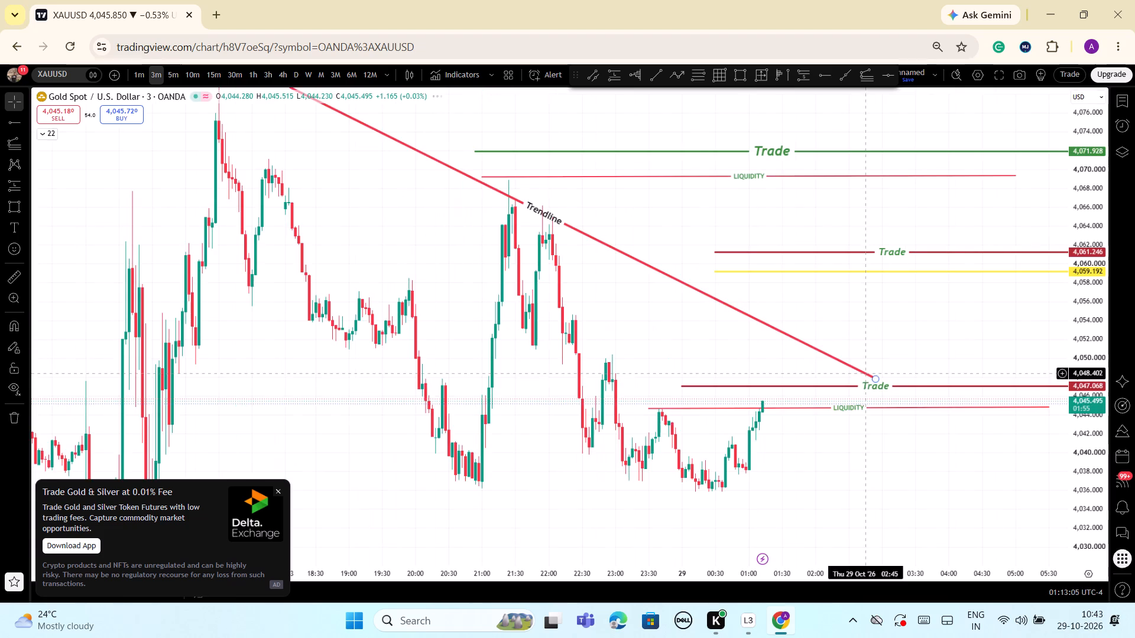
{"action": "scroll", "coordinate": [990, 410], "scroll_direction": "down", "scroll_amount": 1}
{"action": "left_click_drag", "start_coordinate": [1095, 523], "coordinate": [1074, 471]}
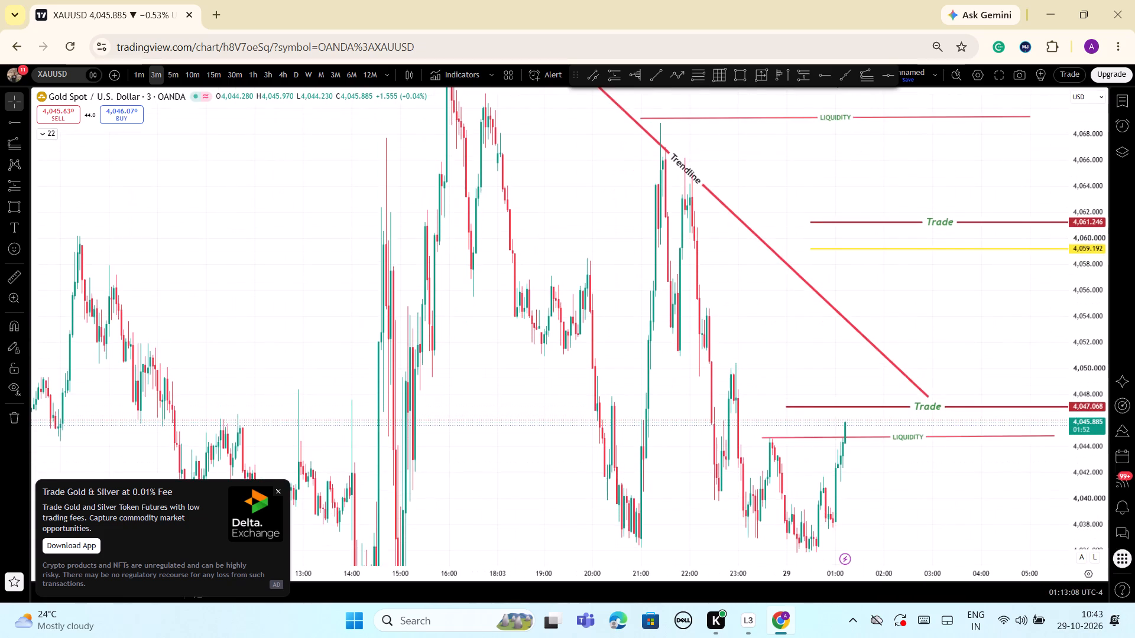
{"action": "scroll", "coordinate": [985, 517], "scroll_direction": "down", "scroll_amount": 2}
{"action": "left_click_drag", "start_coordinate": [983, 506], "coordinate": [978, 380]}
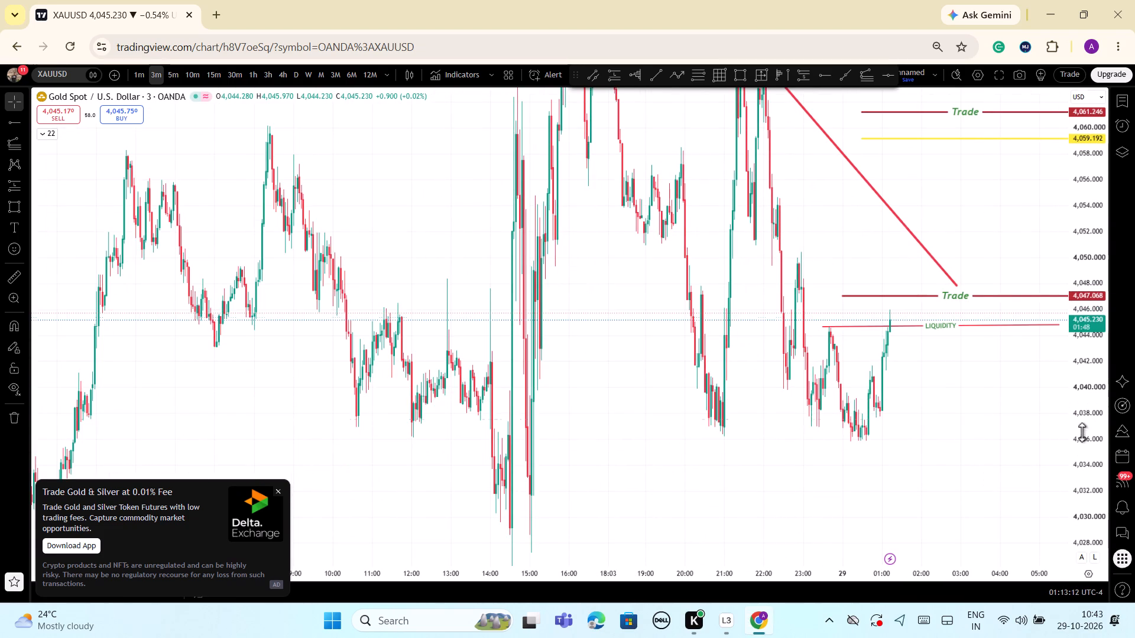
{"action": "left_click_drag", "start_coordinate": [1083, 435], "coordinate": [1086, 487]}
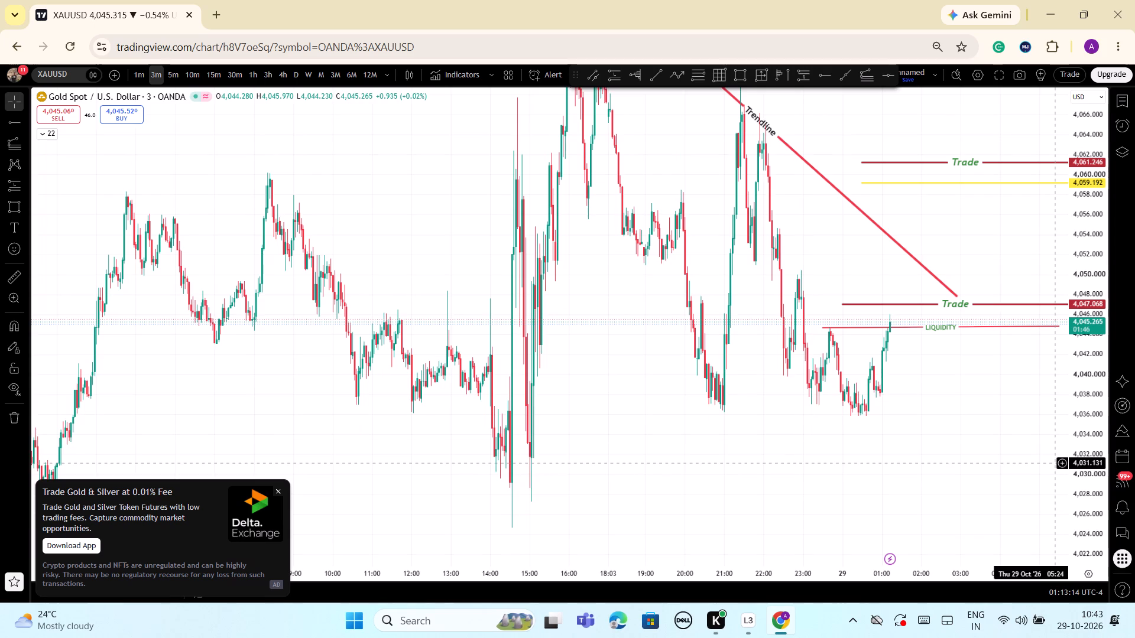
{"action": "left_click_drag", "start_coordinate": [1080, 444], "coordinate": [1083, 499]}
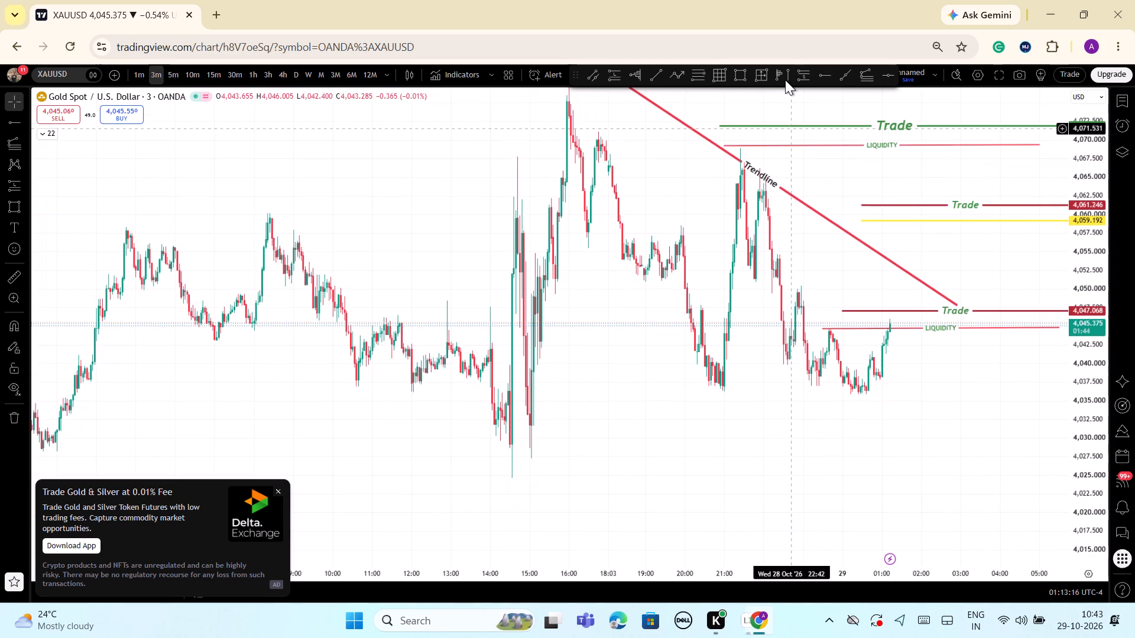
{"action": "left_click", "coordinate": [801, 71]}
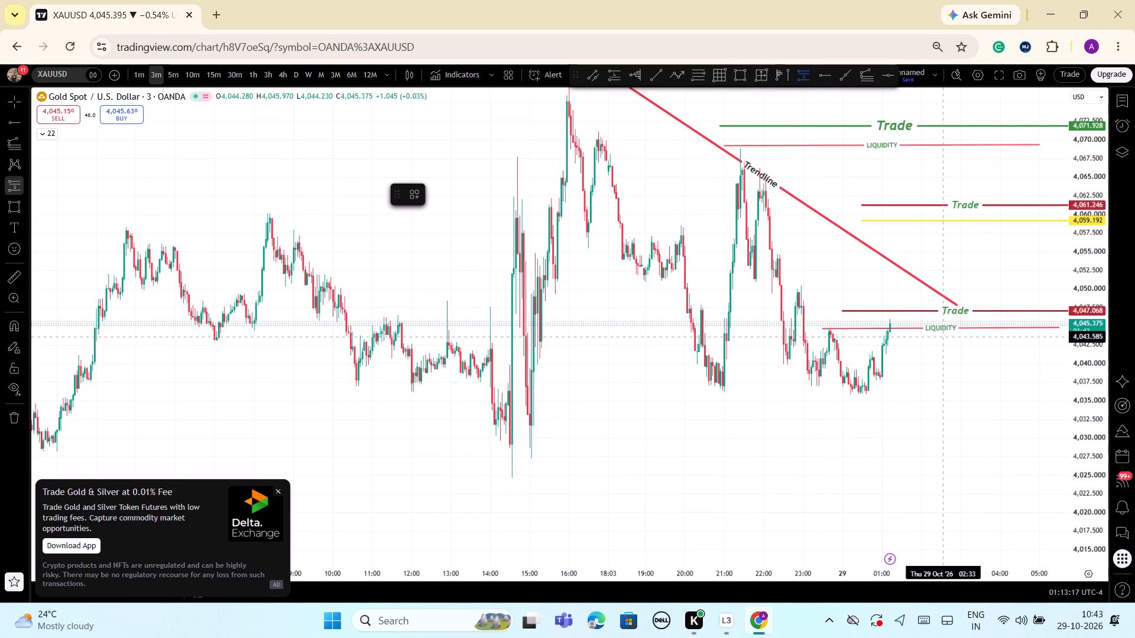
{"action": "left_click", "coordinate": [894, 311]}
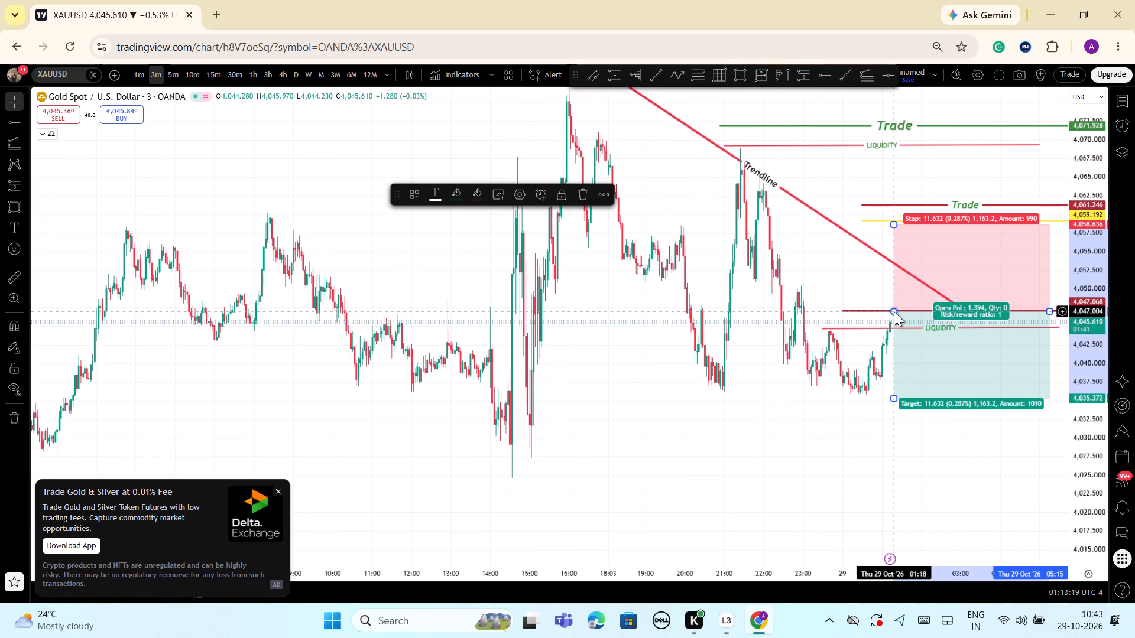
Set the short position's target to about 4,041.4 and its stop to about 4,048.7.
{"action": "left_click_drag", "start_coordinate": [894, 399], "coordinate": [894, 380]}
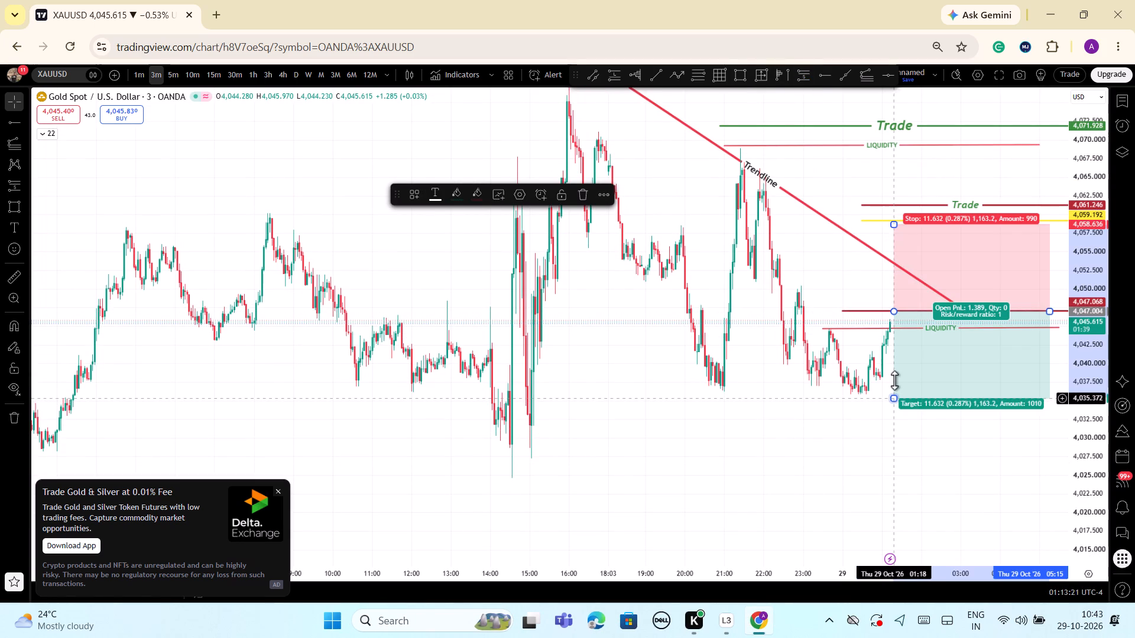
{"action": "left_click_drag", "start_coordinate": [894, 380], "coordinate": [896, 352]}
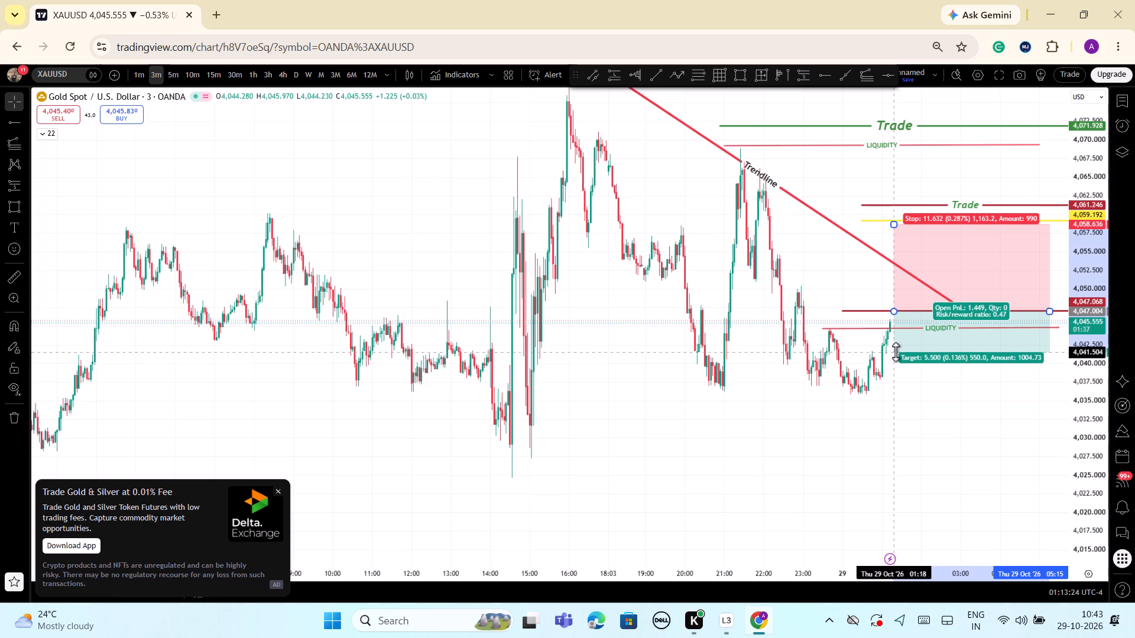
{"action": "left_click_drag", "start_coordinate": [896, 352], "coordinate": [896, 354]}
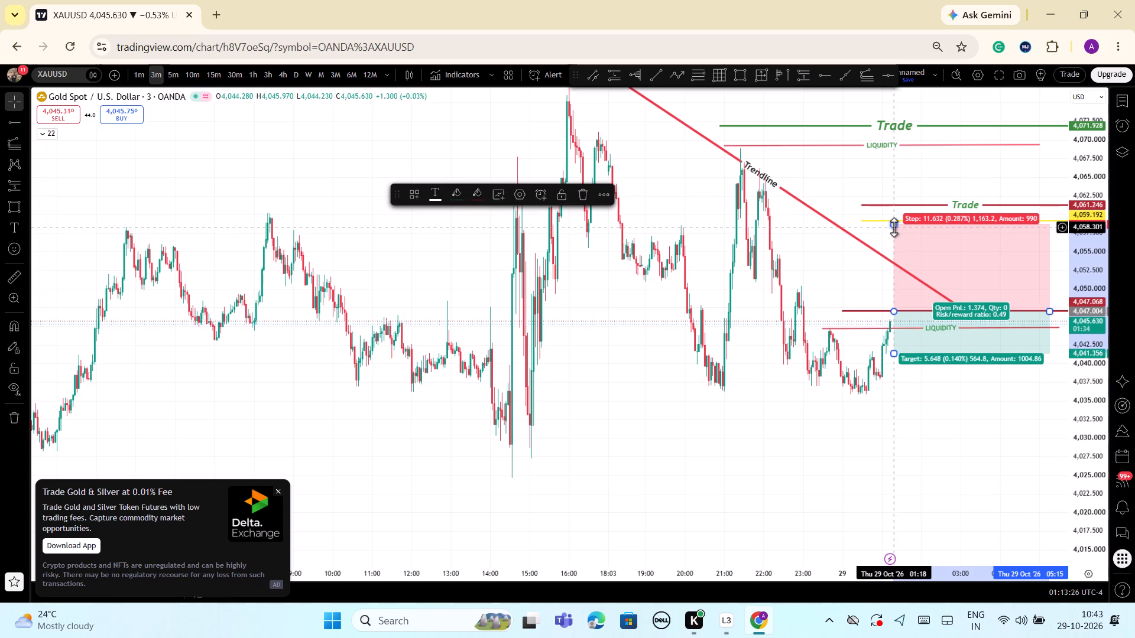
{"action": "left_click_drag", "start_coordinate": [894, 227], "coordinate": [893, 299]}
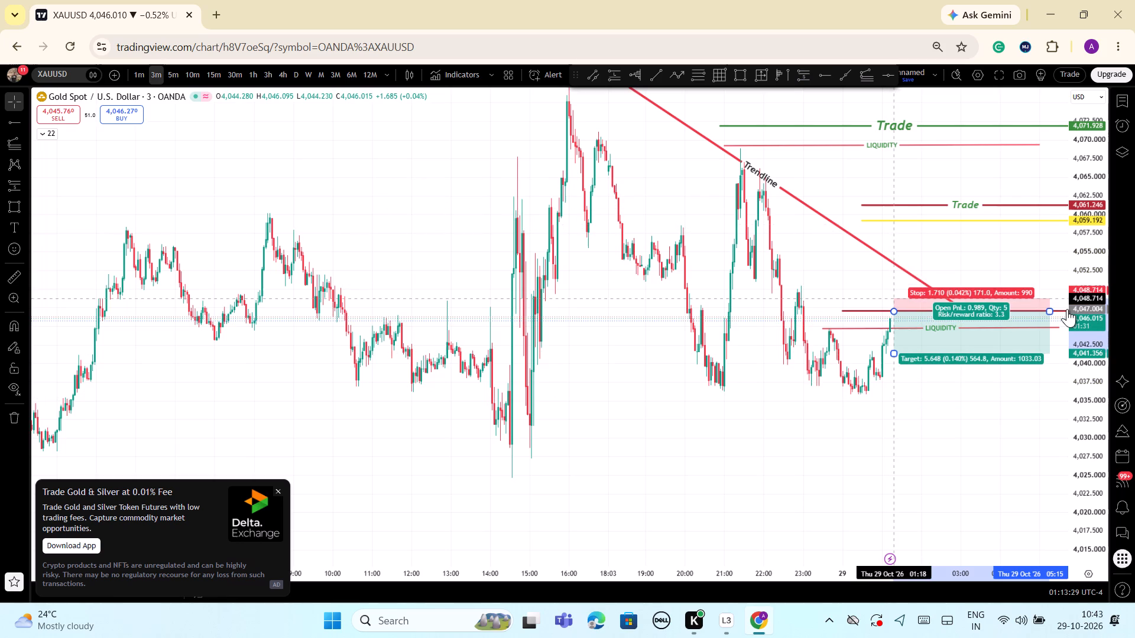
Narrow the short position and shift it slightly earlier so that it ends at about 29 Oct 02:00.
{"action": "left_click_drag", "start_coordinate": [1050, 311], "coordinate": [948, 313]}
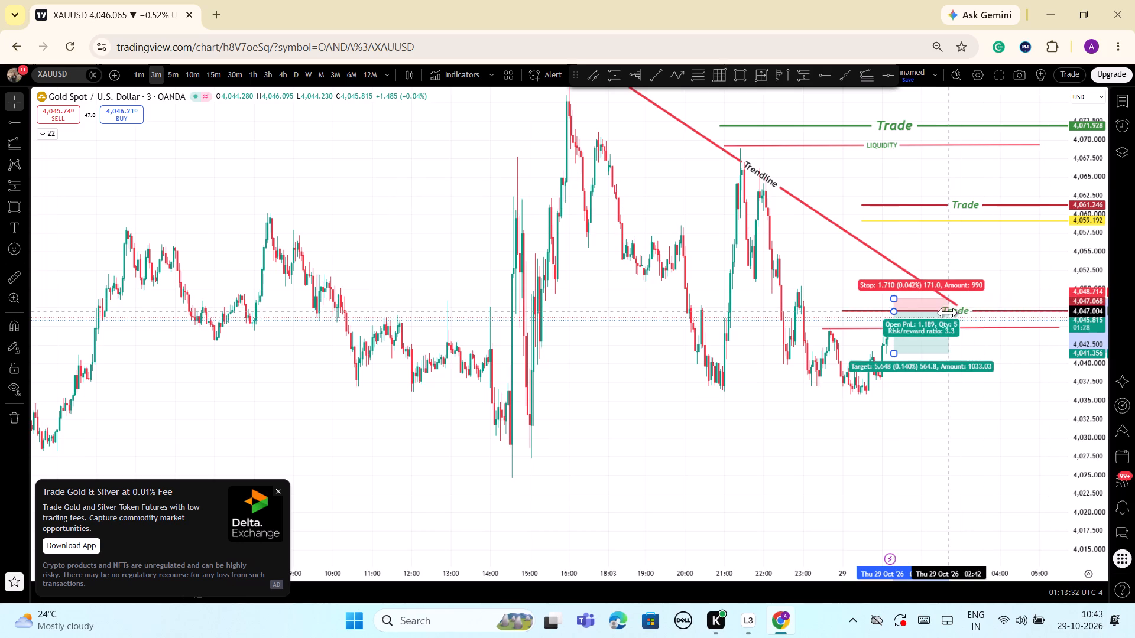
{"action": "left_click_drag", "start_coordinate": [948, 313], "coordinate": [927, 317]}
{"action": "left_click", "coordinate": [950, 382]}
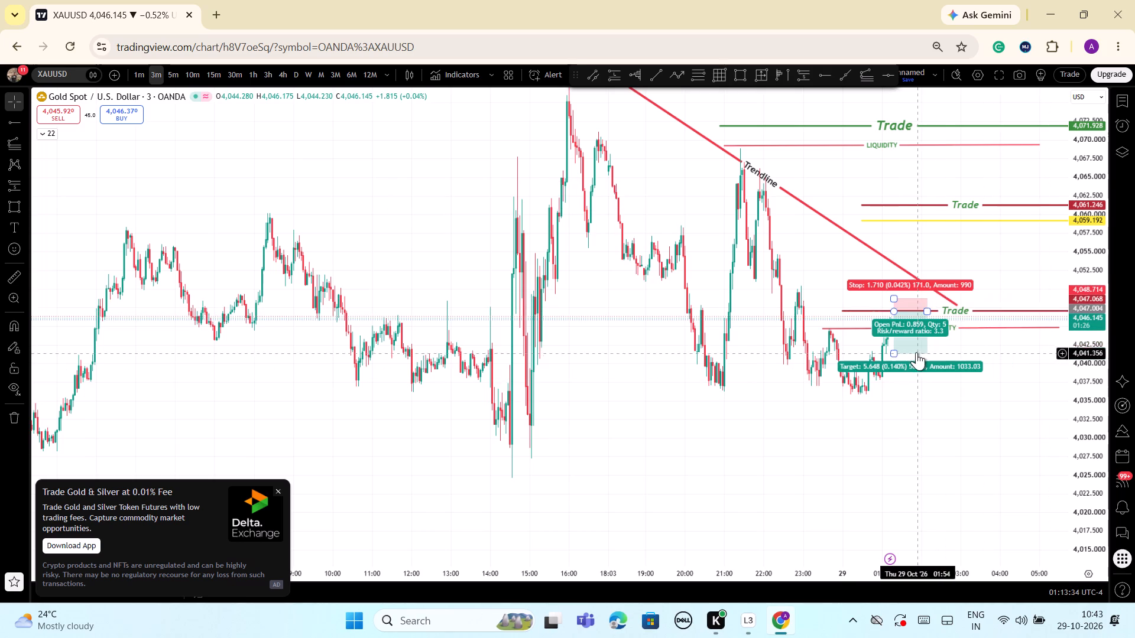
{"action": "left_click", "coordinate": [916, 350]}
{"action": "left_click", "coordinate": [949, 396]}
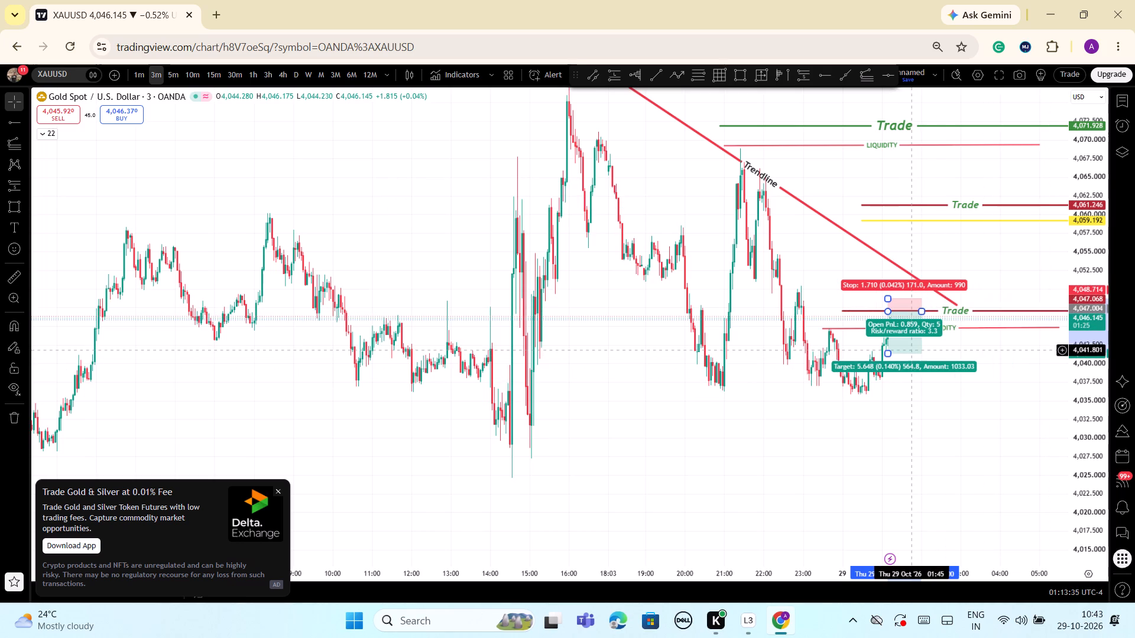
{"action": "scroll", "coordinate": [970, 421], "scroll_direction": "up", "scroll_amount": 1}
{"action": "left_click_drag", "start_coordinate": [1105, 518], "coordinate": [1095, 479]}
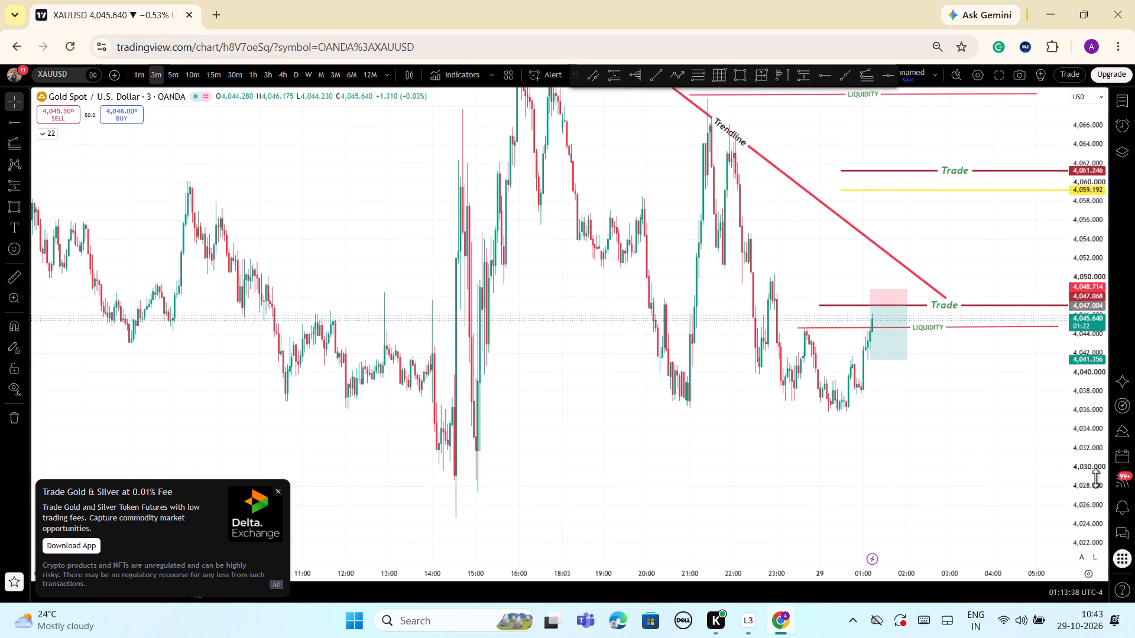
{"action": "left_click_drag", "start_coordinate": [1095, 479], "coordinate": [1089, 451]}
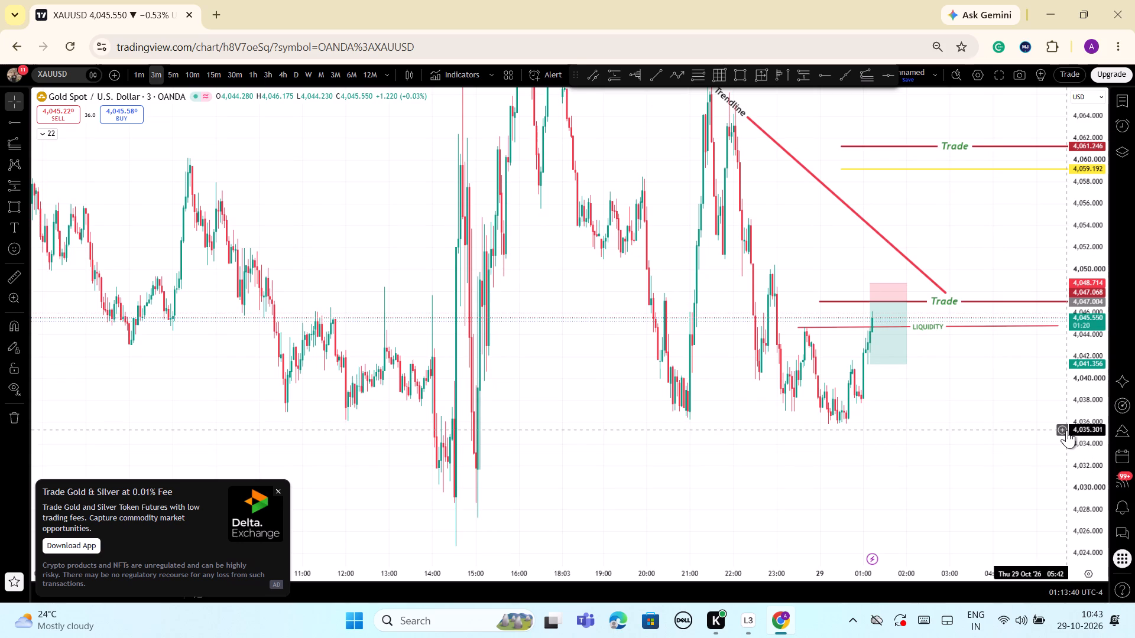
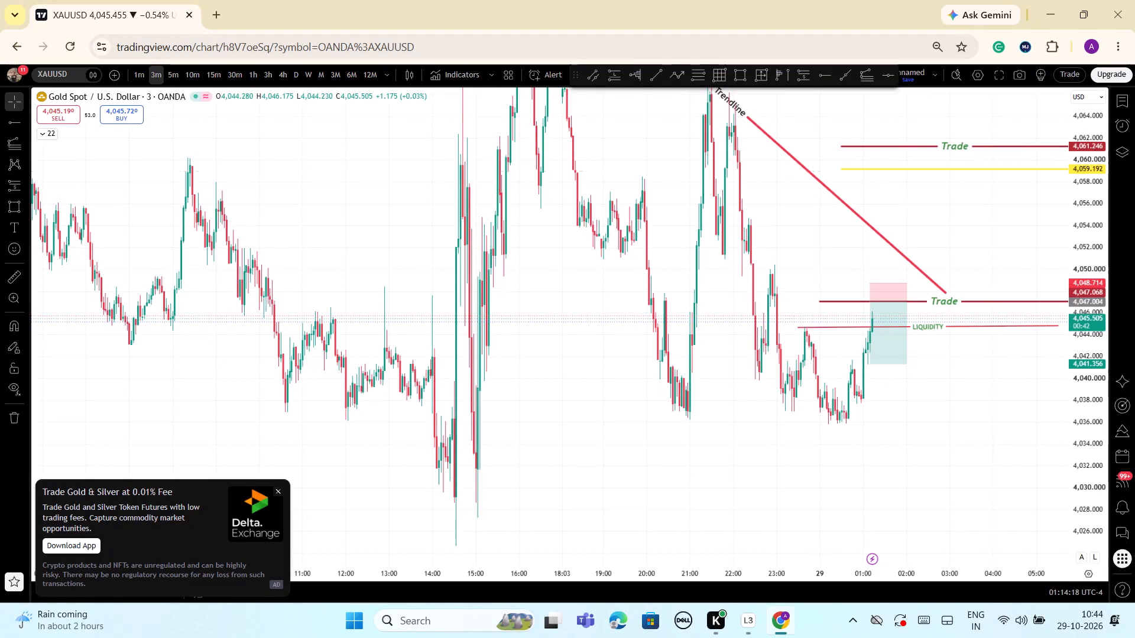
Prepare a sell limit order for XAUUSD priced at about 4,046.8, just below the lower Trade line.
{"action": "left_click", "coordinate": [339, 223]}
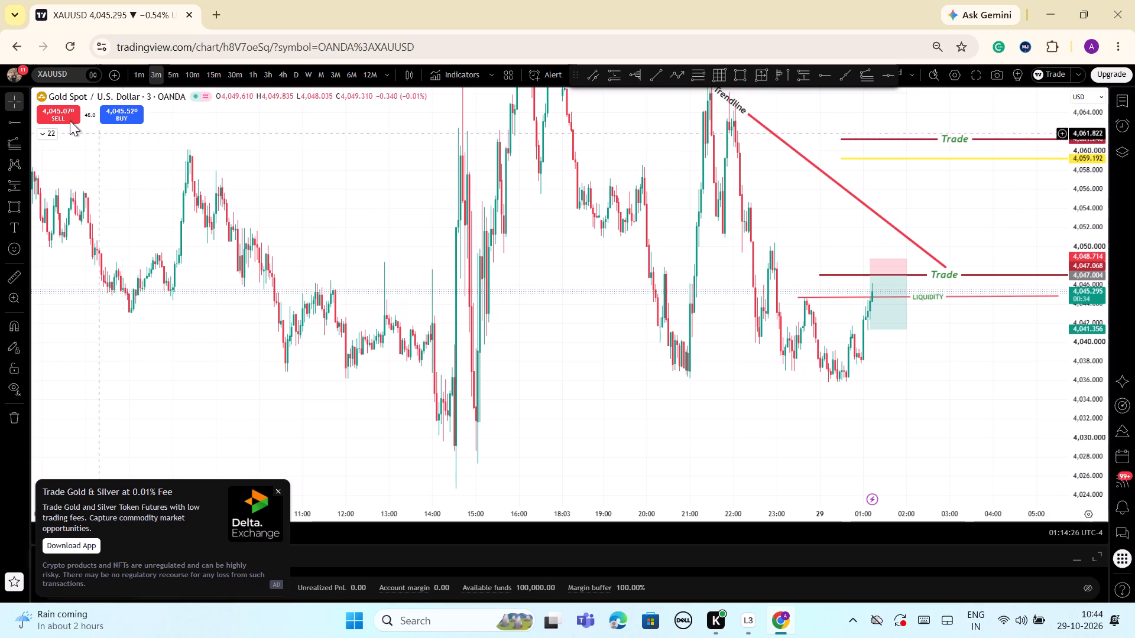
{"action": "left_click", "coordinate": [48, 108]}
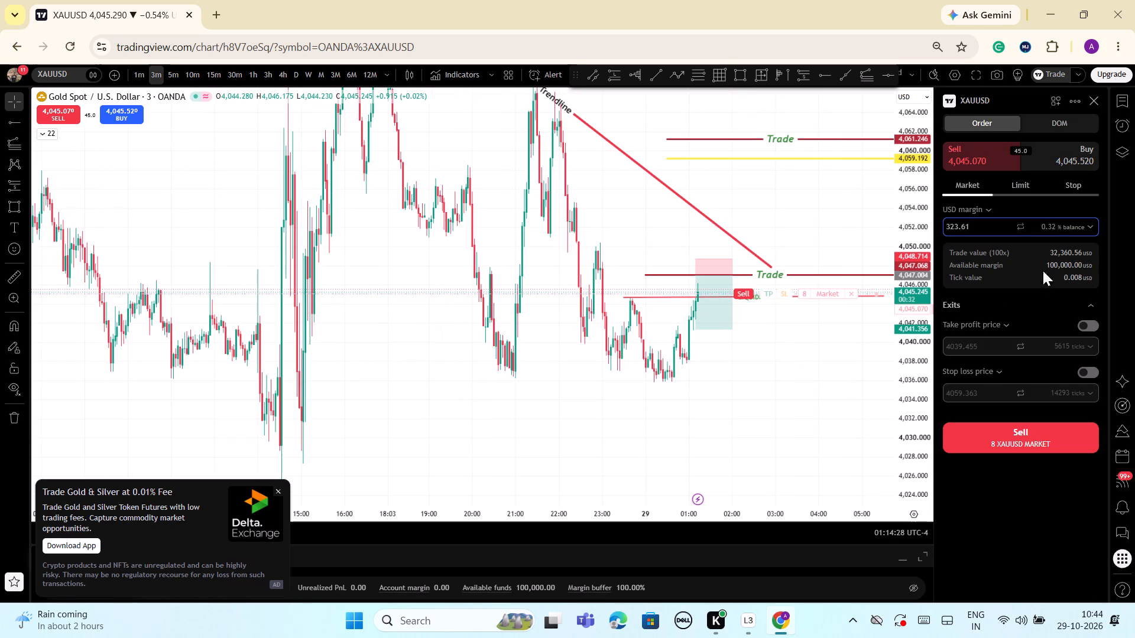
{"action": "left_click", "coordinate": [1023, 187]}
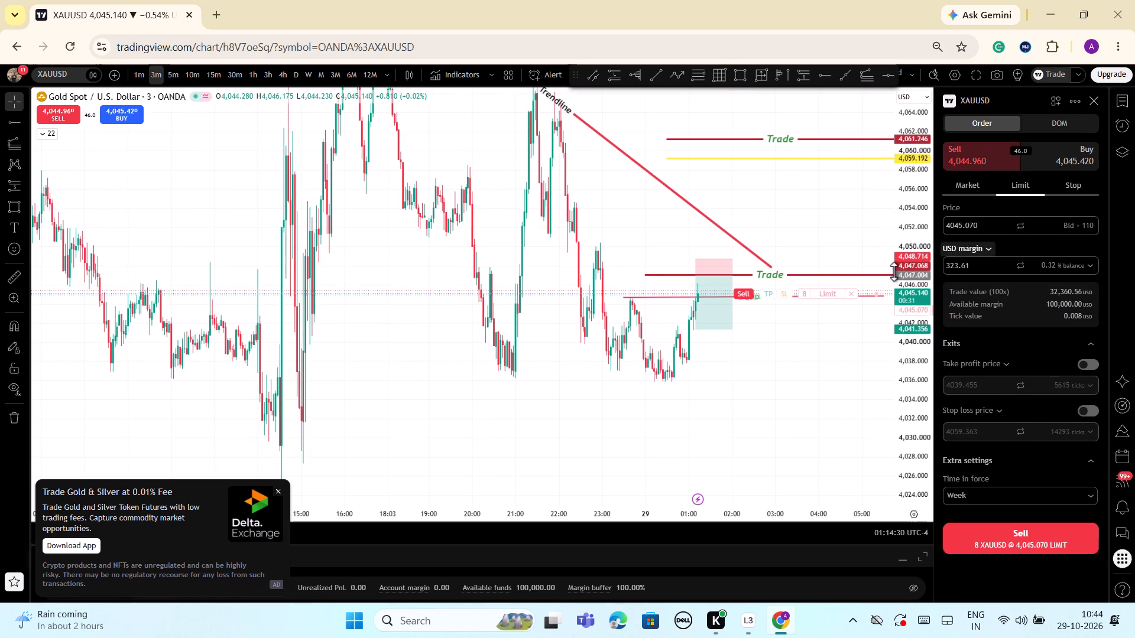
{"action": "left_click_drag", "start_coordinate": [816, 295], "coordinate": [819, 276]}
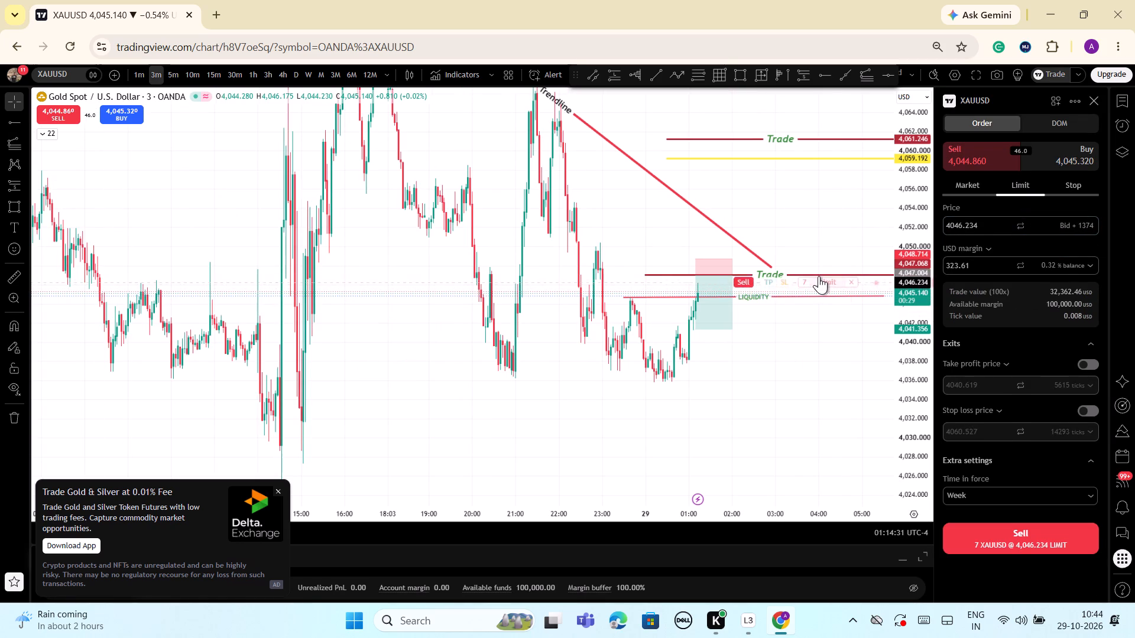
{"action": "left_click_drag", "start_coordinate": [819, 276], "coordinate": [822, 275]}
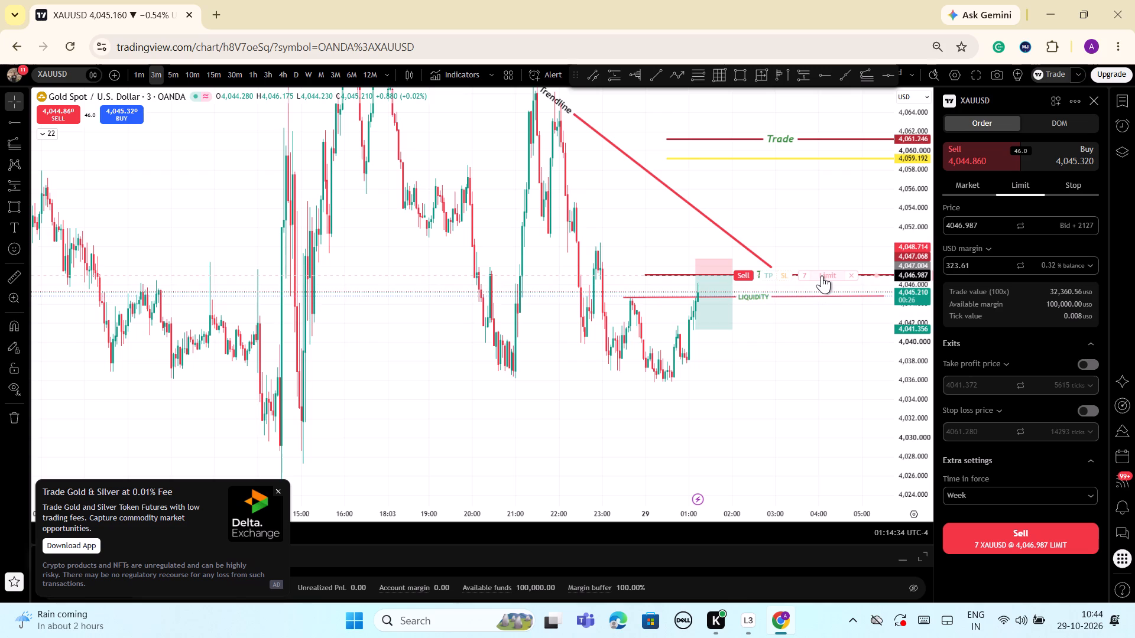
{"action": "left_click_drag", "start_coordinate": [822, 275], "coordinate": [822, 277]}
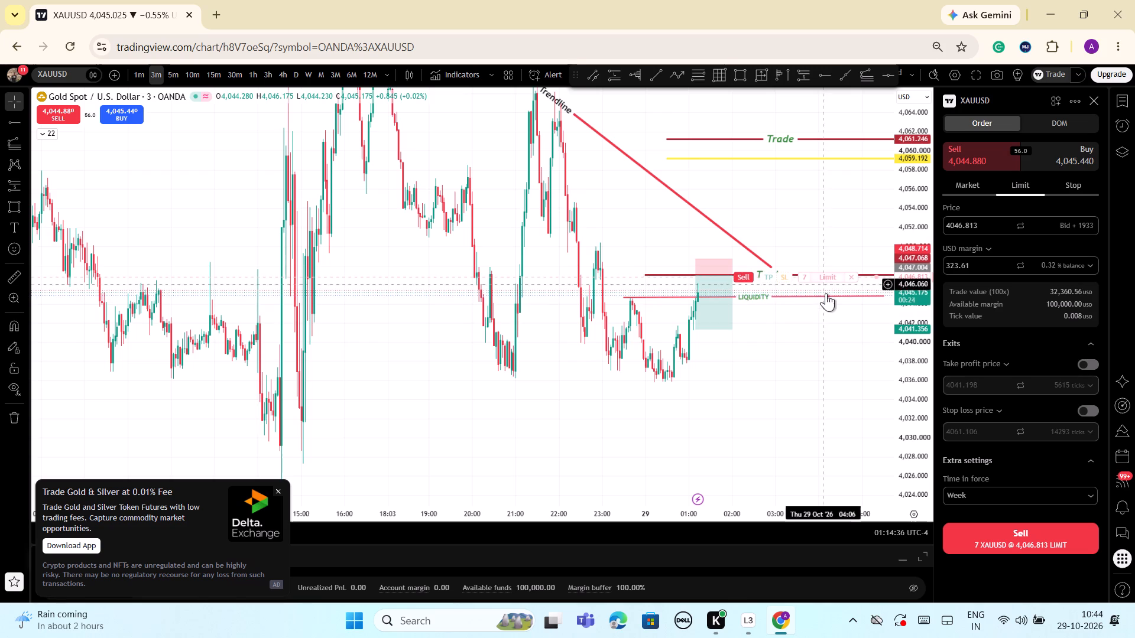
Add a stop loss of about 4,048.7 and a take profit of about 4,041.4 to the sell limit order and submit it.
{"action": "left_click_drag", "start_coordinate": [784, 279], "coordinate": [785, 275]}
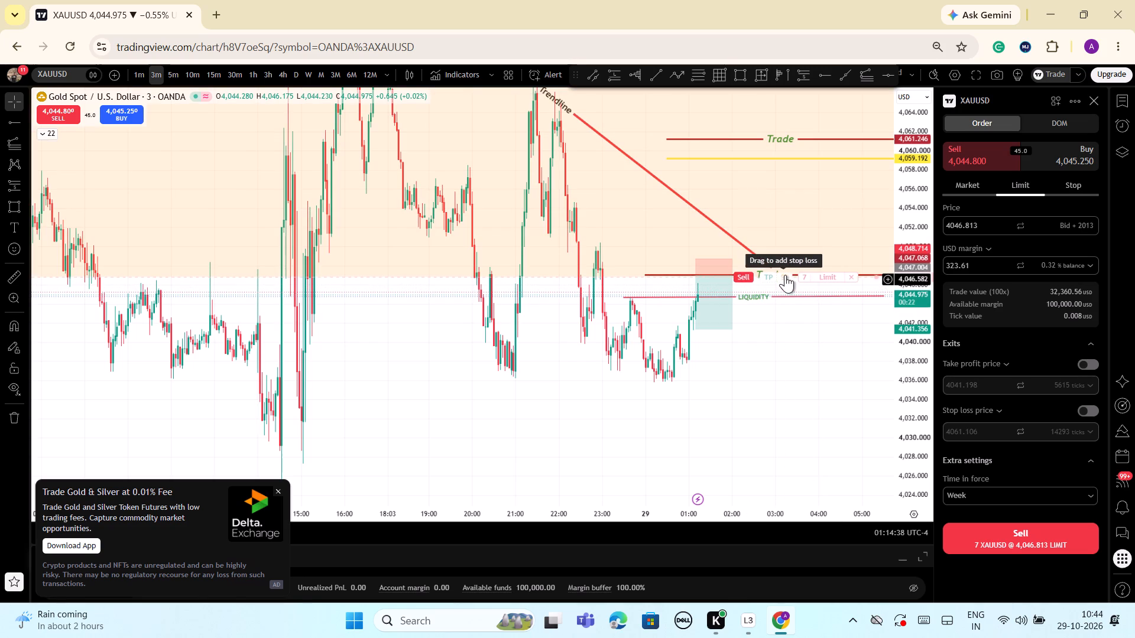
{"action": "left_click_drag", "start_coordinate": [785, 275], "coordinate": [790, 259]}
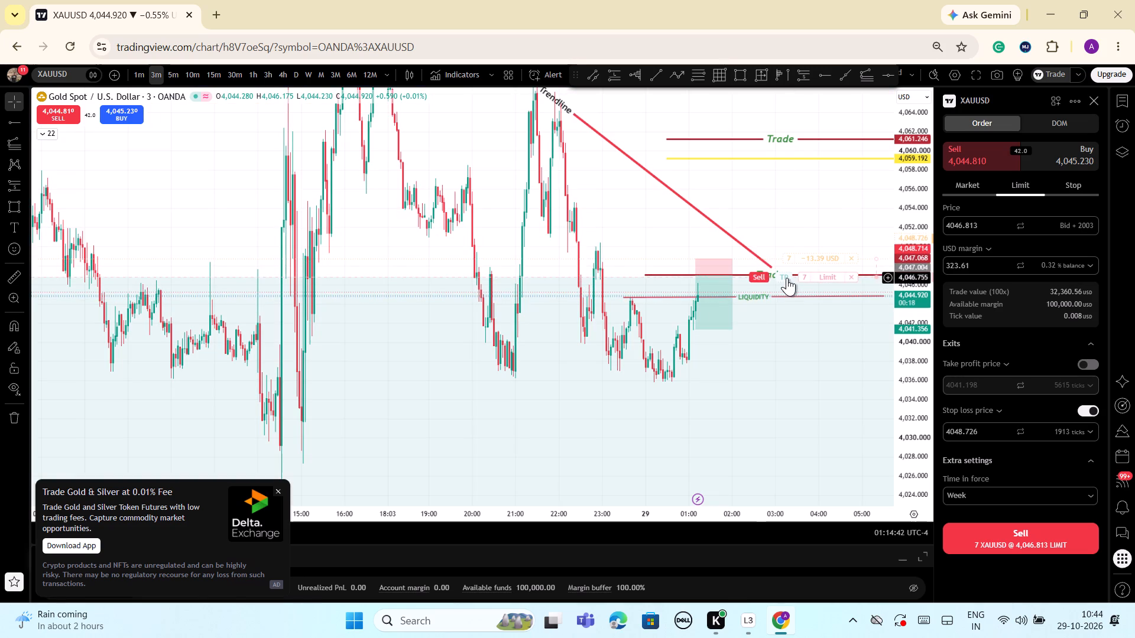
{"action": "left_click_drag", "start_coordinate": [787, 278], "coordinate": [786, 323]}
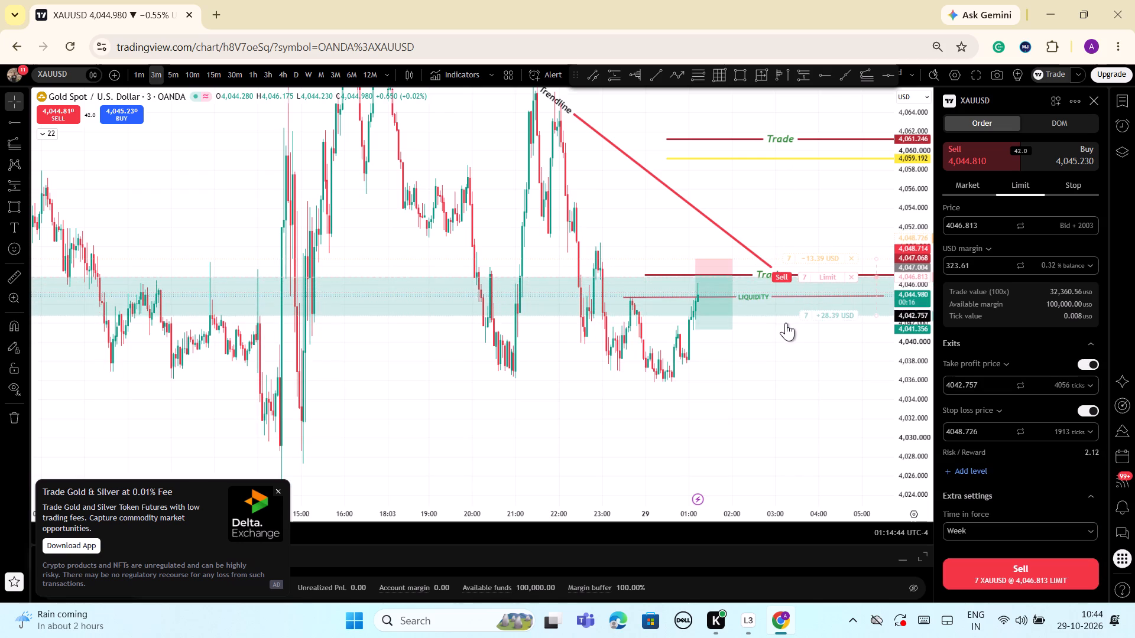
{"action": "left_click_drag", "start_coordinate": [786, 323], "coordinate": [786, 328]}
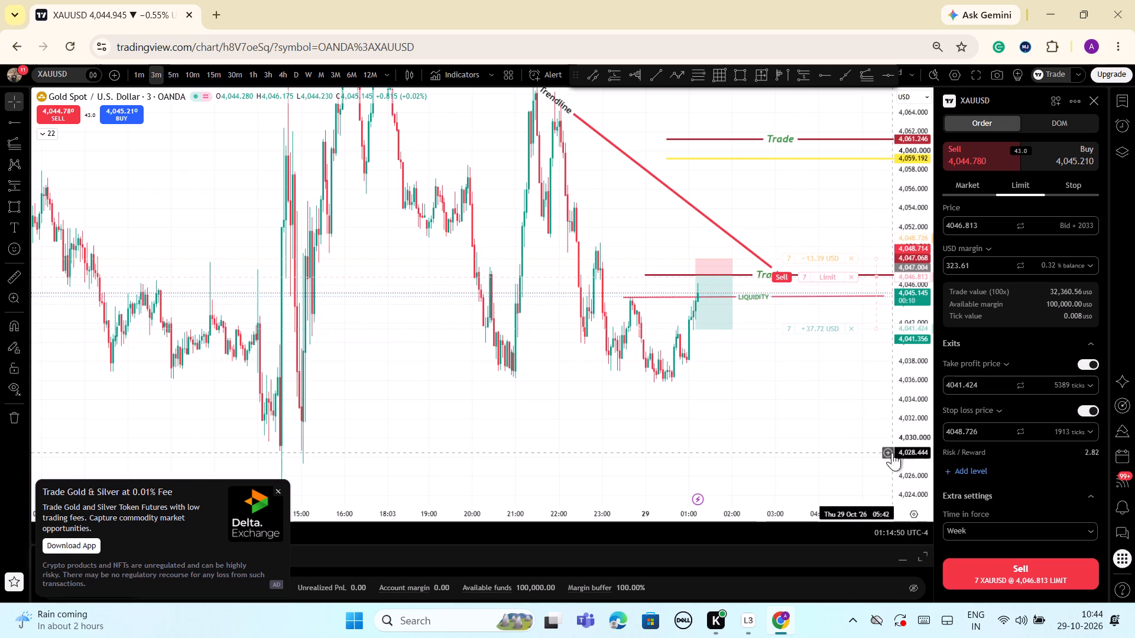
{"action": "left_click", "coordinate": [781, 276]}
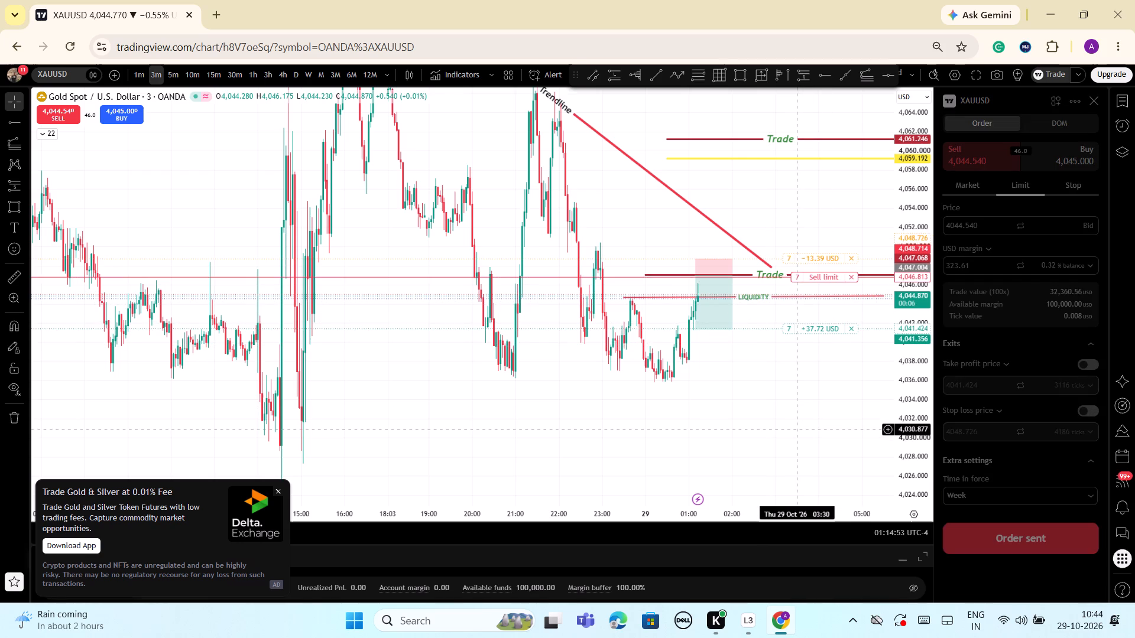
Draw a trend-based Fib extension from the high at about 4,050.6 to the low at about 4,035.8, with its third point at about 4,050.3, 29 Oct 03:33.
{"action": "scroll", "coordinate": [795, 430], "scroll_direction": "down", "scroll_amount": 1}
{"action": "left_click_drag", "start_coordinate": [793, 419], "coordinate": [783, 416]}
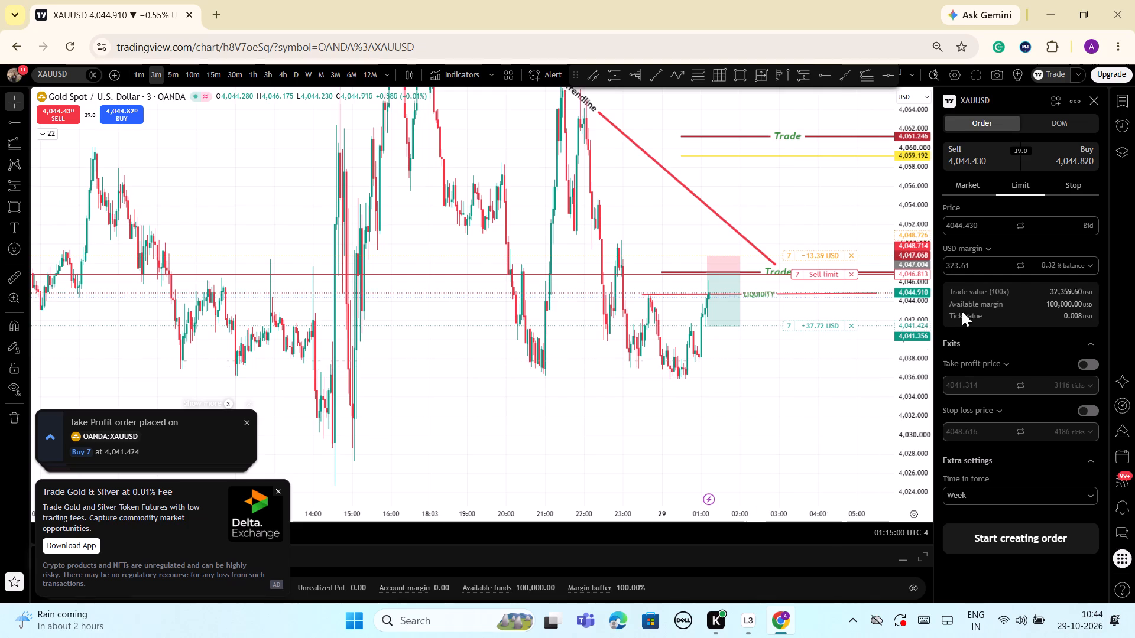
{"action": "scroll", "coordinate": [832, 215], "scroll_direction": "down", "scroll_amount": 2}
{"action": "left_click_drag", "start_coordinate": [923, 451], "coordinate": [922, 445]}
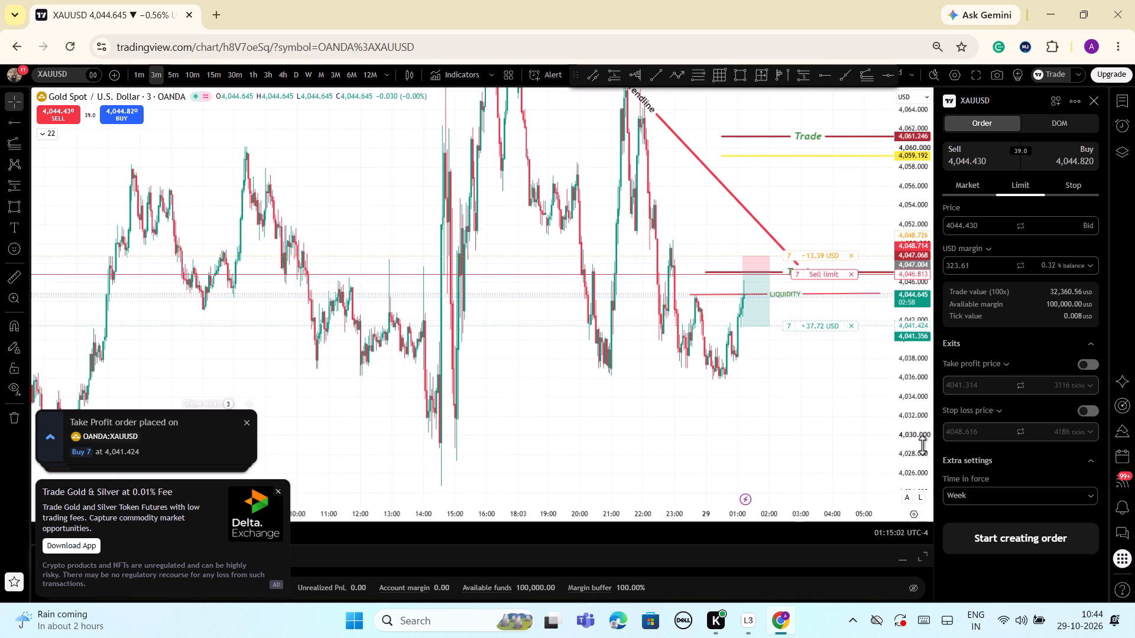
{"action": "left_click_drag", "start_coordinate": [922, 445], "coordinate": [922, 379]}
{"action": "scroll", "coordinate": [821, 436], "scroll_direction": "up", "scroll_amount": 4}
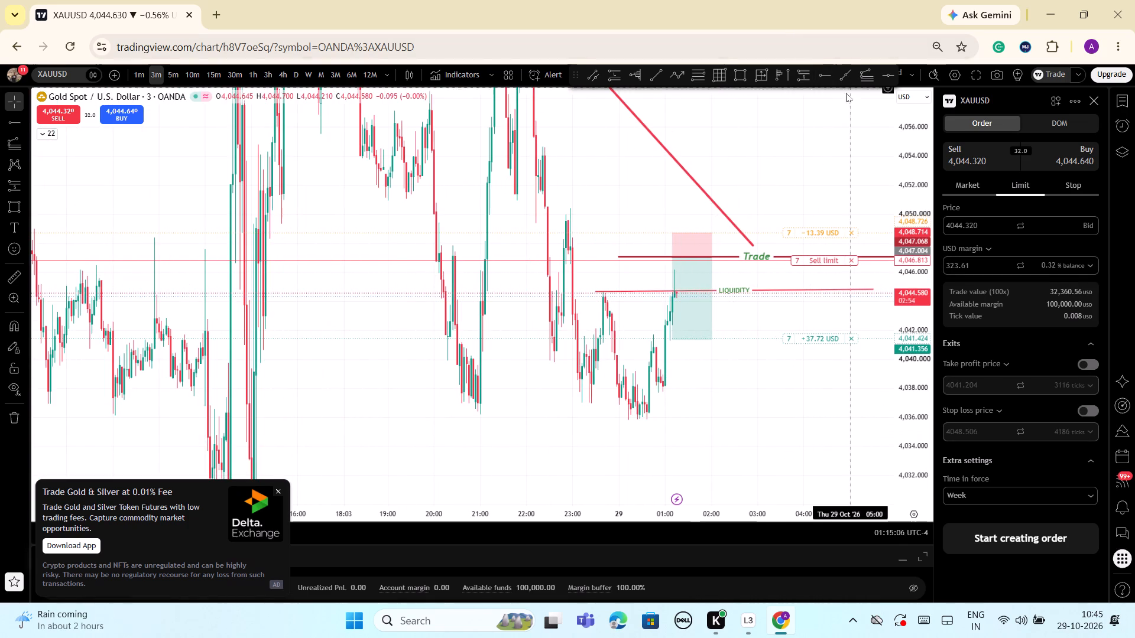
{"action": "left_click", "coordinate": [873, 79]}
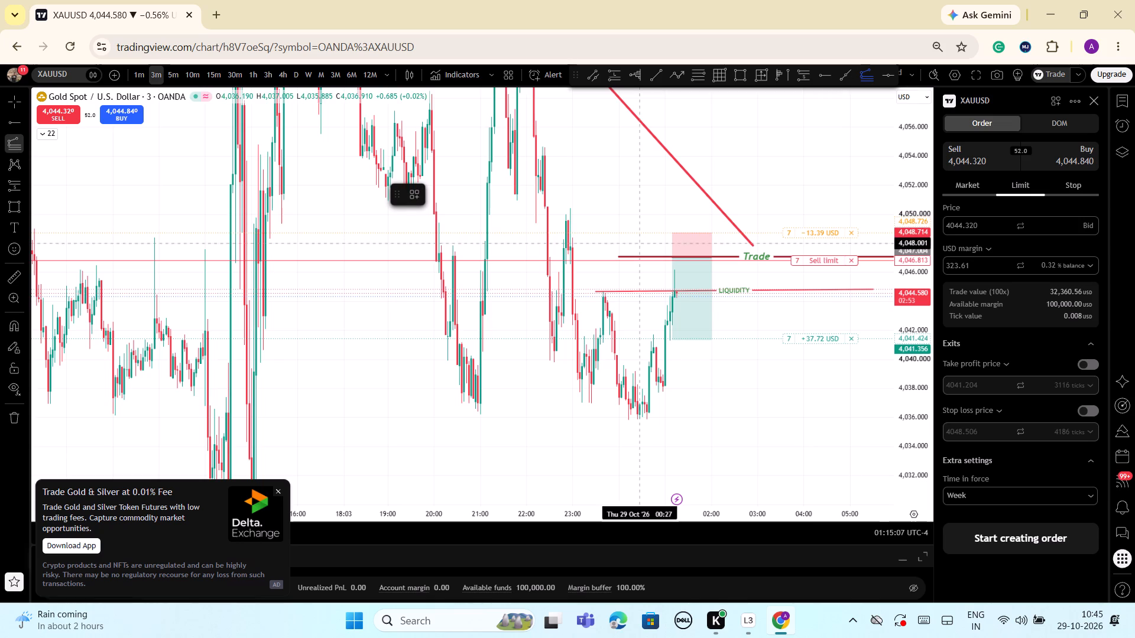
{"action": "left_click", "coordinate": [570, 206]}
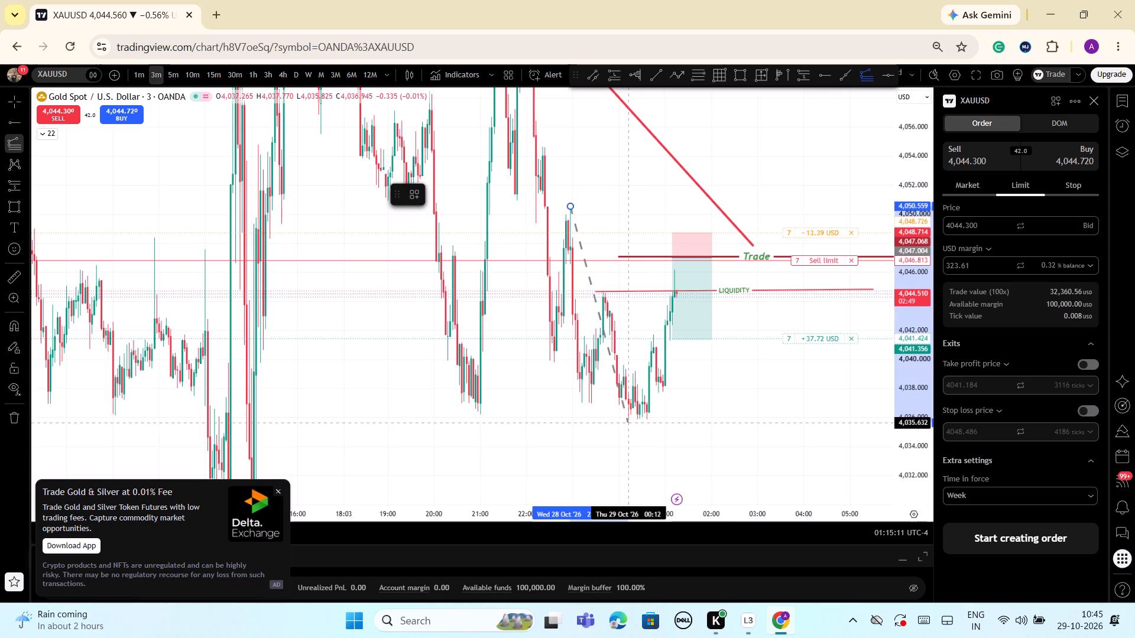
{"action": "left_click", "coordinate": [629, 420]}
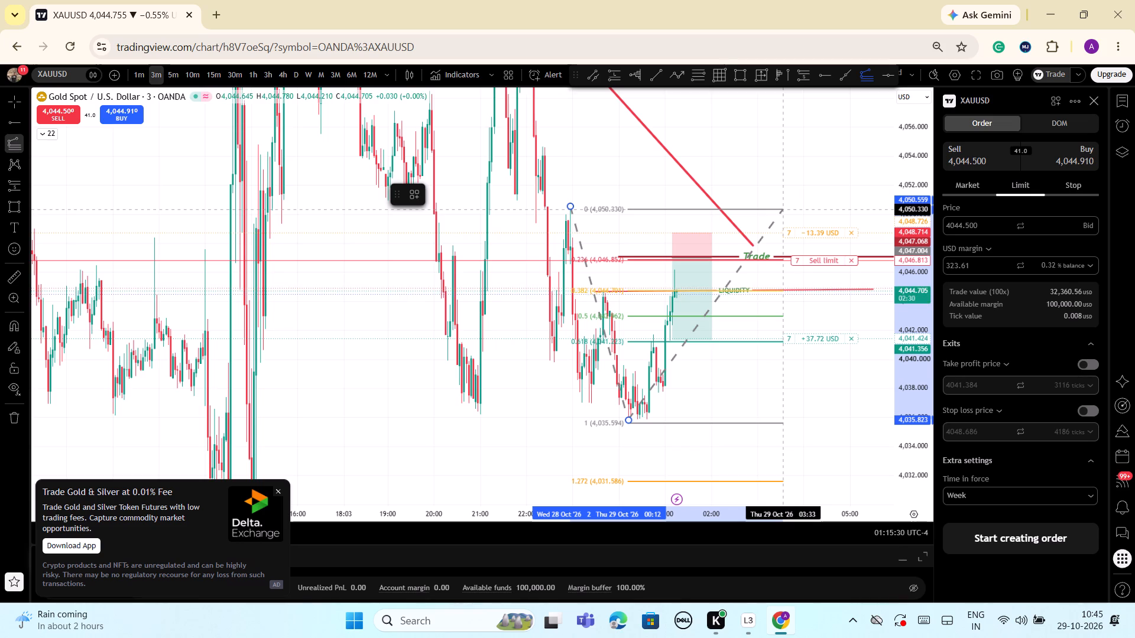
{"action": "left_click", "coordinate": [783, 210]}
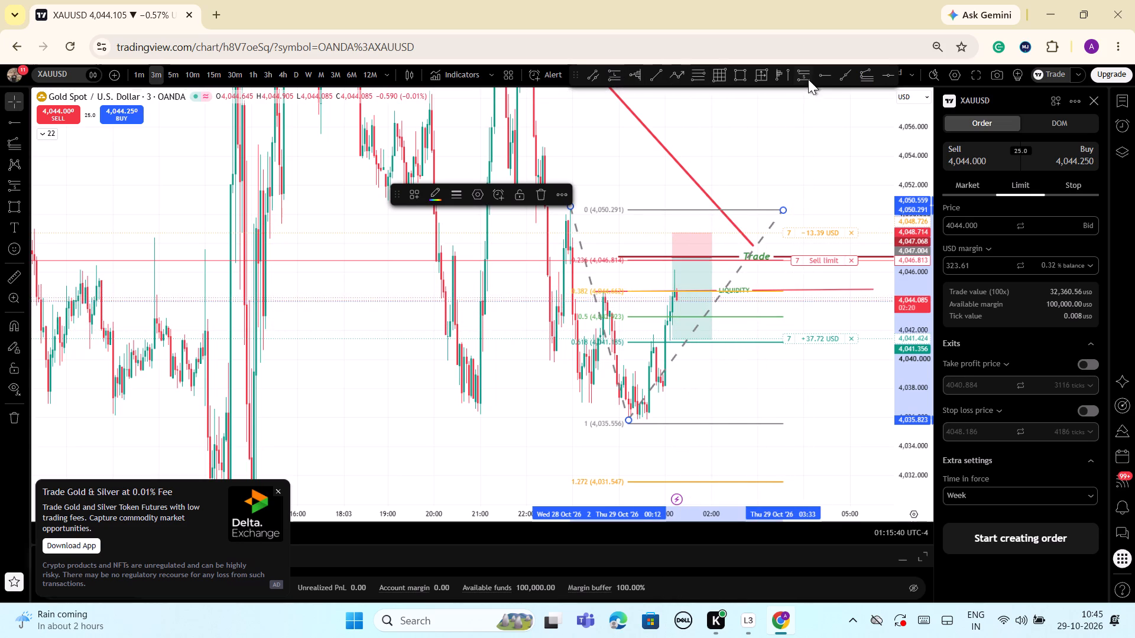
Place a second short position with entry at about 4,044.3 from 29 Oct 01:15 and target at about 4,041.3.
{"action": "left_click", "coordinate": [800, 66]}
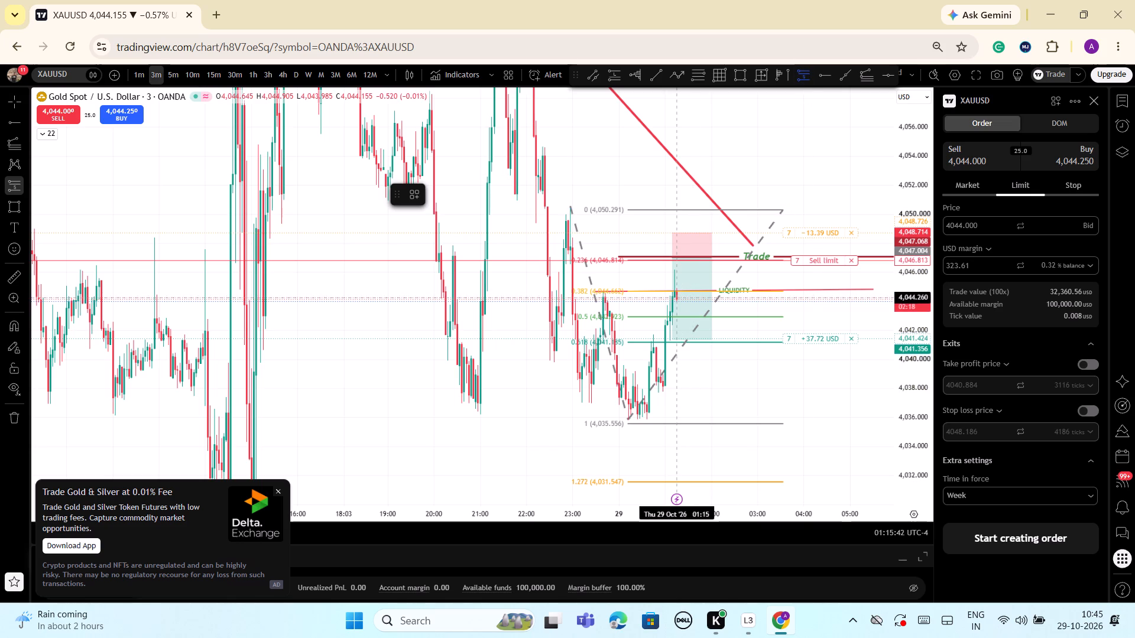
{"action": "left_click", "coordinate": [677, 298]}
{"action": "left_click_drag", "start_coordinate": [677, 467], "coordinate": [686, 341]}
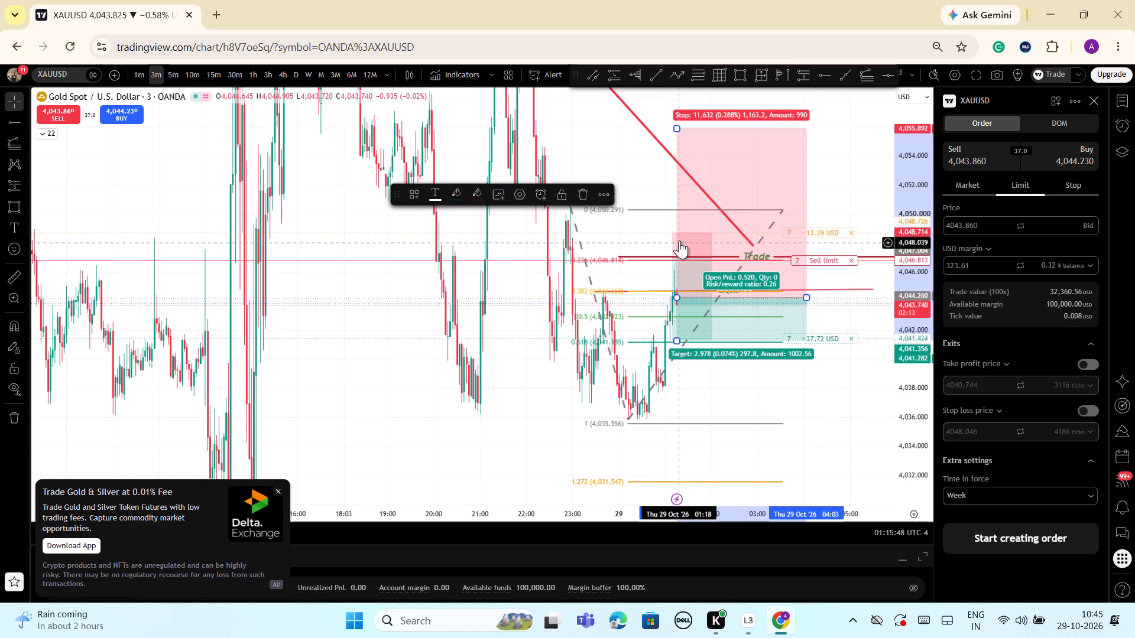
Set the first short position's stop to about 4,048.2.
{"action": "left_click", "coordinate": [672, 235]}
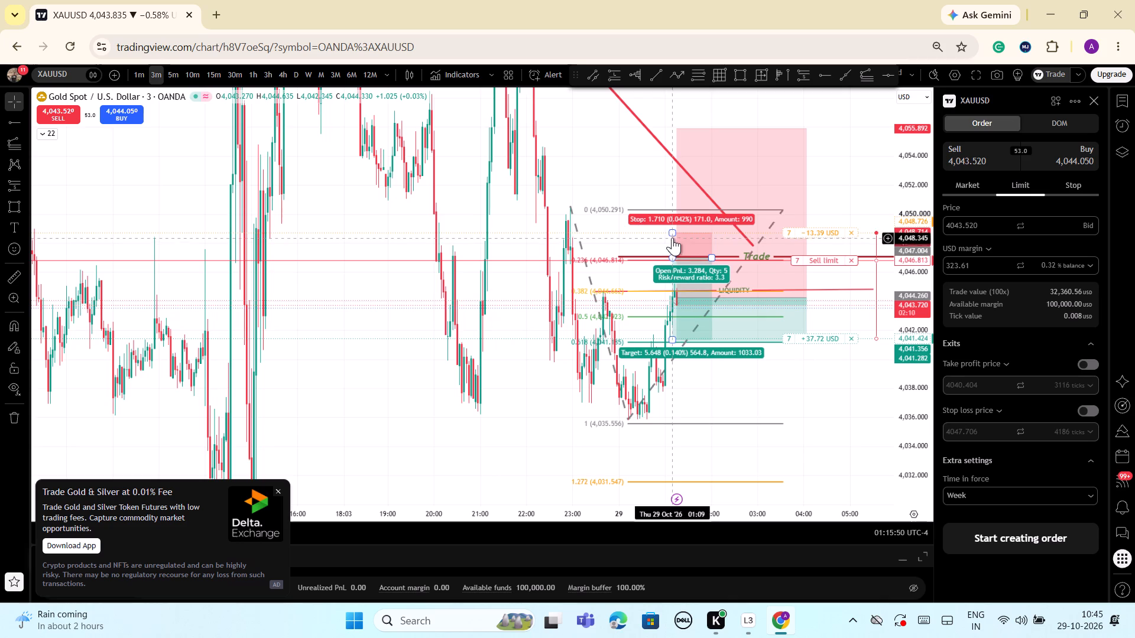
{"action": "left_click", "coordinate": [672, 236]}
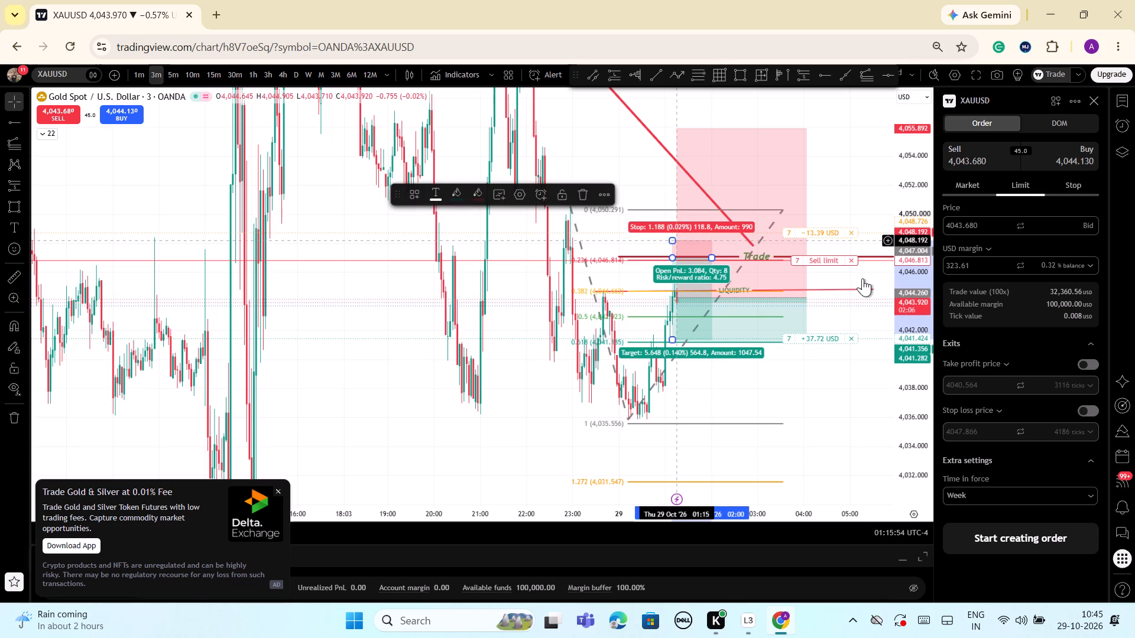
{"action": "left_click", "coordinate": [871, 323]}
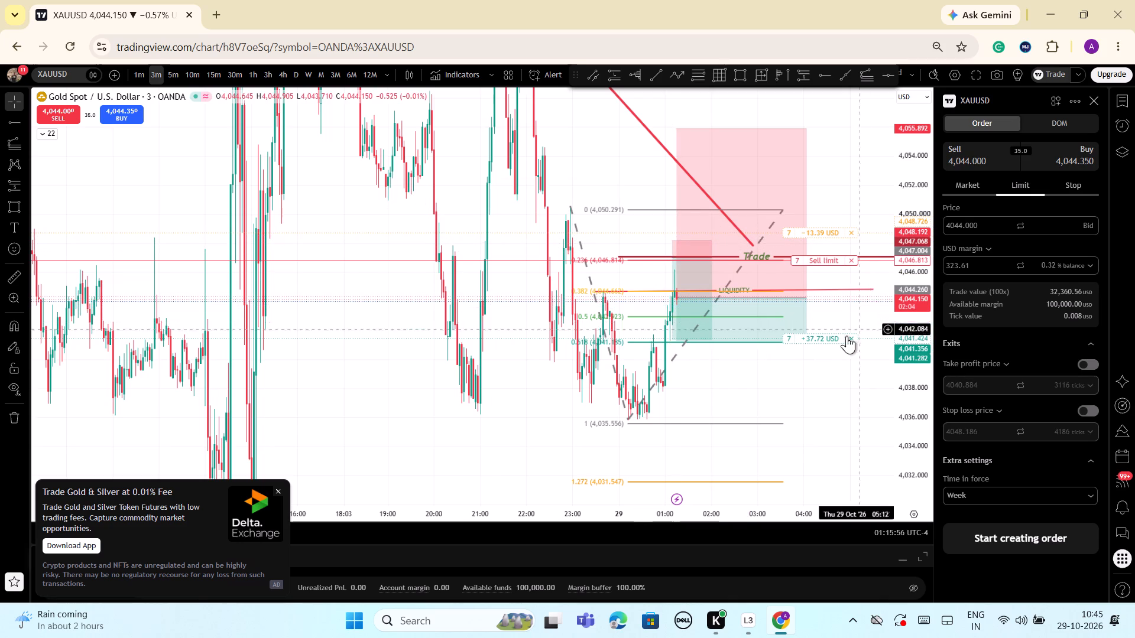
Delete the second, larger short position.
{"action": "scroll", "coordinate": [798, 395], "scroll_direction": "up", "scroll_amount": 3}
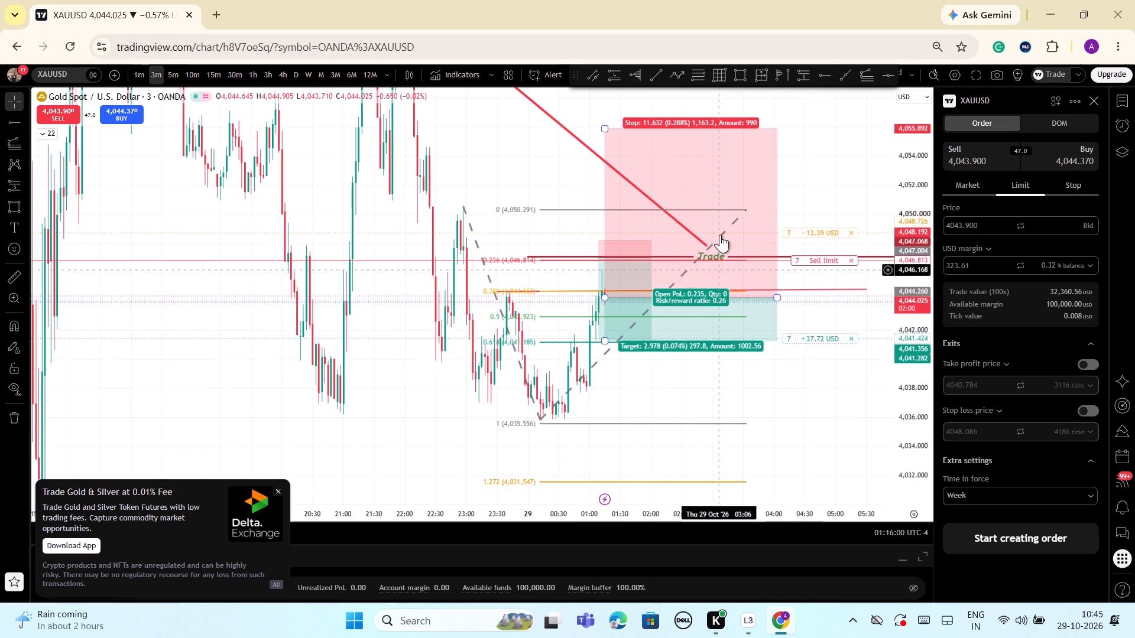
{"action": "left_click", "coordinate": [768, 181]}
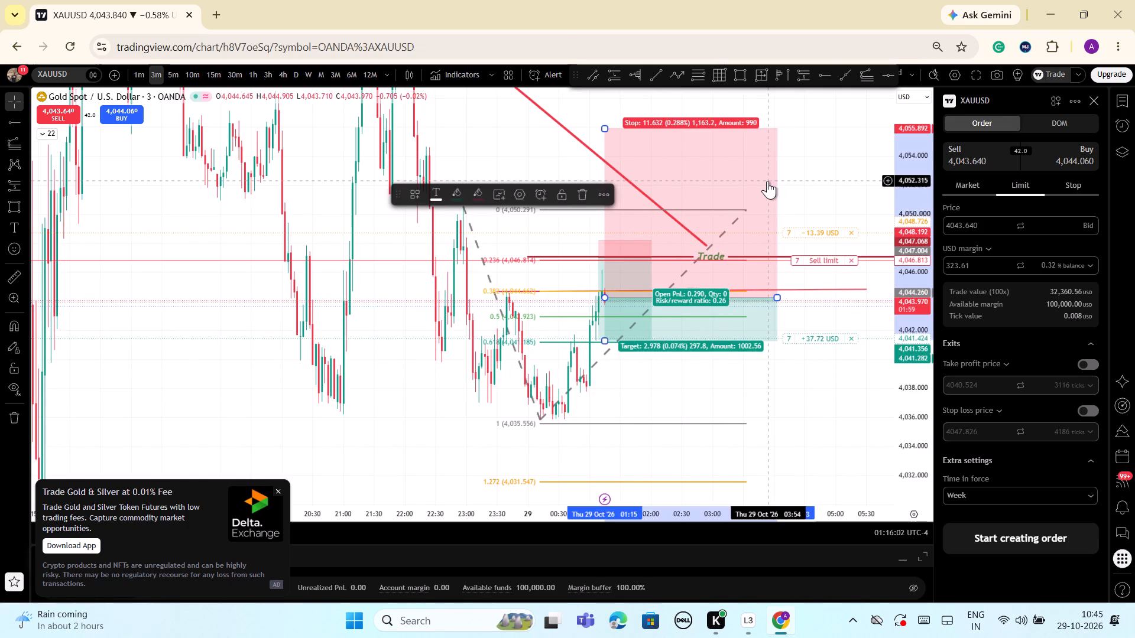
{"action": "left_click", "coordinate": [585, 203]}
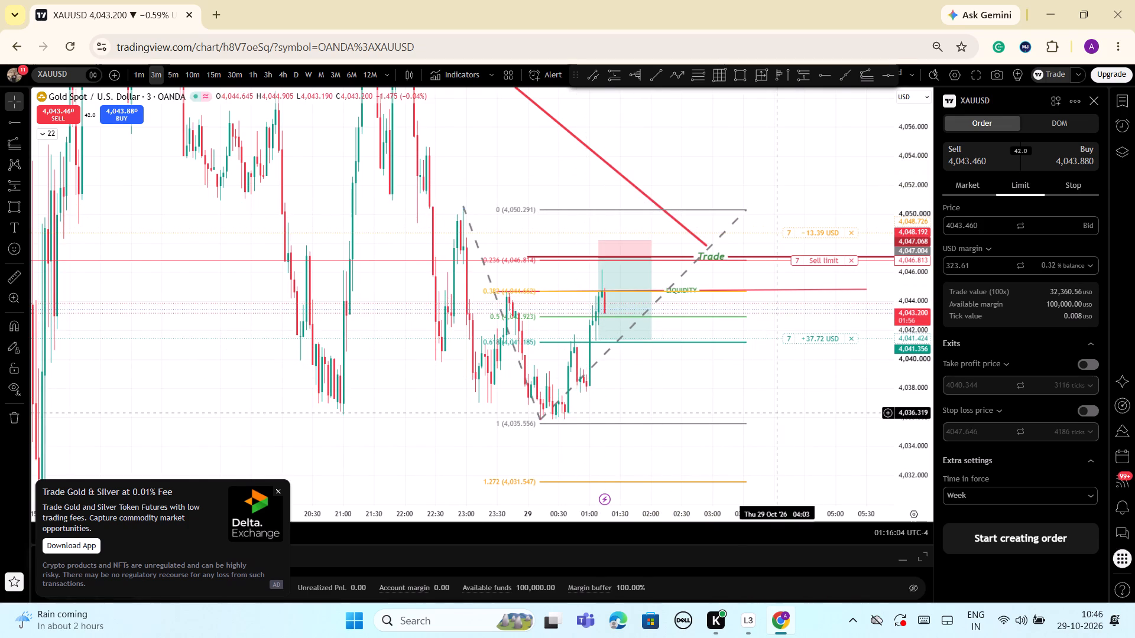
Move the remaining short position down to an entry of about 4,044.4, starting at 29 Oct 01:06.
{"action": "scroll", "coordinate": [777, 413], "scroll_direction": "down", "scroll_amount": 1}
{"action": "left_click_drag", "start_coordinate": [659, 278], "coordinate": [656, 320]}
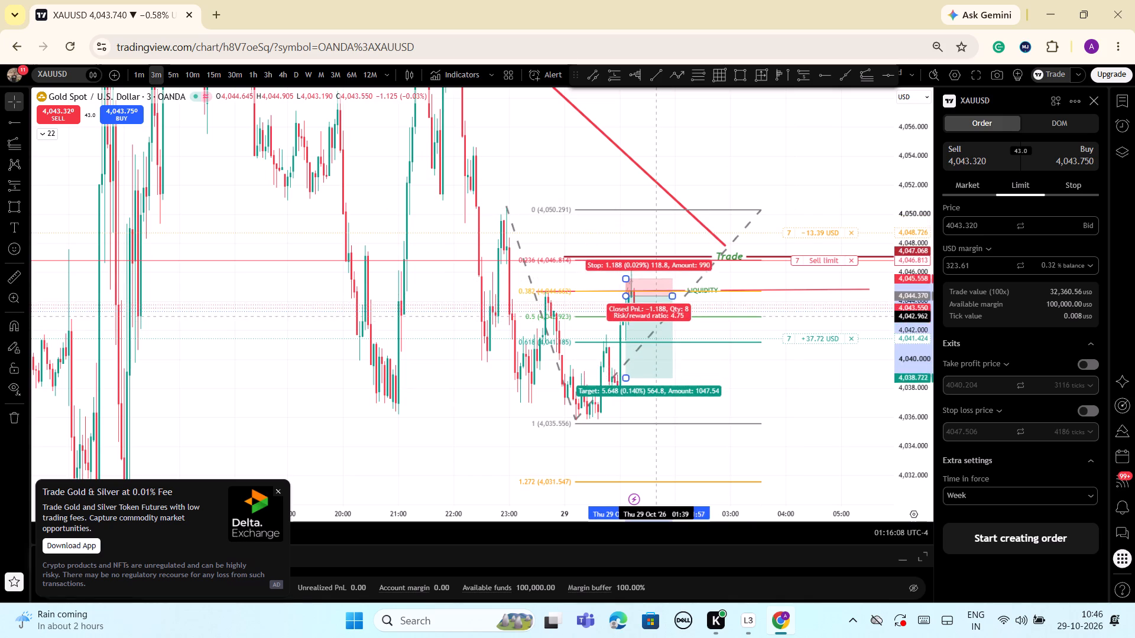
{"action": "left_click_drag", "start_coordinate": [656, 320], "coordinate": [656, 317]}
{"action": "left_click", "coordinate": [768, 403]}
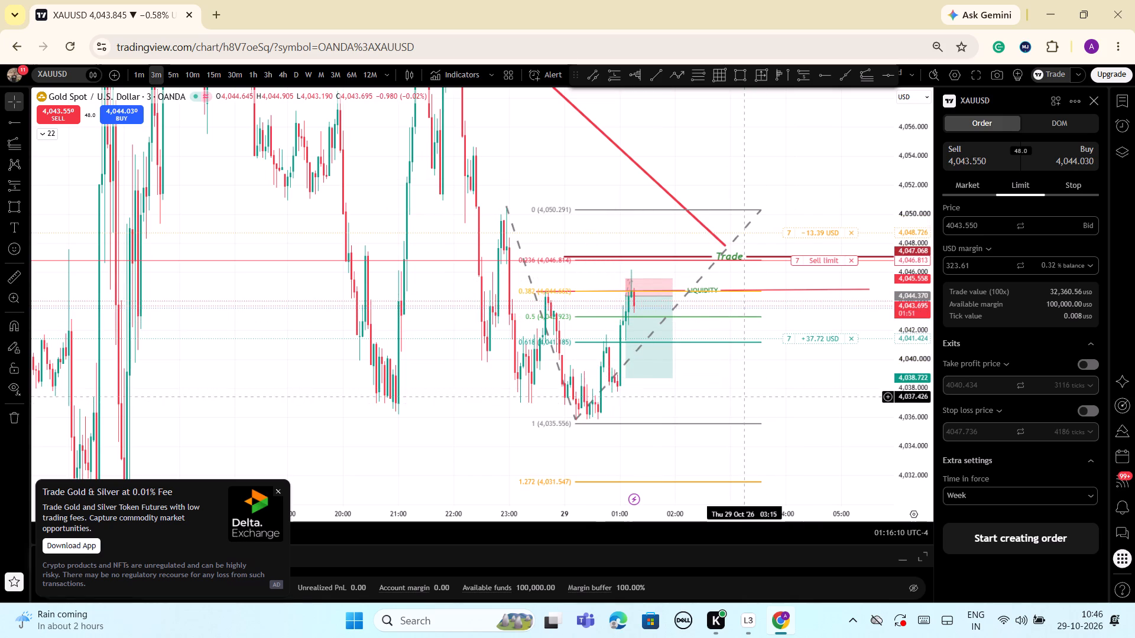
Set the moved short position's target to about 4,039.1.
{"action": "left_click_drag", "start_coordinate": [625, 378], "coordinate": [642, 379]}
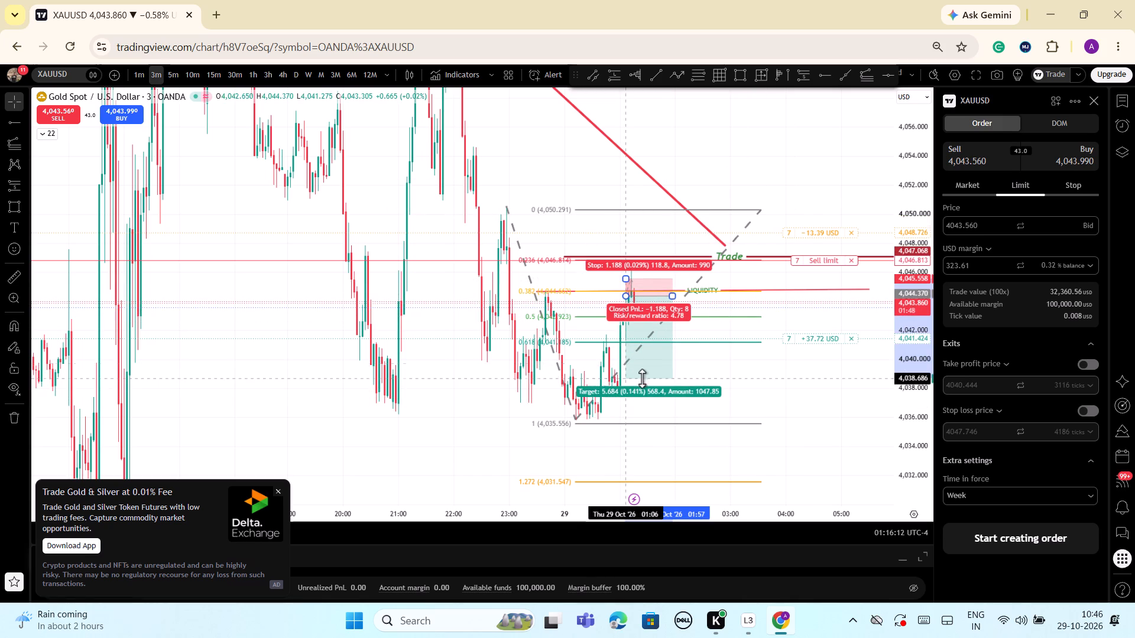
{"action": "left_click_drag", "start_coordinate": [642, 379], "coordinate": [659, 375]}
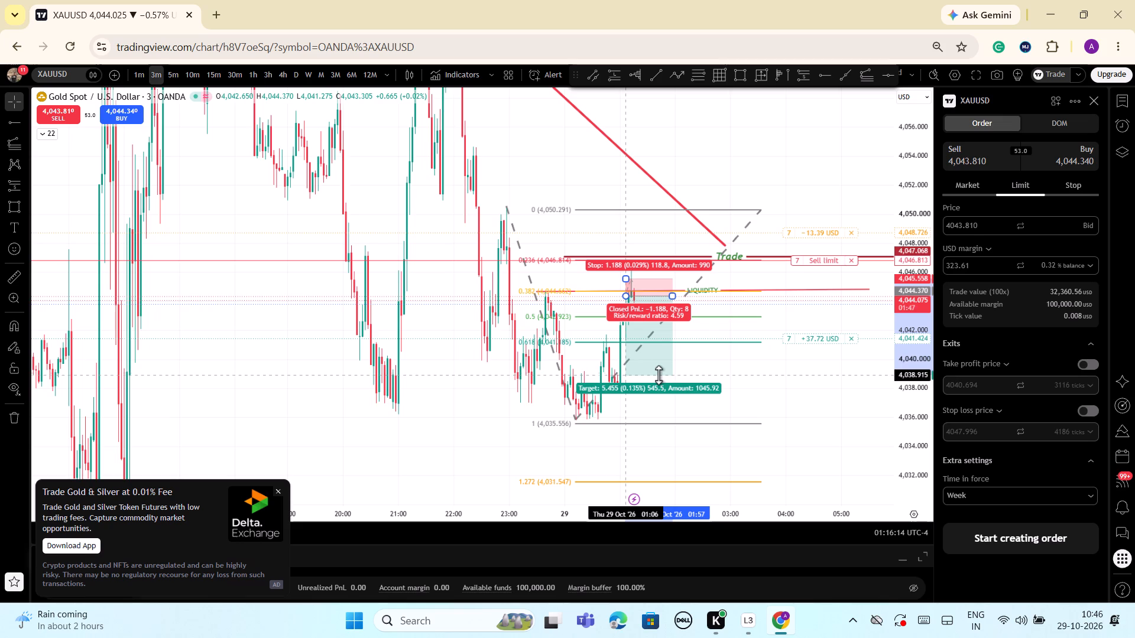
{"action": "left_click_drag", "start_coordinate": [659, 375], "coordinate": [672, 372]}
{"action": "left_click", "coordinate": [768, 382]}
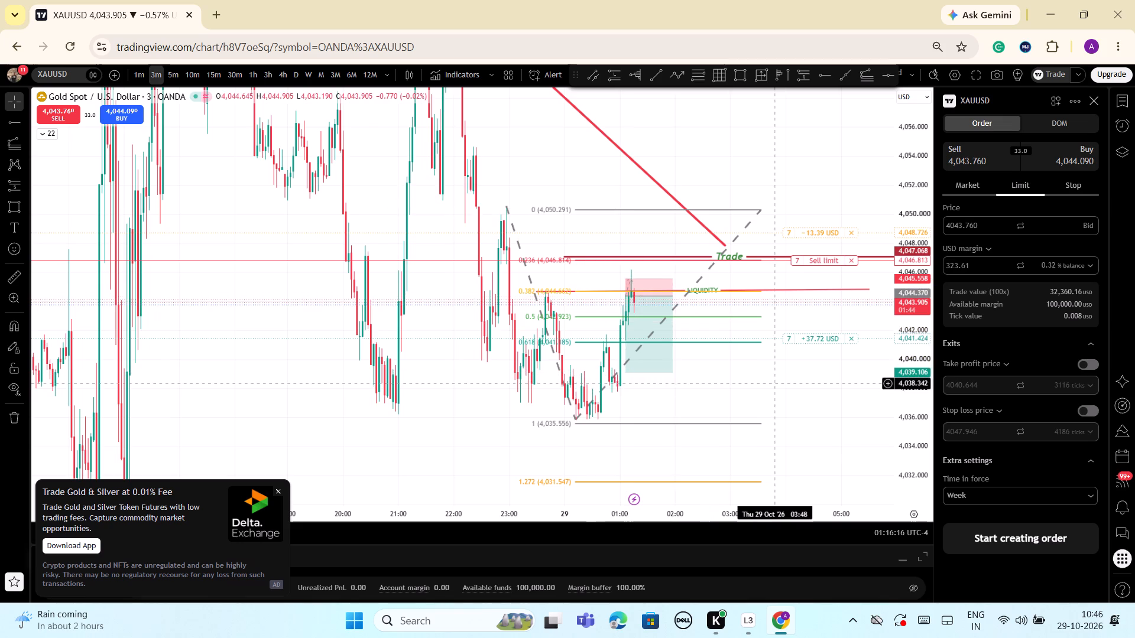
Set the short position's stop to about 4,048.7, level with the sell limit order's stop loss.
{"action": "scroll", "coordinate": [797, 405], "scroll_direction": "up", "scroll_amount": 2}
{"action": "left_click_drag", "start_coordinate": [906, 419], "coordinate": [911, 453]}
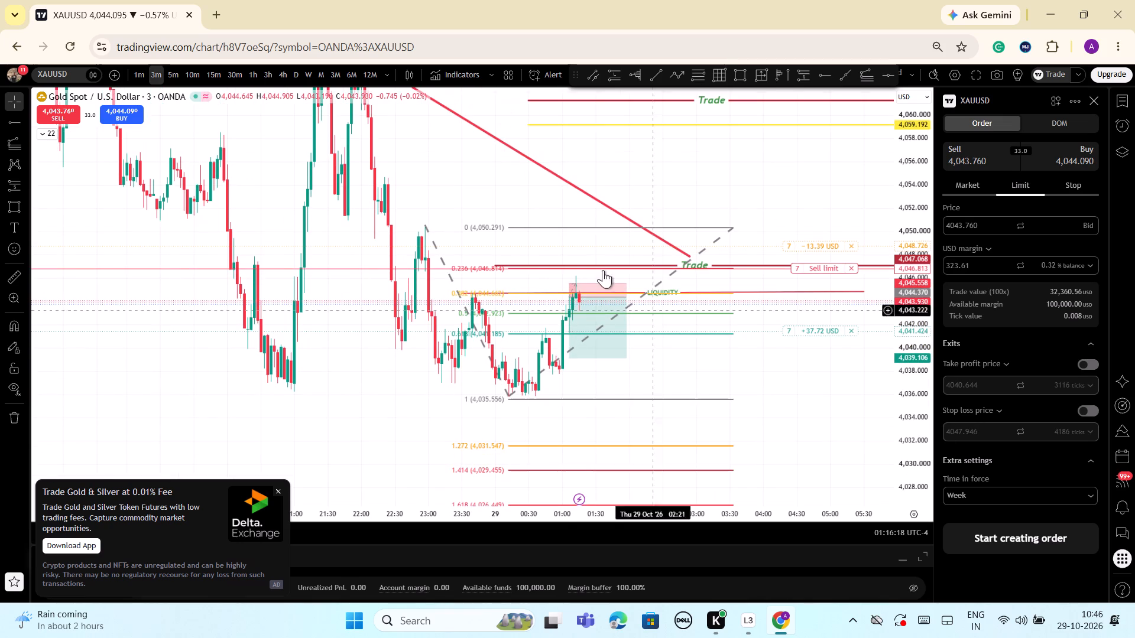
{"action": "left_click_drag", "start_coordinate": [570, 285], "coordinate": [571, 269]}
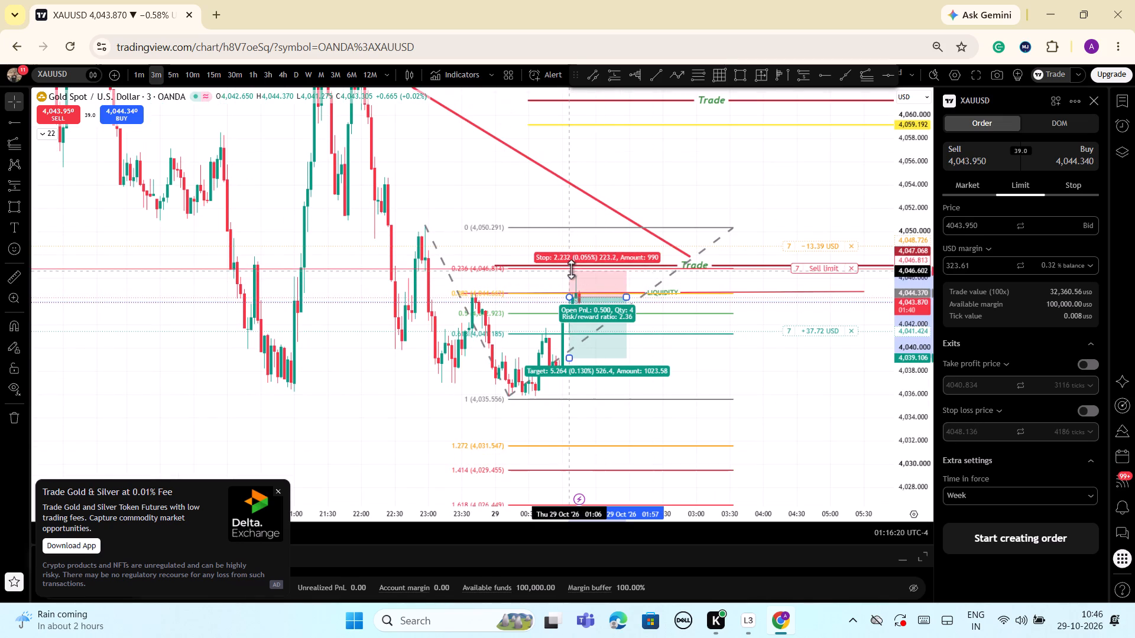
{"action": "left_click_drag", "start_coordinate": [571, 269], "coordinate": [577, 246]}
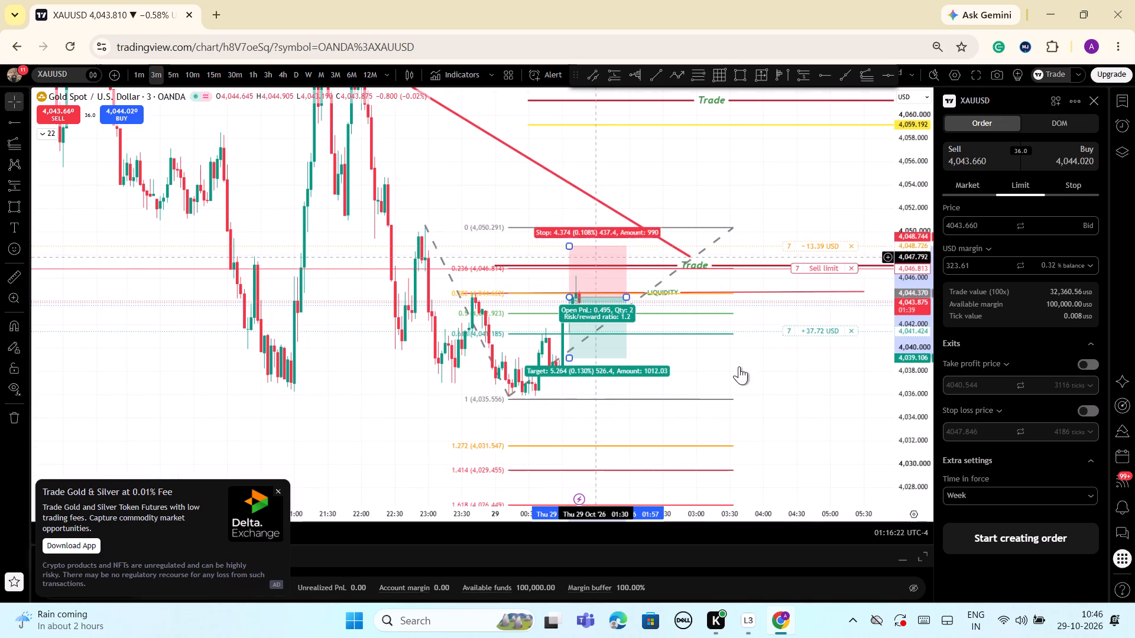
{"action": "left_click", "coordinate": [779, 412]}
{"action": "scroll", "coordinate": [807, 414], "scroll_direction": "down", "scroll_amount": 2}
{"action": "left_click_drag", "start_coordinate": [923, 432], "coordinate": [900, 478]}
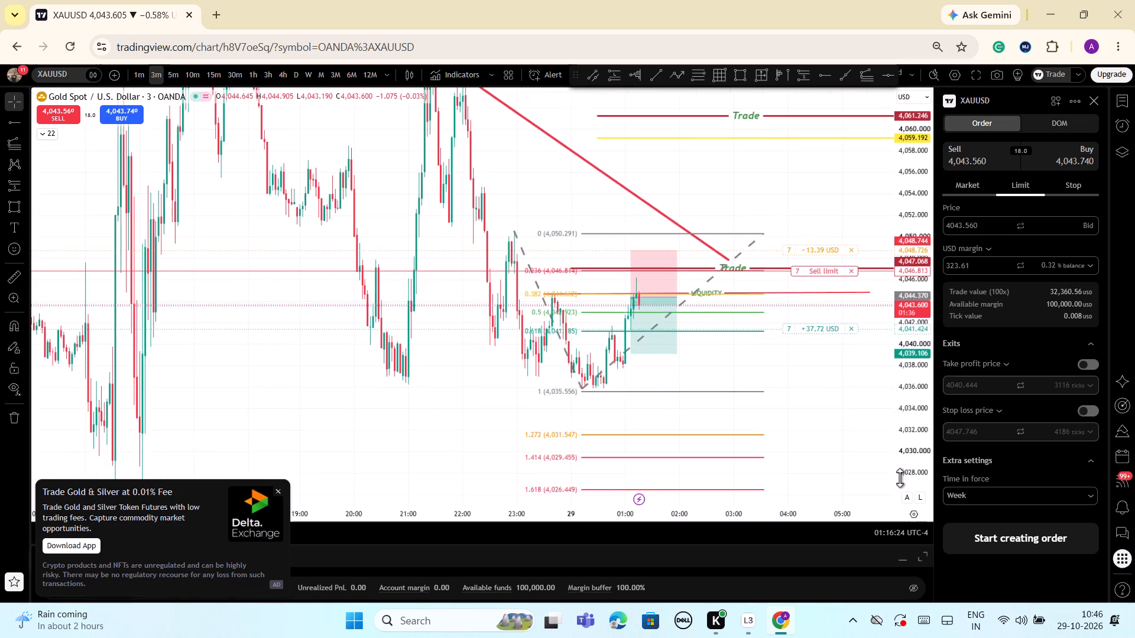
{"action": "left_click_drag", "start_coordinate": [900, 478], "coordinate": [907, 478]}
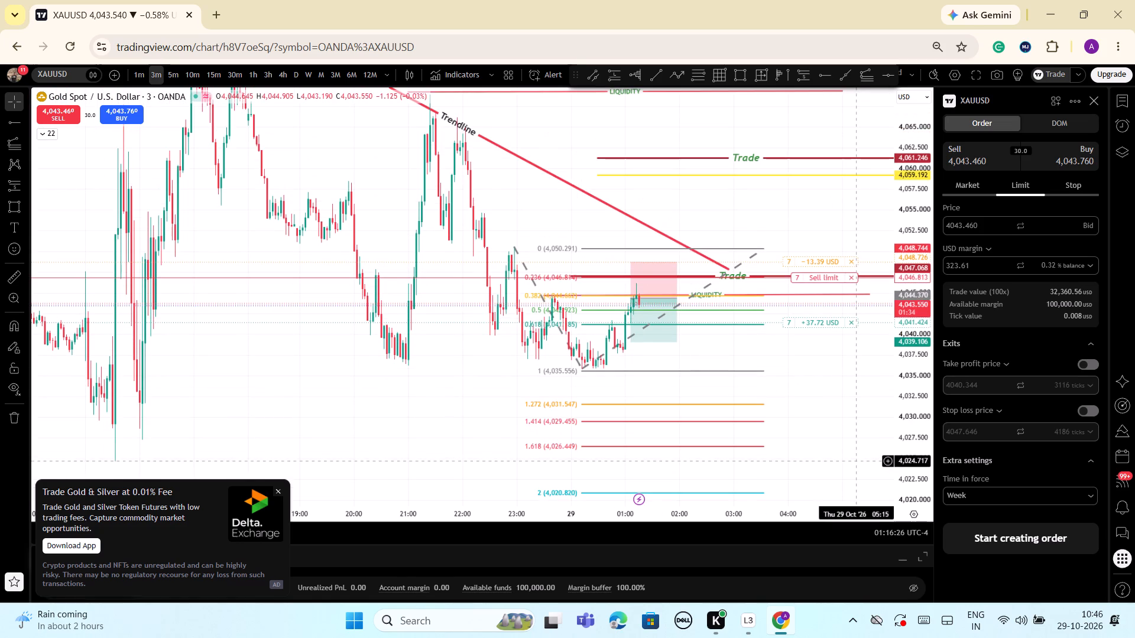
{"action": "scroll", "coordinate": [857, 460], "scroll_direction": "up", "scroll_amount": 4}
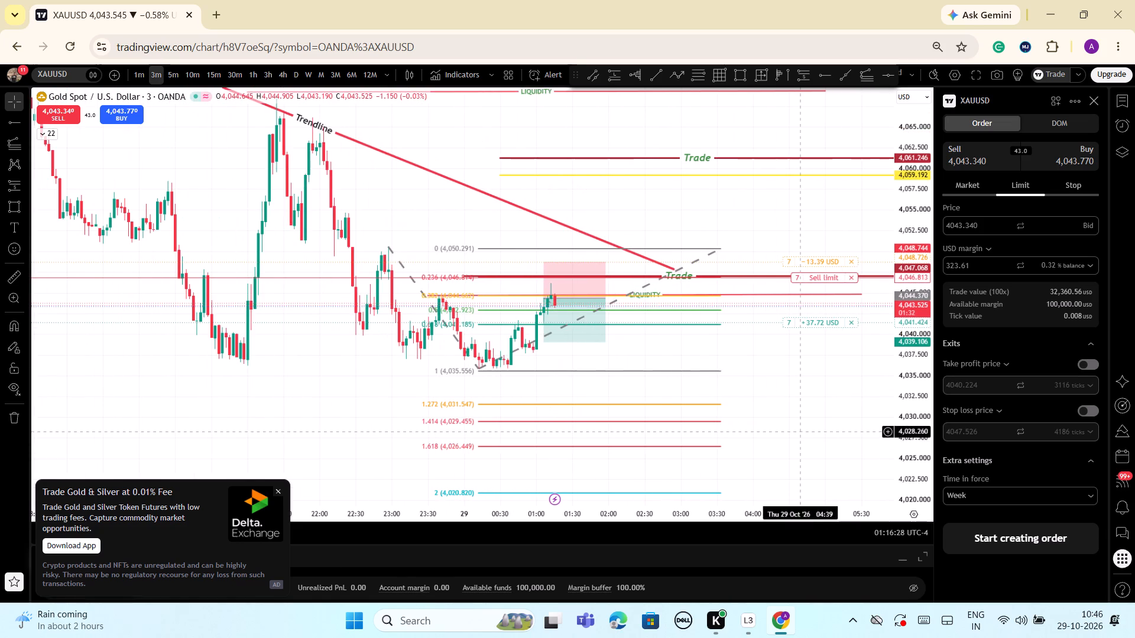
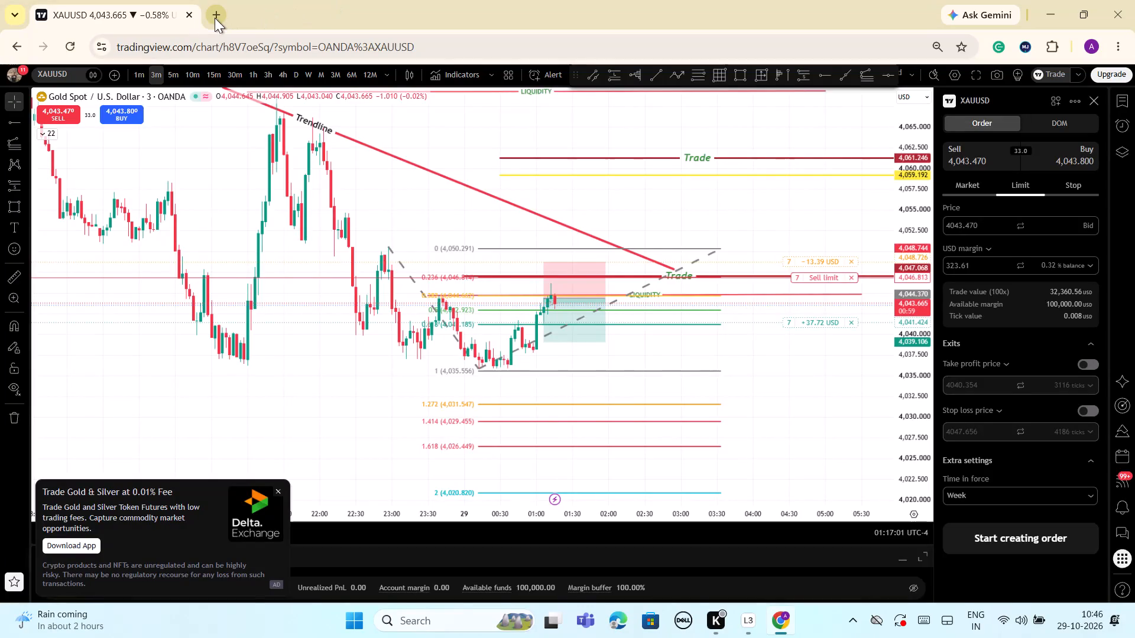
Open the STP spreadsheet in a new browser tab and look through the contact rows of its call sheet.
{"action": "left_click", "coordinate": [215, 18]}
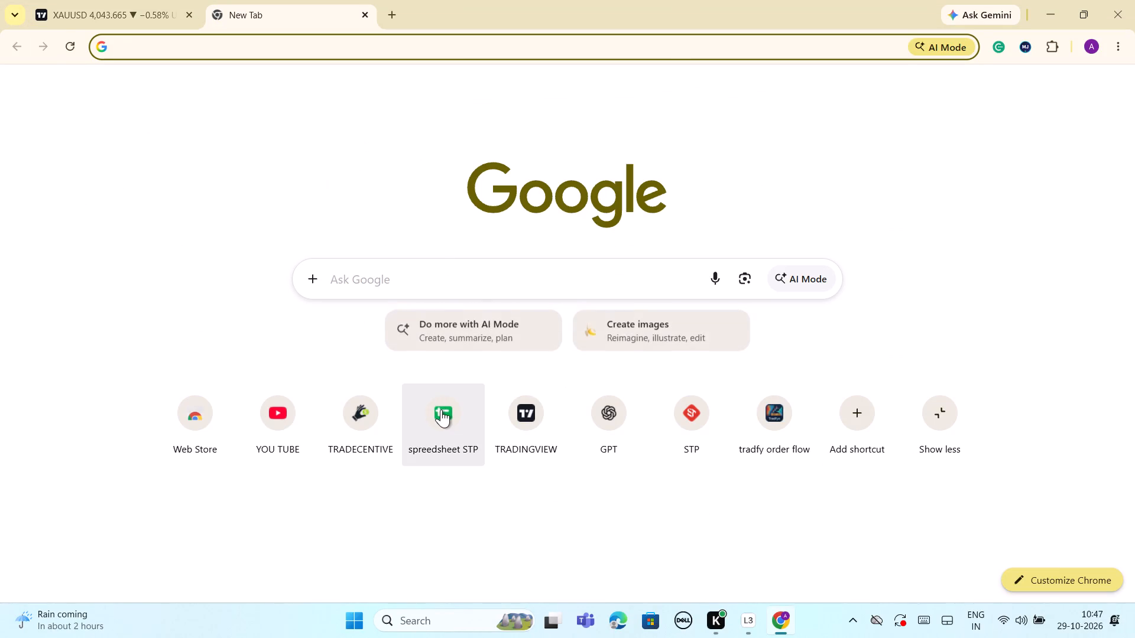
{"action": "left_click", "coordinate": [443, 411]}
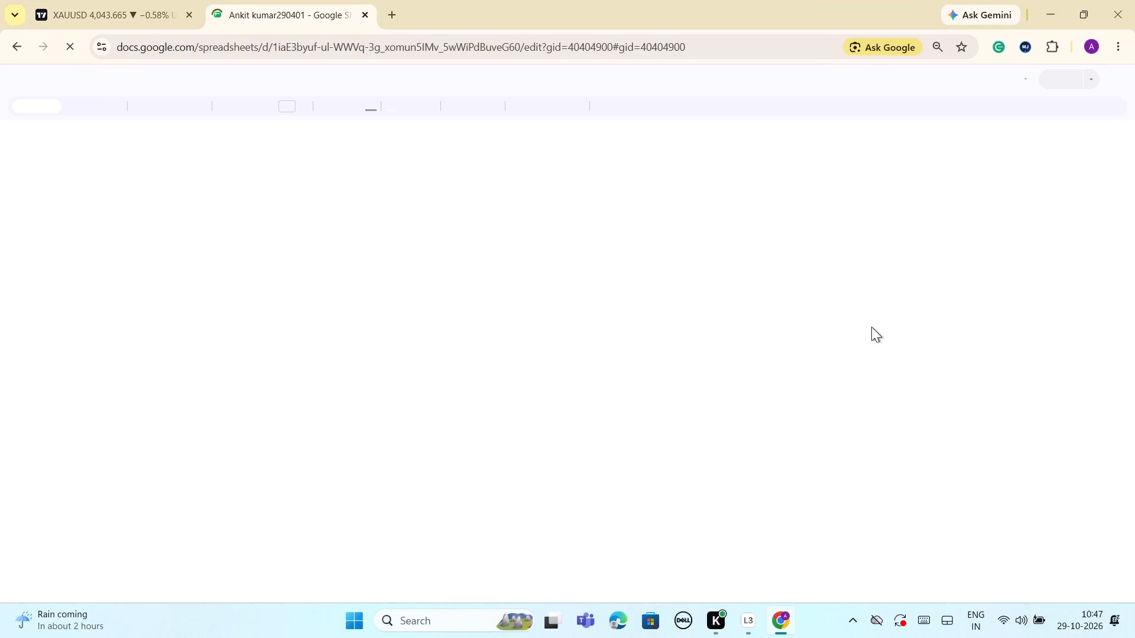
{"action": "scroll", "coordinate": [397, 334], "scroll_direction": "down", "scroll_amount": 1}
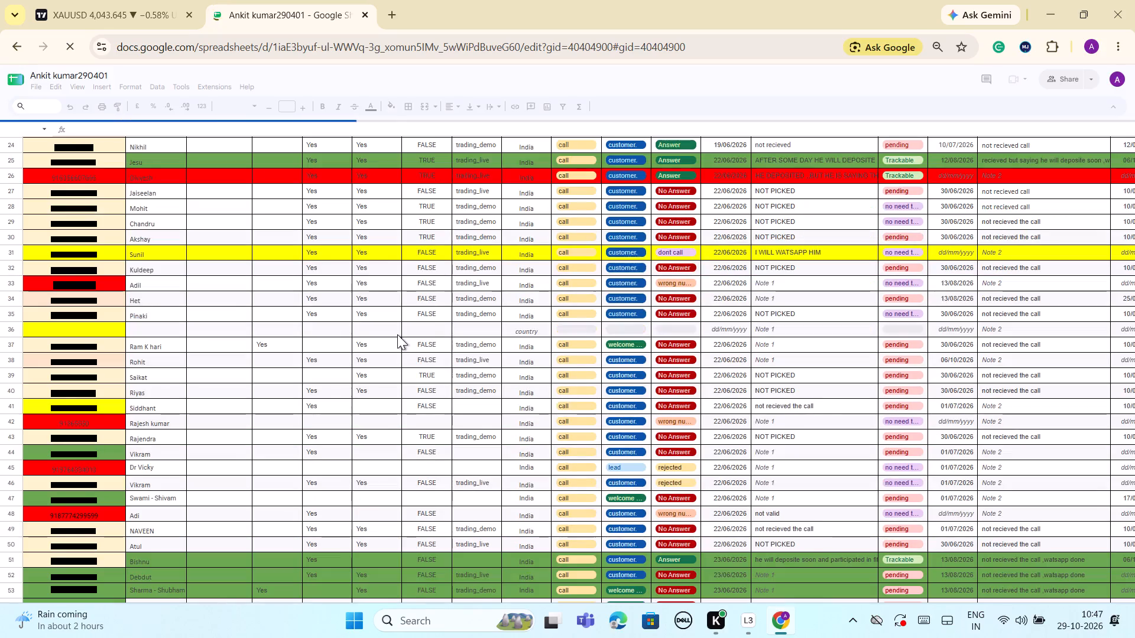
{"action": "scroll", "coordinate": [397, 334], "scroll_direction": "down", "scroll_amount": 2}
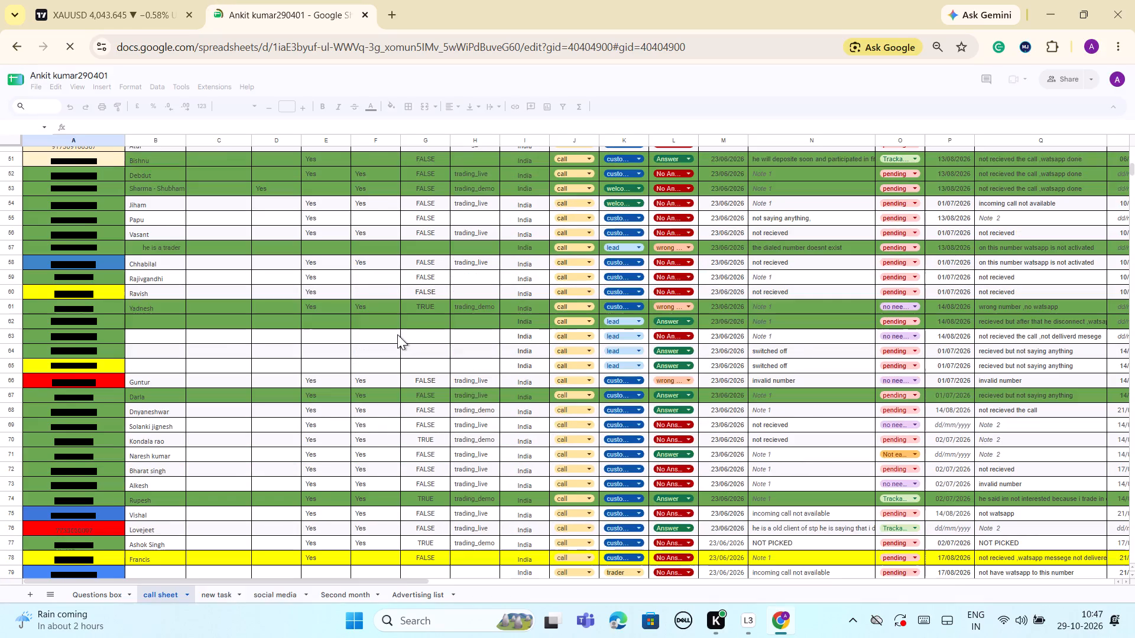
{"action": "scroll", "coordinate": [400, 336], "scroll_direction": "down", "scroll_amount": 1}
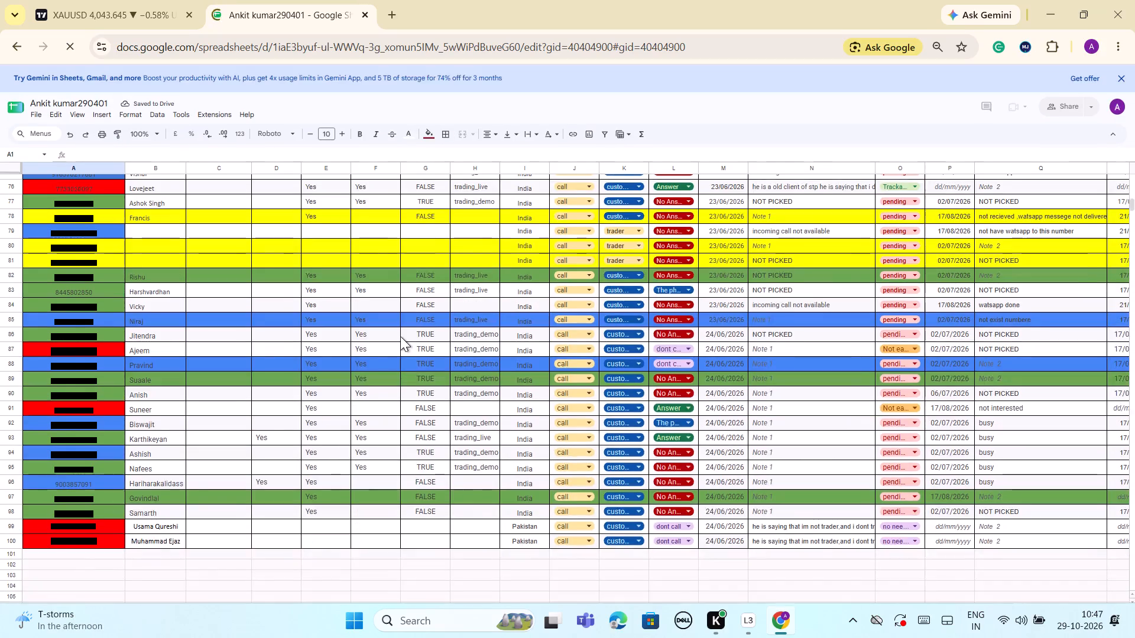
{"action": "scroll", "coordinate": [400, 336], "scroll_direction": "up", "scroll_amount": 1}
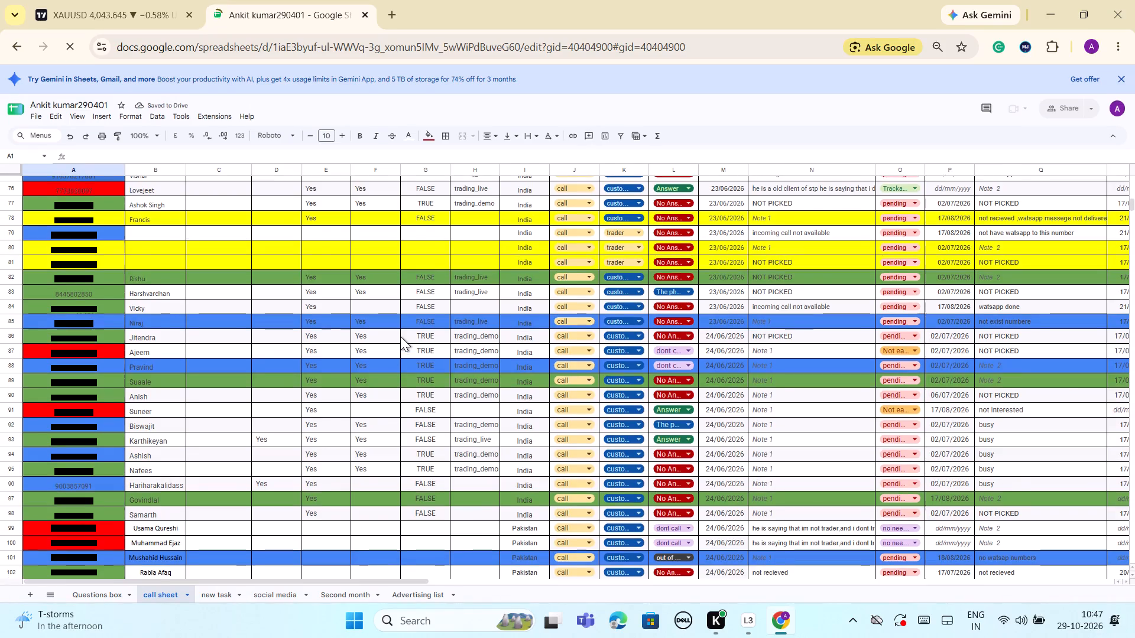
{"action": "scroll", "coordinate": [400, 336], "scroll_direction": "up", "scroll_amount": 2}
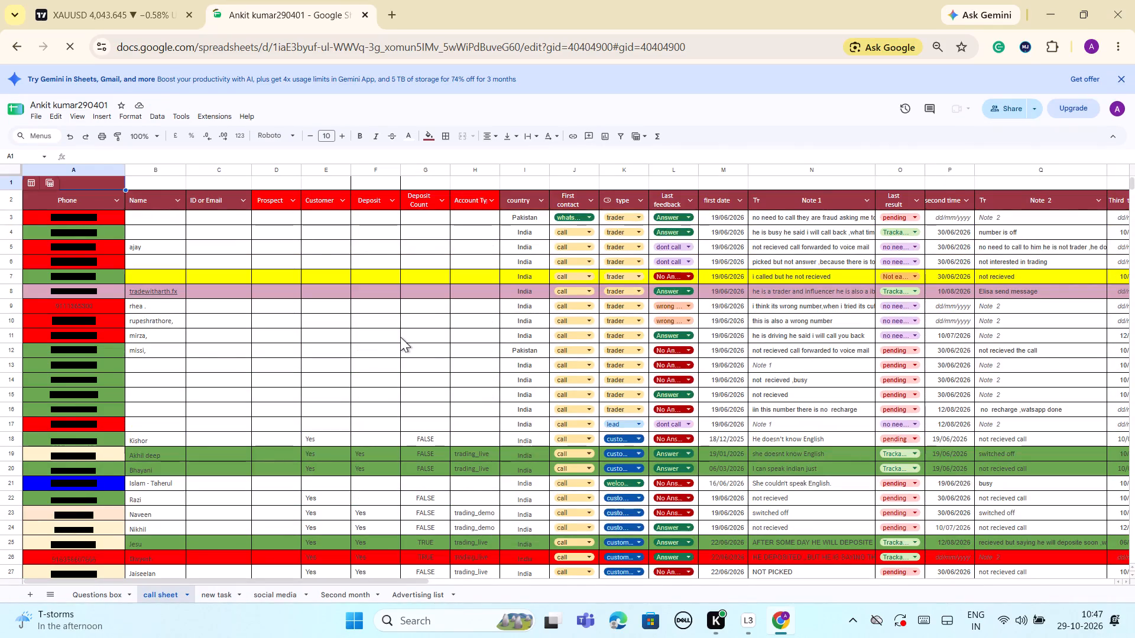
Return to the XAUUSD chart and delete the remaining short position.
{"action": "left_click", "coordinate": [130, 18]}
{"action": "scroll", "coordinate": [727, 311], "scroll_direction": "down", "scroll_amount": 1}
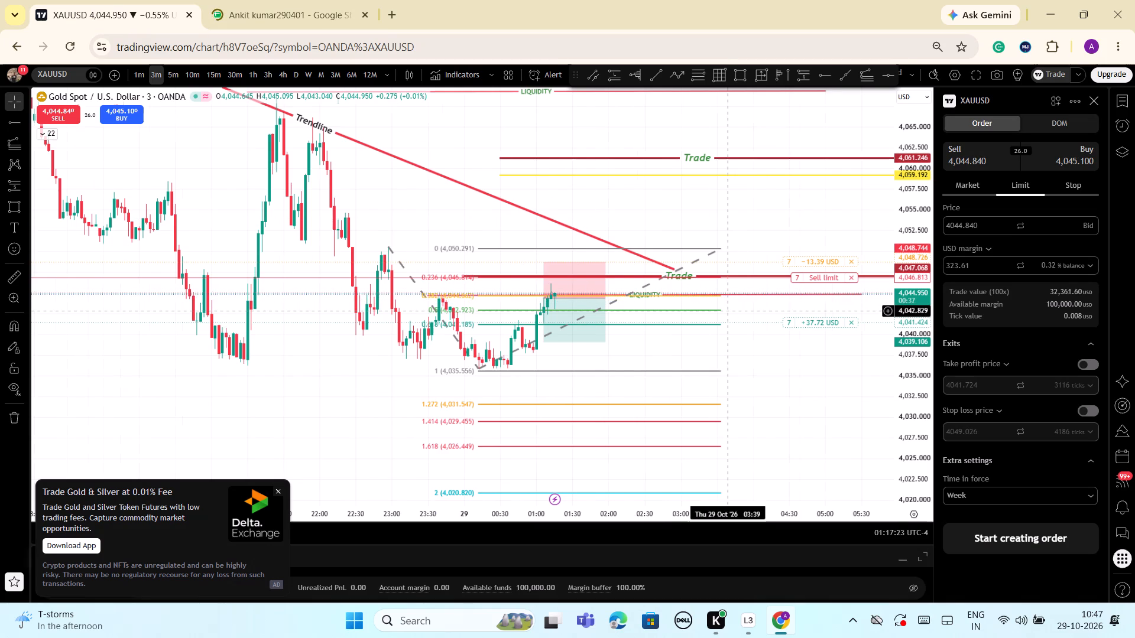
{"action": "left_click_drag", "start_coordinate": [917, 448], "coordinate": [928, 415]}
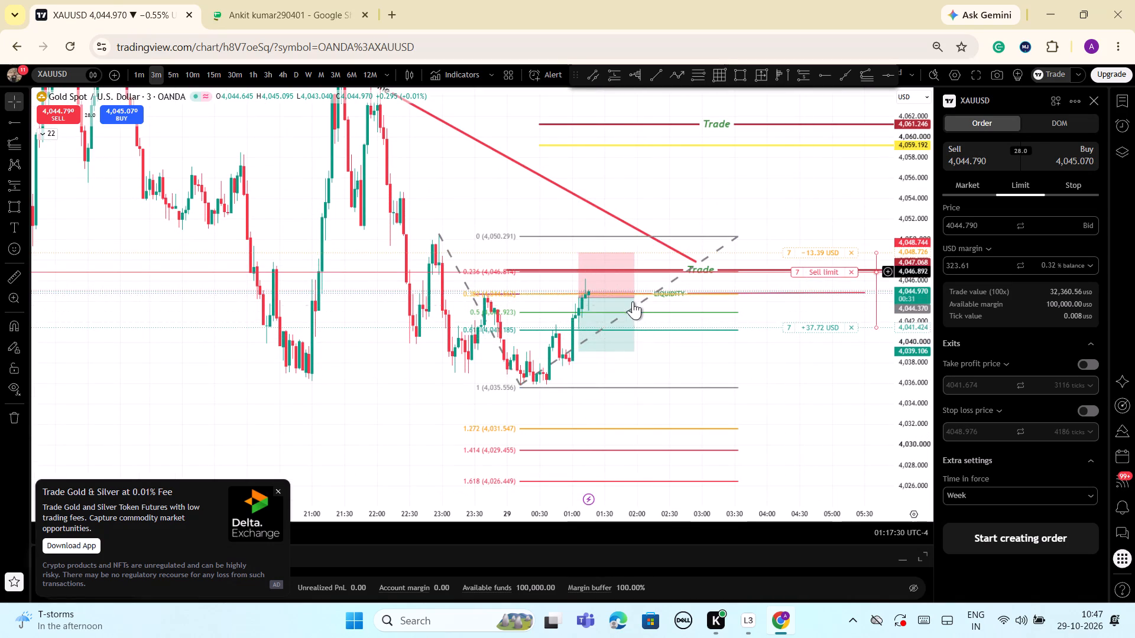
{"action": "left_click", "coordinate": [631, 347]}
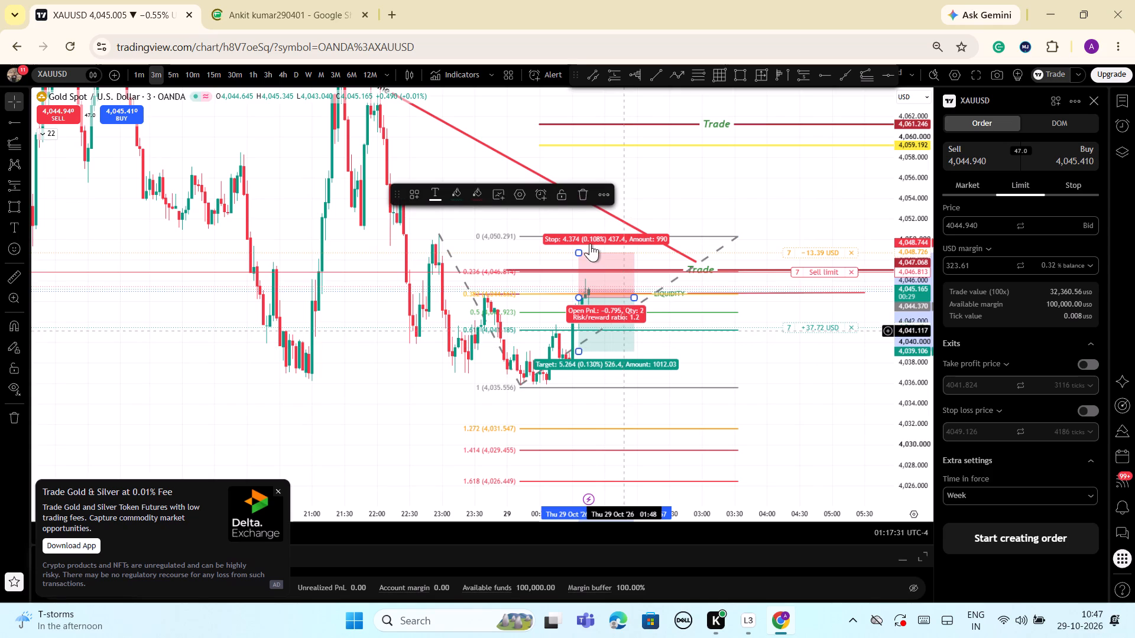
{"action": "left_click", "coordinate": [583, 198]}
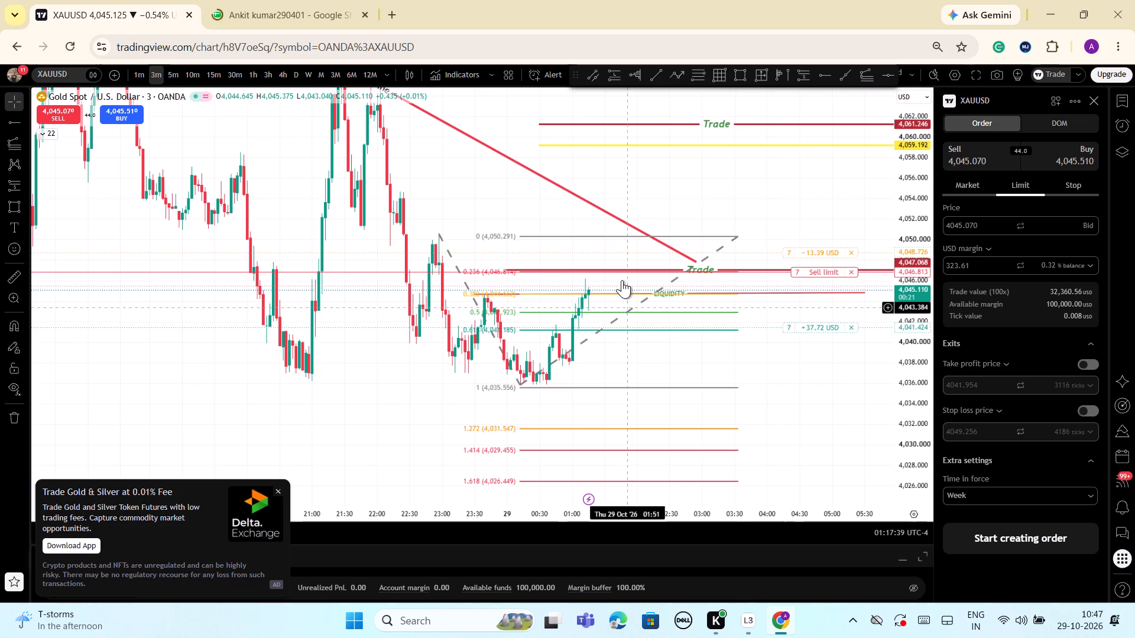
Delete the Fibonacci extension drawing from the chart.
{"action": "left_click", "coordinate": [738, 236]}
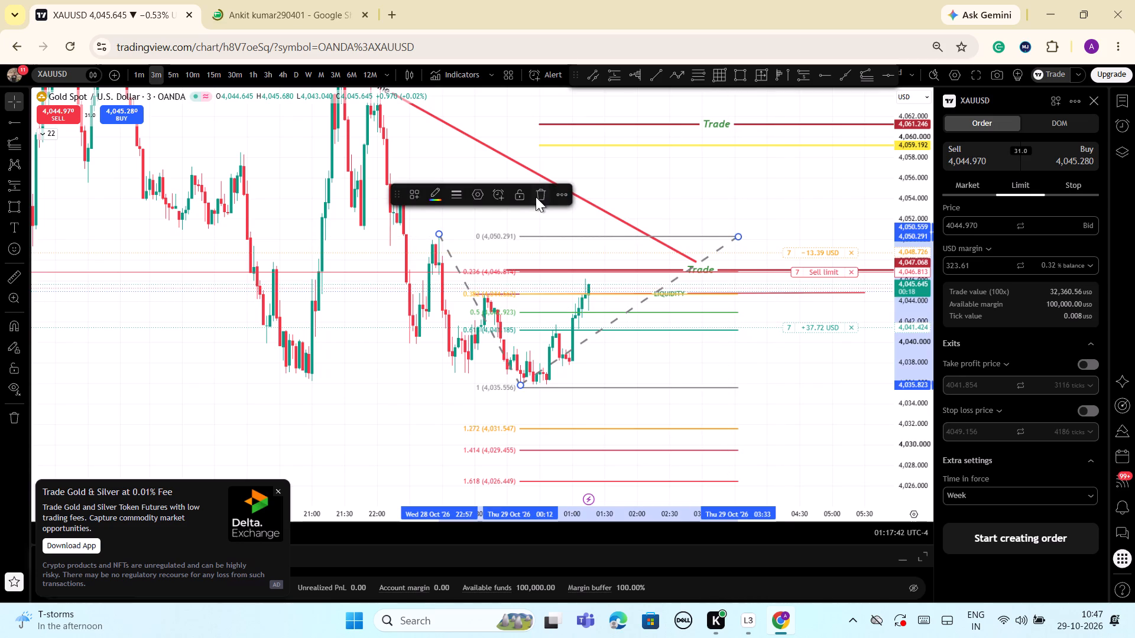
{"action": "left_click", "coordinate": [536, 197]}
Examine the recent 3-minute price action around the LIQUIDITY line, the lower Trade level and the trendline.
{"action": "scroll", "coordinate": [751, 416], "scroll_direction": "down", "scroll_amount": 1}
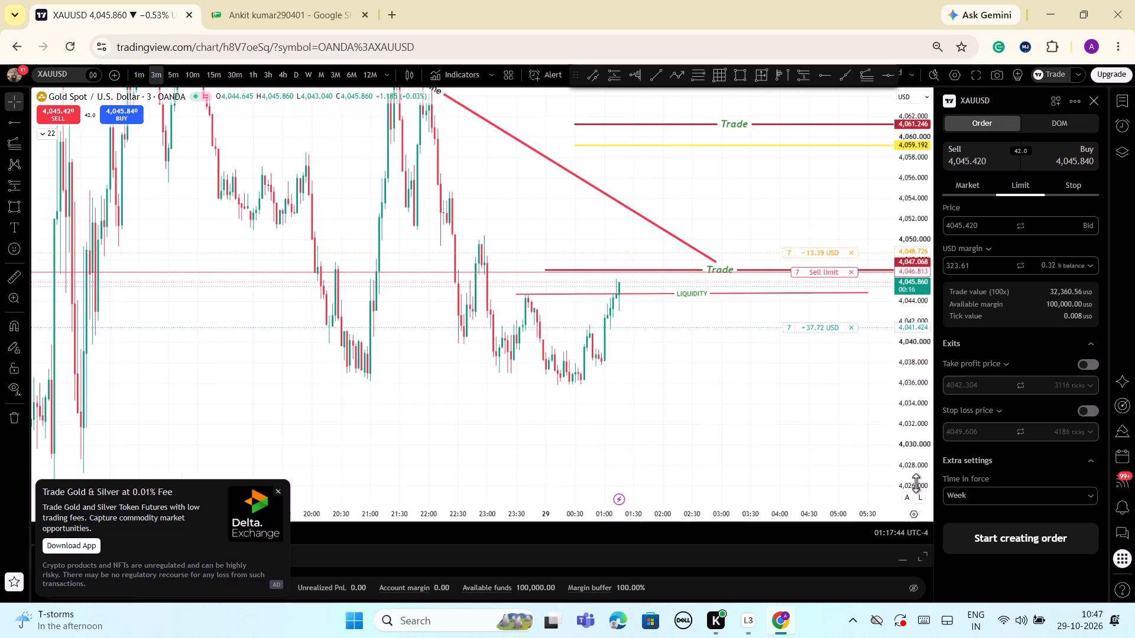
{"action": "left_click_drag", "start_coordinate": [916, 483], "coordinate": [924, 447]}
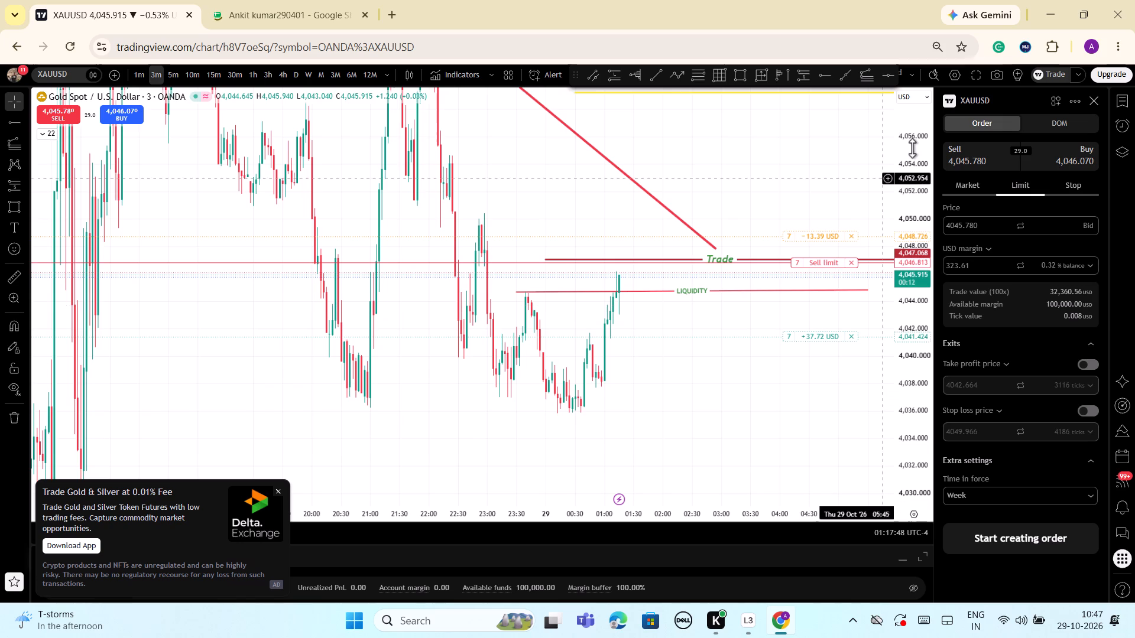
{"action": "left_click_drag", "start_coordinate": [916, 141], "coordinate": [919, 190]}
{"action": "scroll", "coordinate": [731, 198], "scroll_direction": "down", "scroll_amount": 8}
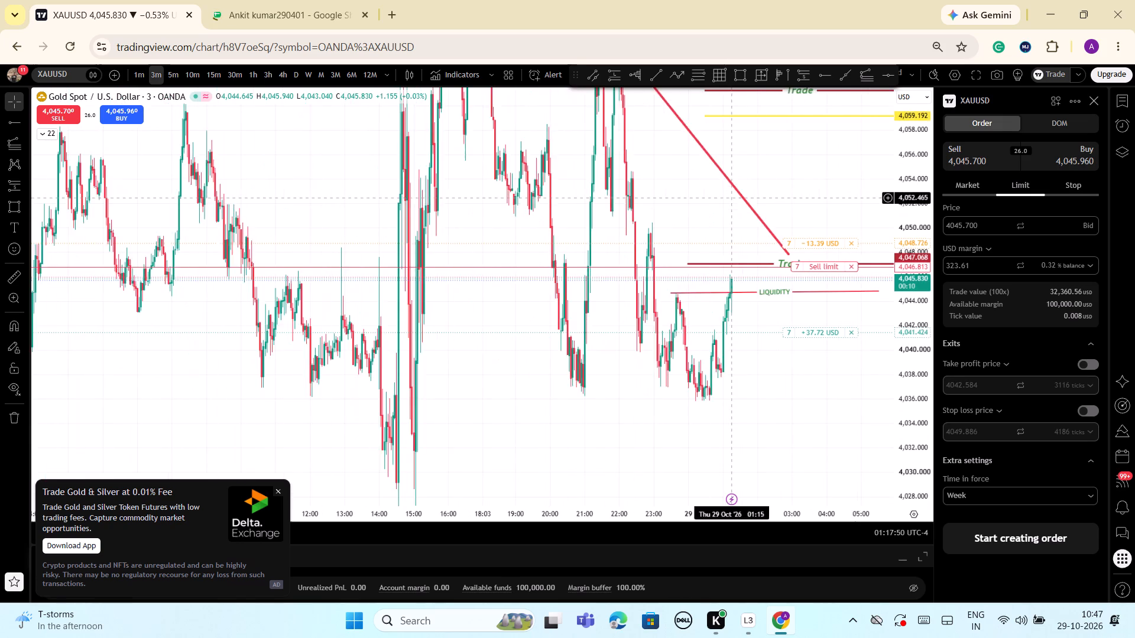
{"action": "left_click_drag", "start_coordinate": [790, 416], "coordinate": [647, 388]}
{"action": "scroll", "coordinate": [651, 388], "scroll_direction": "up", "scroll_amount": 5}
{"action": "left_click_drag", "start_coordinate": [917, 449], "coordinate": [920, 380]}
{"action": "scroll", "coordinate": [839, 412], "scroll_direction": "up", "scroll_amount": 2}
{"action": "left_click_drag", "start_coordinate": [569, 373], "coordinate": [637, 377]}
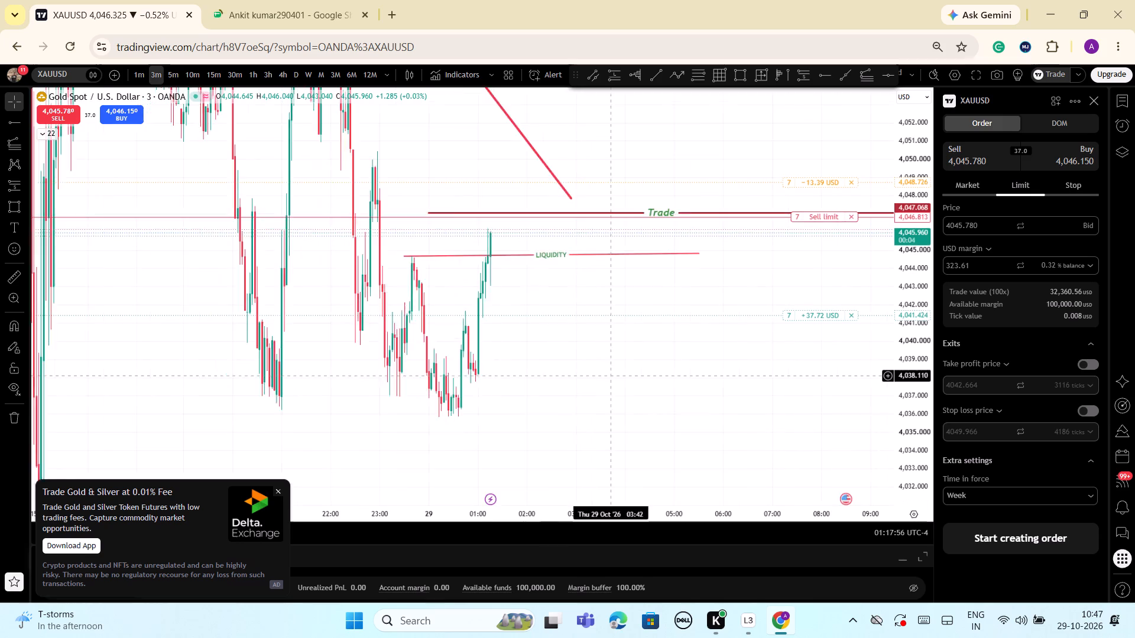
{"action": "left_click_drag", "start_coordinate": [637, 377], "coordinate": [685, 375]}
{"action": "left_click_drag", "start_coordinate": [907, 395], "coordinate": [919, 486]}
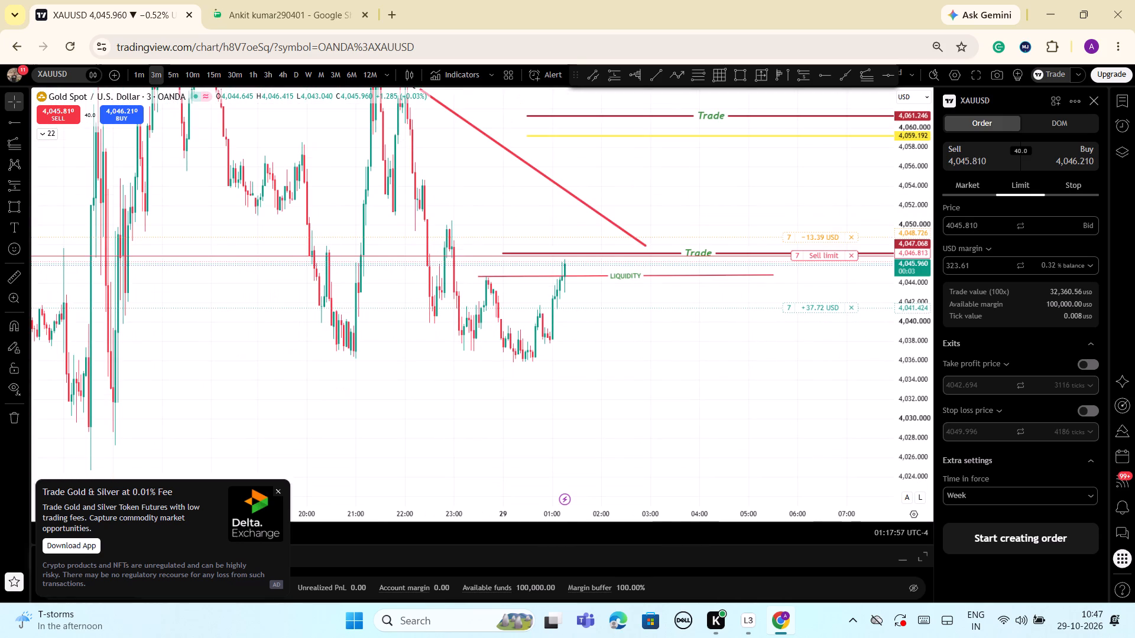
{"action": "scroll", "coordinate": [656, 403], "scroll_direction": "down", "scroll_amount": 1}
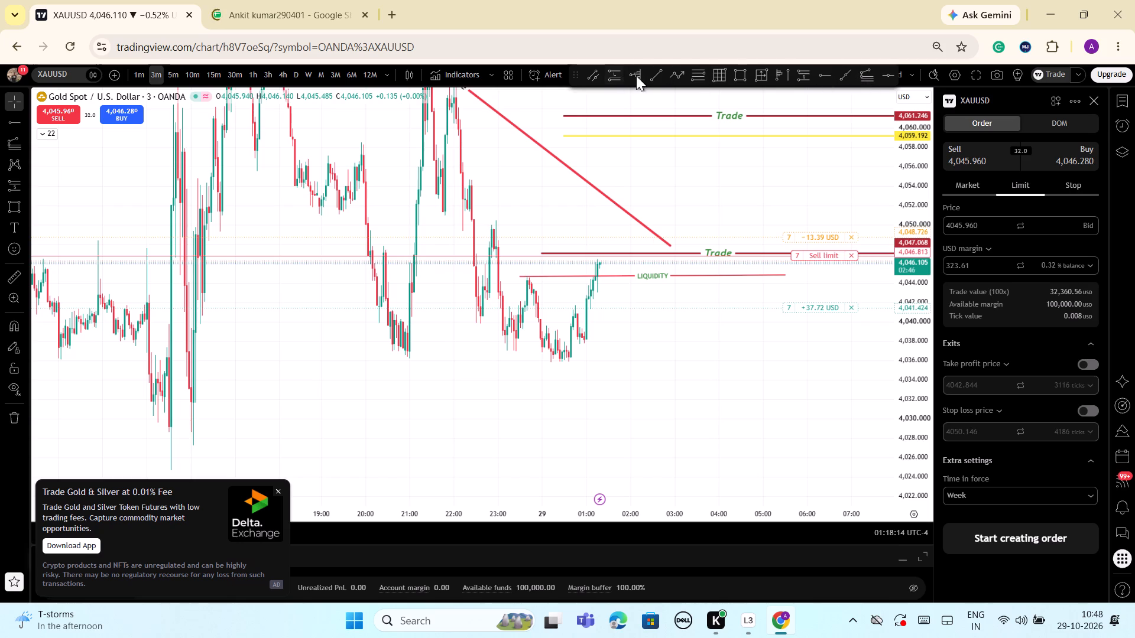
Place a new short position with its entry at about 4,046.9, starting at 29 Oct 01:18.
{"action": "left_click", "coordinate": [803, 74]}
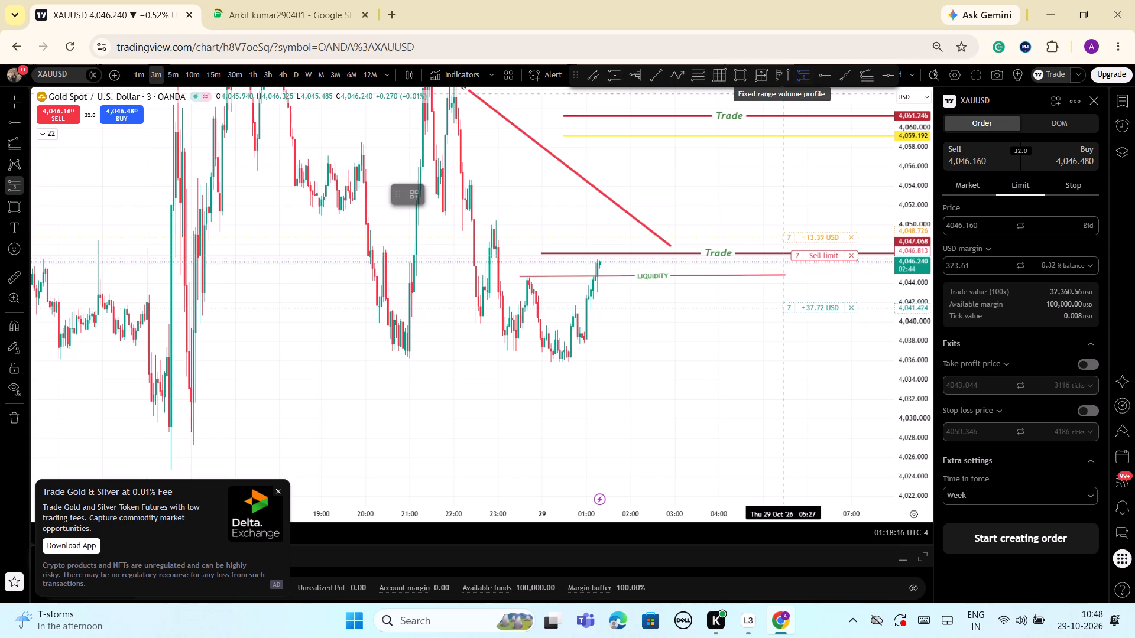
{"action": "left_click", "coordinate": [601, 255]}
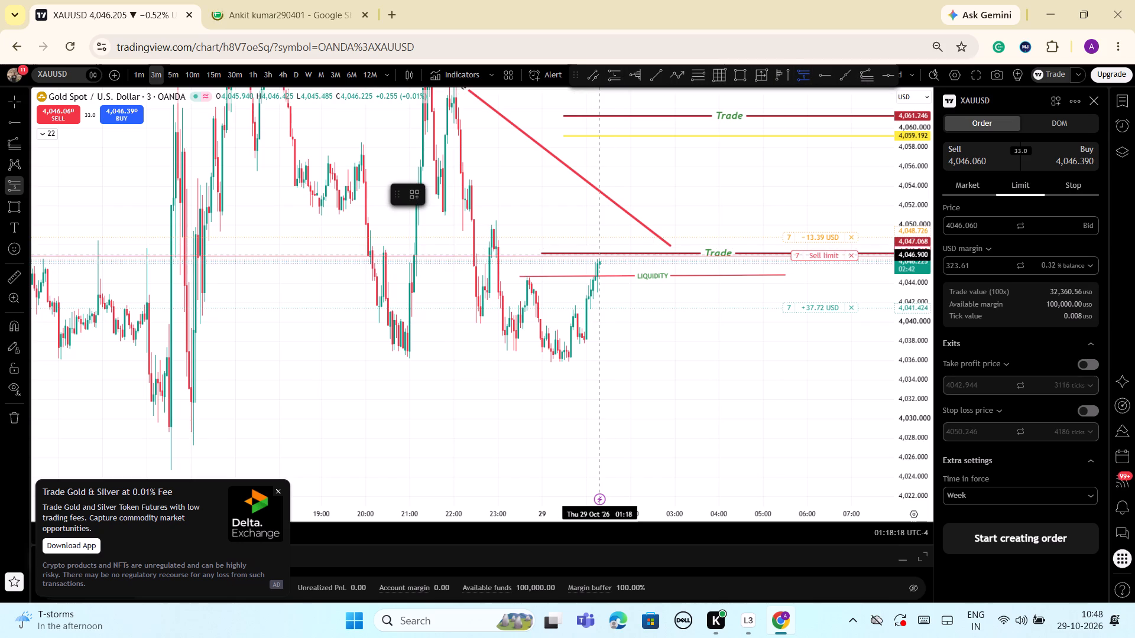
Set the new short position's stop to about 4,048.1, which is 1.2 above its entry.
{"action": "left_click_drag", "start_coordinate": [599, 144], "coordinate": [599, 211]}
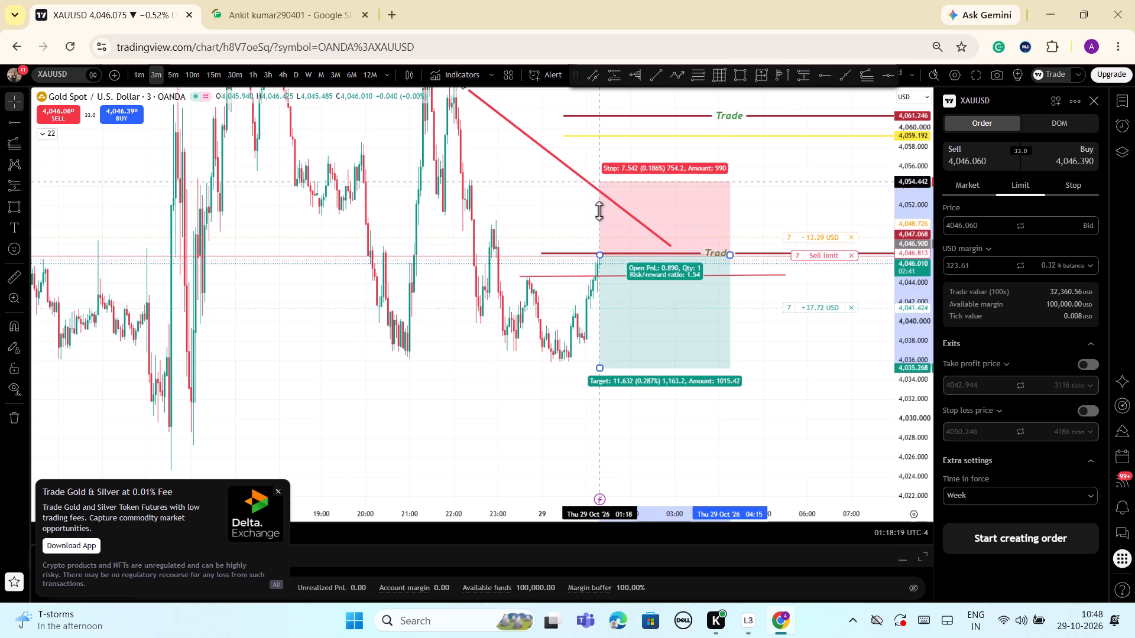
{"action": "left_click_drag", "start_coordinate": [599, 211], "coordinate": [598, 227]}
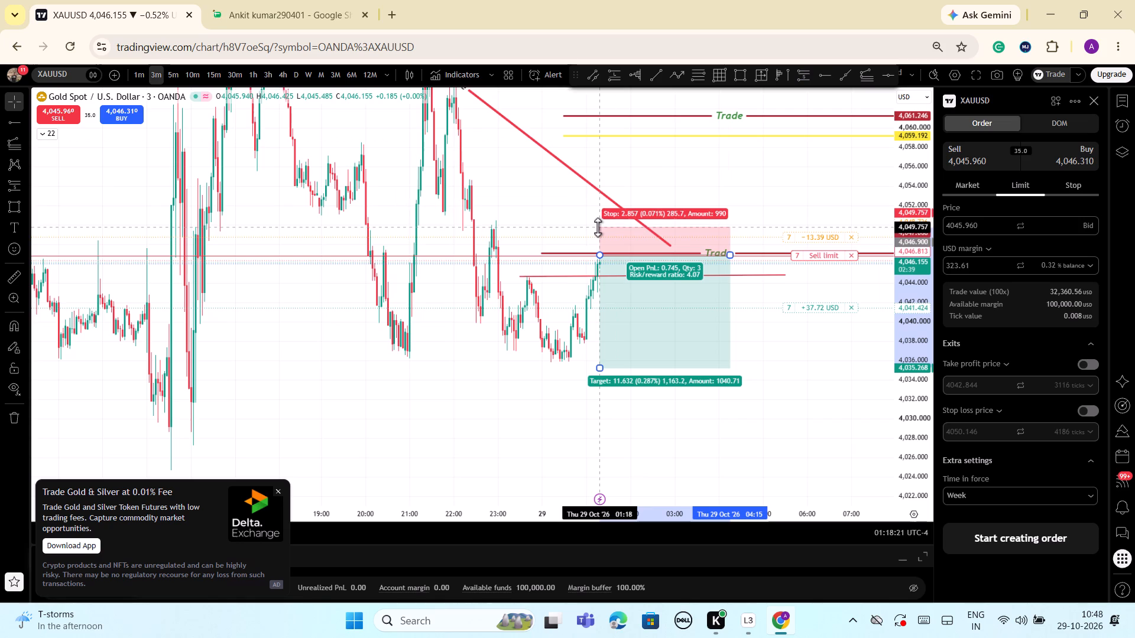
{"action": "left_click_drag", "start_coordinate": [598, 227], "coordinate": [601, 237]}
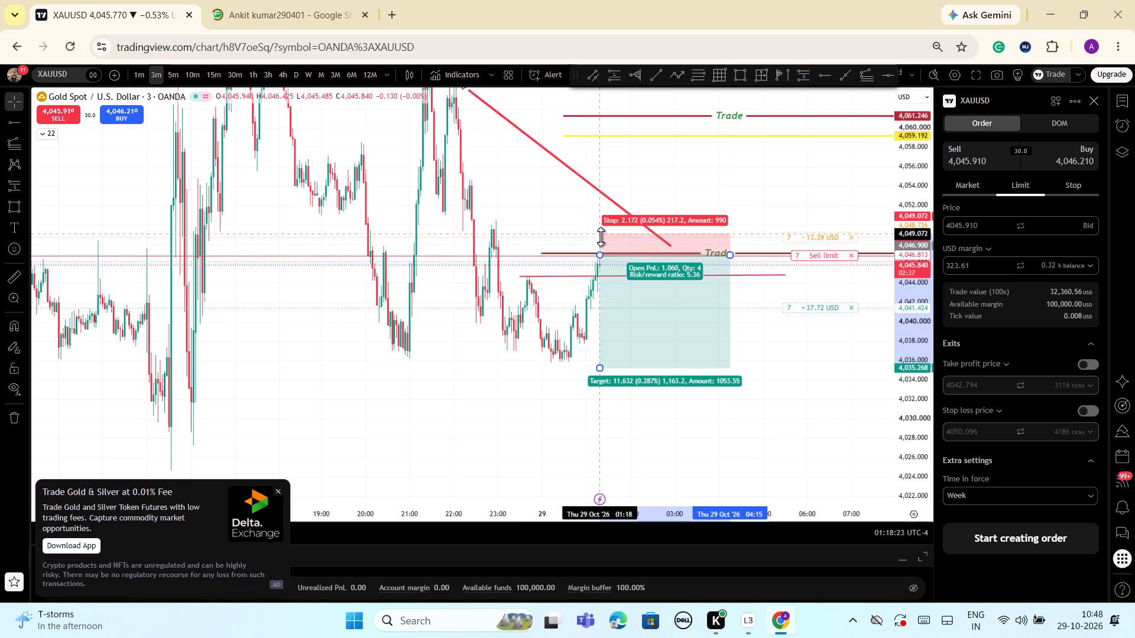
{"action": "left_click_drag", "start_coordinate": [601, 237], "coordinate": [604, 236]}
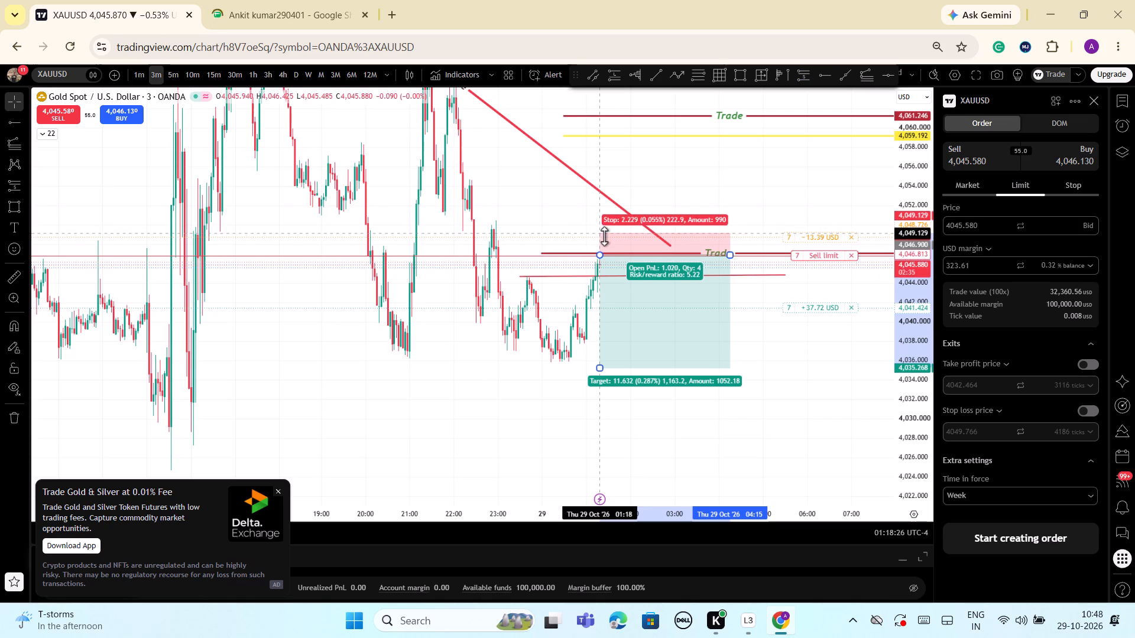
{"action": "left_click_drag", "start_coordinate": [604, 236], "coordinate": [602, 247]}
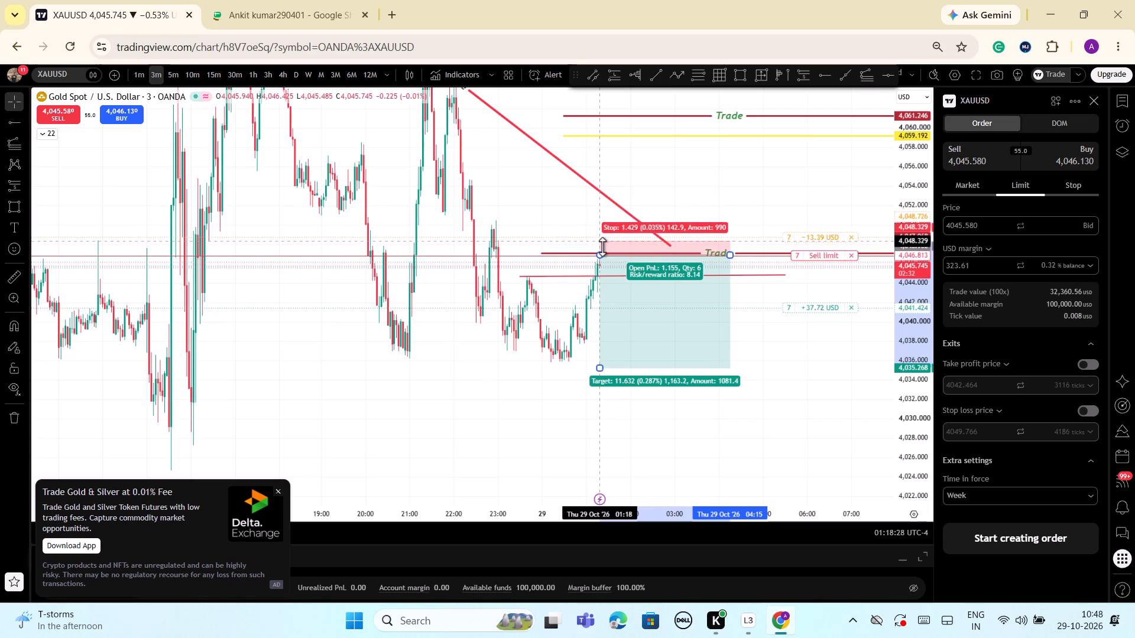
{"action": "left_click_drag", "start_coordinate": [602, 247], "coordinate": [601, 240]}
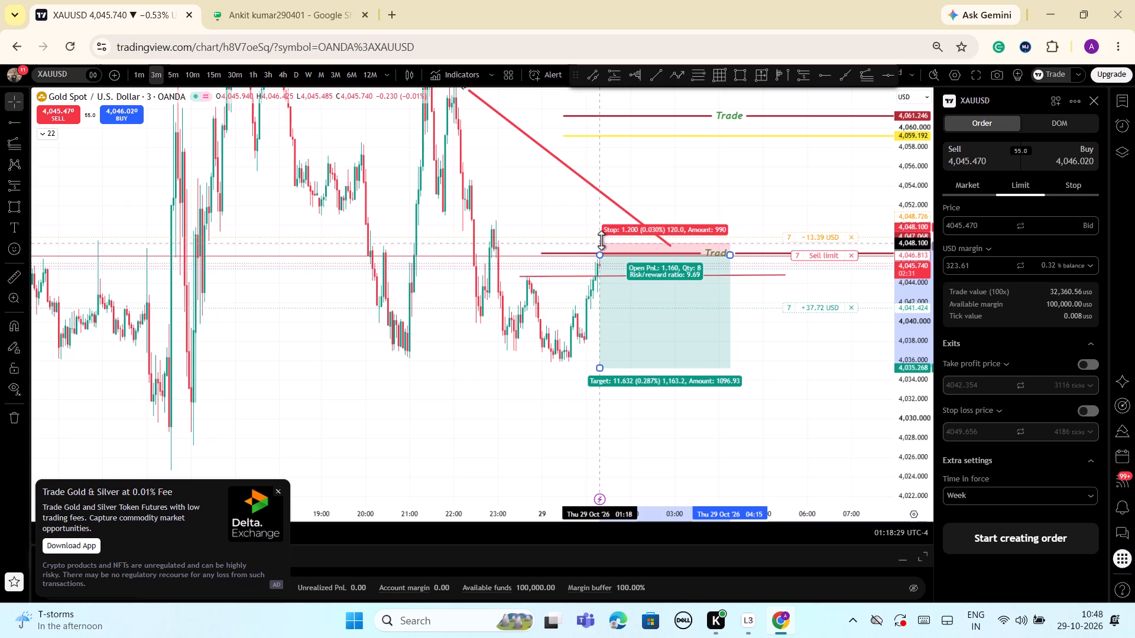
{"action": "left_click_drag", "start_coordinate": [601, 240], "coordinate": [601, 242]}
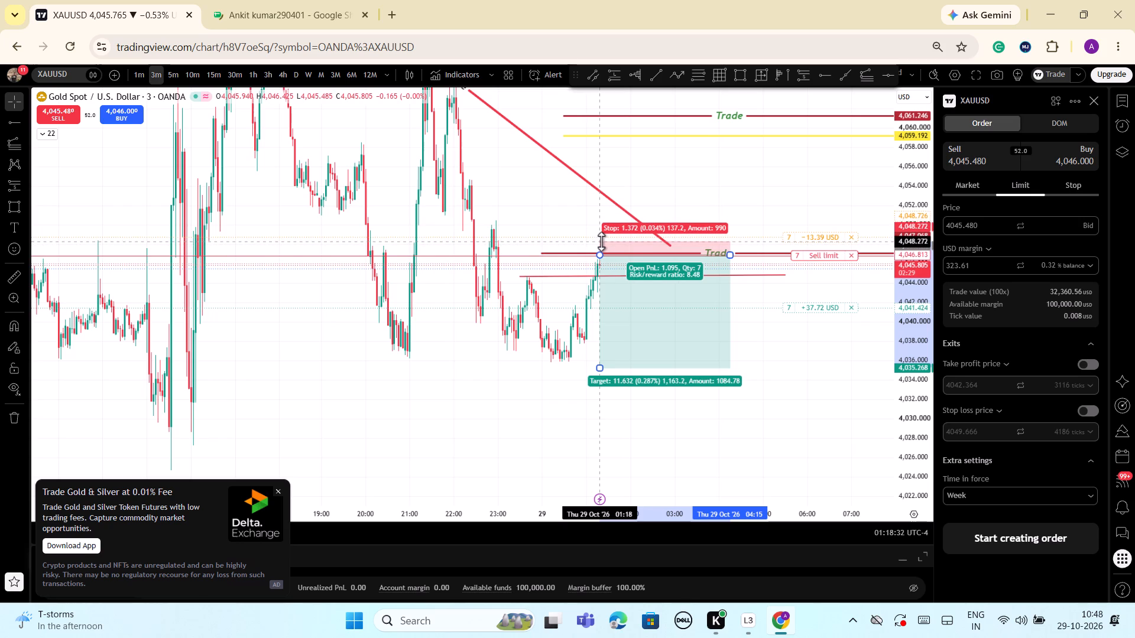
{"action": "left_click_drag", "start_coordinate": [601, 242], "coordinate": [604, 243]}
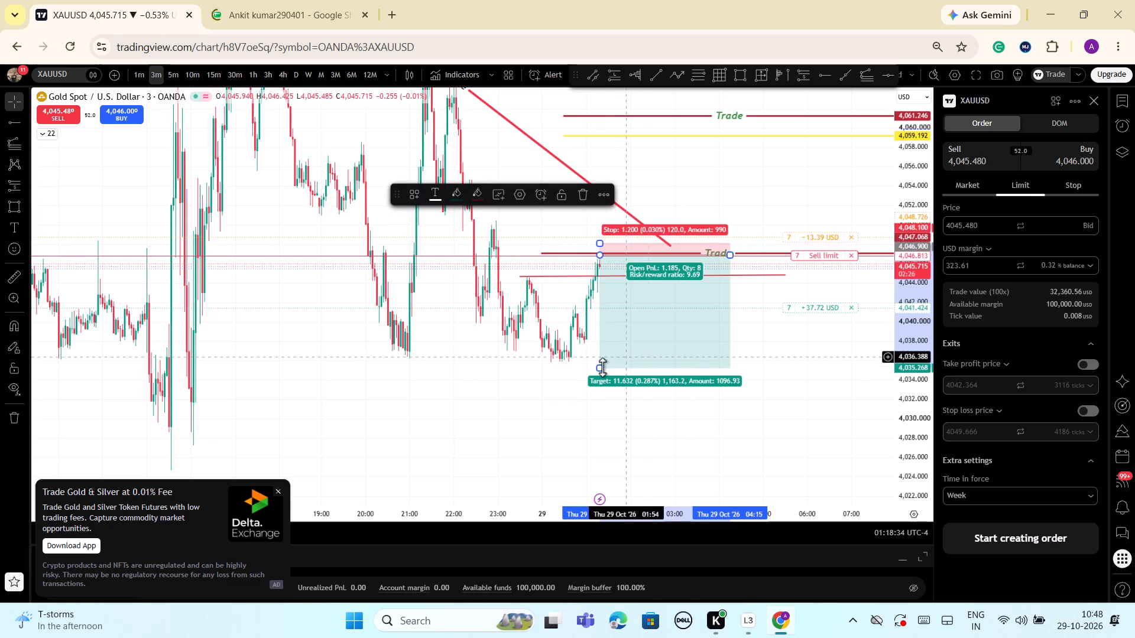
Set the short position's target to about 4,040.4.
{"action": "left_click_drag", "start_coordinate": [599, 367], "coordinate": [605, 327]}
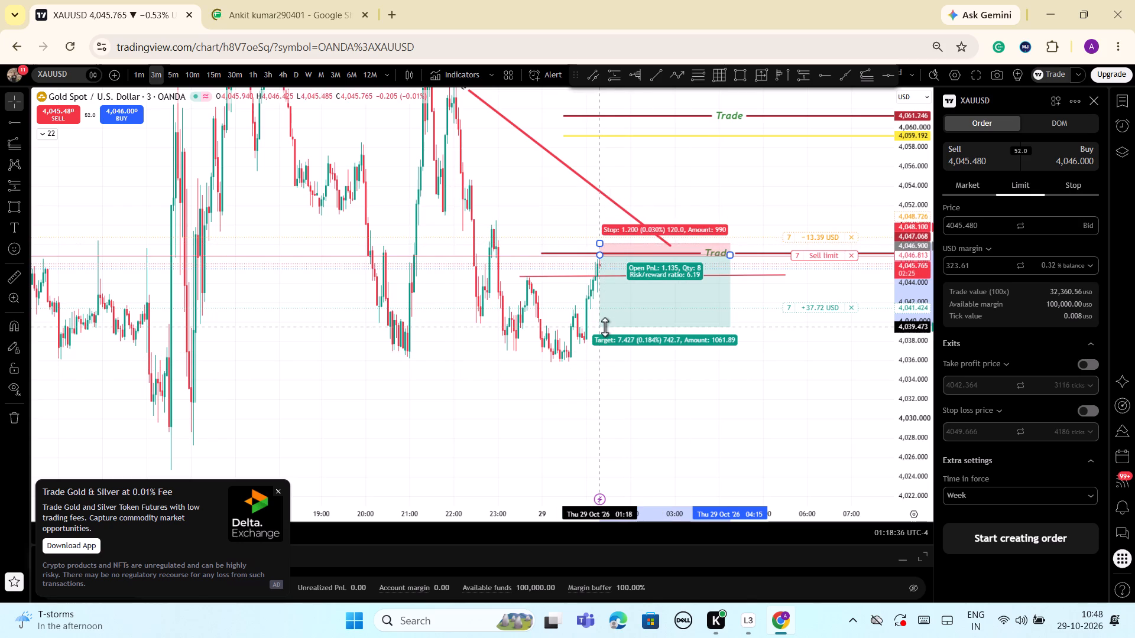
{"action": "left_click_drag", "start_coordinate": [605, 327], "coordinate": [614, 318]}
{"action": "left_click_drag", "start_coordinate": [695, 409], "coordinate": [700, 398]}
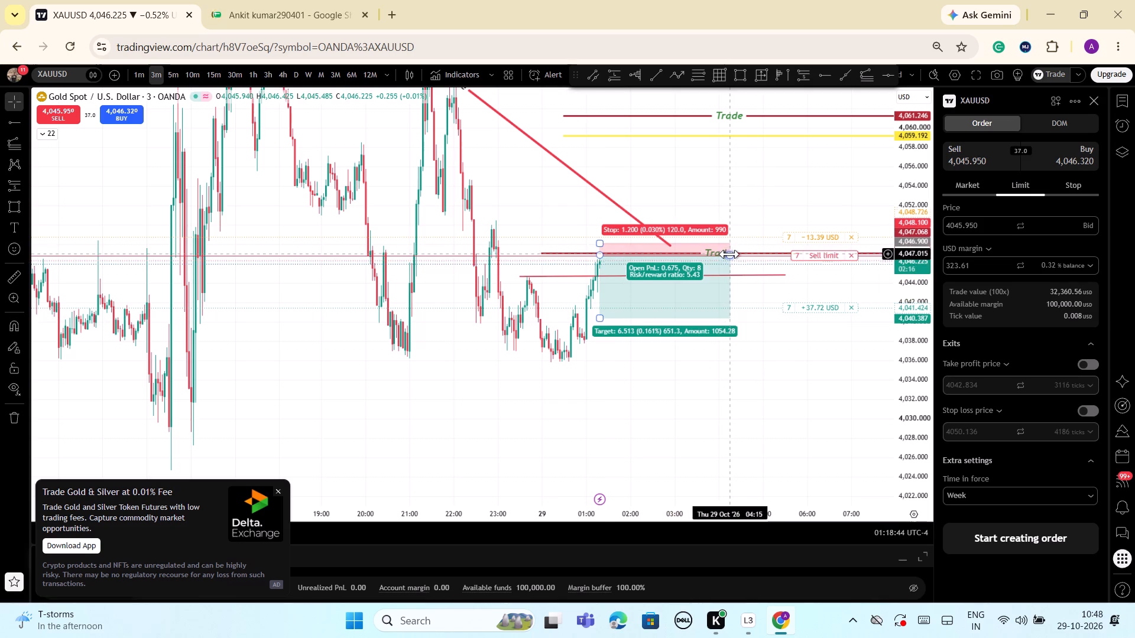
Shorten the short position so that it ends at about 02:15 on 29 Oct.
{"action": "left_click_drag", "start_coordinate": [729, 254], "coordinate": [645, 258]}
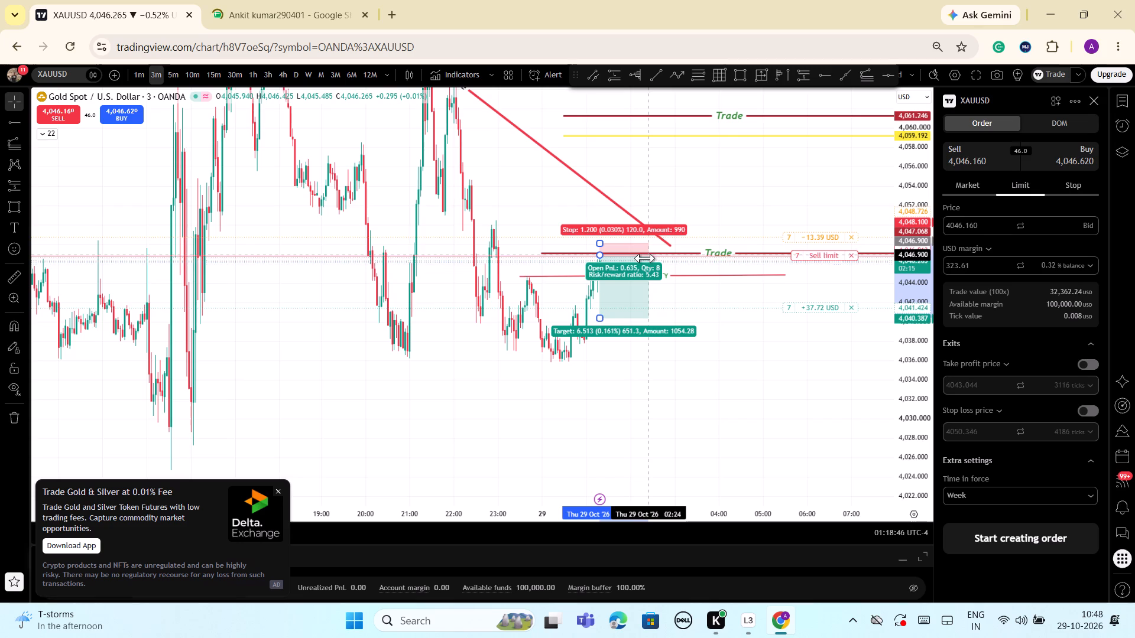
{"action": "left_click_drag", "start_coordinate": [645, 258], "coordinate": [640, 259]}
{"action": "left_click", "coordinate": [787, 385]}
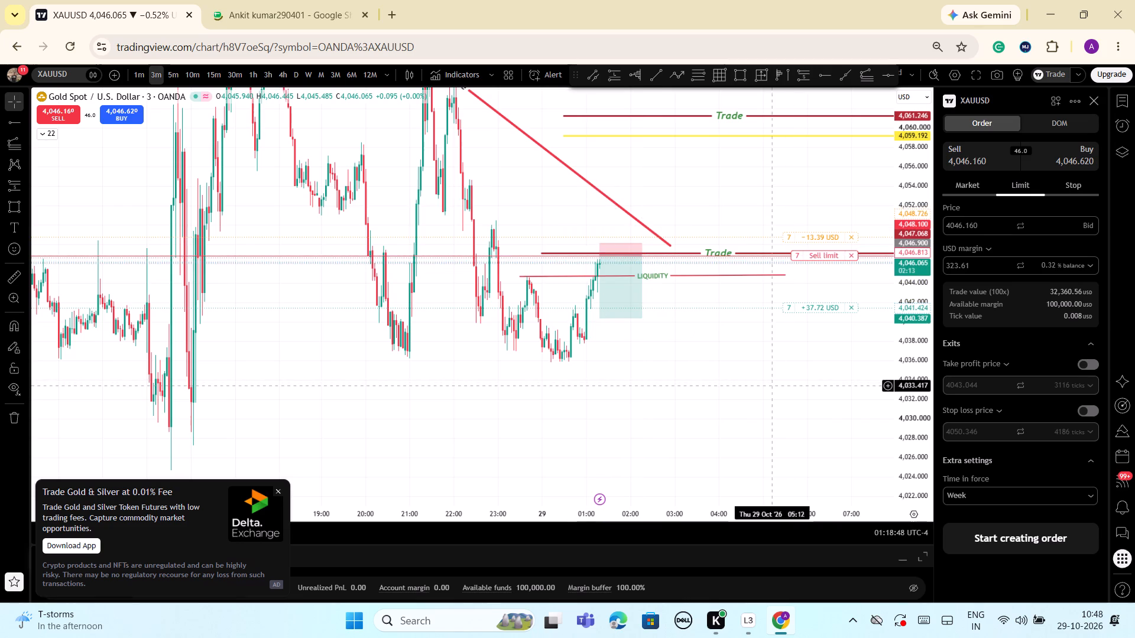
Set the short position's target to about 4,041.6, which is 5.32 below its entry and near the sell limit order's take-profit line.
{"action": "scroll", "coordinate": [709, 383], "scroll_direction": "up", "scroll_amount": 2}
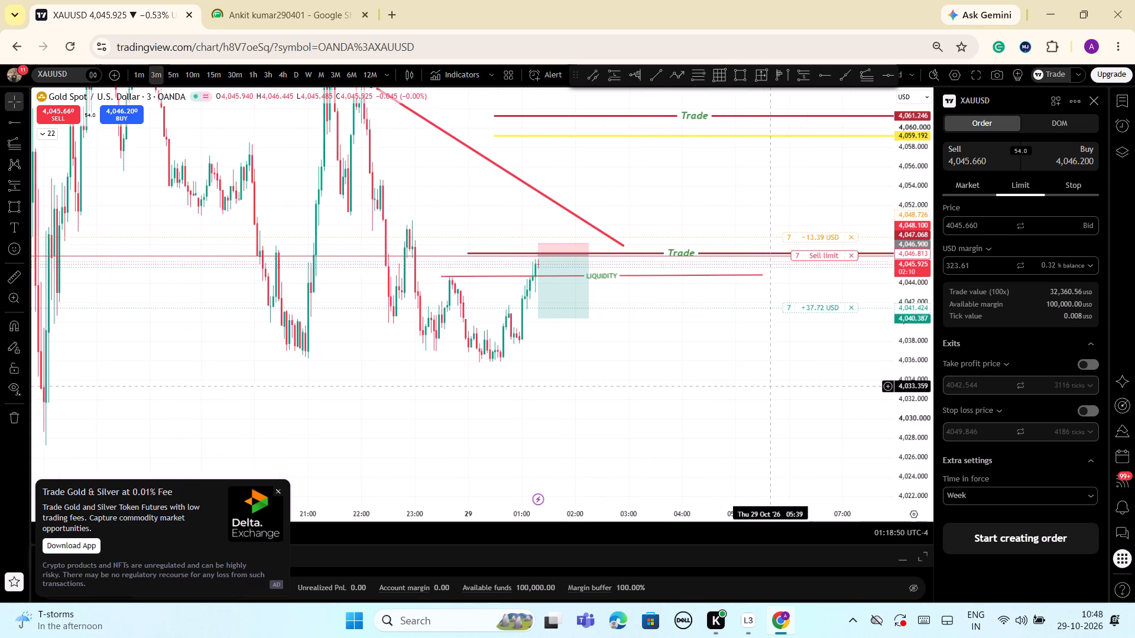
{"action": "scroll", "coordinate": [771, 386], "scroll_direction": "down", "scroll_amount": 2}
{"action": "left_click_drag", "start_coordinate": [914, 370], "coordinate": [914, 395]}
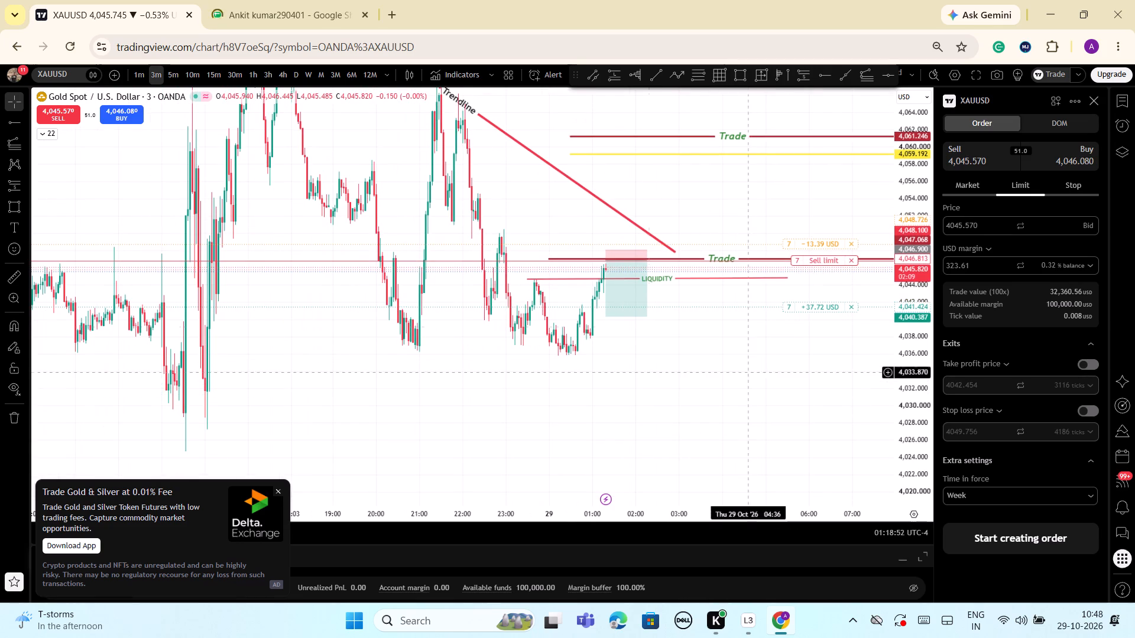
{"action": "left_click_drag", "start_coordinate": [607, 318], "coordinate": [608, 306]}
{"action": "left_click", "coordinate": [682, 408]}
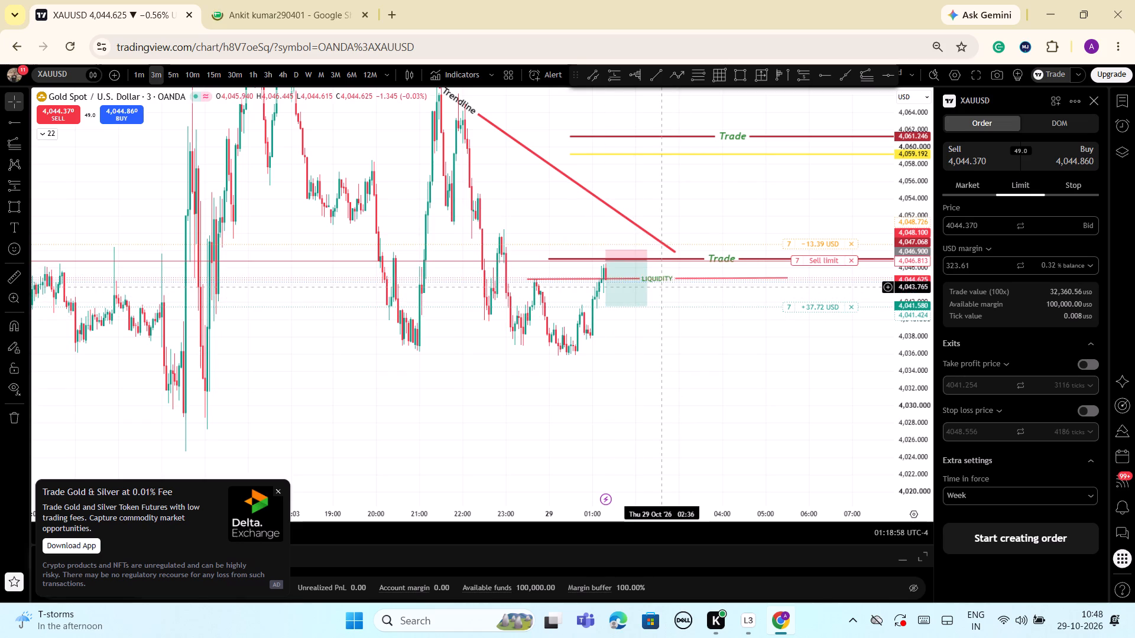
Review the short position's input and style settings, keeping the account size at 1000 and the risk in USD.
{"action": "left_click", "coordinate": [605, 305]}
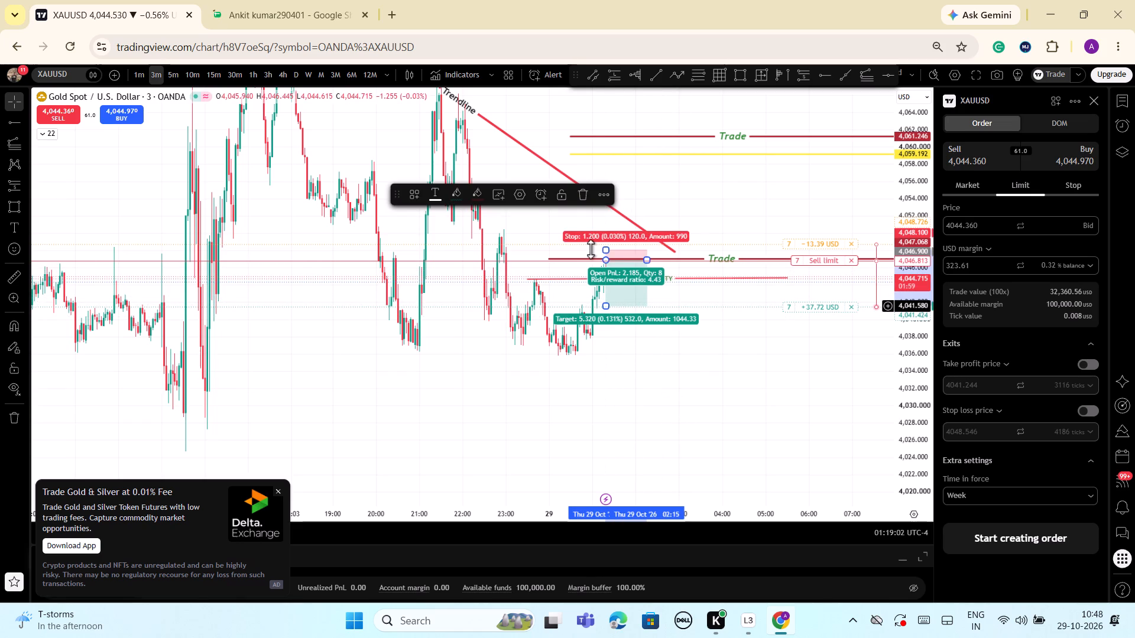
{"action": "left_click", "coordinate": [515, 196]}
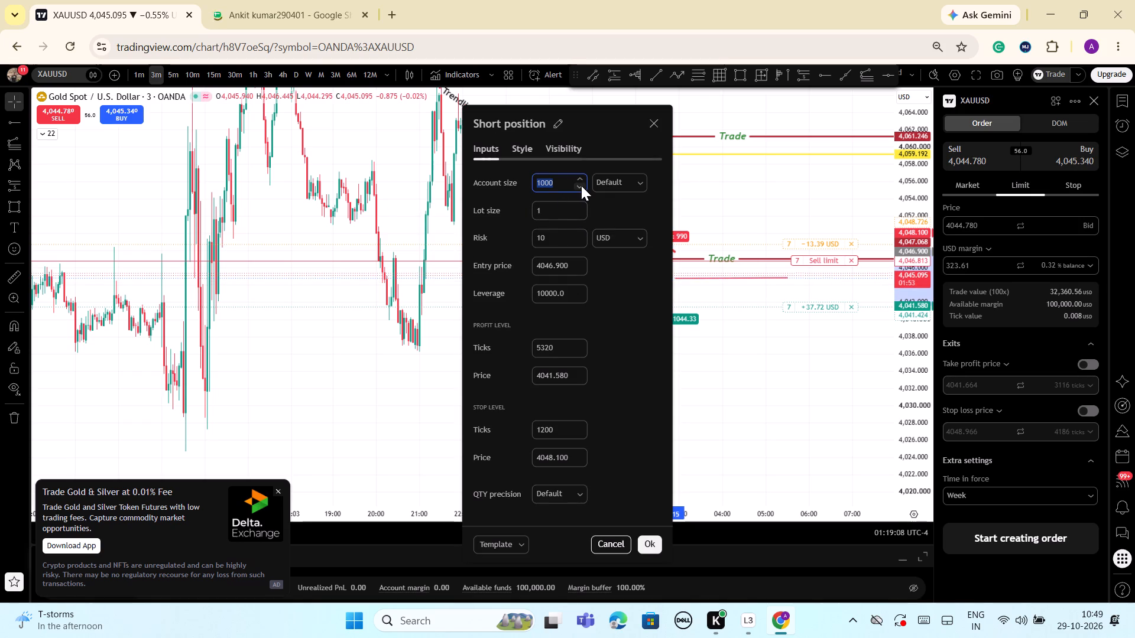
{"action": "left_click", "coordinate": [581, 186]}
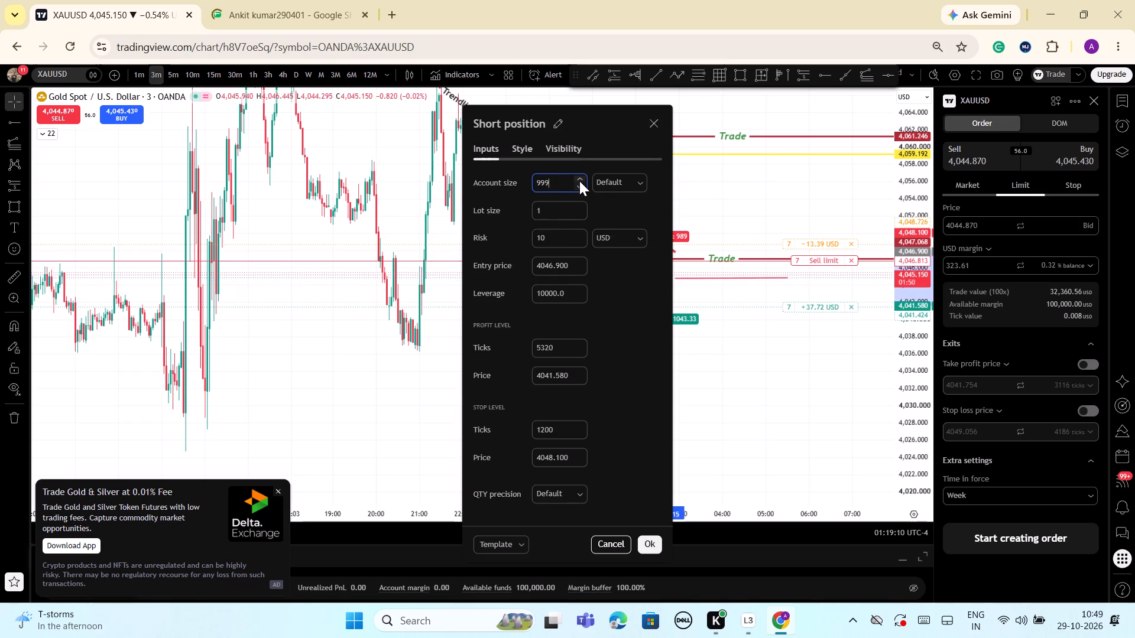
{"action": "left_click", "coordinate": [579, 175]}
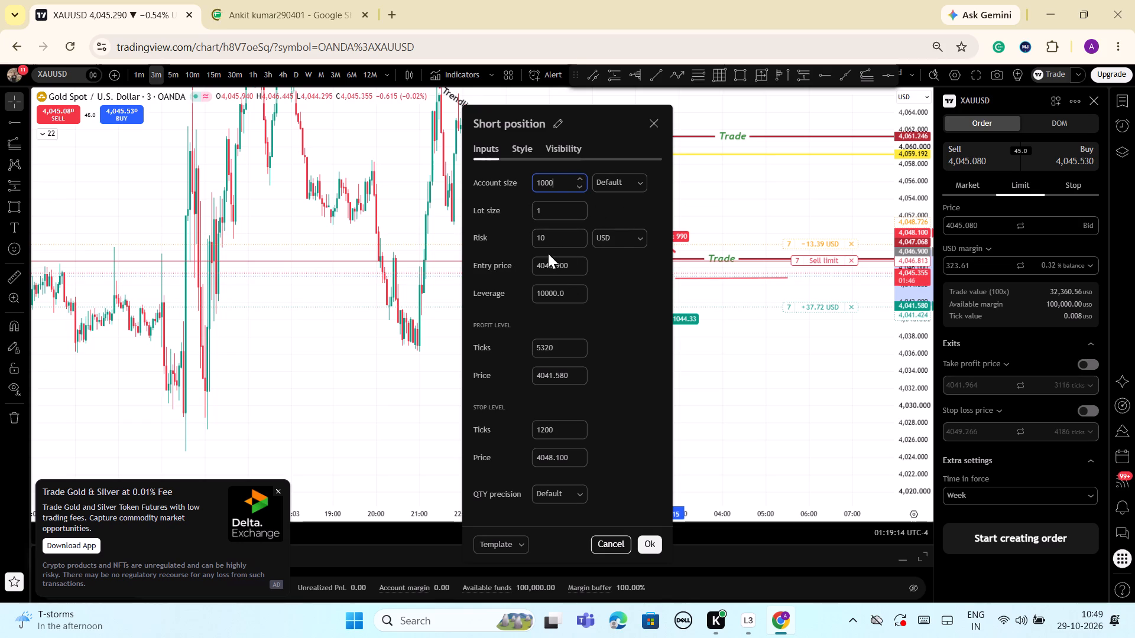
{"action": "left_click", "coordinate": [640, 240]}
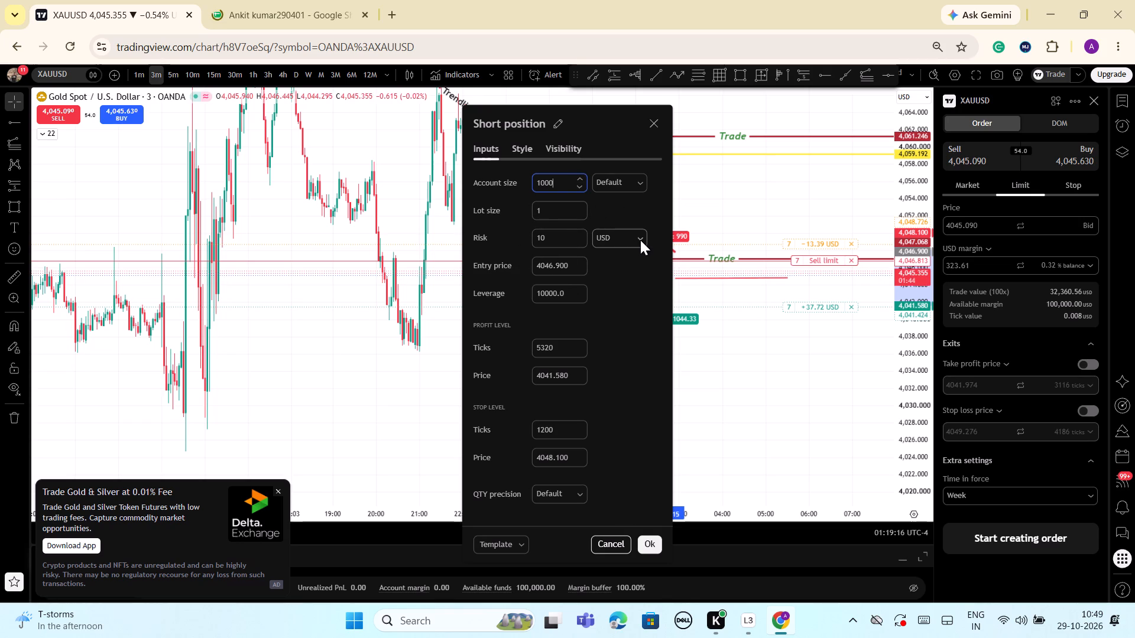
{"action": "left_click", "coordinate": [642, 236]}
{"action": "left_click", "coordinate": [604, 238]}
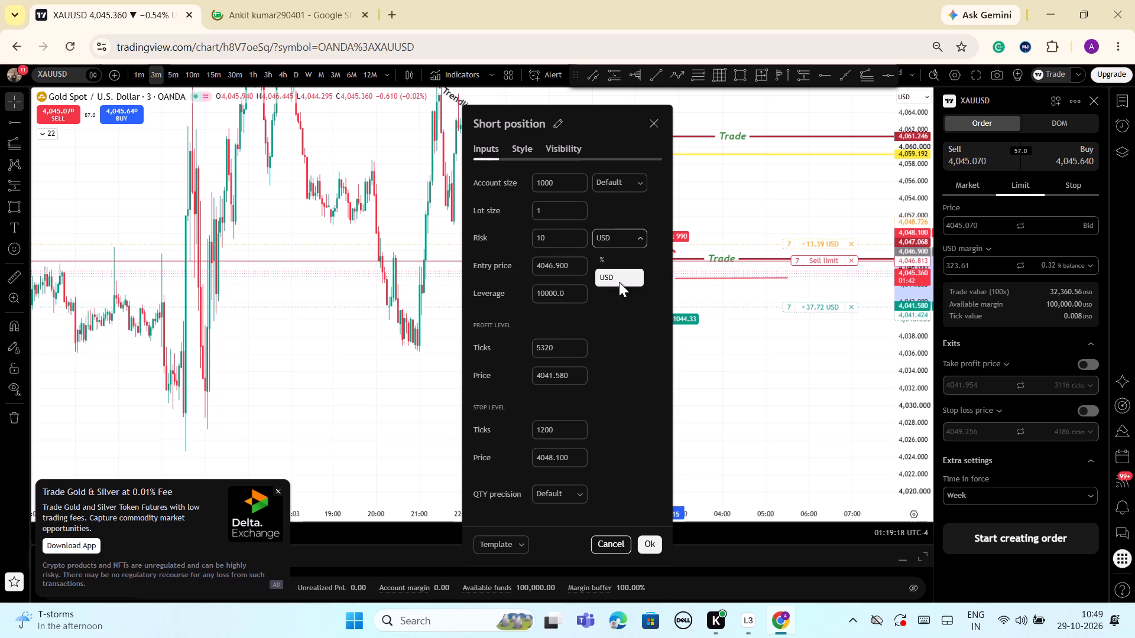
{"action": "left_click", "coordinate": [619, 281]}
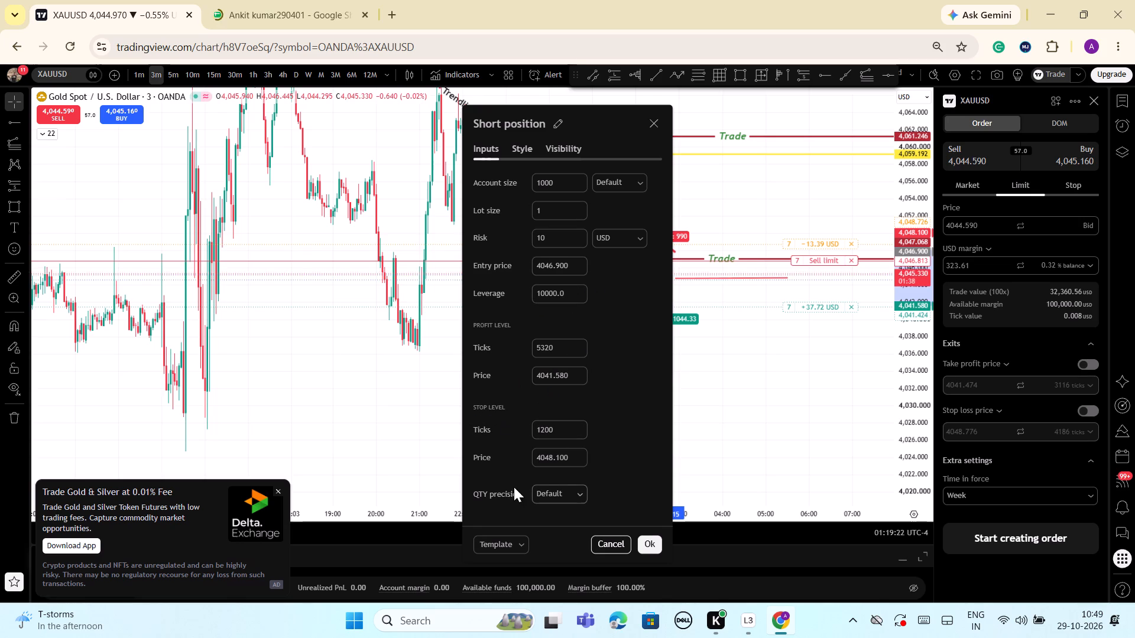
{"action": "scroll", "coordinate": [557, 454], "scroll_direction": "down", "scroll_amount": 2}
{"action": "left_click", "coordinate": [517, 144]}
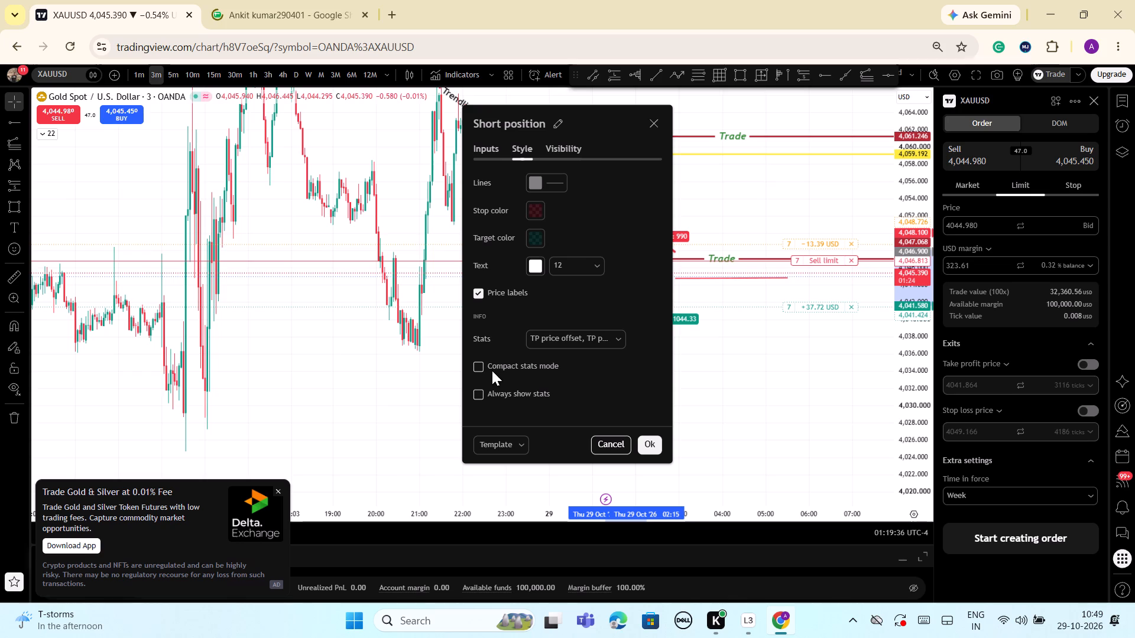
{"action": "left_click", "coordinate": [656, 445]}
Examine the 3-minute XAUUSD price action around the short position, the trendline and the Trade and LIQUIDITY levels.
{"action": "scroll", "coordinate": [678, 394], "scroll_direction": "up", "scroll_amount": 2}
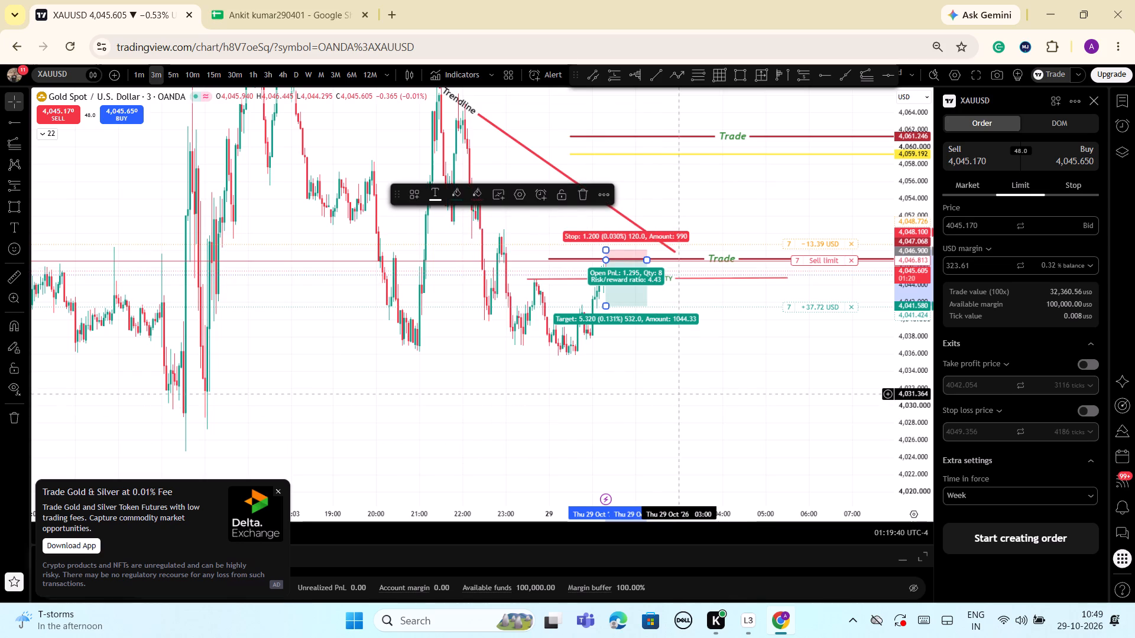
{"action": "scroll", "coordinate": [678, 394], "scroll_direction": "up", "scroll_amount": 8}
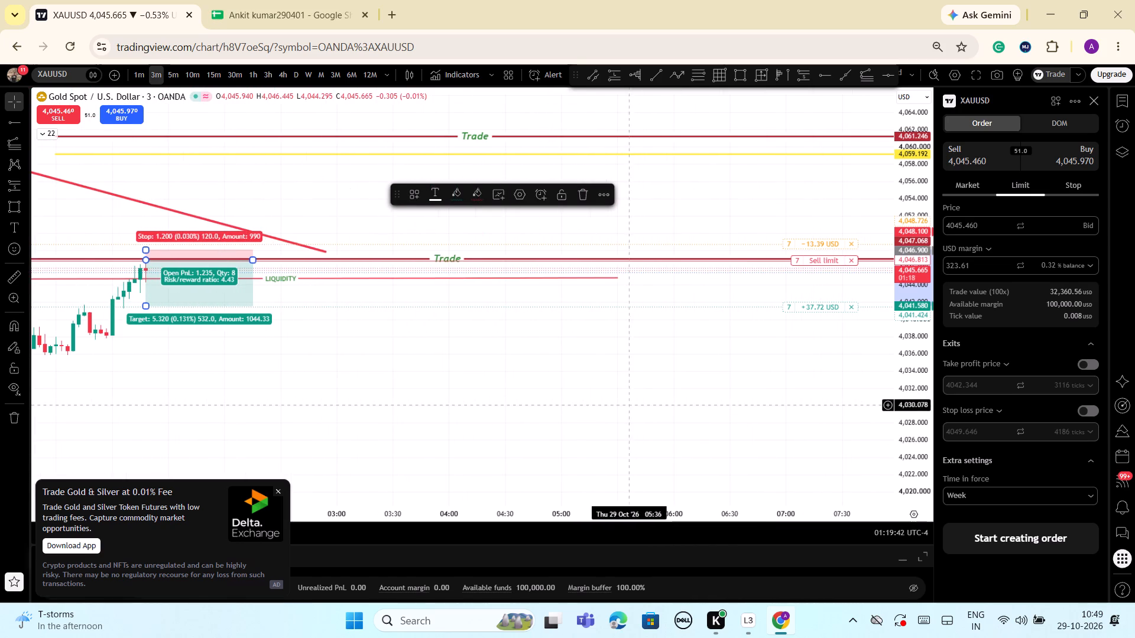
{"action": "scroll", "coordinate": [602, 405], "scroll_direction": "down", "scroll_amount": 6}
{"action": "left_click_drag", "start_coordinate": [601, 406], "coordinate": [614, 384]}
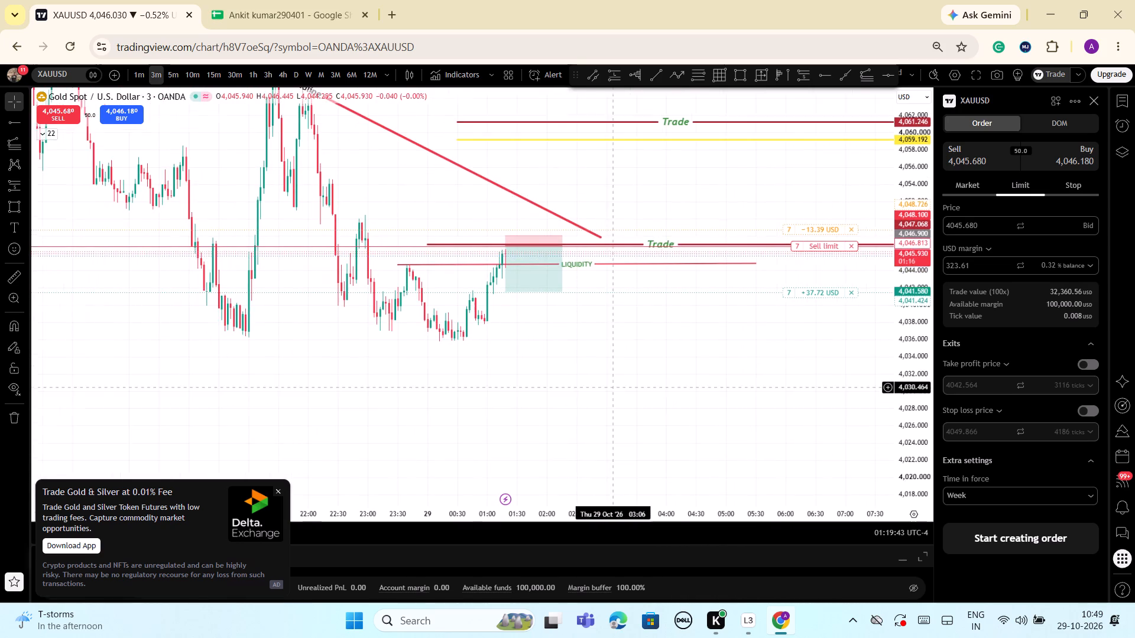
{"action": "left_click_drag", "start_coordinate": [614, 384], "coordinate": [635, 361]}
{"action": "scroll", "coordinate": [632, 368], "scroll_direction": "up", "scroll_amount": 2}
{"action": "scroll", "coordinate": [631, 370], "scroll_direction": "down", "scroll_amount": 2}
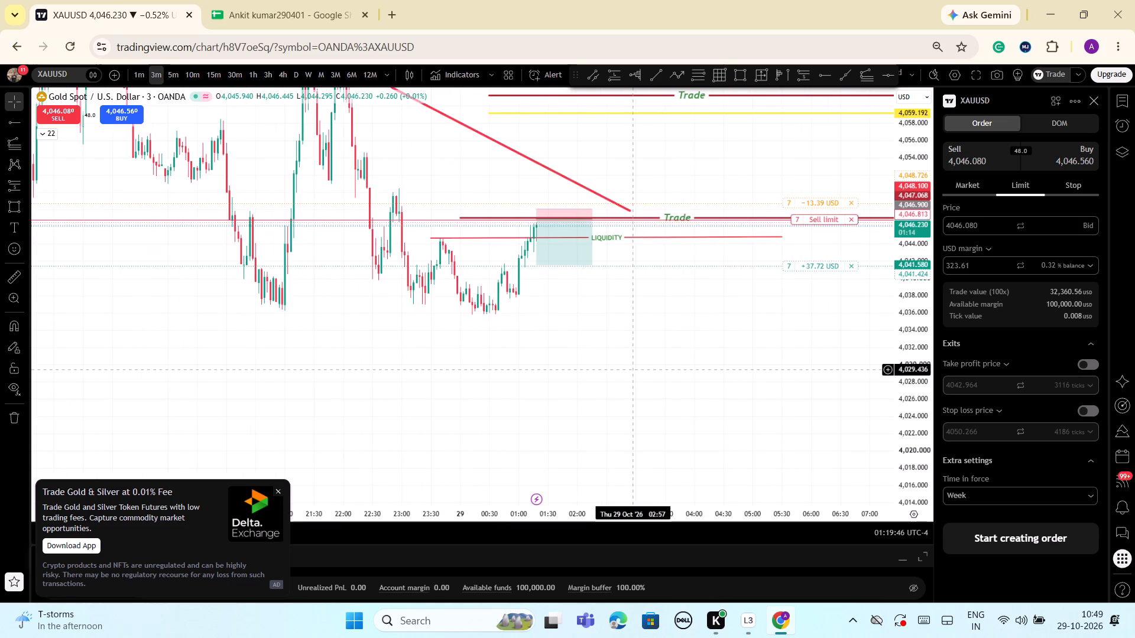
{"action": "scroll", "coordinate": [631, 370], "scroll_direction": "down", "scroll_amount": 2}
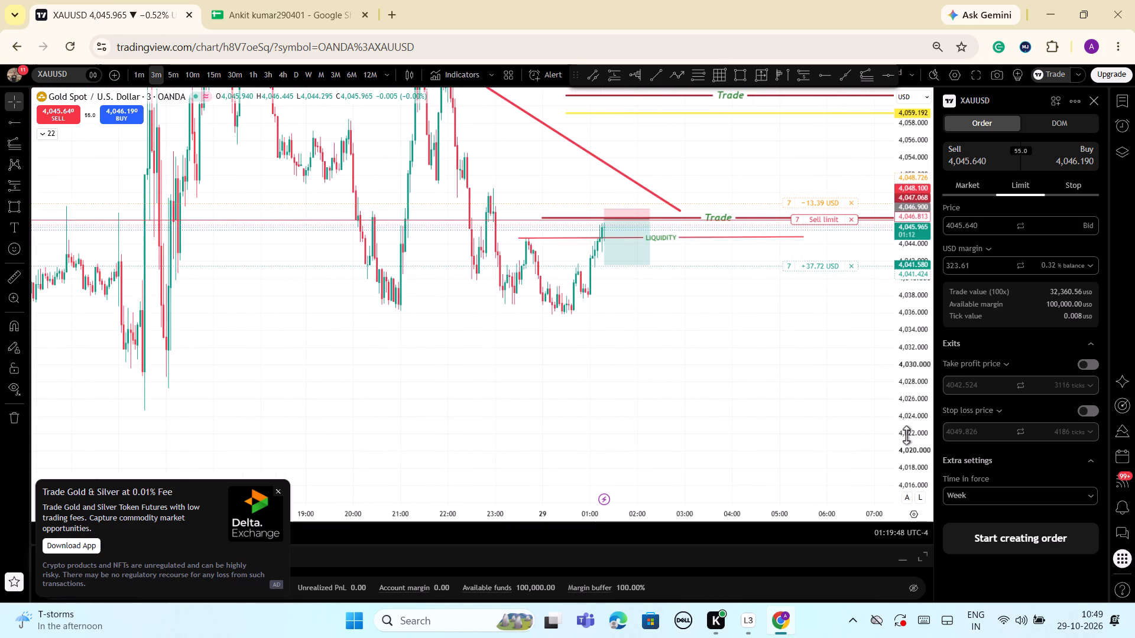
{"action": "left_click_drag", "start_coordinate": [906, 436], "coordinate": [910, 414]}
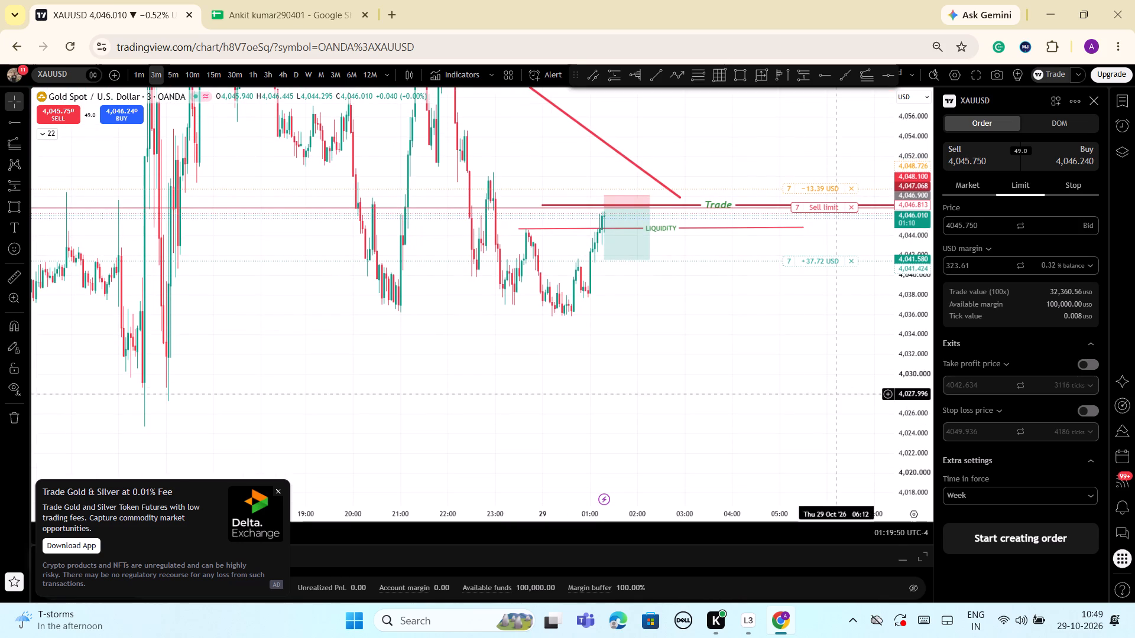
{"action": "left_click_drag", "start_coordinate": [705, 370], "coordinate": [745, 419]}
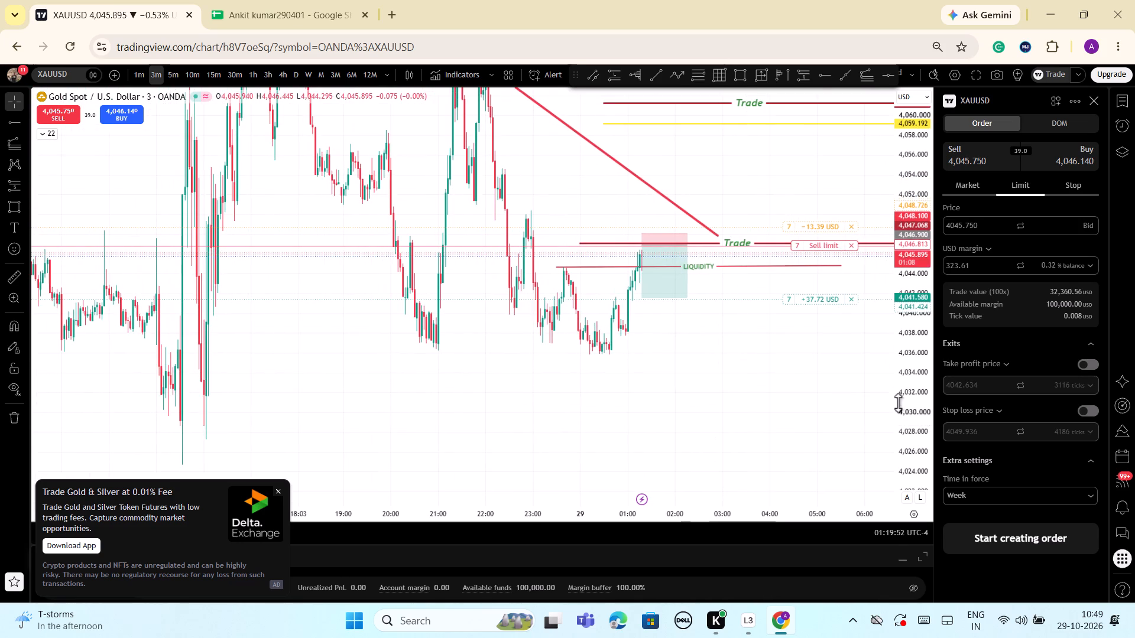
{"action": "left_click_drag", "start_coordinate": [914, 393], "coordinate": [925, 441]}
{"action": "scroll", "coordinate": [783, 415], "scroll_direction": "down", "scroll_amount": 2}
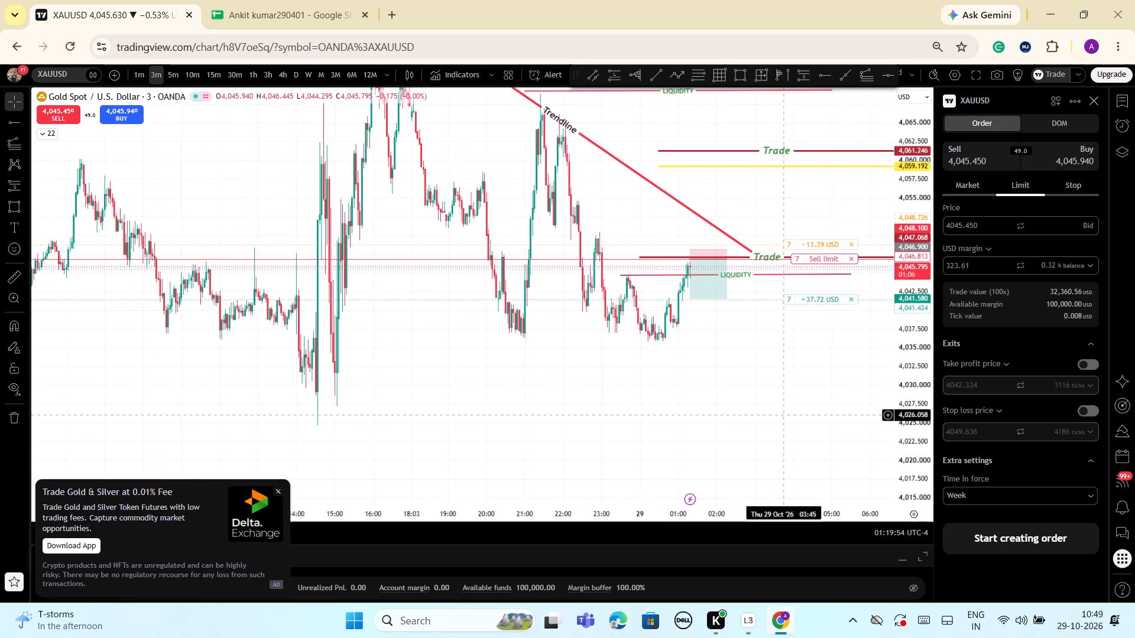
{"action": "scroll", "coordinate": [820, 413], "scroll_direction": "down", "scroll_amount": 1}
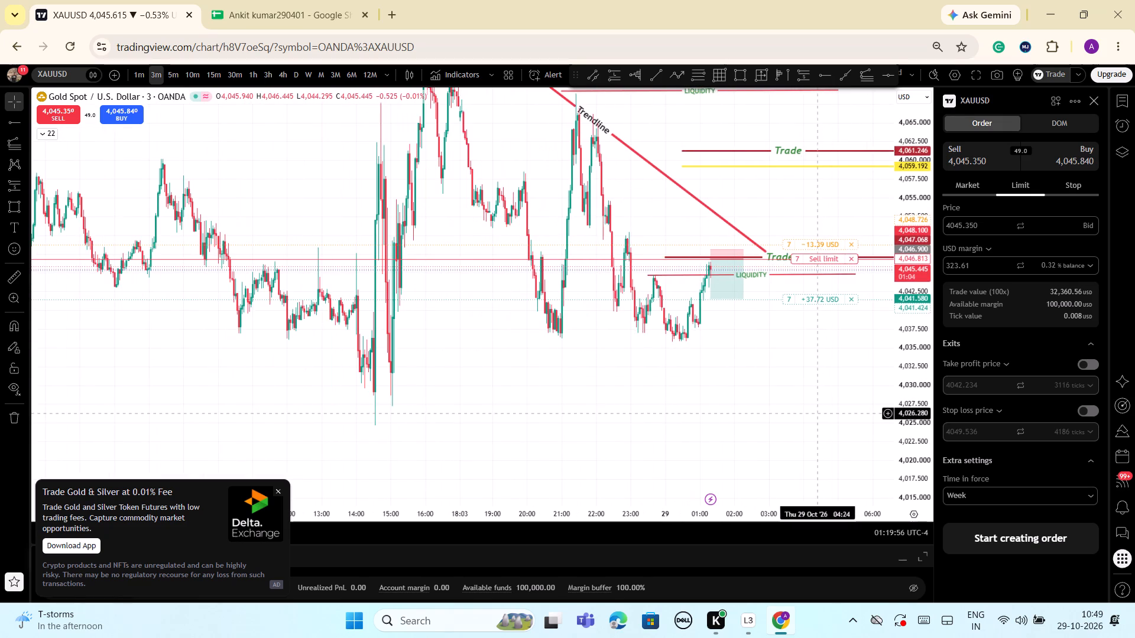
{"action": "left_click", "coordinate": [800, 414]}
{"action": "left_click_drag", "start_coordinate": [796, 414], "coordinate": [721, 421]}
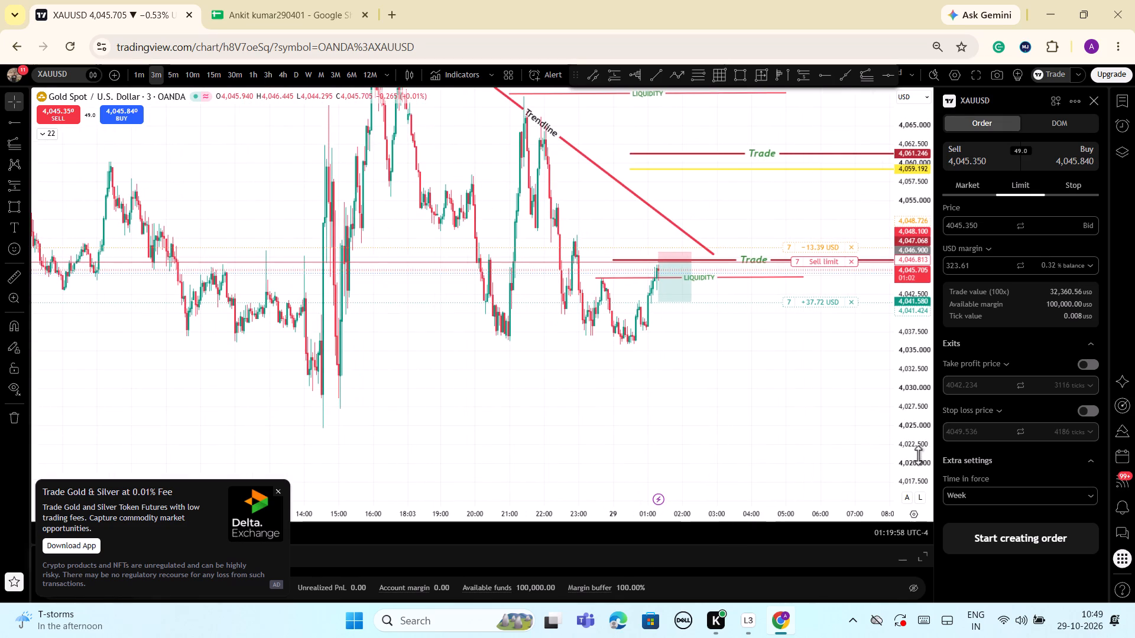
{"action": "left_click_drag", "start_coordinate": [922, 462], "coordinate": [917, 445]}
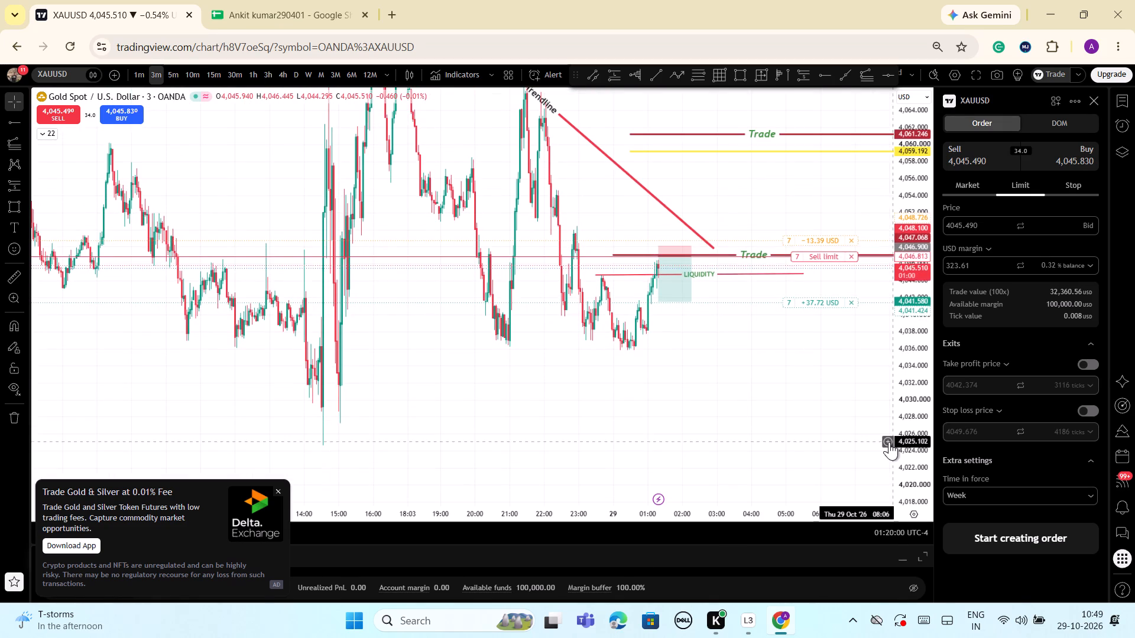
{"action": "scroll", "coordinate": [889, 442], "scroll_direction": "up", "scroll_amount": 3}
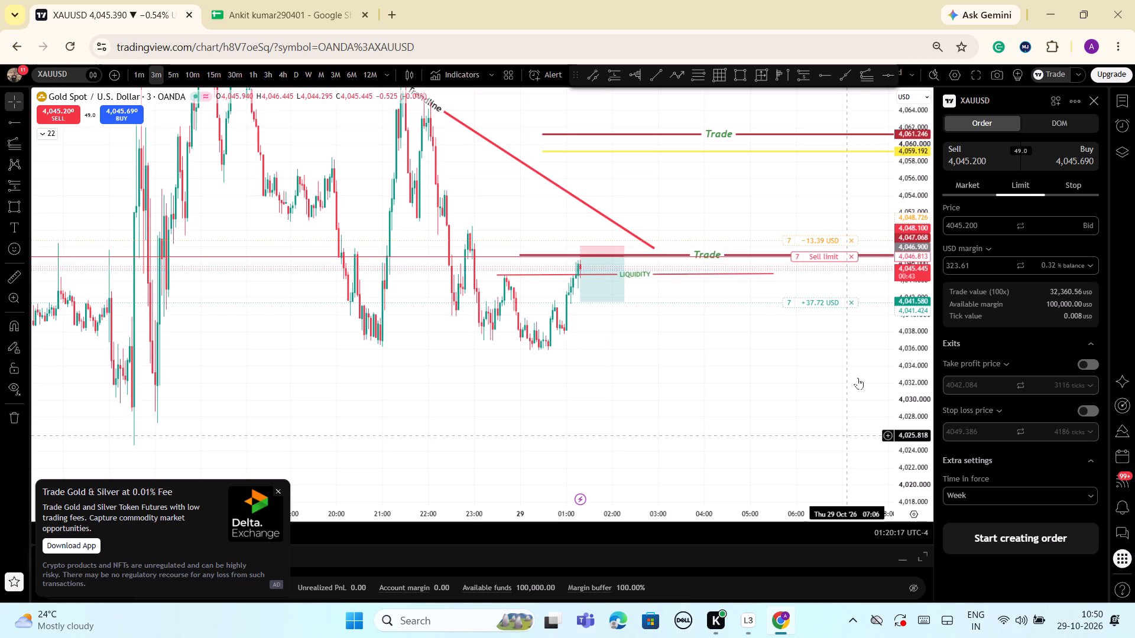
{"action": "scroll", "coordinate": [716, 425], "scroll_direction": "down", "scroll_amount": 3}
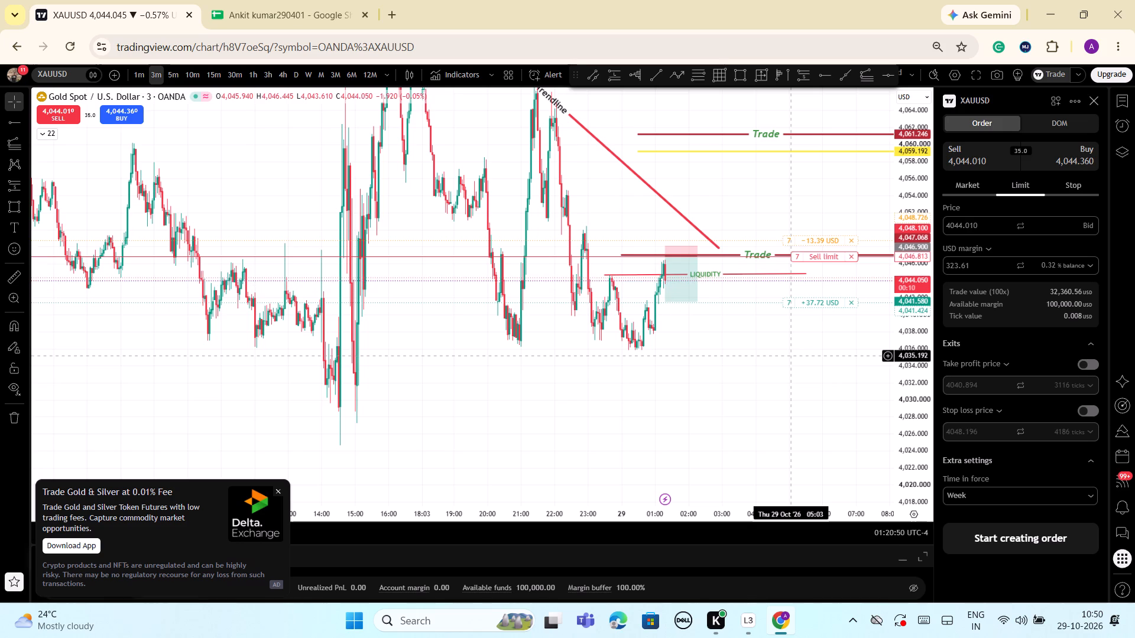
Switch the XAUUSD chart to the 1-minute timeframe.
{"action": "left_click", "coordinate": [137, 73]}
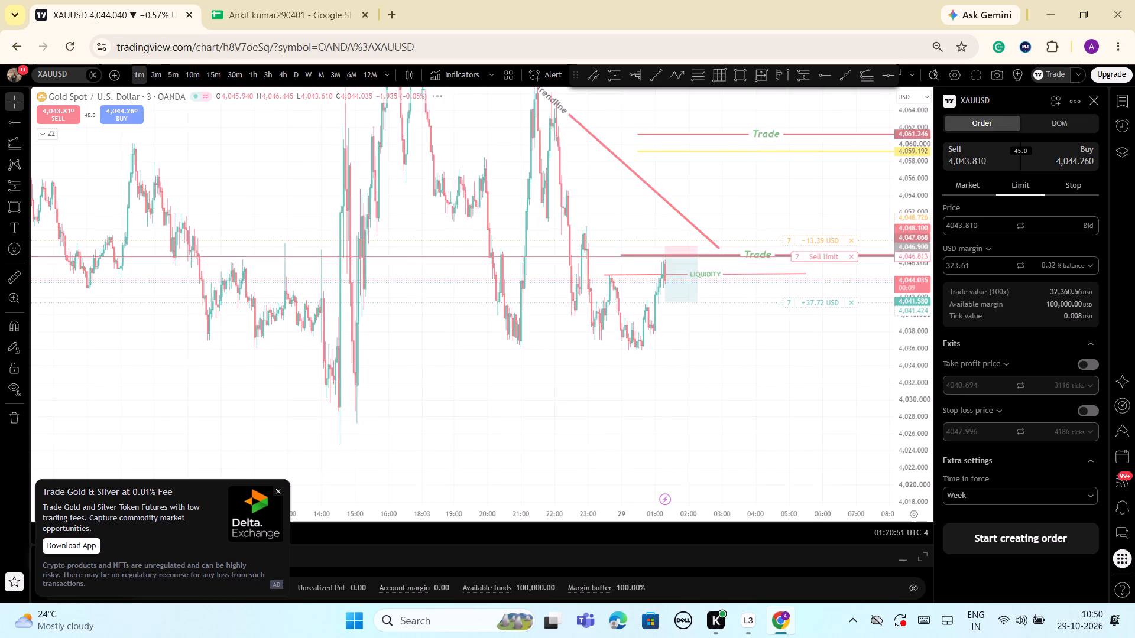
Move the whole short position to start at 01:14 on 29 Oct with its entry at about 4,046.77, near the sell limit line.
{"action": "scroll", "coordinate": [789, 354], "scroll_direction": "down", "scroll_amount": 5}
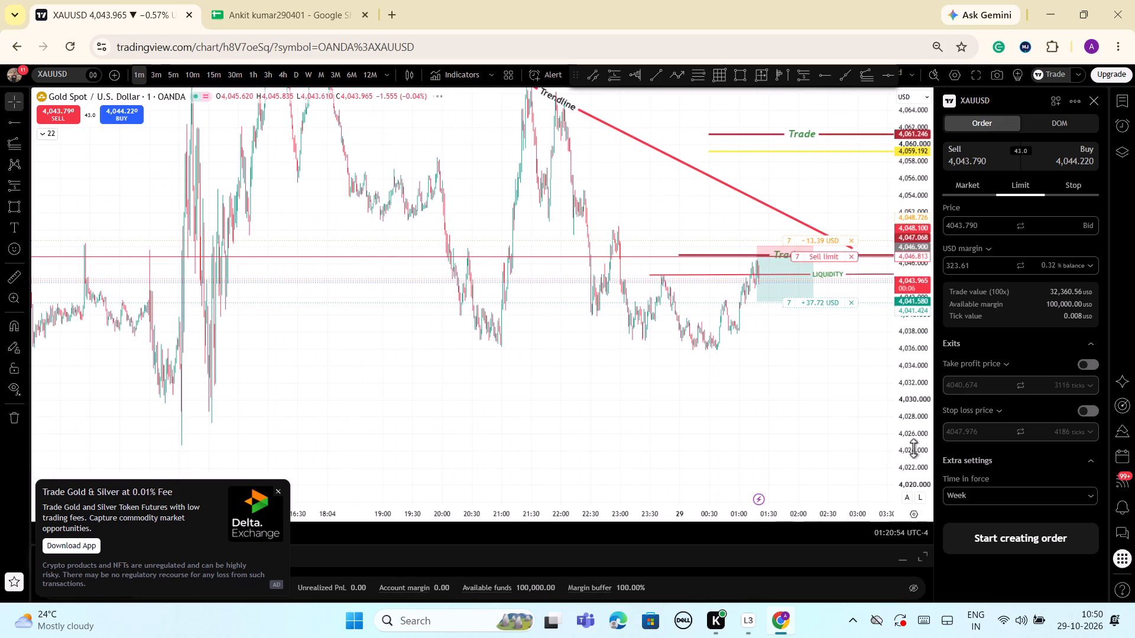
{"action": "scroll", "coordinate": [913, 448], "scroll_direction": "up", "scroll_amount": 4}
{"action": "scroll", "coordinate": [913, 448], "scroll_direction": "down", "scroll_amount": 3}
{"action": "scroll", "coordinate": [913, 448], "scroll_direction": "up", "scroll_amount": 2}
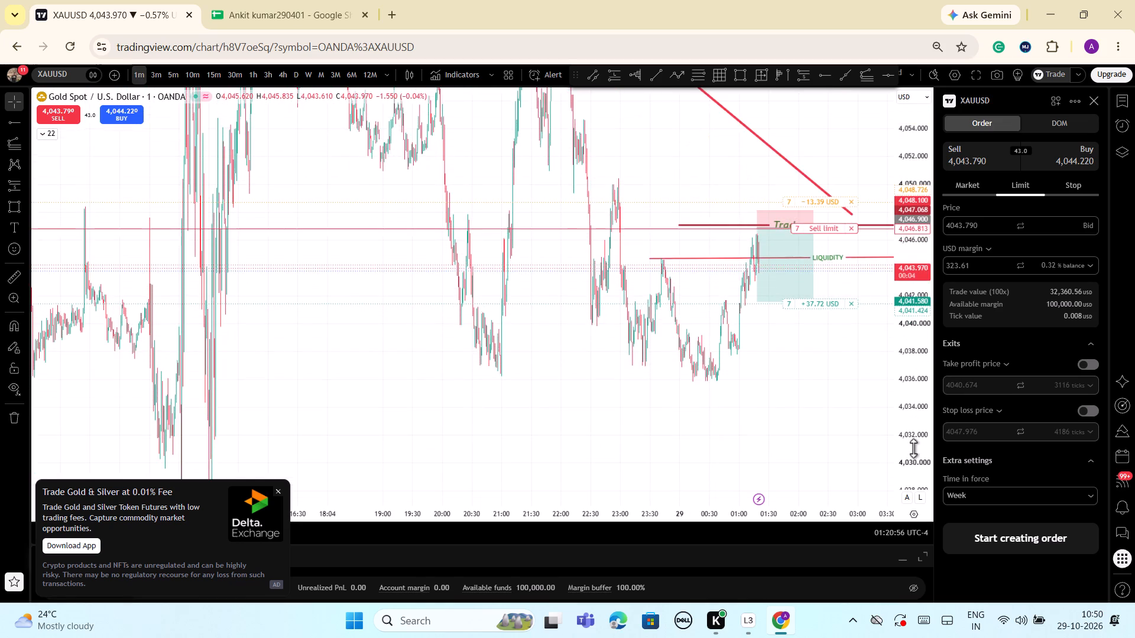
{"action": "scroll", "coordinate": [913, 448], "scroll_direction": "up", "scroll_amount": 4}
{"action": "scroll", "coordinate": [913, 448], "scroll_direction": "down", "scroll_amount": 2}
{"action": "left_click_drag", "start_coordinate": [817, 424], "coordinate": [718, 405]}
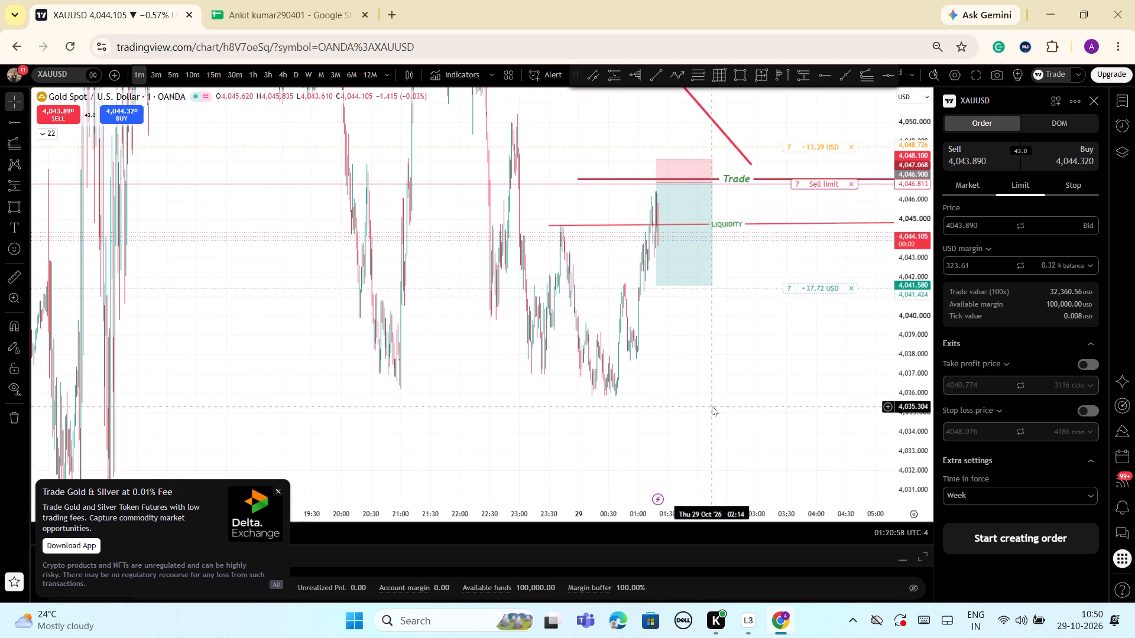
{"action": "left_click_drag", "start_coordinate": [911, 447], "coordinate": [906, 404]}
{"action": "scroll", "coordinate": [788, 404], "scroll_direction": "up", "scroll_amount": 10}
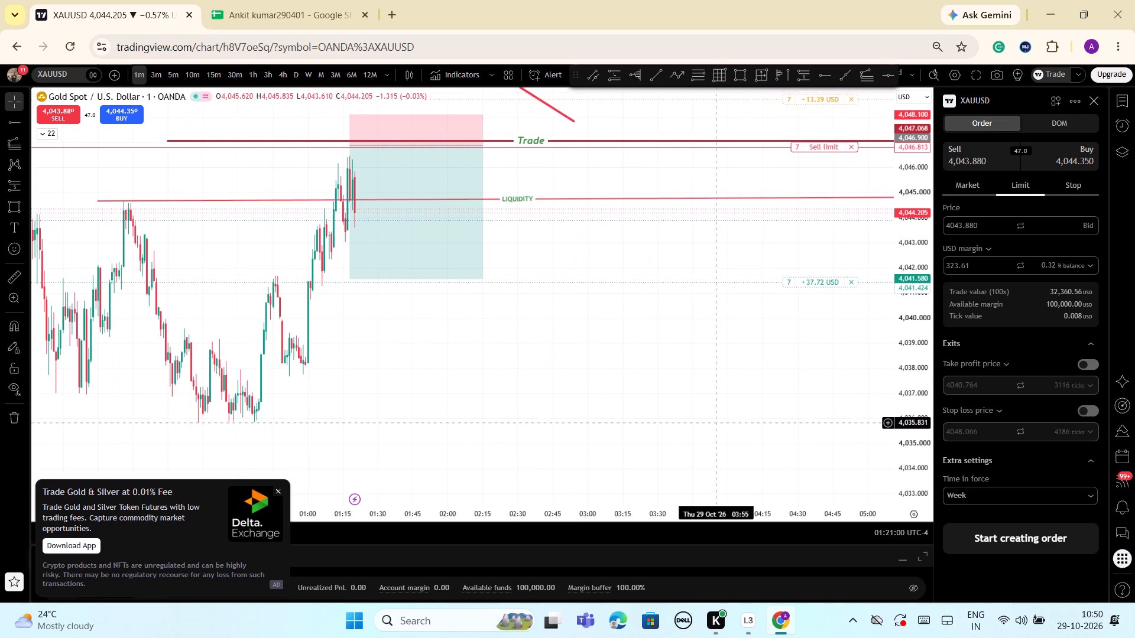
{"action": "left_click_drag", "start_coordinate": [601, 423], "coordinate": [832, 423]}
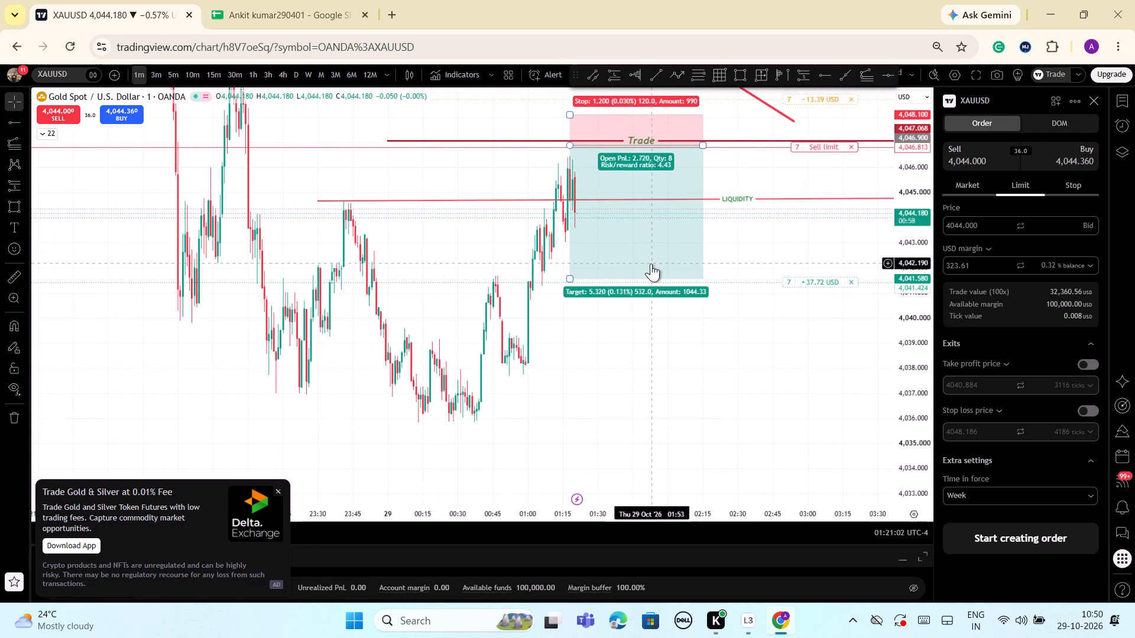
{"action": "left_click_drag", "start_coordinate": [648, 257], "coordinate": [644, 262]}
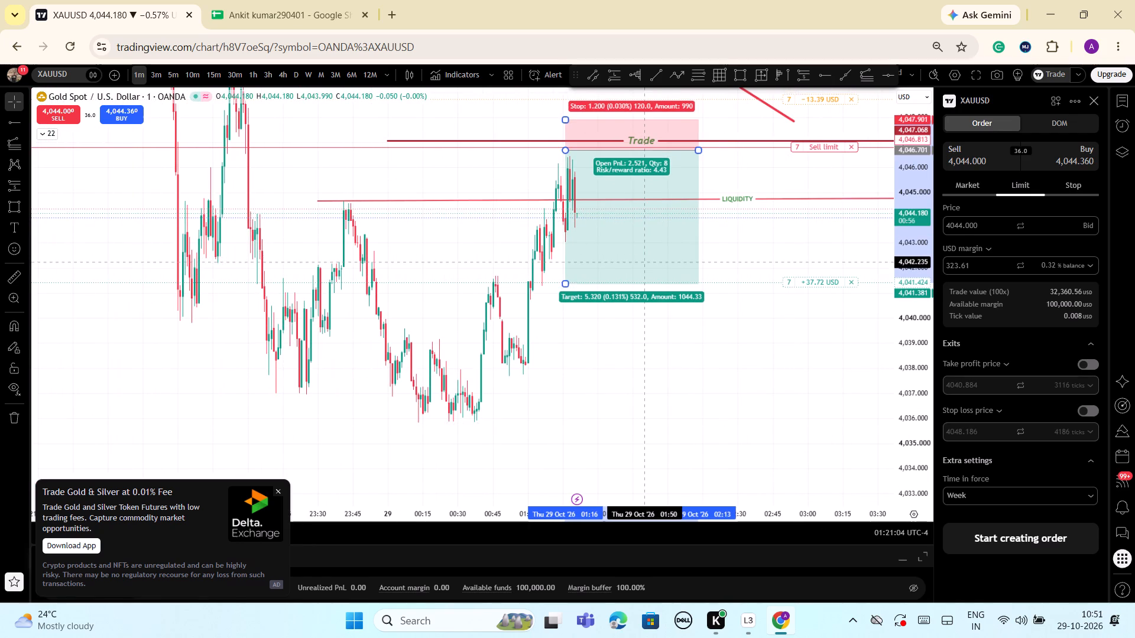
{"action": "left_click_drag", "start_coordinate": [644, 262], "coordinate": [638, 261]}
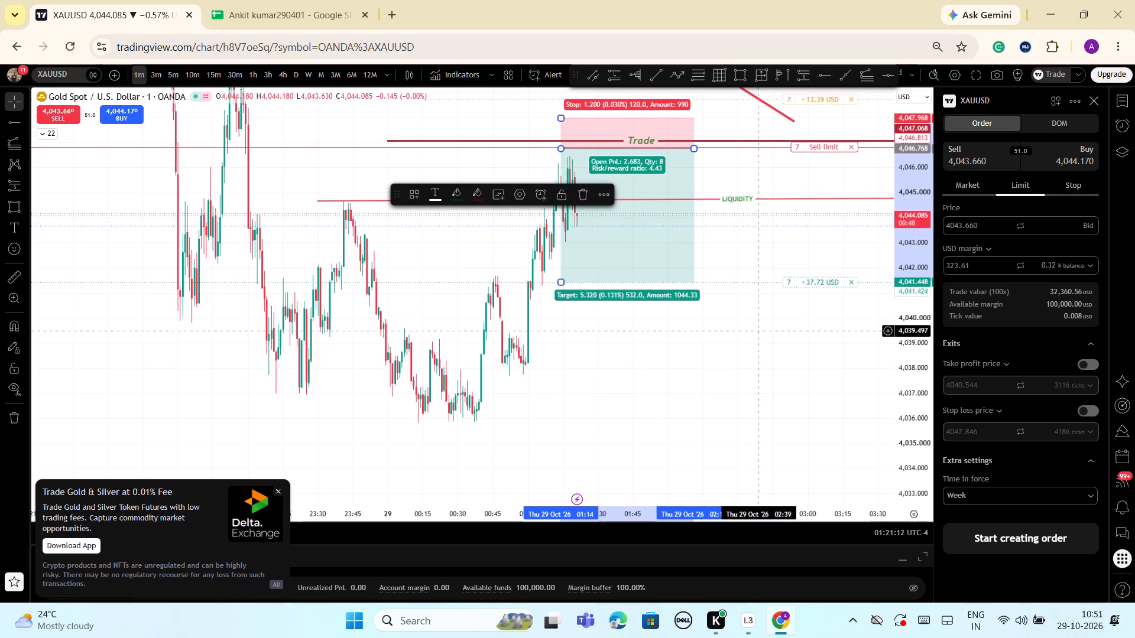
Examine the recent 1-minute price action around the moved short position, the LIQUIDITY line and the Trade level.
{"action": "scroll", "coordinate": [754, 338], "scroll_direction": "down", "scroll_amount": 1}
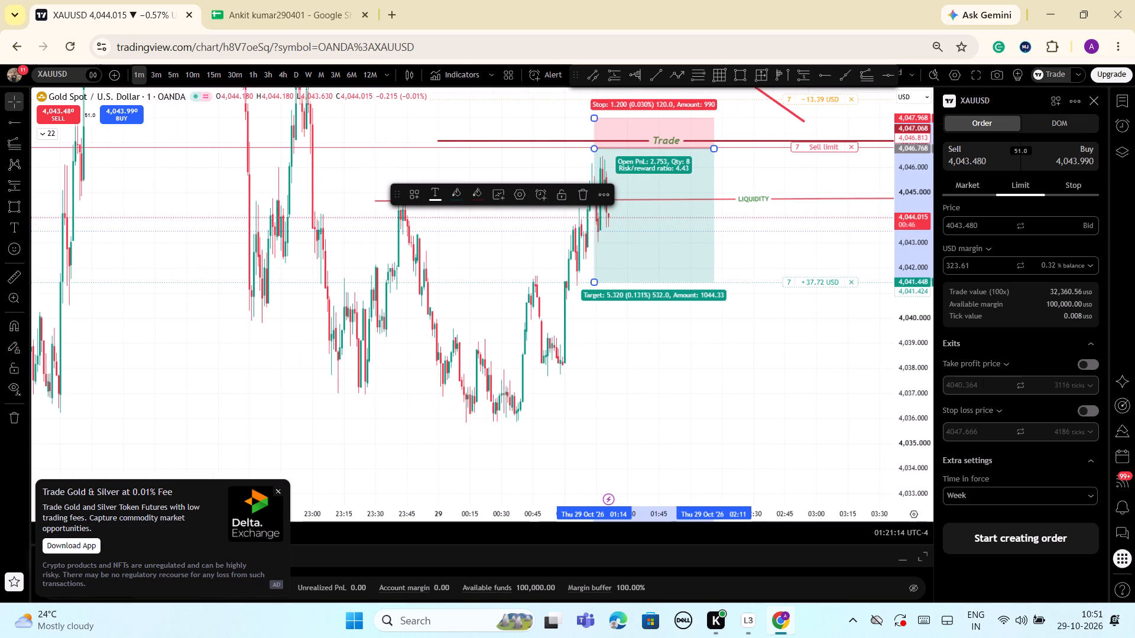
{"action": "left_click_drag", "start_coordinate": [920, 379], "coordinate": [912, 434]}
{"action": "scroll", "coordinate": [819, 403], "scroll_direction": "up", "scroll_amount": 1}
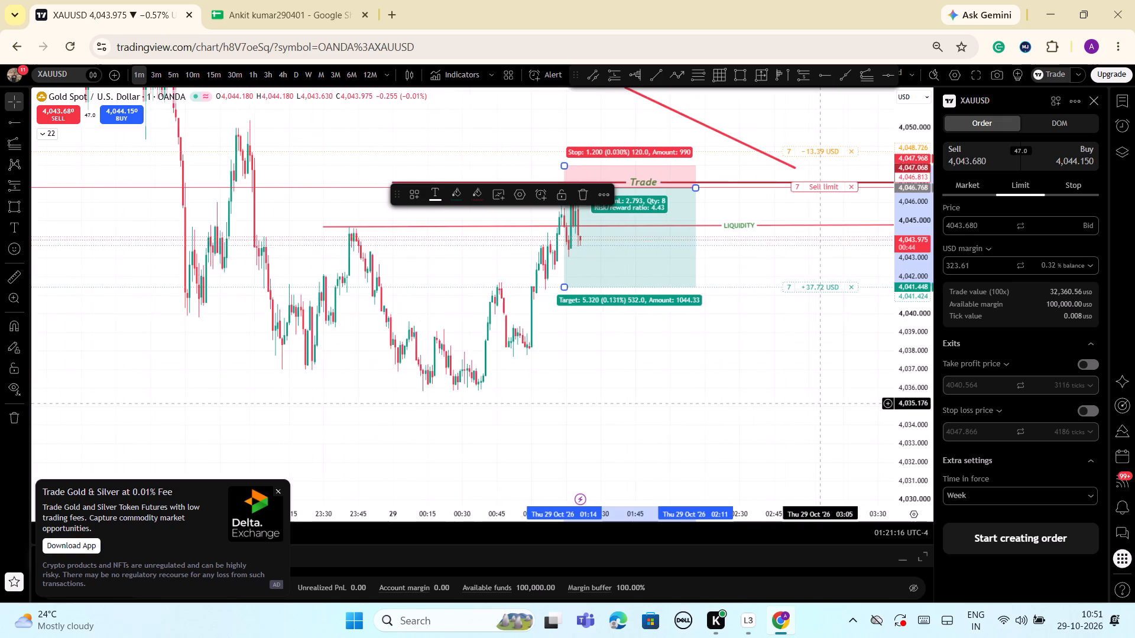
{"action": "scroll", "coordinate": [819, 403], "scroll_direction": "up", "scroll_amount": 2}
{"action": "scroll", "coordinate": [794, 406], "scroll_direction": "down", "scroll_amount": 5}
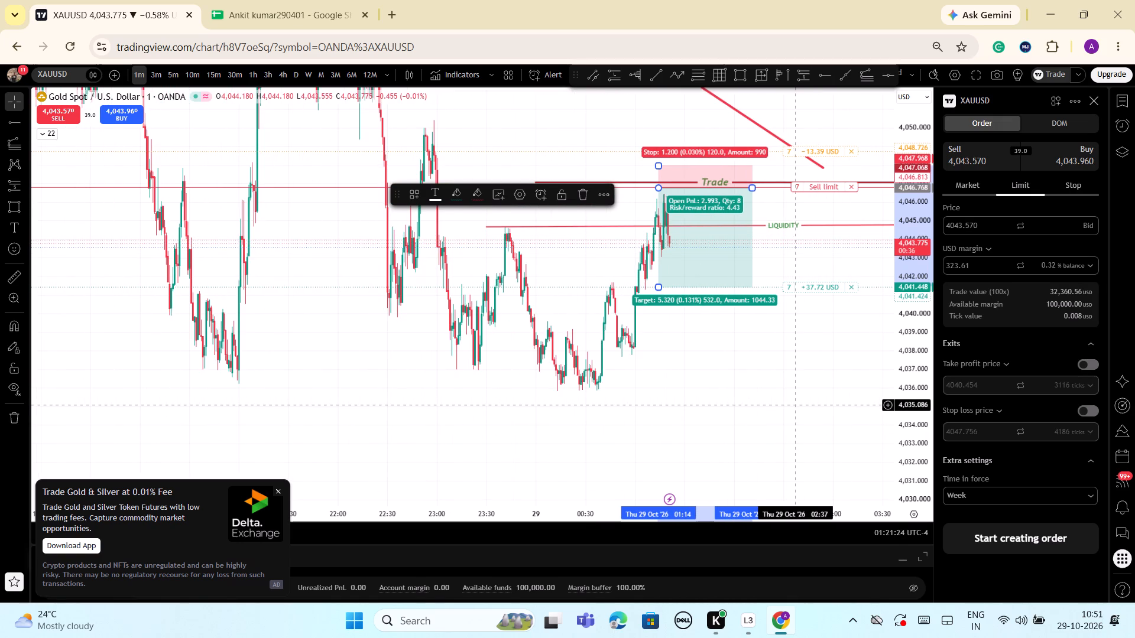
{"action": "scroll", "coordinate": [799, 406], "scroll_direction": "up", "scroll_amount": 2}
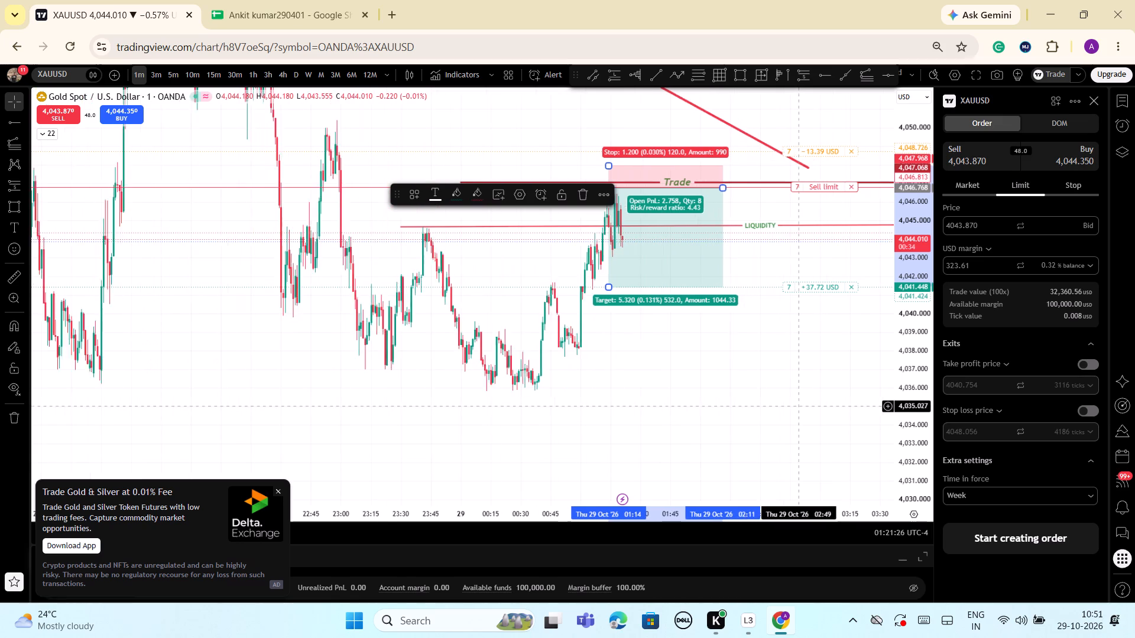
{"action": "scroll", "coordinate": [799, 406], "scroll_direction": "up", "scroll_amount": 1}
{"action": "left_click_drag", "start_coordinate": [917, 386], "coordinate": [909, 441]}
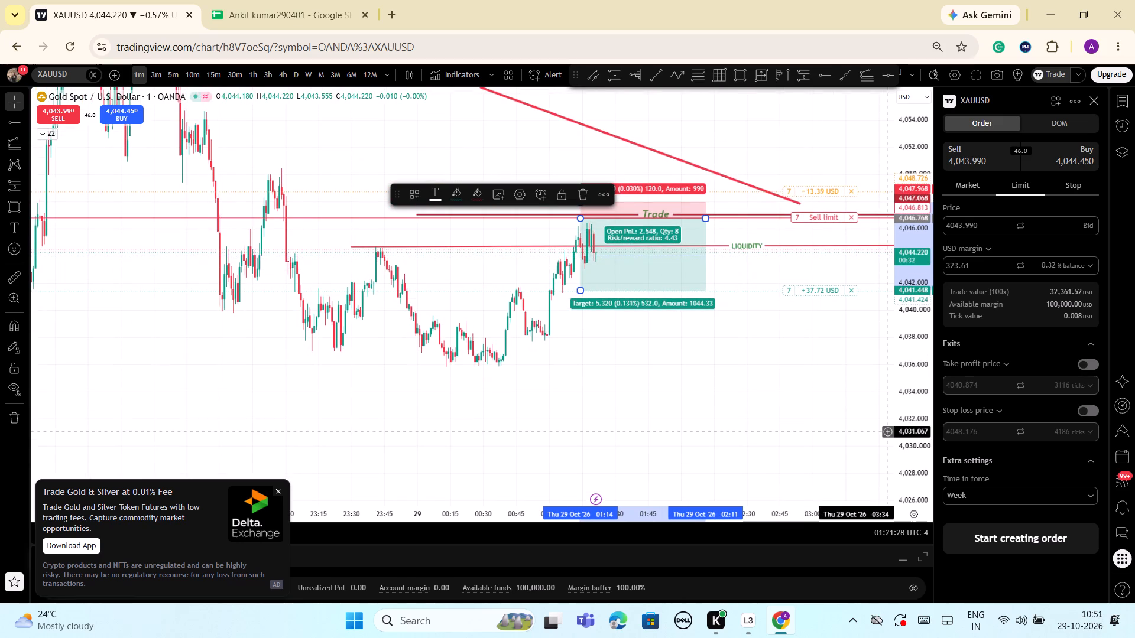
{"action": "scroll", "coordinate": [751, 355], "scroll_direction": "up", "scroll_amount": 2}
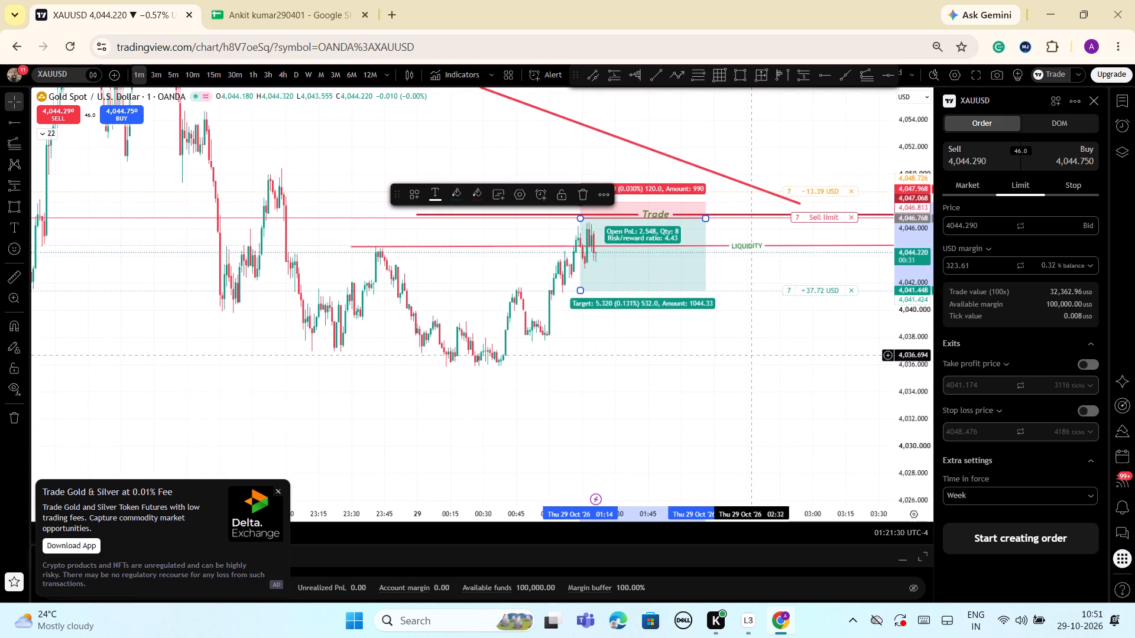
Shift the sell limit order's price to 4,046.602 on the chart, leaving the change unsubmitted, and dismiss the group-move hint.
{"action": "left_click", "coordinate": [427, 153]}
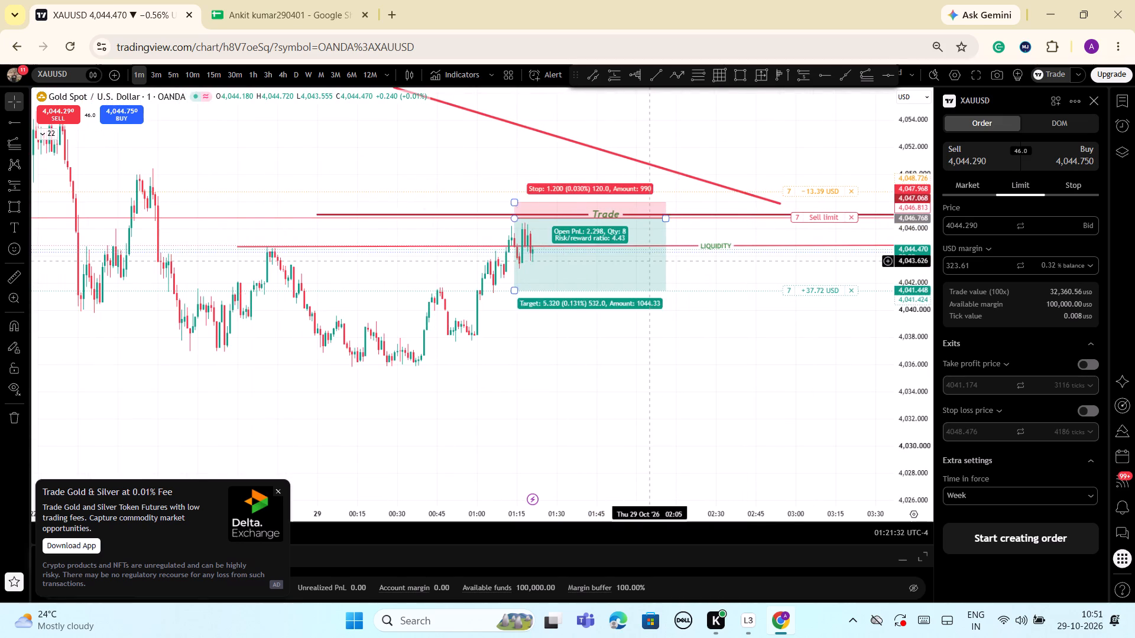
{"action": "left_click", "coordinate": [808, 216]}
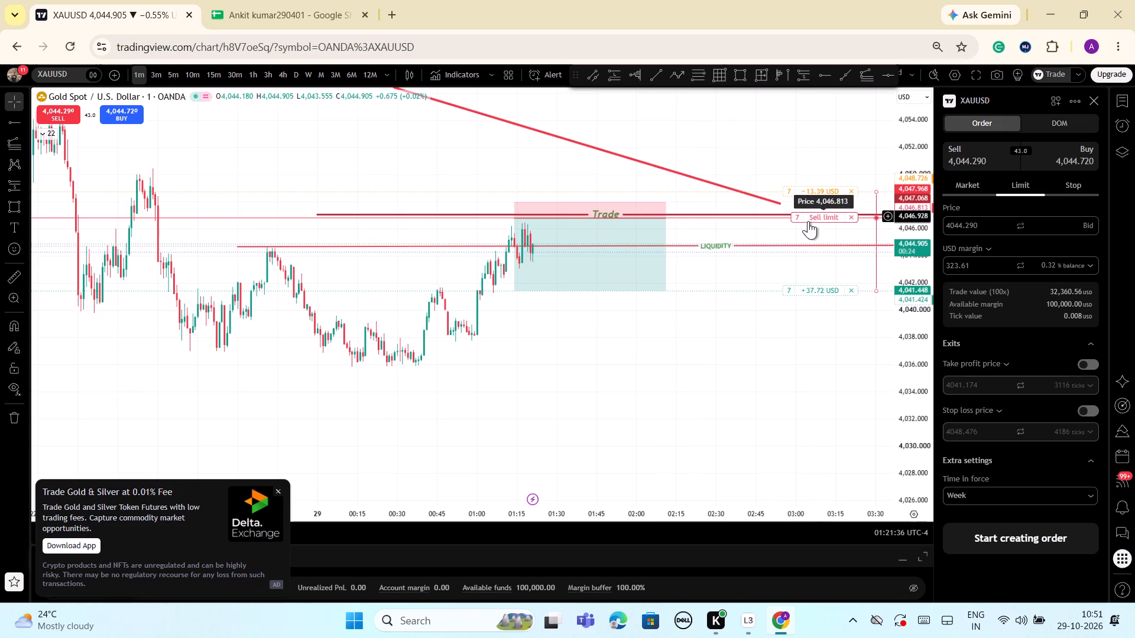
{"action": "left_click", "coordinate": [757, 337]}
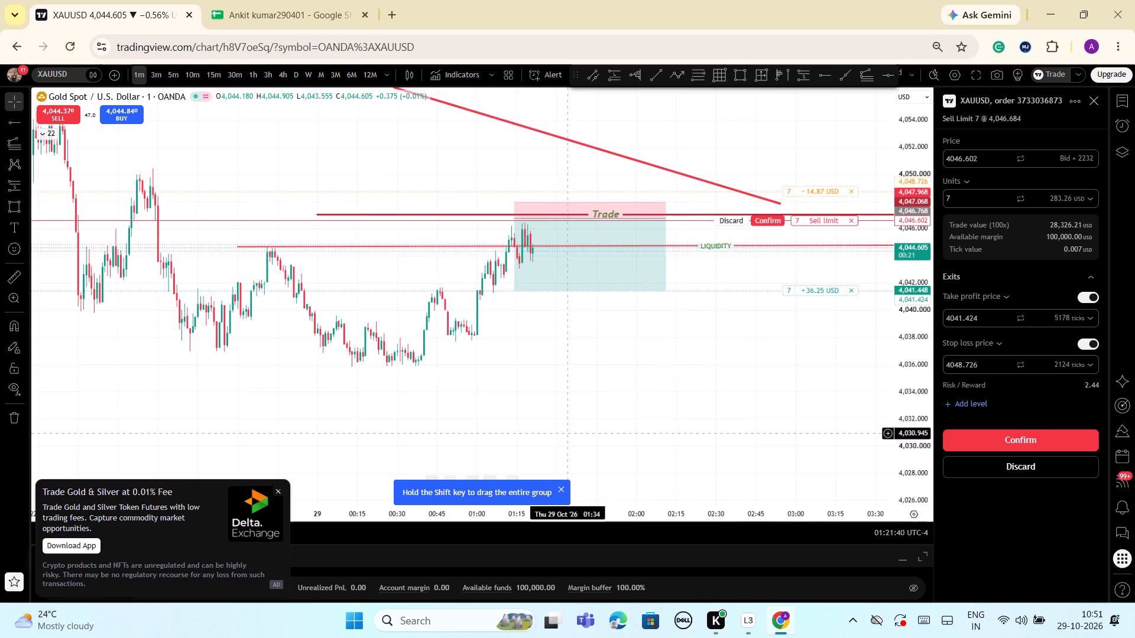
{"action": "left_click", "coordinate": [563, 491]}
Draw a rising trend line from about 4,042.48 at 01:10 to about 4,044.56 at 01:32 and apply the Trendline template.
{"action": "scroll", "coordinate": [592, 423], "scroll_direction": "down", "scroll_amount": 1}
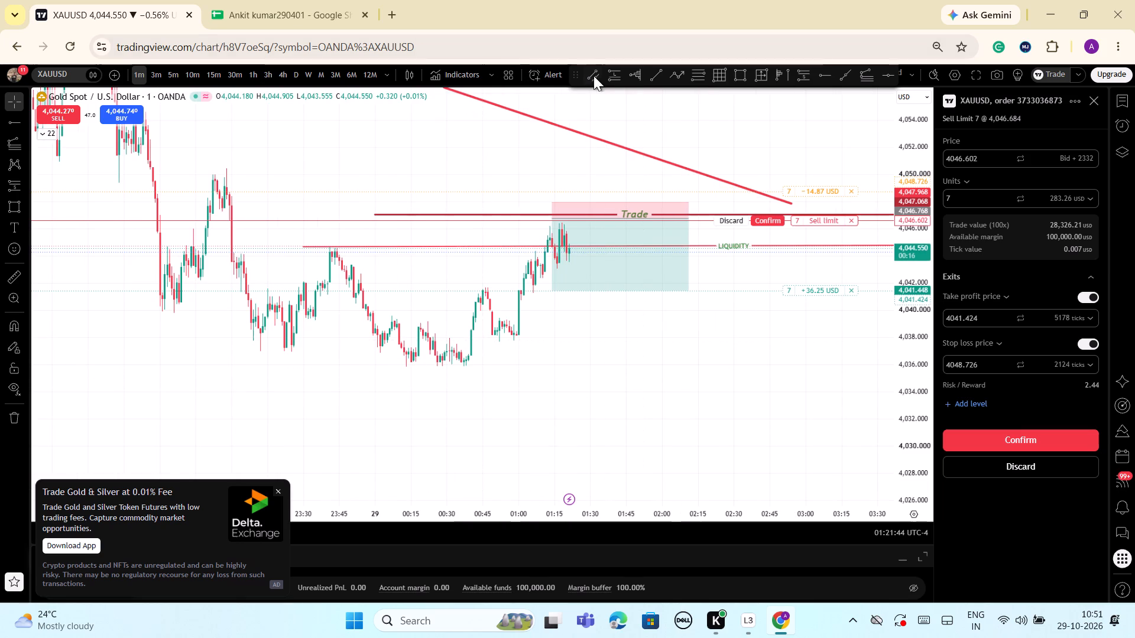
{"action": "left_click", "coordinate": [653, 76]}
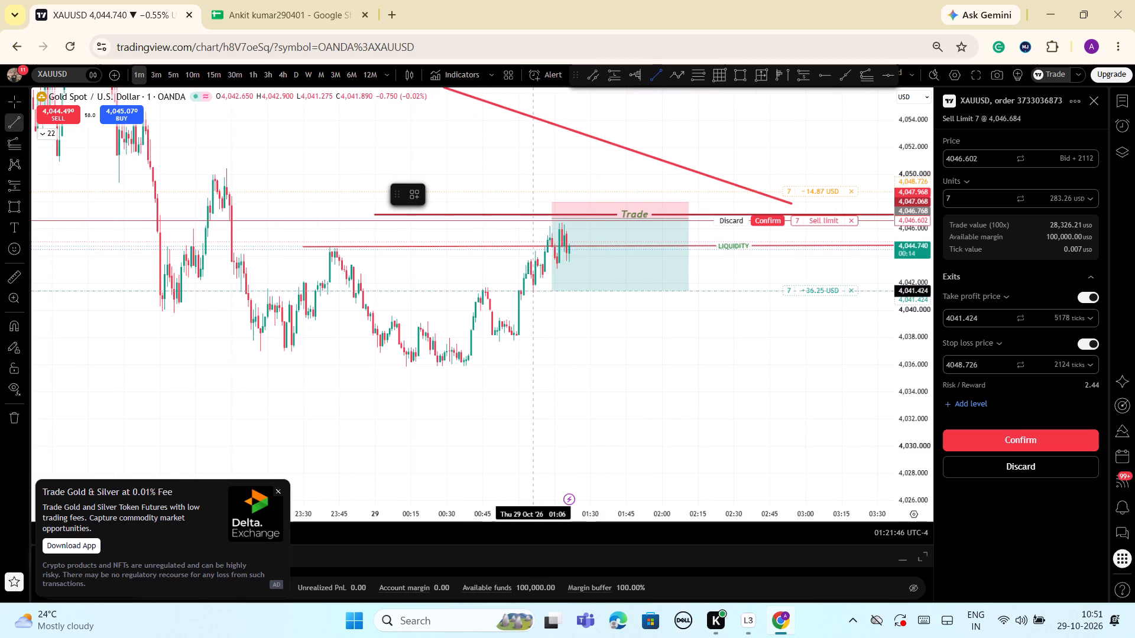
{"action": "left_click", "coordinate": [541, 276]}
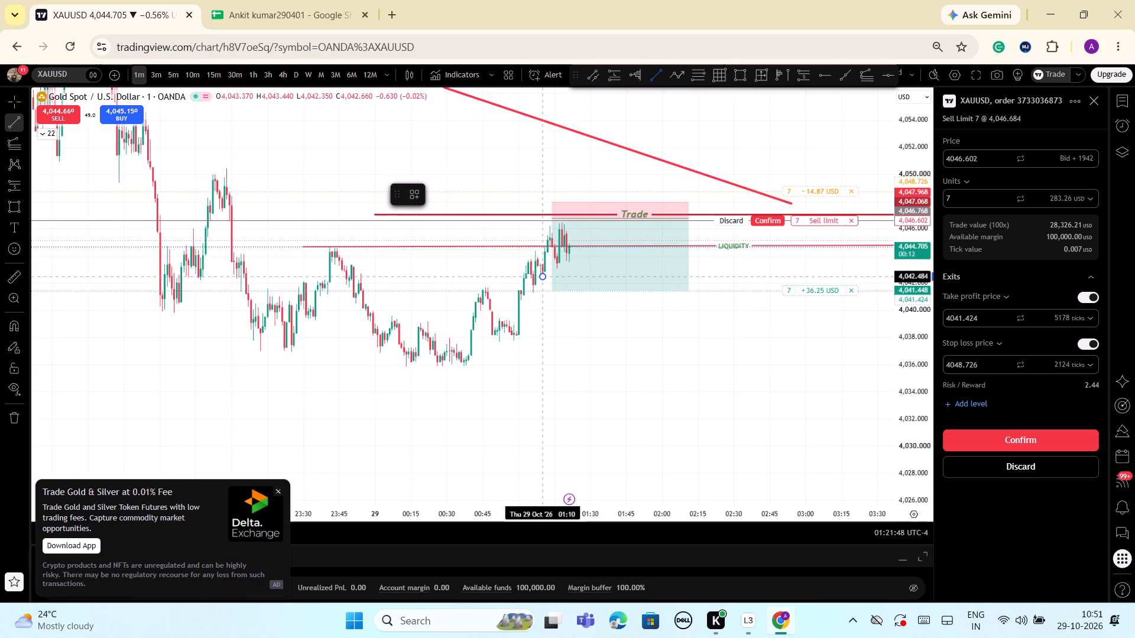
{"action": "left_click", "coordinate": [594, 248]}
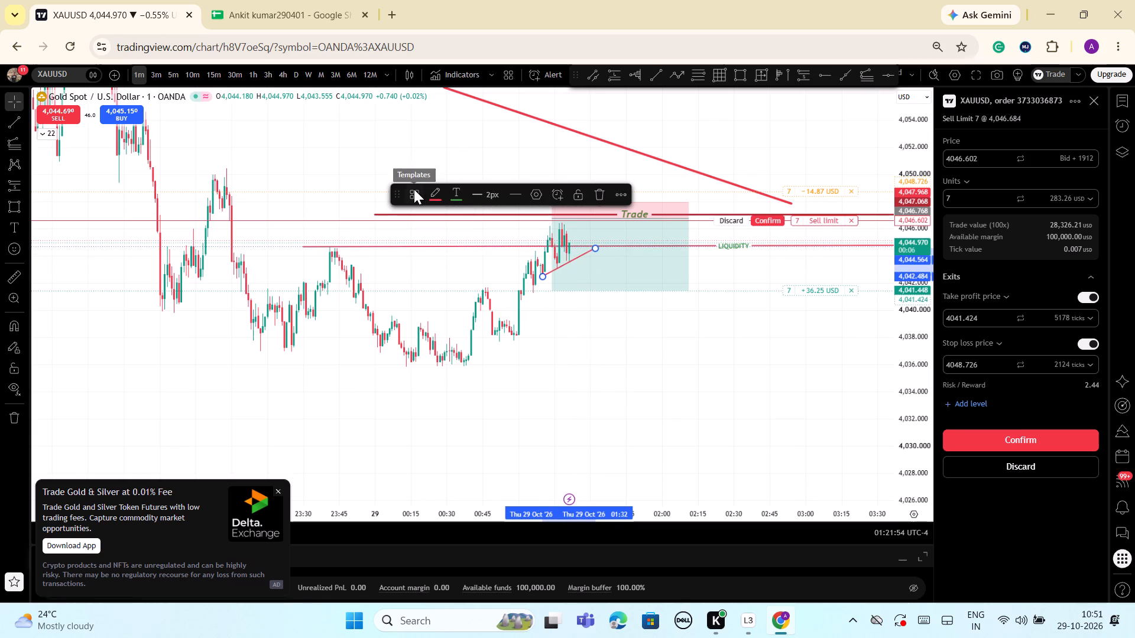
{"action": "left_click", "coordinate": [414, 189]}
{"action": "left_click", "coordinate": [429, 291]}
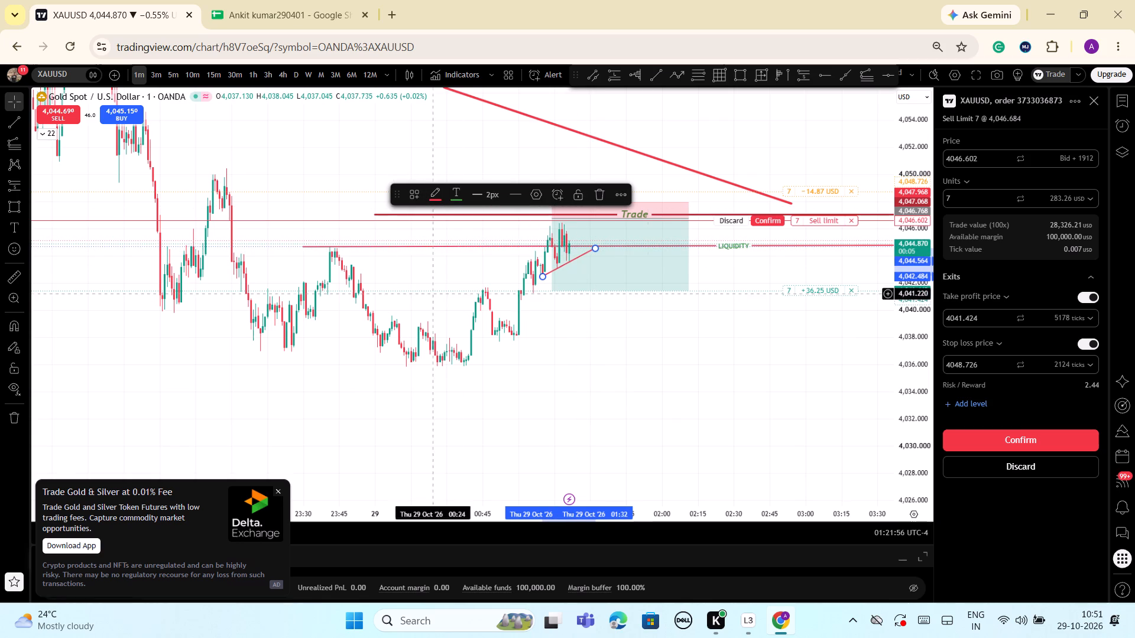
{"action": "left_click", "coordinate": [612, 387]}
Extend the rising Trendline's upper end to about 4,046.1 at 01:48, into the short position.
{"action": "scroll", "coordinate": [682, 382], "scroll_direction": "up", "scroll_amount": 2}
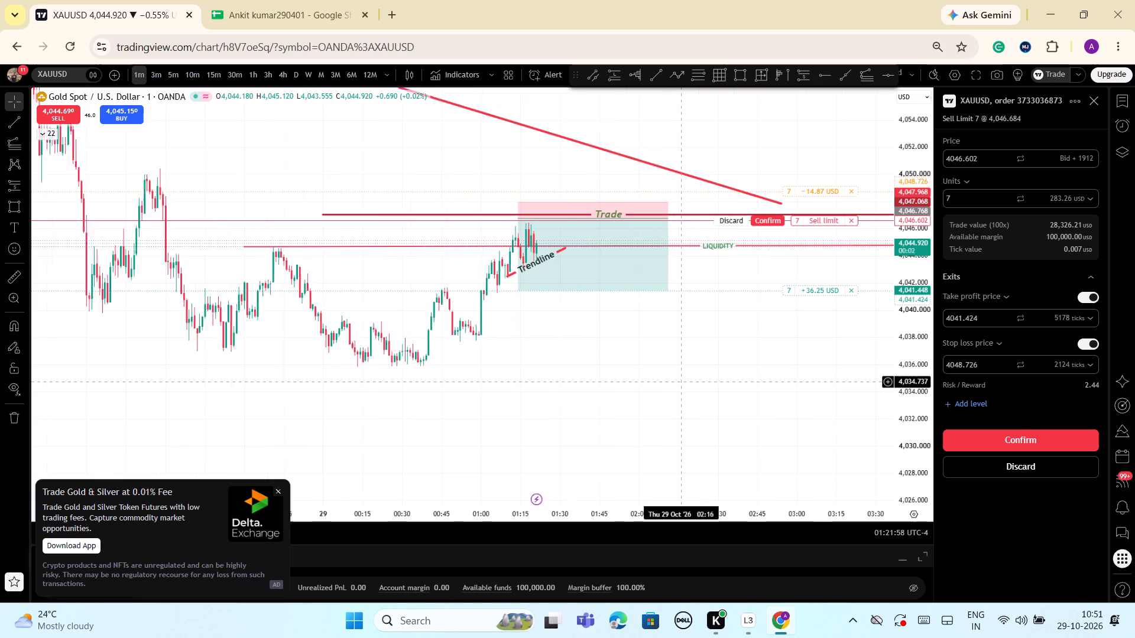
{"action": "scroll", "coordinate": [682, 382], "scroll_direction": "up", "scroll_amount": 2}
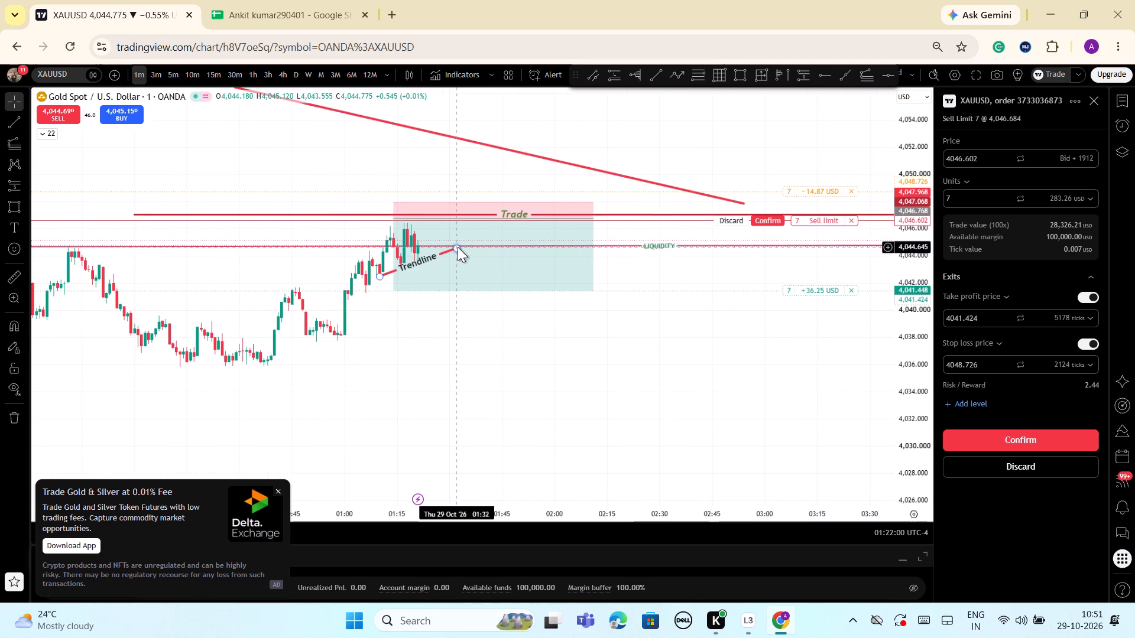
{"action": "left_click_drag", "start_coordinate": [458, 246], "coordinate": [514, 227]}
{"action": "left_click", "coordinate": [595, 437]}
{"action": "scroll", "coordinate": [591, 408], "scroll_direction": "down", "scroll_amount": 2}
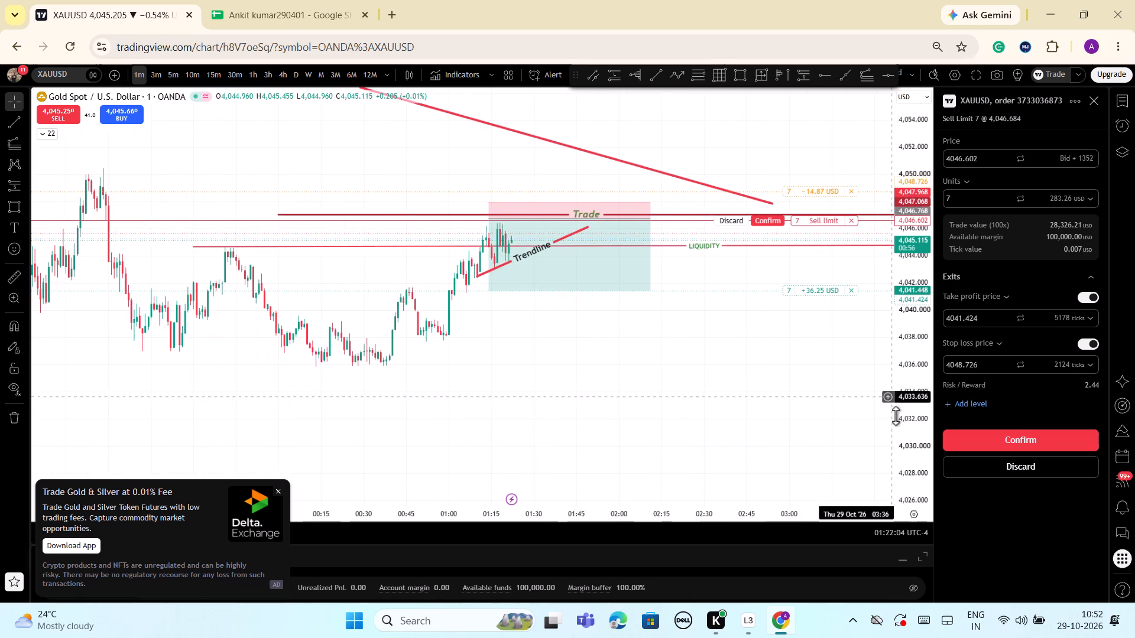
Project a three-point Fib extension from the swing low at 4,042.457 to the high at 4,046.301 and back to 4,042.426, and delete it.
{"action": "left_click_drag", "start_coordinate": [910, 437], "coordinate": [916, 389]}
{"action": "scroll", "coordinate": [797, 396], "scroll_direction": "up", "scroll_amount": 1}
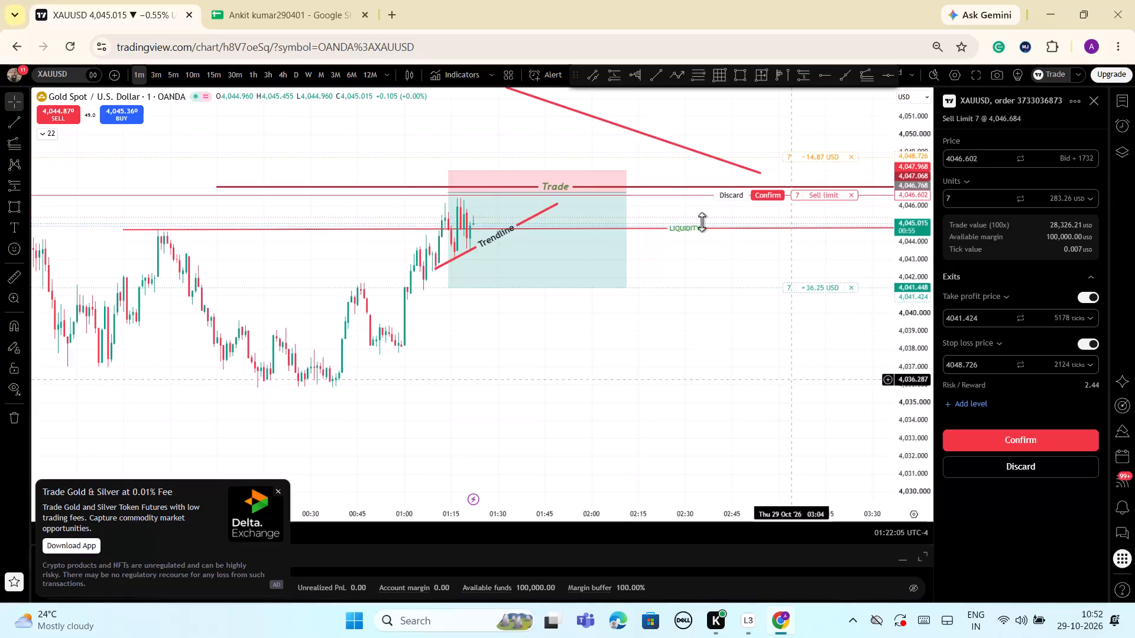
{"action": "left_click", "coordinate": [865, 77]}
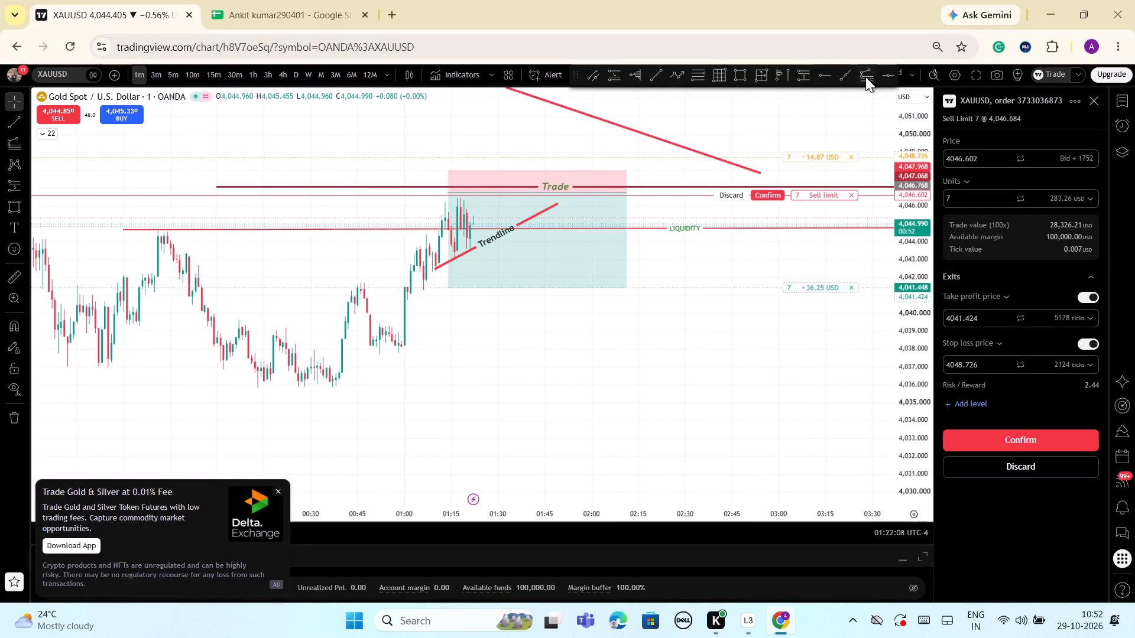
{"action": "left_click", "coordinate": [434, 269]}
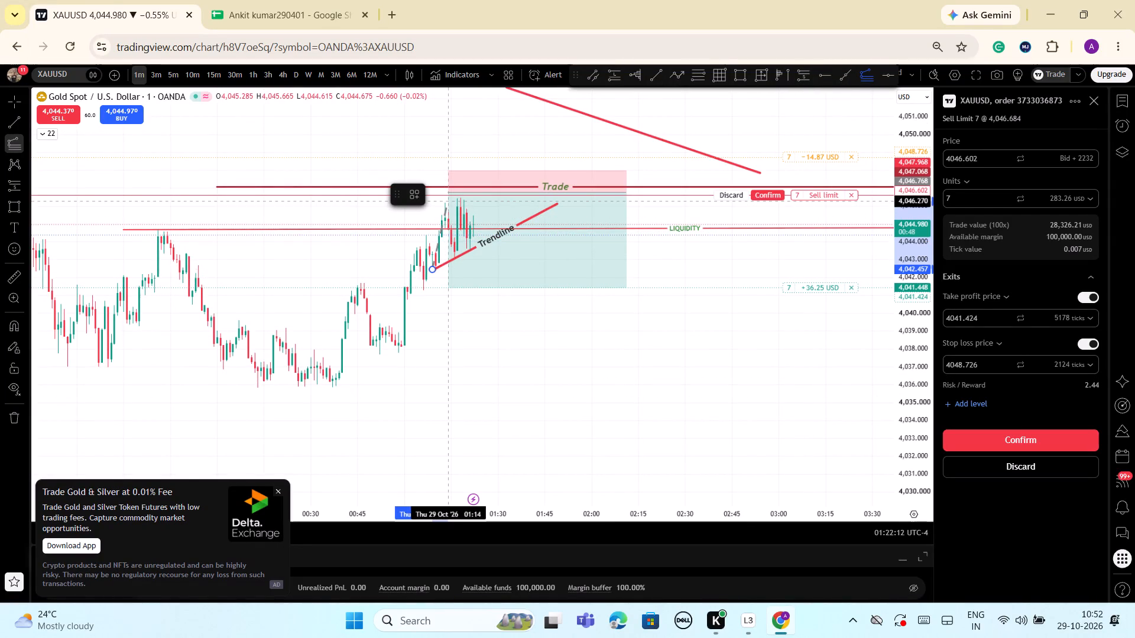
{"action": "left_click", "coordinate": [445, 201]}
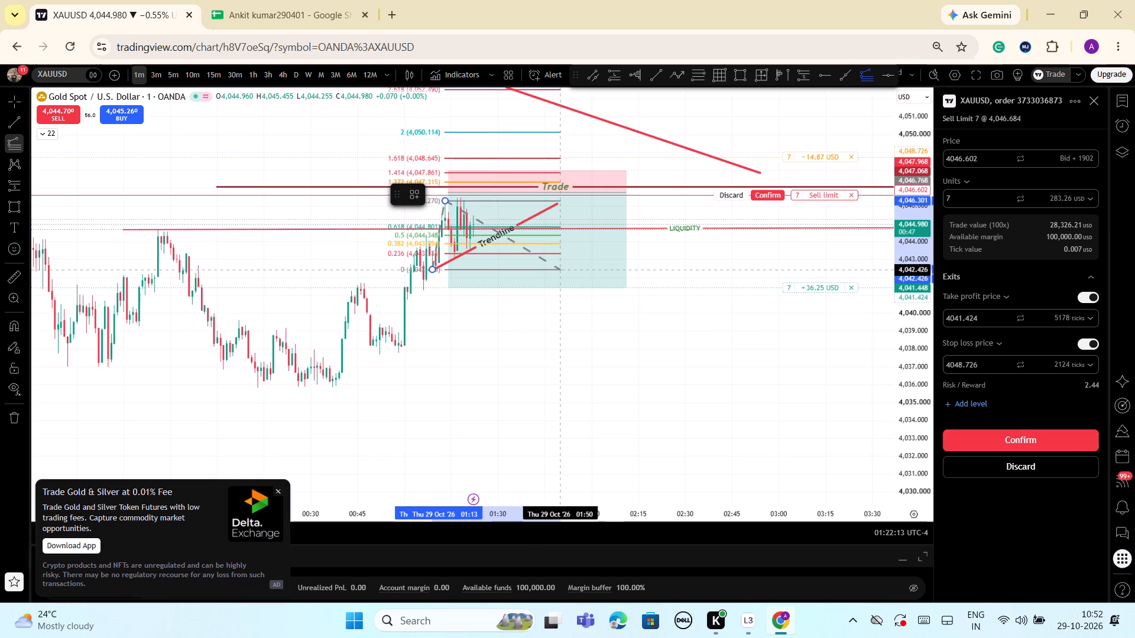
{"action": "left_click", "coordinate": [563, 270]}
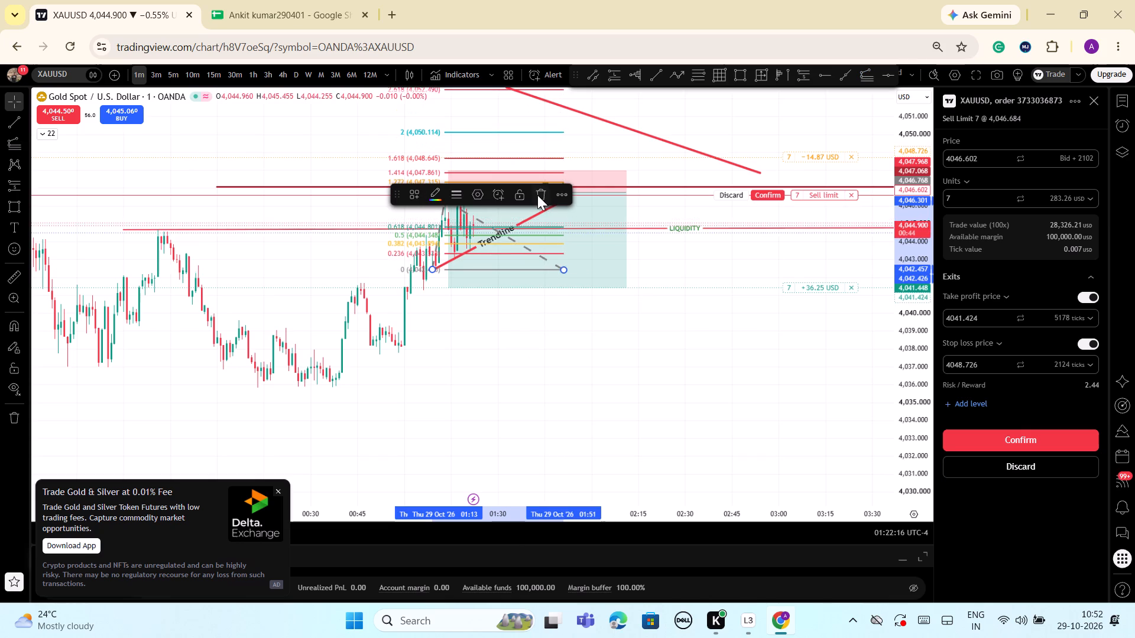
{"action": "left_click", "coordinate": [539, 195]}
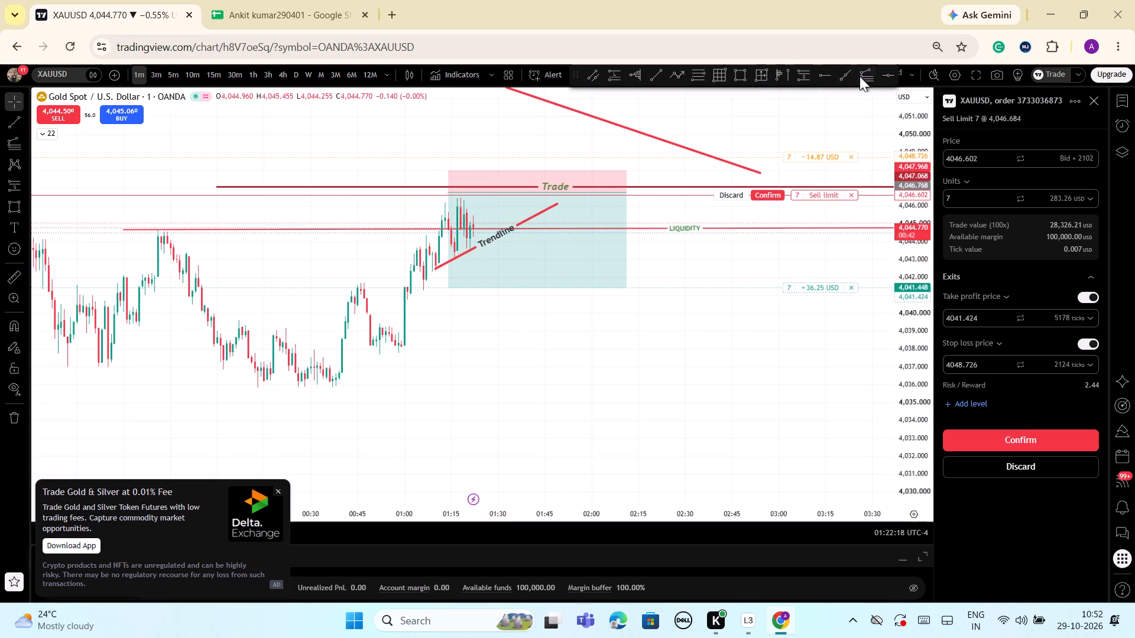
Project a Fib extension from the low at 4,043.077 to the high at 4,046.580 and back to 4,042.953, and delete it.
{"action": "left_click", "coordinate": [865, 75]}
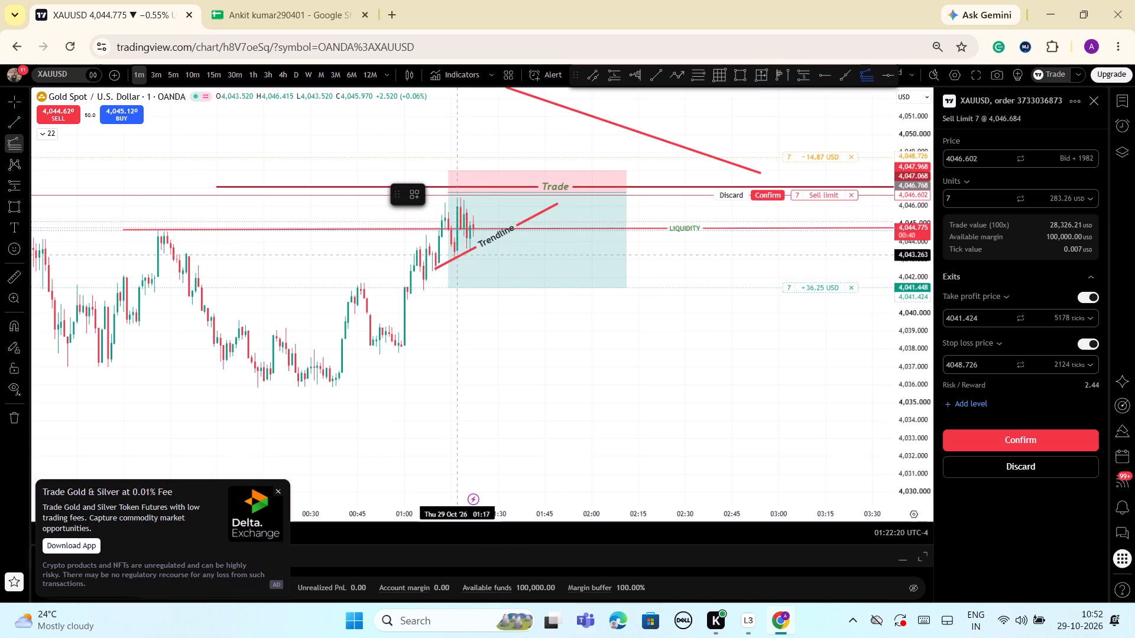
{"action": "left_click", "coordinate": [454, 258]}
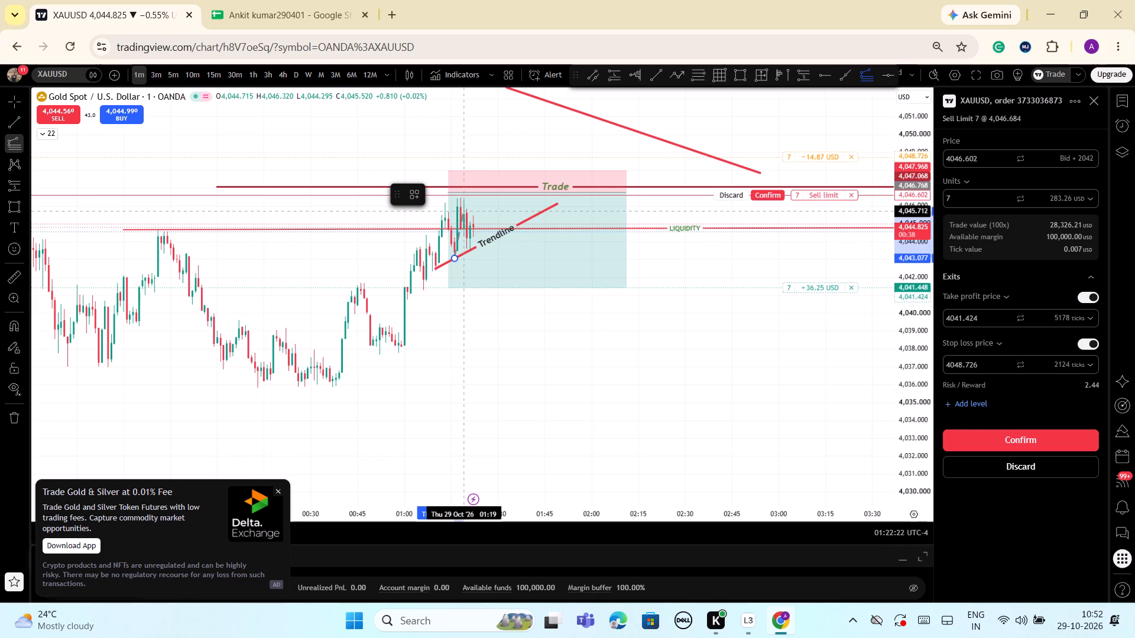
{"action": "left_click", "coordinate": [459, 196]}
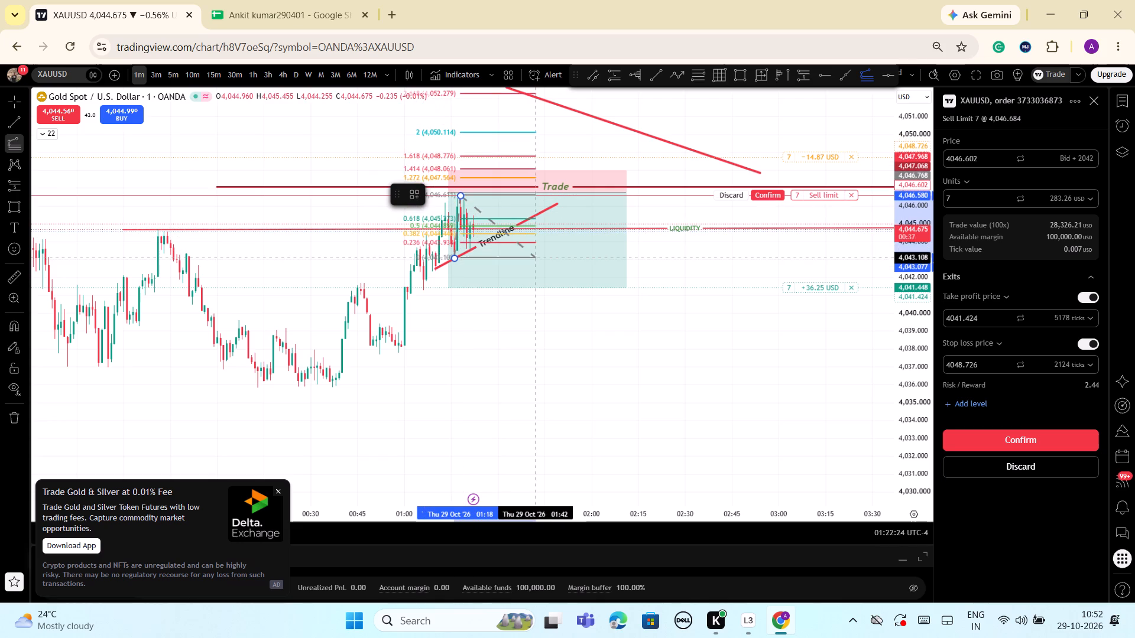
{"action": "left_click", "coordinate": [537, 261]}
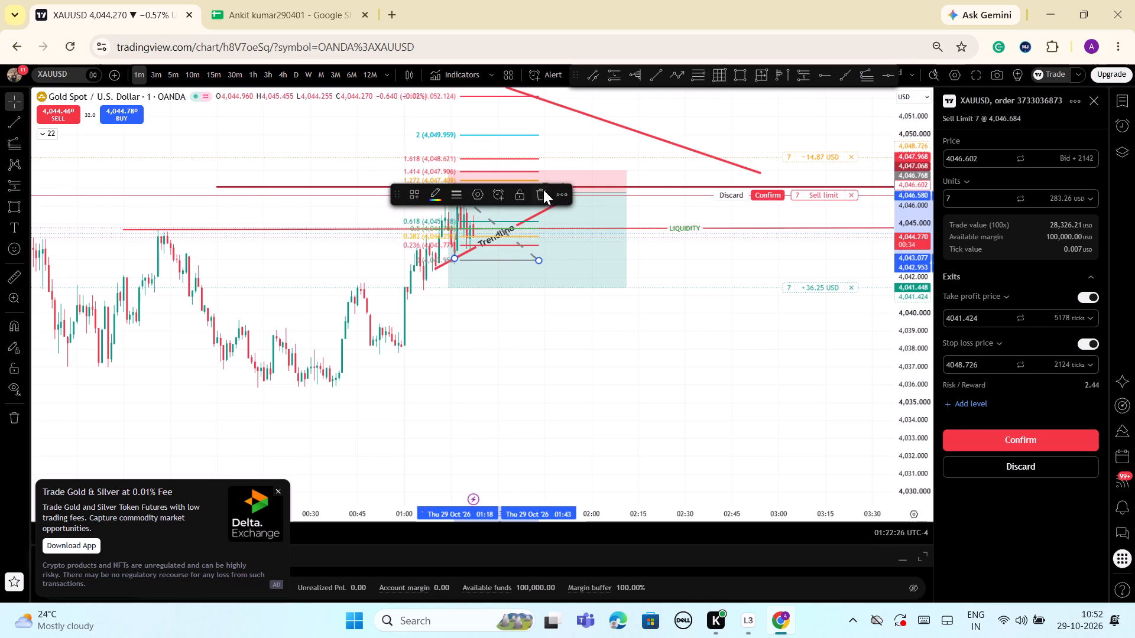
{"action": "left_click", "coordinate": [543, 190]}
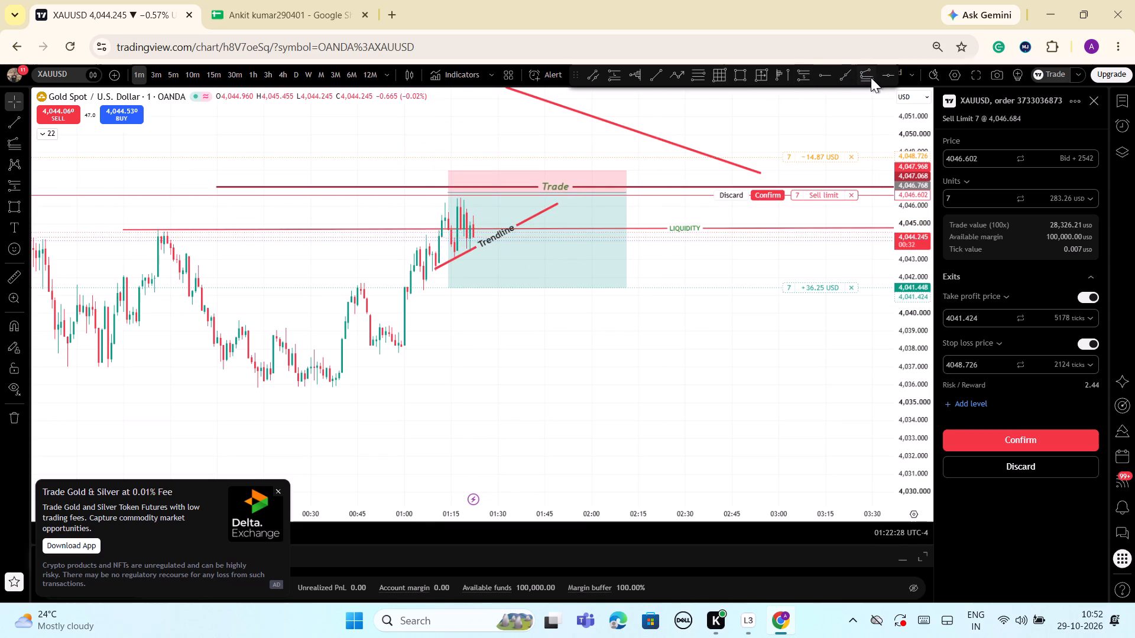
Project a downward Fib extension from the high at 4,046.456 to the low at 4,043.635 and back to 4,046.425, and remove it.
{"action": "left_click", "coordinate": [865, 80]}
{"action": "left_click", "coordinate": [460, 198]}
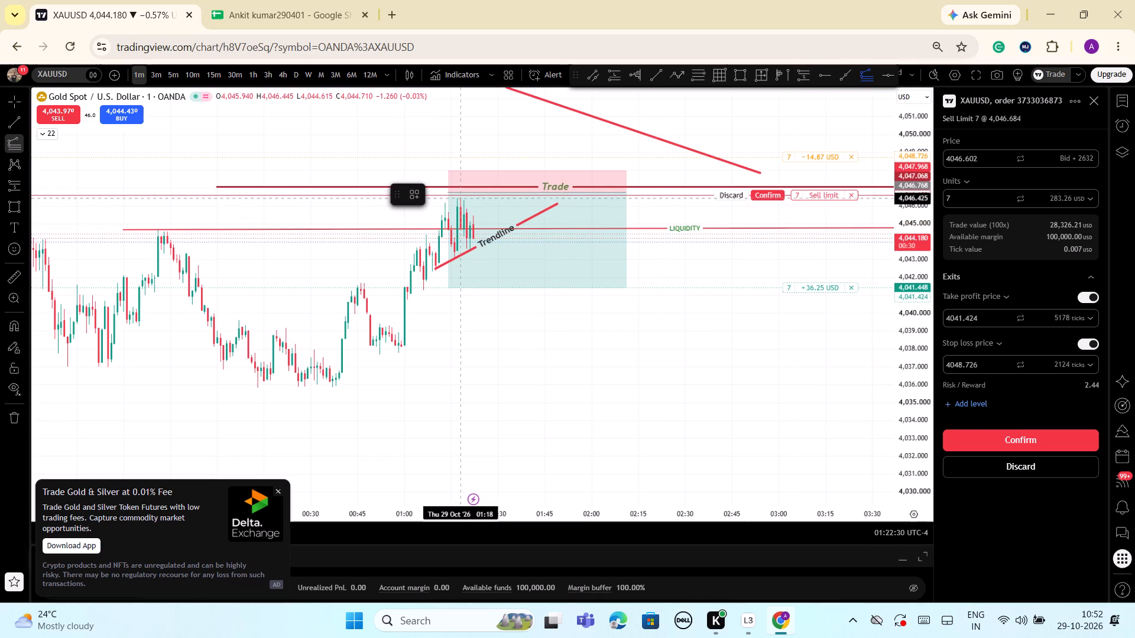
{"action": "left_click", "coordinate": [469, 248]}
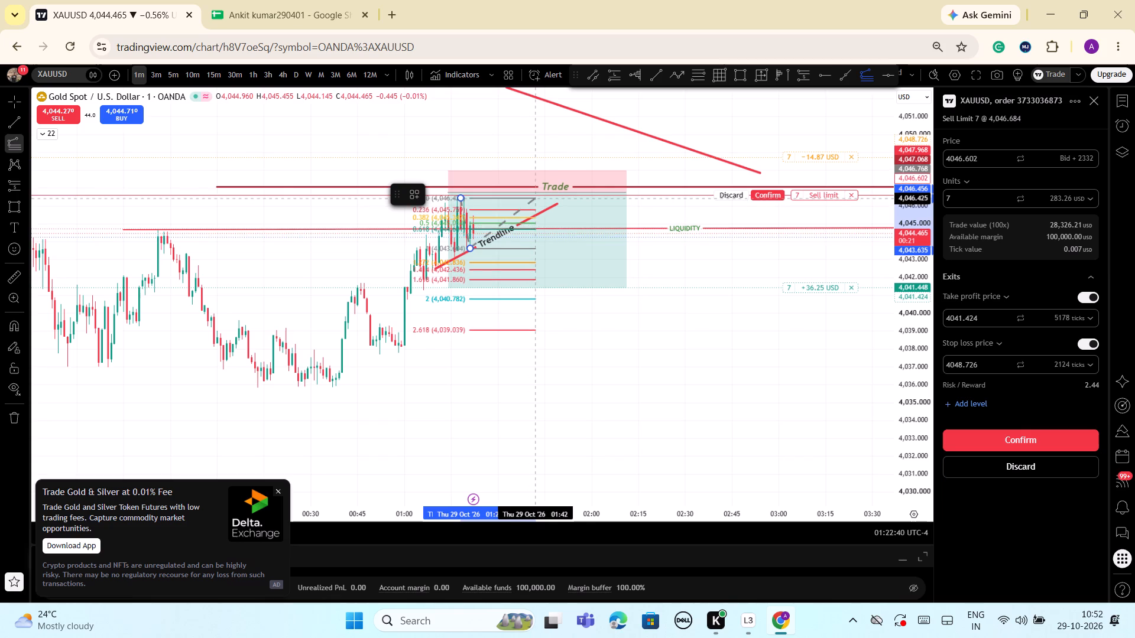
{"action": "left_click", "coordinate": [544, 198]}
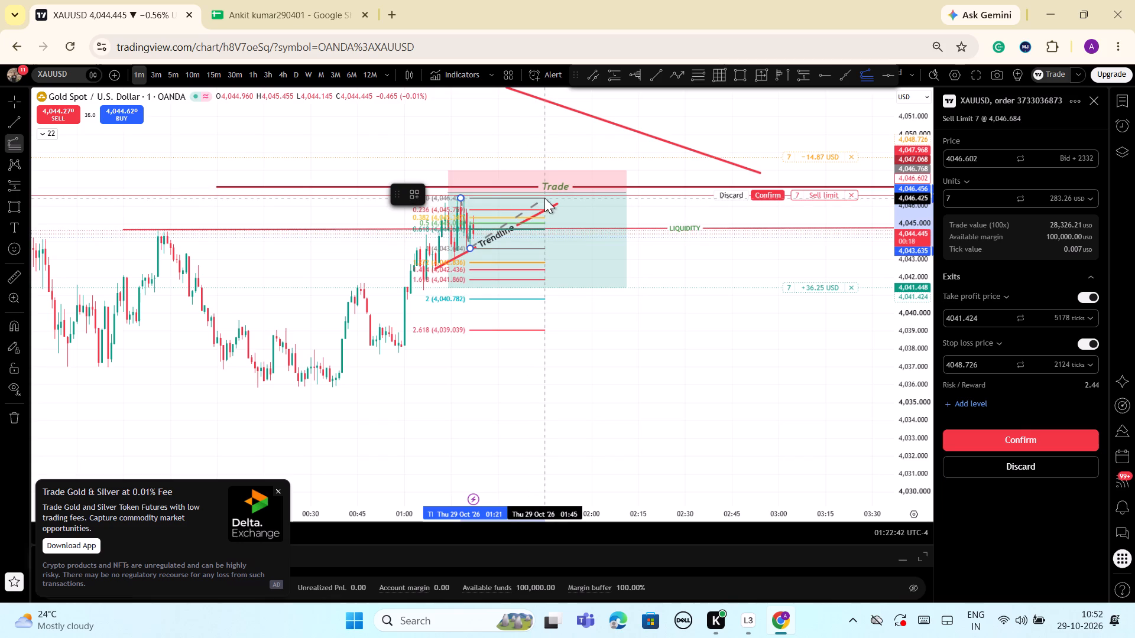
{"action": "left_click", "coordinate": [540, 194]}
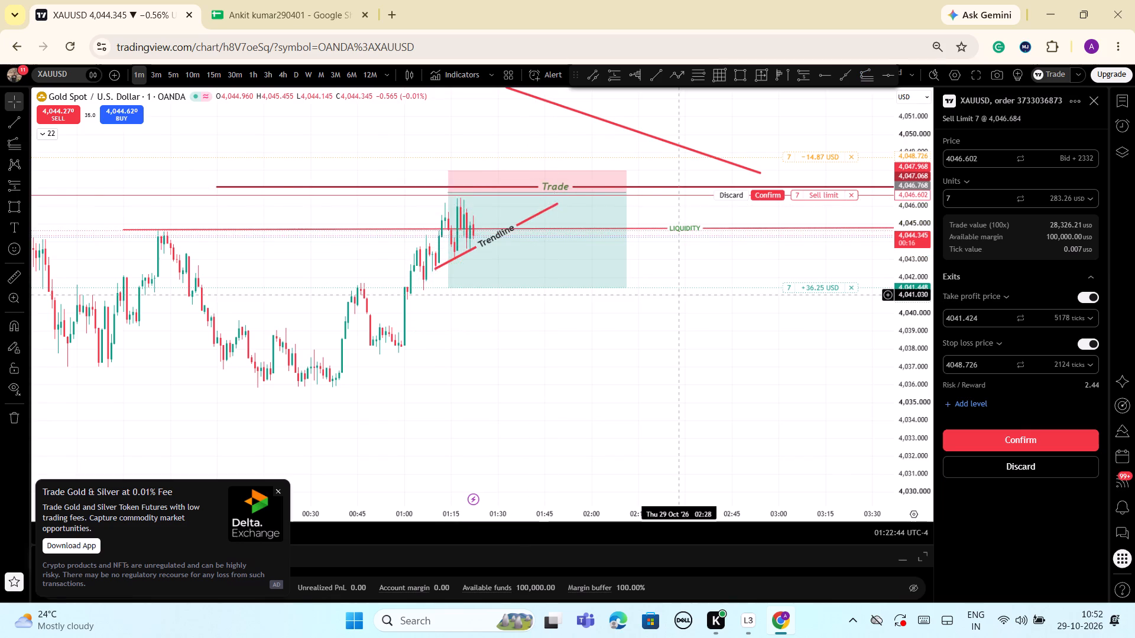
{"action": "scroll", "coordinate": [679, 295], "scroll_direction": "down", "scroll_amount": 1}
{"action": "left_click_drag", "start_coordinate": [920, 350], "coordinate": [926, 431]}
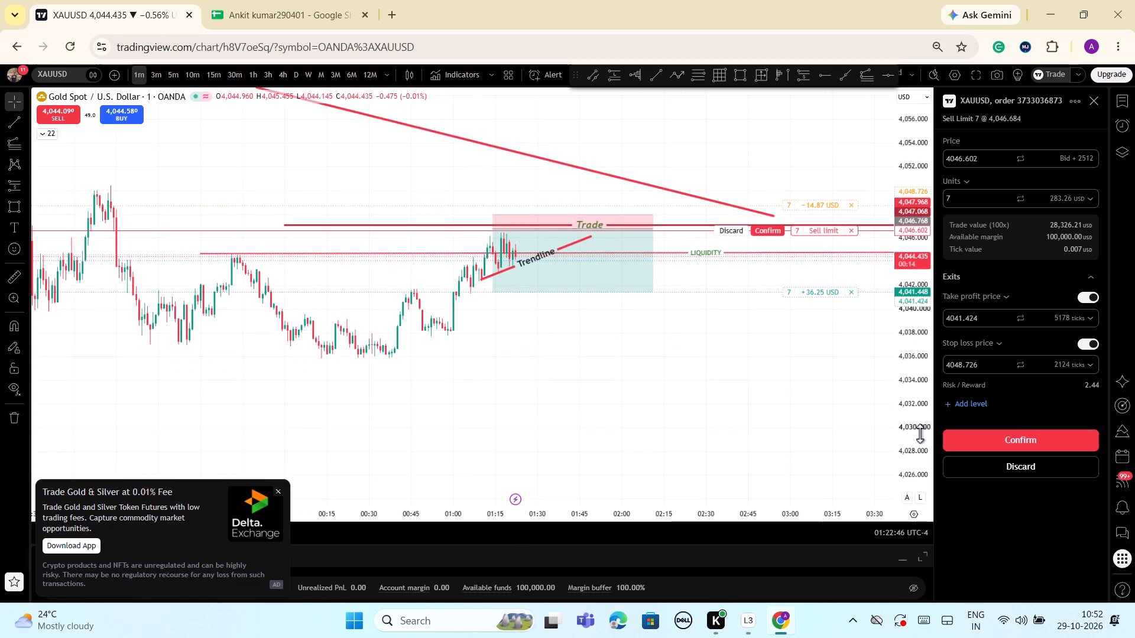
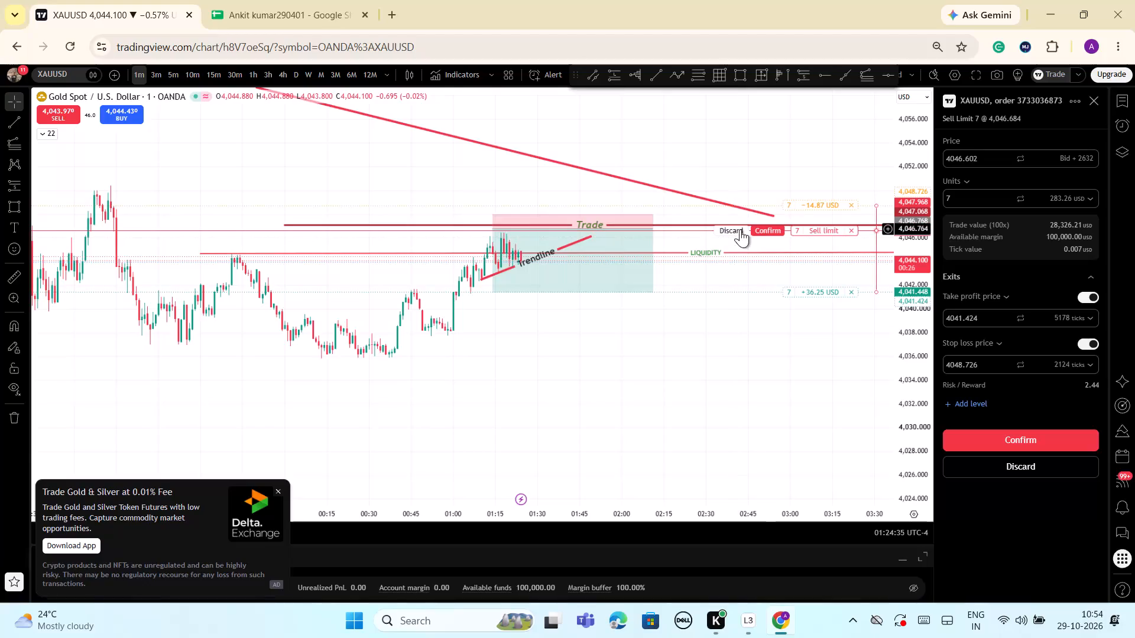
Discard the unconfirmed price change and cancel the 7-unit sell limit order at 4,046.813.
{"action": "left_click", "coordinate": [740, 229]}
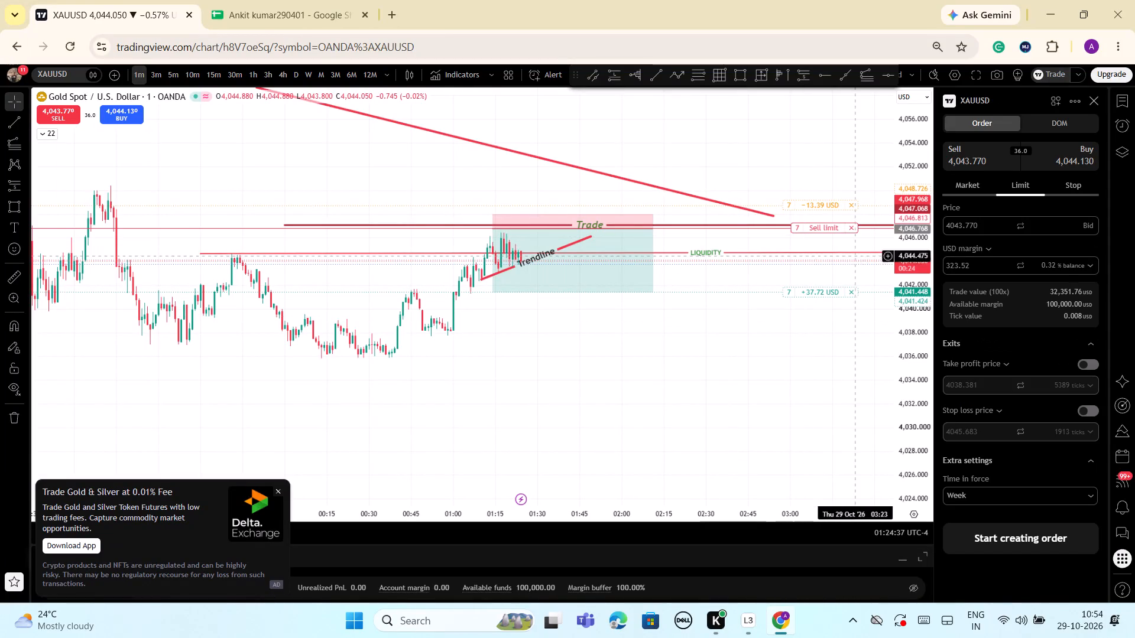
{"action": "left_click", "coordinate": [851, 228]}
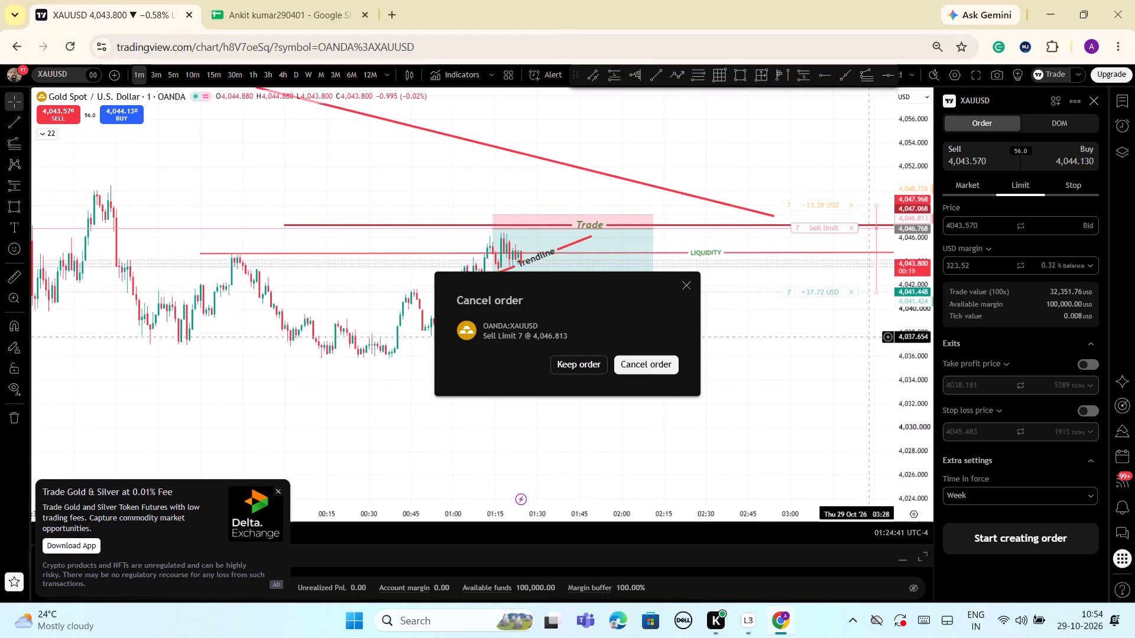
{"action": "left_click", "coordinate": [653, 367]}
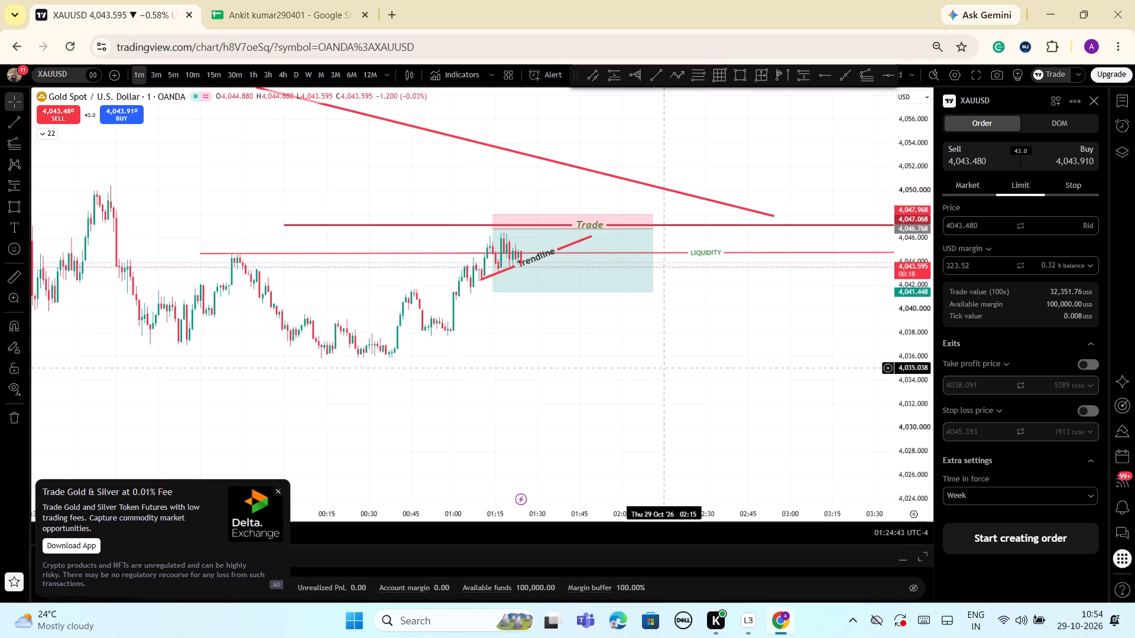
Draw a trend line above the recent highs from about 4,046.13 at 01:13 to 4,047.03 at 01:31, using the TRENDLINE template.
{"action": "scroll", "coordinate": [738, 367], "scroll_direction": "down", "scroll_amount": 1}
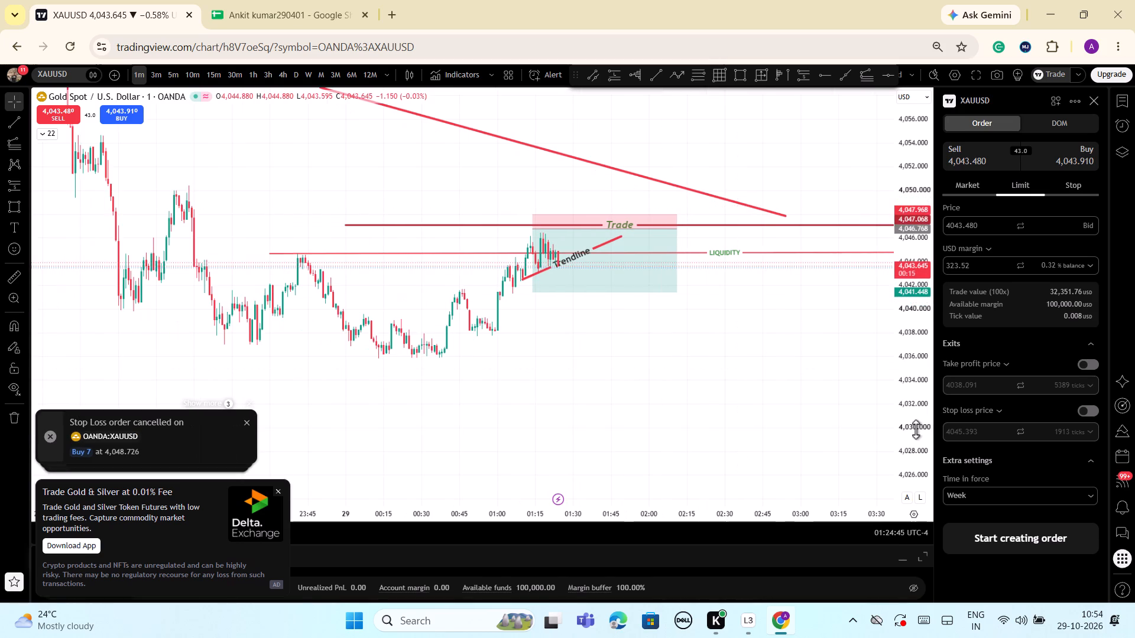
{"action": "left_click_drag", "start_coordinate": [916, 429], "coordinate": [917, 373]}
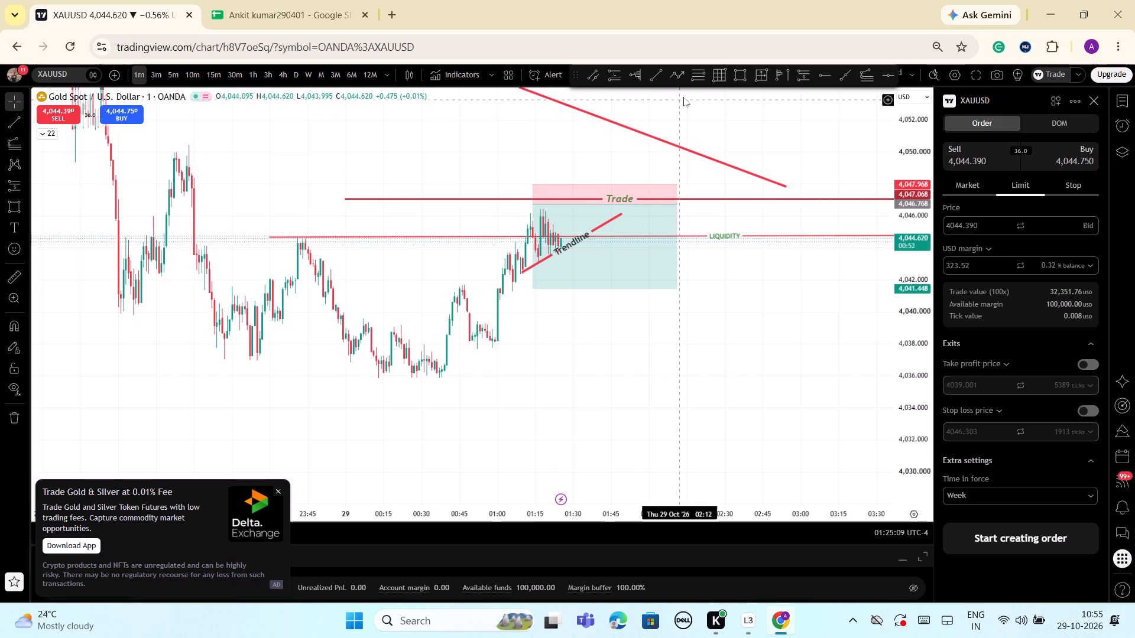
{"action": "left_click", "coordinate": [658, 78]}
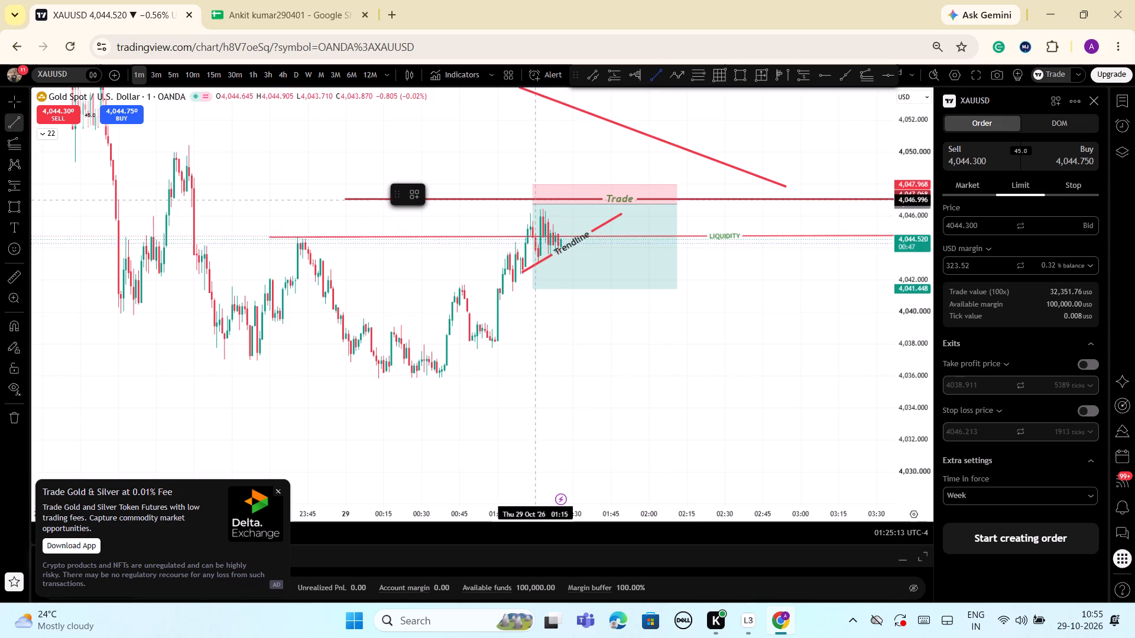
{"action": "left_click", "coordinate": [529, 214]}
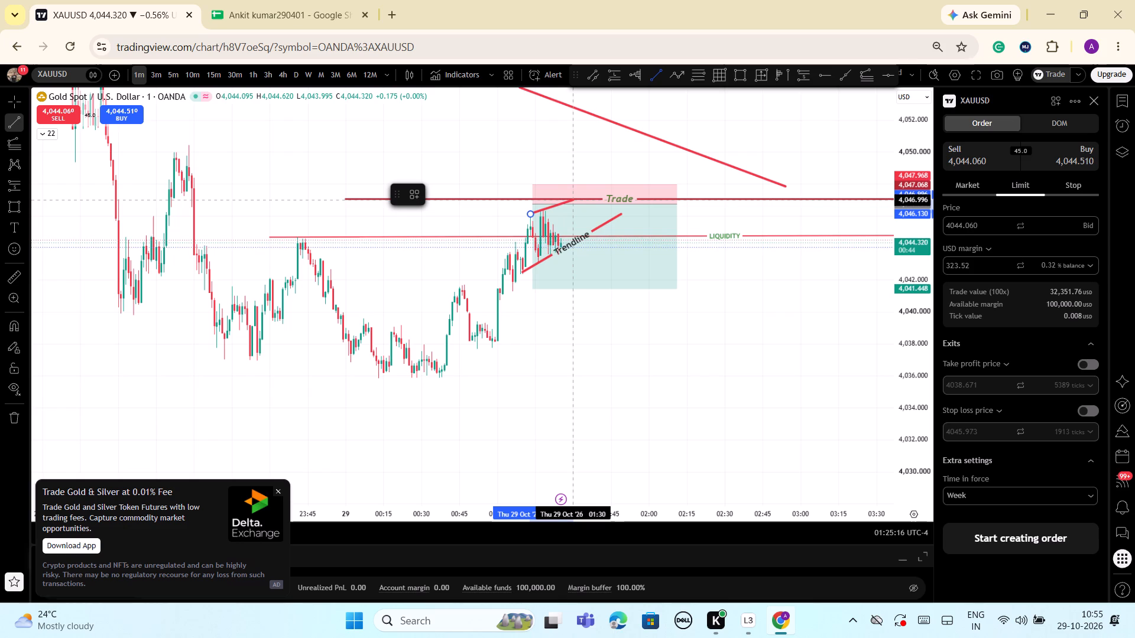
{"action": "left_click", "coordinate": [575, 200]}
{"action": "left_click", "coordinate": [414, 197]}
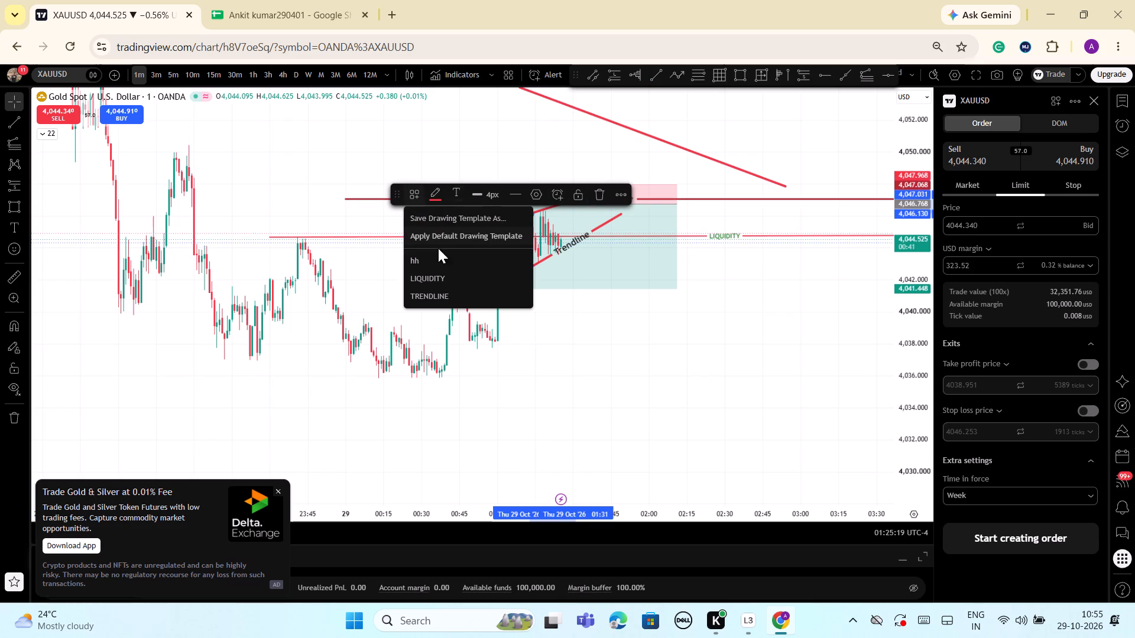
{"action": "left_click", "coordinate": [433, 295]}
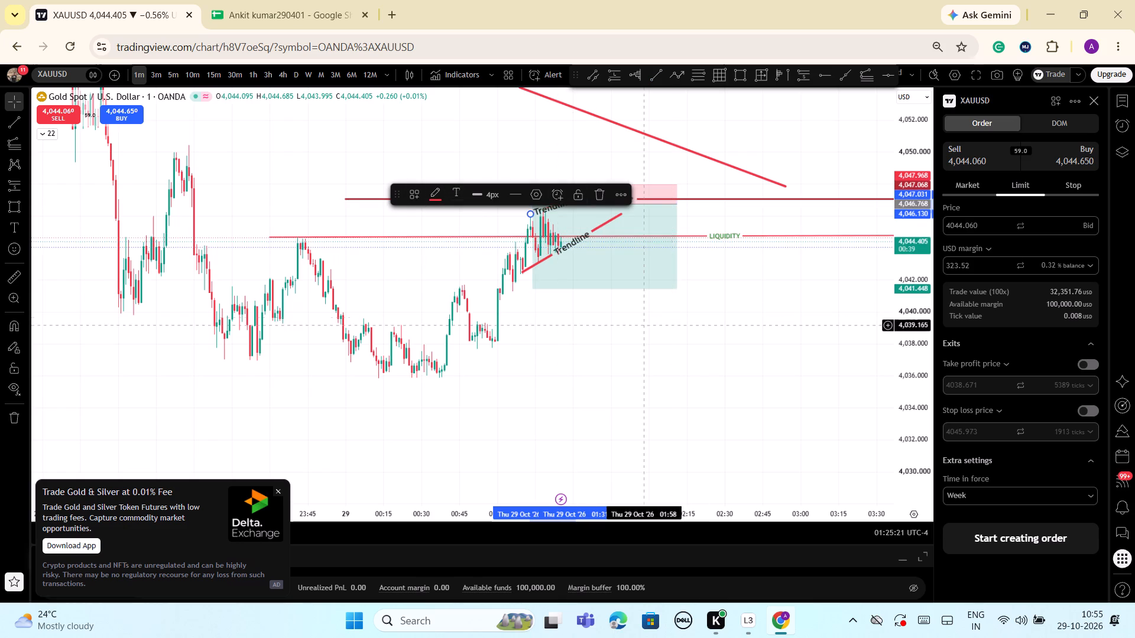
{"action": "left_click", "coordinate": [643, 326]}
Extend the new upper Trendline's right end to about 4,048.2 at 01:53, across the short position's stop zone.
{"action": "left_click_drag", "start_coordinate": [575, 200], "coordinate": [582, 198]}
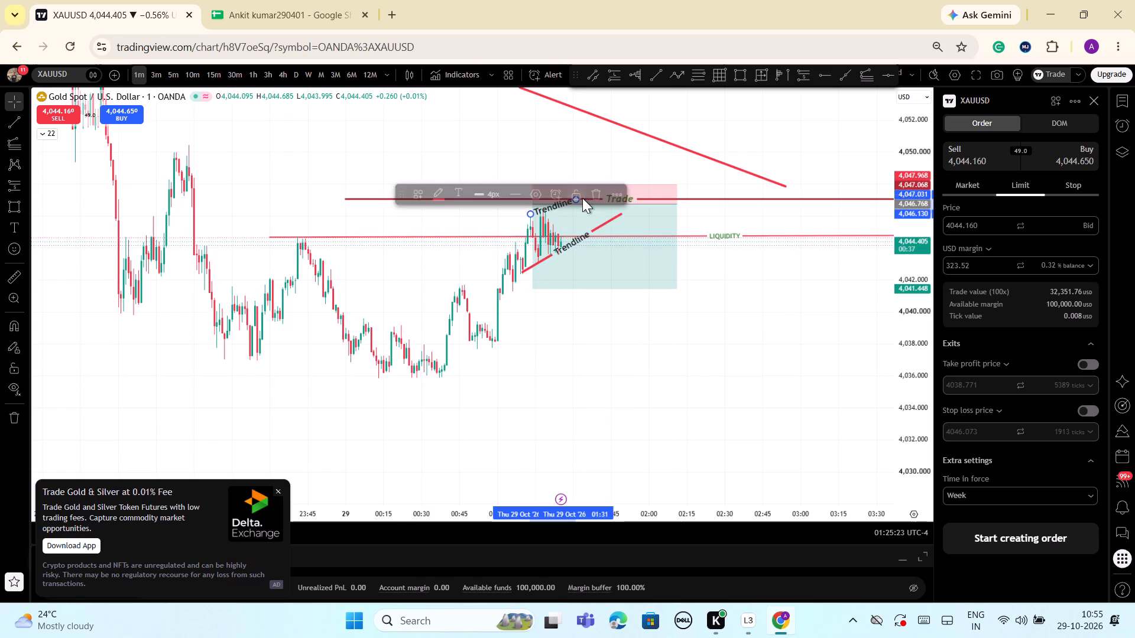
{"action": "left_click_drag", "start_coordinate": [582, 198], "coordinate": [624, 183]}
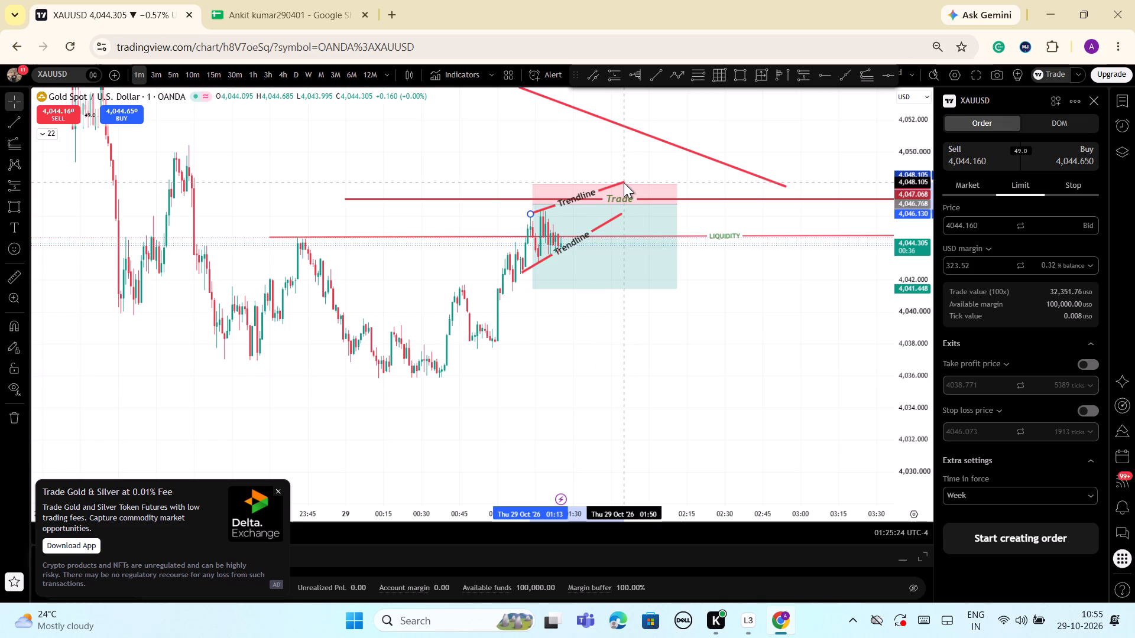
{"action": "left_click_drag", "start_coordinate": [624, 183], "coordinate": [632, 180]}
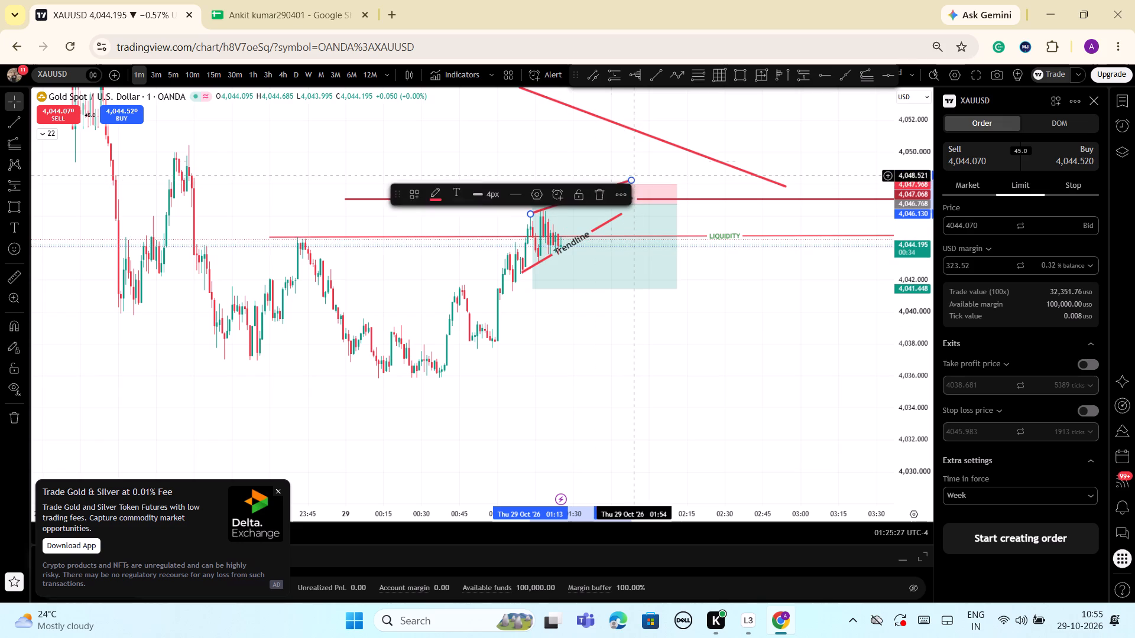
{"action": "left_click", "coordinate": [611, 161]}
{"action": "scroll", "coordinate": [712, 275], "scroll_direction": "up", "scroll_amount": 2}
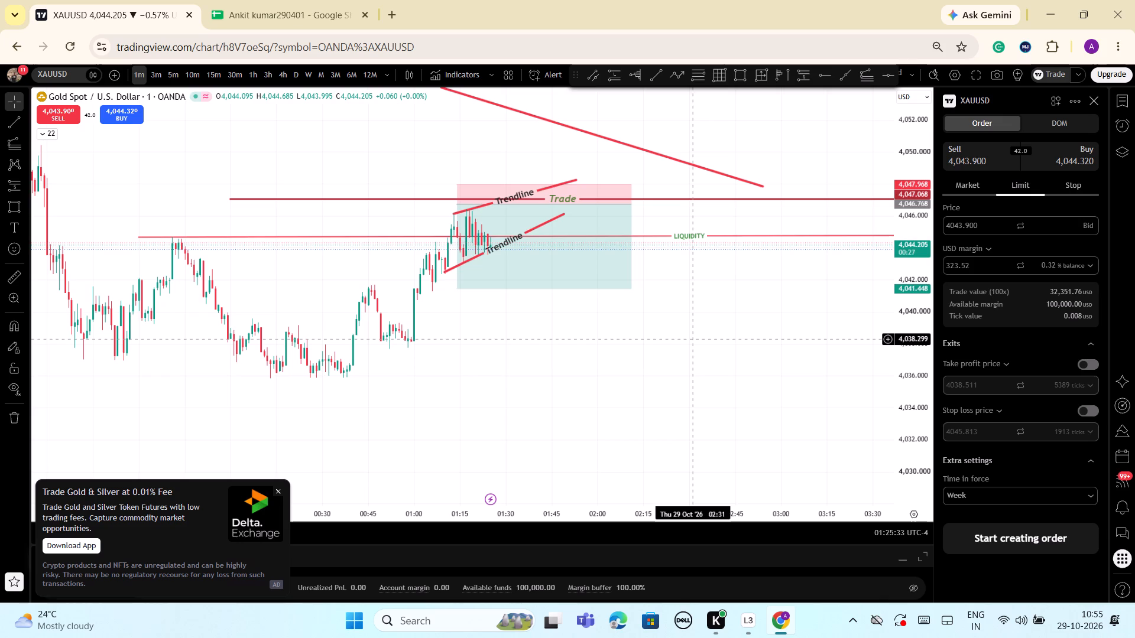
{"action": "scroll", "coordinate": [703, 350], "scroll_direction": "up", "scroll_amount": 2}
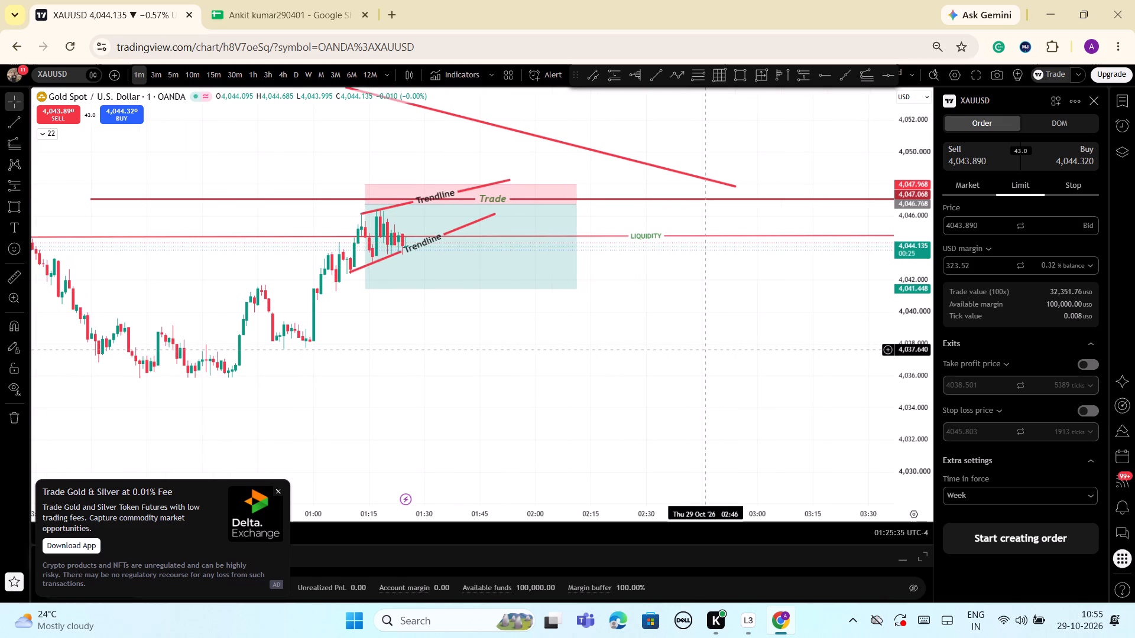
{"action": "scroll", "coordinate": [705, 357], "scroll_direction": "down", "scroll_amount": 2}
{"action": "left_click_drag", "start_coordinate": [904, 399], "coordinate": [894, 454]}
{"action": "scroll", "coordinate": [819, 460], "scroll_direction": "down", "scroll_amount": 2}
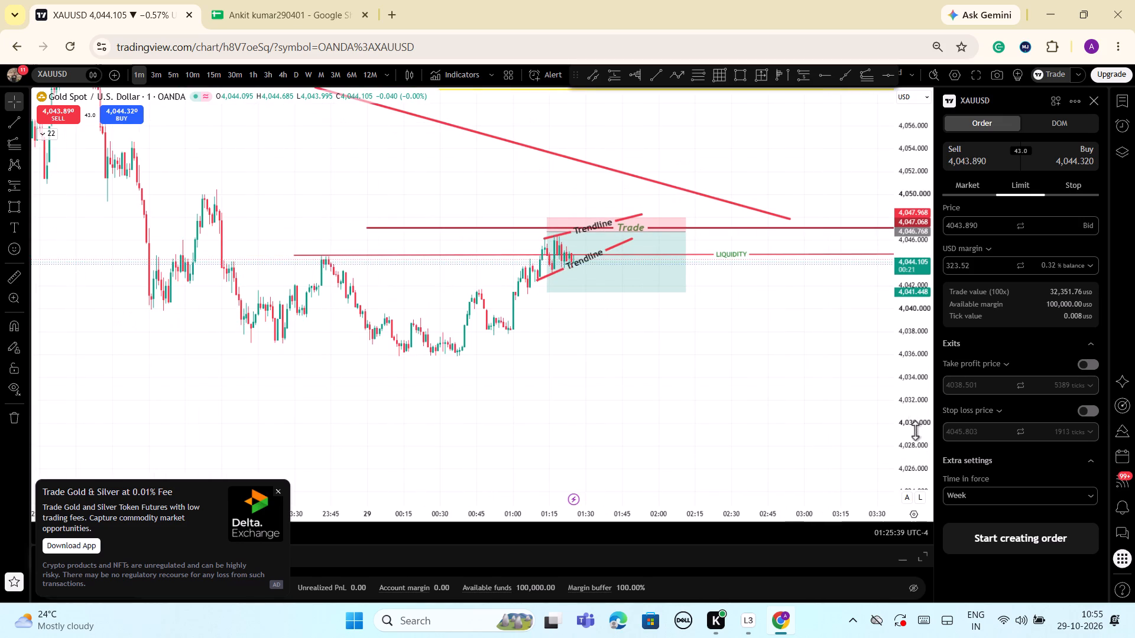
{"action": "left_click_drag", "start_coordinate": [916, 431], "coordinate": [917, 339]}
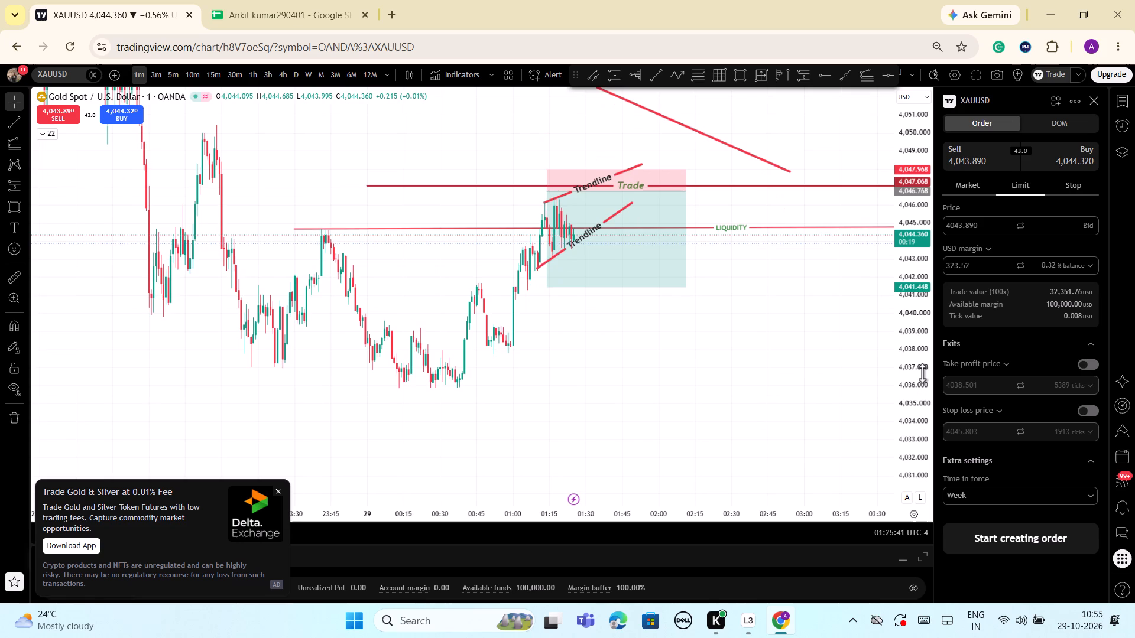
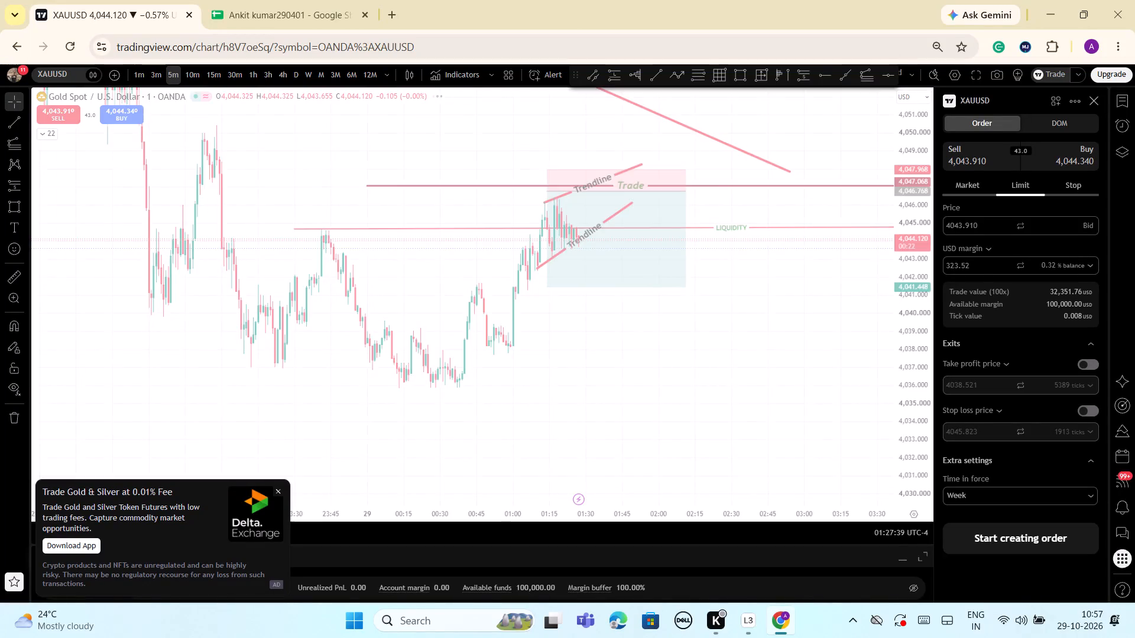
Examine the 5-minute XAUUSD candles around the short position, the two Trendlines and the LIQUIDITY and Trade levels.
{"action": "scroll", "coordinate": [735, 300], "scroll_direction": "down", "scroll_amount": 1}
{"action": "left_click_drag", "start_coordinate": [917, 389], "coordinate": [866, 473]}
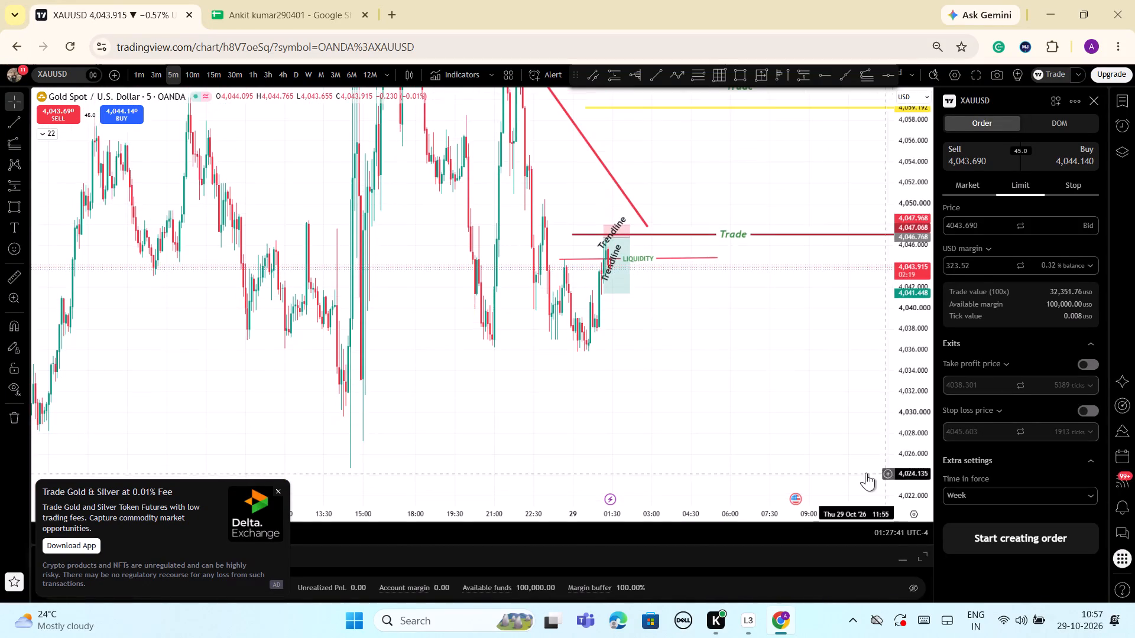
{"action": "left_click_drag", "start_coordinate": [866, 473], "coordinate": [874, 475]}
{"action": "scroll", "coordinate": [725, 417], "scroll_direction": "up", "scroll_amount": 8}
{"action": "left_click_drag", "start_coordinate": [481, 405], "coordinate": [495, 406]}
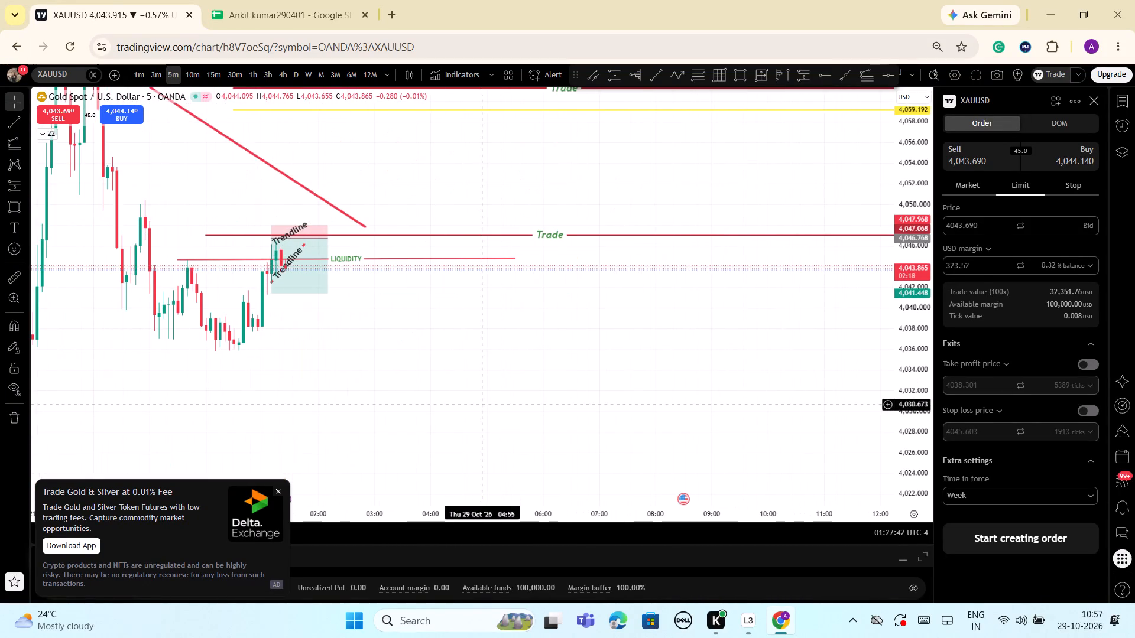
{"action": "left_click_drag", "start_coordinate": [495, 406], "coordinate": [774, 390]}
{"action": "left_click_drag", "start_coordinate": [913, 457], "coordinate": [915, 396]}
{"action": "scroll", "coordinate": [789, 393], "scroll_direction": "up", "scroll_amount": 4}
{"action": "left_click_drag", "start_coordinate": [602, 395], "coordinate": [750, 389]}
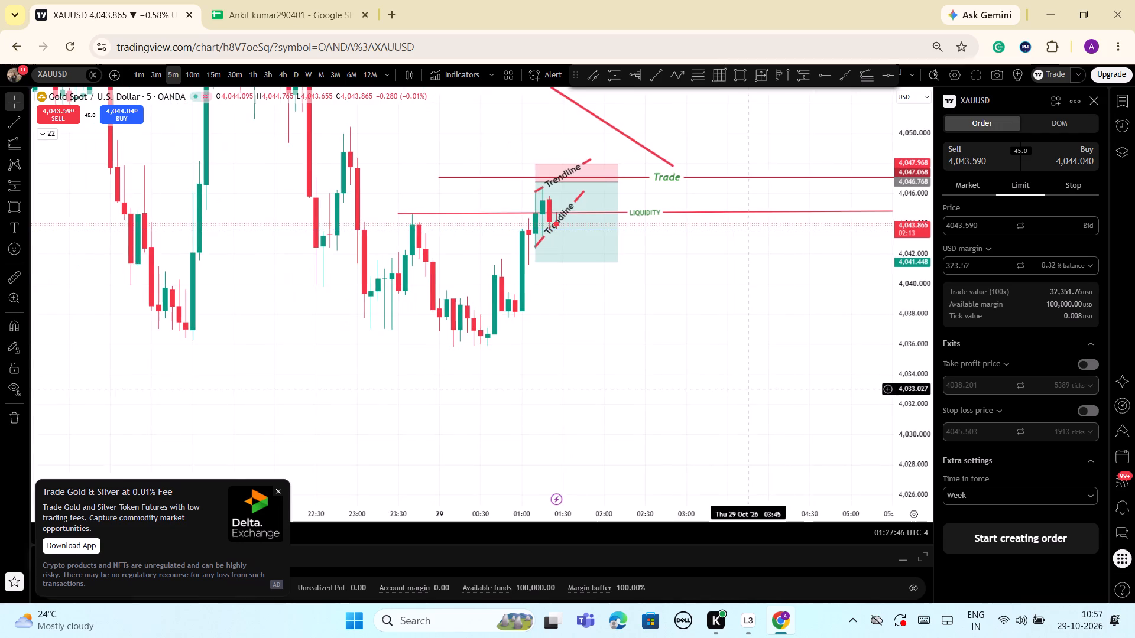
{"action": "scroll", "coordinate": [793, 399], "scroll_direction": "up", "scroll_amount": 3}
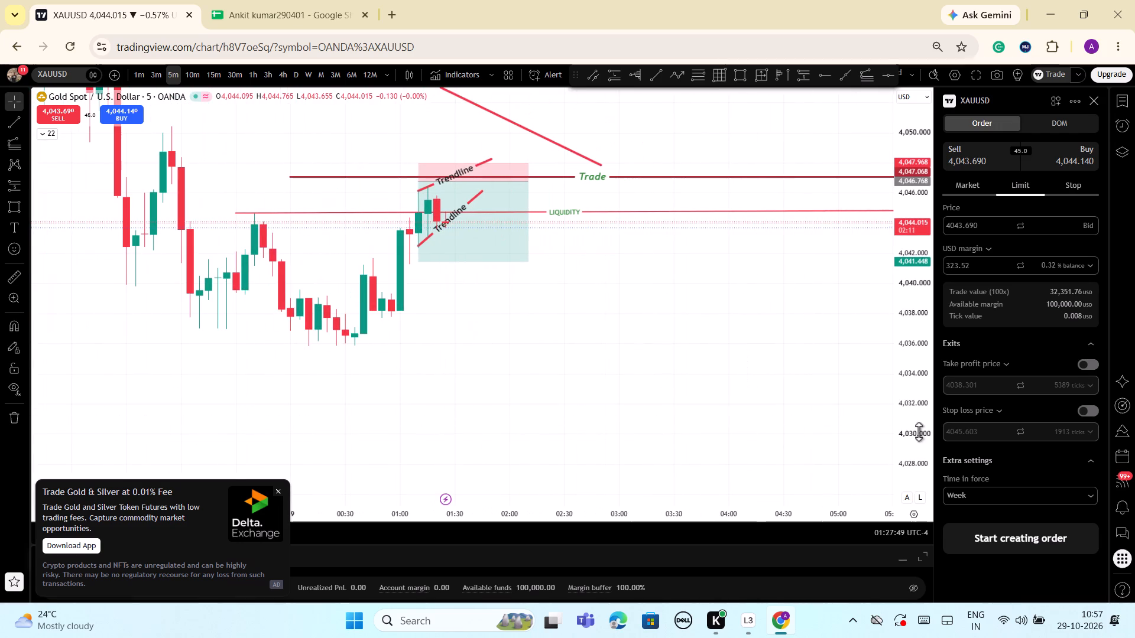
{"action": "left_click_drag", "start_coordinate": [919, 448], "coordinate": [919, 347]}
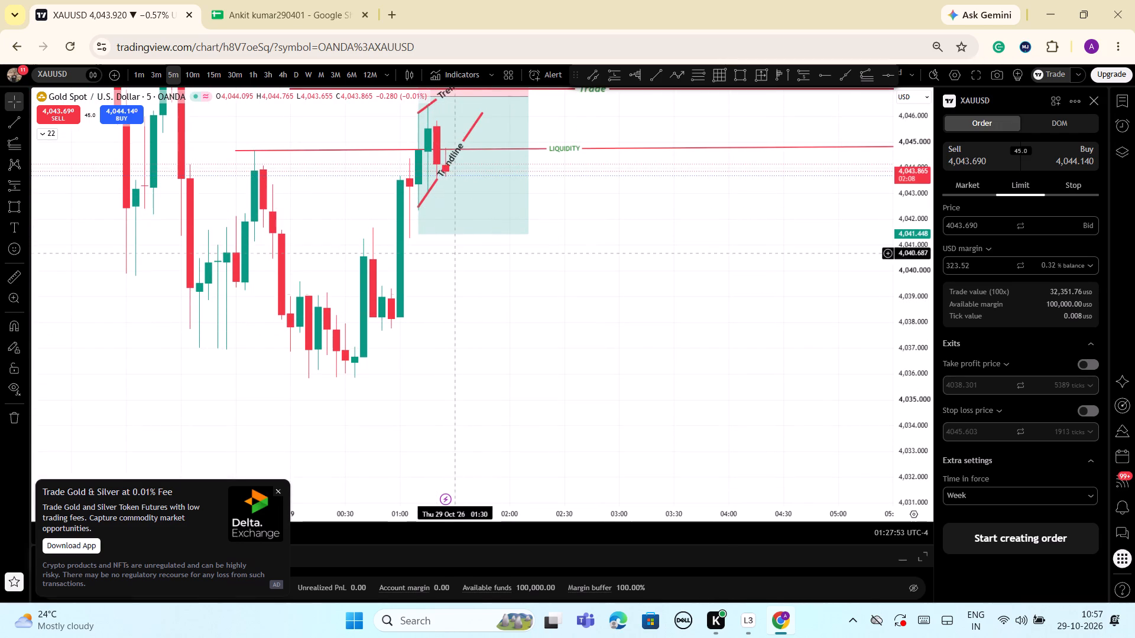
{"action": "scroll", "coordinate": [481, 342], "scroll_direction": "up", "scroll_amount": 1}
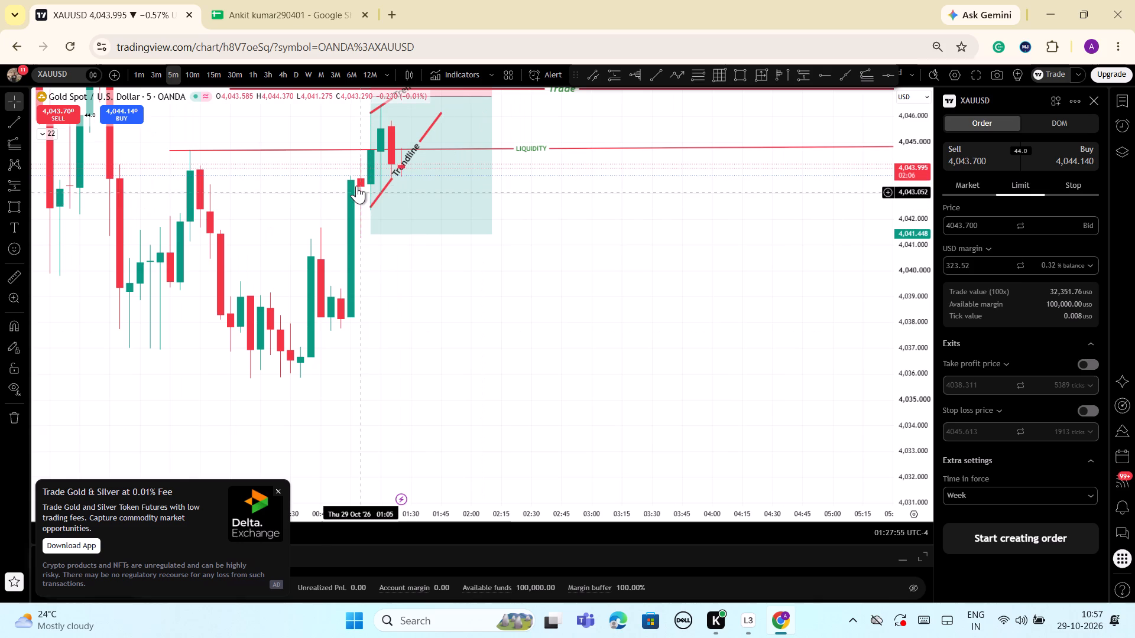
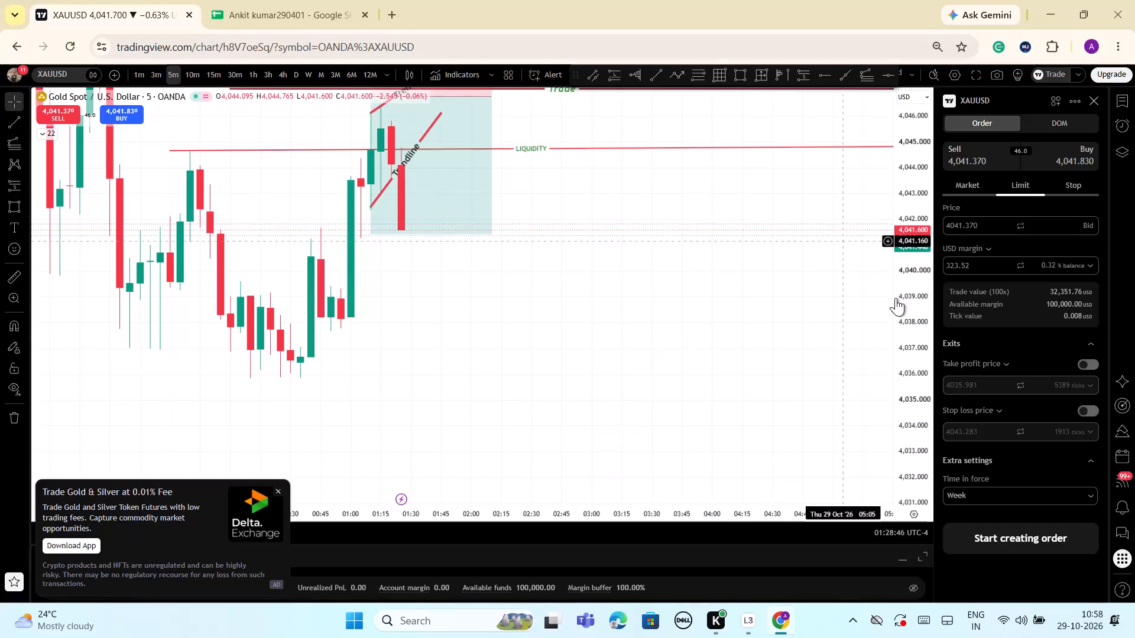
Move the upper end of the lower Trendline slightly later, to about 01:50.
{"action": "left_click_drag", "start_coordinate": [907, 301], "coordinate": [895, 375]}
{"action": "scroll", "coordinate": [740, 372], "scroll_direction": "down", "scroll_amount": 3}
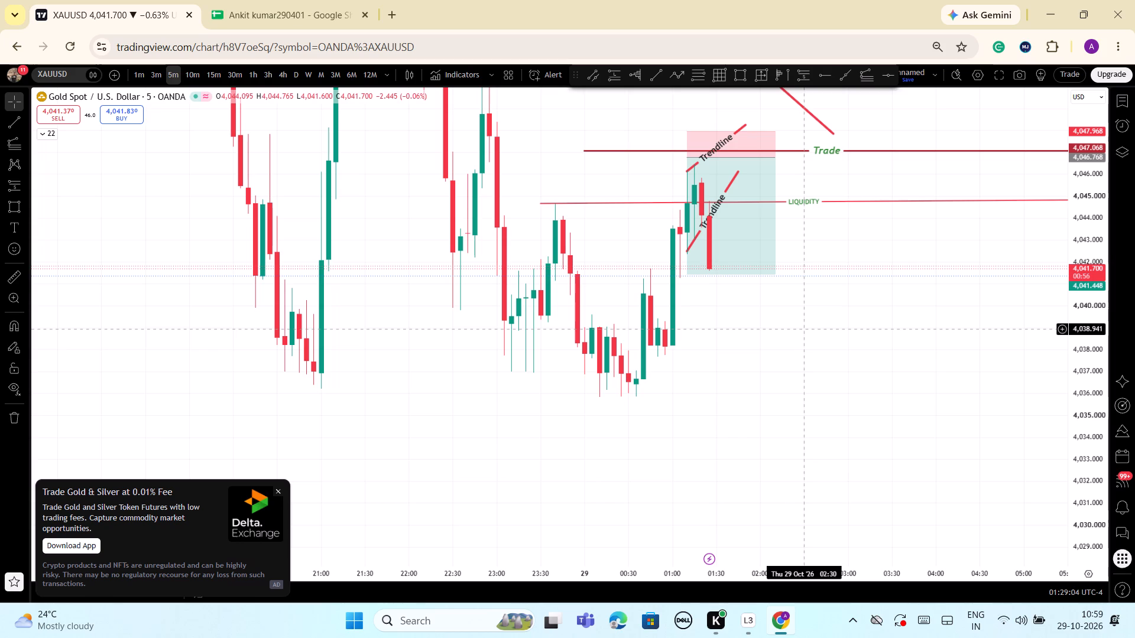
{"action": "left_click", "coordinate": [741, 174]}
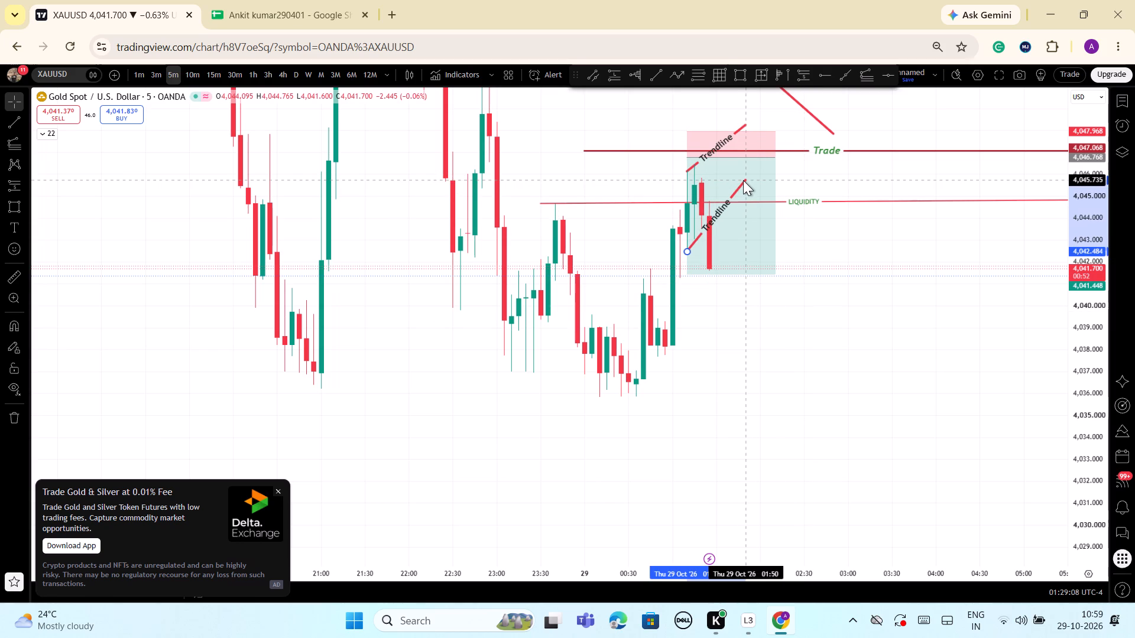
Move the short position so its entry sits at about 4,045.957, starting at 01:10.
{"action": "left_click_drag", "start_coordinate": [761, 207], "coordinate": [751, 220]}
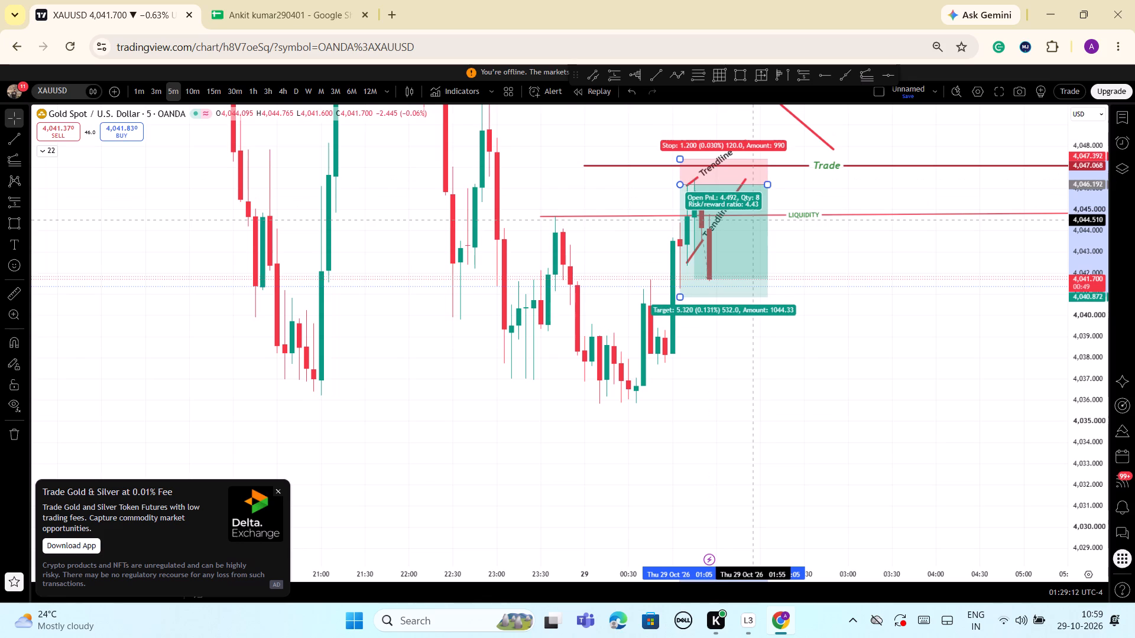
{"action": "left_click_drag", "start_coordinate": [751, 220], "coordinate": [758, 233]}
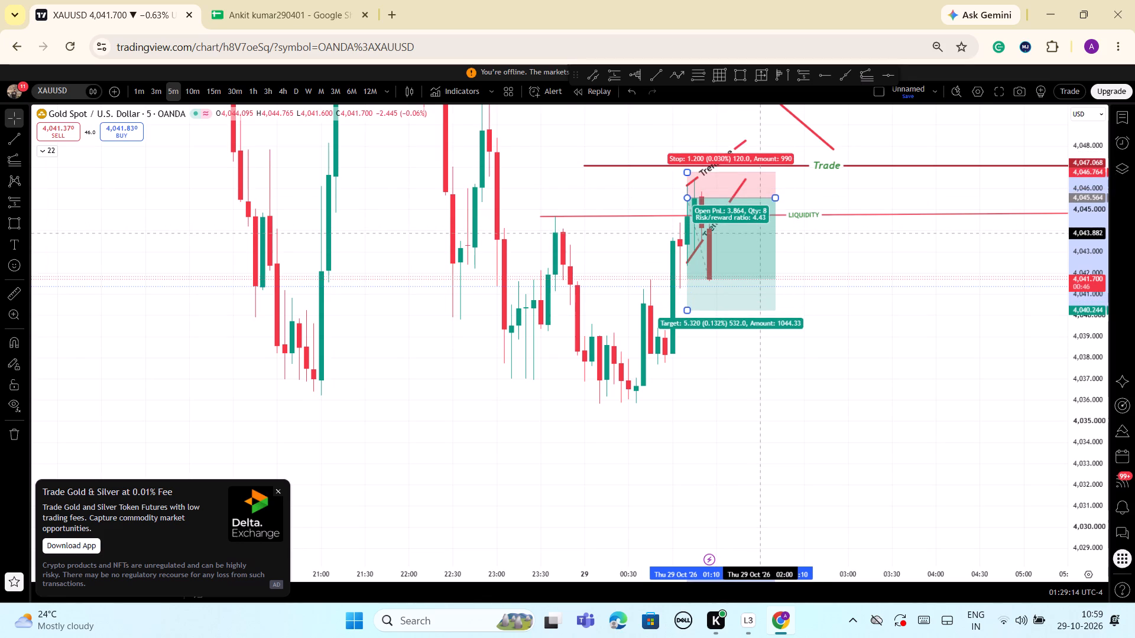
{"action": "left_click_drag", "start_coordinate": [758, 233], "coordinate": [762, 224]}
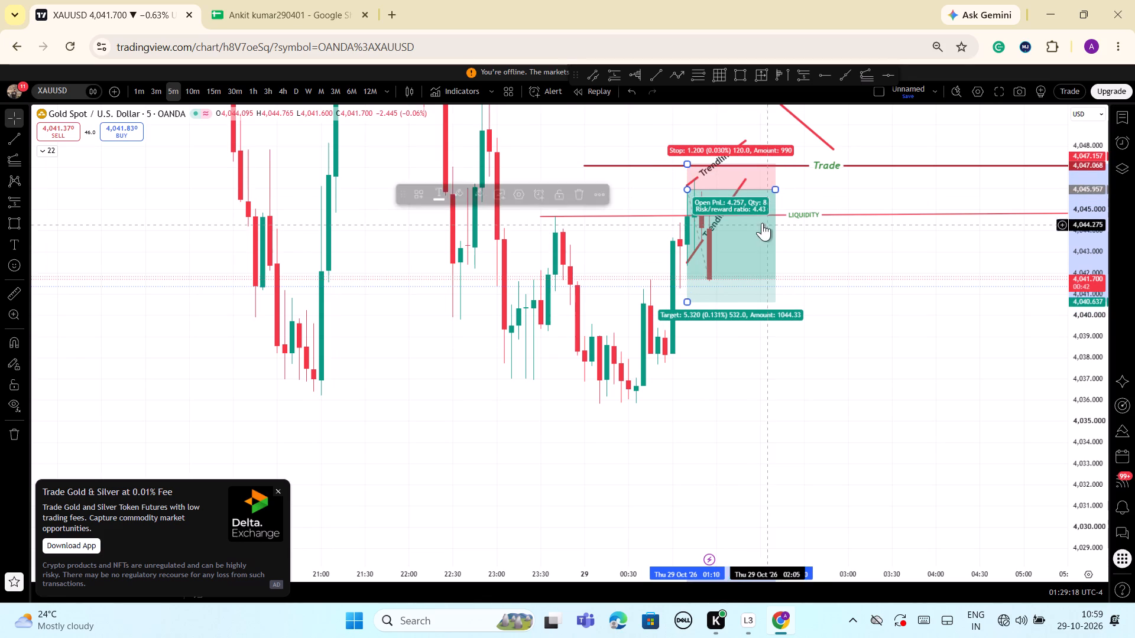
Raise the short position's stop to about 4,047.912 and its target to about 4,041.658.
{"action": "left_click_drag", "start_coordinate": [685, 162], "coordinate": [685, 152]}
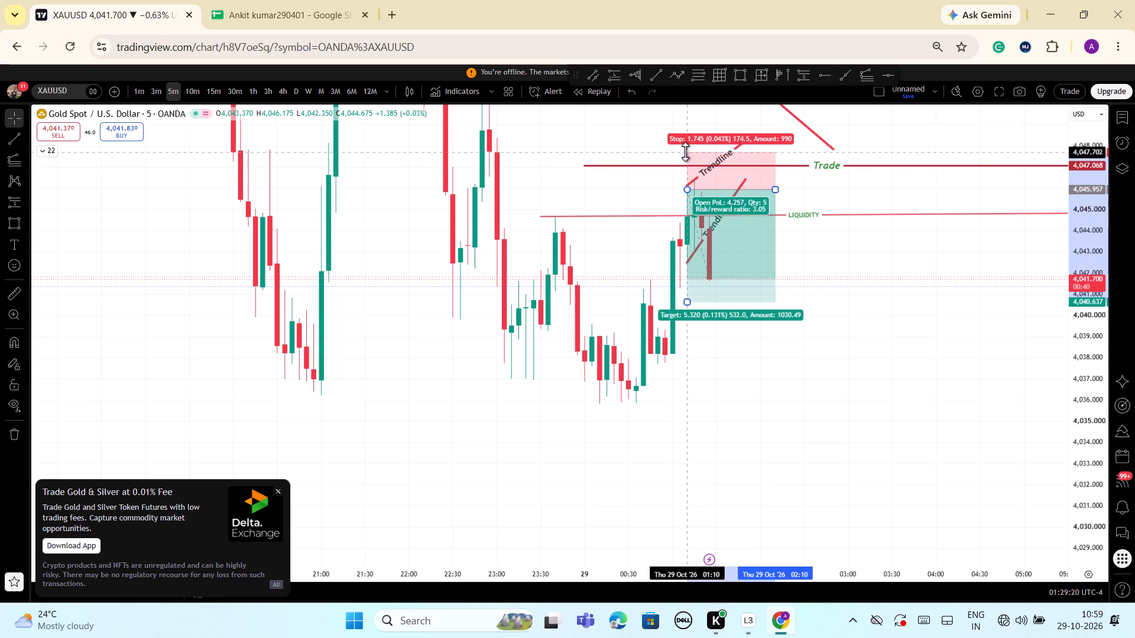
{"action": "left_click_drag", "start_coordinate": [685, 152], "coordinate": [687, 148]}
{"action": "left_click", "coordinate": [844, 266]}
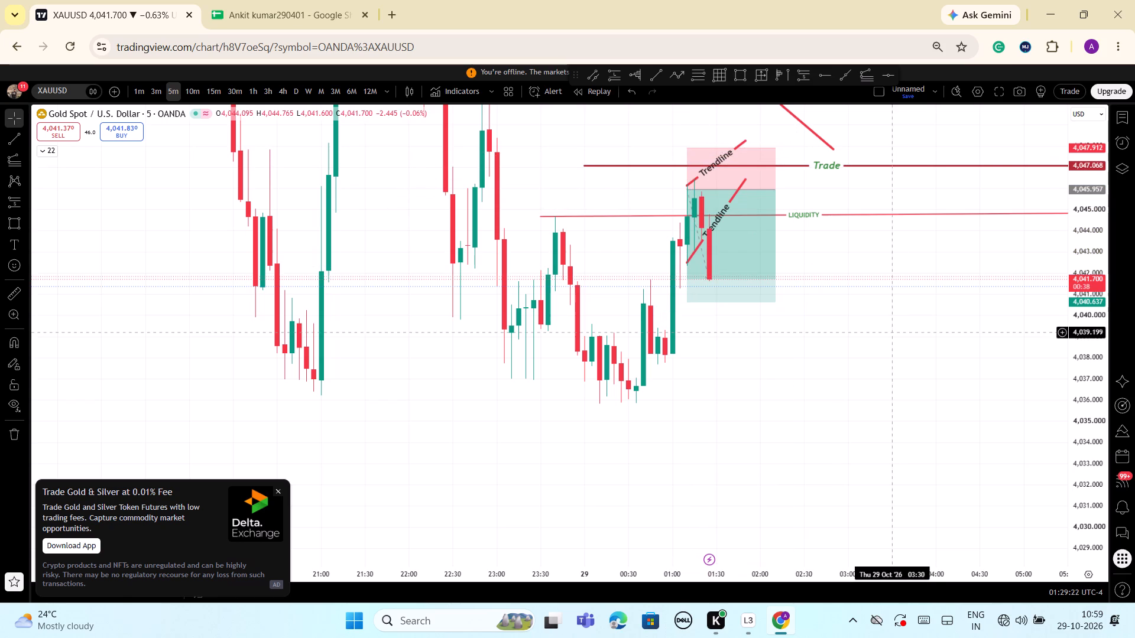
{"action": "scroll", "coordinate": [884, 337], "scroll_direction": "up", "scroll_amount": 3}
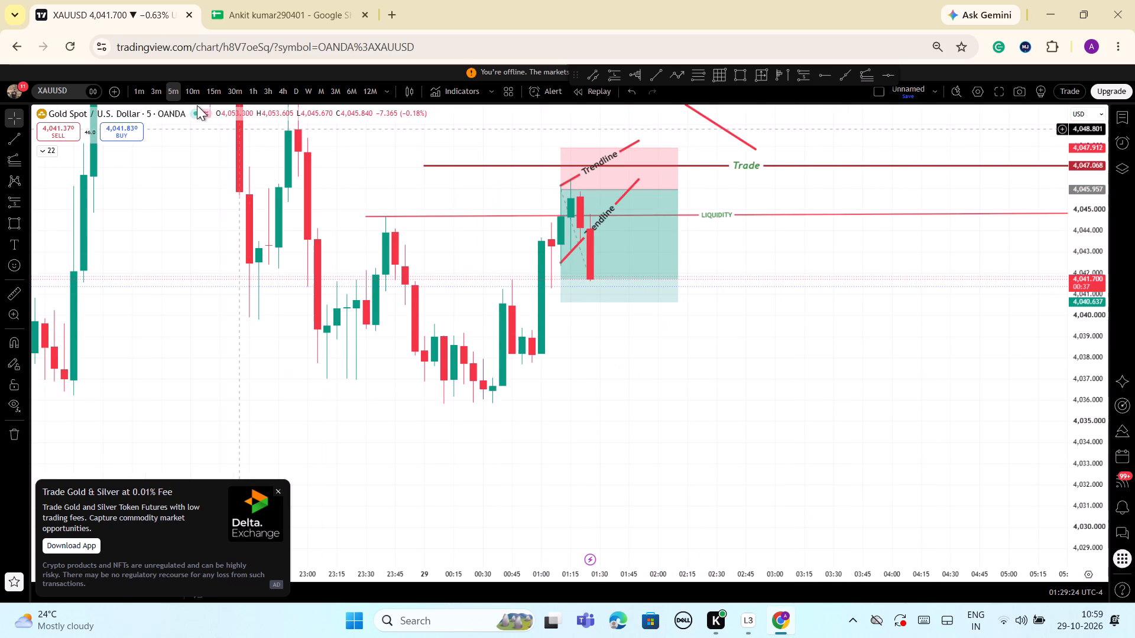
{"action": "left_click_drag", "start_coordinate": [562, 302], "coordinate": [563, 290]}
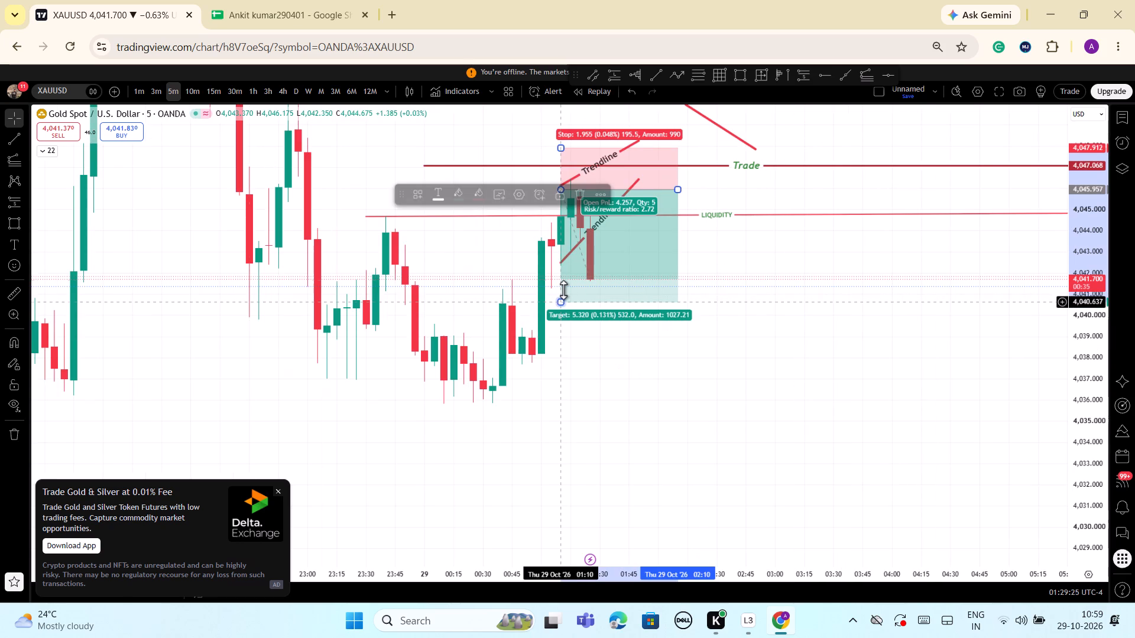
{"action": "left_click_drag", "start_coordinate": [563, 290], "coordinate": [566, 280]}
{"action": "left_click_drag", "start_coordinate": [786, 394], "coordinate": [786, 399]}
Switch the XAUUSD chart to the 1-minute timeframe.
{"action": "scroll", "coordinate": [826, 410], "scroll_direction": "down", "scroll_amount": 2}
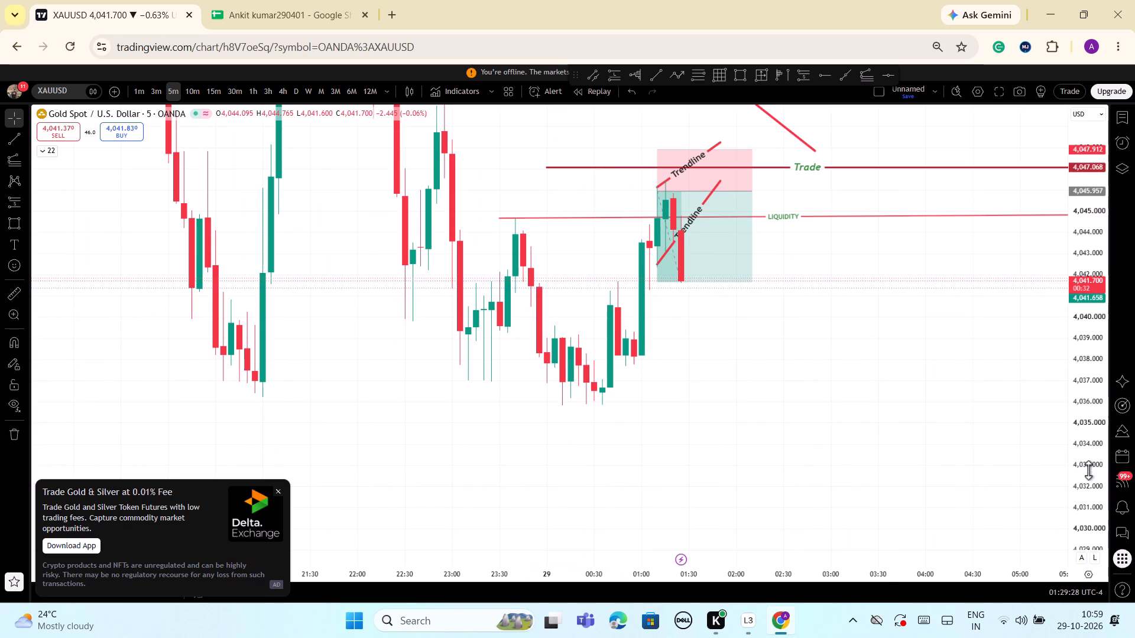
{"action": "left_click_drag", "start_coordinate": [1089, 470], "coordinate": [1095, 444]}
{"action": "scroll", "coordinate": [851, 432], "scroll_direction": "up", "scroll_amount": 1}
{"action": "left_click_drag", "start_coordinate": [1071, 438], "coordinate": [1096, 503]}
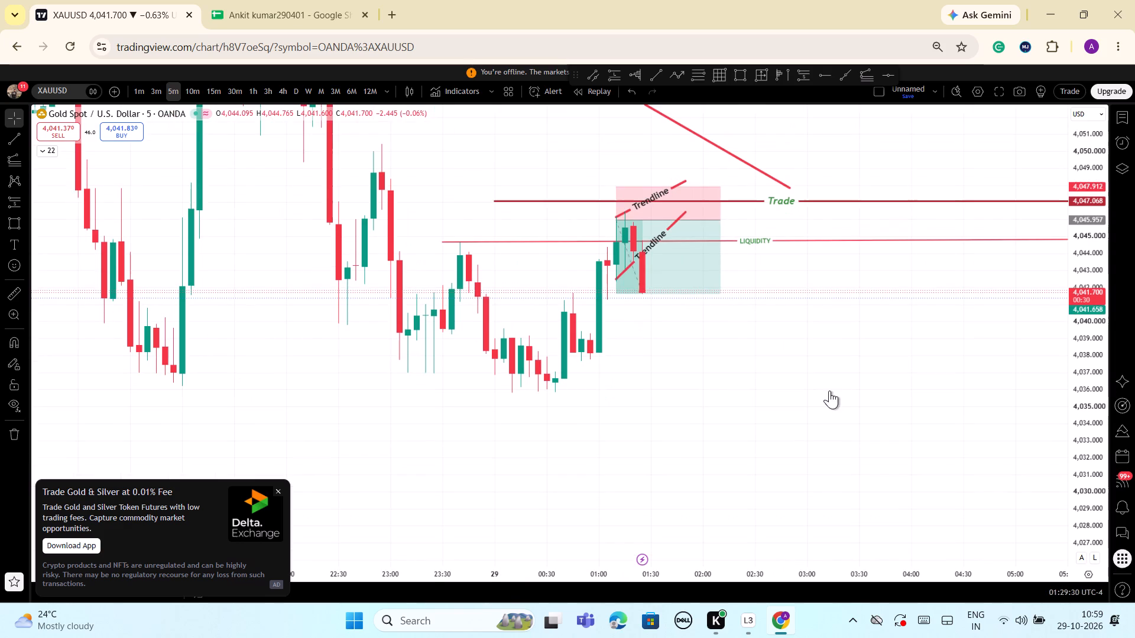
{"action": "left_click", "coordinate": [131, 93]}
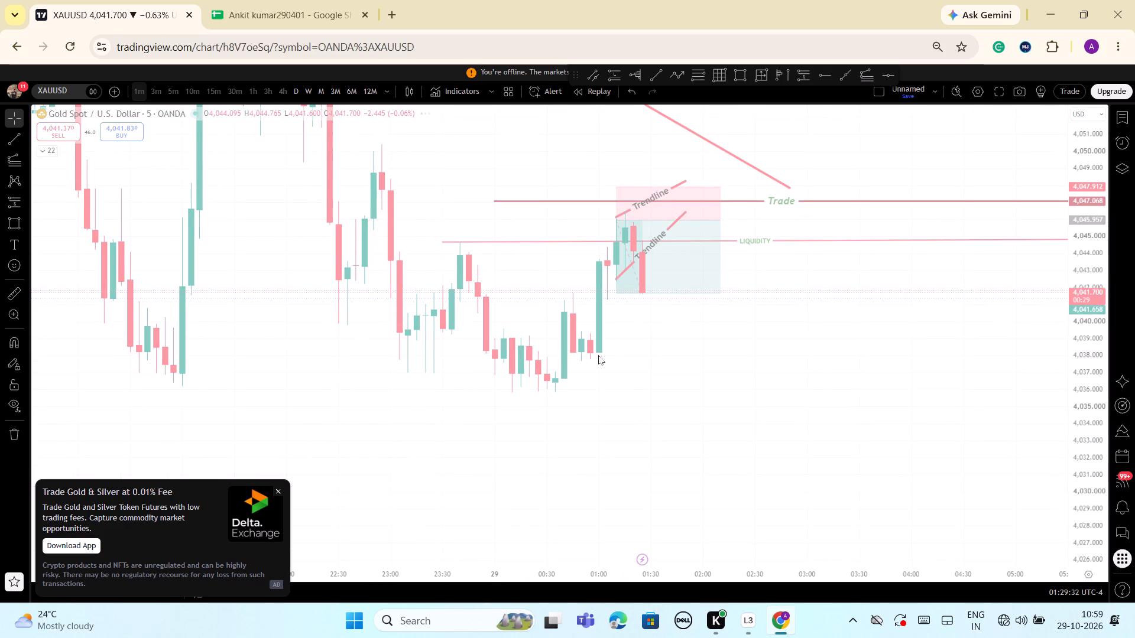
{"action": "scroll", "coordinate": [717, 379], "scroll_direction": "down", "scroll_amount": 2}
{"action": "scroll", "coordinate": [844, 350], "scroll_direction": "down", "scroll_amount": 2}
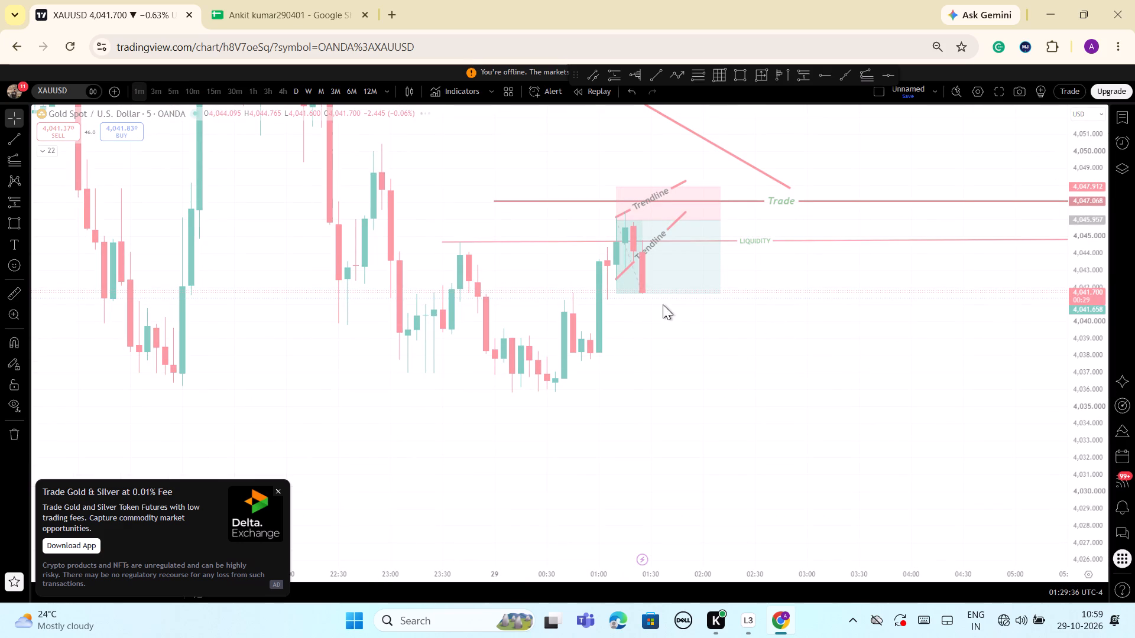
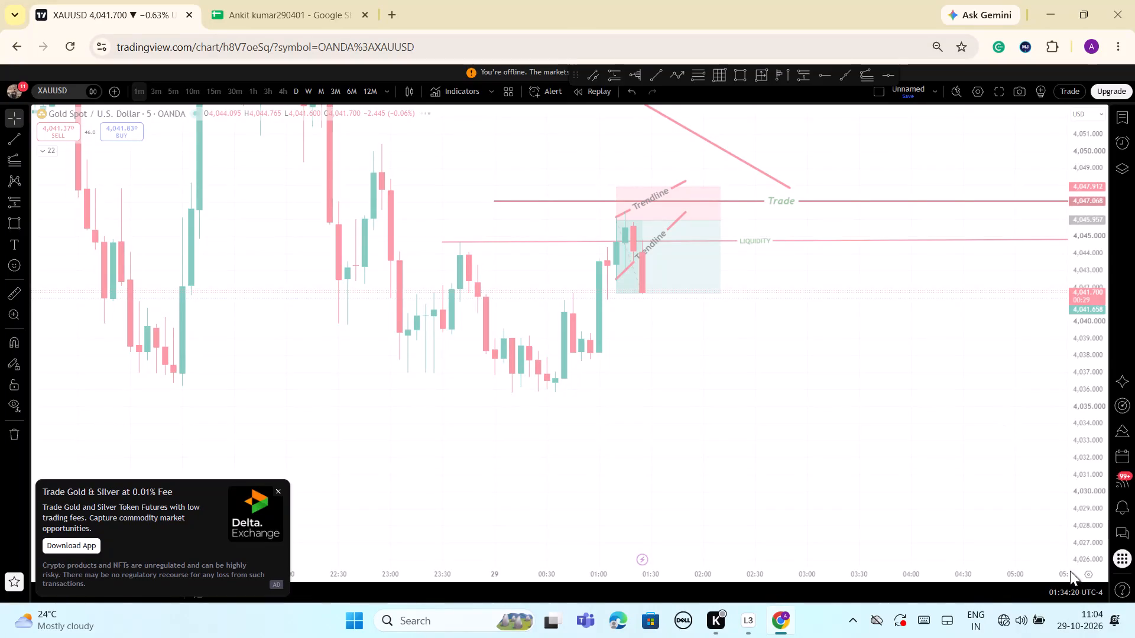
Check the computer's network connection and return to the chart.
{"action": "left_click", "coordinate": [998, 621]}
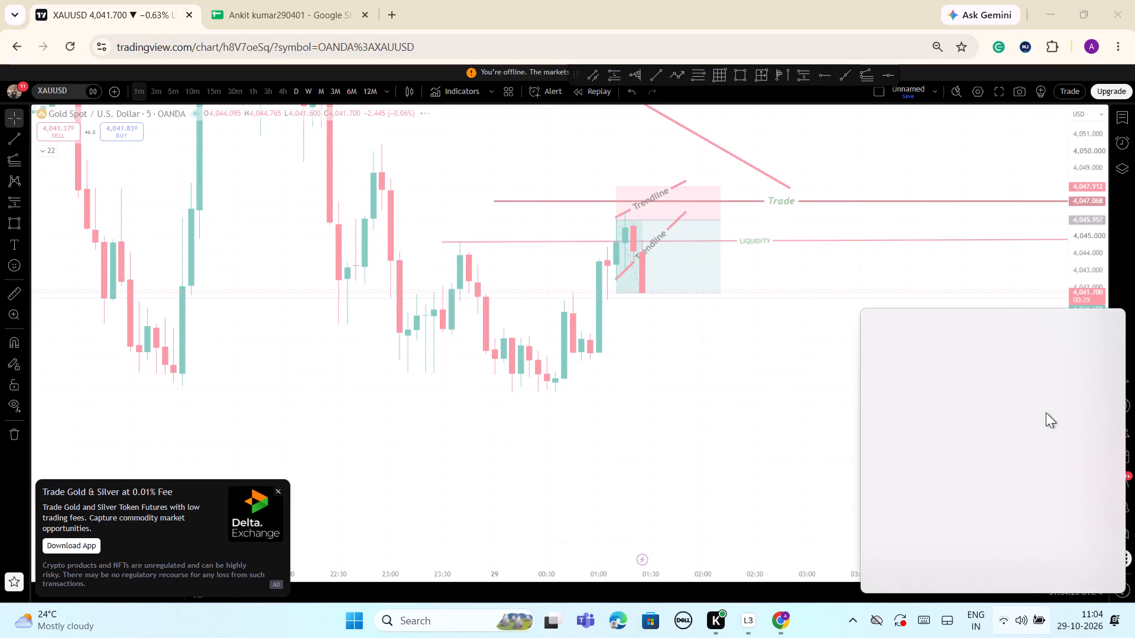
{"action": "left_click", "coordinate": [750, 439]}
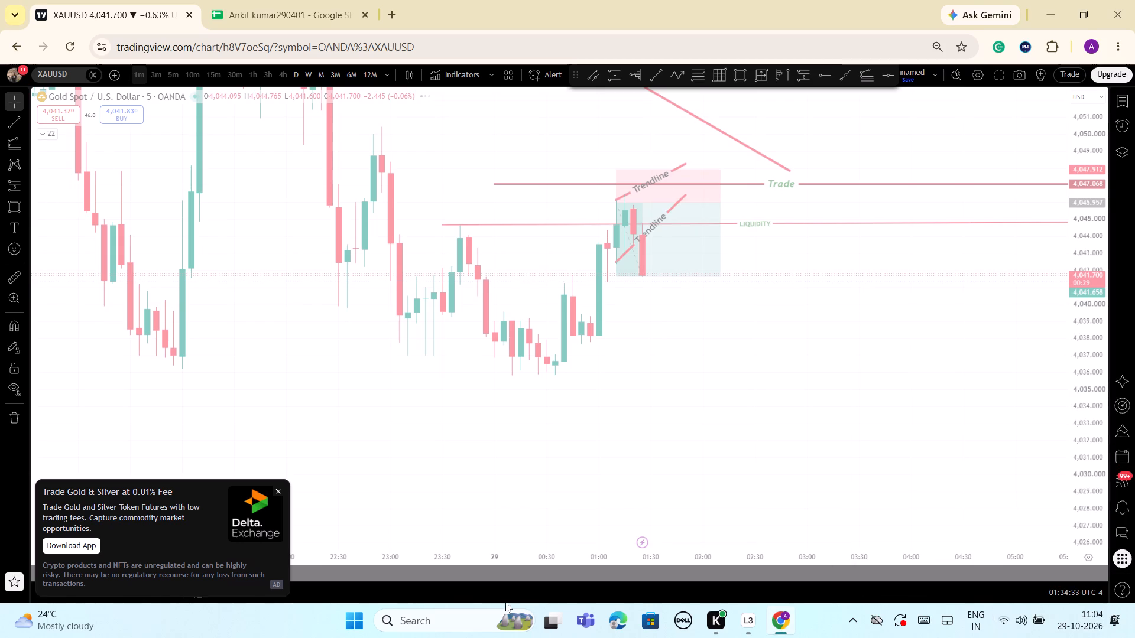
Dismiss the Delta Exchange advertisement and the Paper Trading connection dialog.
{"action": "left_click", "coordinate": [278, 491]}
{"action": "scroll", "coordinate": [862, 457], "scroll_direction": "down", "scroll_amount": 1}
{"action": "scroll", "coordinate": [862, 457], "scroll_direction": "up", "scroll_amount": 4}
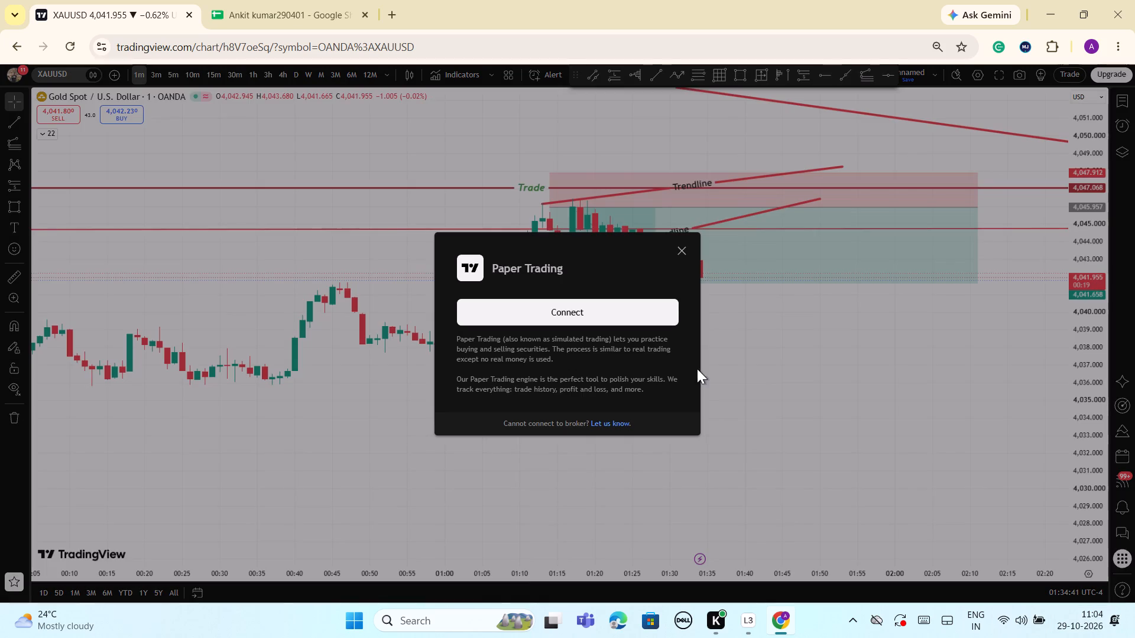
{"action": "left_click", "coordinate": [680, 255]}
Examine the 1-minute price action around the short position and its two Trendlines at different scales.
{"action": "scroll", "coordinate": [756, 367], "scroll_direction": "down", "scroll_amount": 4}
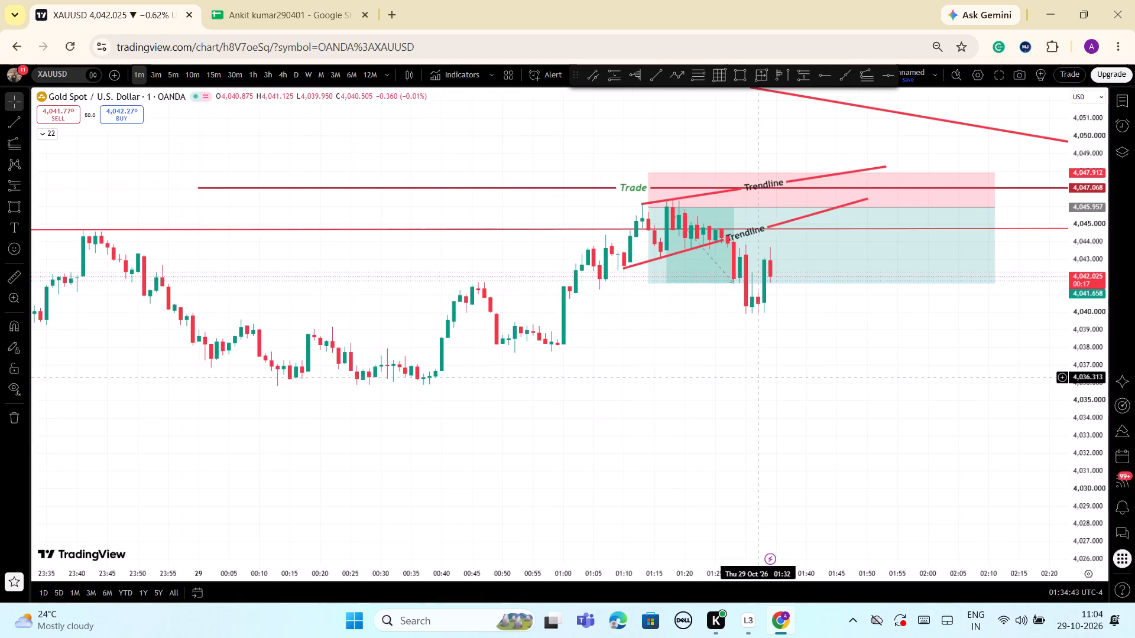
{"action": "scroll", "coordinate": [803, 405], "scroll_direction": "down", "scroll_amount": 3}
{"action": "left_click_drag", "start_coordinate": [1092, 495], "coordinate": [1100, 424]}
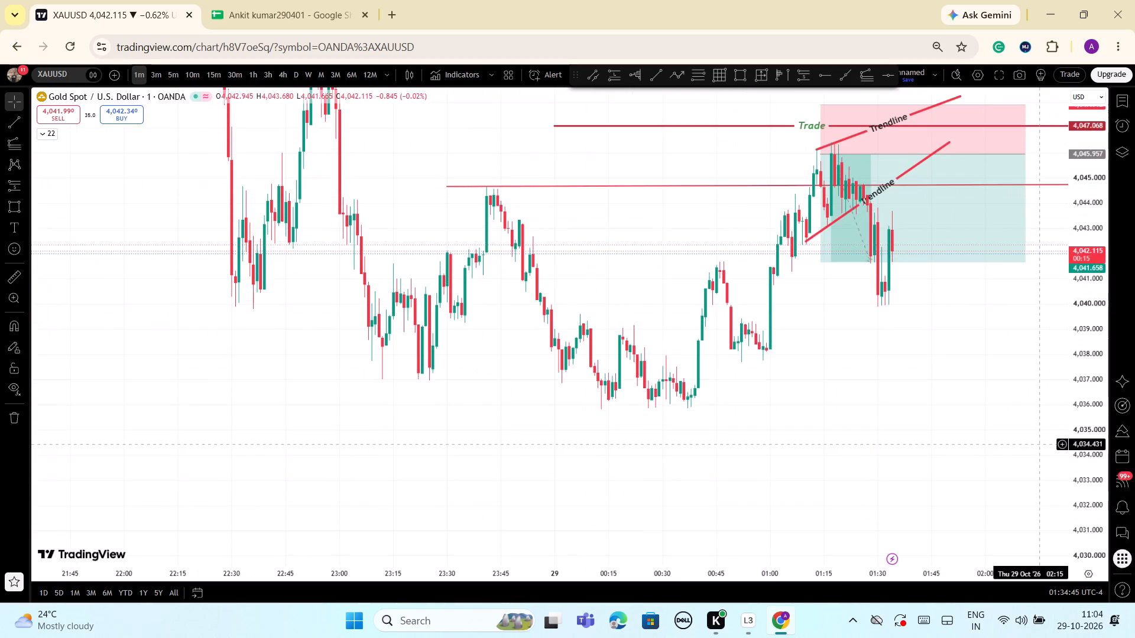
{"action": "scroll", "coordinate": [1037, 444], "scroll_direction": "up", "scroll_amount": 7}
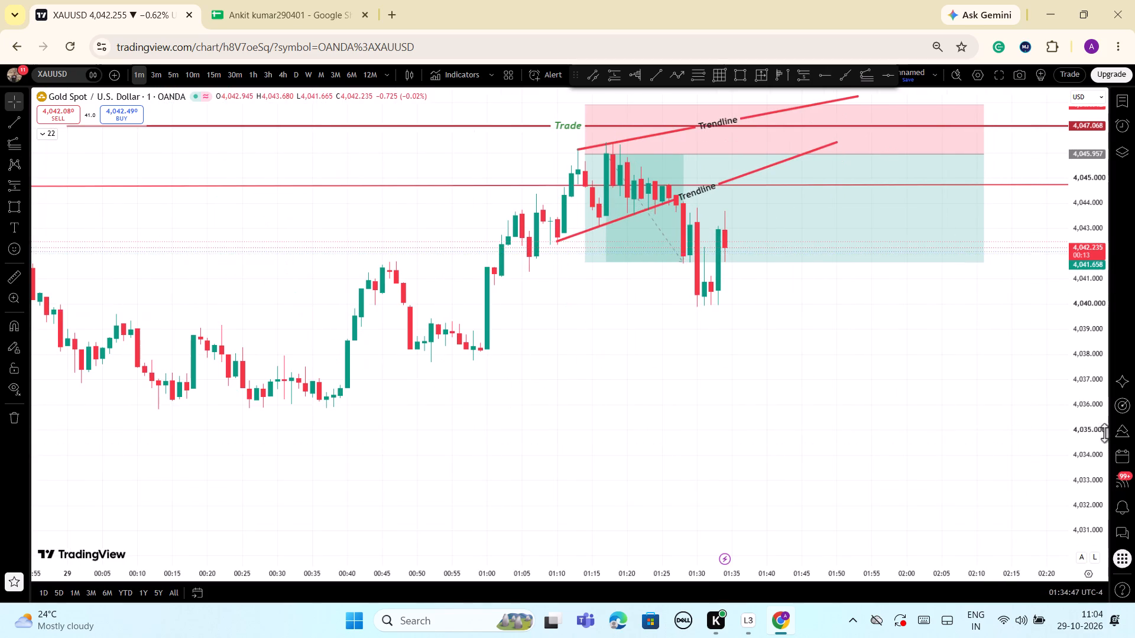
{"action": "left_click_drag", "start_coordinate": [1098, 437], "coordinate": [1076, 509]}
{"action": "scroll", "coordinate": [917, 485], "scroll_direction": "down", "scroll_amount": 2}
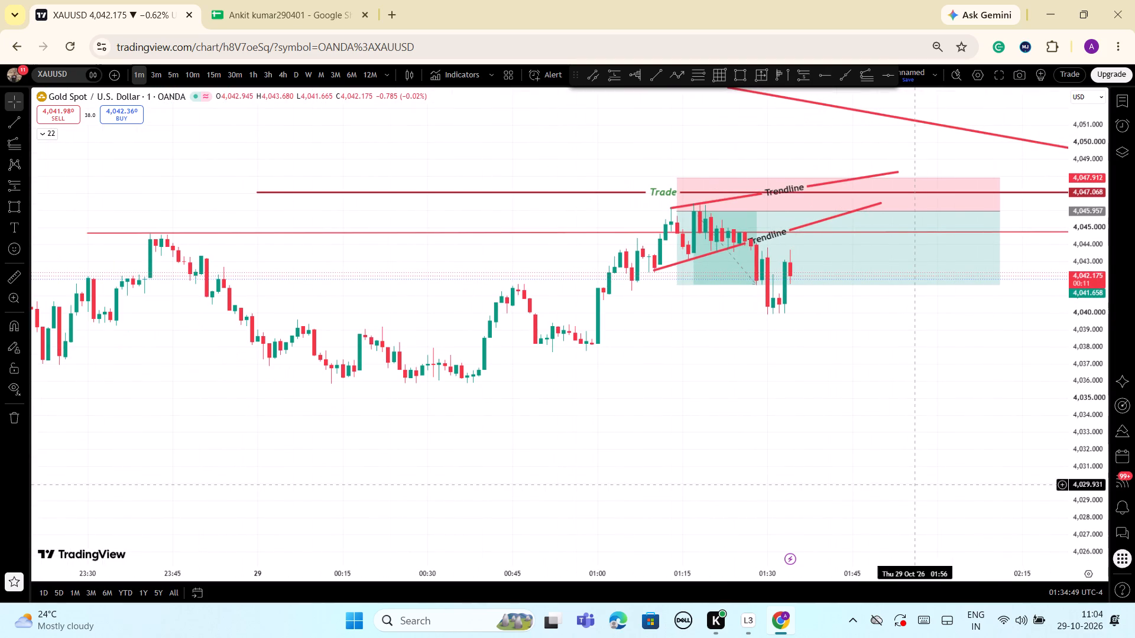
{"action": "scroll", "coordinate": [916, 485], "scroll_direction": "up", "scroll_amount": 2}
{"action": "scroll", "coordinate": [916, 485], "scroll_direction": "down", "scroll_amount": 2}
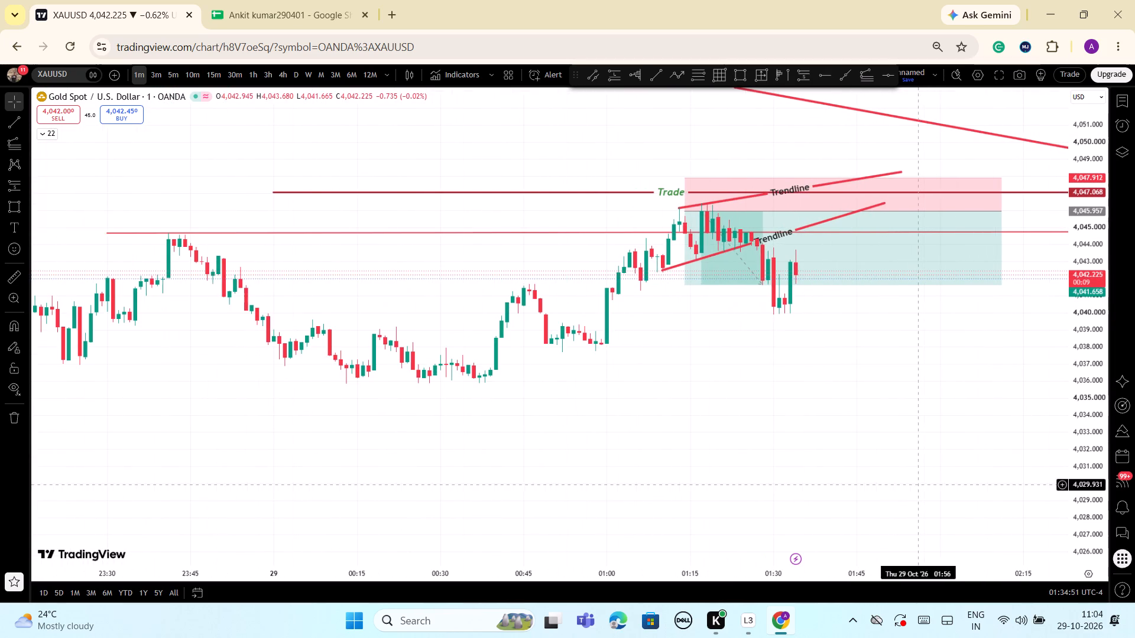
{"action": "left_click_drag", "start_coordinate": [1100, 529], "coordinate": [1065, 388]}
{"action": "scroll", "coordinate": [1013, 440], "scroll_direction": "up", "scroll_amount": 2}
{"action": "left_click_drag", "start_coordinate": [1079, 421], "coordinate": [1078, 421]}
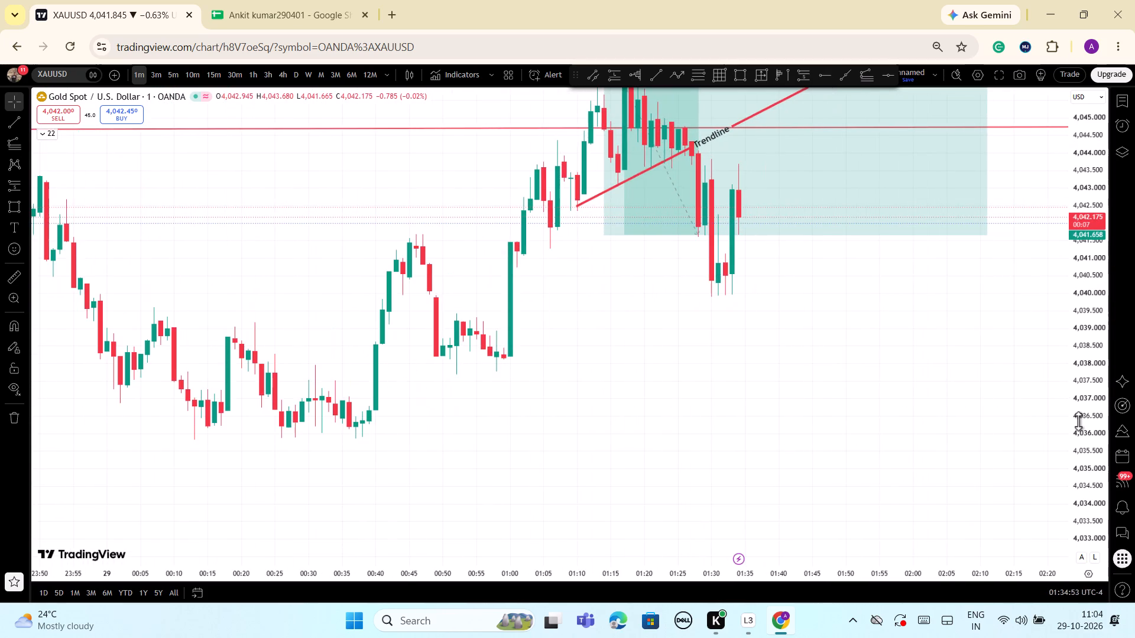
{"action": "left_click_drag", "start_coordinate": [1078, 421], "coordinate": [1091, 499]}
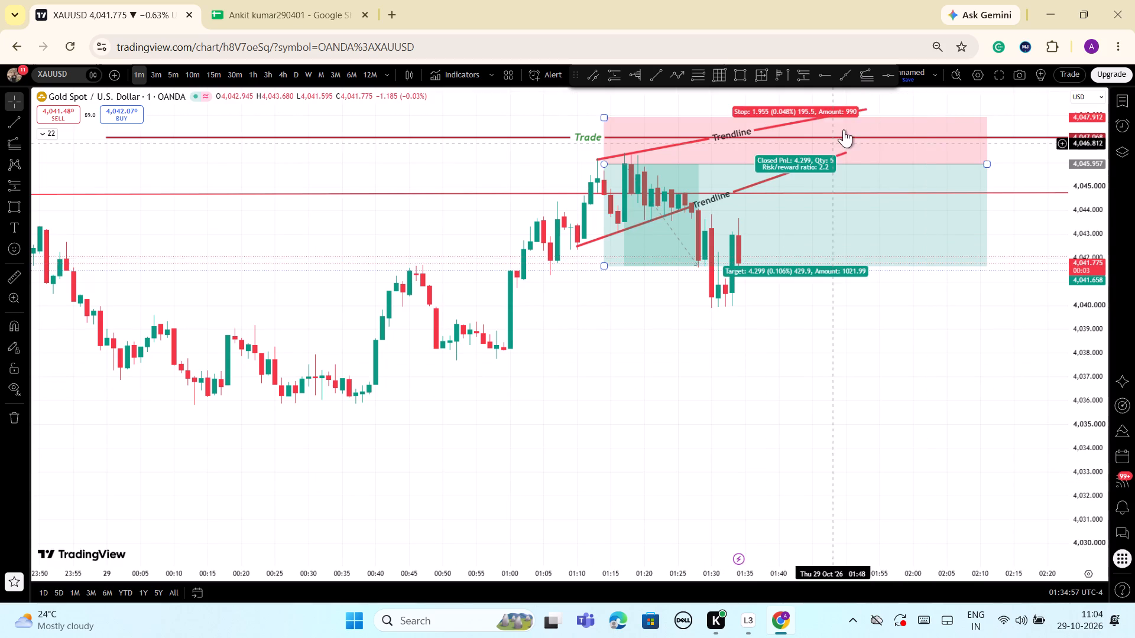
Delete the upper of the two short Trendlines crossing the short position's stop zone.
{"action": "left_click", "coordinate": [867, 107]}
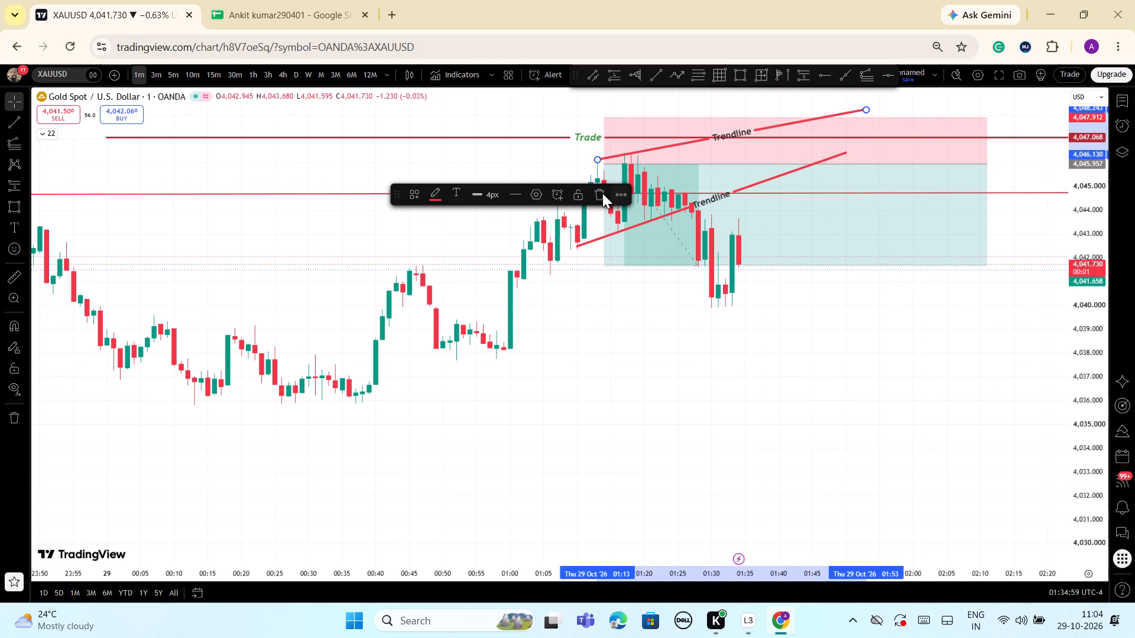
{"action": "left_click", "coordinate": [596, 197]}
Examine the earlier 1-minute price swings relative to the Trade level, the liquidity line and the short position.
{"action": "scroll", "coordinate": [949, 346], "scroll_direction": "down", "scroll_amount": 2}
{"action": "left_click_drag", "start_coordinate": [981, 393], "coordinate": [984, 388]}
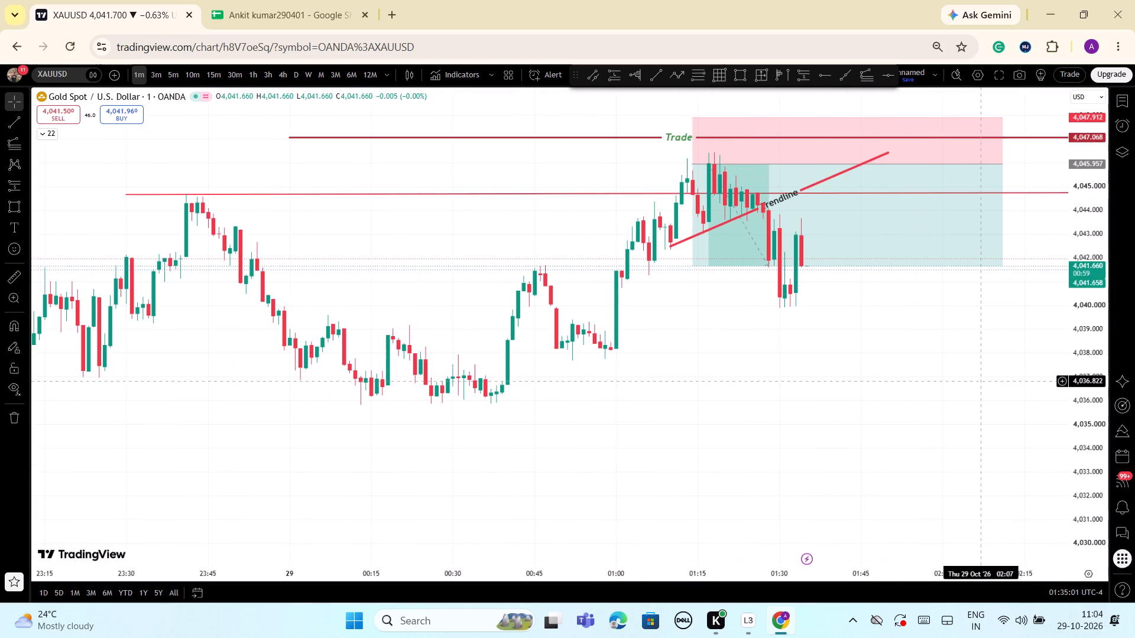
{"action": "left_click_drag", "start_coordinate": [984, 388], "coordinate": [965, 458]}
{"action": "scroll", "coordinate": [1095, 375], "scroll_direction": "down", "scroll_amount": 3}
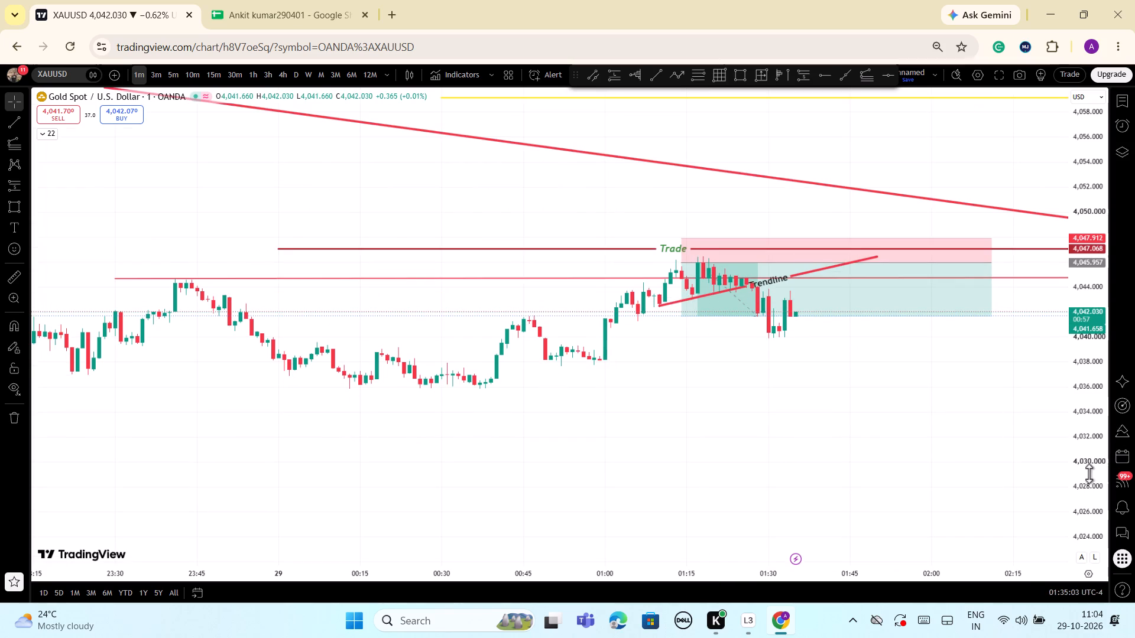
{"action": "left_click_drag", "start_coordinate": [1089, 474], "coordinate": [1079, 199]}
{"action": "scroll", "coordinate": [931, 406], "scroll_direction": "down", "scroll_amount": 4}
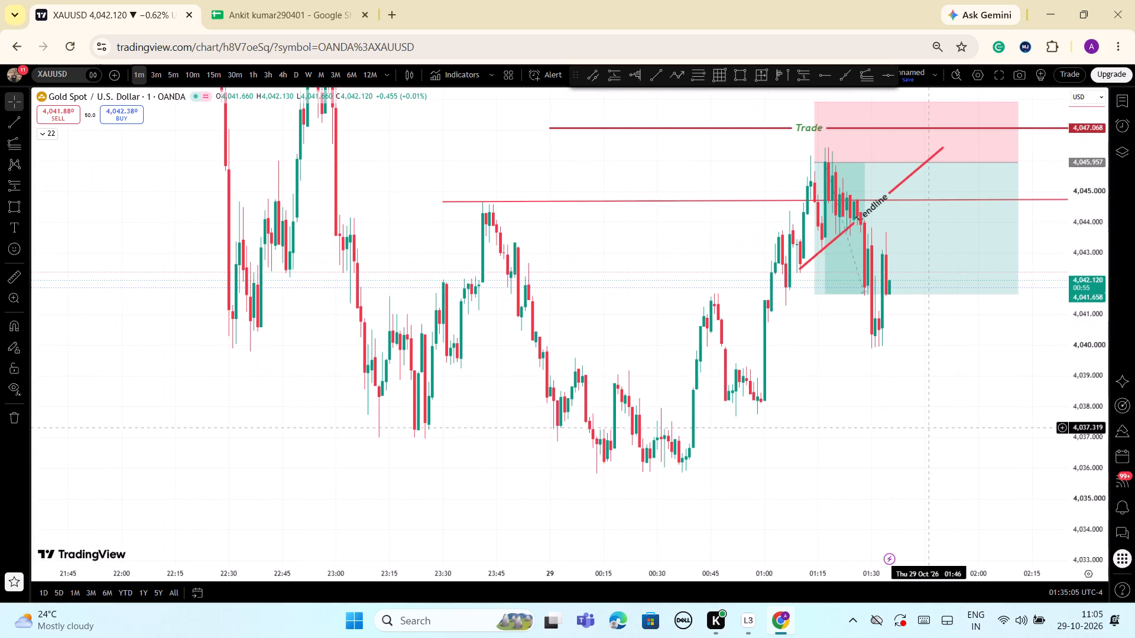
{"action": "left_click_drag", "start_coordinate": [929, 431], "coordinate": [912, 486]}
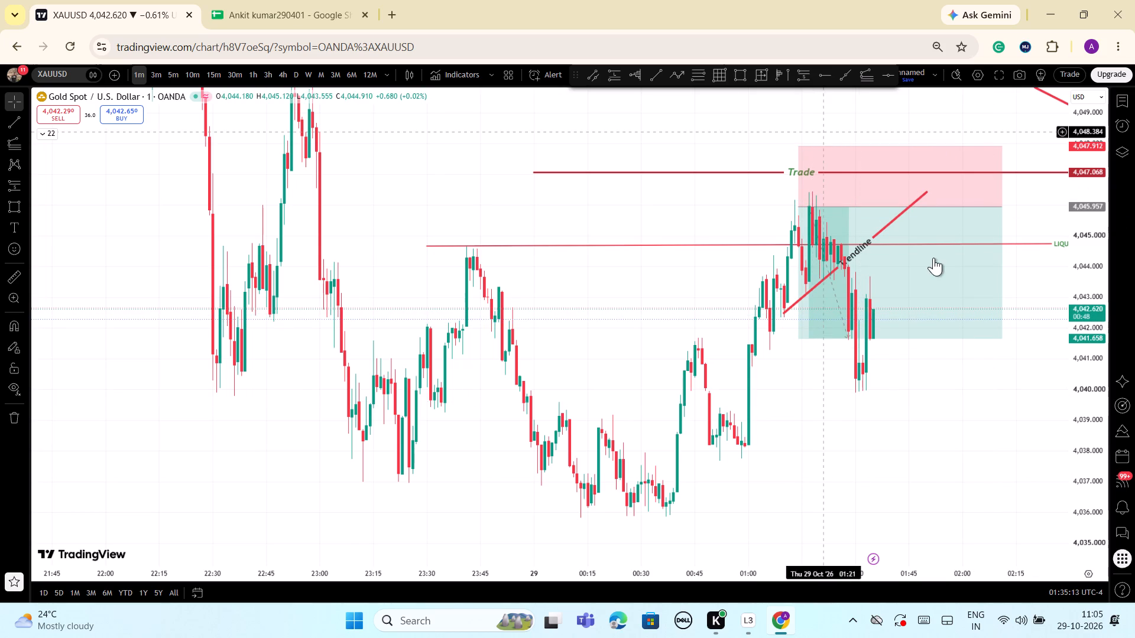
{"action": "scroll", "coordinate": [942, 274], "scroll_direction": "down", "scroll_amount": 3}
{"action": "scroll", "coordinate": [1094, 462], "scroll_direction": "up", "scroll_amount": 2}
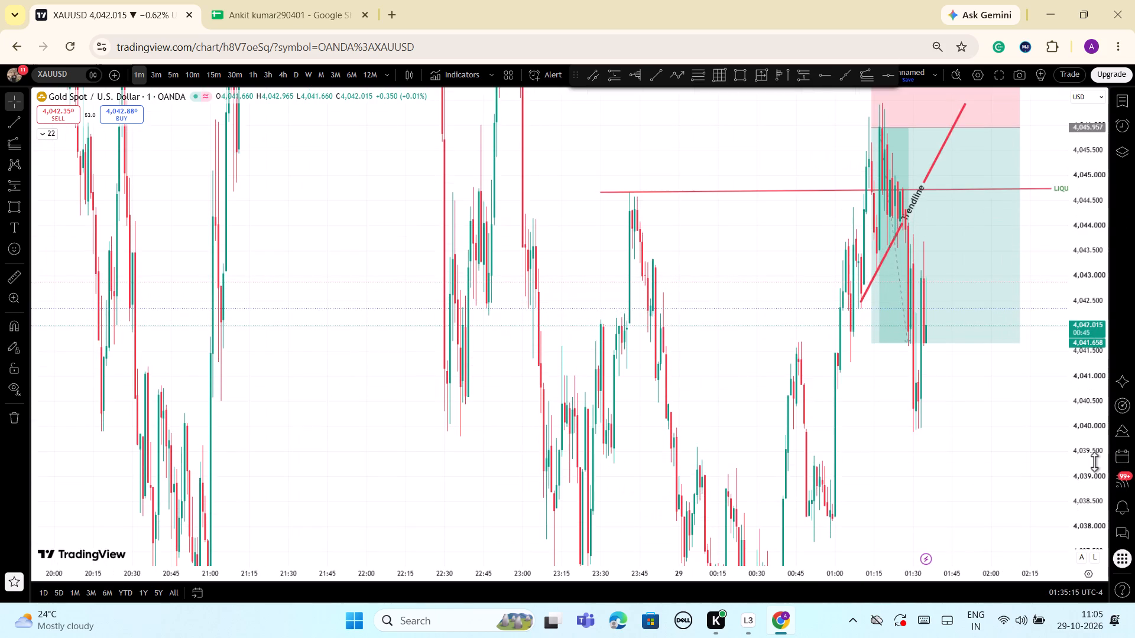
{"action": "scroll", "coordinate": [1094, 462], "scroll_direction": "down", "scroll_amount": 4}
{"action": "scroll", "coordinate": [1019, 445], "scroll_direction": "up", "scroll_amount": 1}
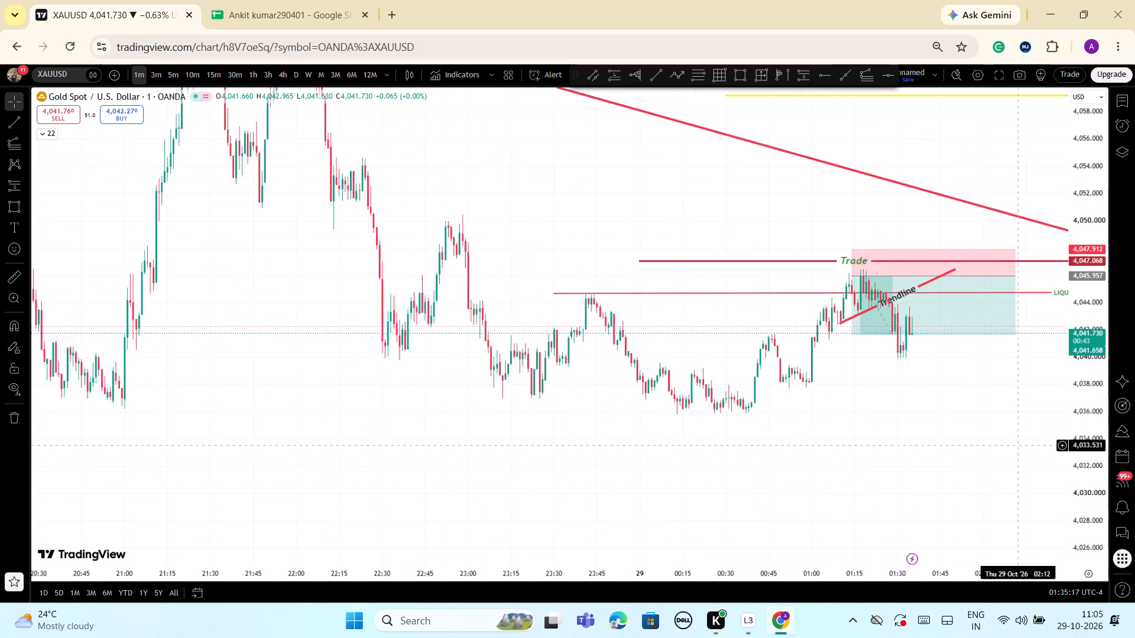
{"action": "scroll", "coordinate": [1019, 445], "scroll_direction": "up", "scroll_amount": 3}
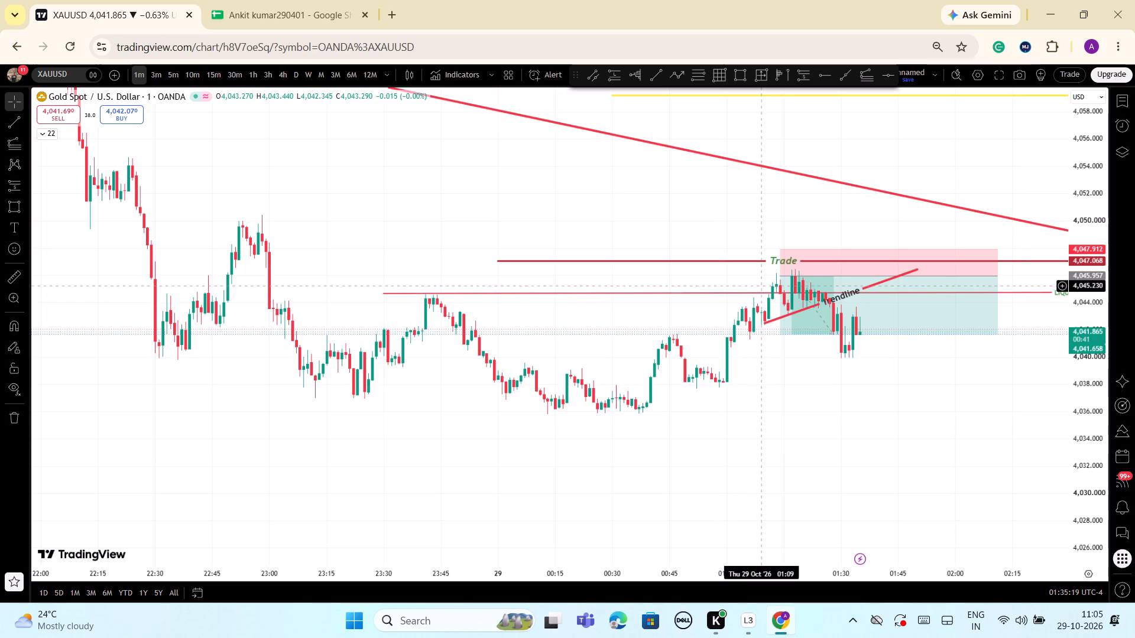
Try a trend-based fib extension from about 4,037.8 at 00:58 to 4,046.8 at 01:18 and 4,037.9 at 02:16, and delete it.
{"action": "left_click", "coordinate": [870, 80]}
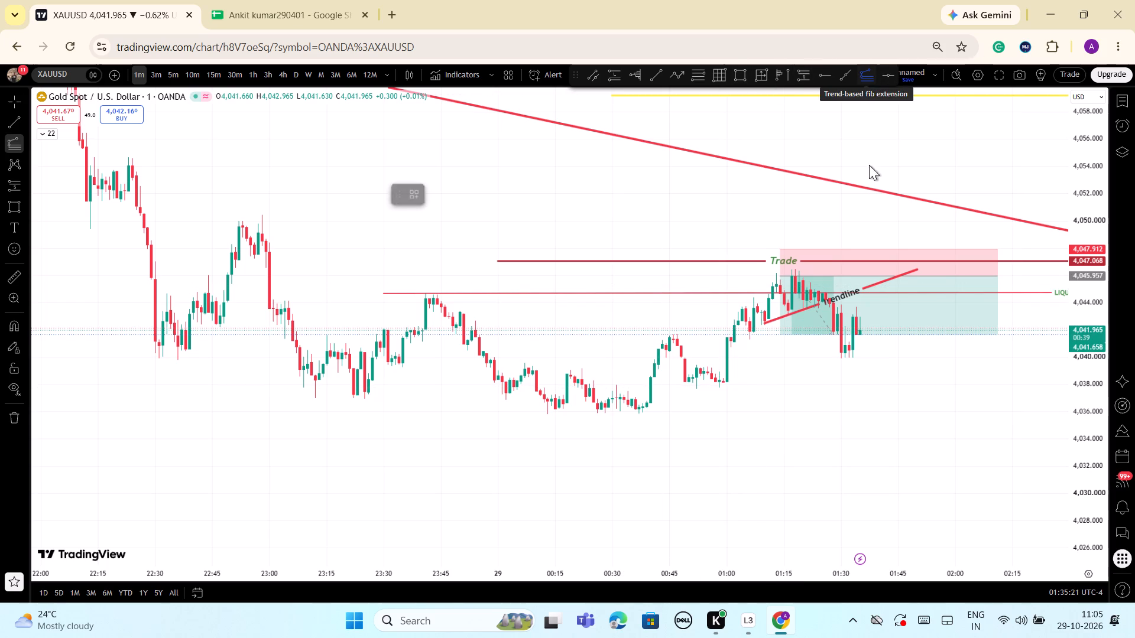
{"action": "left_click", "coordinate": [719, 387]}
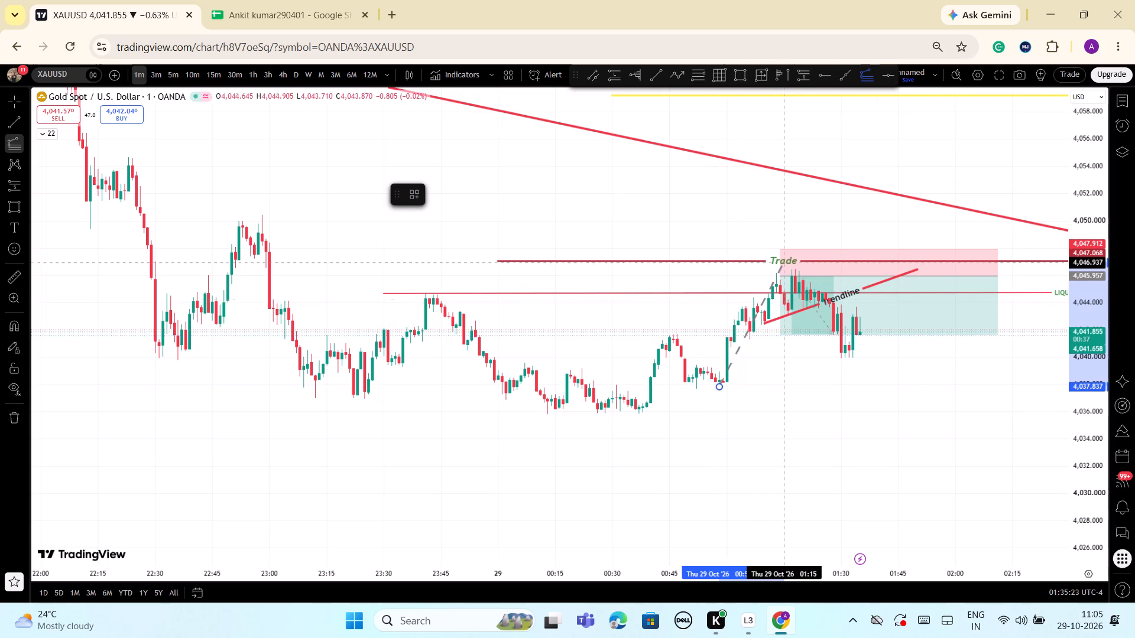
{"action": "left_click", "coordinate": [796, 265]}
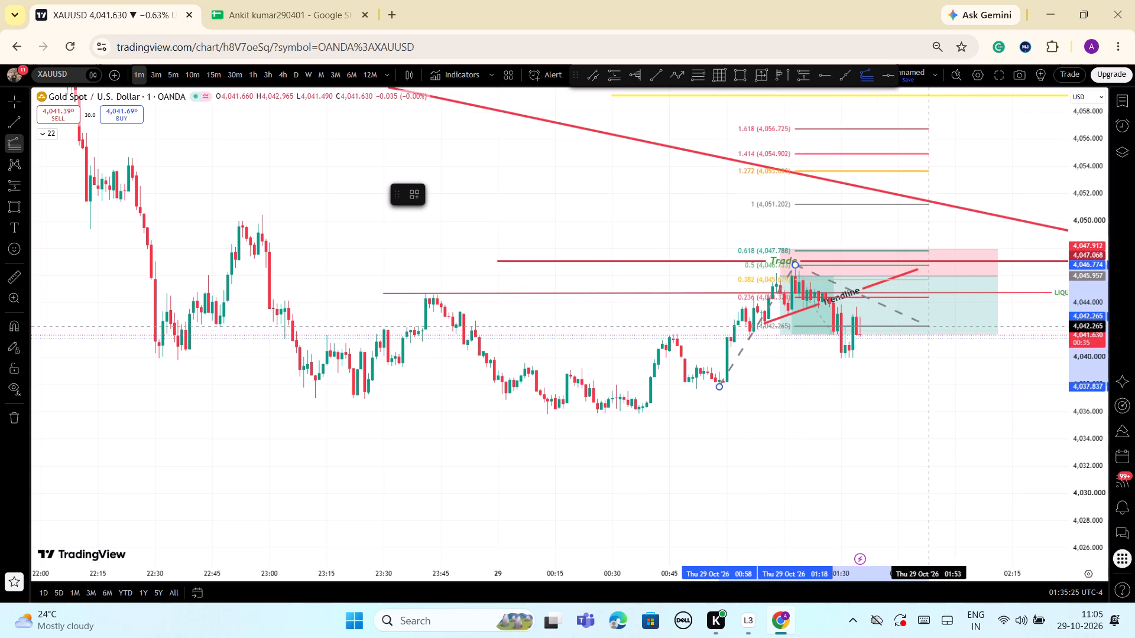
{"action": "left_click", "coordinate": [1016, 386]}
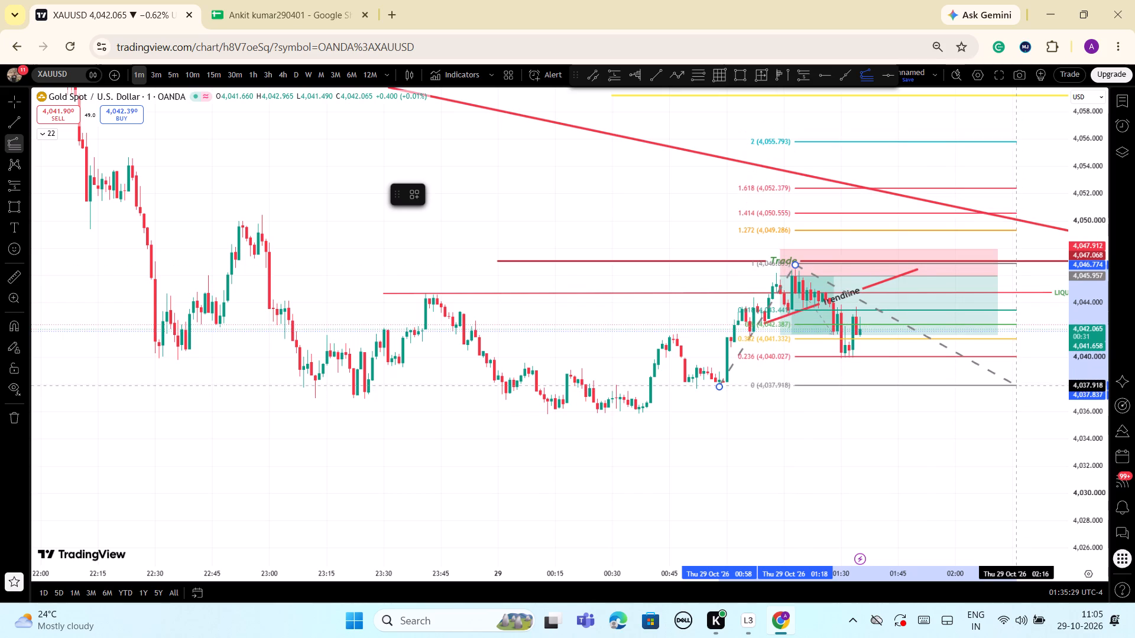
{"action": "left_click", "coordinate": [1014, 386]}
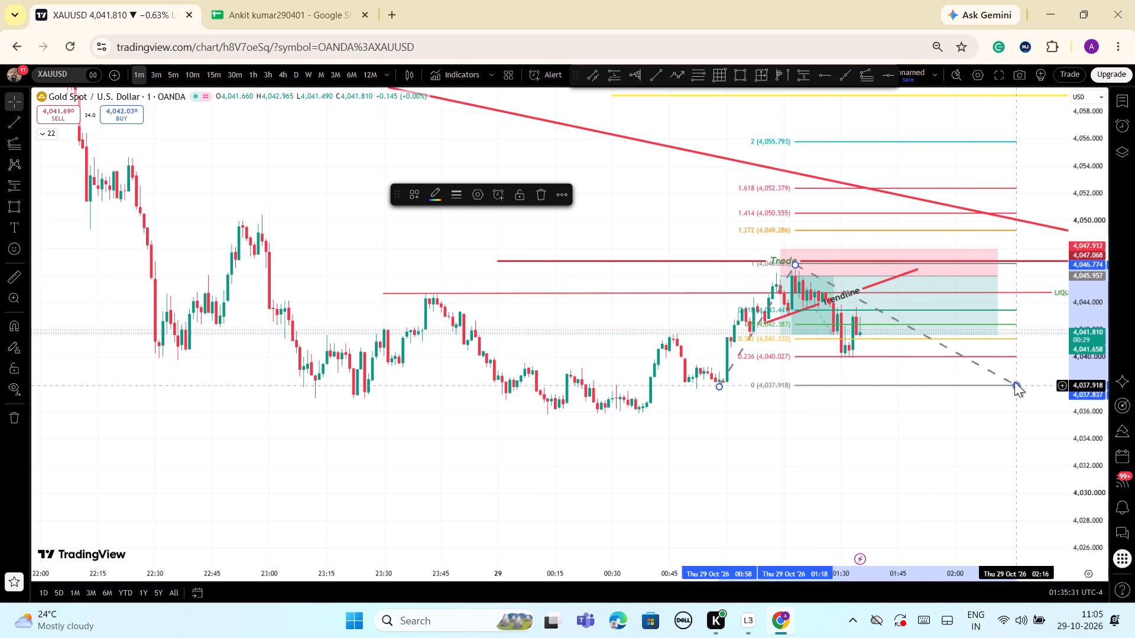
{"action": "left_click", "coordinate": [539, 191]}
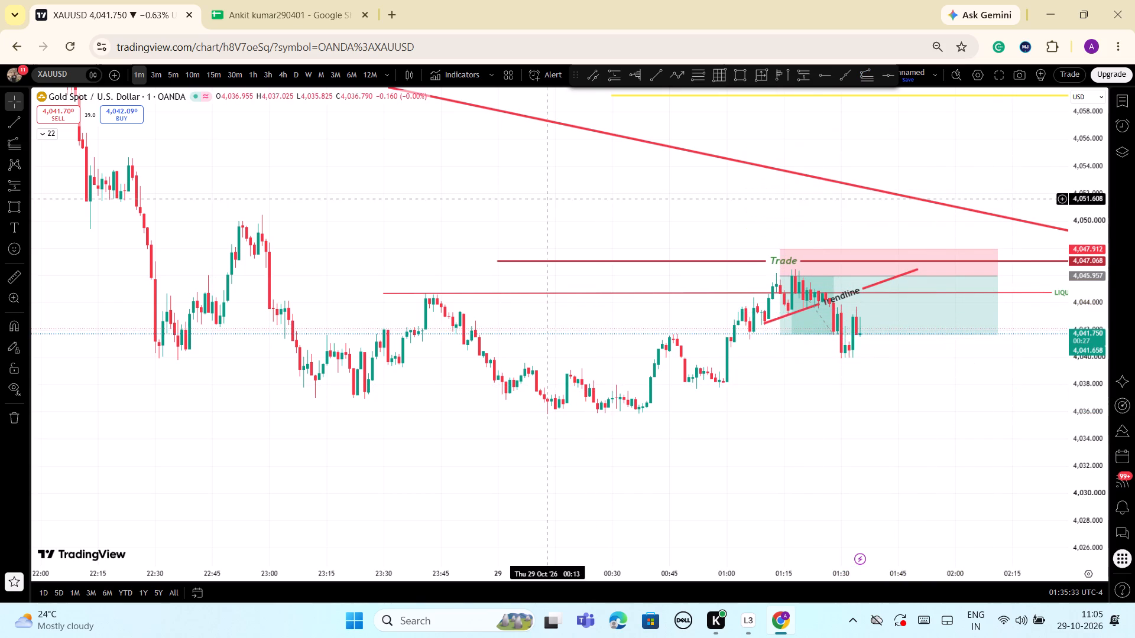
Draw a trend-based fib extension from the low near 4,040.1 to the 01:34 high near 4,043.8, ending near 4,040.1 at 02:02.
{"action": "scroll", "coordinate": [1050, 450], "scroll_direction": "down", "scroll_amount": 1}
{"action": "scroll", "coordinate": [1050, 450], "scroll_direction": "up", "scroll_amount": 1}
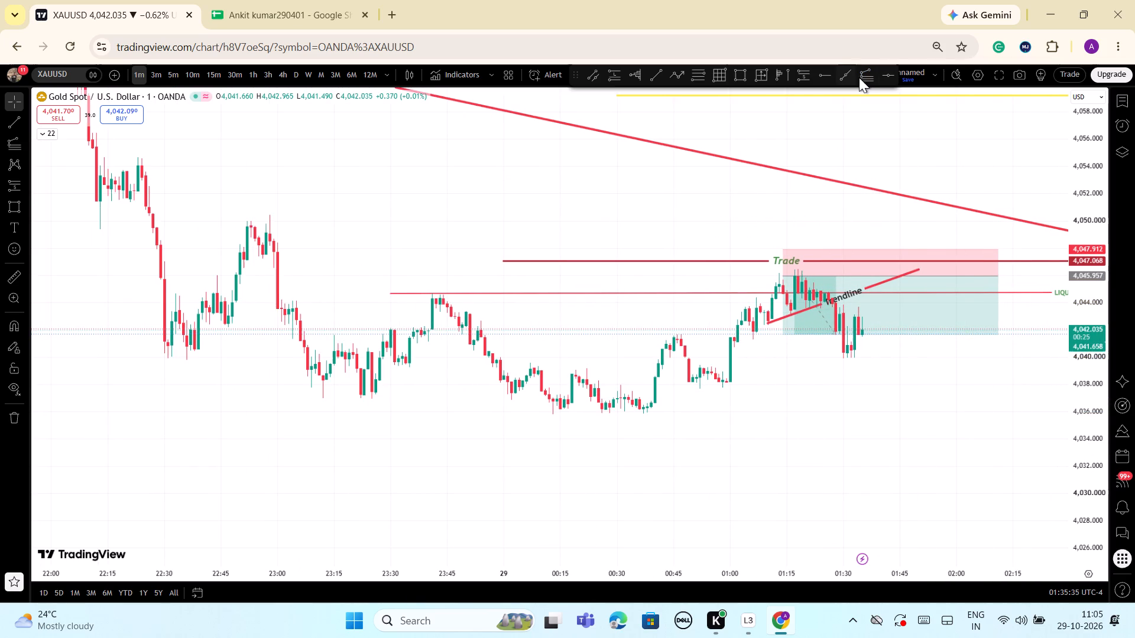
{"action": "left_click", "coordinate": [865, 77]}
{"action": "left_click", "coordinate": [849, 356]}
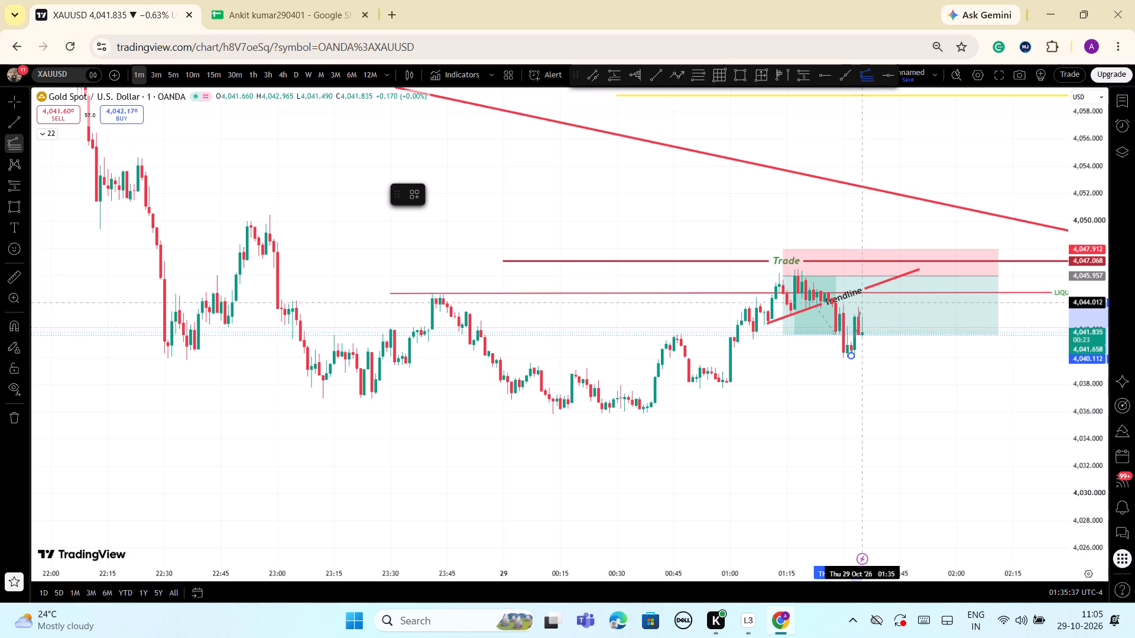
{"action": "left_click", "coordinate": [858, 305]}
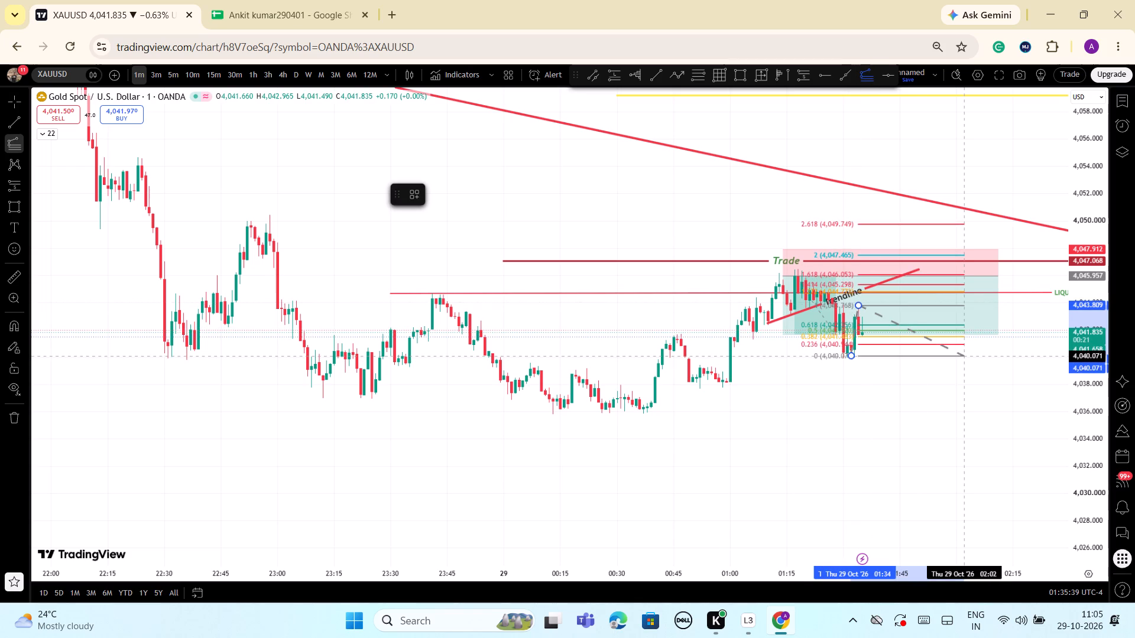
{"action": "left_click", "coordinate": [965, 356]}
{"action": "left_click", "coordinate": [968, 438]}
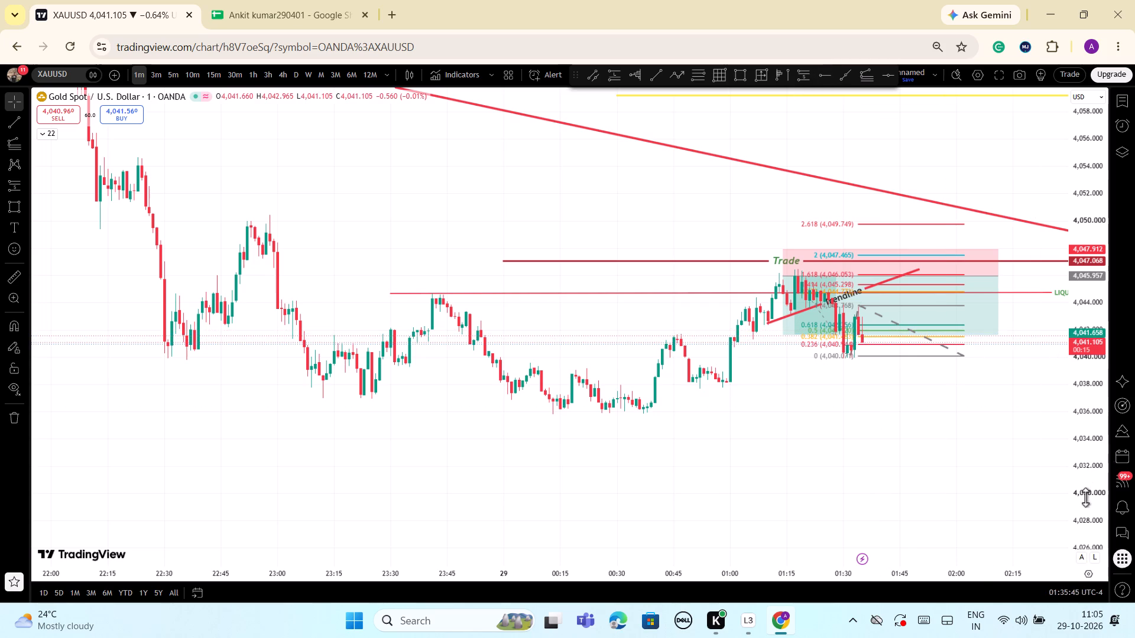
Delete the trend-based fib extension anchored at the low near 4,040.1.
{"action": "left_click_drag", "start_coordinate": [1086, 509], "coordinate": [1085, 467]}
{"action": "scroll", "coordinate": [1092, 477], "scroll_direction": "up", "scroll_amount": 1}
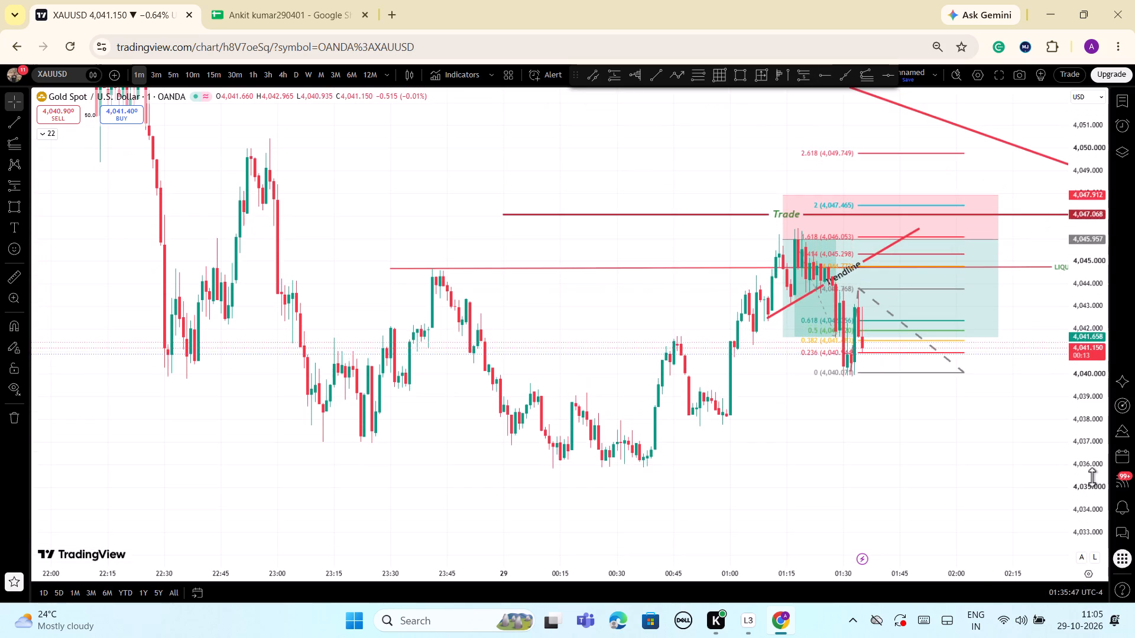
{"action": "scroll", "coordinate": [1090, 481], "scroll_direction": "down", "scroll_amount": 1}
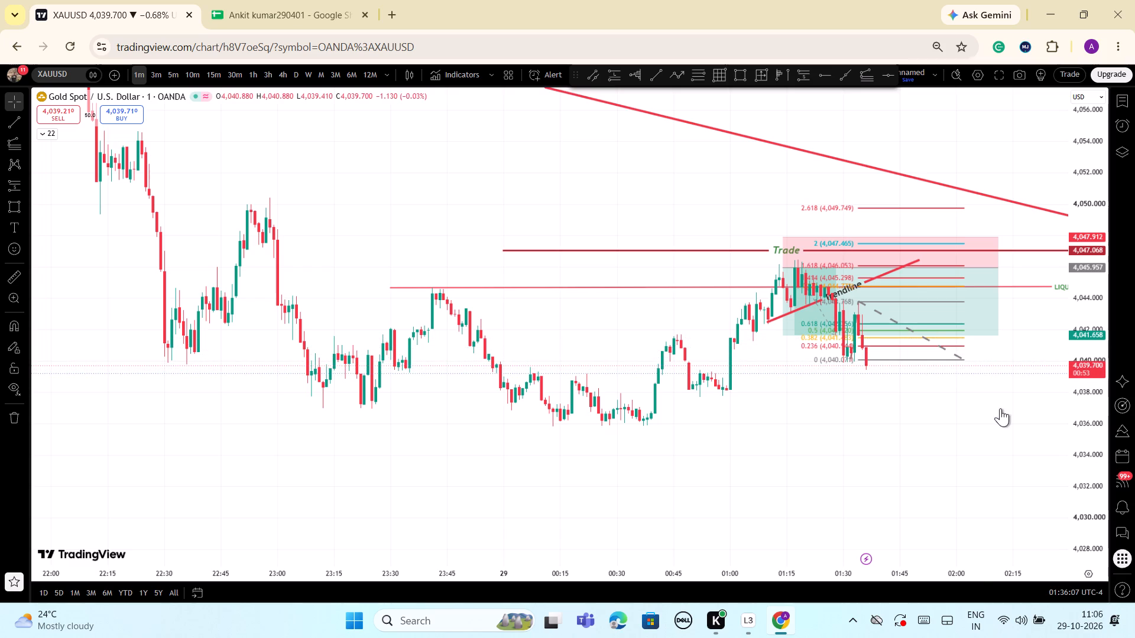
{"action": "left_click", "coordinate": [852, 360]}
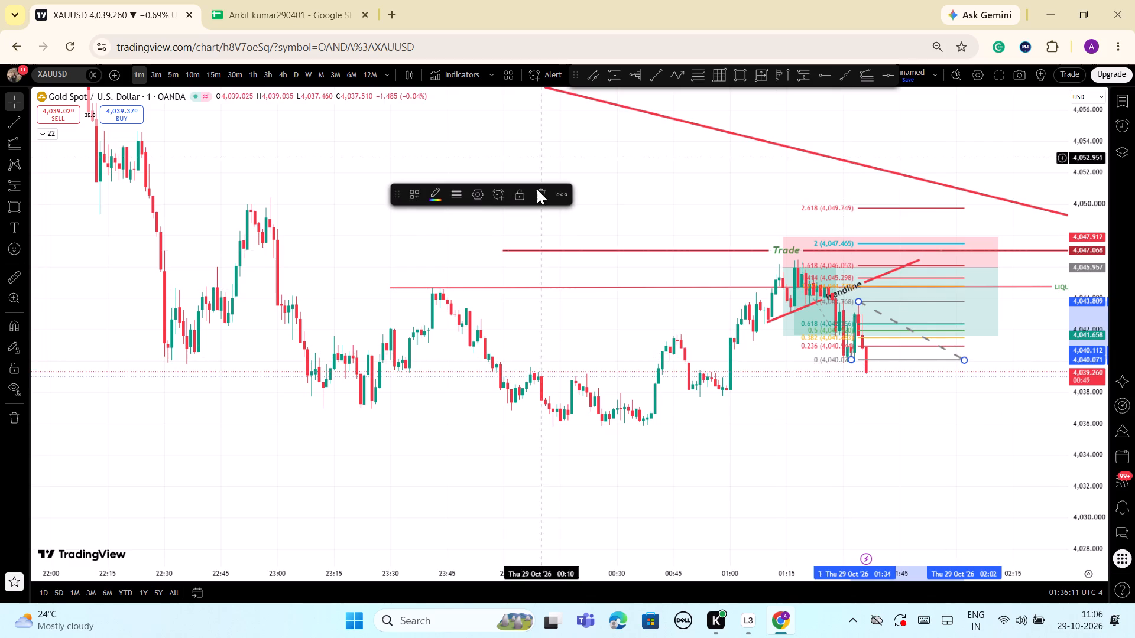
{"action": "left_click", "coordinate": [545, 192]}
Draw a trend-based fib extension from about 4,035.8 at 00:37 to 4,046.5 at 01:18, ending near 4,036.0 at 02:01.
{"action": "scroll", "coordinate": [773, 277], "scroll_direction": "down", "scroll_amount": 1}
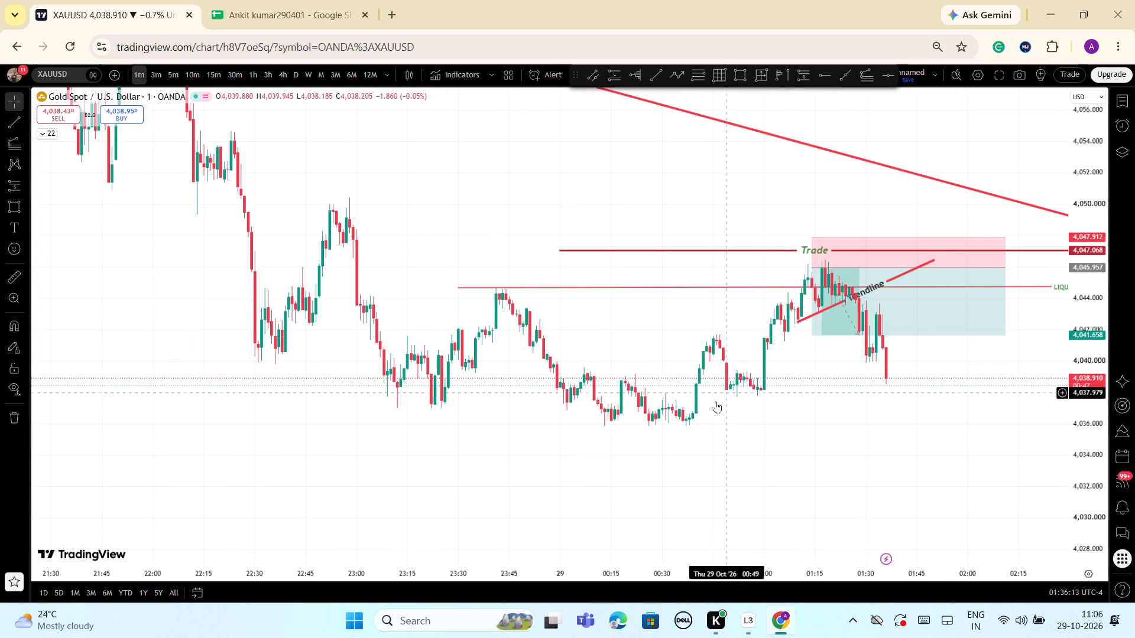
{"action": "left_click", "coordinate": [864, 75]}
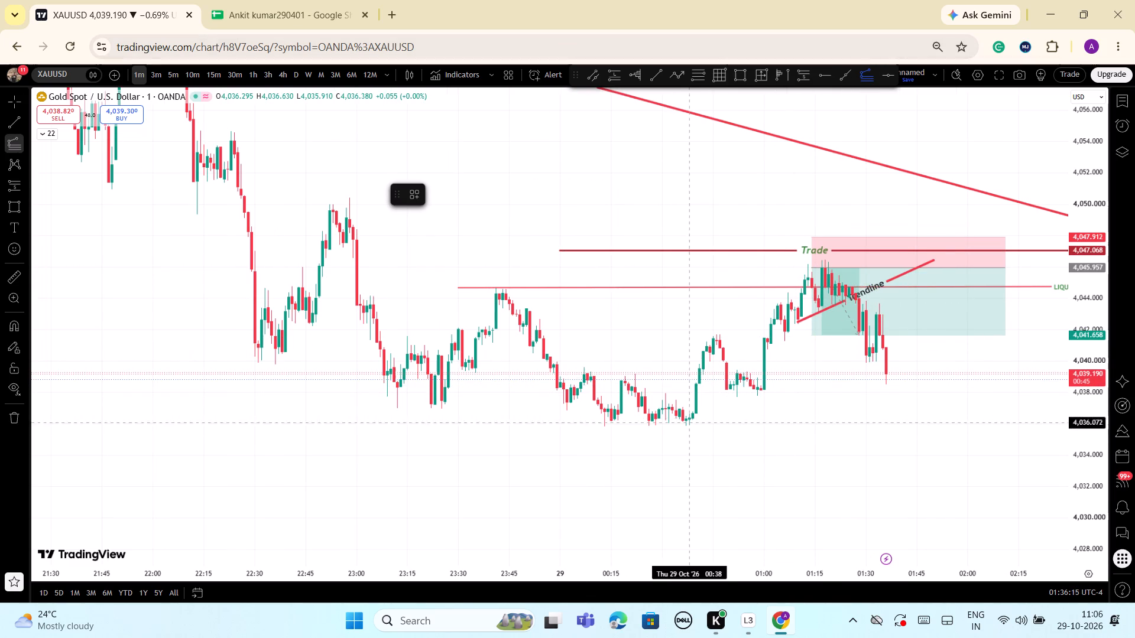
{"action": "left_click", "coordinate": [685, 428]}
{"action": "left_click", "coordinate": [826, 259]}
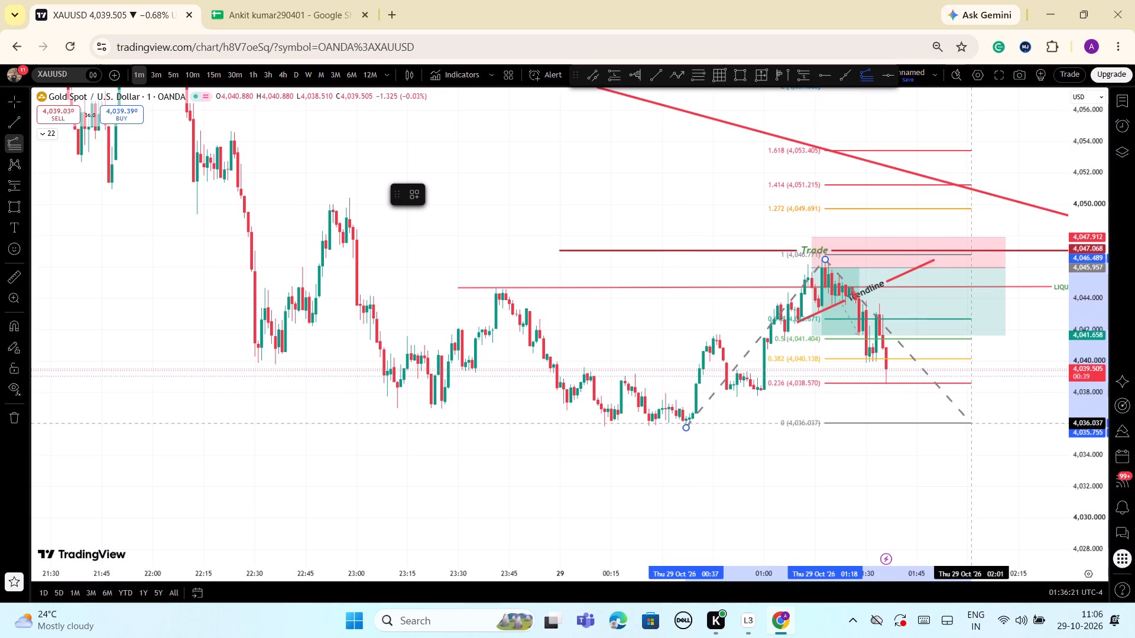
{"action": "left_click", "coordinate": [970, 424]}
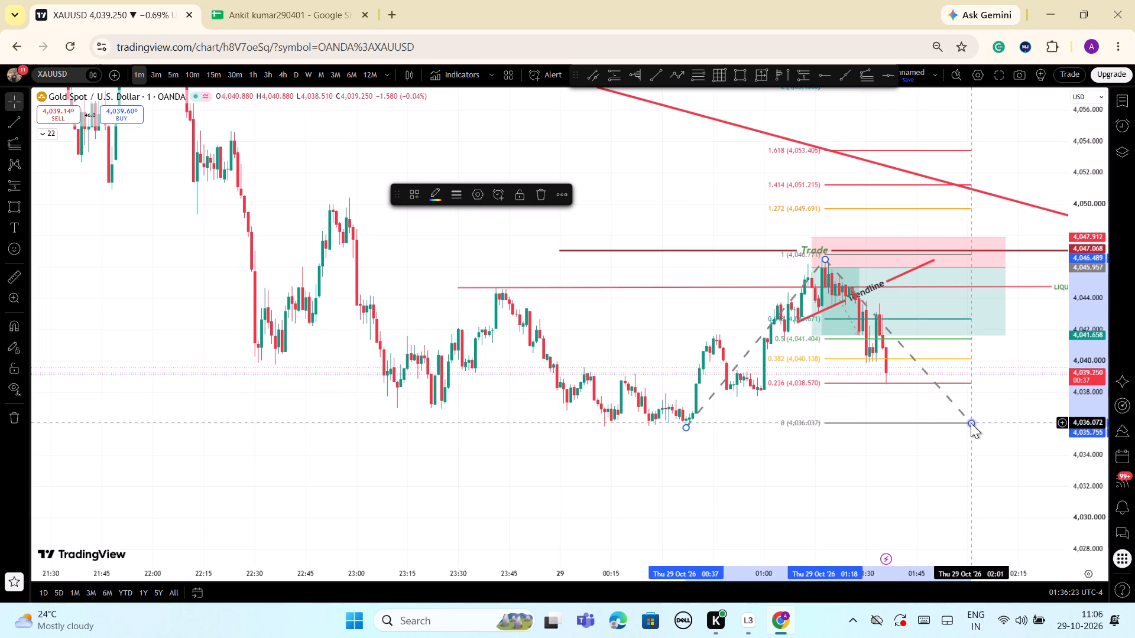
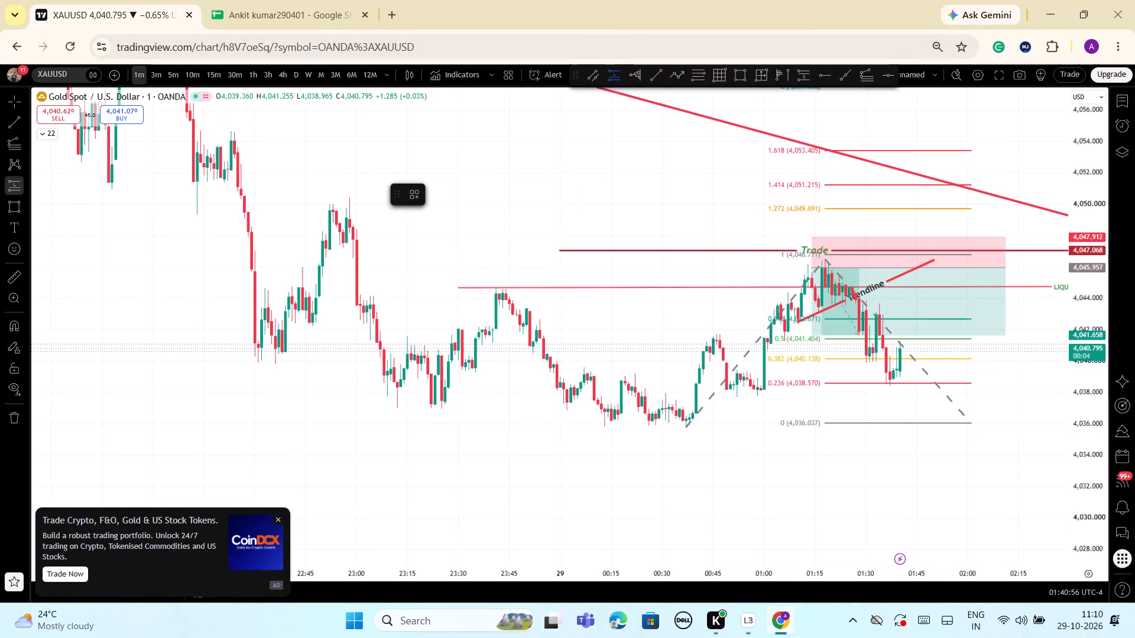
Place a long position at 01:39 with entry about 4,039.85, stop about 4,038.12 and target about 4,043.03.
{"action": "left_click", "coordinate": [897, 363]}
{"action": "left_click_drag", "start_coordinate": [897, 468], "coordinate": [897, 464]}
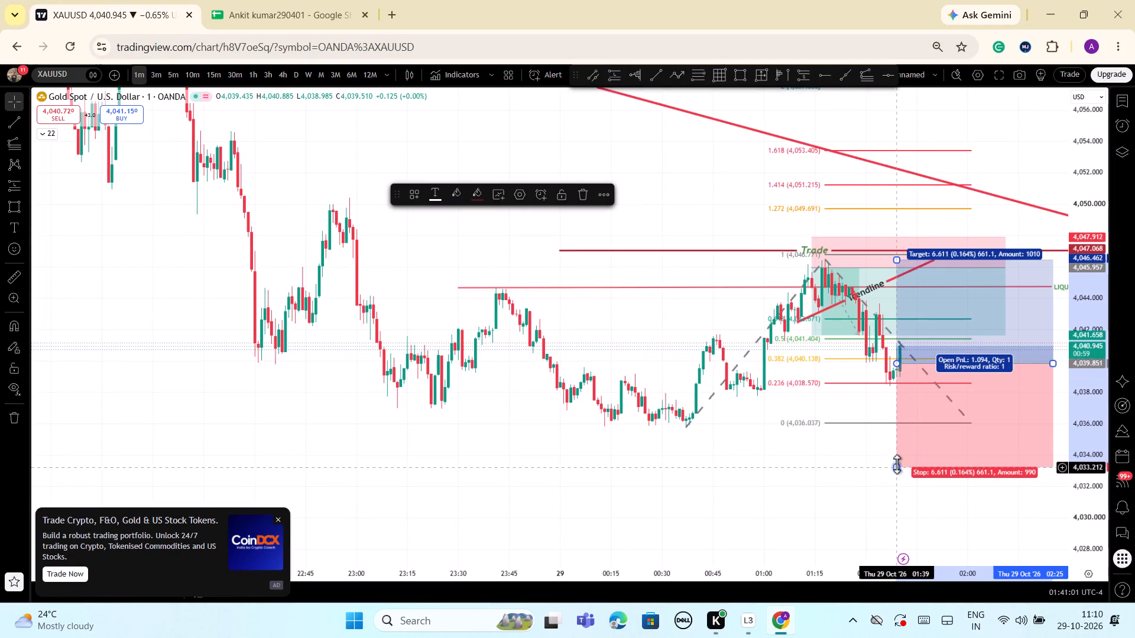
{"action": "left_click_drag", "start_coordinate": [897, 464], "coordinate": [881, 390]}
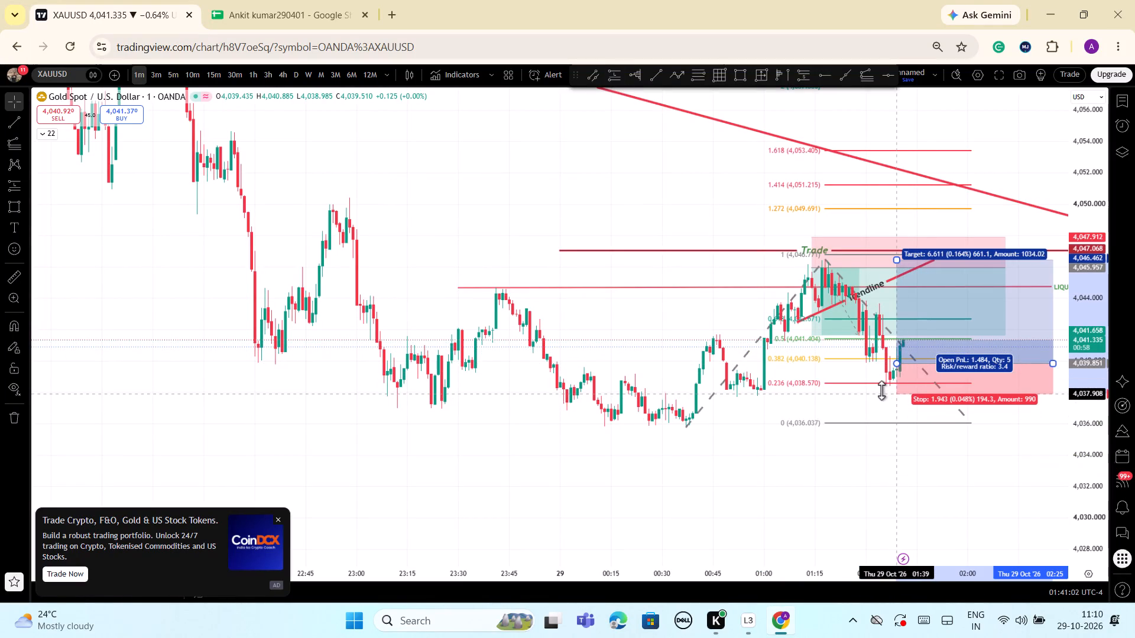
{"action": "left_click_drag", "start_coordinate": [881, 390], "coordinate": [883, 390]}
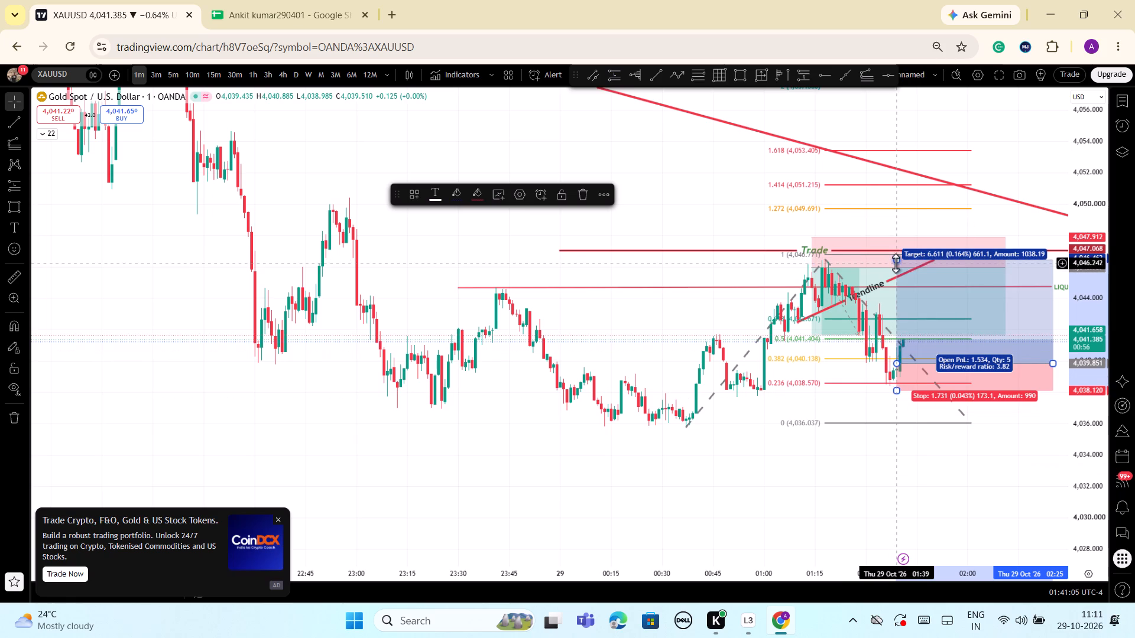
{"action": "left_click_drag", "start_coordinate": [896, 263], "coordinate": [898, 314]}
{"action": "left_click", "coordinate": [1011, 123]}
Delete the trend-based fib extension running from the 00:37 low to the 01:18 high.
{"action": "scroll", "coordinate": [1053, 330], "scroll_direction": "down", "scroll_amount": 2}
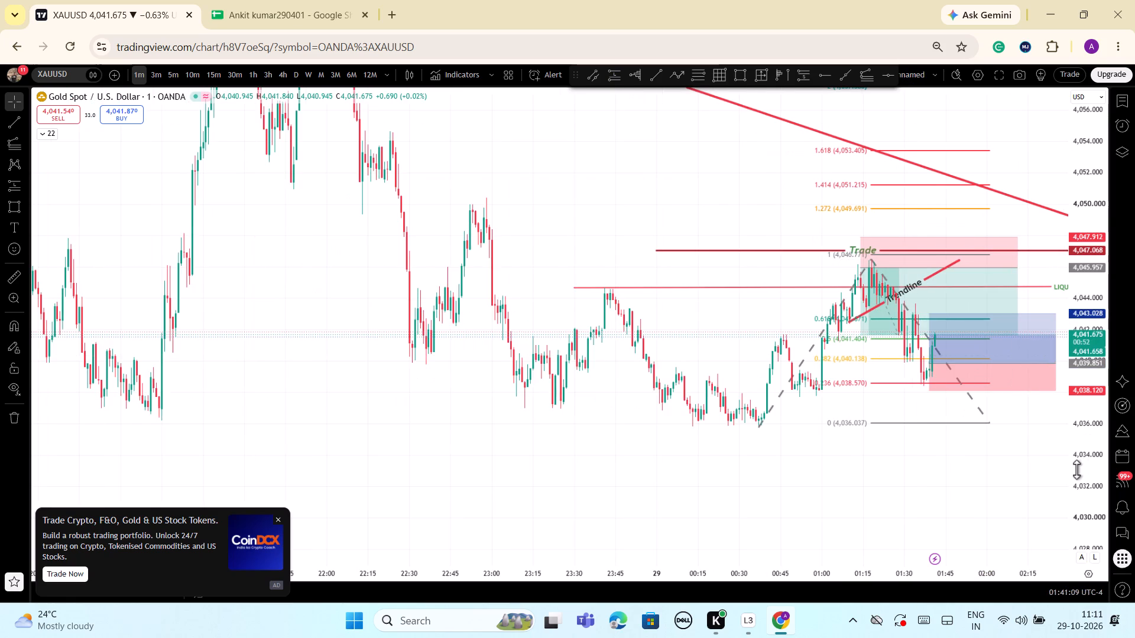
{"action": "left_click_drag", "start_coordinate": [1075, 470], "coordinate": [1076, 419]}
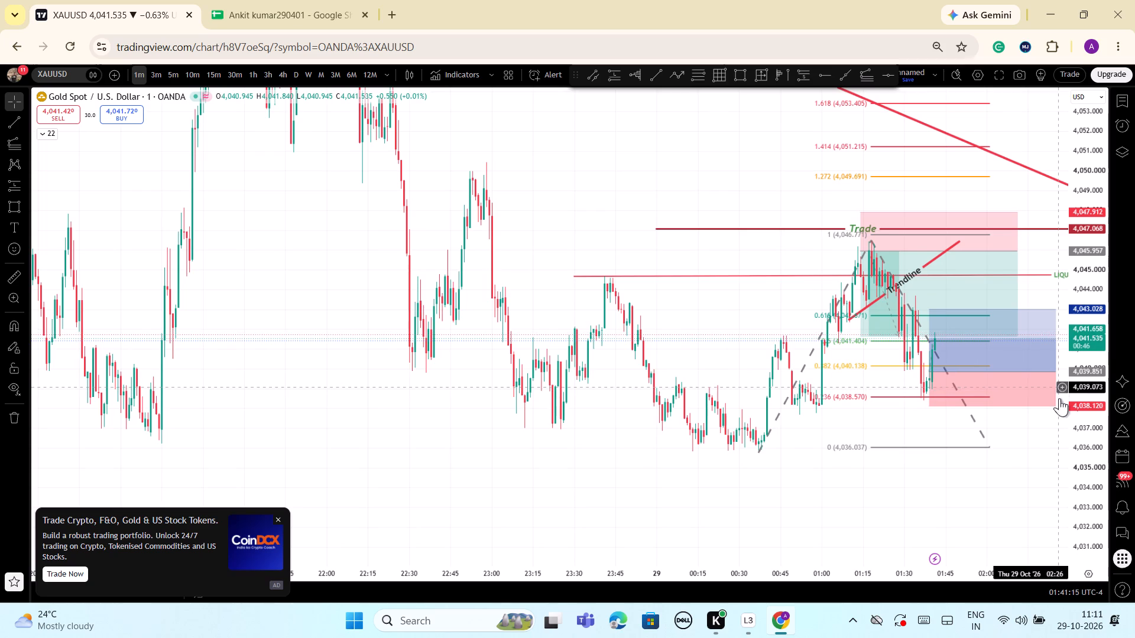
{"action": "scroll", "coordinate": [1070, 449], "scroll_direction": "up", "scroll_amount": 4}
{"action": "scroll", "coordinate": [1070, 449], "scroll_direction": "down", "scroll_amount": 4}
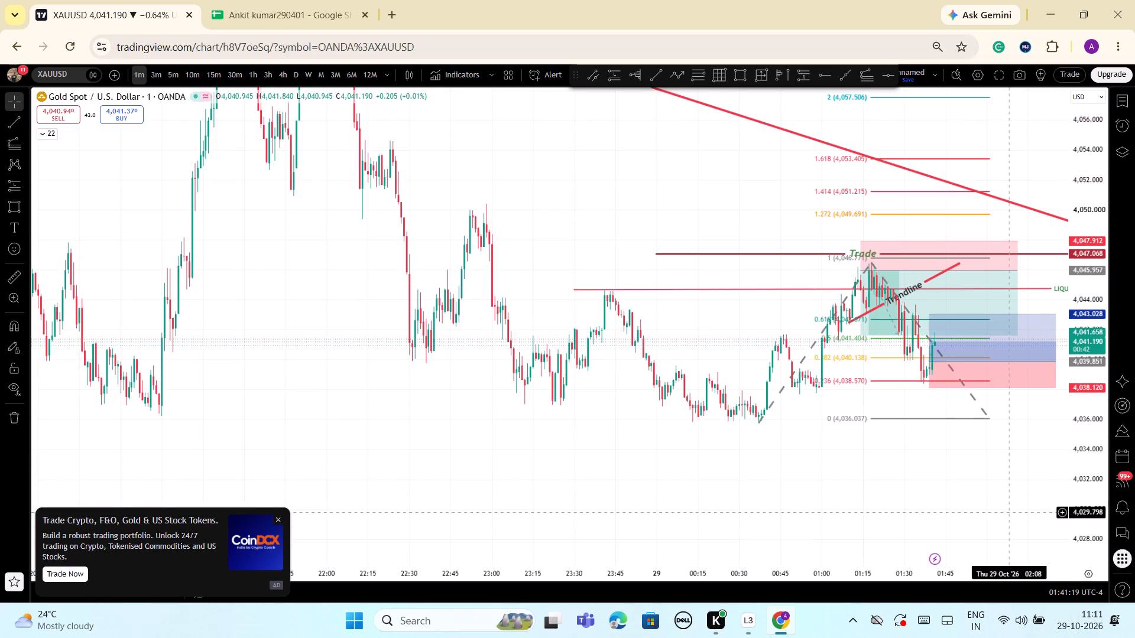
{"action": "left_click_drag", "start_coordinate": [1059, 437], "coordinate": [1058, 462]}
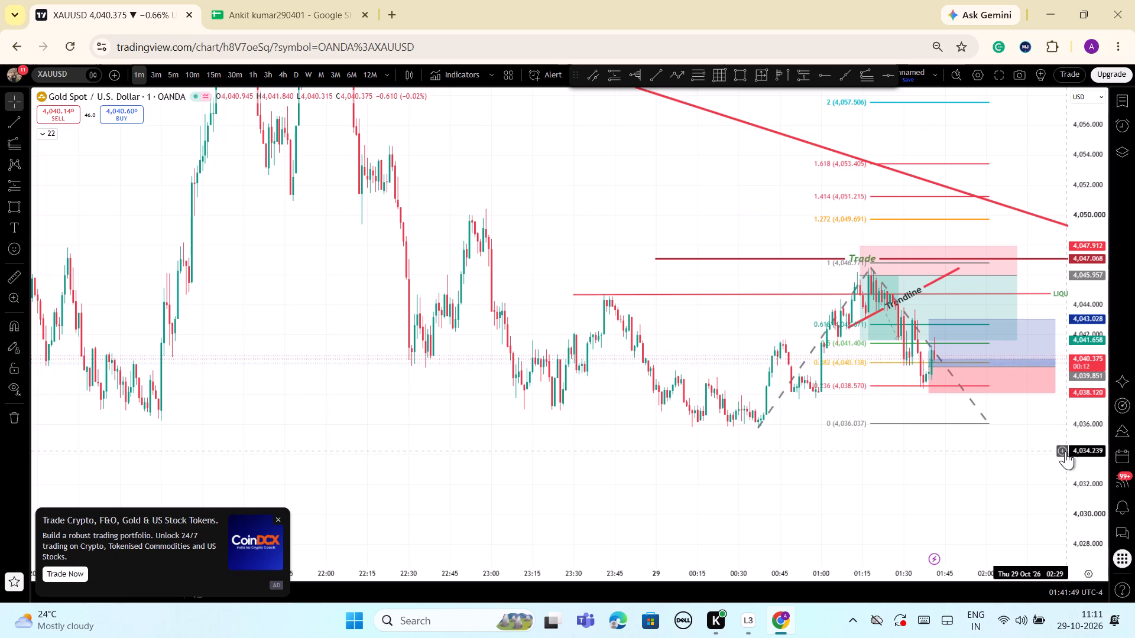
{"action": "left_click_drag", "start_coordinate": [1074, 448], "coordinate": [1076, 479]}
{"action": "scroll", "coordinate": [1066, 480], "scroll_direction": "up", "scroll_amount": 4}
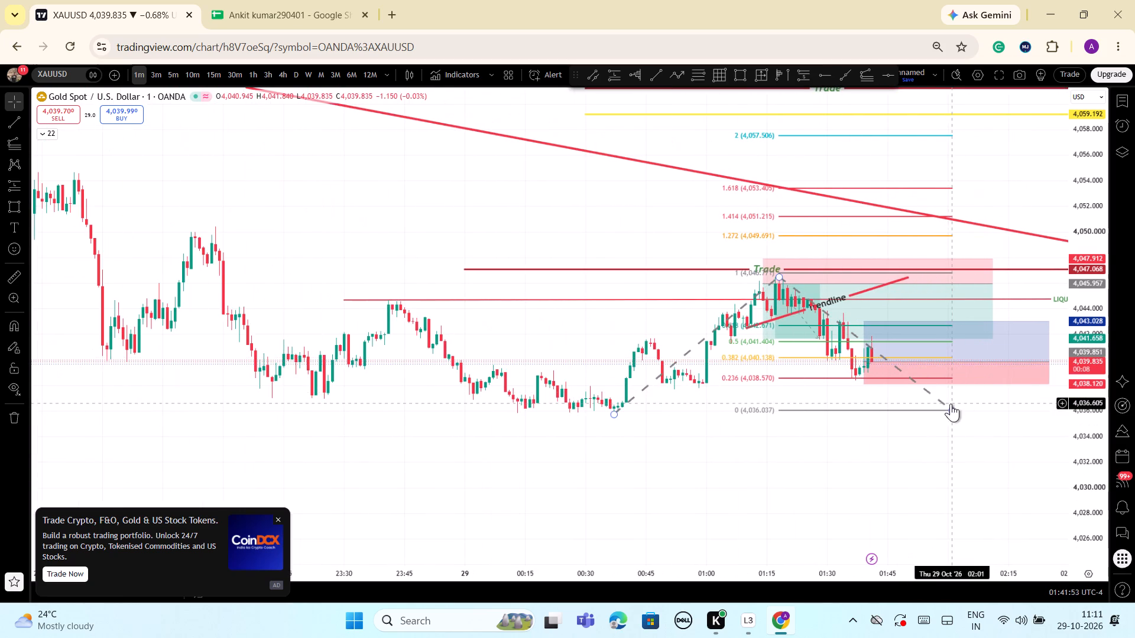
{"action": "left_click", "coordinate": [951, 410]}
{"action": "left_click", "coordinate": [539, 188]}
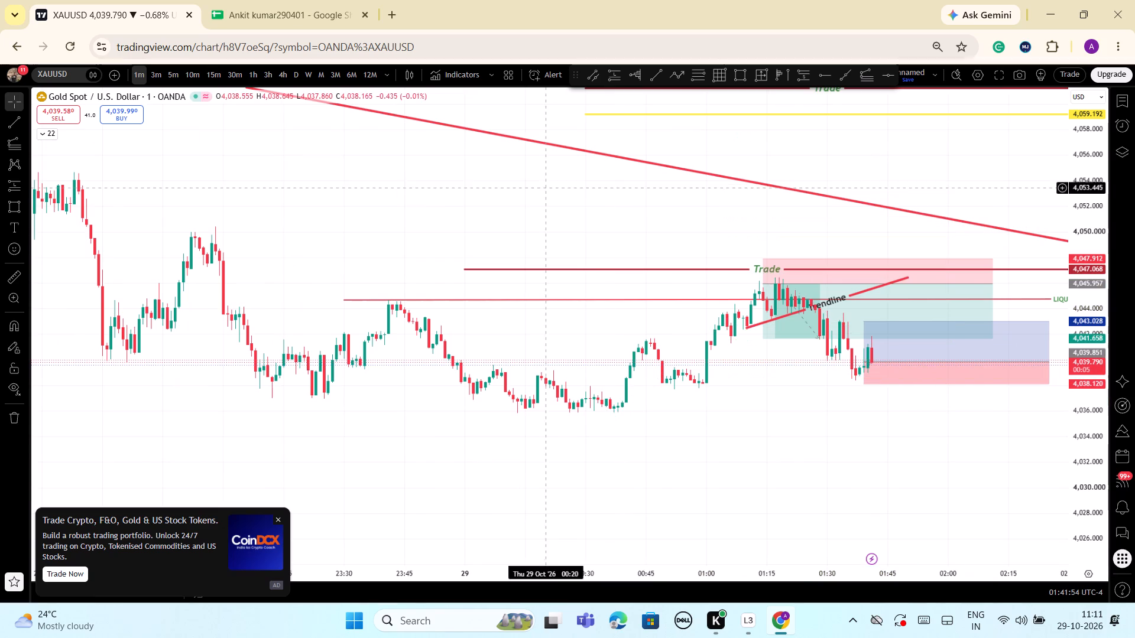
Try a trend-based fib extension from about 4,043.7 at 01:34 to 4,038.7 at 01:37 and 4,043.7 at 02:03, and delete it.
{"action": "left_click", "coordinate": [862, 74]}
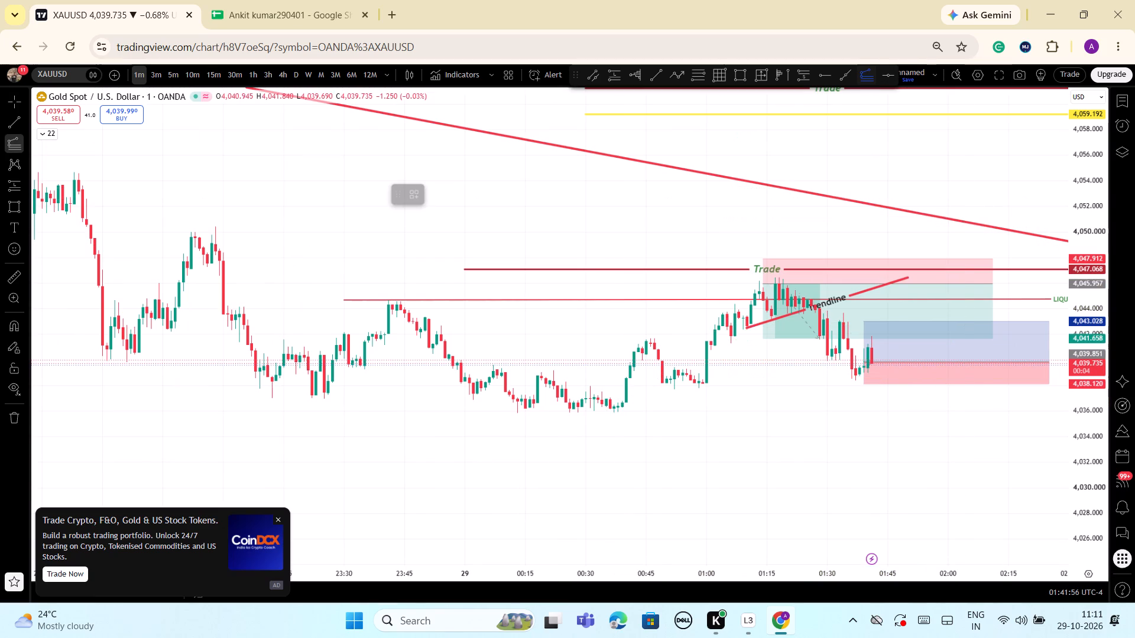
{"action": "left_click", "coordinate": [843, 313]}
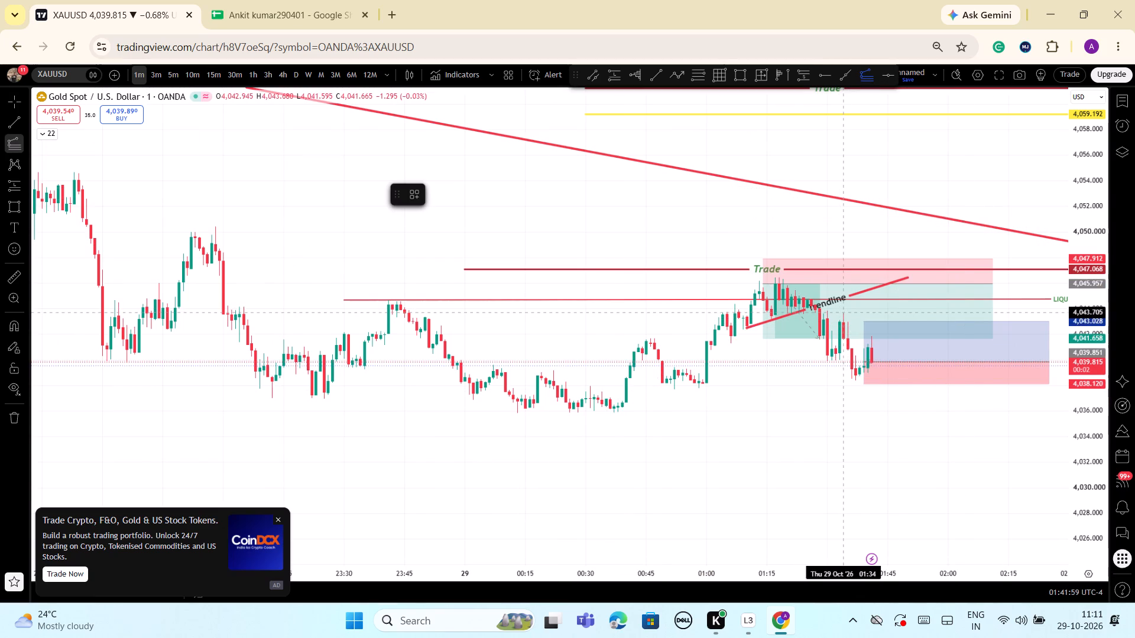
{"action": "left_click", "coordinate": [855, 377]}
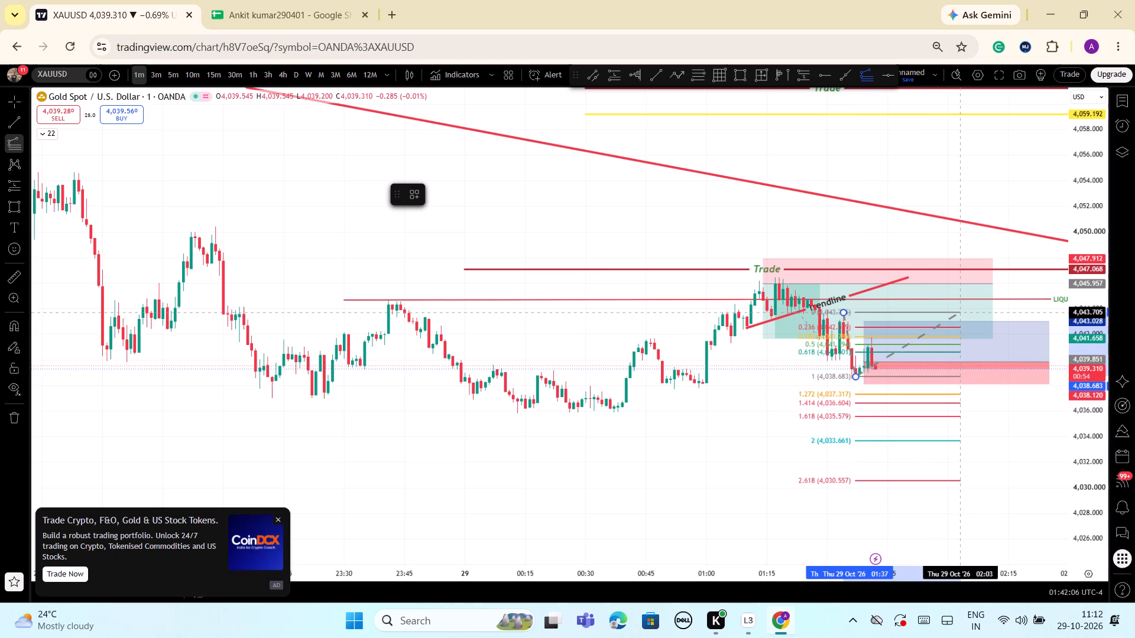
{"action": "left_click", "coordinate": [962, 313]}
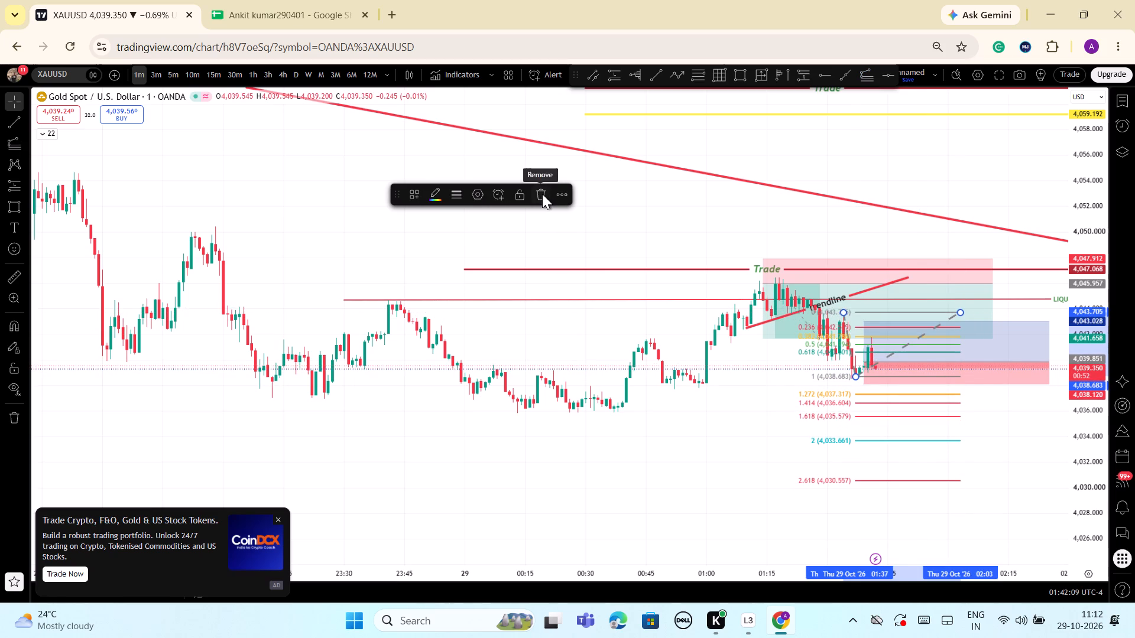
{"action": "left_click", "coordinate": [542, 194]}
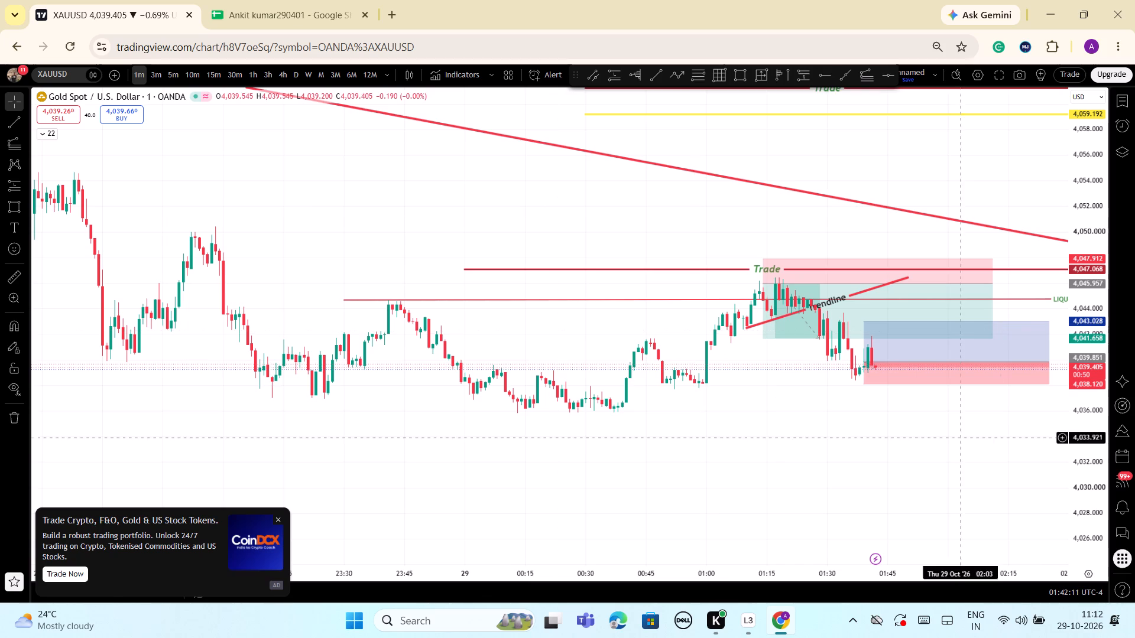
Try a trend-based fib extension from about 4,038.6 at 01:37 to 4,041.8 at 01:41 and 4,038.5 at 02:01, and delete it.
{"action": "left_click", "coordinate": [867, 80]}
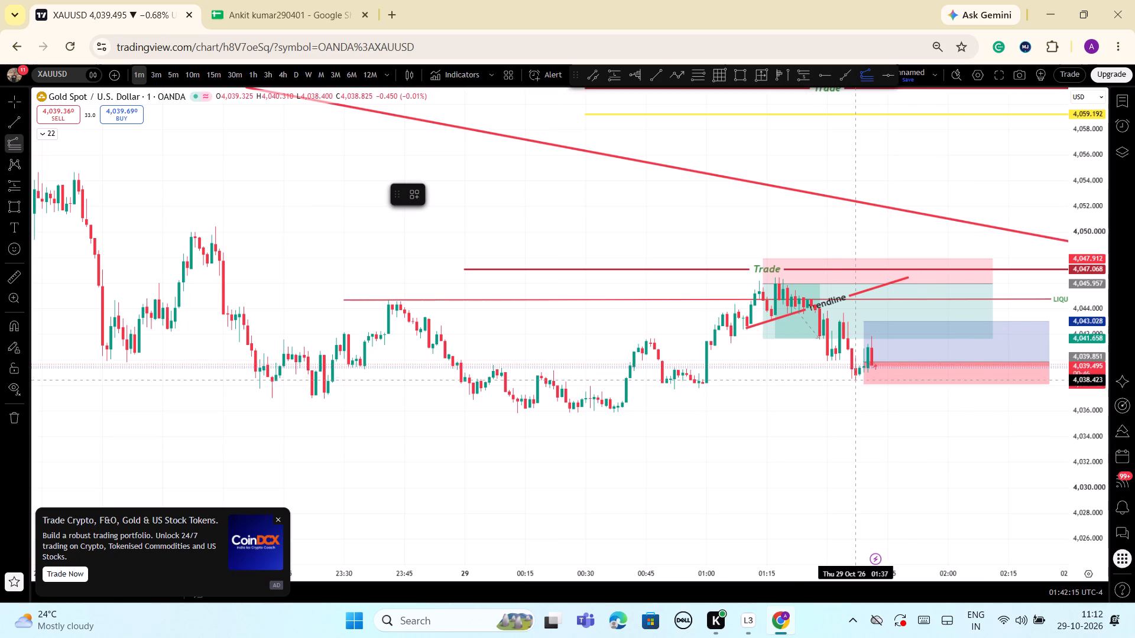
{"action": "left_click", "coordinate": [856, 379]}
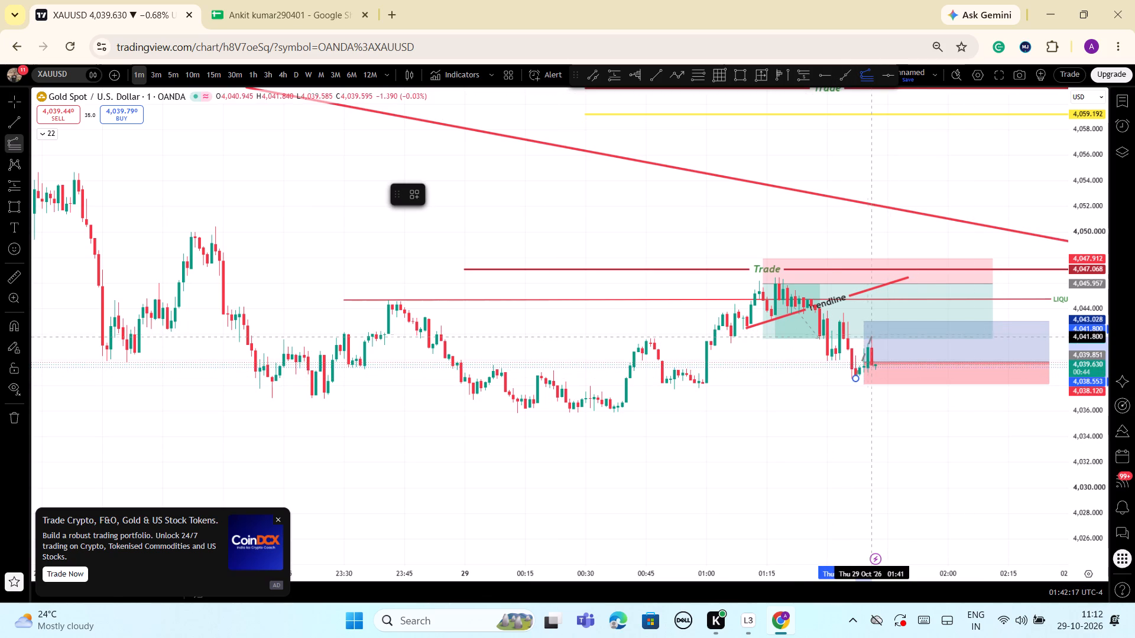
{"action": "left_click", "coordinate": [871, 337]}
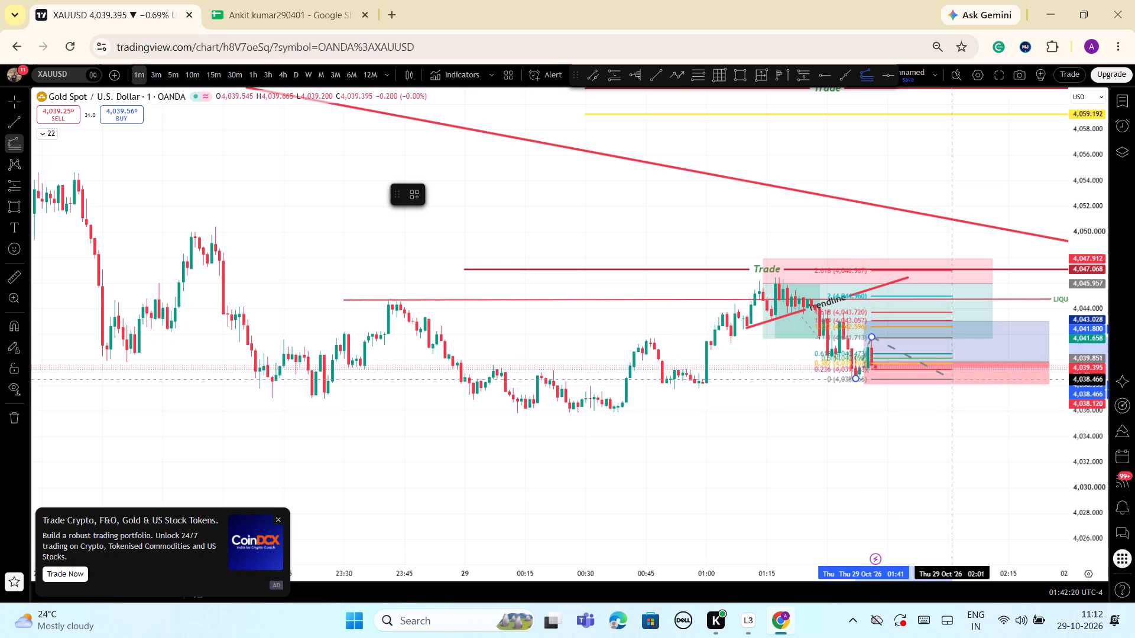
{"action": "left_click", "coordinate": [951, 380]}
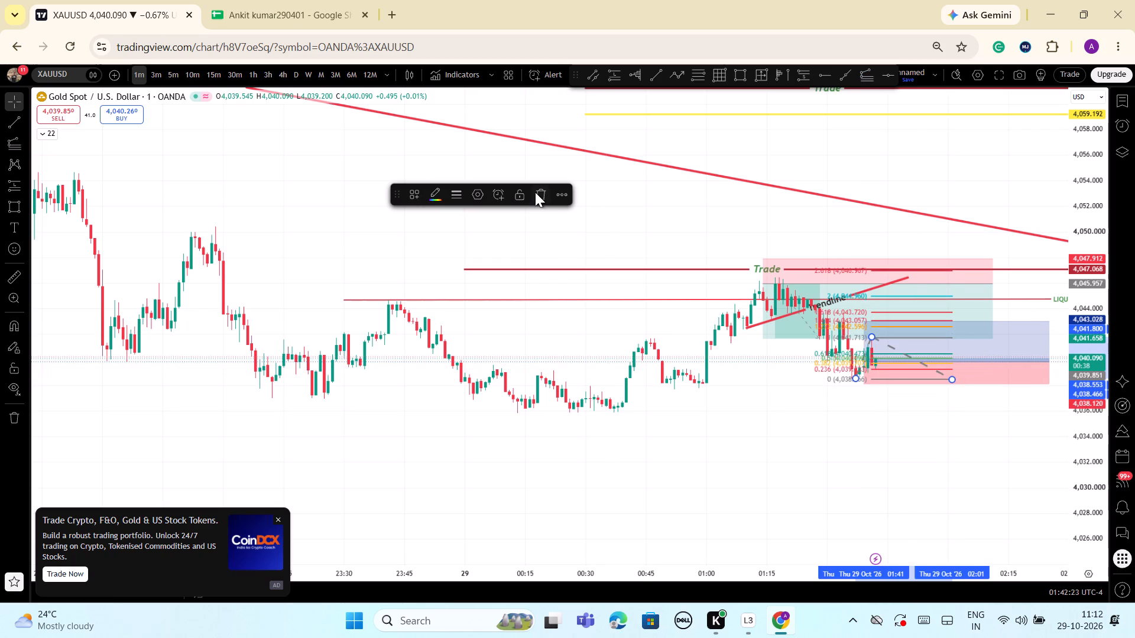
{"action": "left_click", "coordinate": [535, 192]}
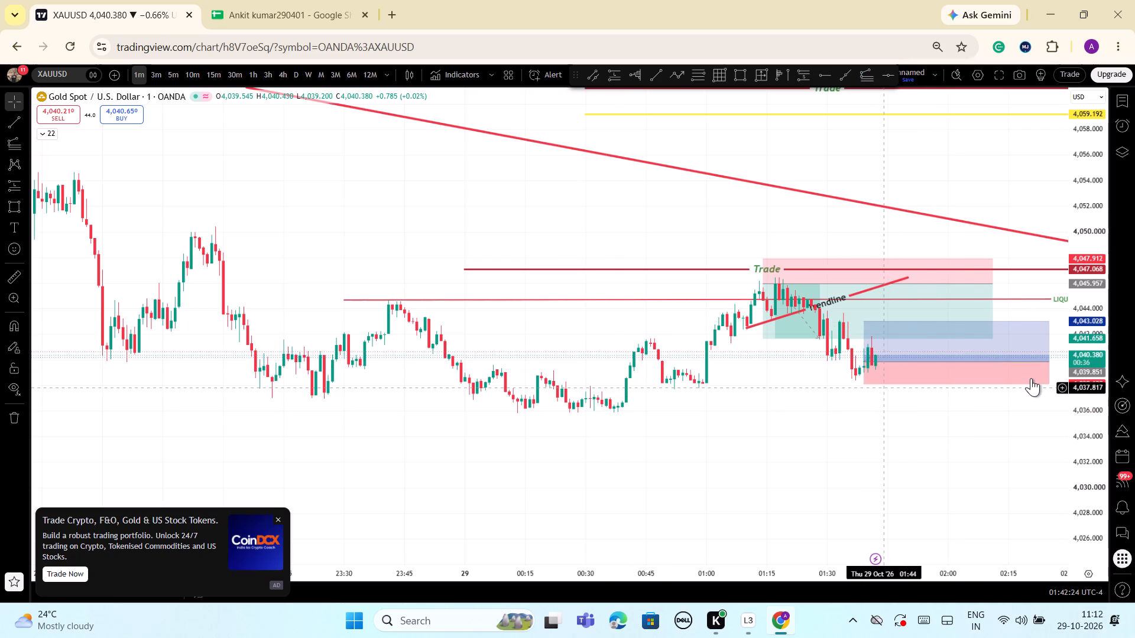
Raise the long position's target to about 4,047.04, at the lowest red Trade level.
{"action": "scroll", "coordinate": [870, 333], "scroll_direction": "up", "scroll_amount": 1}
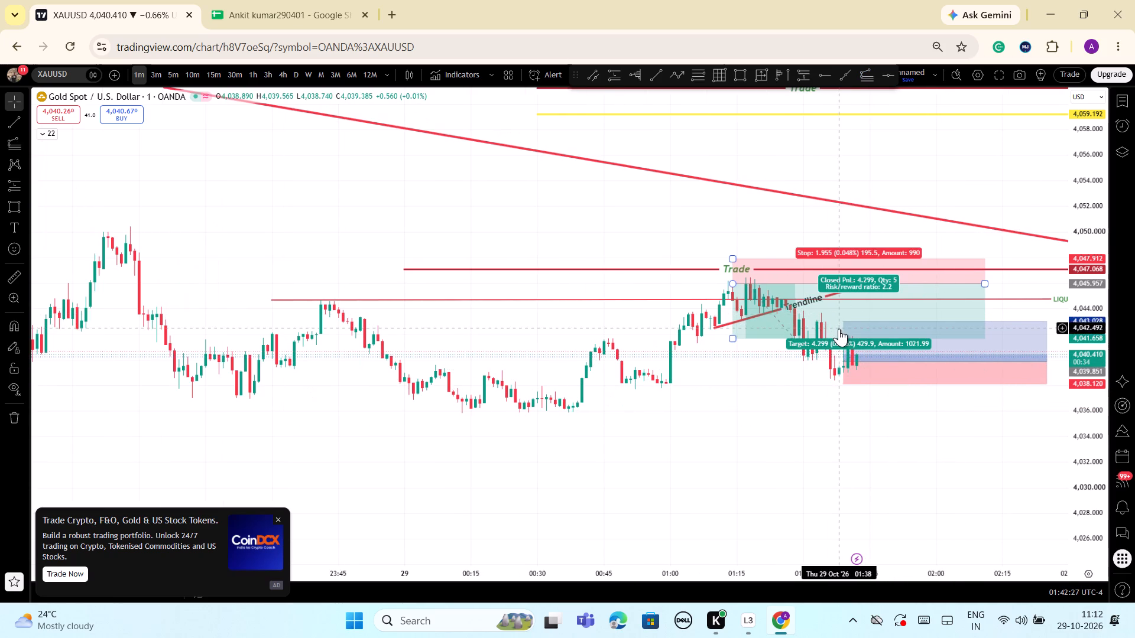
{"action": "left_click_drag", "start_coordinate": [842, 321], "coordinate": [843, 285]}
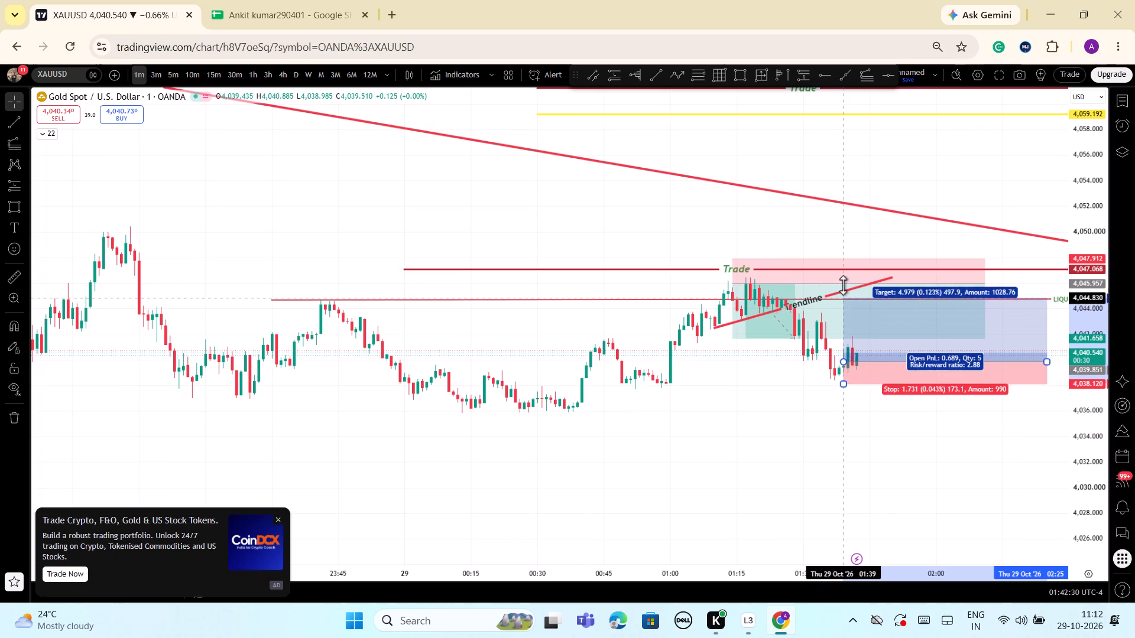
{"action": "left_click_drag", "start_coordinate": [843, 285], "coordinate": [846, 274]}
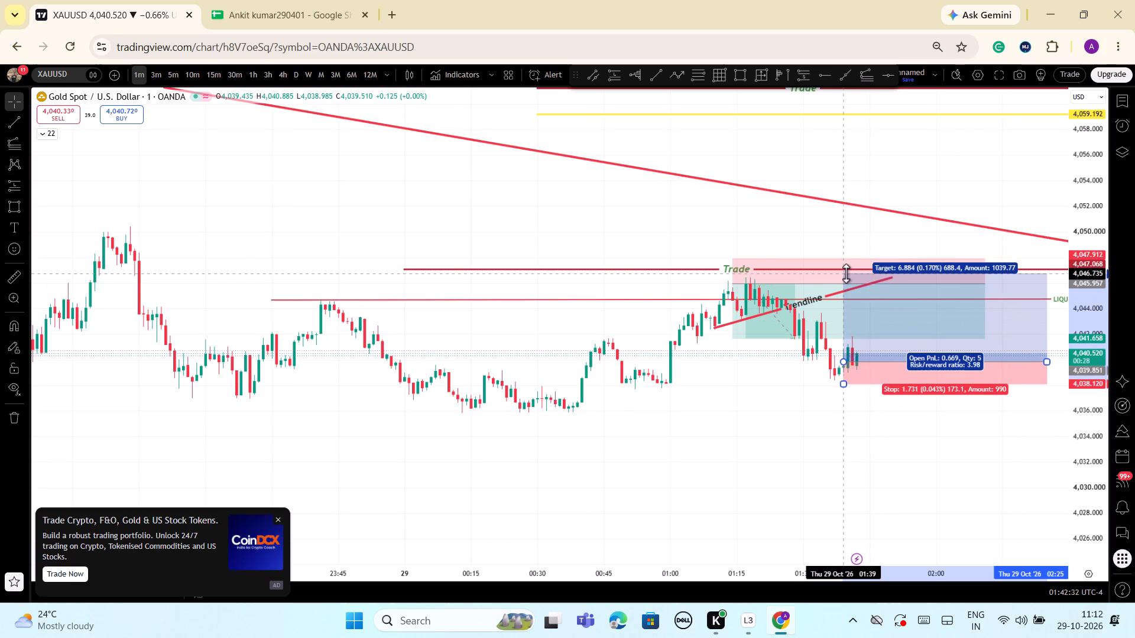
{"action": "left_click", "coordinate": [842, 271]}
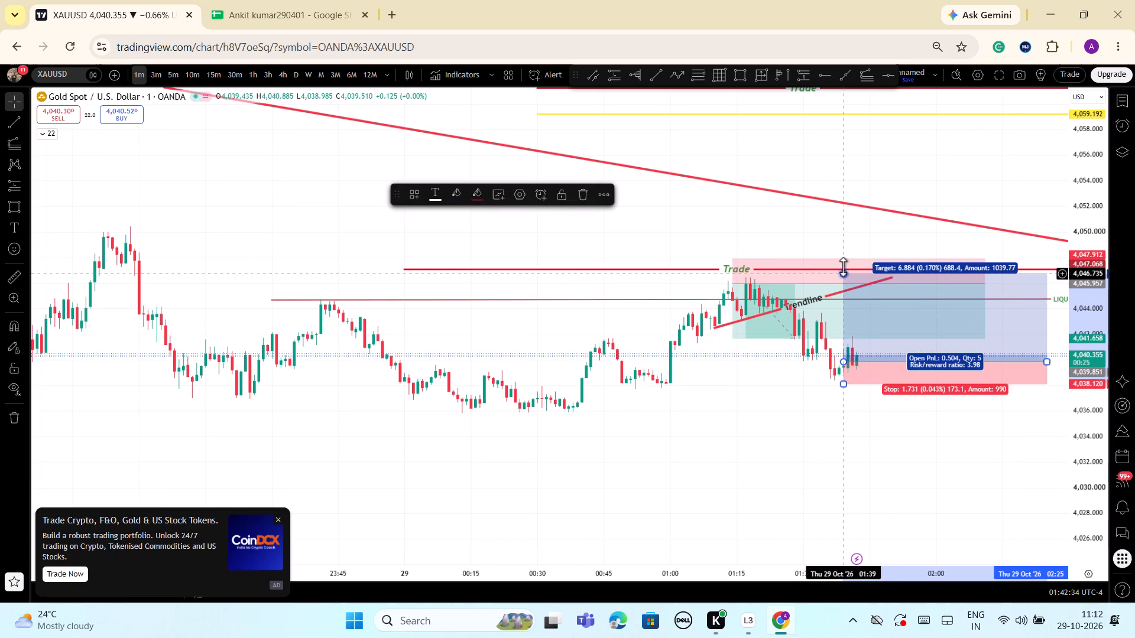
{"action": "left_click", "coordinate": [805, 233]}
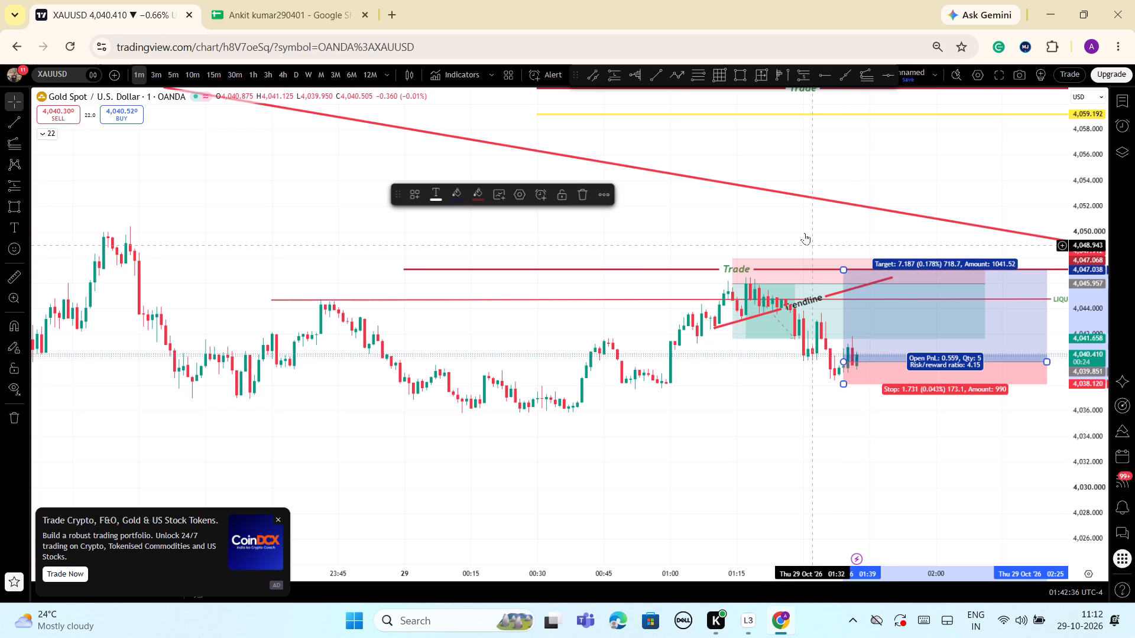
Examine the long position against the descending Trendline and the LIQUIDITY and Trade levels over a wider price history.
{"action": "scroll", "coordinate": [1134, 442], "scroll_direction": "down", "scroll_amount": 2}
{"action": "scroll", "coordinate": [1078, 468], "scroll_direction": "down", "scroll_amount": 2}
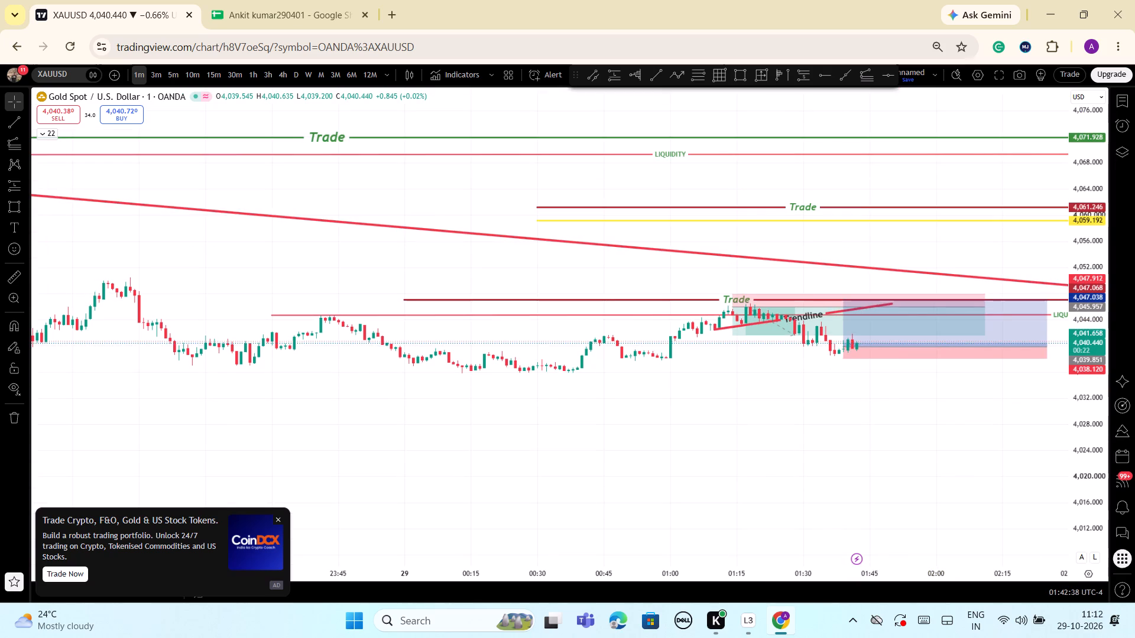
{"action": "scroll", "coordinate": [1035, 466], "scroll_direction": "up", "scroll_amount": 4}
{"action": "scroll", "coordinate": [982, 474], "scroll_direction": "down", "scroll_amount": 13}
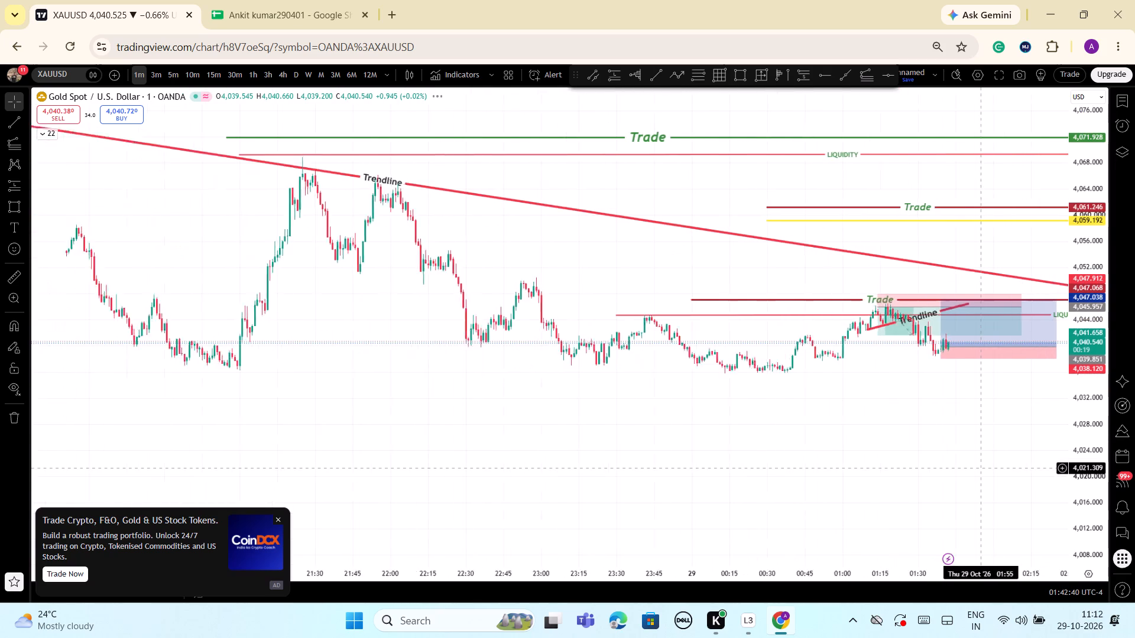
{"action": "scroll", "coordinate": [981, 468], "scroll_direction": "down", "scroll_amount": 4}
{"action": "left_click_drag", "start_coordinate": [935, 459], "coordinate": [786, 455]}
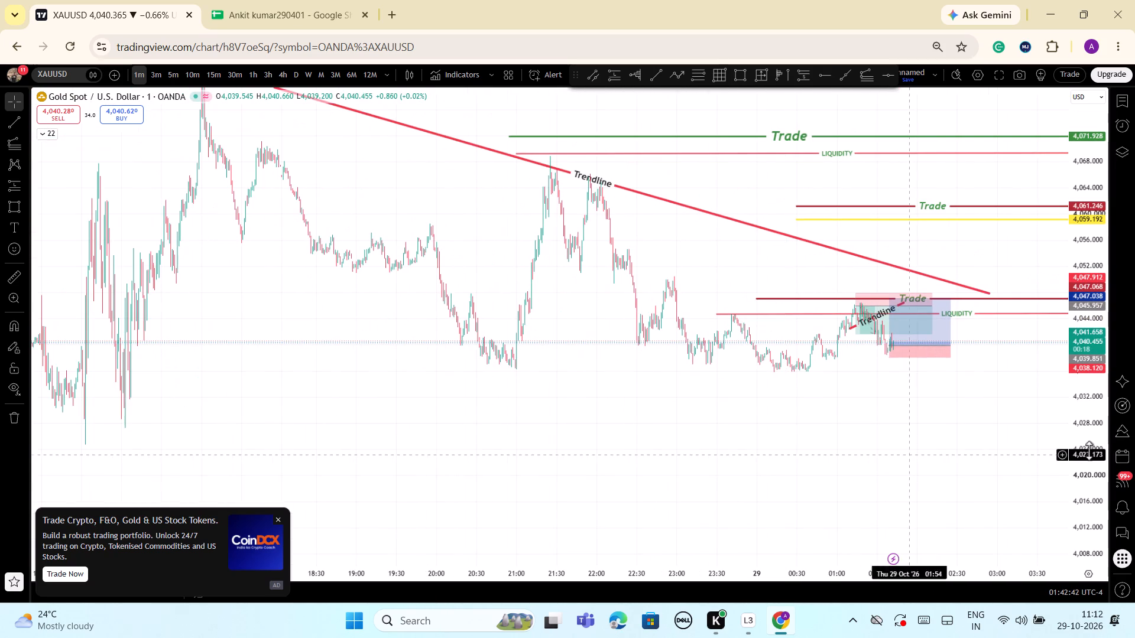
{"action": "left_click_drag", "start_coordinate": [1087, 474], "coordinate": [1058, 347]}
{"action": "scroll", "coordinate": [985, 403], "scroll_direction": "up", "scroll_amount": 7}
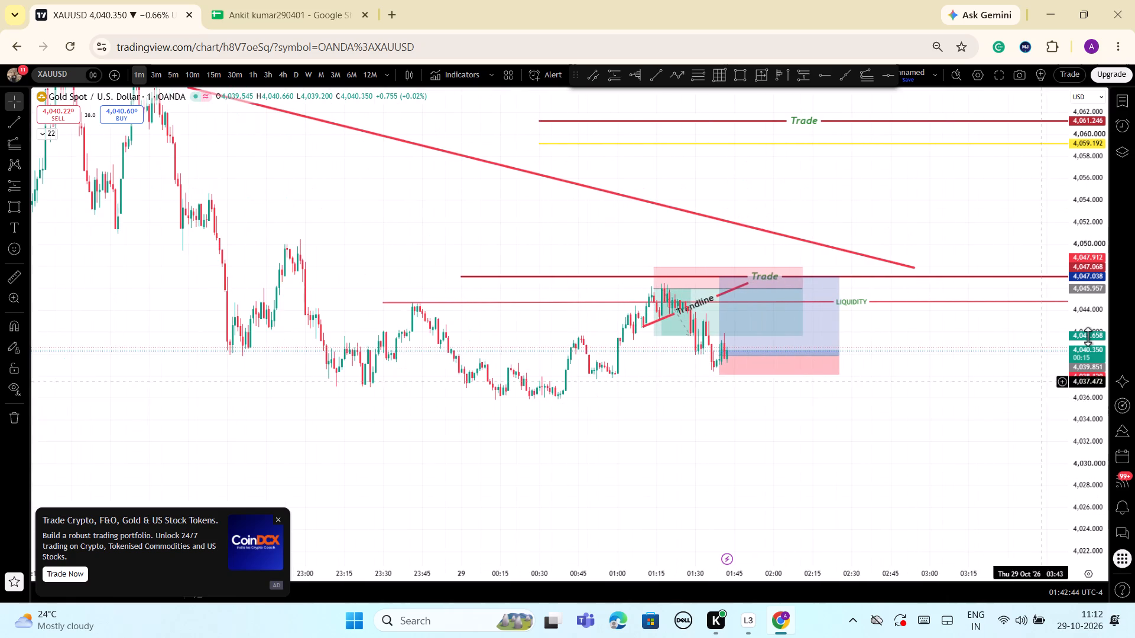
{"action": "left_click_drag", "start_coordinate": [1081, 181], "coordinate": [1084, 229]}
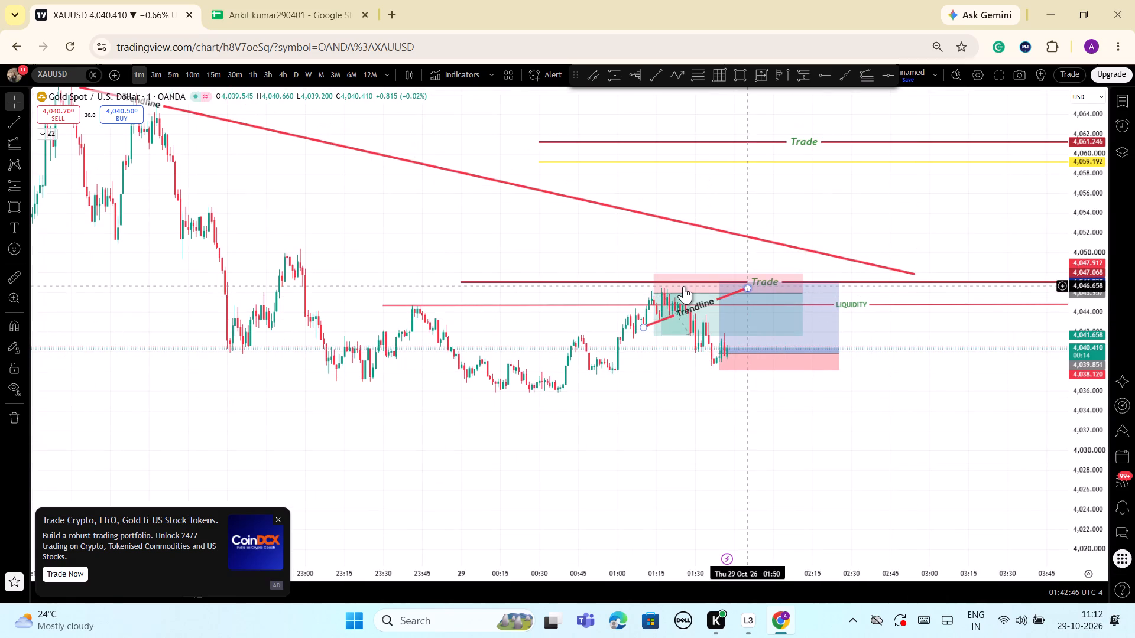
{"action": "scroll", "coordinate": [963, 499], "scroll_direction": "down", "scroll_amount": 1}
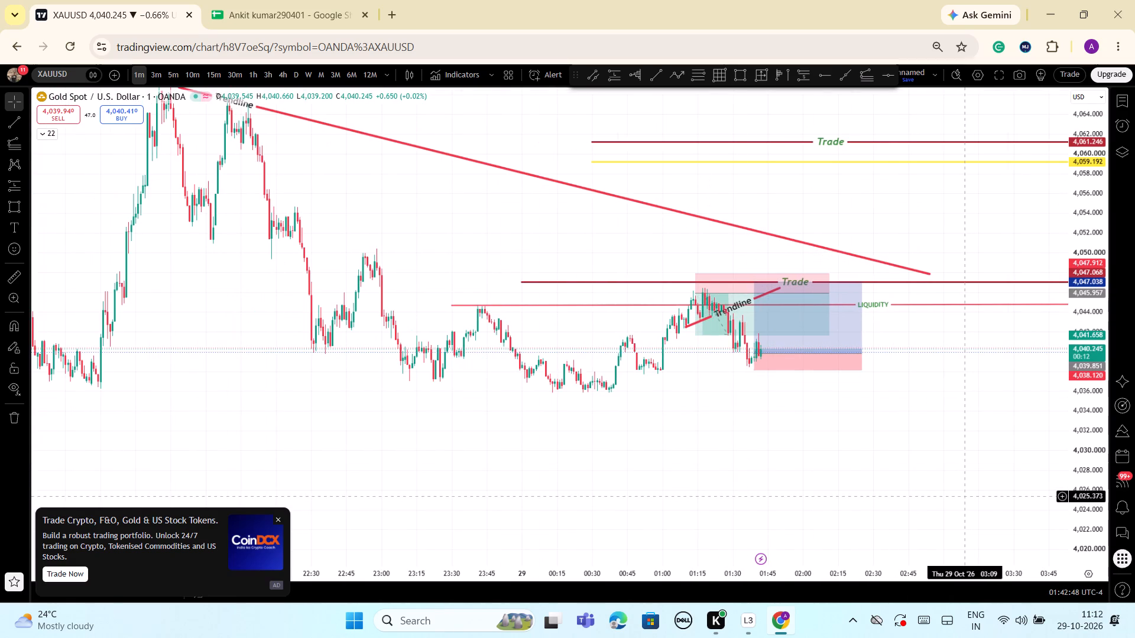
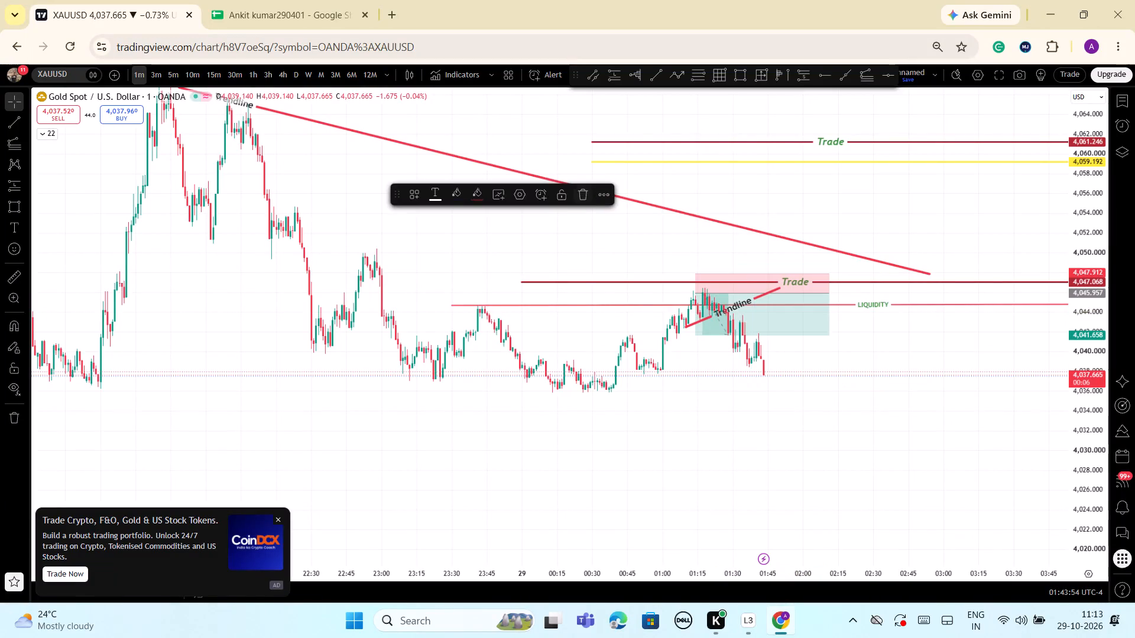
Switch the XAUUSD chart from the 1-minute to the 5-minute interval.
{"action": "scroll", "coordinate": [855, 320], "scroll_direction": "down", "scroll_amount": 3}
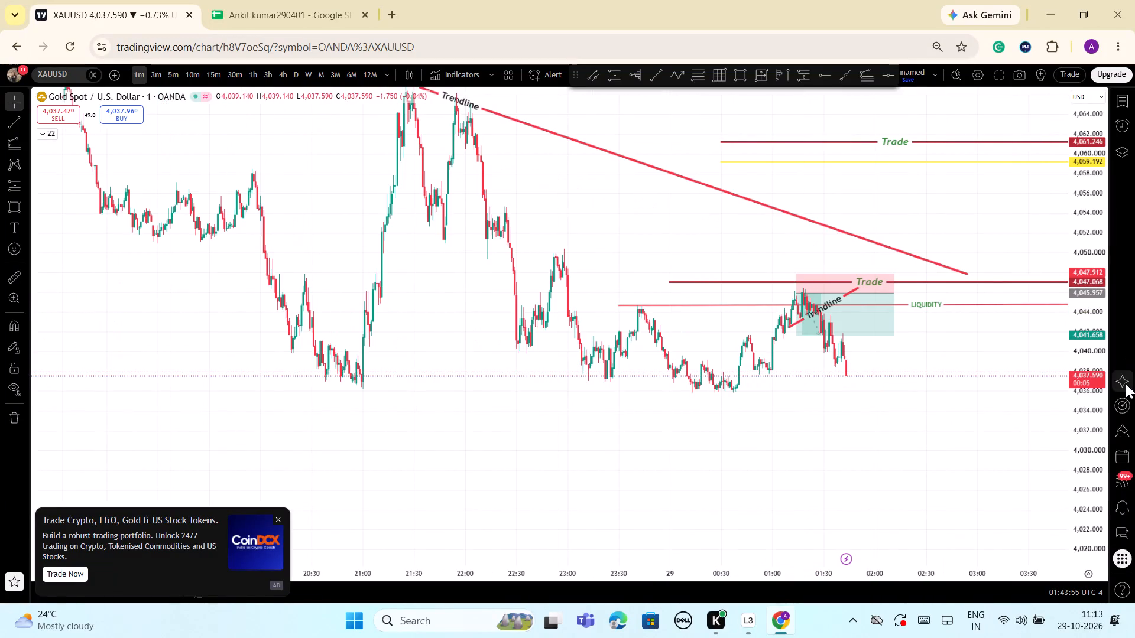
{"action": "scroll", "coordinate": [1125, 387], "scroll_direction": "down", "scroll_amount": 2}
{"action": "scroll", "coordinate": [897, 402], "scroll_direction": "down", "scroll_amount": 5}
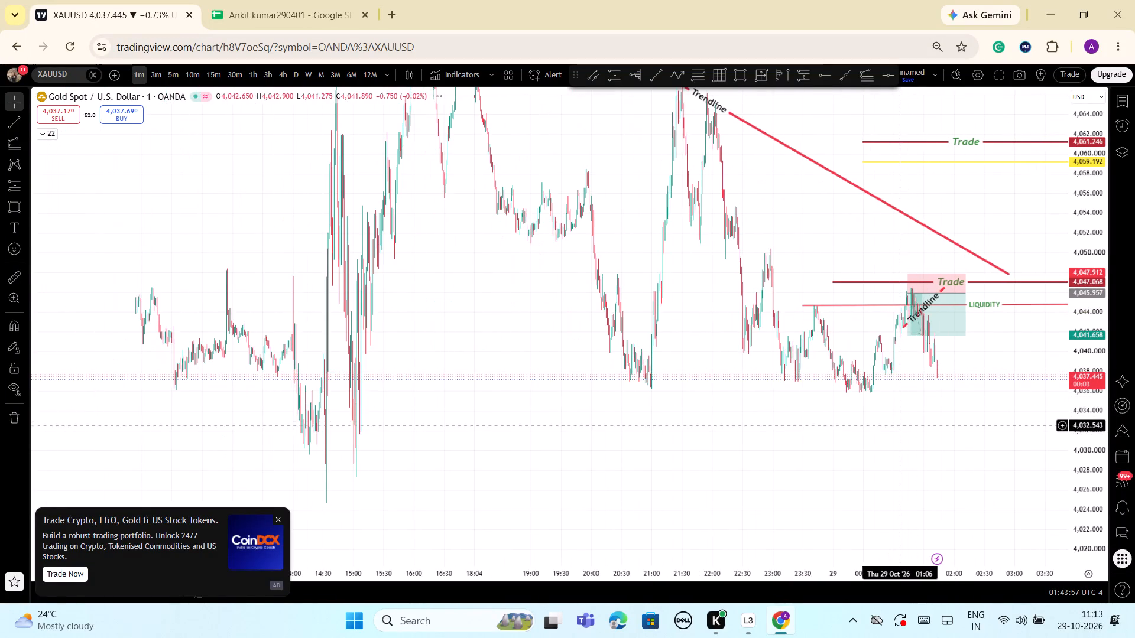
{"action": "left_click_drag", "start_coordinate": [876, 435], "coordinate": [951, 331]}
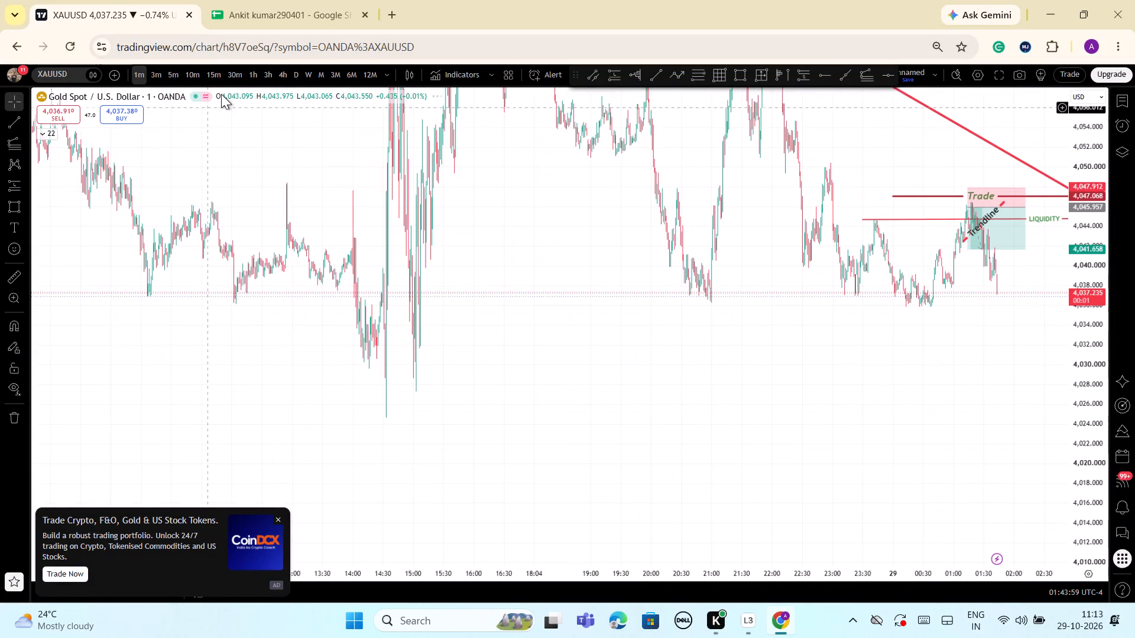
{"action": "left_click", "coordinate": [176, 73]}
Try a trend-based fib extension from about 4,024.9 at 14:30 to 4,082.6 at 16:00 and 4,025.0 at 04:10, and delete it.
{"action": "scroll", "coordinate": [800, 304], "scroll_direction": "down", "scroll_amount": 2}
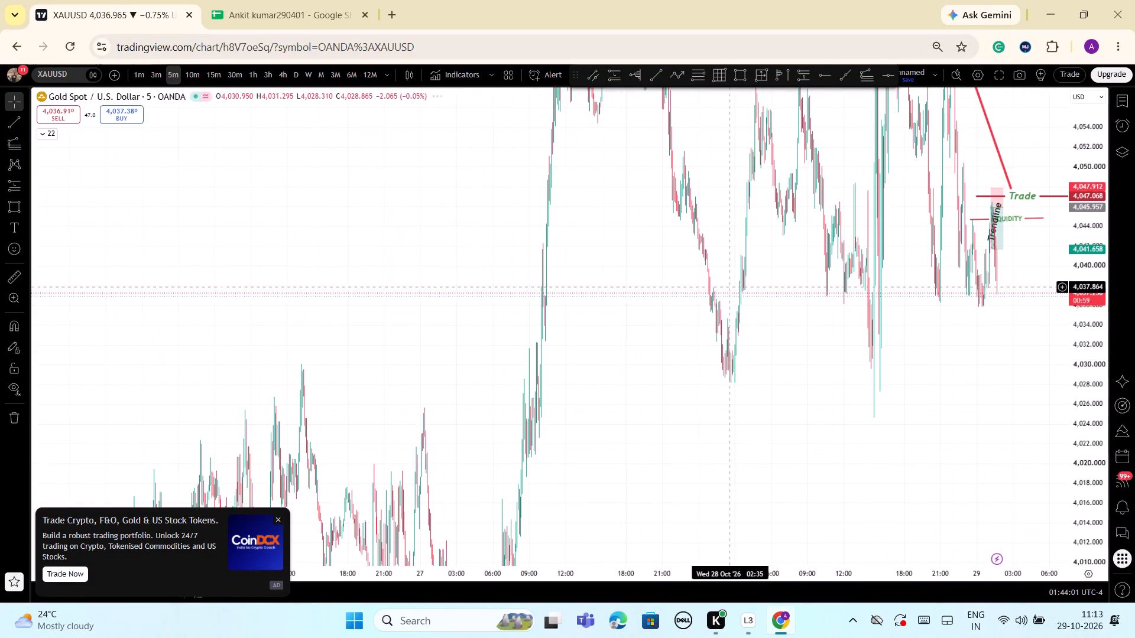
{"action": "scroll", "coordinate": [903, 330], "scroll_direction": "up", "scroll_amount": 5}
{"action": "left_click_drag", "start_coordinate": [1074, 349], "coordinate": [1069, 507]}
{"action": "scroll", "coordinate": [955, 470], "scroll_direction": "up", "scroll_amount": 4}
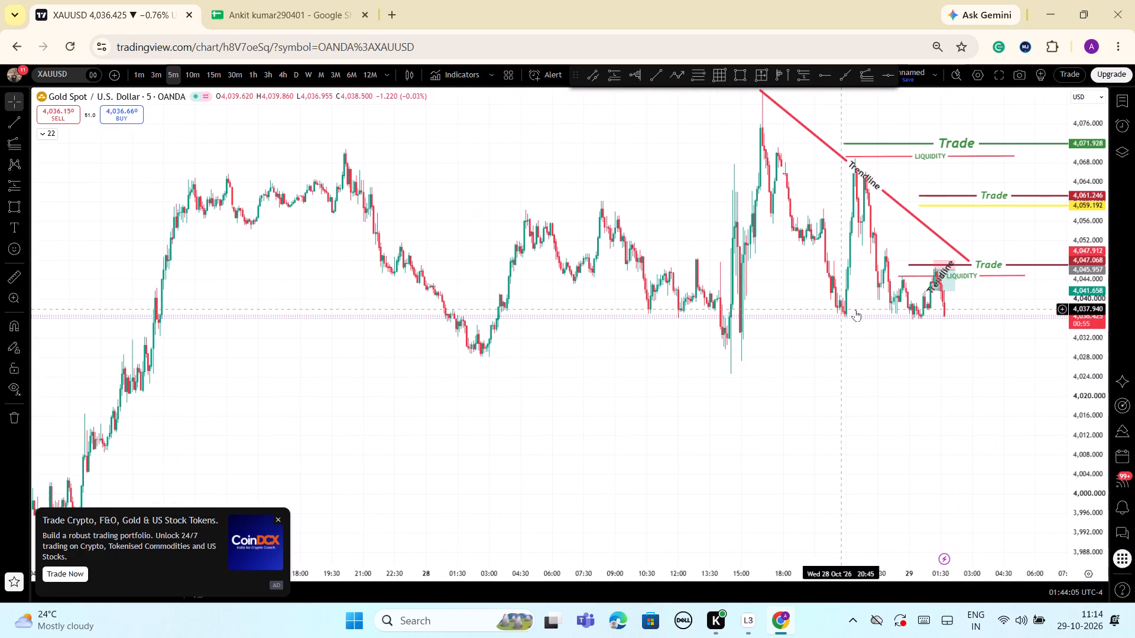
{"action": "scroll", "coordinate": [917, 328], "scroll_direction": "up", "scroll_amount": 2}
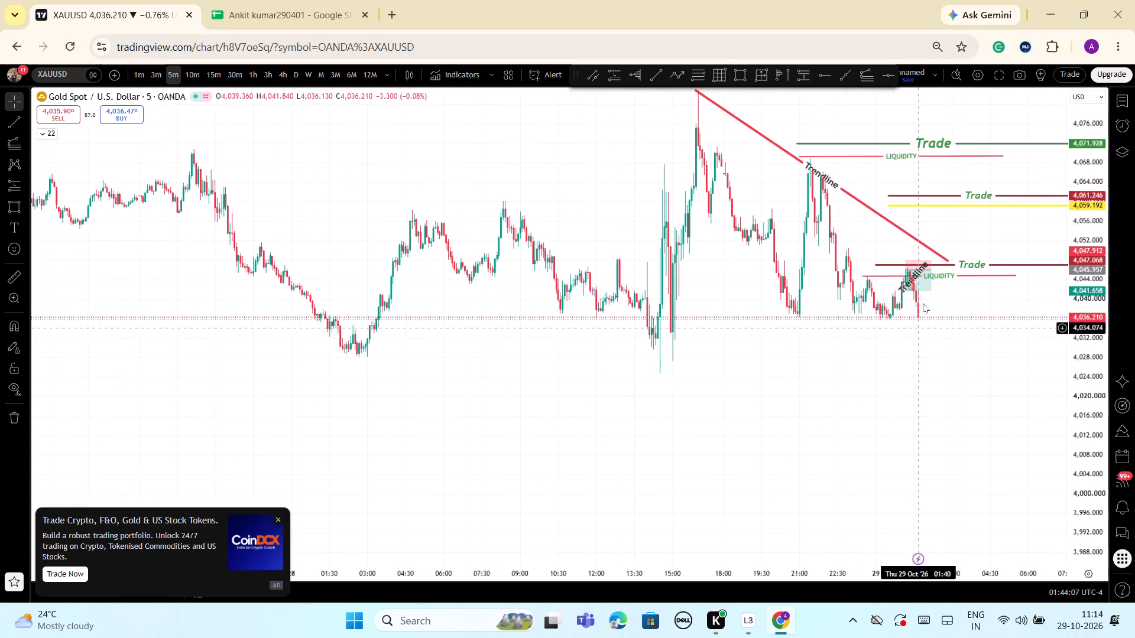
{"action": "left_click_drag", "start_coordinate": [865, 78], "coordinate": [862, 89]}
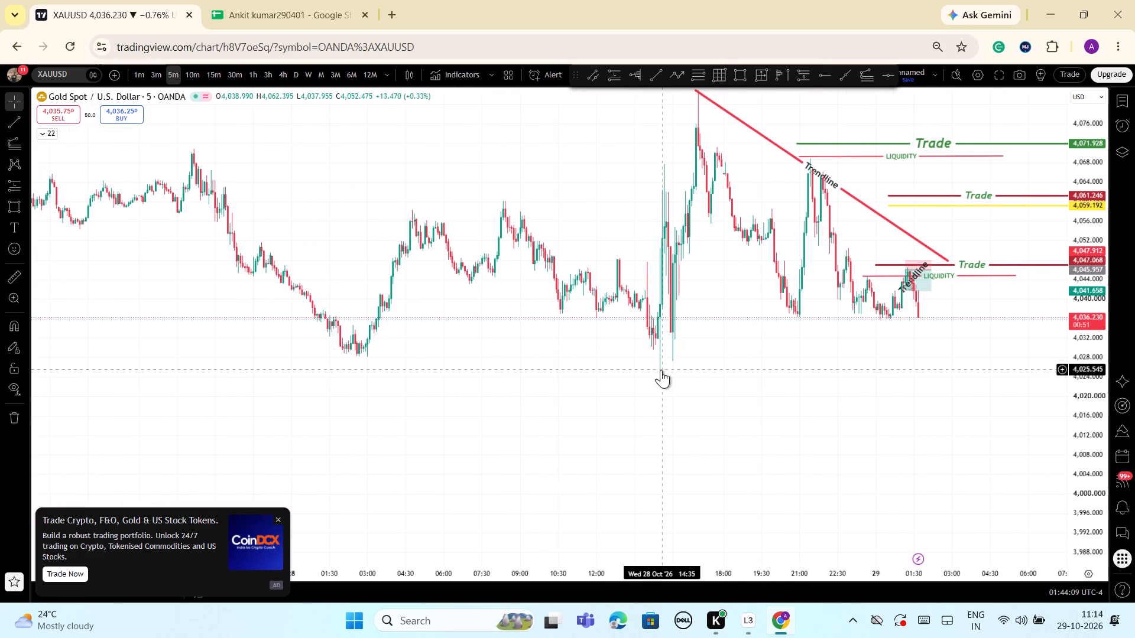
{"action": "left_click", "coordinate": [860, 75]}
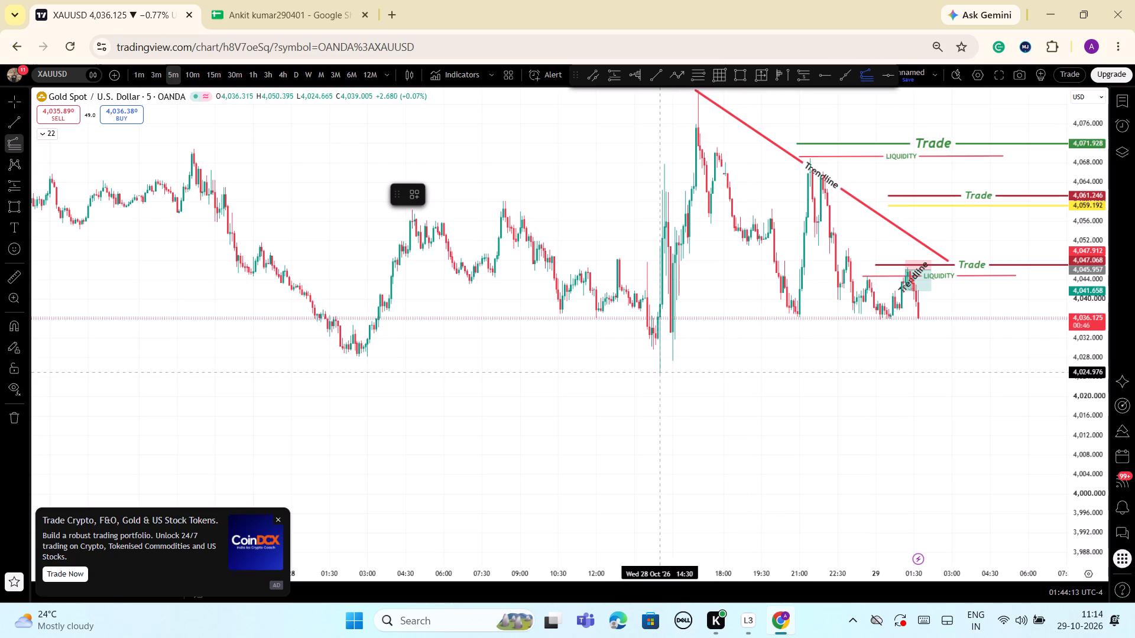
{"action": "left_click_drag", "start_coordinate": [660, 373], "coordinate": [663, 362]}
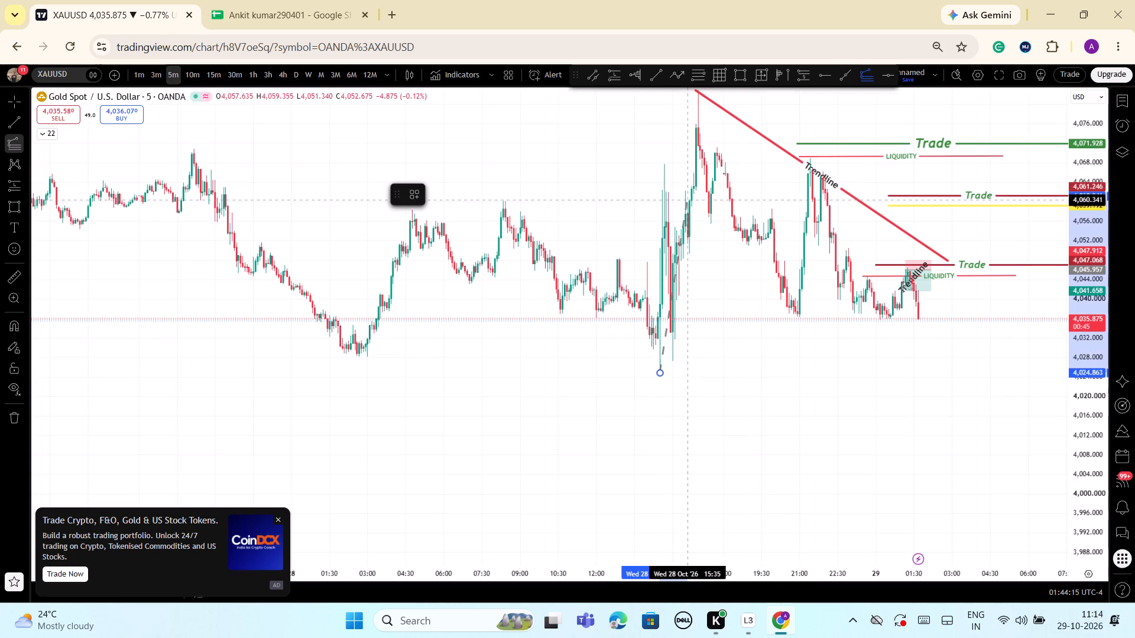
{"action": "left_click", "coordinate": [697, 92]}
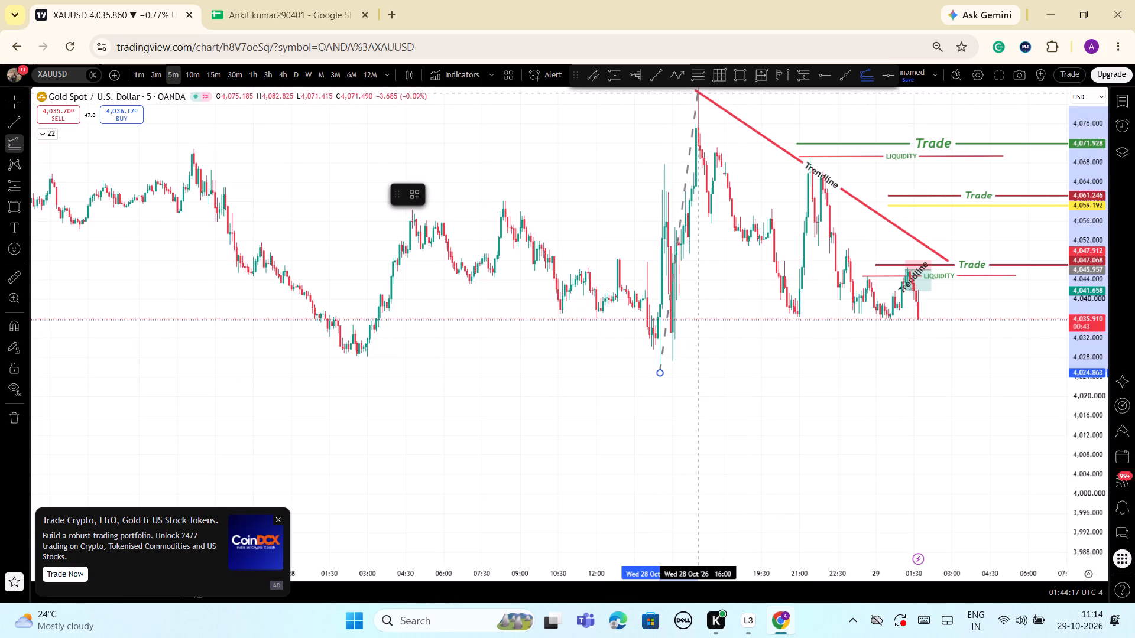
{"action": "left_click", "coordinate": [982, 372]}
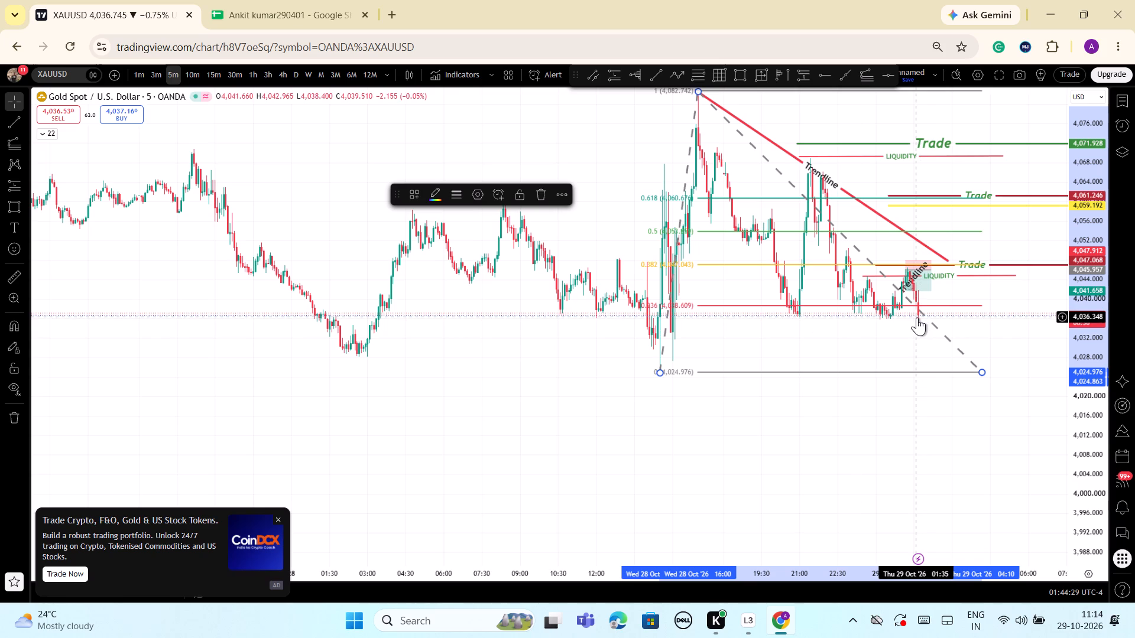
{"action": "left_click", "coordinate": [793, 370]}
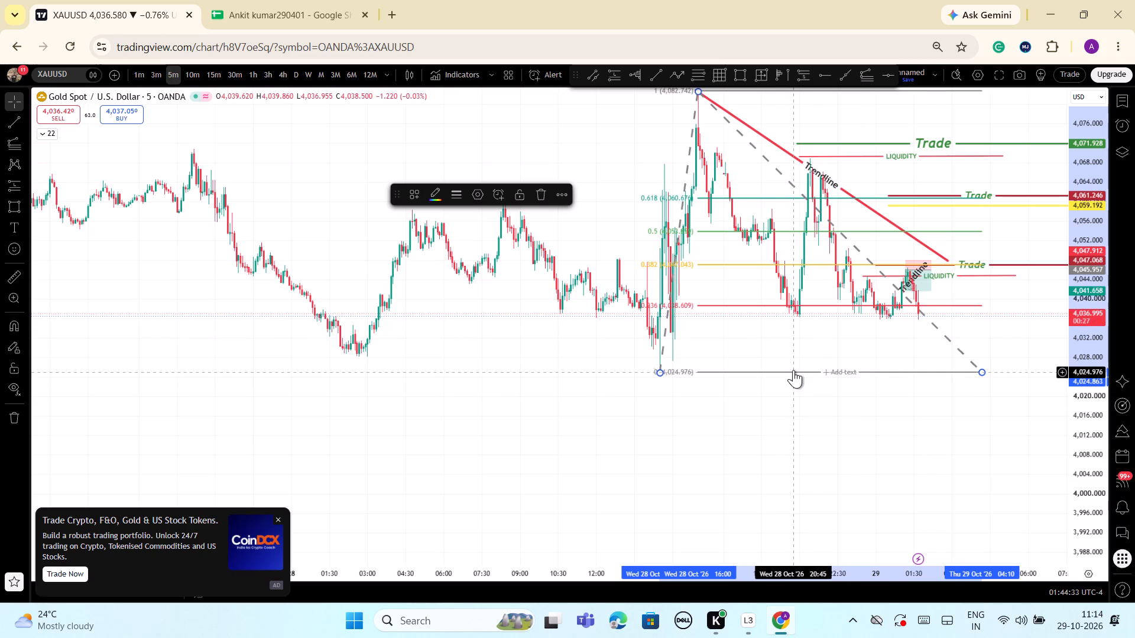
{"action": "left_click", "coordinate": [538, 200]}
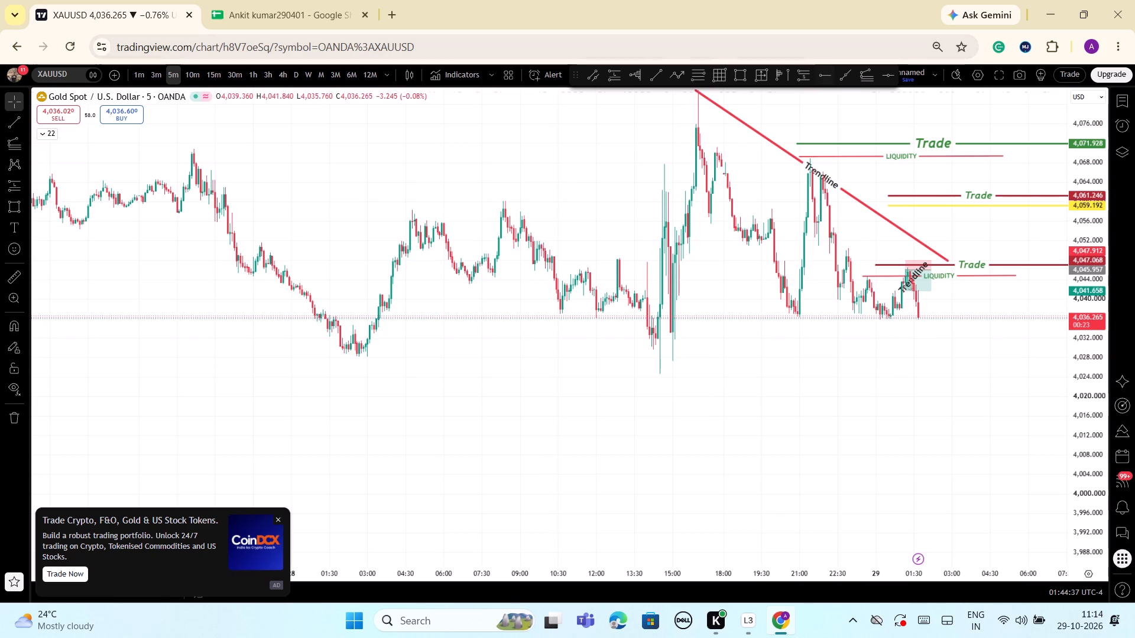
Draw a near-horizontal trend line at about 4,036.4 from 20:50 on 28 Oct to 03:50 on 29 Oct, and apply the LIQUIDITY template.
{"action": "left_click", "coordinate": [652, 80]}
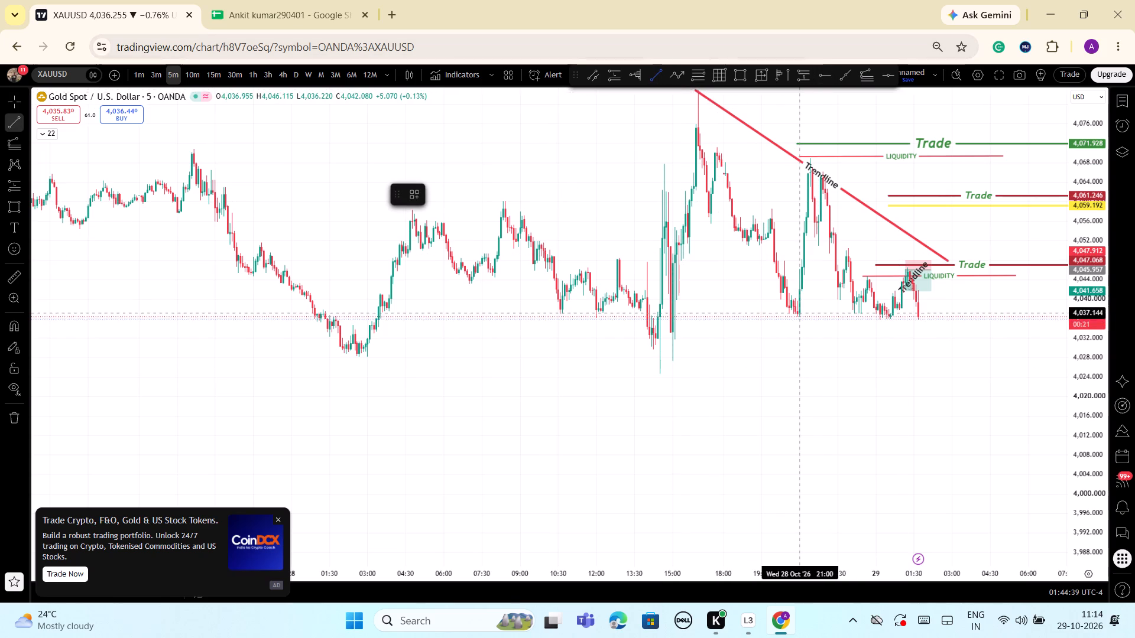
{"action": "left_click", "coordinate": [796, 317]}
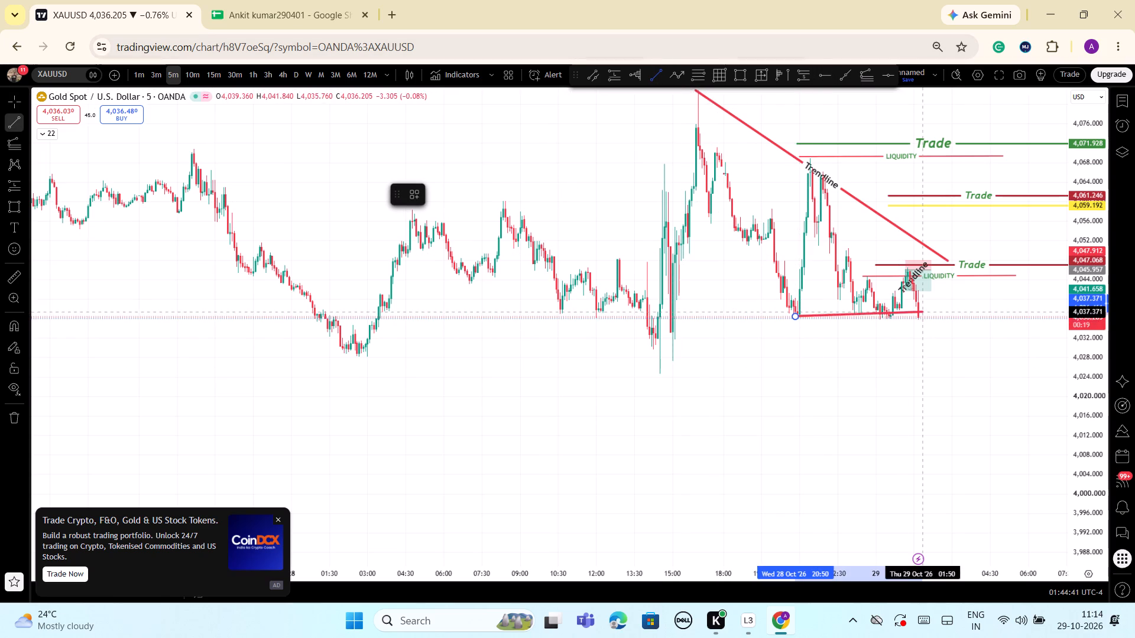
{"action": "left_click", "coordinate": [974, 317]}
{"action": "left_click", "coordinate": [988, 374]}
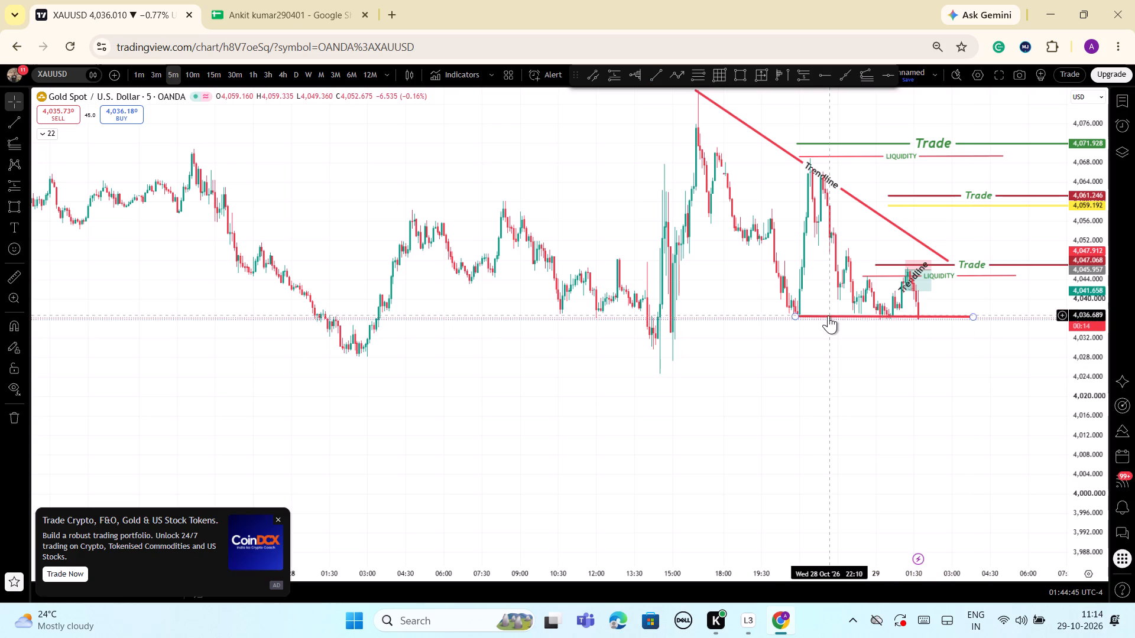
{"action": "left_click", "coordinate": [828, 315]}
{"action": "left_click", "coordinate": [413, 200]}
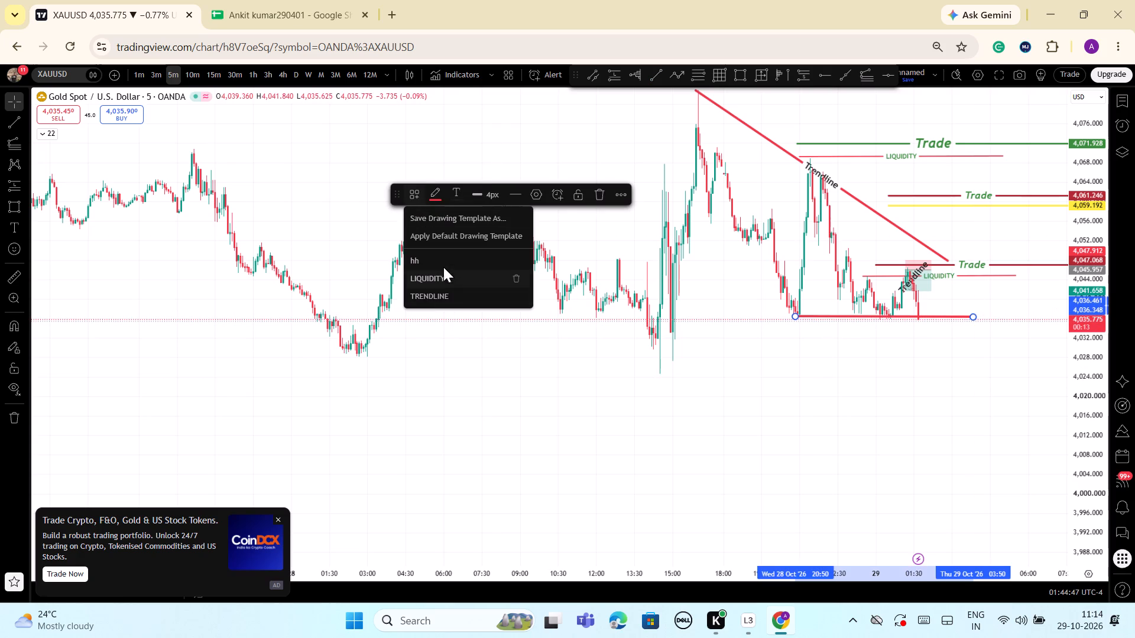
{"action": "left_click", "coordinate": [438, 276]}
{"action": "left_click", "coordinate": [906, 440]}
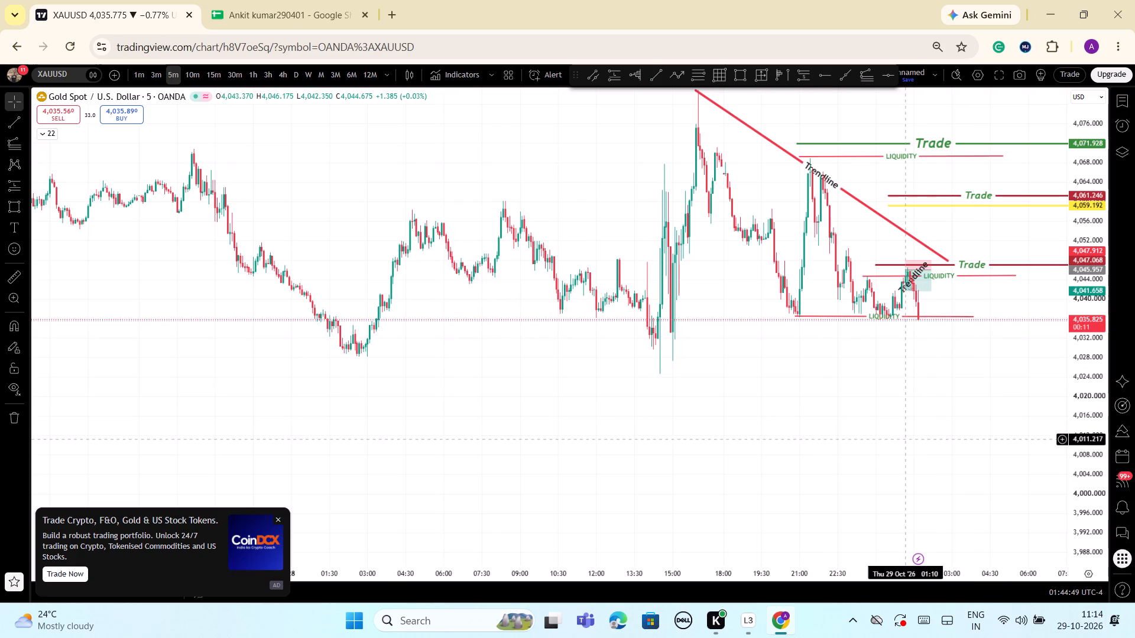
Examine the new LIQUIDITY line and the current price against the lows of the preceding days' 5-minute history.
{"action": "scroll", "coordinate": [1069, 459], "scroll_direction": "down", "scroll_amount": 1}
{"action": "scroll", "coordinate": [947, 445], "scroll_direction": "down", "scroll_amount": 5}
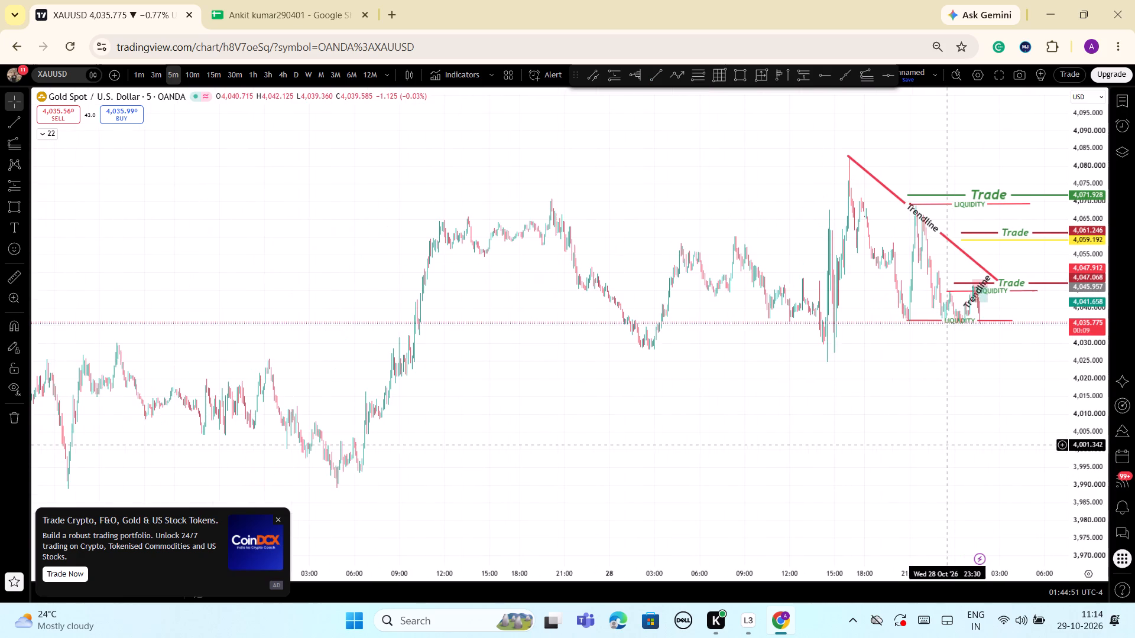
{"action": "left_click_drag", "start_coordinate": [930, 474], "coordinate": [987, 366]}
{"action": "scroll", "coordinate": [982, 373], "scroll_direction": "down", "scroll_amount": 3}
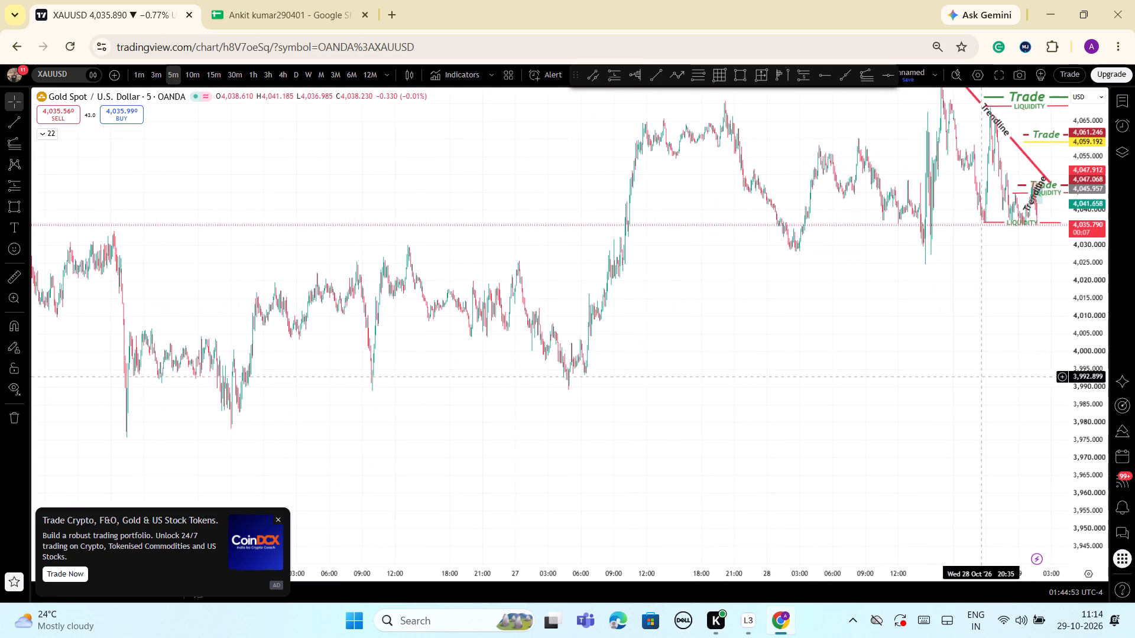
{"action": "scroll", "coordinate": [975, 387], "scroll_direction": "down", "scroll_amount": 3}
{"action": "left_click_drag", "start_coordinate": [956, 400], "coordinate": [872, 442]}
{"action": "scroll", "coordinate": [872, 442], "scroll_direction": "up", "scroll_amount": 2}
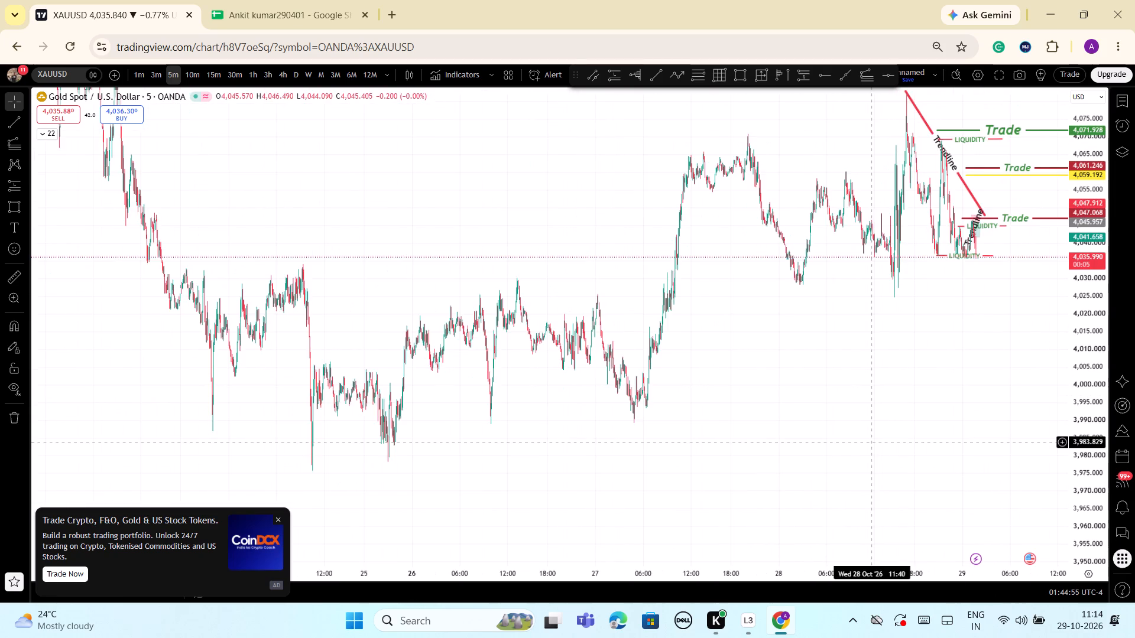
{"action": "scroll", "coordinate": [872, 442], "scroll_direction": "up", "scroll_amount": 6}
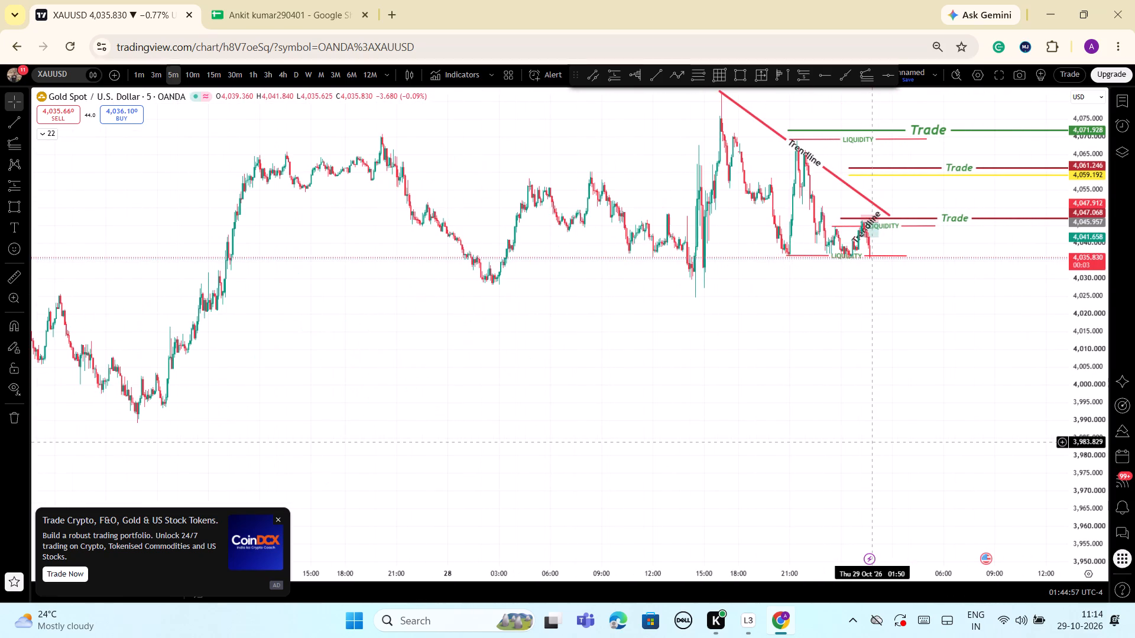
{"action": "scroll", "coordinate": [872, 442], "scroll_direction": "down", "scroll_amount": 4}
{"action": "scroll", "coordinate": [872, 442], "scroll_direction": "up", "scroll_amount": 2}
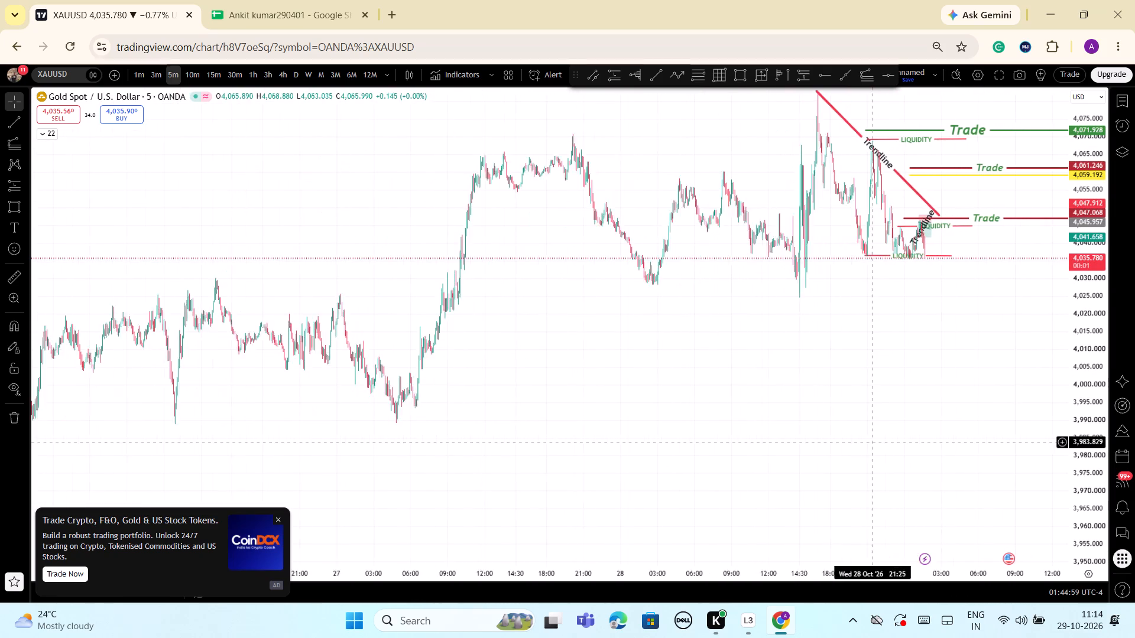
{"action": "scroll", "coordinate": [872, 442], "scroll_direction": "up", "scroll_amount": 2}
{"action": "scroll", "coordinate": [872, 442], "scroll_direction": "down", "scroll_amount": 8}
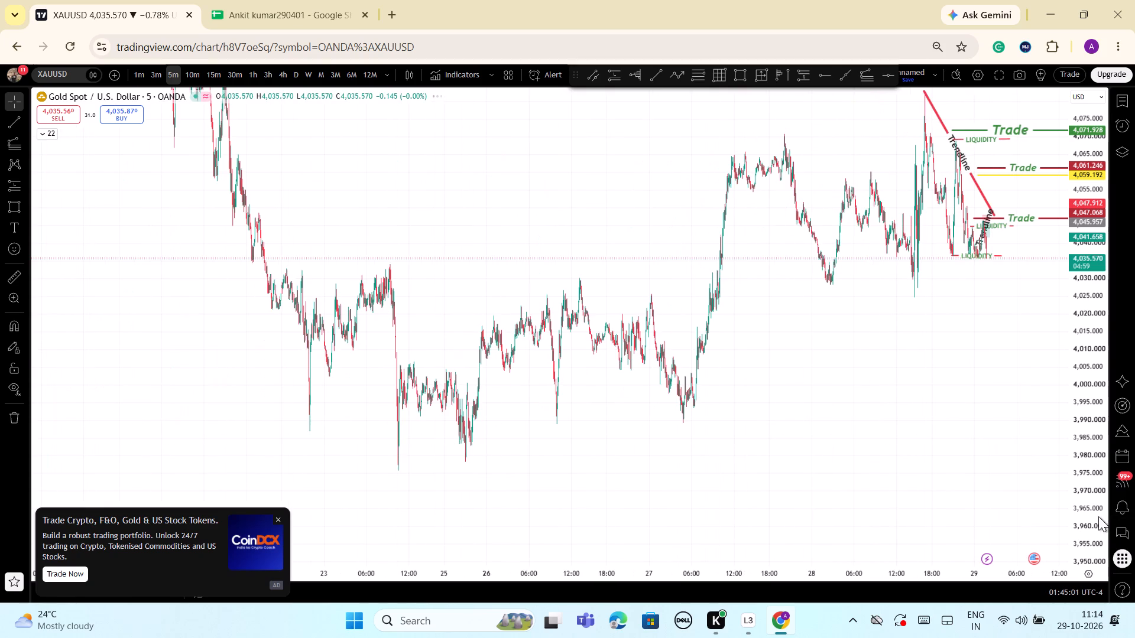
{"action": "left_click_drag", "start_coordinate": [1095, 516], "coordinate": [1088, 467]}
{"action": "scroll", "coordinate": [954, 480], "scroll_direction": "up", "scroll_amount": 5}
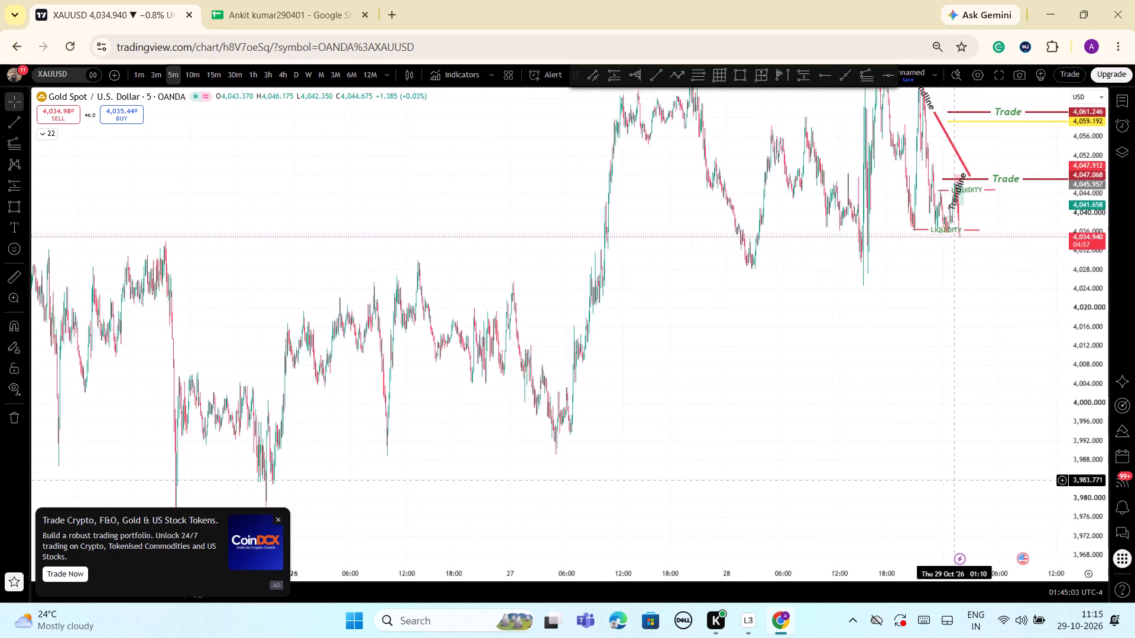
{"action": "scroll", "coordinate": [954, 480], "scroll_direction": "up", "scroll_amount": 3}
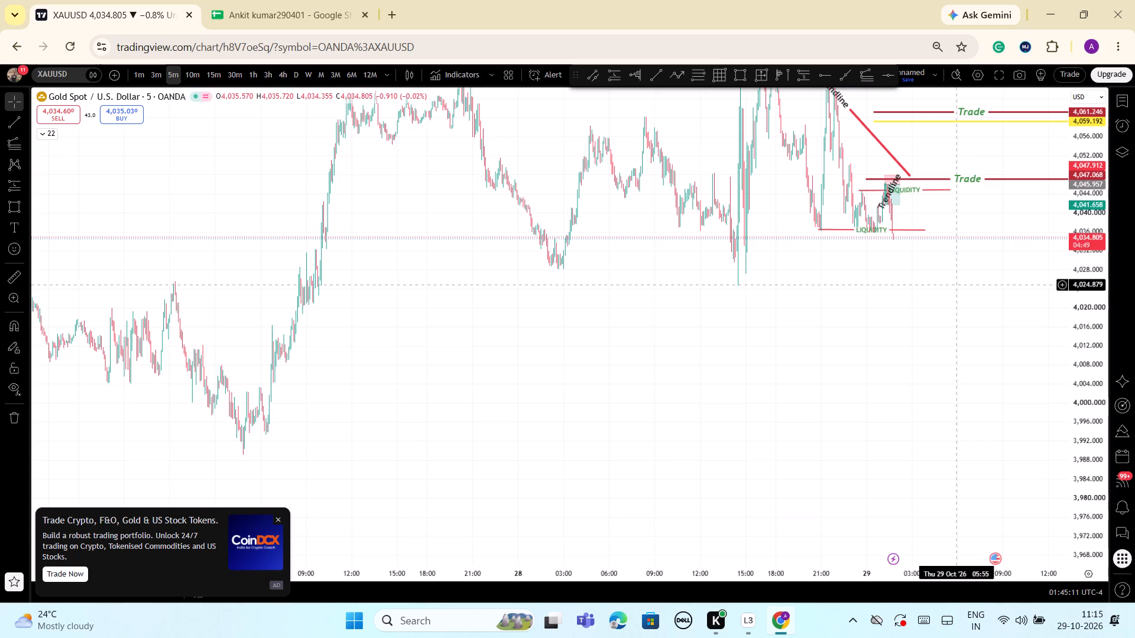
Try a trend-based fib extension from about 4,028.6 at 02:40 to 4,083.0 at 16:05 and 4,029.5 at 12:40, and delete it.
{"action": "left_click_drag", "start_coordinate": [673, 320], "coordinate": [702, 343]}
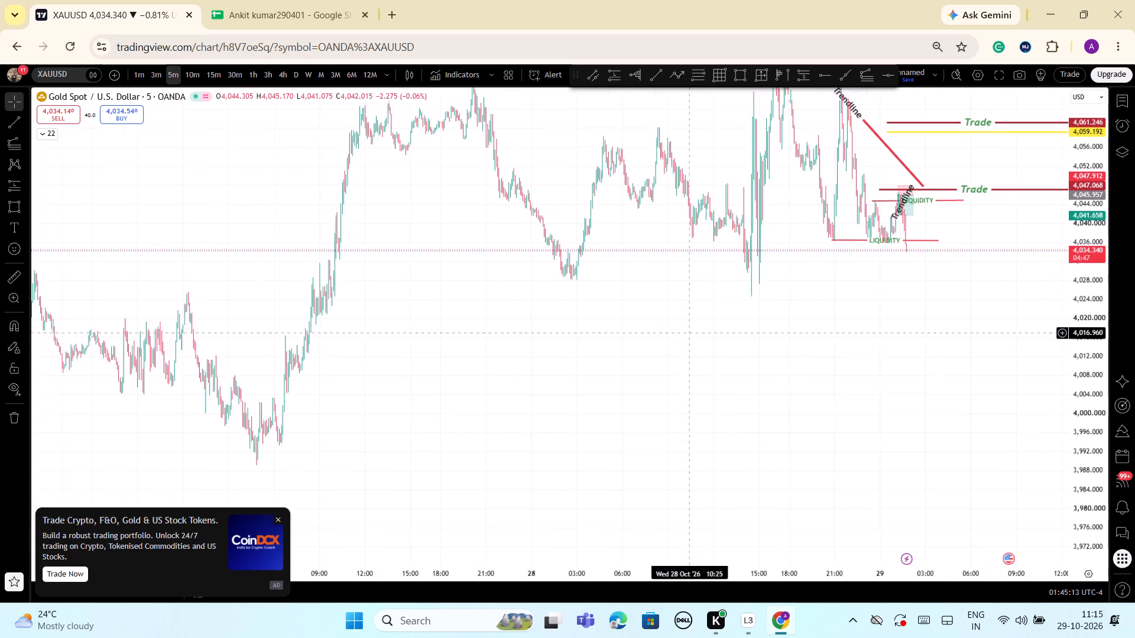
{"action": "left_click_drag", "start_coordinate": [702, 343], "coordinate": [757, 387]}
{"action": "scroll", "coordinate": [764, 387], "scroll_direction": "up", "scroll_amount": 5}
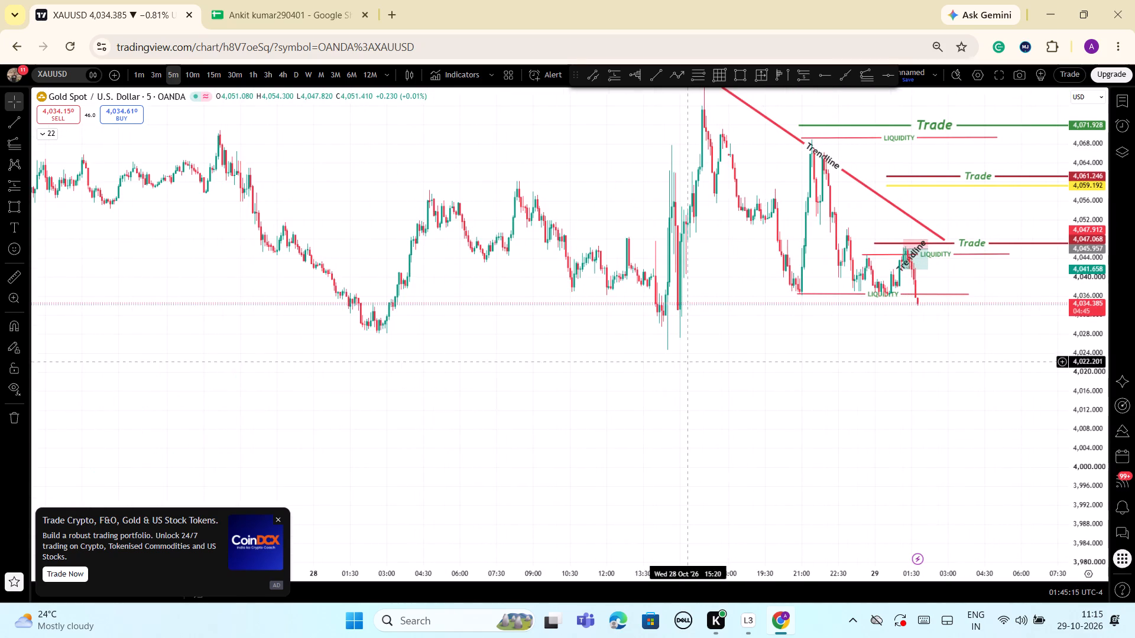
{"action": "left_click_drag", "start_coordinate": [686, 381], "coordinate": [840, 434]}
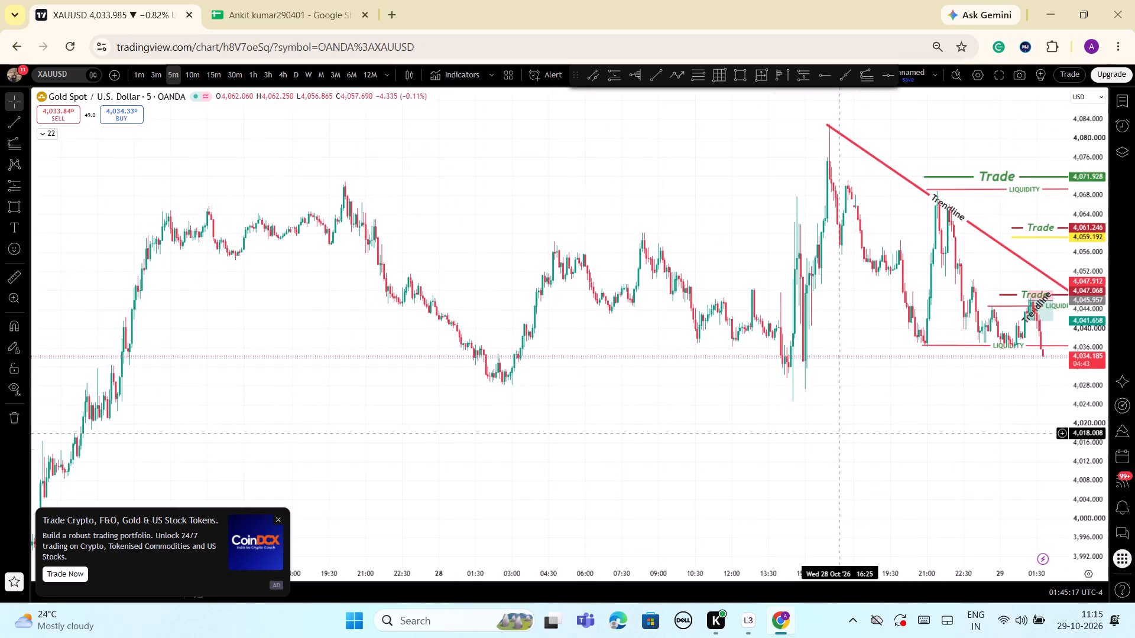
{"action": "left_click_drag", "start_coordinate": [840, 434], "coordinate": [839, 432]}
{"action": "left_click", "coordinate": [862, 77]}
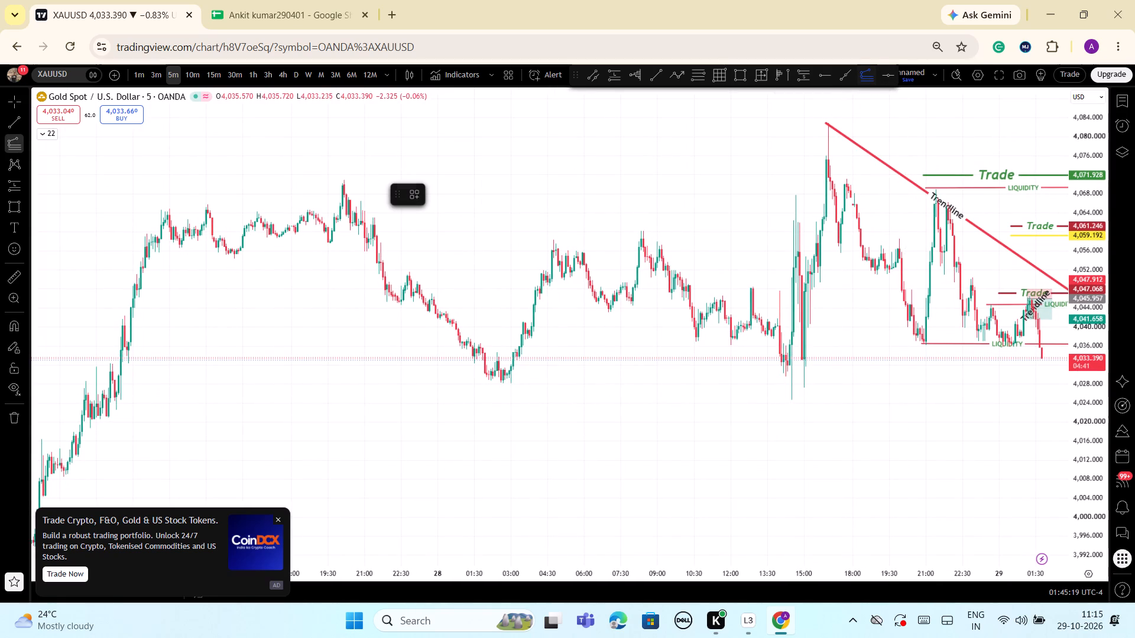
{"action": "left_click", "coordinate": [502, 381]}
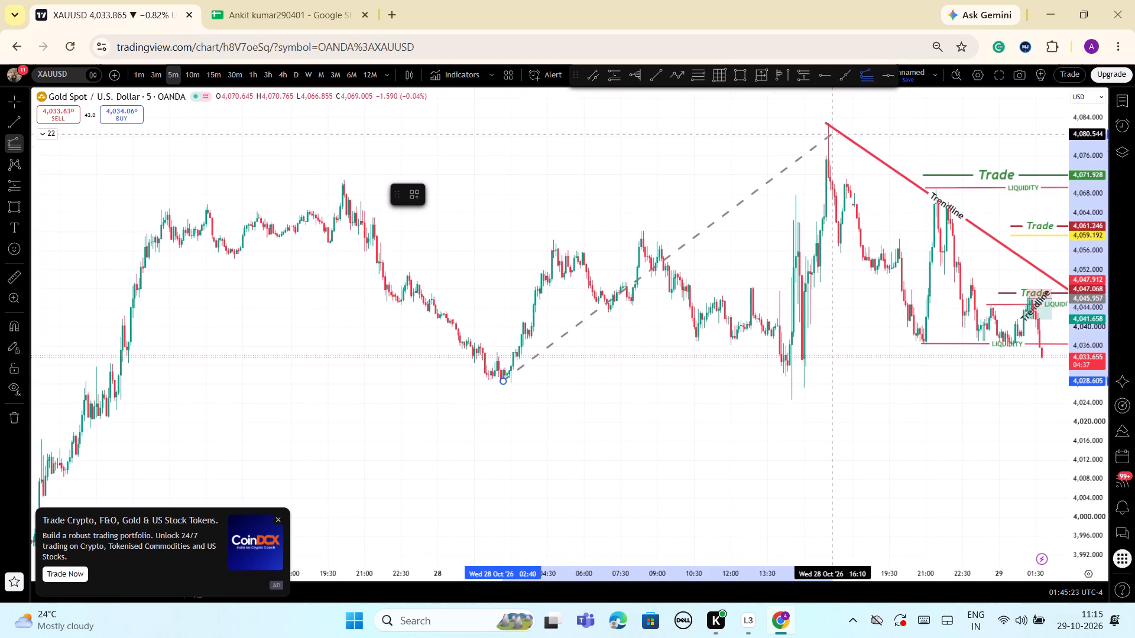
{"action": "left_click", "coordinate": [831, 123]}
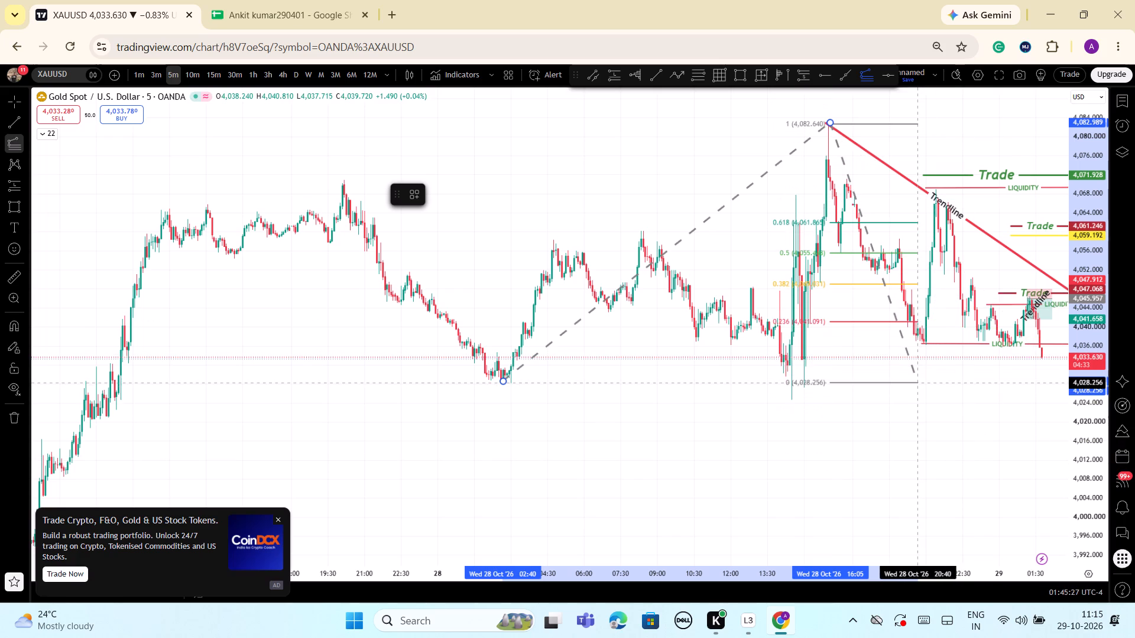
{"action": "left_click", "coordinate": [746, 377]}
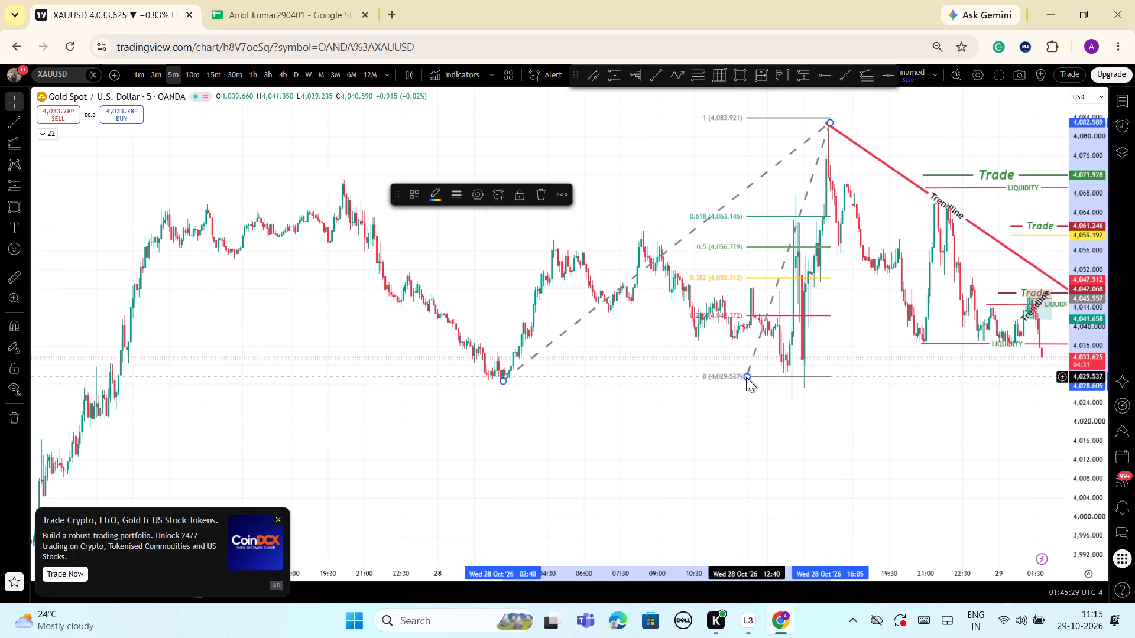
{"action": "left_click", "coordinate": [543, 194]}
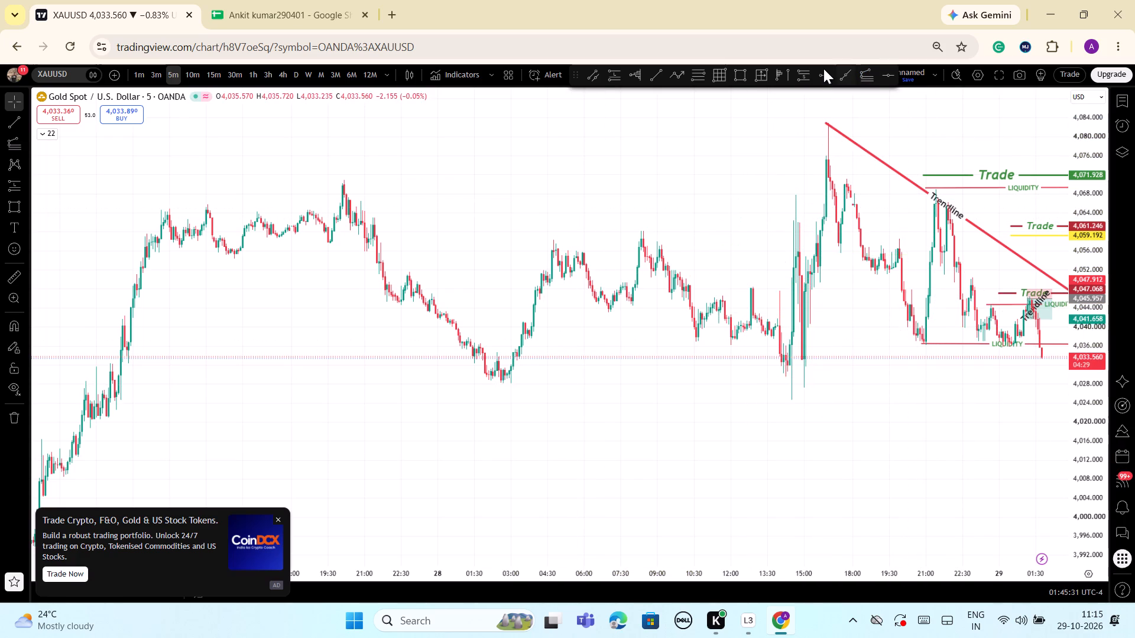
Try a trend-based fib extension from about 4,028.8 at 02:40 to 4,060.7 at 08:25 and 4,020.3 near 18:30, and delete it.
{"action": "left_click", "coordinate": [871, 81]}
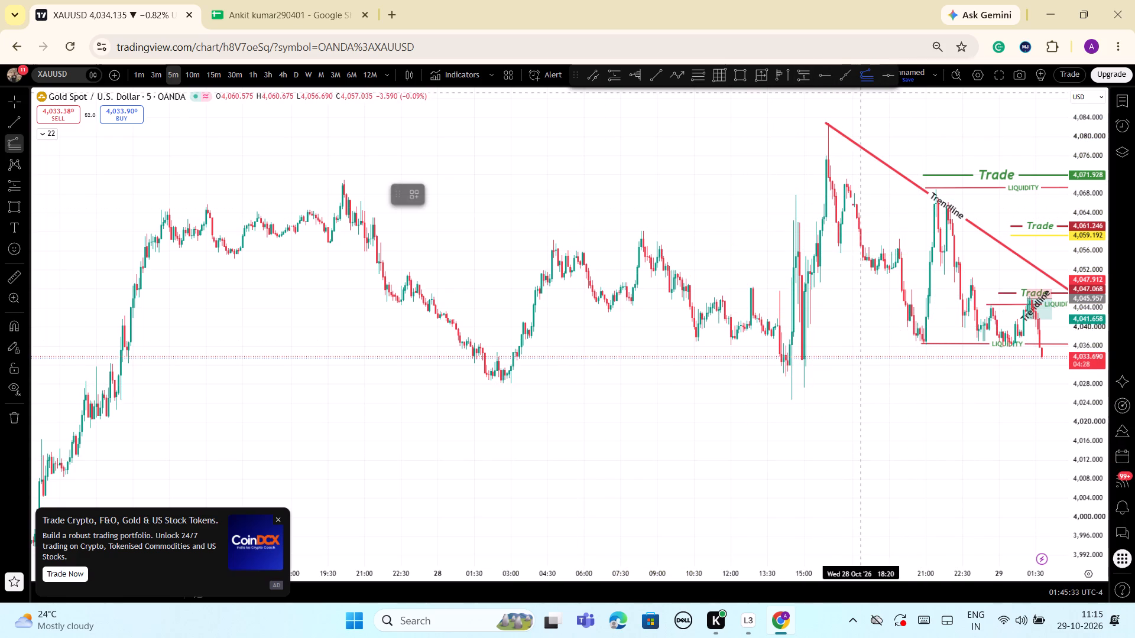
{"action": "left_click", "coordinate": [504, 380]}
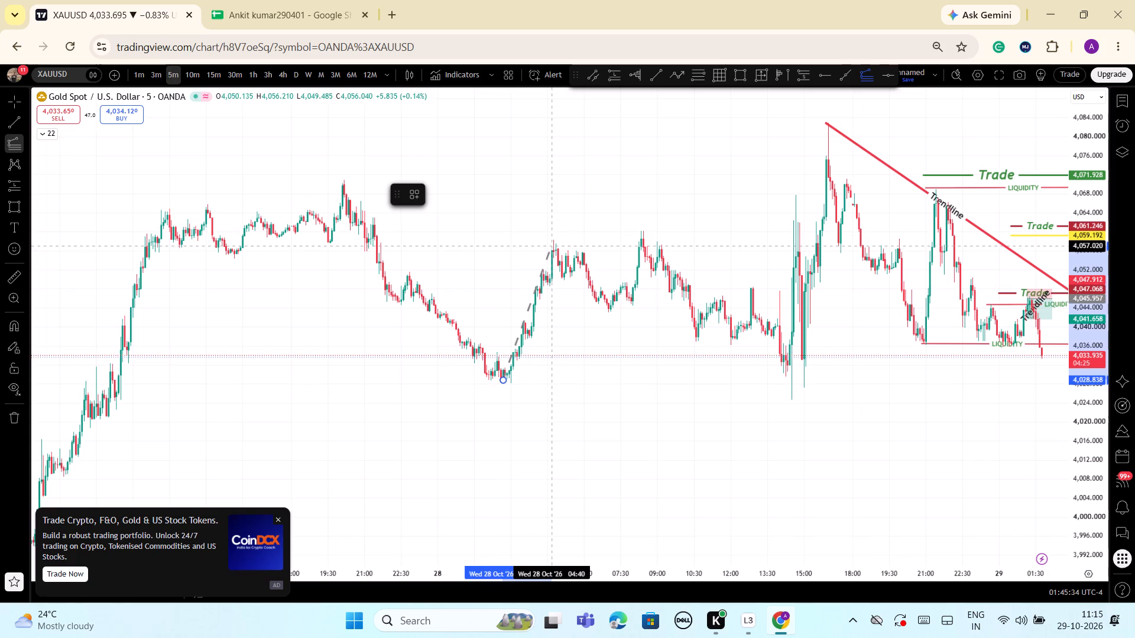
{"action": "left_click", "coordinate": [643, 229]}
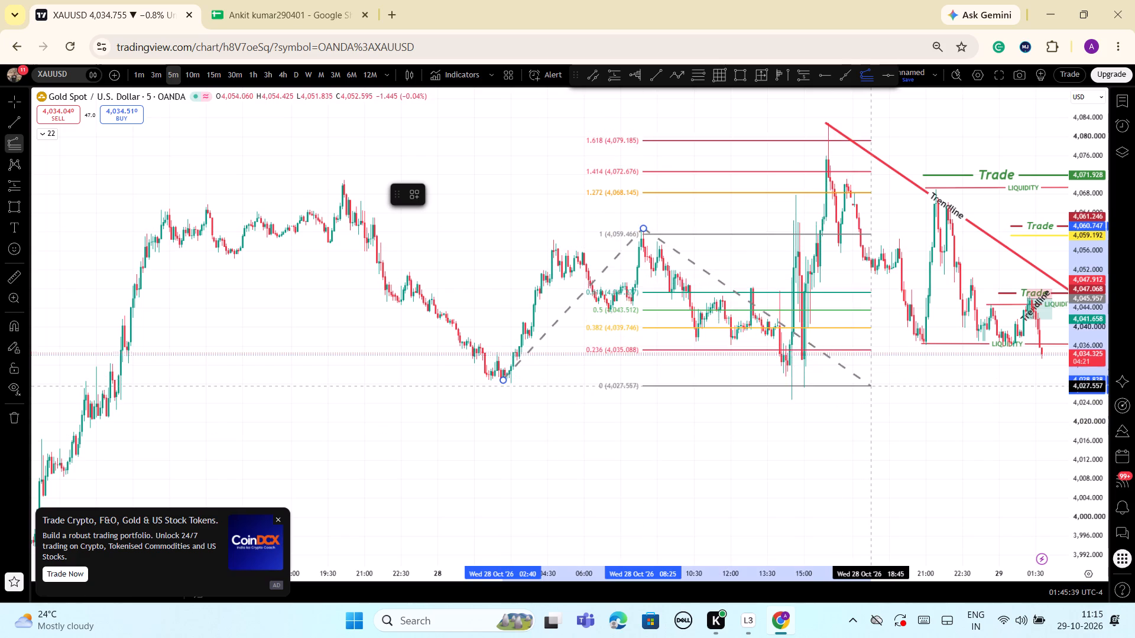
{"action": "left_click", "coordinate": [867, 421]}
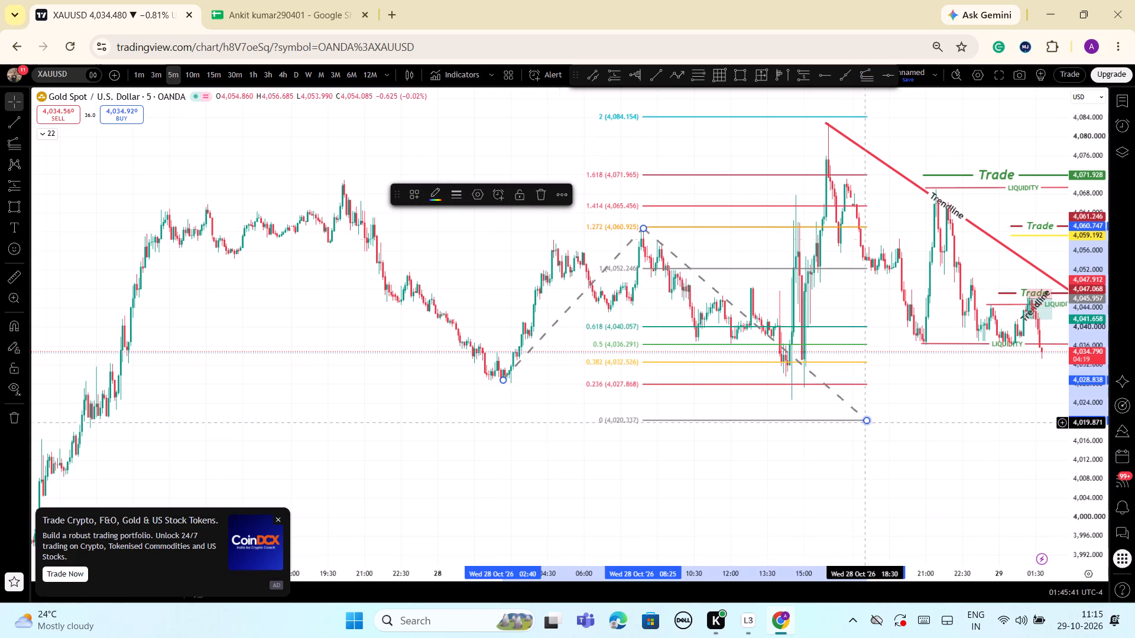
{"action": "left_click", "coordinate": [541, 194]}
Lower the target of the short position on 29 Oct to about 4,039.5.
{"action": "scroll", "coordinate": [726, 422], "scroll_direction": "down", "scroll_amount": 1}
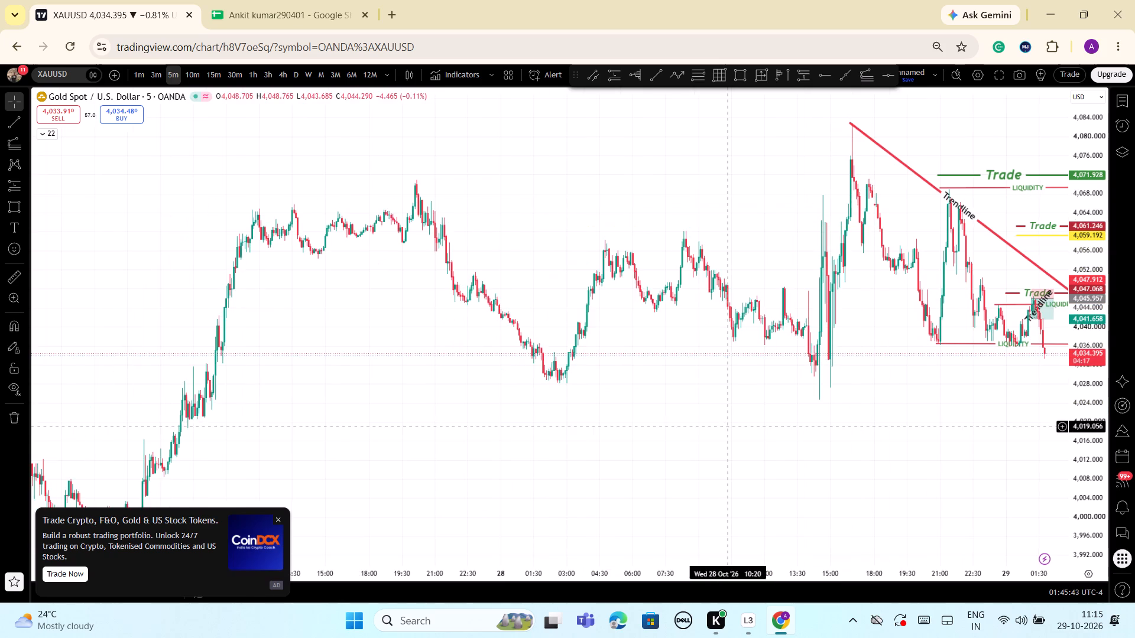
{"action": "scroll", "coordinate": [728, 427], "scroll_direction": "down", "scroll_amount": 1}
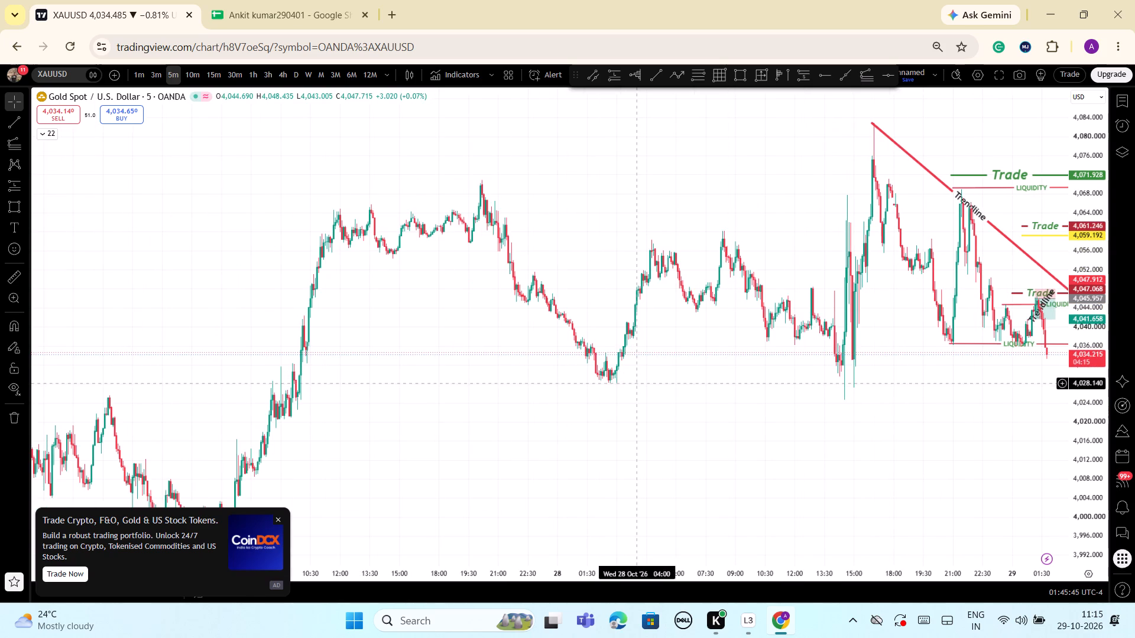
{"action": "scroll", "coordinate": [858, 457], "scroll_direction": "down", "scroll_amount": 1}
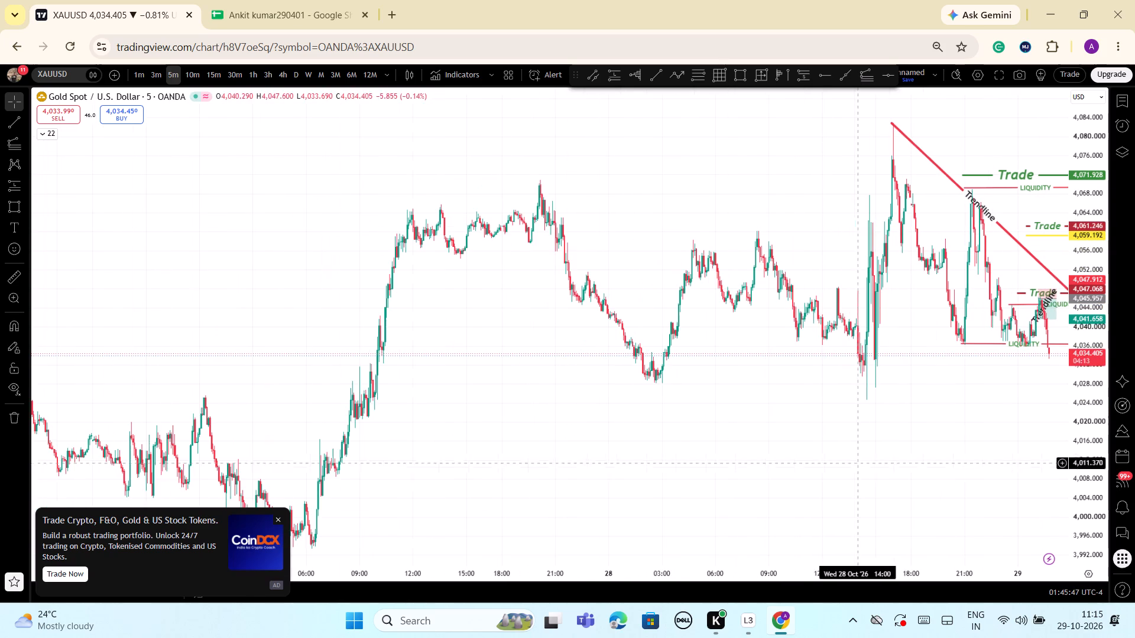
{"action": "left_click_drag", "start_coordinate": [885, 467], "coordinate": [733, 419]}
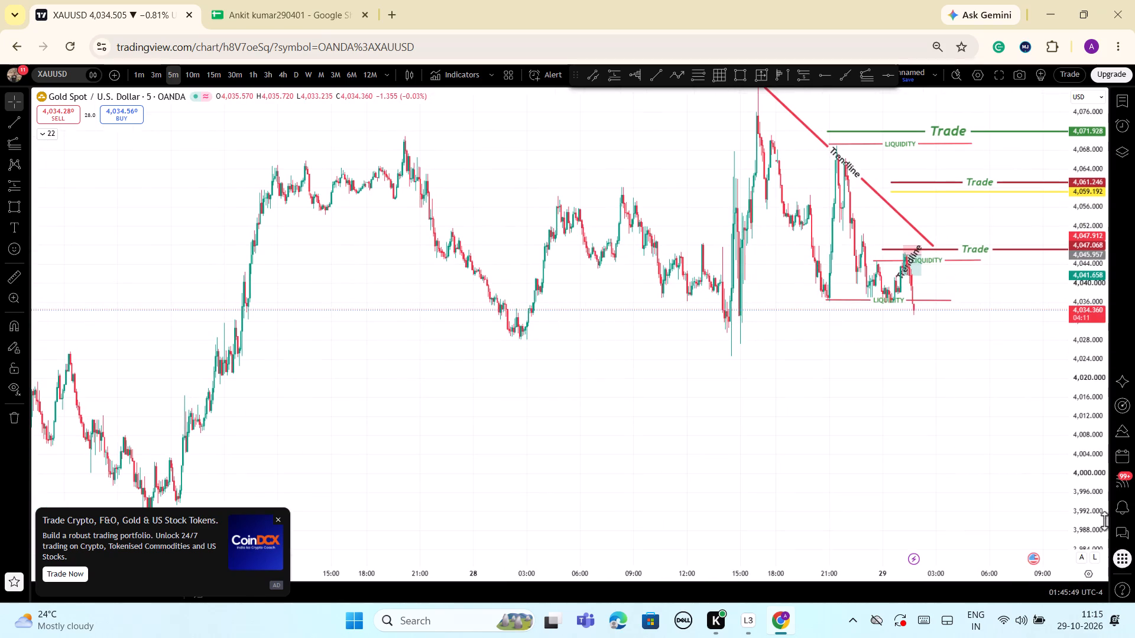
{"action": "left_click_drag", "start_coordinate": [1089, 525], "coordinate": [1056, 398]}
{"action": "scroll", "coordinate": [1039, 415], "scroll_direction": "up", "scroll_amount": 9}
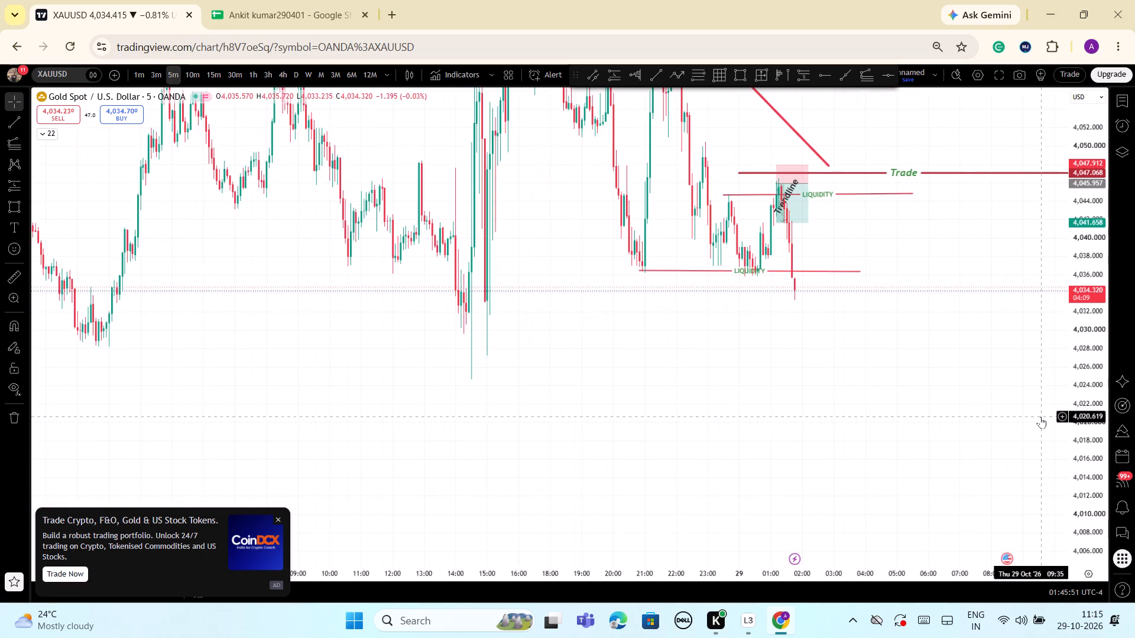
{"action": "scroll", "coordinate": [1056, 453], "scroll_direction": "up", "scroll_amount": 3}
{"action": "scroll", "coordinate": [590, 559], "scroll_direction": "up", "scroll_amount": 1}
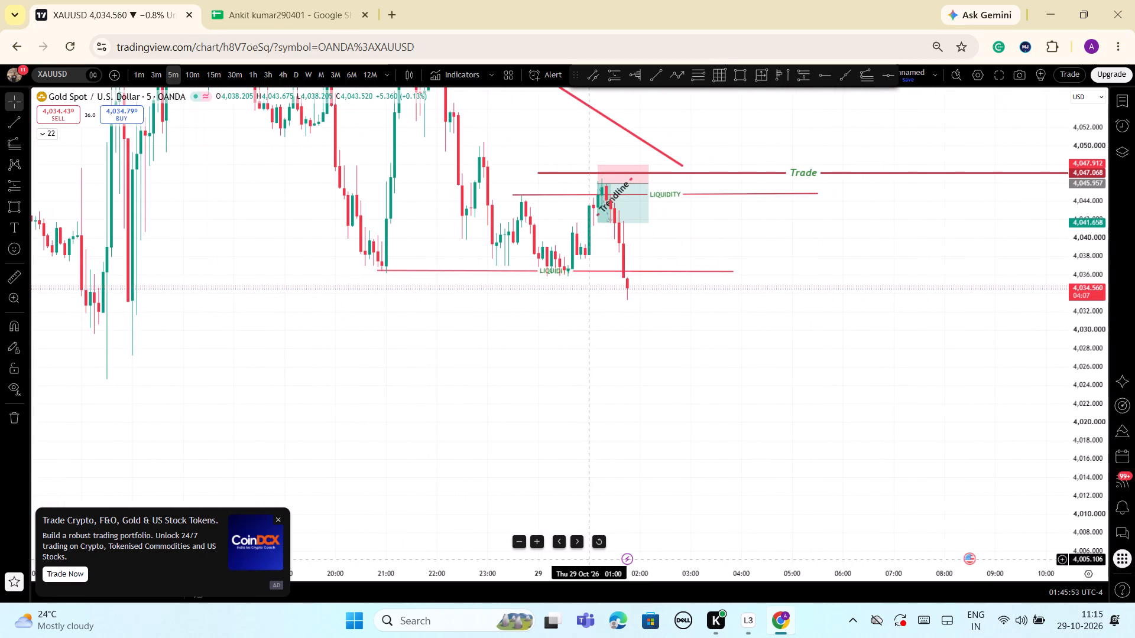
{"action": "scroll", "coordinate": [596, 577], "scroll_direction": "down", "scroll_amount": 2}
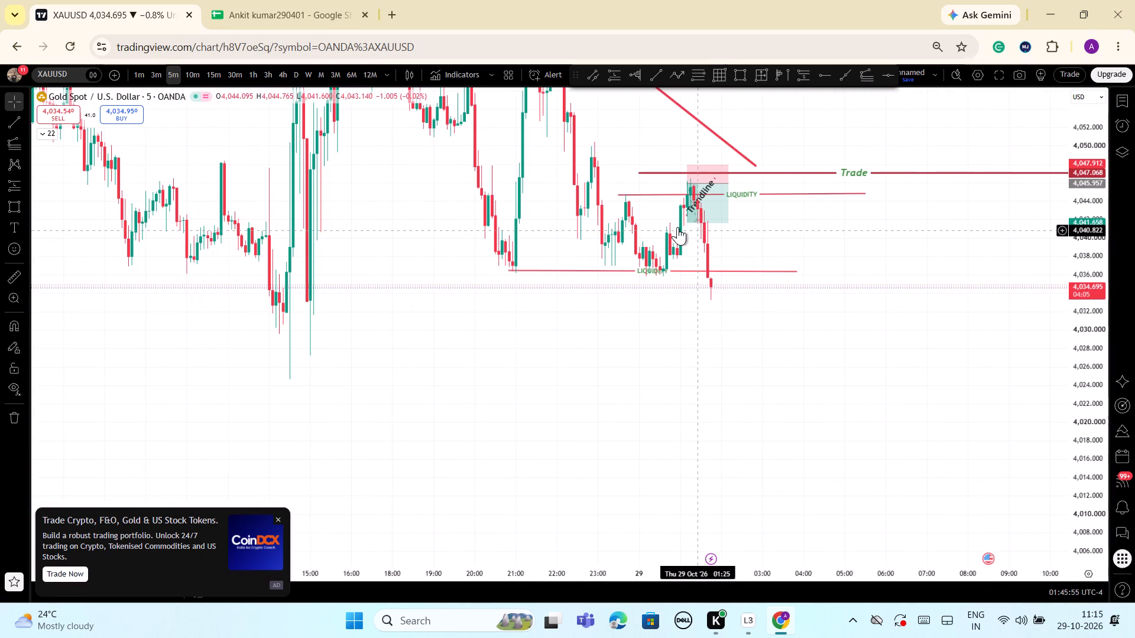
{"action": "left_click_drag", "start_coordinate": [686, 224], "coordinate": [689, 250]}
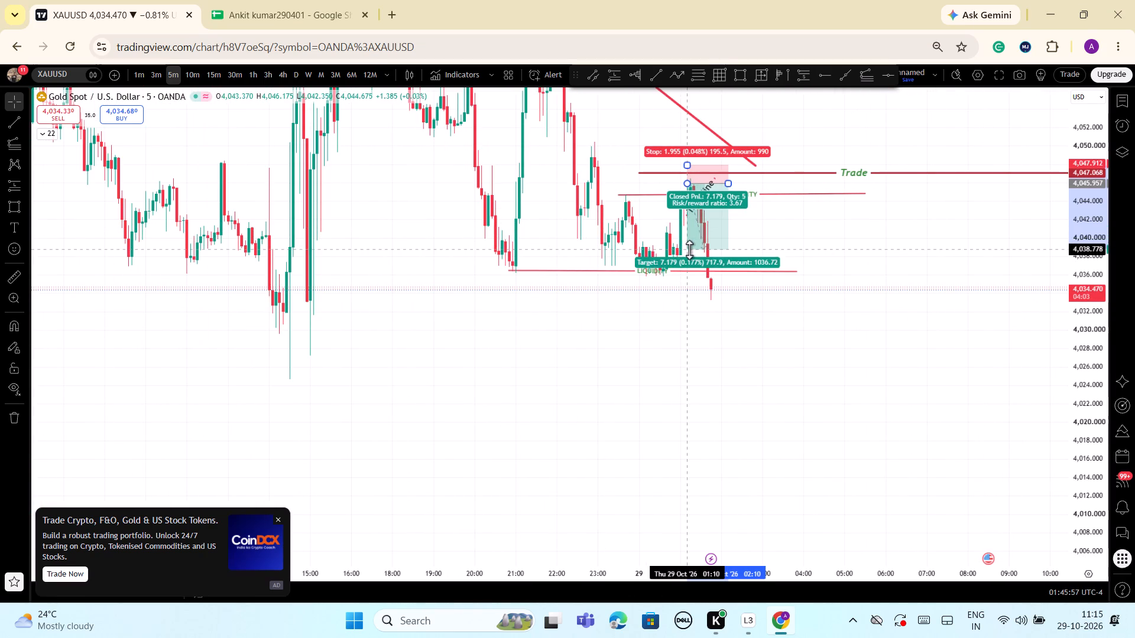
{"action": "left_click_drag", "start_coordinate": [689, 250], "coordinate": [705, 262]}
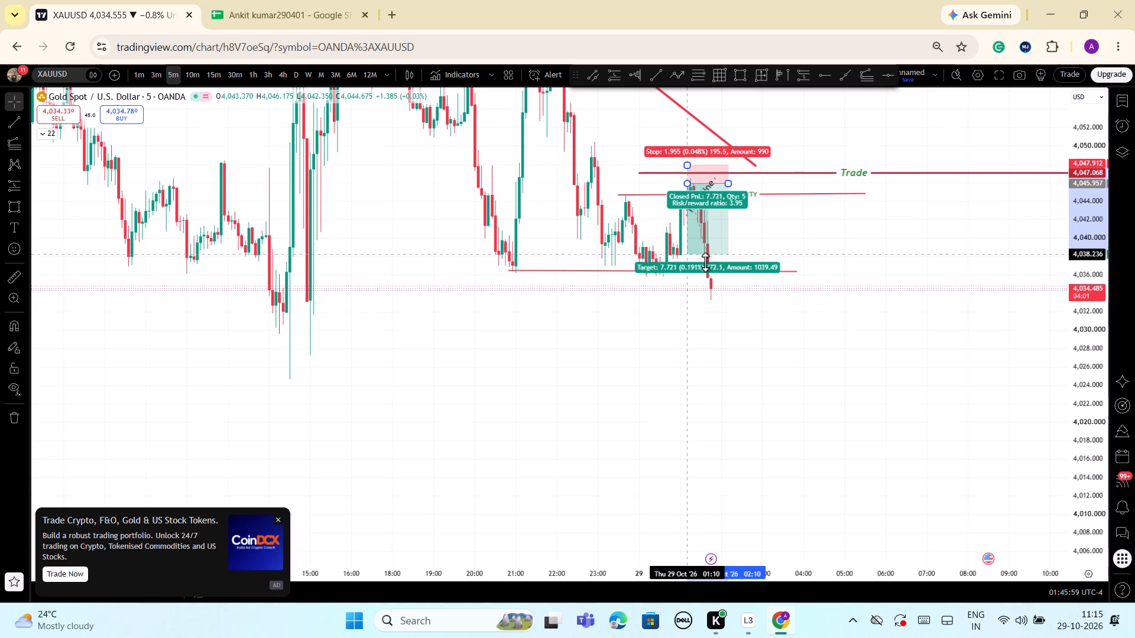
{"action": "left_click_drag", "start_coordinate": [705, 262], "coordinate": [701, 265]}
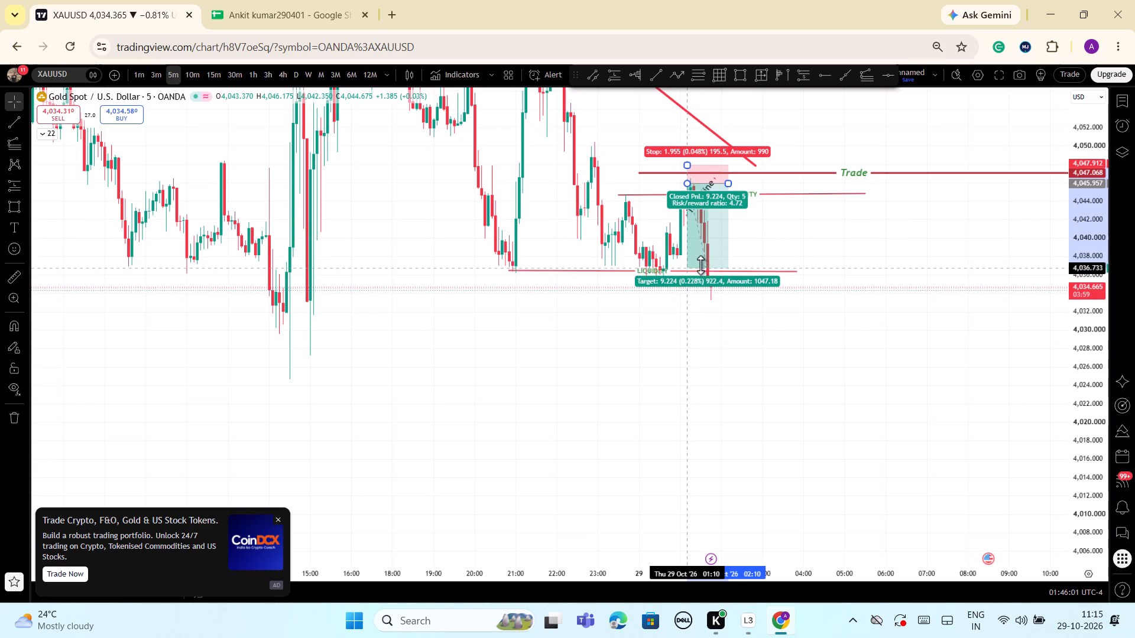
{"action": "left_click_drag", "start_coordinate": [701, 265], "coordinate": [703, 245]}
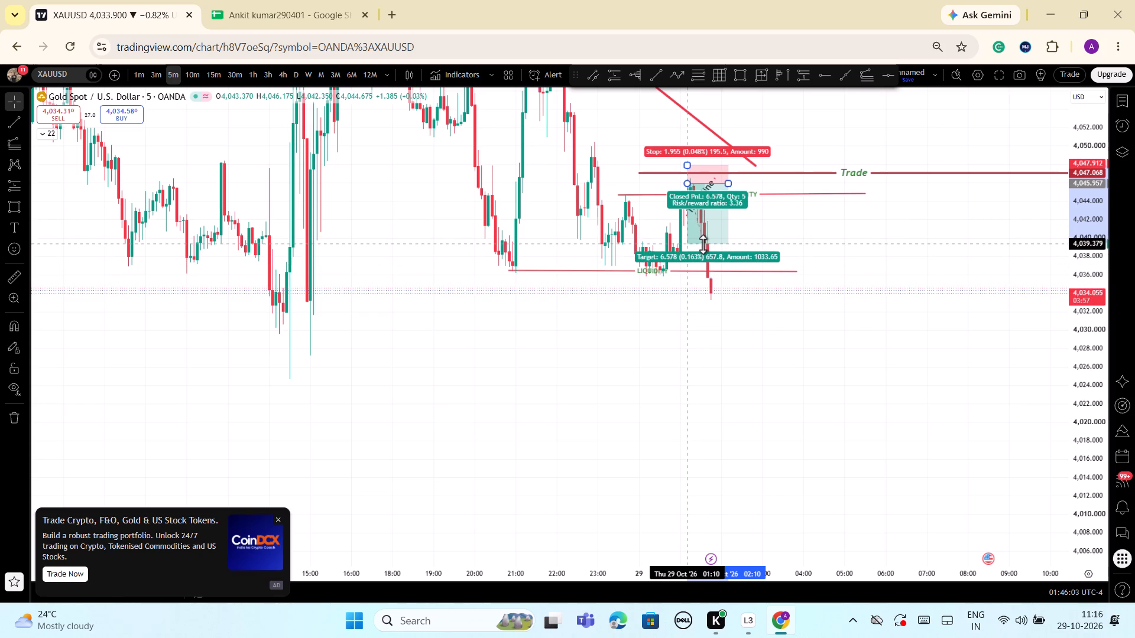
{"action": "left_click_drag", "start_coordinate": [703, 245], "coordinate": [703, 243]}
{"action": "left_click", "coordinate": [784, 330]}
Draw a rising trend line under the lows from about 3,976.0 at 10:45 on 23 Oct to 4,004.5 at 01:40 on 29 Oct.
{"action": "scroll", "coordinate": [827, 395], "scroll_direction": "down", "scroll_amount": 2}
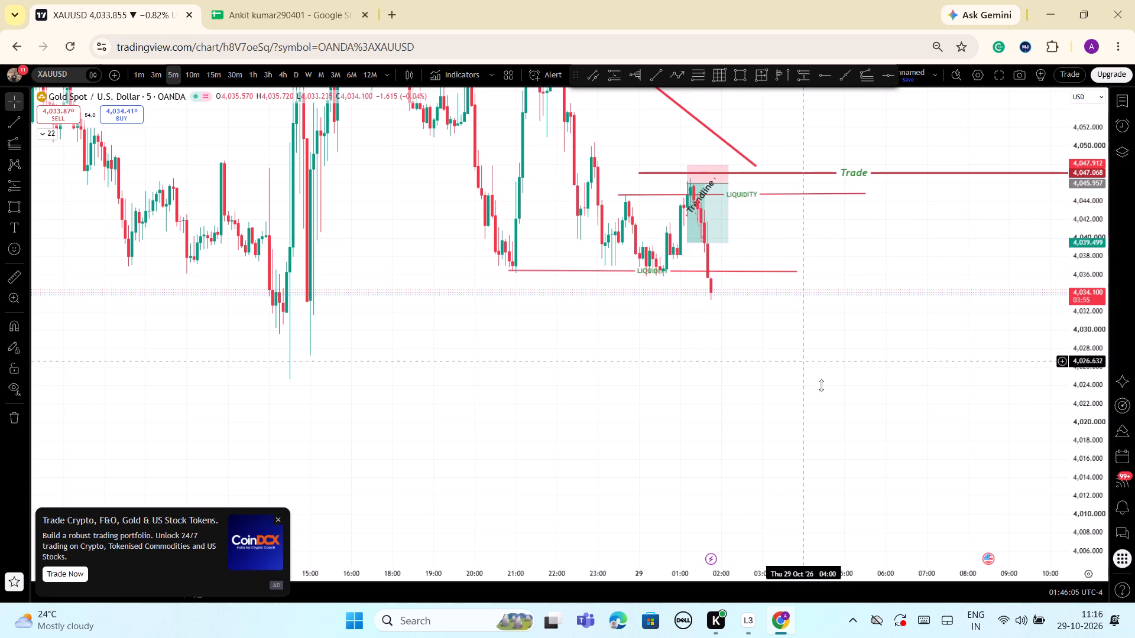
{"action": "left_click_drag", "start_coordinate": [1079, 480], "coordinate": [1074, 445]}
{"action": "scroll", "coordinate": [955, 434], "scroll_direction": "down", "scroll_amount": 3}
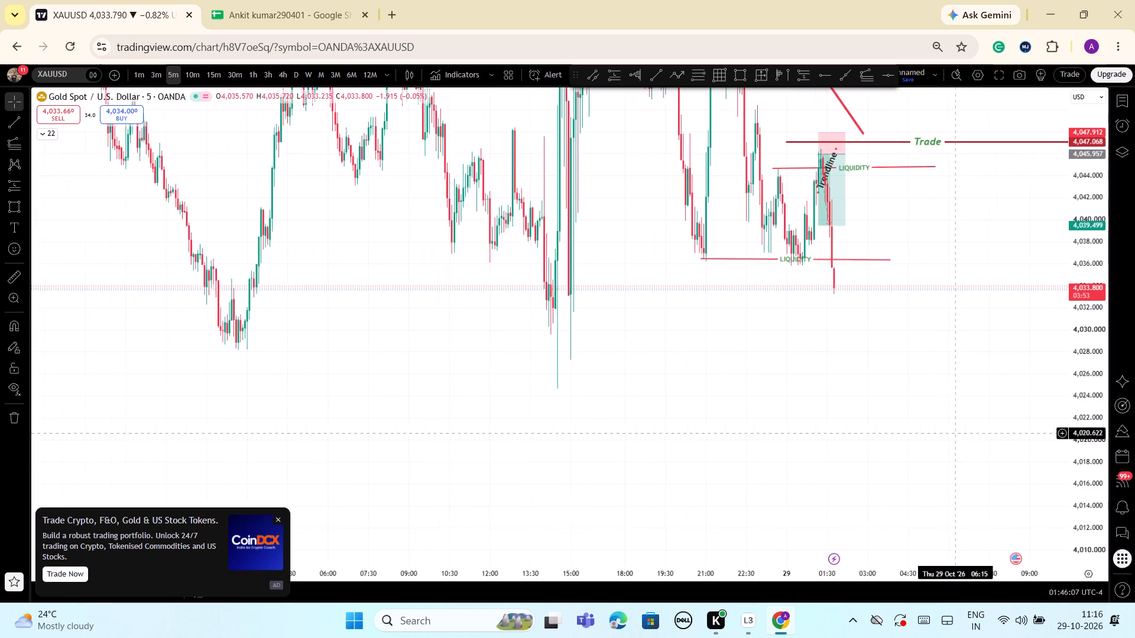
{"action": "left_click_drag", "start_coordinate": [1078, 353], "coordinate": [1064, 432]}
{"action": "scroll", "coordinate": [972, 425], "scroll_direction": "down", "scroll_amount": 6}
{"action": "left_click_drag", "start_coordinate": [1085, 334], "coordinate": [1079, 487]}
{"action": "scroll", "coordinate": [941, 444], "scroll_direction": "down", "scroll_amount": 2}
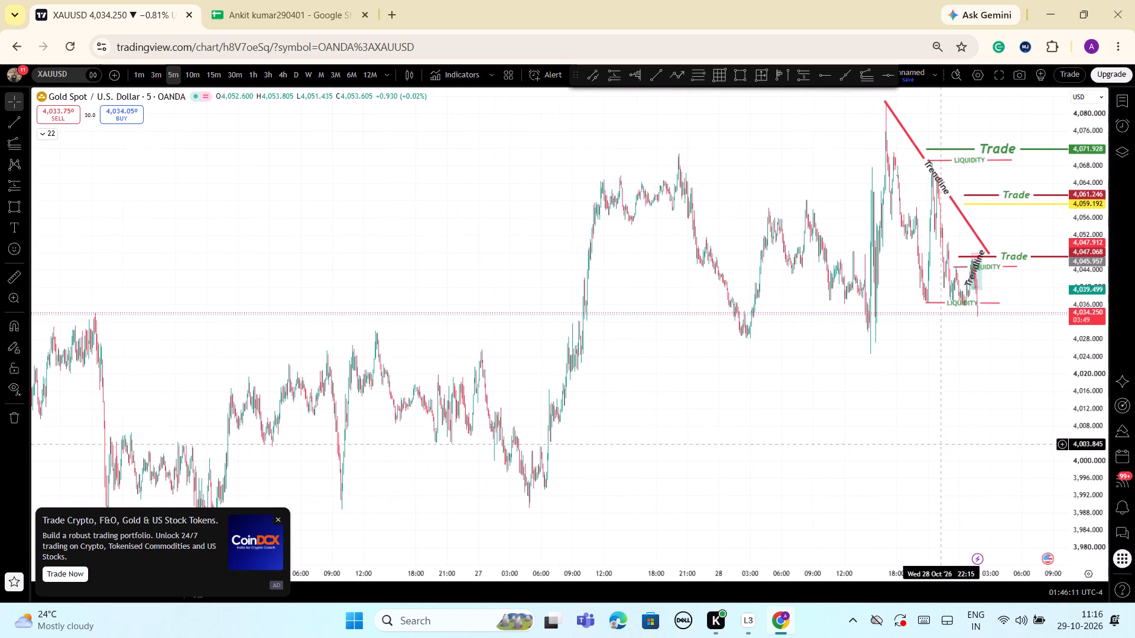
{"action": "scroll", "coordinate": [941, 444], "scroll_direction": "down", "scroll_amount": 2}
{"action": "left_click_drag", "start_coordinate": [927, 455], "coordinate": [1004, 292]}
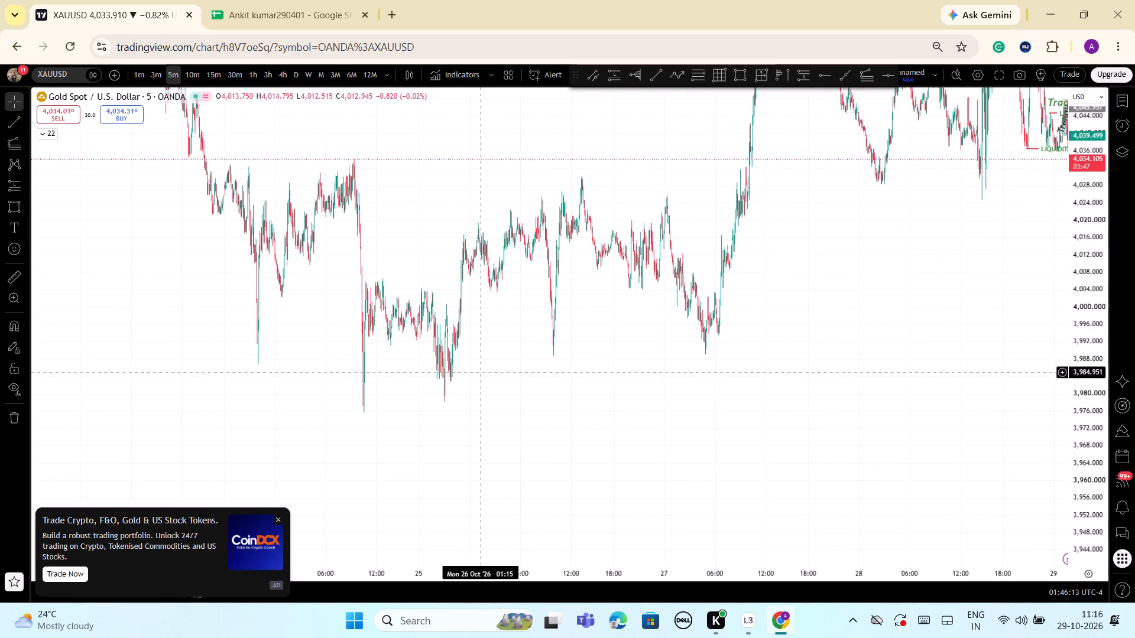
{"action": "left_click", "coordinate": [655, 79]}
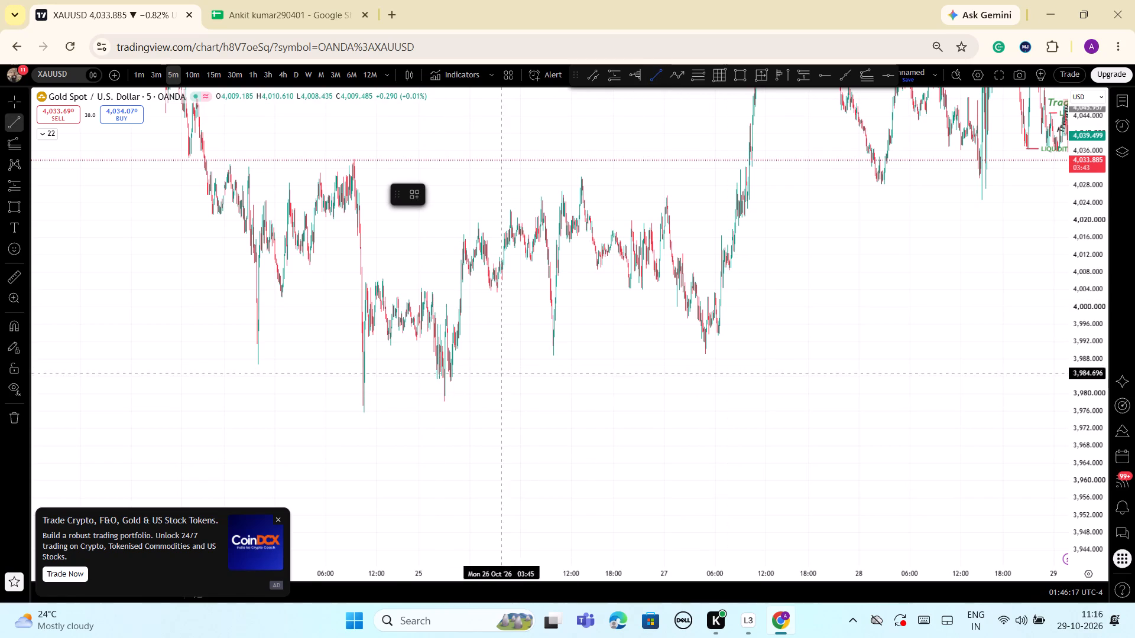
{"action": "left_click", "coordinate": [365, 411]}
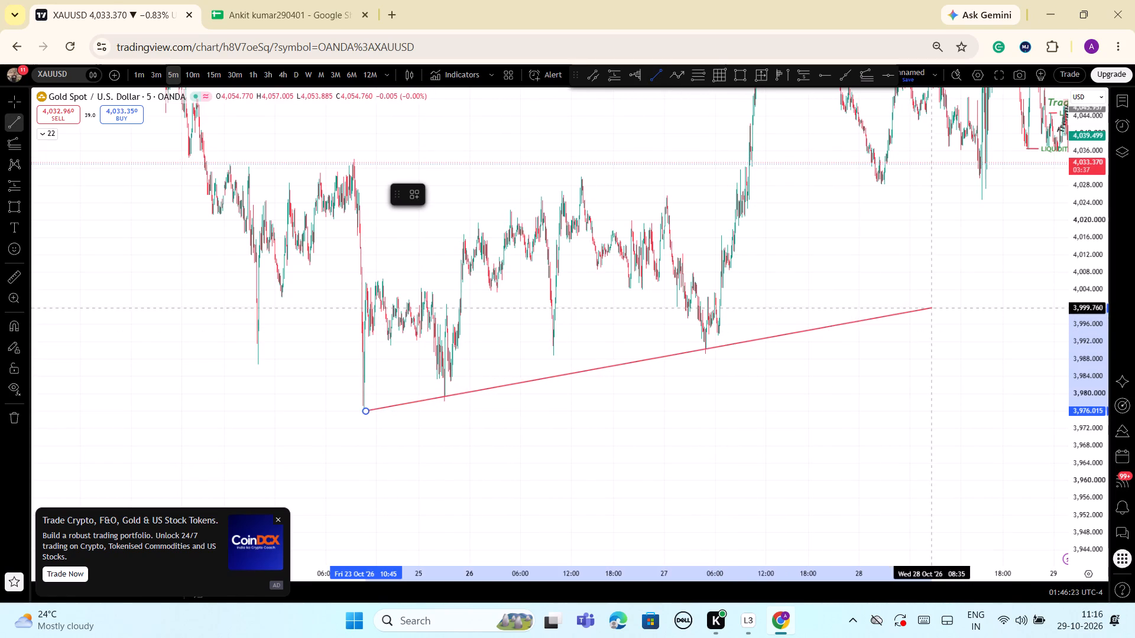
{"action": "left_click", "coordinate": [1068, 289]}
{"action": "left_click", "coordinate": [984, 407]}
Extend the rising trend line's later end to about 4,009.1 at 16:35 on 29 Oct.
{"action": "left_click_drag", "start_coordinate": [990, 414], "coordinate": [939, 425]}
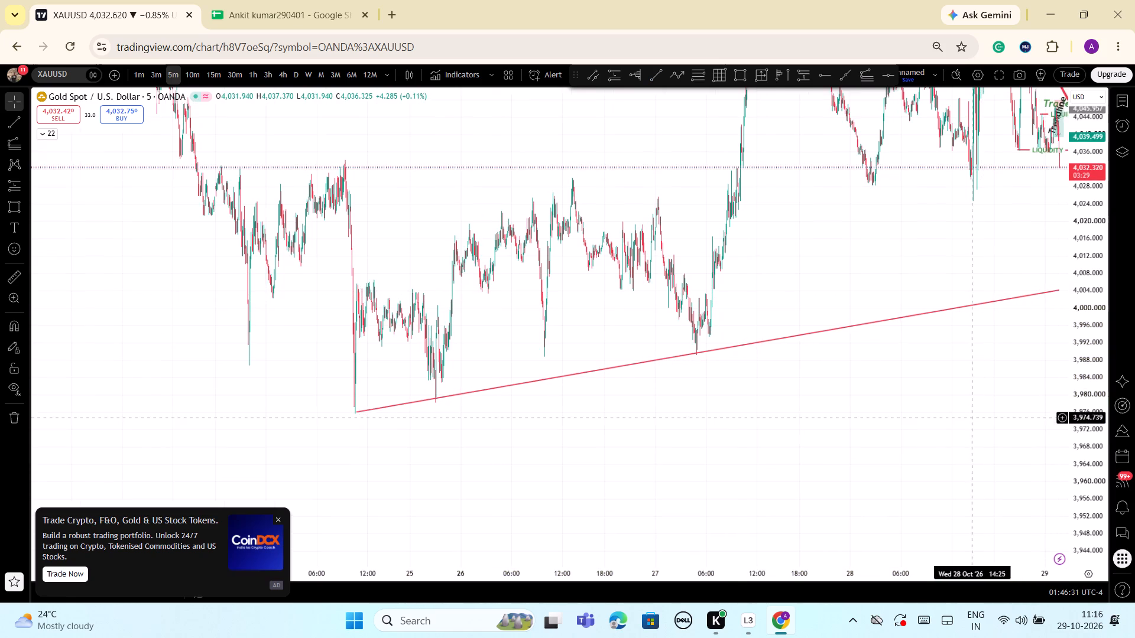
{"action": "left_click_drag", "start_coordinate": [939, 425], "coordinate": [667, 479]}
{"action": "left_click_drag", "start_coordinate": [755, 351], "coordinate": [815, 336]}
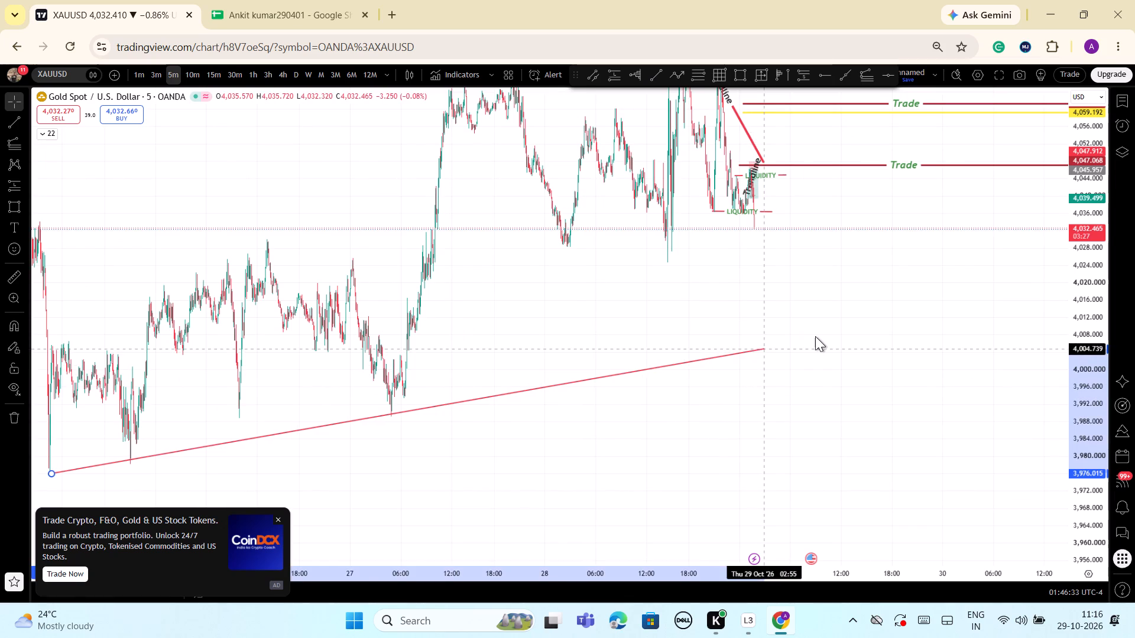
{"action": "left_click_drag", "start_coordinate": [815, 336], "coordinate": [874, 331]}
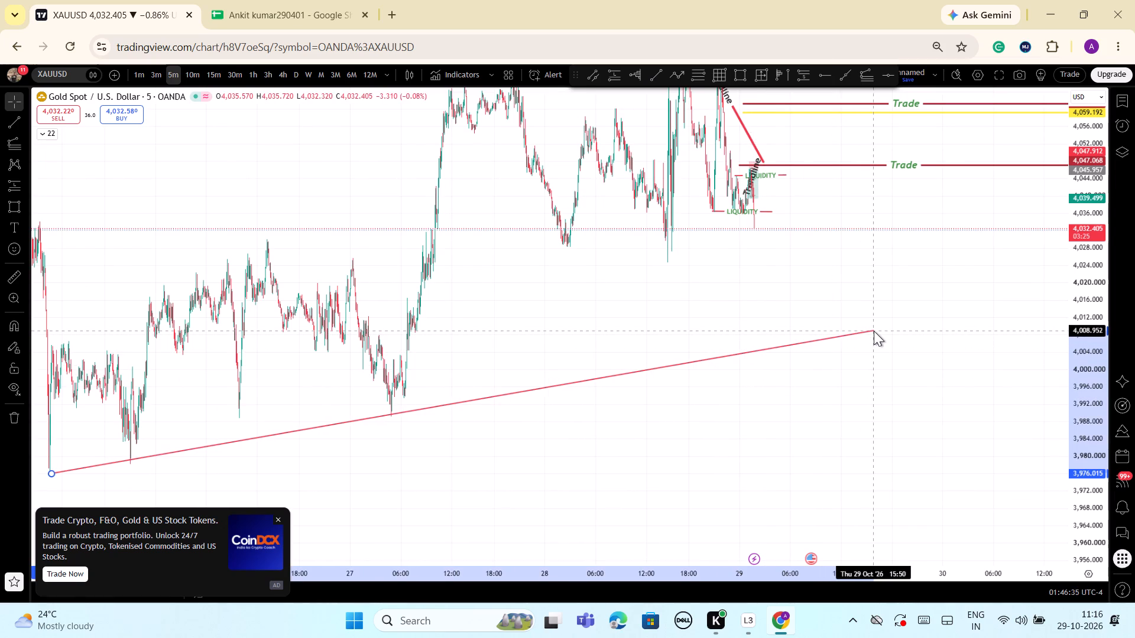
{"action": "left_click_drag", "start_coordinate": [874, 331], "coordinate": [880, 330]}
{"action": "left_click", "coordinate": [904, 405]}
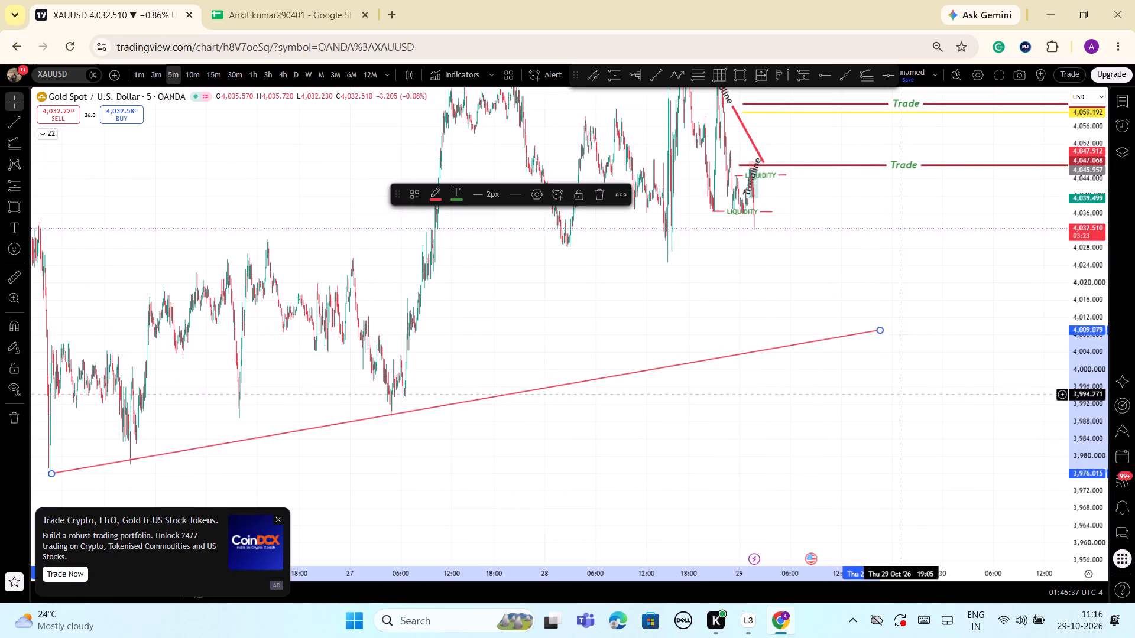
Apply the Trendline template to the new rising trend line.
{"action": "scroll", "coordinate": [900, 409], "scroll_direction": "down", "scroll_amount": 4}
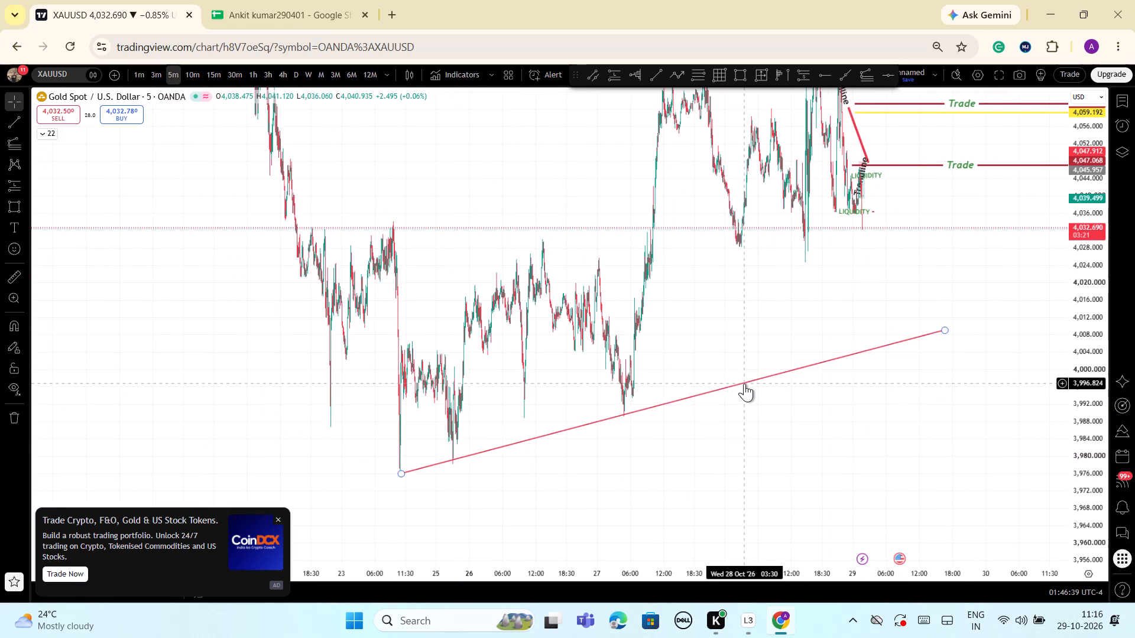
{"action": "left_click", "coordinate": [744, 383]}
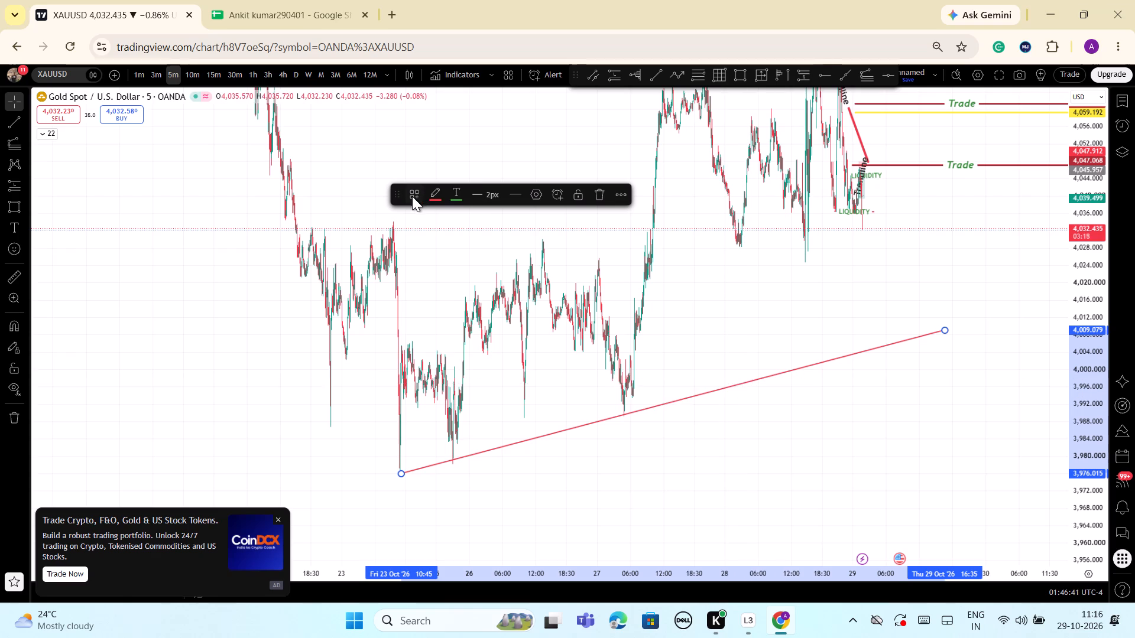
{"action": "left_click", "coordinate": [412, 196]}
{"action": "left_click", "coordinate": [434, 293]}
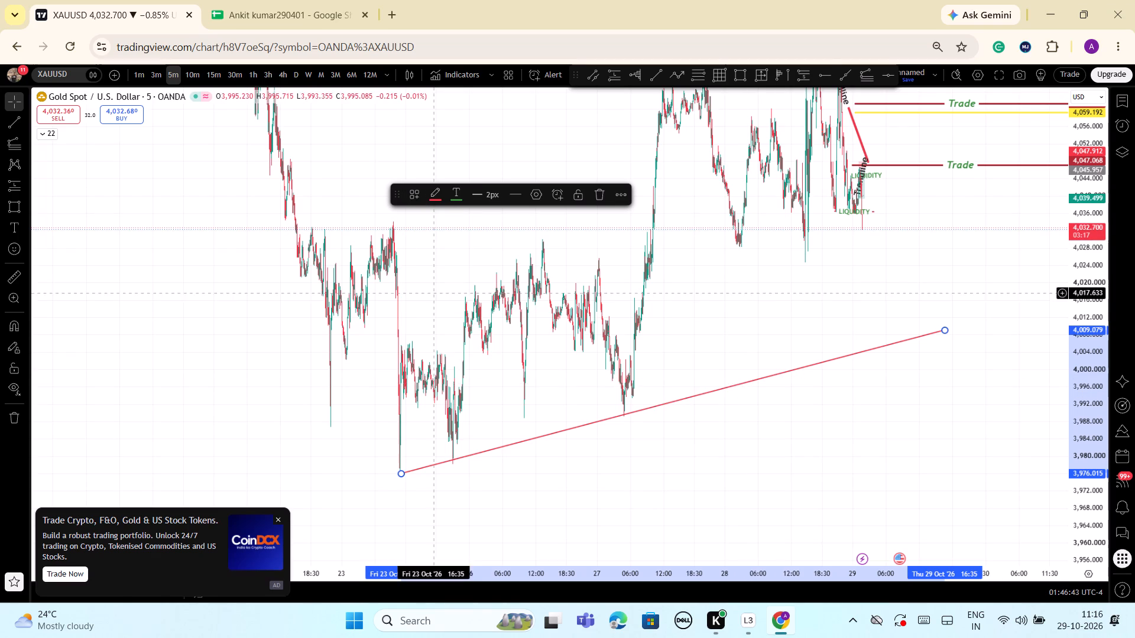
Examine the rising Trendline against the lows since 23 Oct and the current price.
{"action": "scroll", "coordinate": [887, 455], "scroll_direction": "up", "scroll_amount": 5}
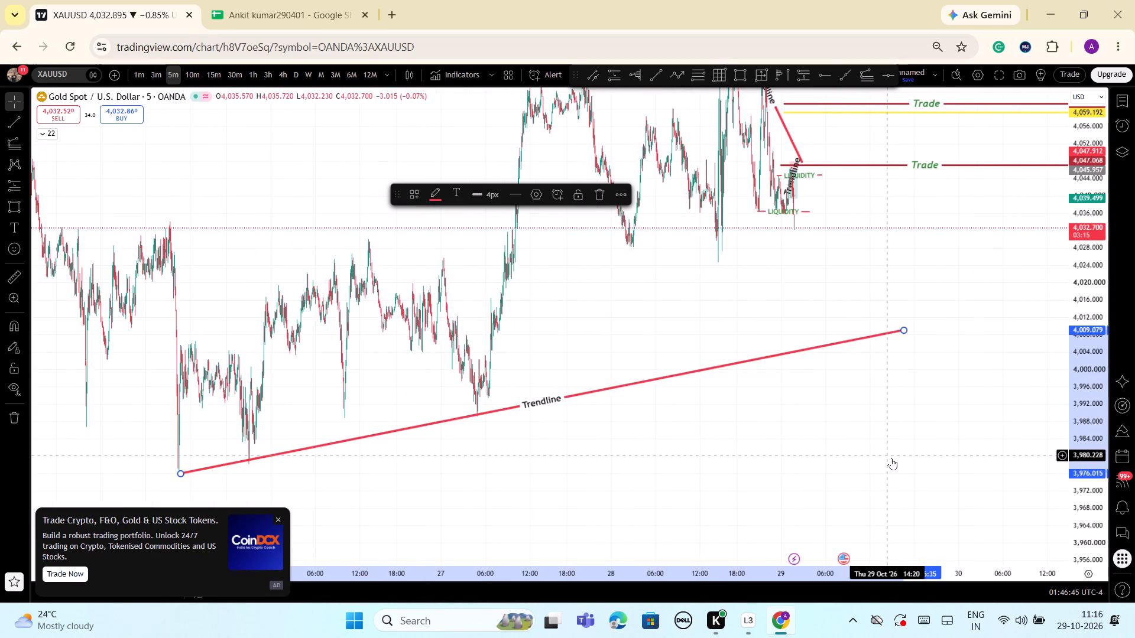
{"action": "scroll", "coordinate": [932, 455], "scroll_direction": "down", "scroll_amount": 3}
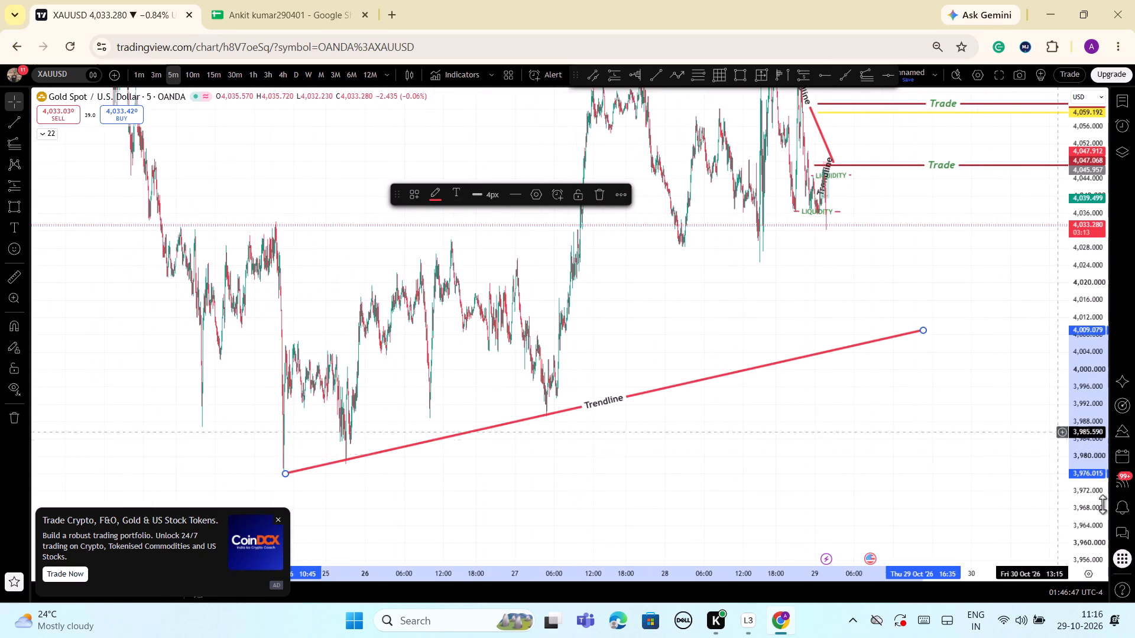
{"action": "left_click_drag", "start_coordinate": [1094, 509], "coordinate": [1074, 381]}
{"action": "scroll", "coordinate": [1020, 402], "scroll_direction": "up", "scroll_amount": 4}
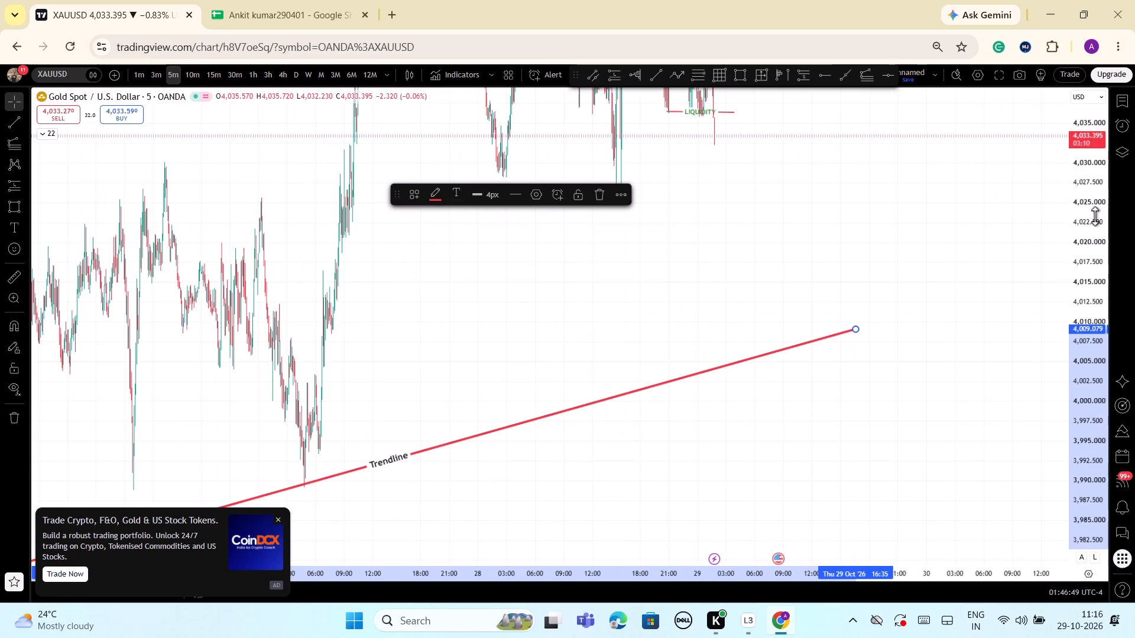
{"action": "left_click_drag", "start_coordinate": [1095, 216], "coordinate": [1094, 449]}
{"action": "scroll", "coordinate": [920, 529], "scroll_direction": "down", "scroll_amount": 5}
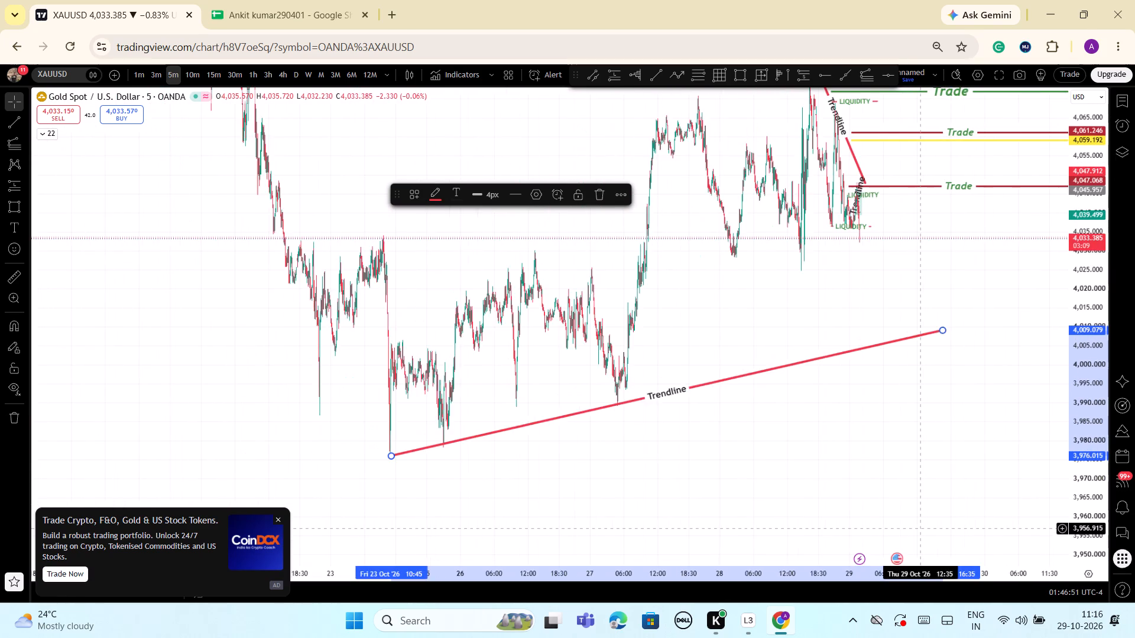
{"action": "scroll", "coordinate": [920, 529], "scroll_direction": "up", "scroll_amount": 8}
{"action": "left_click_drag", "start_coordinate": [670, 507], "coordinate": [718, 498]}
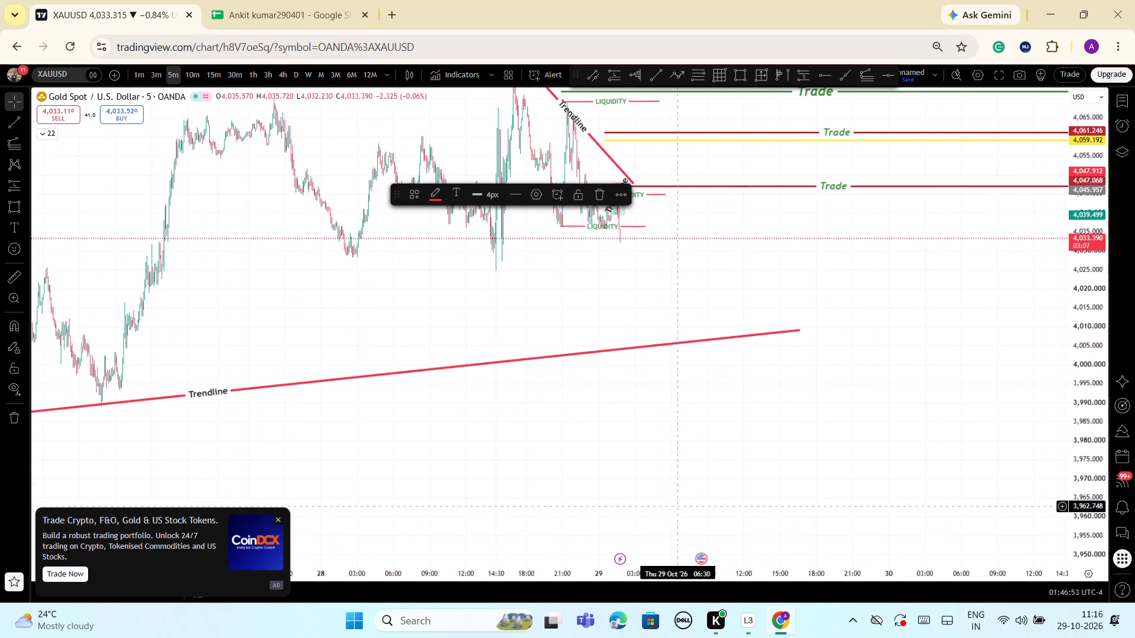
{"action": "left_click_drag", "start_coordinate": [718, 498], "coordinate": [903, 461]}
{"action": "scroll", "coordinate": [905, 461], "scroll_direction": "down", "scroll_amount": 5}
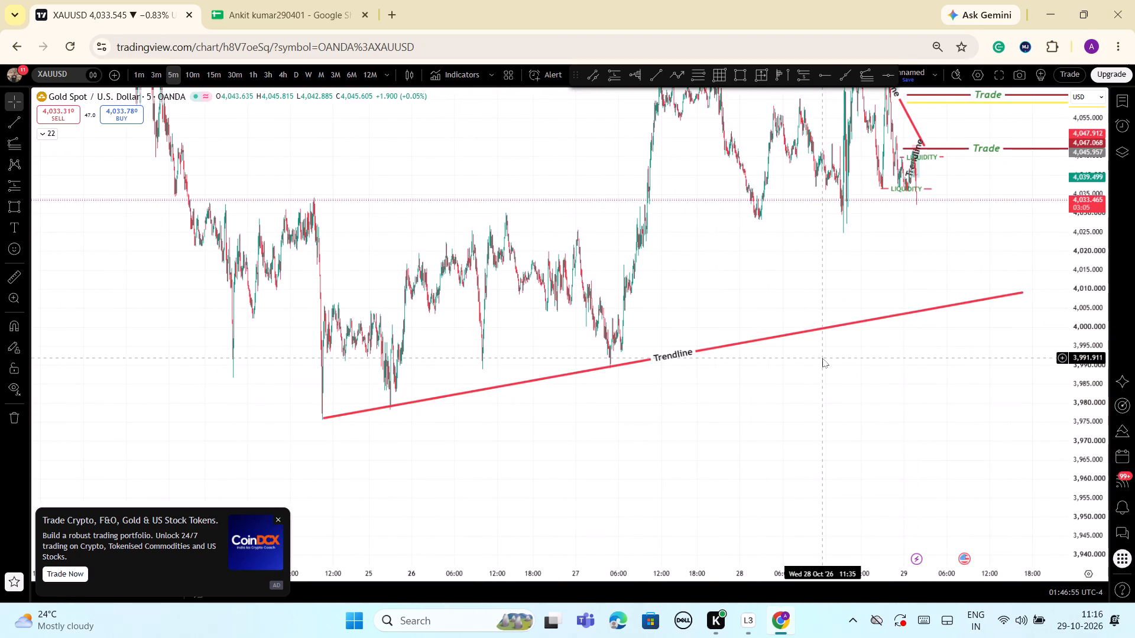
{"action": "left_click_drag", "start_coordinate": [699, 157], "coordinate": [738, 268]}
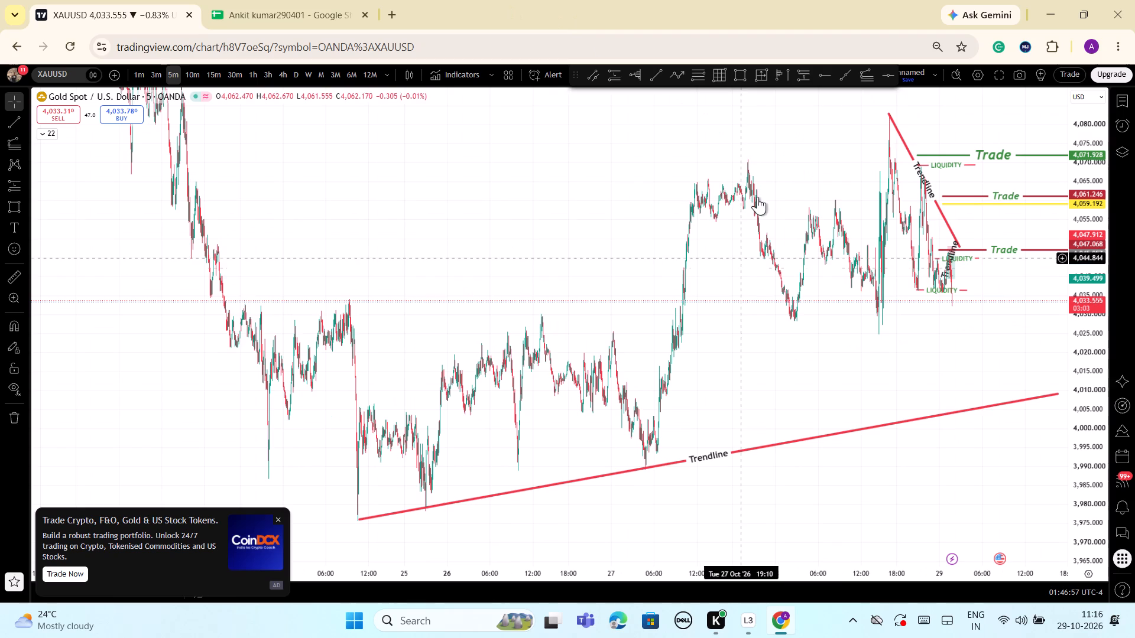
Draw a trend-based fib extension from about 3,990.5 on 27 Oct to 4,081.7 on 28 Oct, ending at about 3,990.1 on 29 Oct.
{"action": "scroll", "coordinate": [842, 217], "scroll_direction": "down", "scroll_amount": 6}
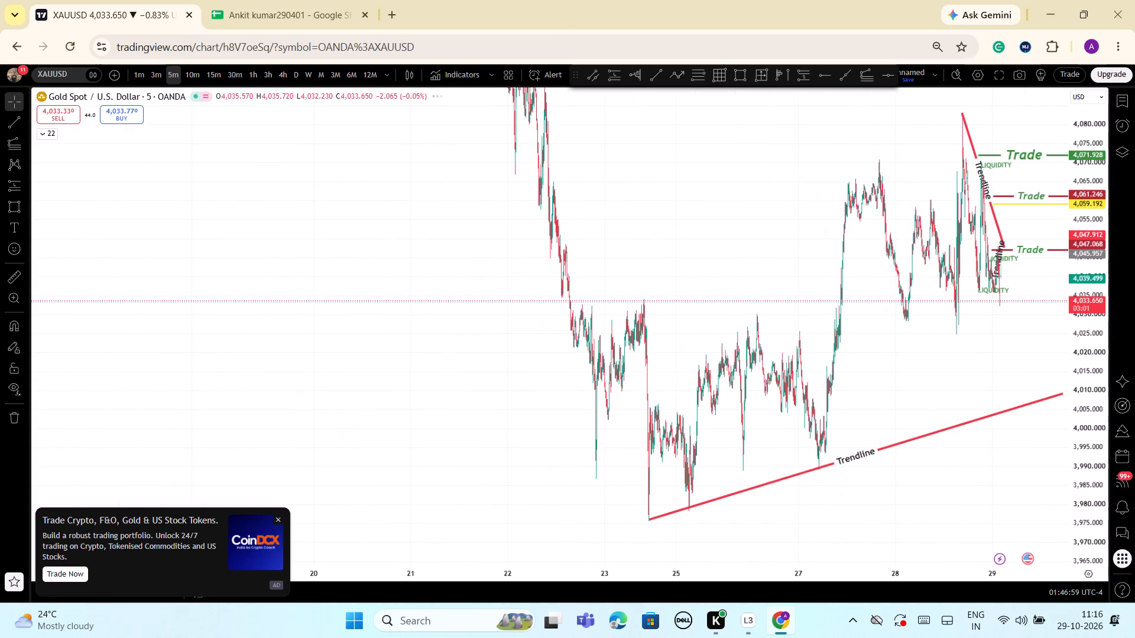
{"action": "left_click_drag", "start_coordinate": [1097, 339], "coordinate": [1094, 507]}
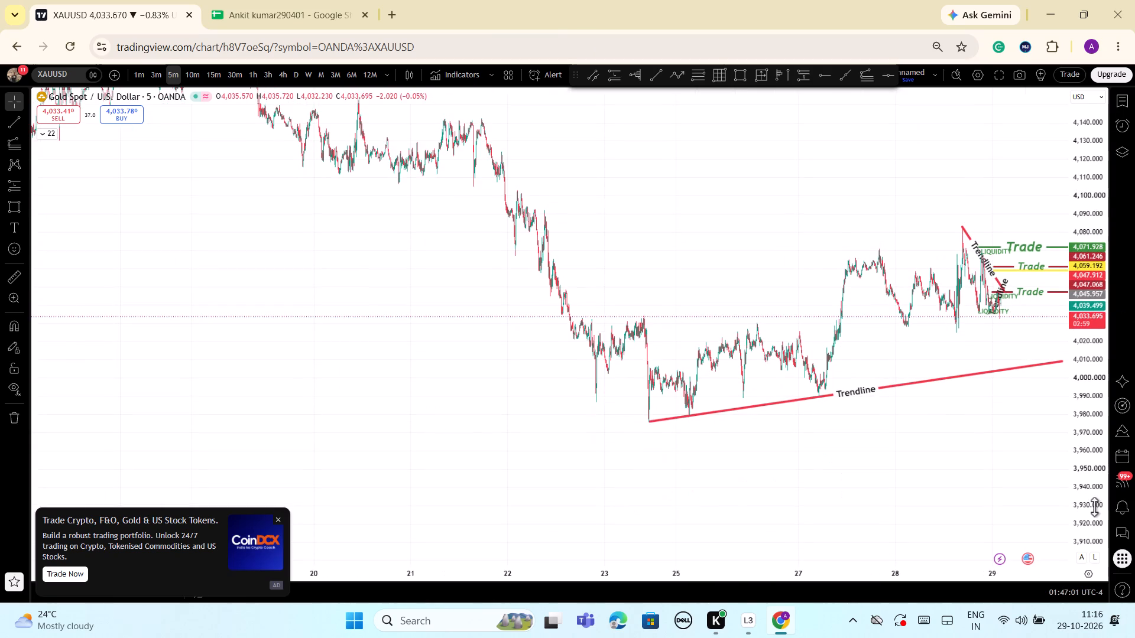
{"action": "left_click_drag", "start_coordinate": [1094, 507], "coordinate": [1094, 398]}
{"action": "scroll", "coordinate": [1066, 476], "scroll_direction": "up", "scroll_amount": 13}
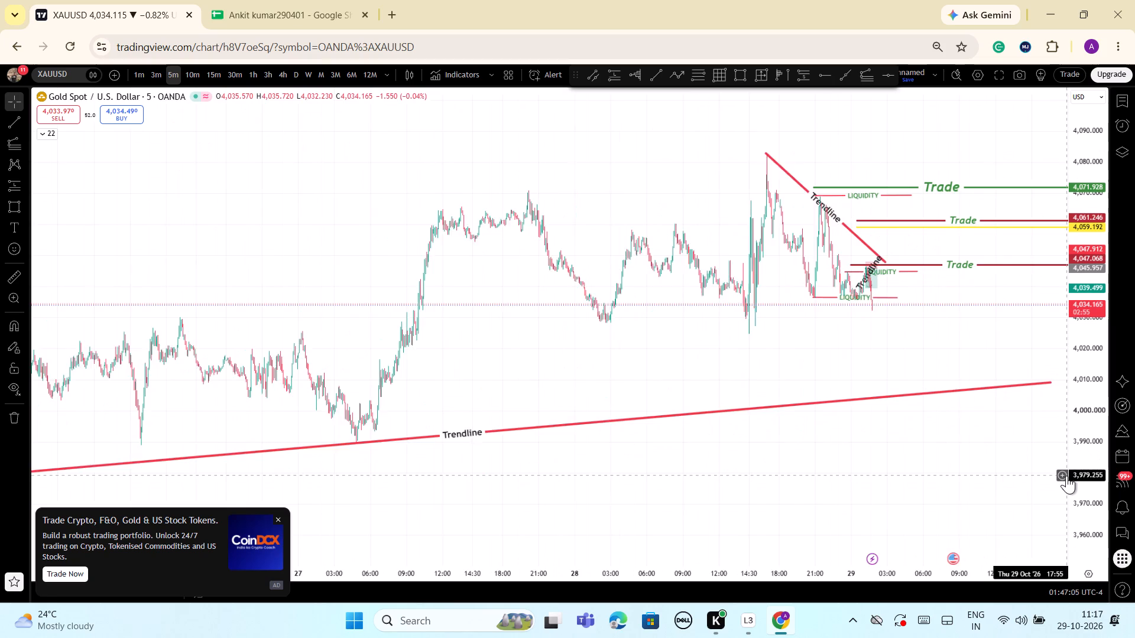
{"action": "scroll", "coordinate": [1066, 476], "scroll_direction": "down", "scroll_amount": 4}
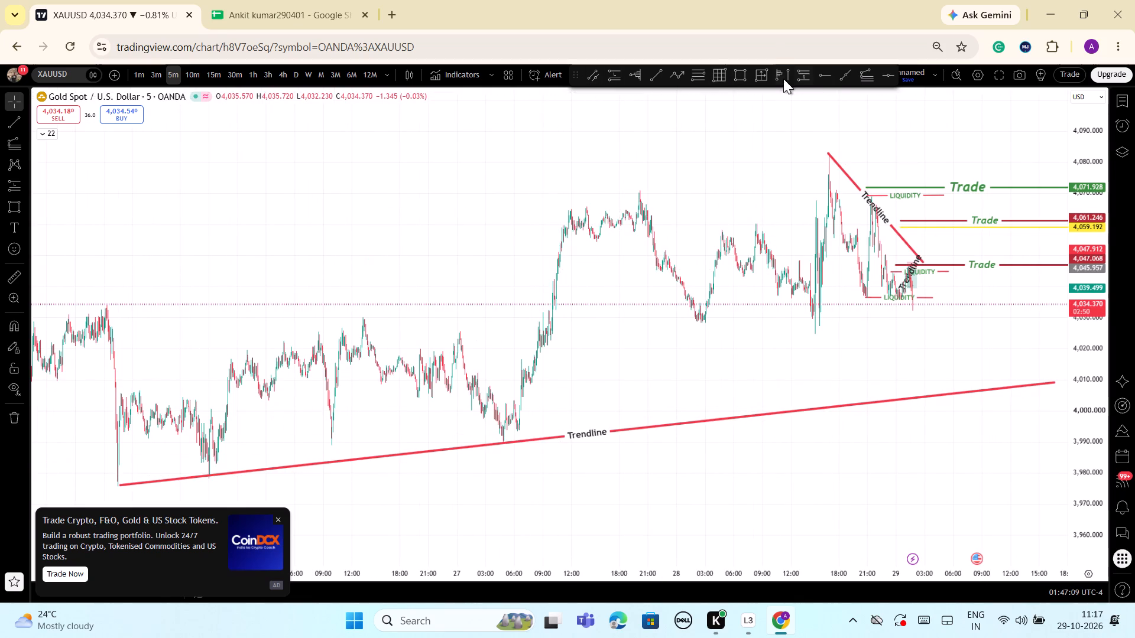
{"action": "left_click", "coordinate": [868, 80]}
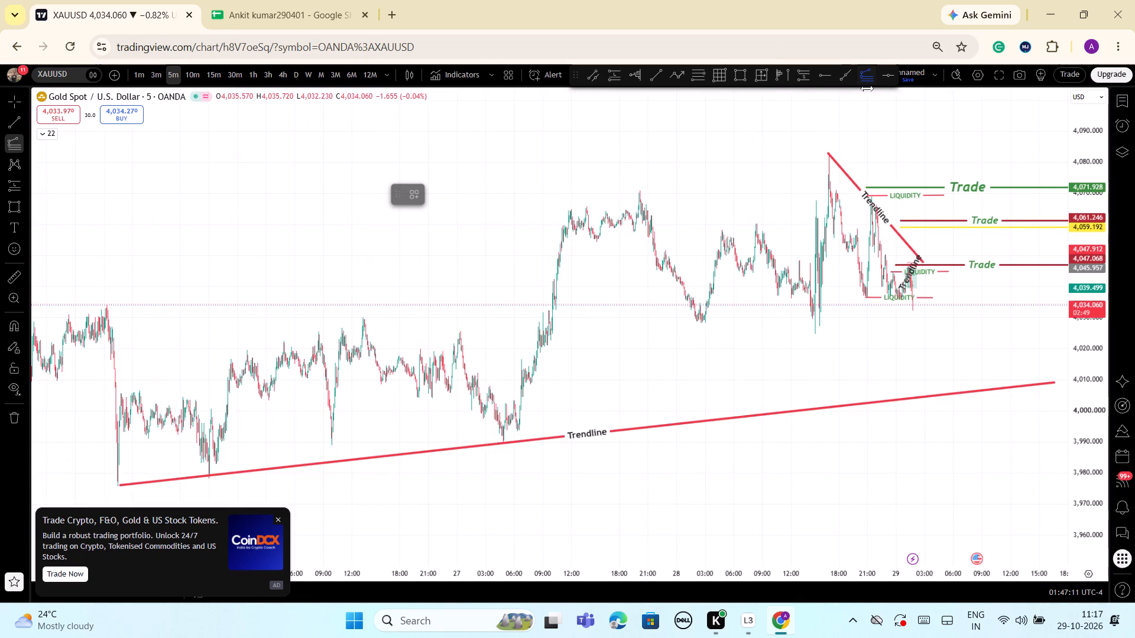
{"action": "left_click", "coordinate": [502, 441]}
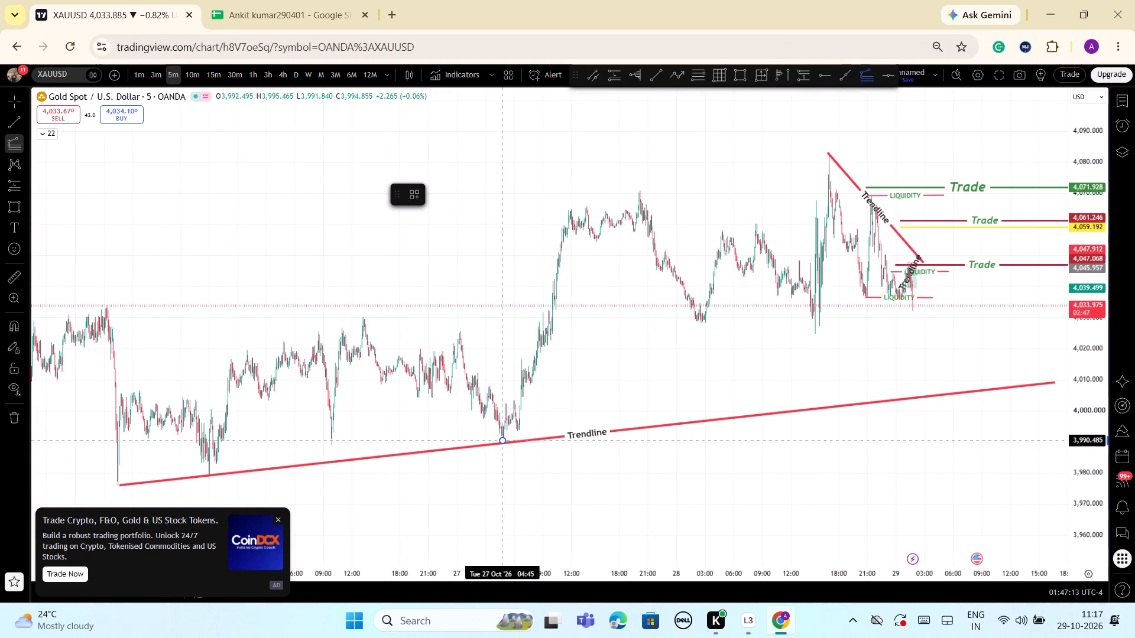
{"action": "left_click", "coordinate": [830, 157]}
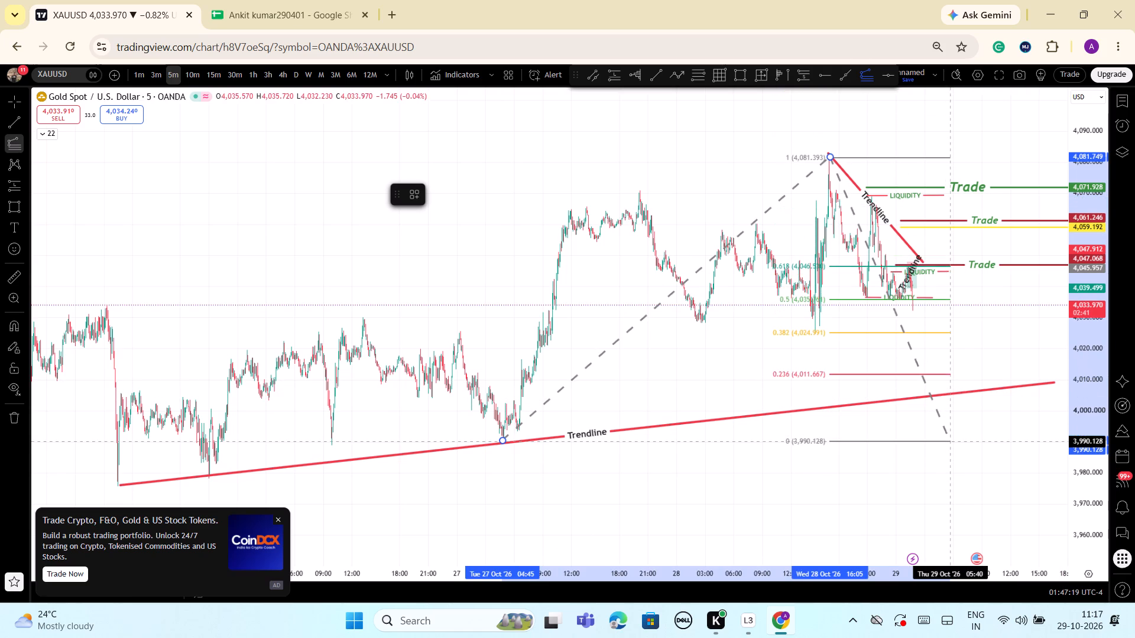
{"action": "left_click", "coordinate": [949, 442]}
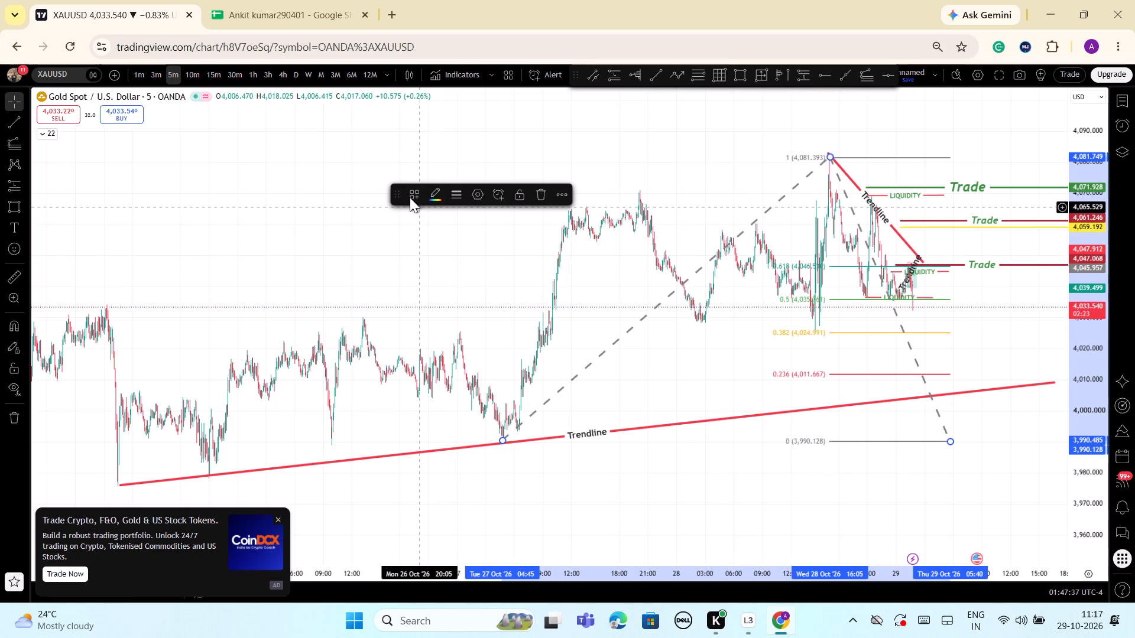
Draw a near-horizontal trend line at about 4,025.4 from 14:30 on 28 Oct to 05:50 on 29 Oct with the LIQUIDITY template.
{"action": "left_click", "coordinate": [654, 84]}
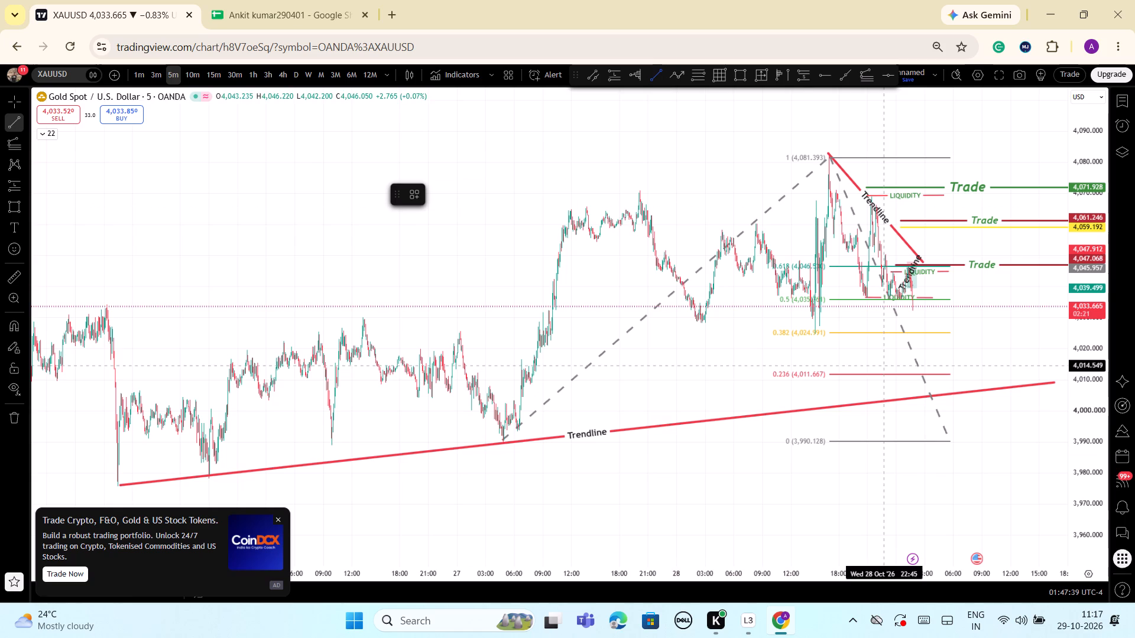
{"action": "left_click", "coordinate": [815, 332]}
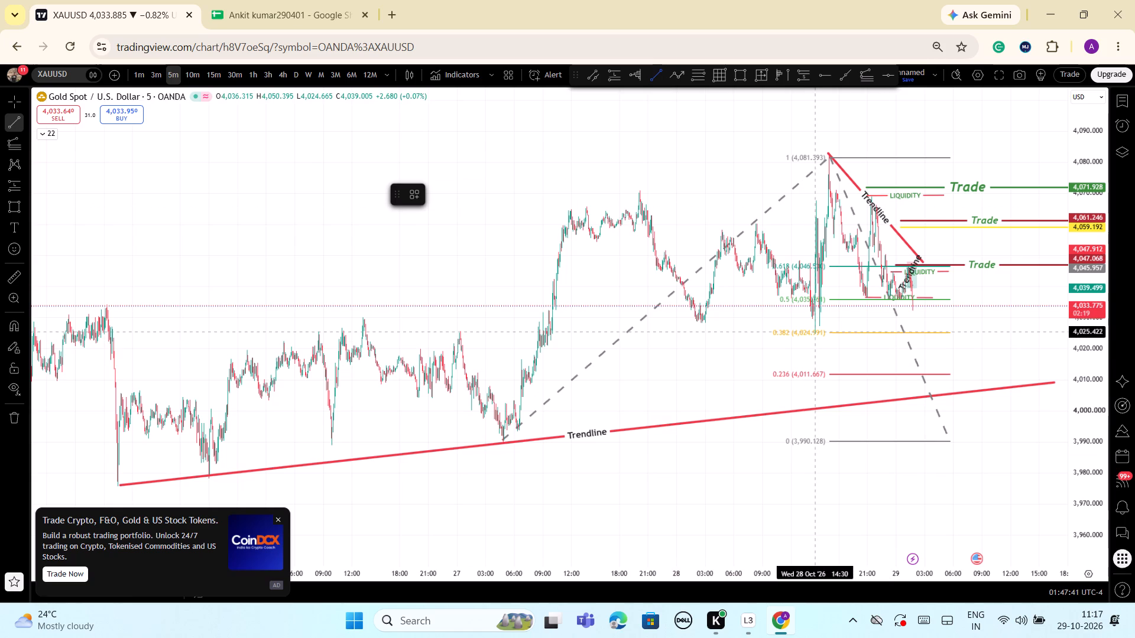
{"action": "left_click", "coordinate": [952, 333]}
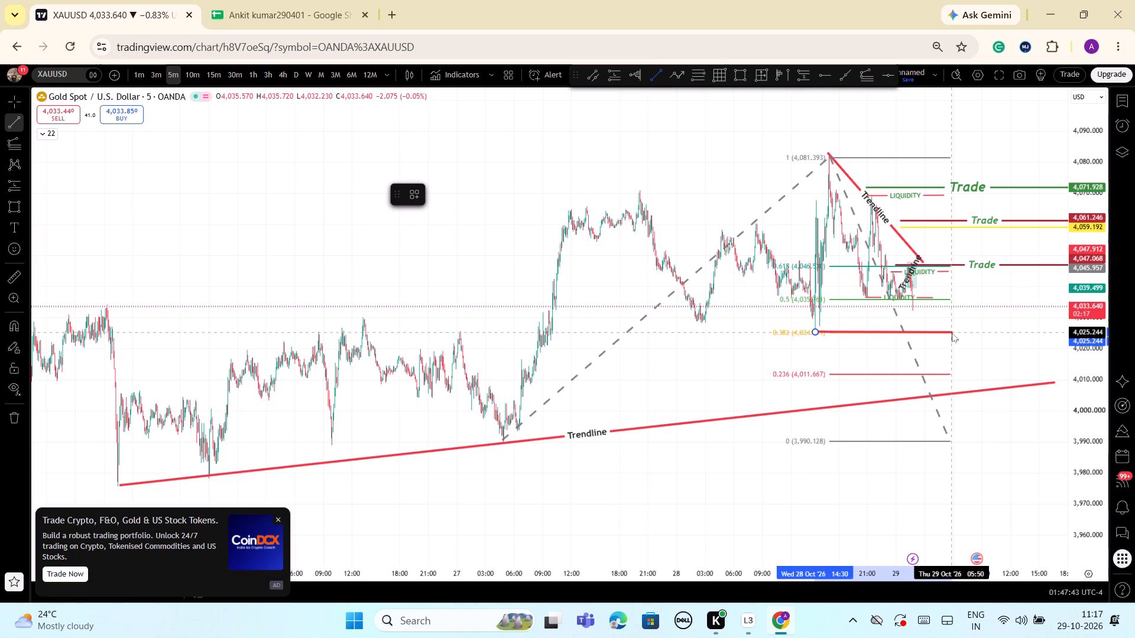
{"action": "left_click", "coordinate": [411, 198]}
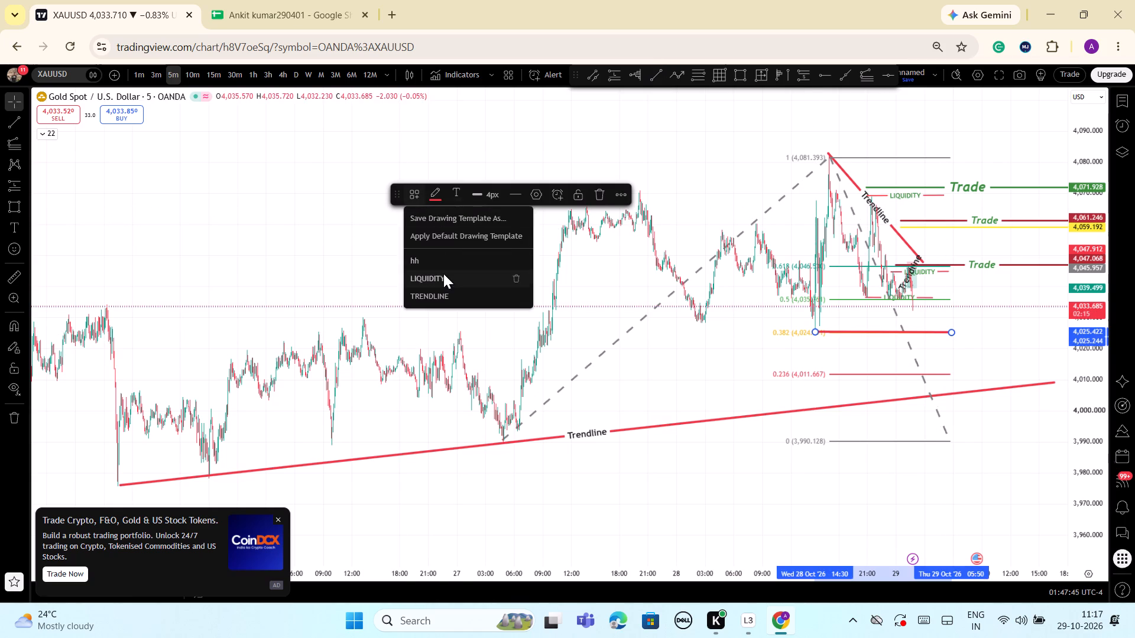
{"action": "left_click", "coordinate": [443, 274]}
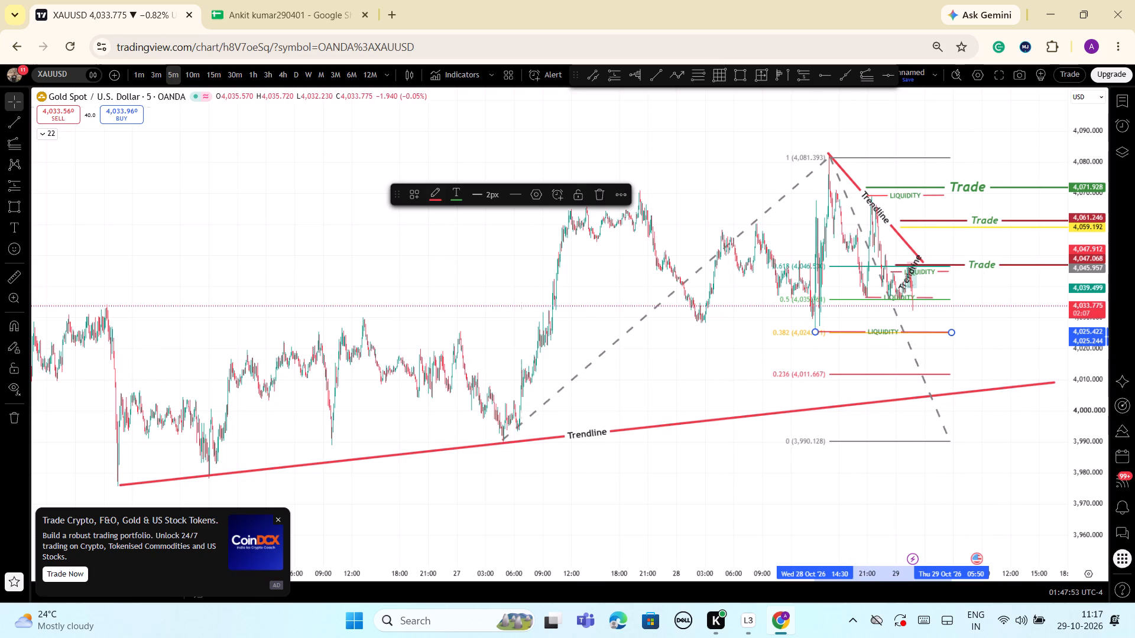
Place a horizontal ray at about 4,011.9 from 16:25 on 28 Oct, near the 0.236 fib level, with the green Trade label template.
{"action": "left_click", "coordinate": [823, 77]}
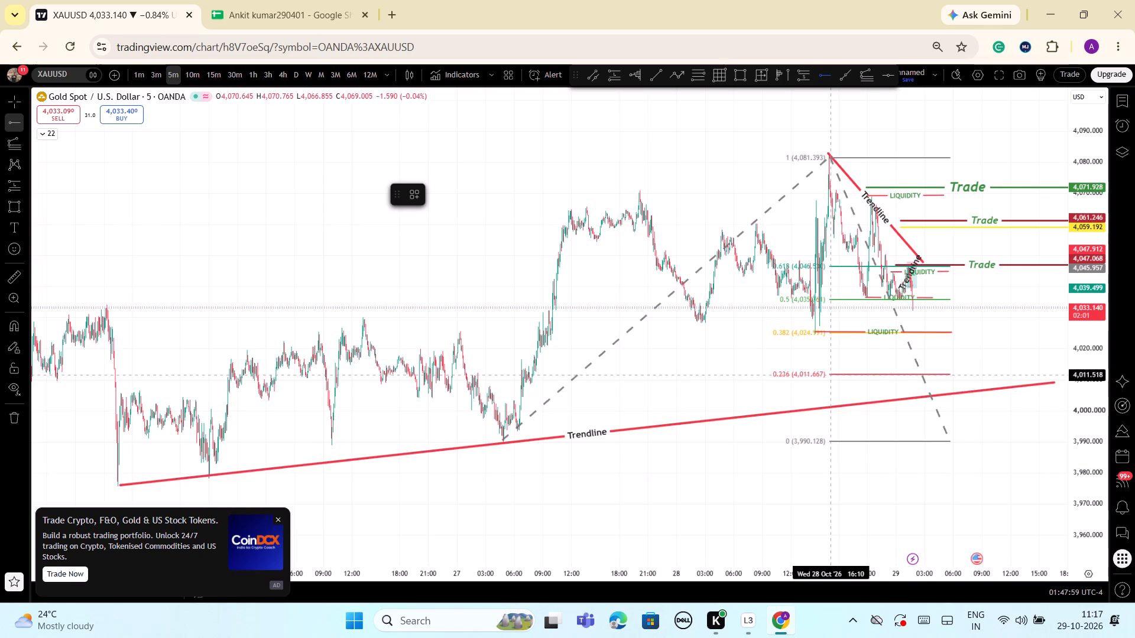
{"action": "left_click", "coordinate": [833, 374]}
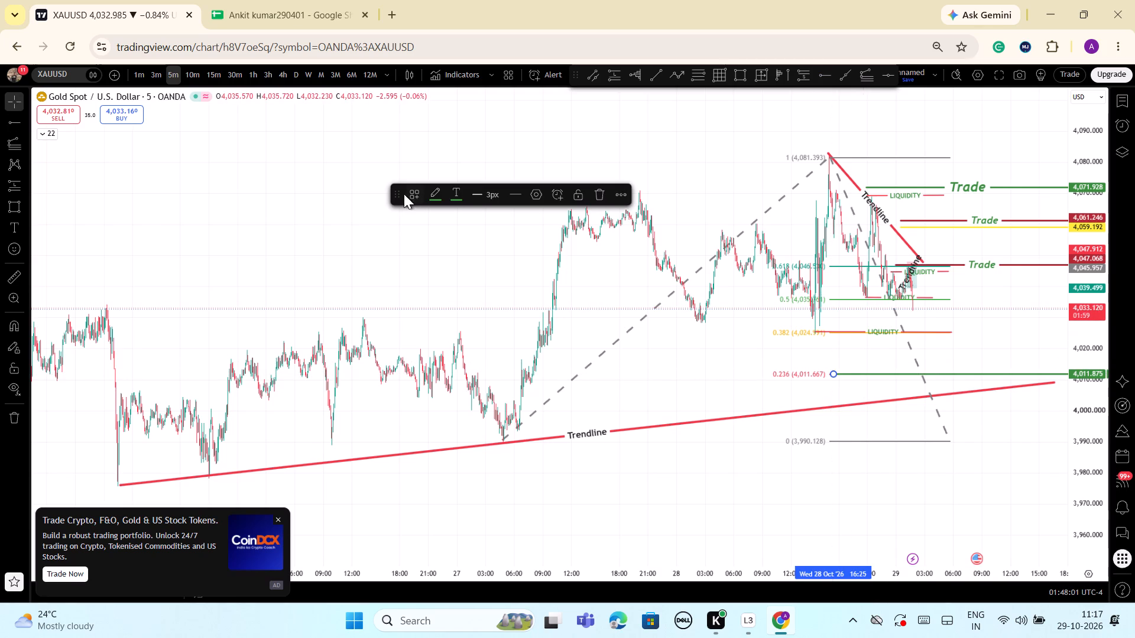
{"action": "left_click", "coordinate": [417, 198]}
{"action": "left_click", "coordinate": [436, 261]}
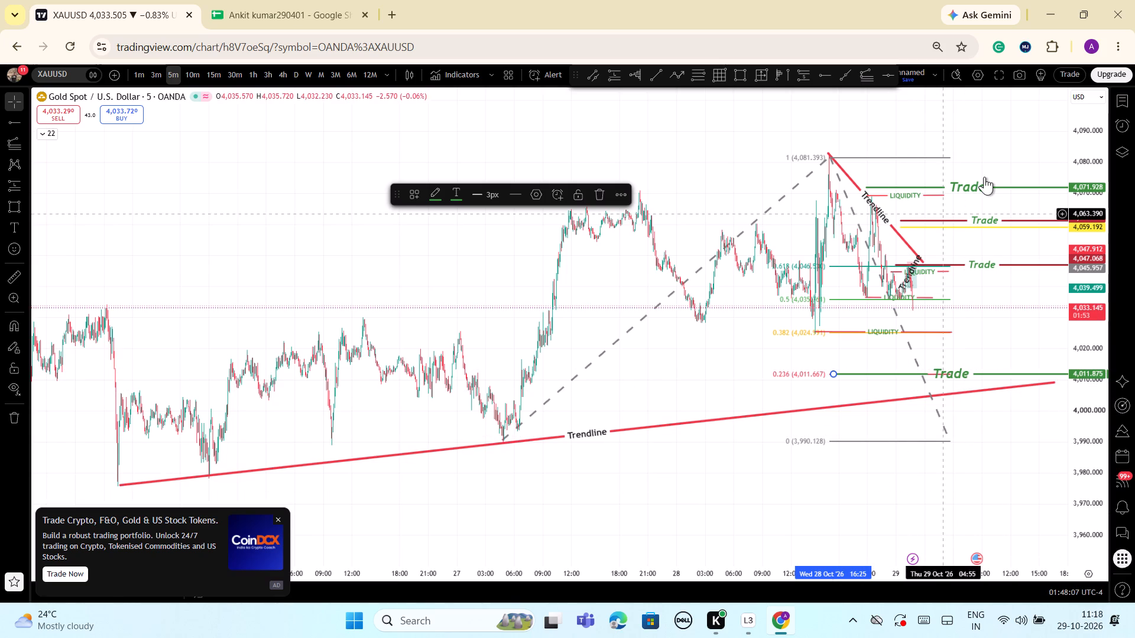
{"action": "left_click", "coordinate": [980, 126]}
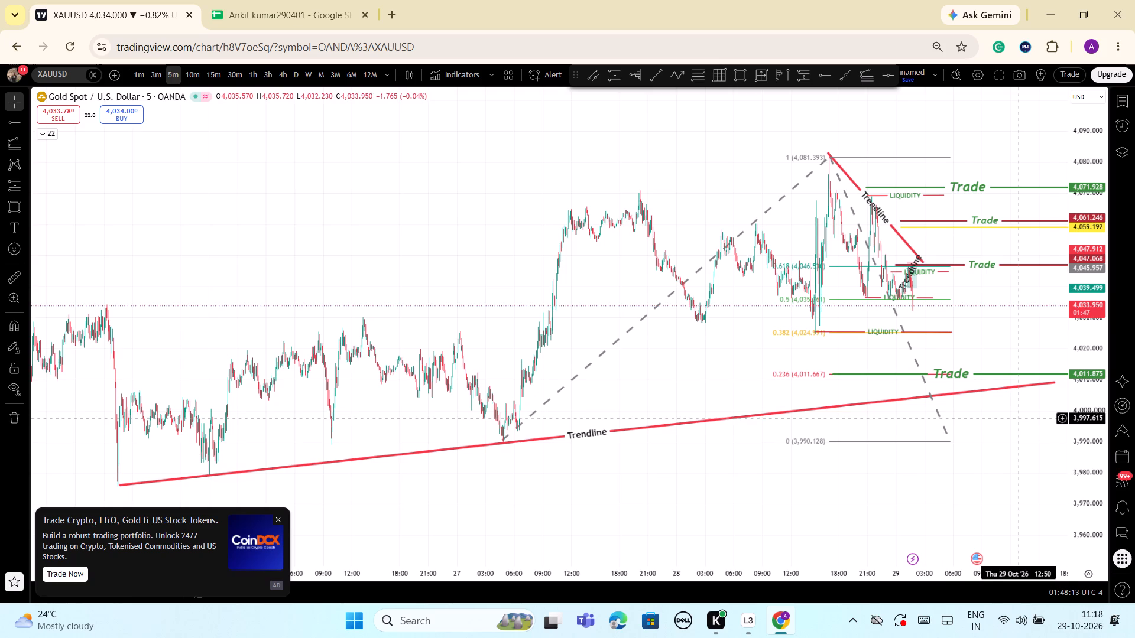
Delete the trend-based fib extension.
{"action": "left_click", "coordinate": [951, 439]}
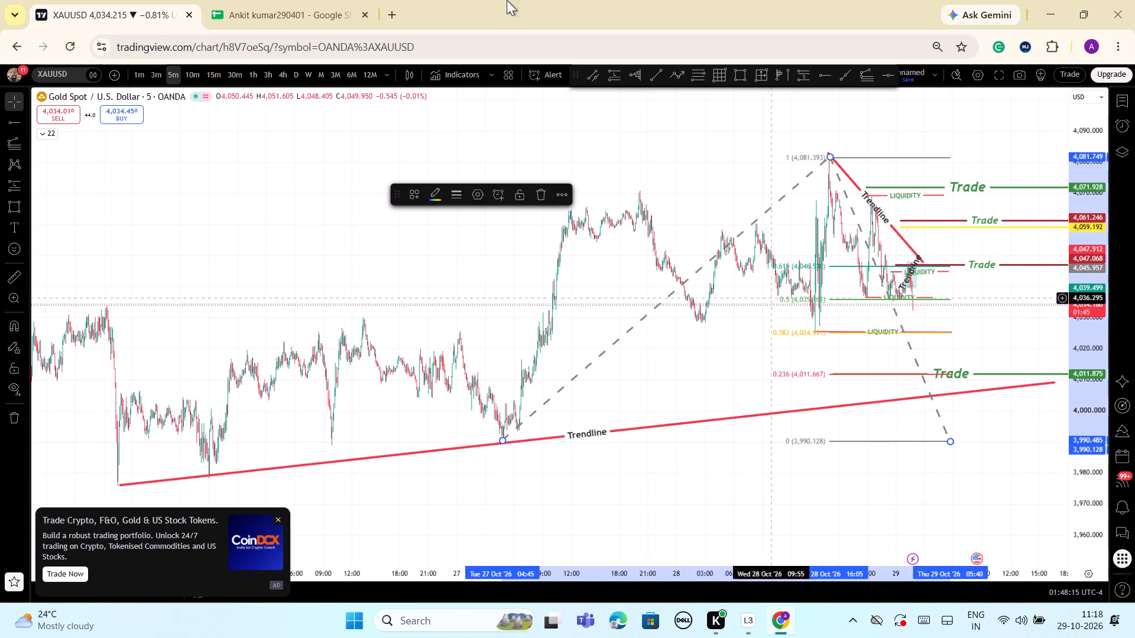
{"action": "left_click", "coordinate": [538, 193]}
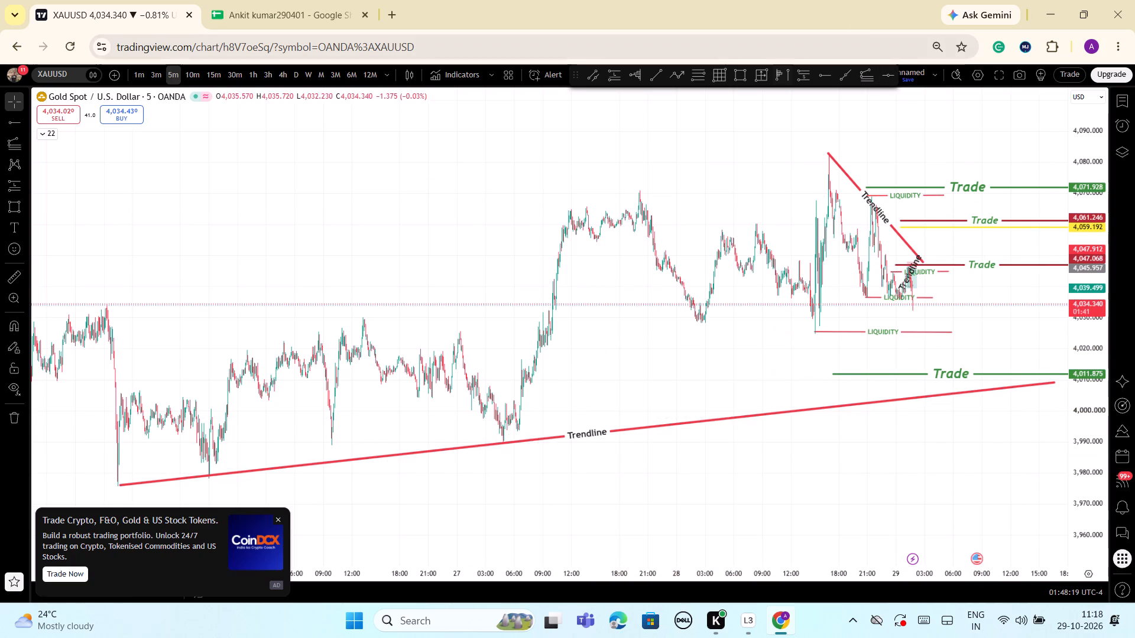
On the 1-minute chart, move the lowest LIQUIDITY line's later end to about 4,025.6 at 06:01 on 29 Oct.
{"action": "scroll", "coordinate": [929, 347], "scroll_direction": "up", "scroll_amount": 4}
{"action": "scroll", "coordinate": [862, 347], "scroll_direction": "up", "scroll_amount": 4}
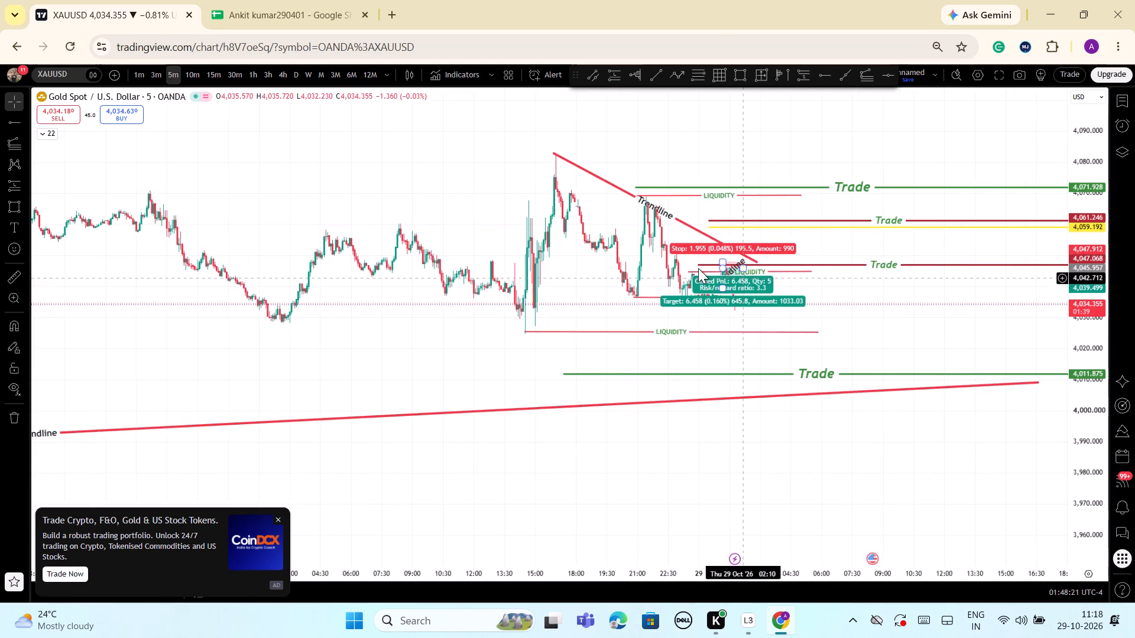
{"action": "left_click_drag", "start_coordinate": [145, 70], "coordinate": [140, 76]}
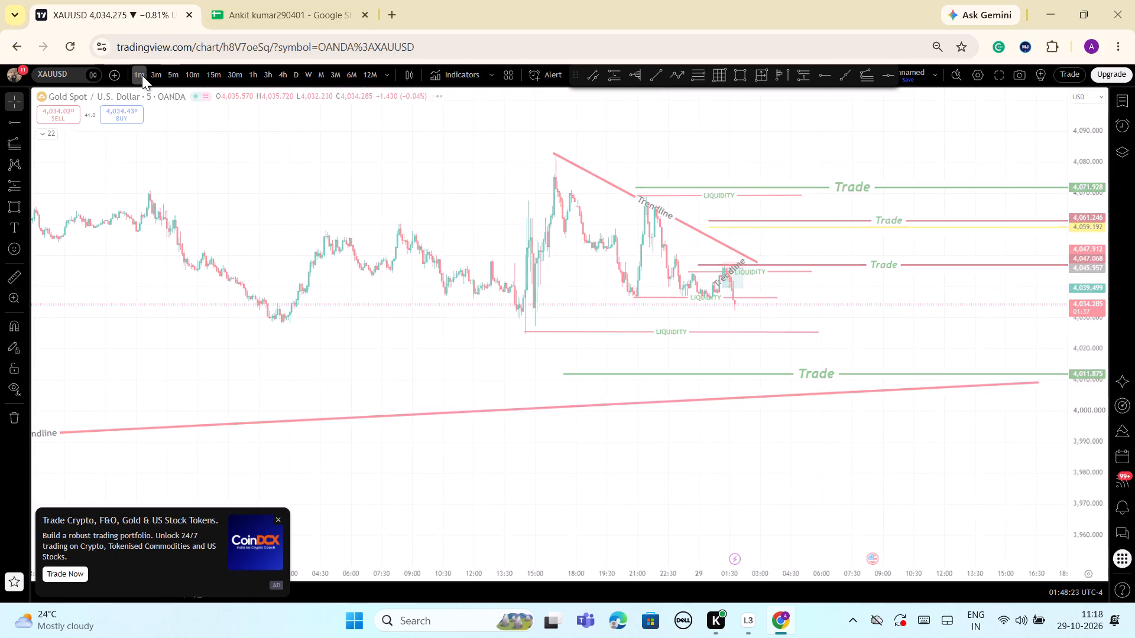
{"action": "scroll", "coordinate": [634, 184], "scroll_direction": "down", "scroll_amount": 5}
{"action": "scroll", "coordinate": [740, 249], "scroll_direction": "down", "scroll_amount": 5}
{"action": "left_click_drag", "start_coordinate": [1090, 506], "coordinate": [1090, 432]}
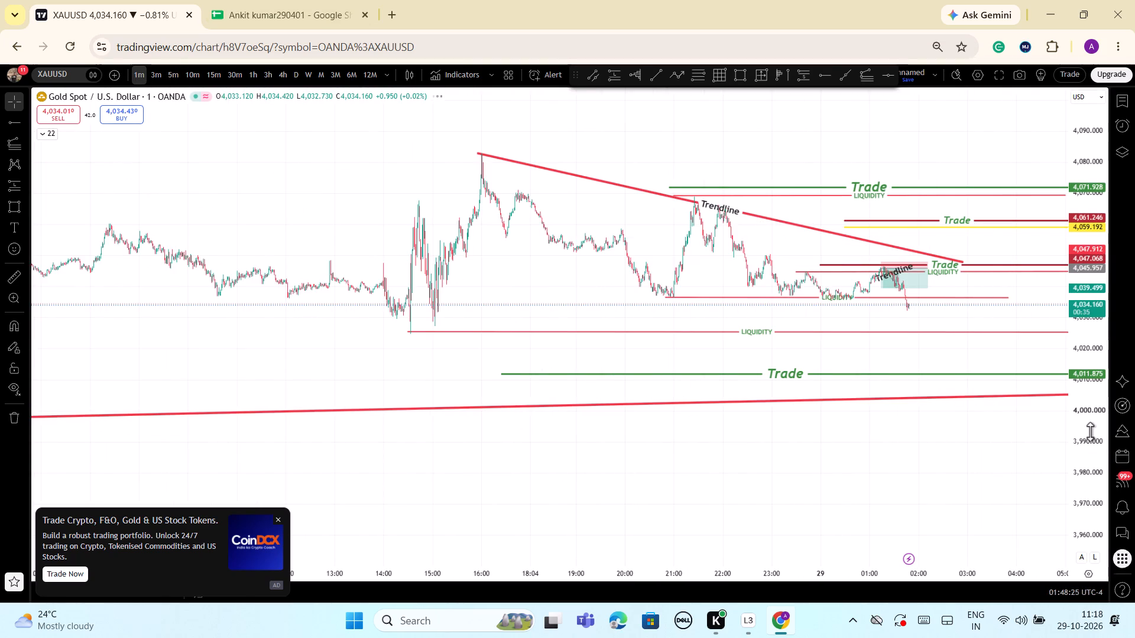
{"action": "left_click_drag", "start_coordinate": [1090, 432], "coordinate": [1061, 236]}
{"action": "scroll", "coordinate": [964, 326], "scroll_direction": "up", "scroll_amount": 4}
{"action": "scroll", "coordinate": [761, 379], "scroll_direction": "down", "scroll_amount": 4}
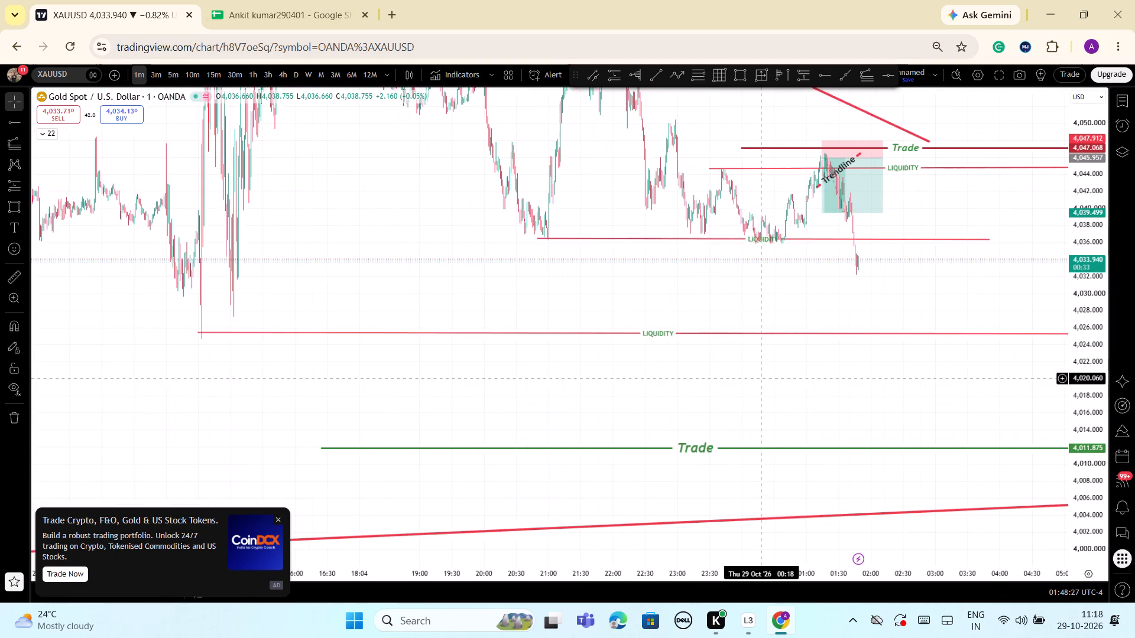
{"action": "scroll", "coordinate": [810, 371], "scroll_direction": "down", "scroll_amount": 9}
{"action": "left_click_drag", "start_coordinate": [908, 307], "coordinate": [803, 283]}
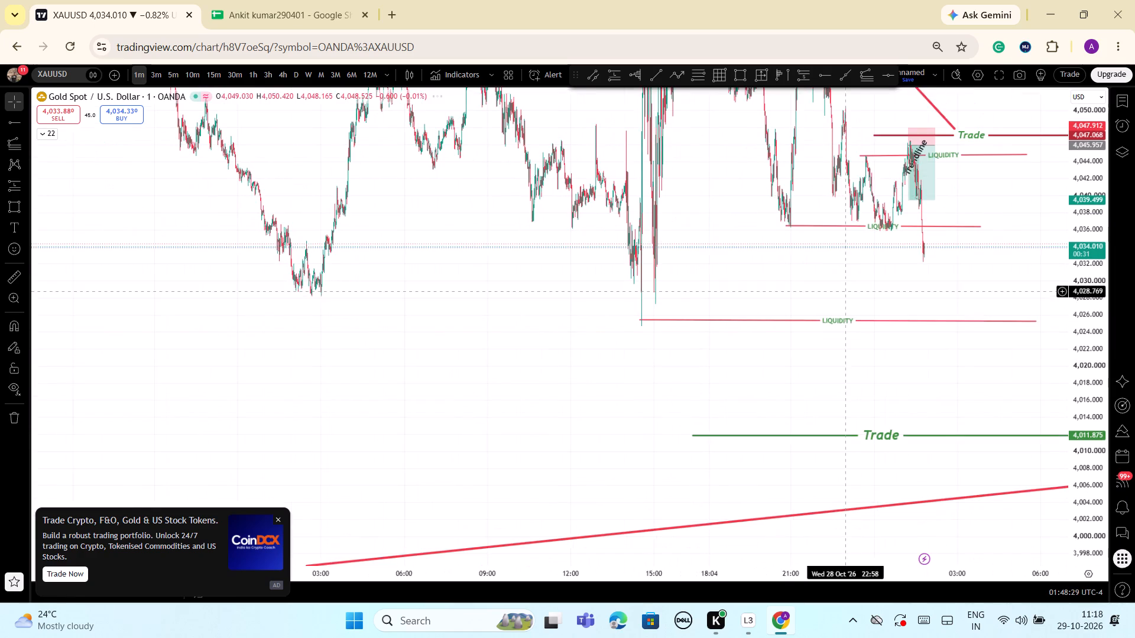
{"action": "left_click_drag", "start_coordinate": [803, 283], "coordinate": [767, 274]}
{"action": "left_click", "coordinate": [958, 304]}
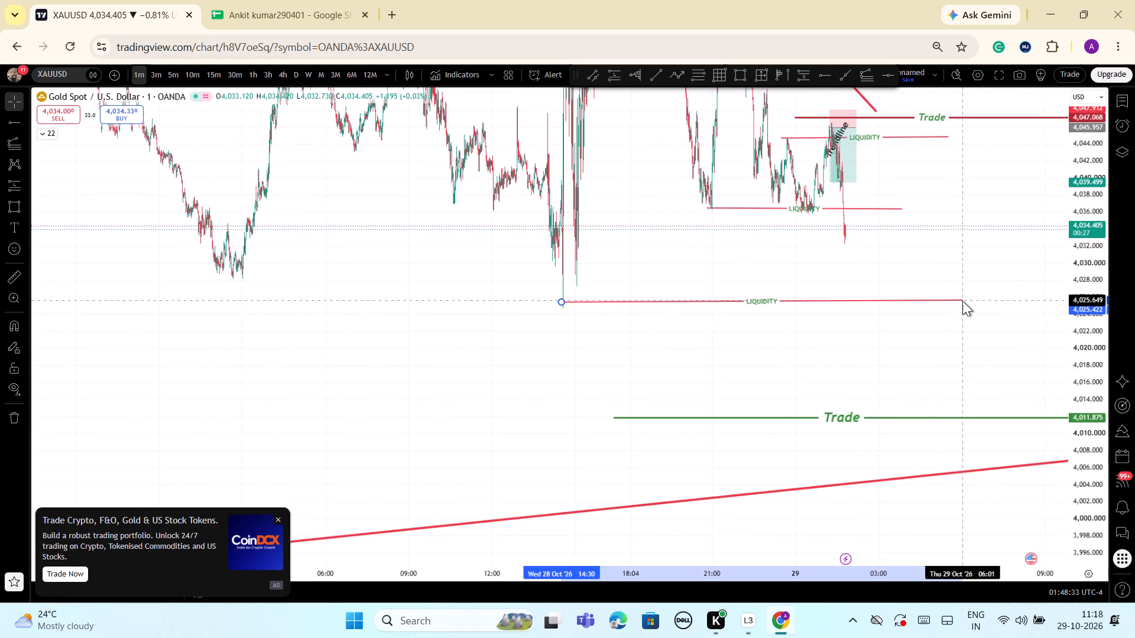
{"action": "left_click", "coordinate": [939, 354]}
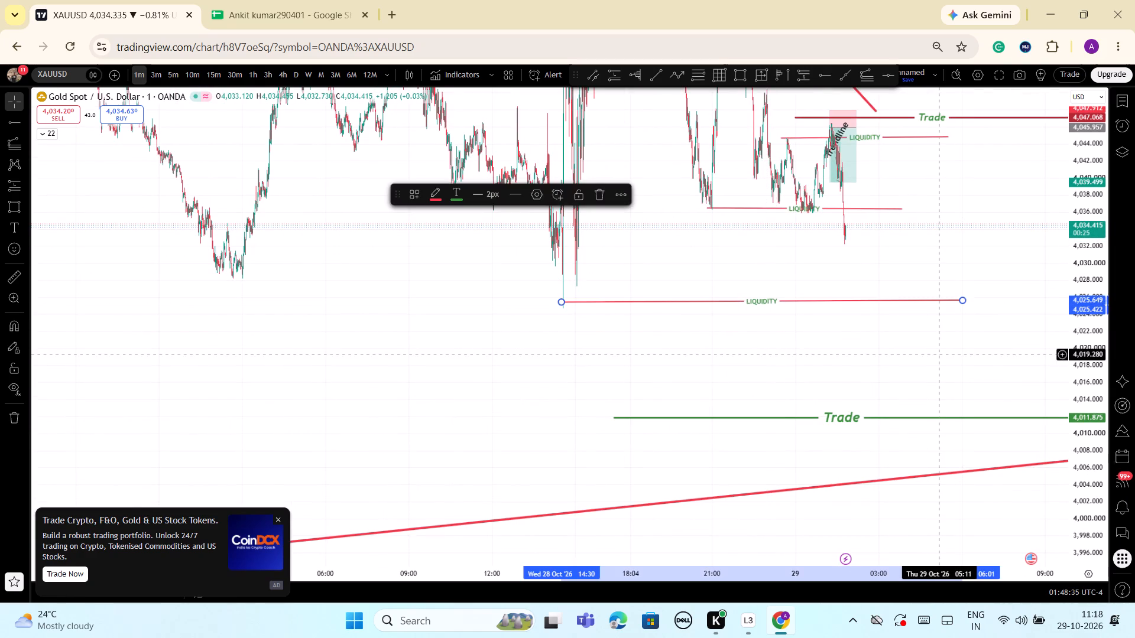
On the 5-minute chart, extend the lowest LIQUIDITY line's later end to about 4,025.4 at 14:00 on 29 Oct.
{"action": "left_click", "coordinate": [171, 73]}
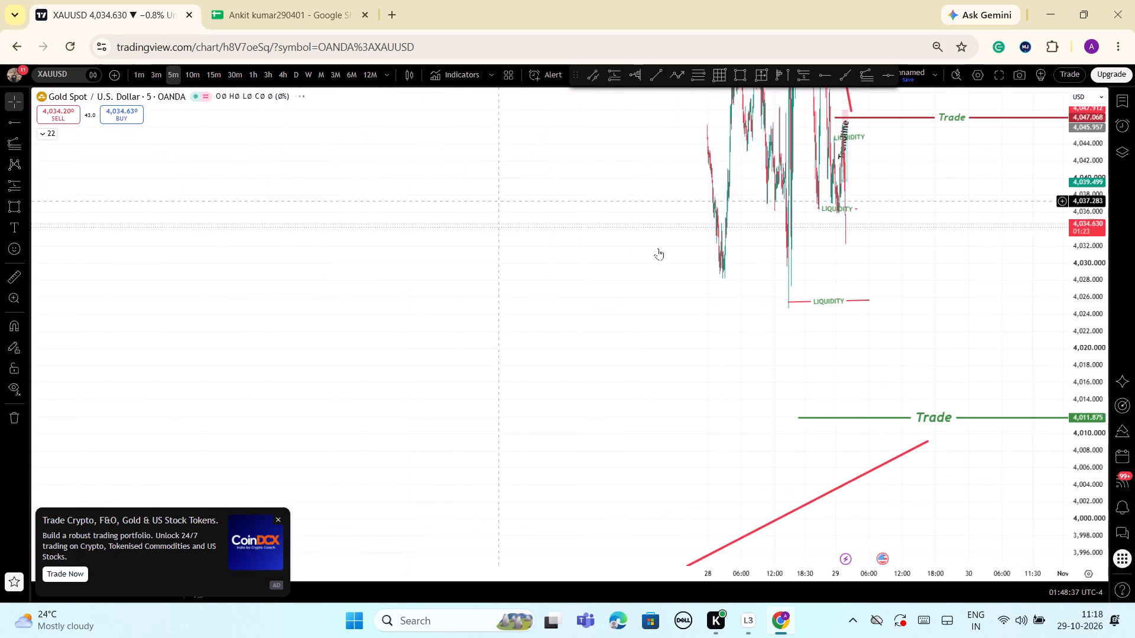
{"action": "scroll", "coordinate": [822, 333], "scroll_direction": "up", "scroll_amount": 2}
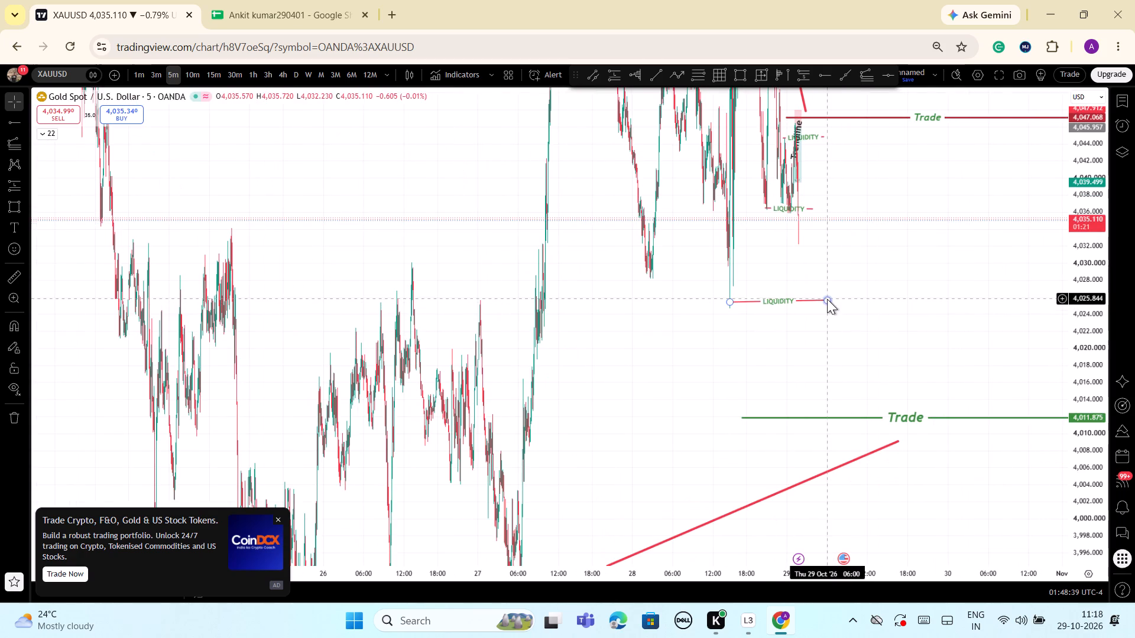
{"action": "left_click_drag", "start_coordinate": [827, 299], "coordinate": [875, 301]}
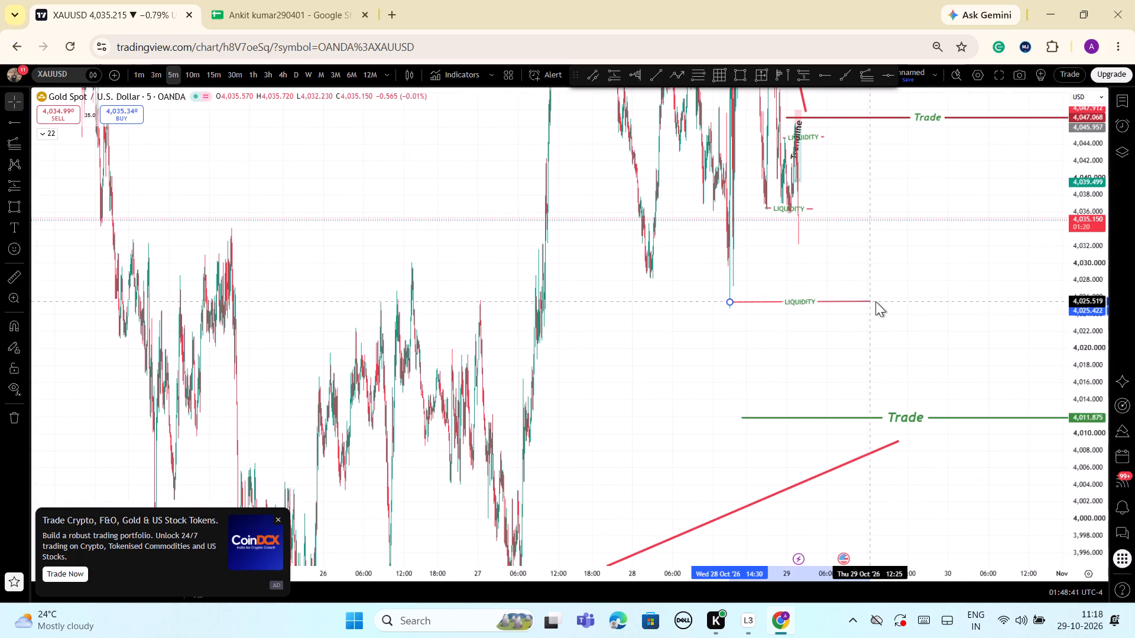
{"action": "left_click_drag", "start_coordinate": [875, 301], "coordinate": [881, 303]}
{"action": "left_click", "coordinate": [872, 276]}
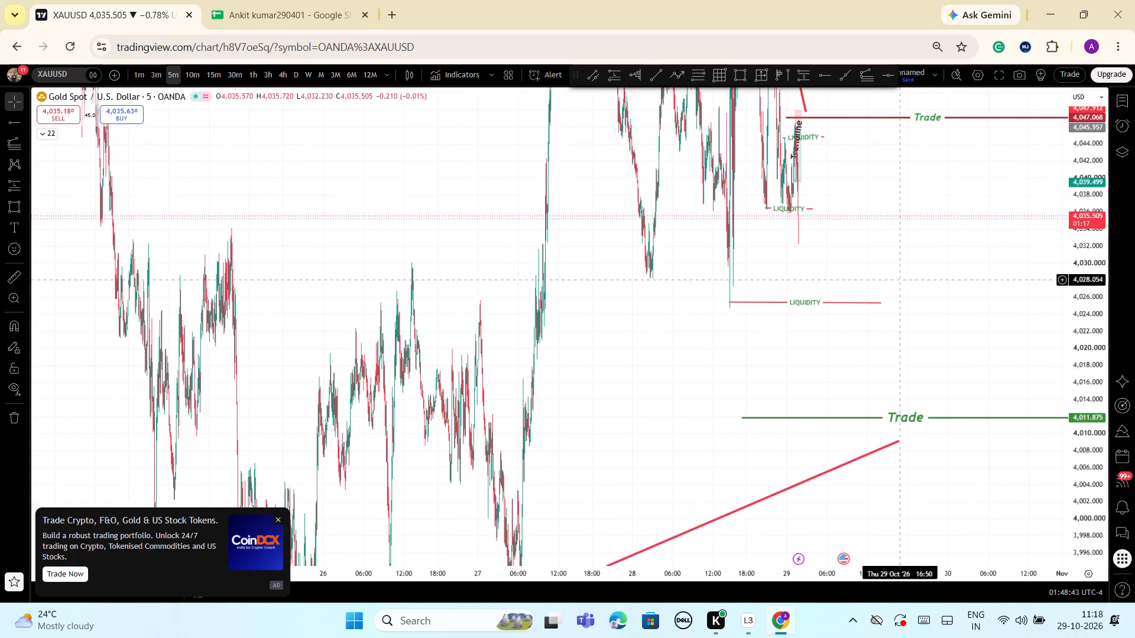
Switch to the 1-minute interval and examine price against the lowest LIQUIDITY line, the lower Trade level and the rising Trendline.
{"action": "scroll", "coordinate": [985, 336], "scroll_direction": "down", "scroll_amount": 3}
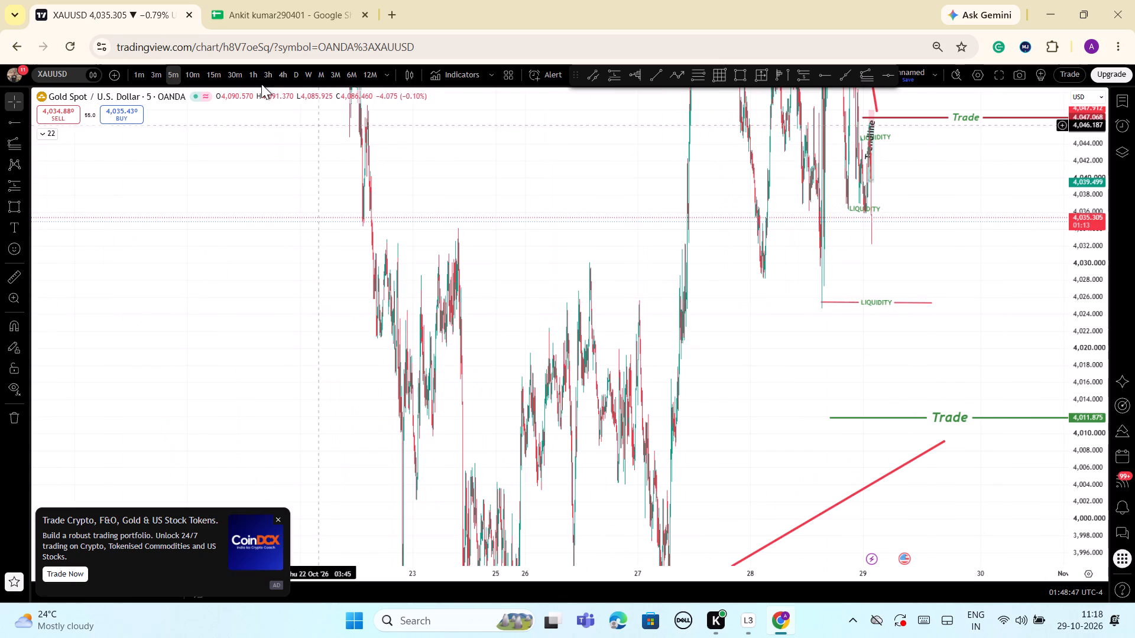
{"action": "left_click", "coordinate": [135, 73]}
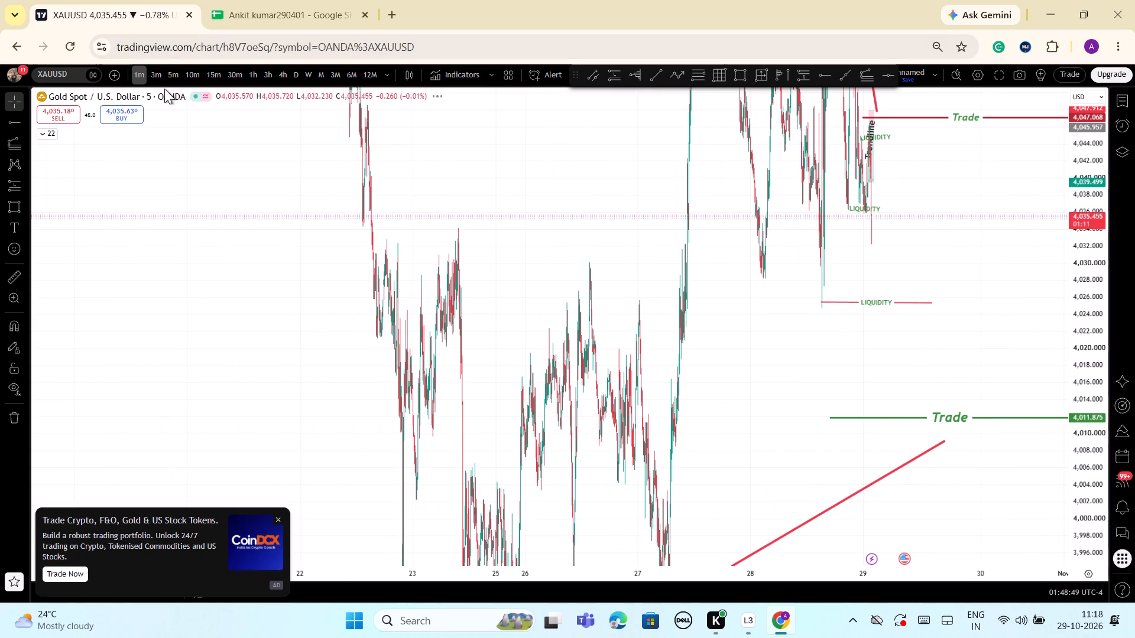
{"action": "scroll", "coordinate": [806, 297], "scroll_direction": "up", "scroll_amount": 4}
{"action": "scroll", "coordinate": [876, 322], "scroll_direction": "up", "scroll_amount": 5}
{"action": "scroll", "coordinate": [841, 360], "scroll_direction": "down", "scroll_amount": 4}
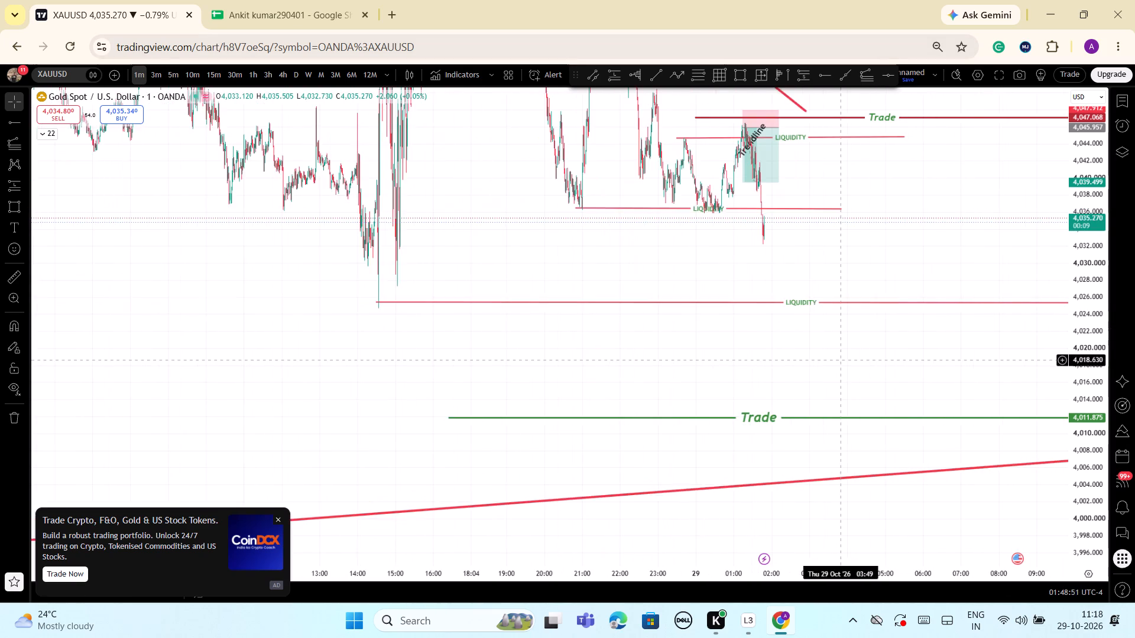
{"action": "scroll", "coordinate": [841, 361], "scroll_direction": "down", "scroll_amount": 2}
{"action": "left_click_drag", "start_coordinate": [1091, 390], "coordinate": [1077, 463]}
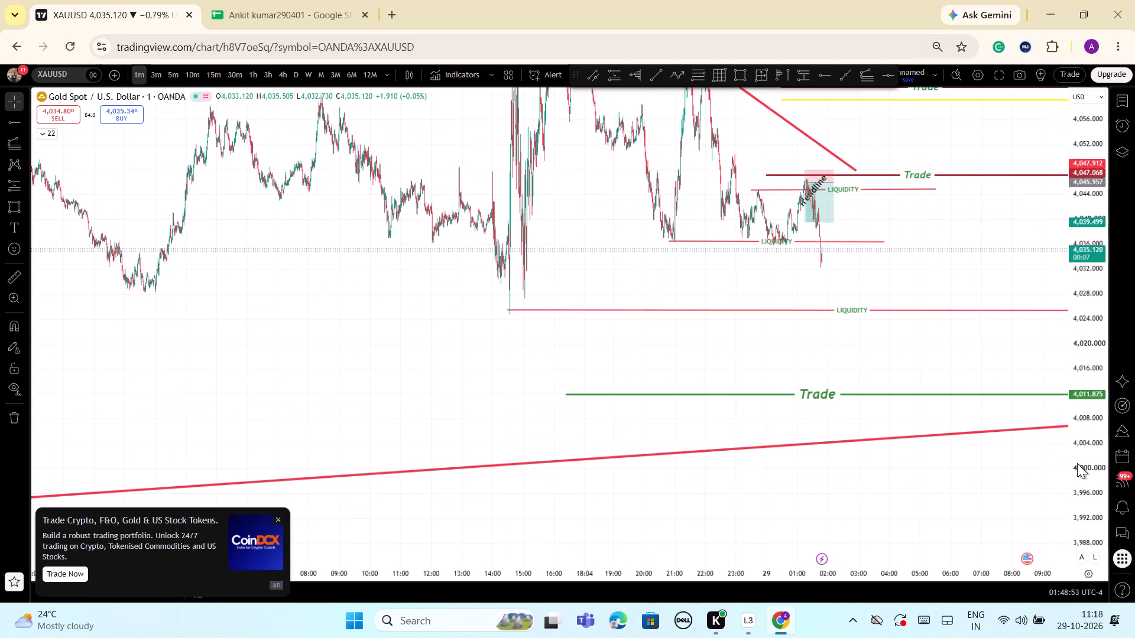
{"action": "scroll", "coordinate": [960, 476], "scroll_direction": "down", "scroll_amount": 5}
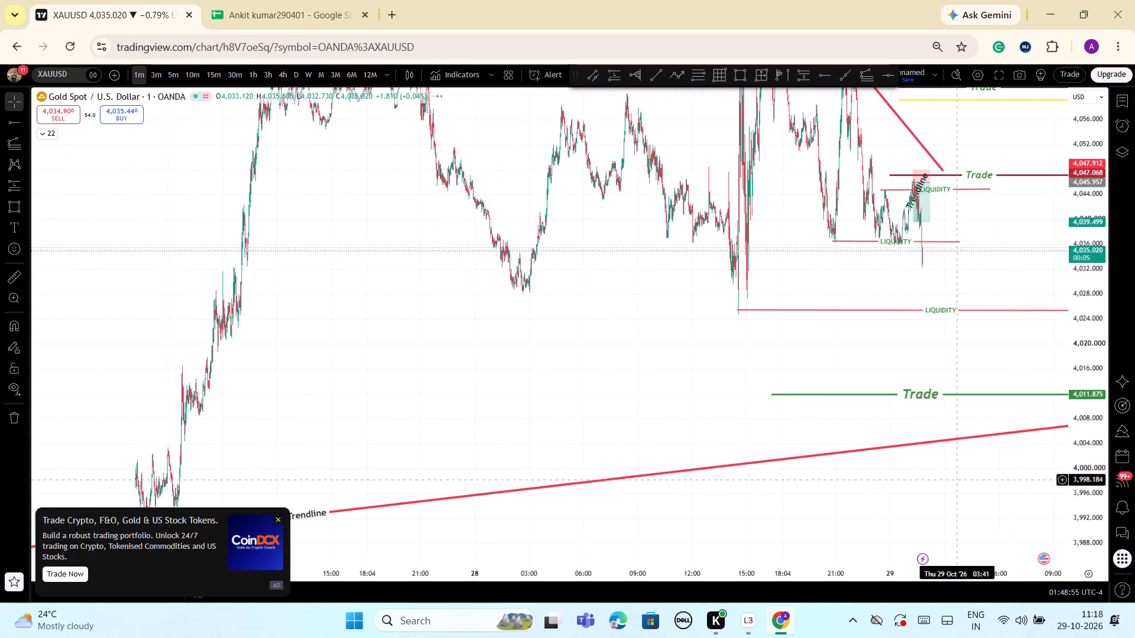
Examine the 1-minute chart from the upper Trade levels down to the lower Trade level and the long rising Trendline.
{"action": "scroll", "coordinate": [958, 365], "scroll_direction": "down", "scroll_amount": 2}
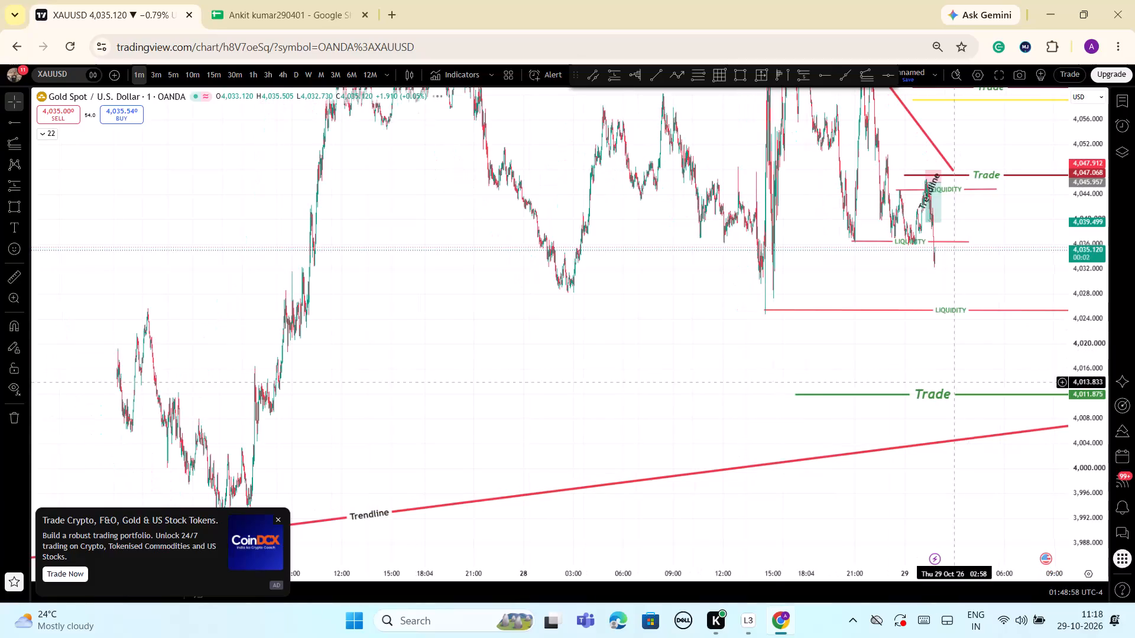
{"action": "scroll", "coordinate": [964, 402], "scroll_direction": "down", "scroll_amount": 2}
{"action": "left_click_drag", "start_coordinate": [1080, 444], "coordinate": [1075, 517]}
{"action": "scroll", "coordinate": [956, 490], "scroll_direction": "down", "scroll_amount": 3}
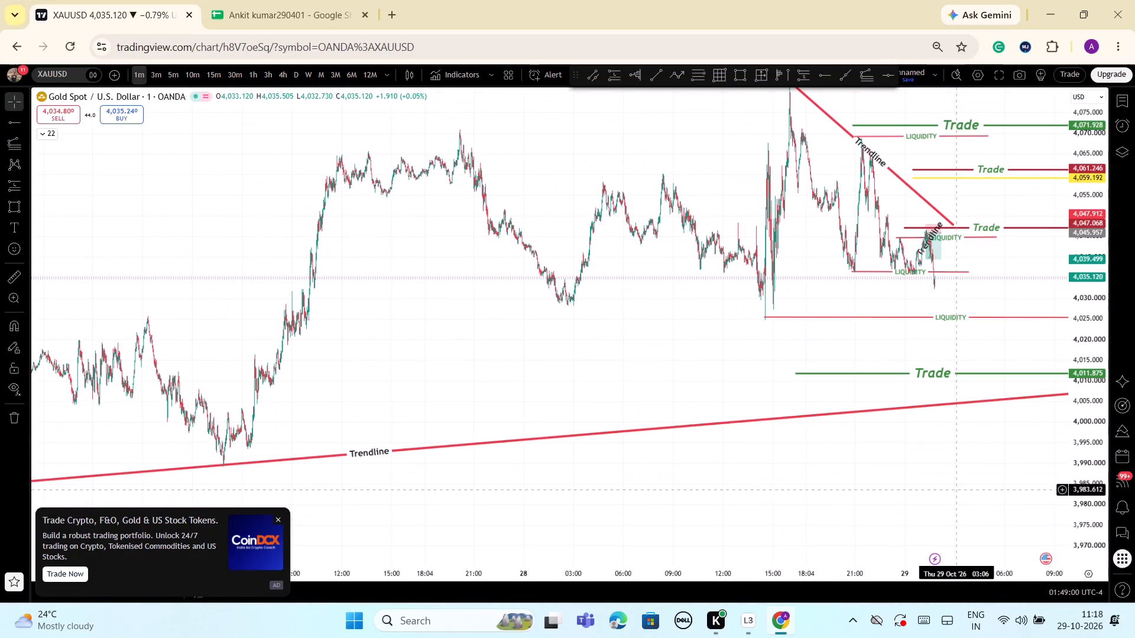
{"action": "scroll", "coordinate": [956, 491], "scroll_direction": "down", "scroll_amount": 3}
{"action": "scroll", "coordinate": [861, 478], "scroll_direction": "down", "scroll_amount": 3}
{"action": "left_click_drag", "start_coordinate": [942, 487], "coordinate": [829, 490]}
{"action": "scroll", "coordinate": [907, 487], "scroll_direction": "down", "scroll_amount": 3}
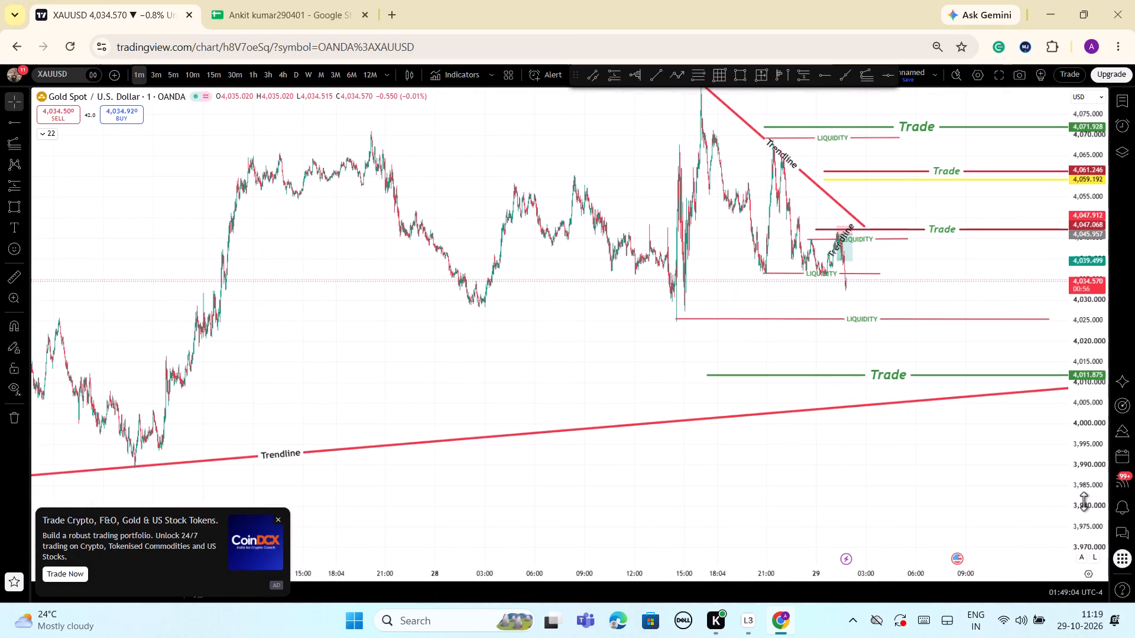
{"action": "left_click_drag", "start_coordinate": [1082, 512], "coordinate": [1076, 445]}
Switch to the 5-minute interval and examine price around the short position and the LIQUIDITY lines beneath it.
{"action": "left_click", "coordinate": [171, 80]}
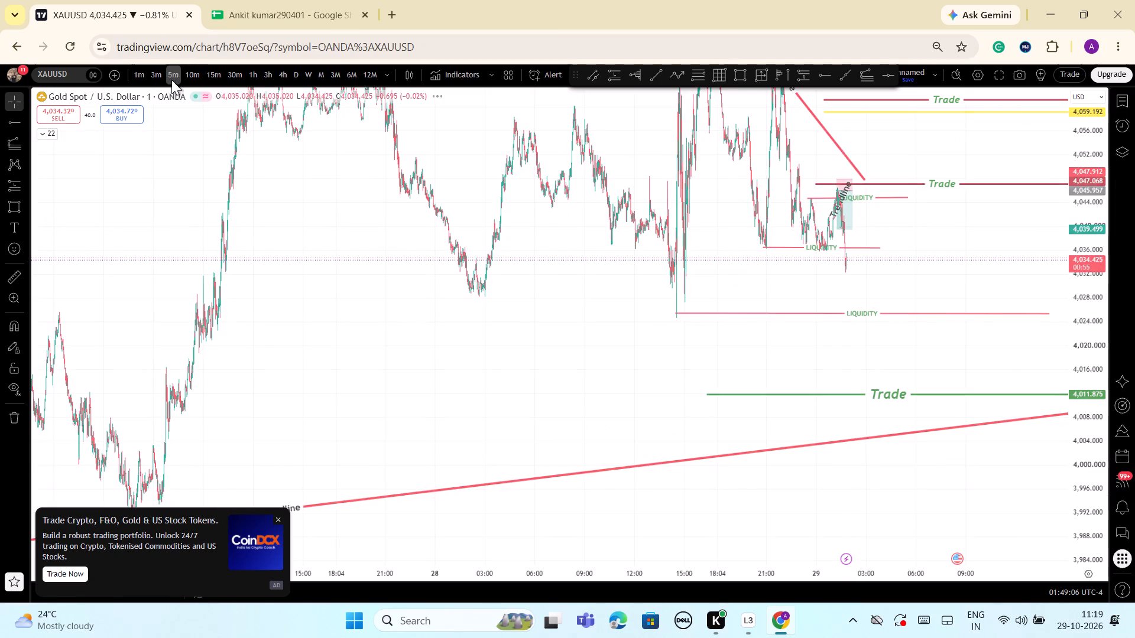
{"action": "scroll", "coordinate": [761, 357], "scroll_direction": "up", "scroll_amount": 11}
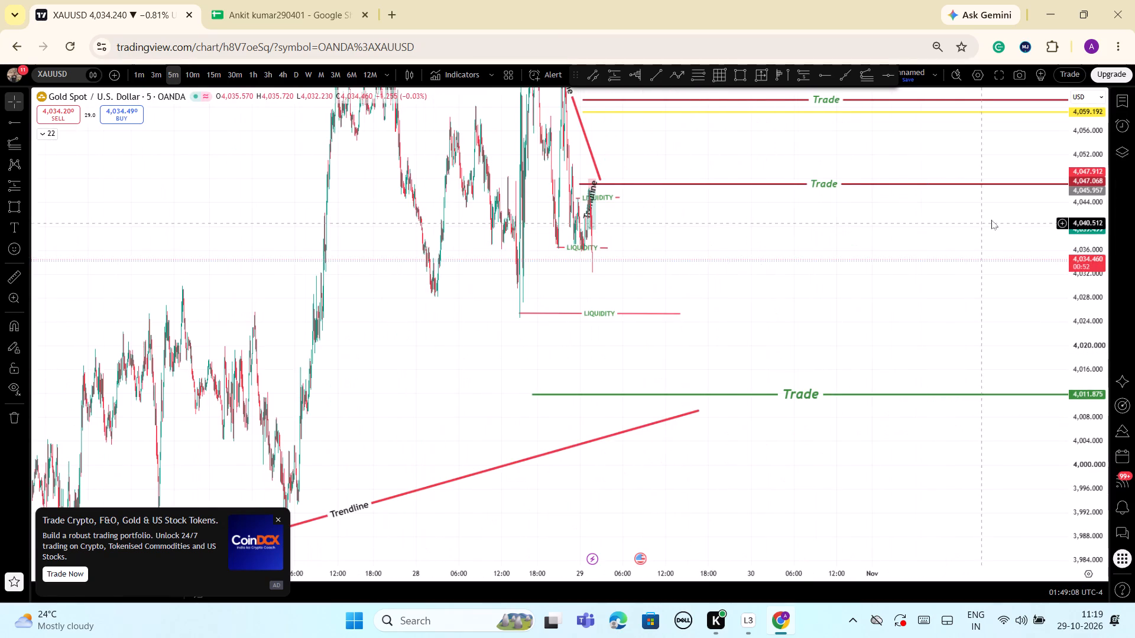
{"action": "left_click_drag", "start_coordinate": [1094, 275], "coordinate": [1062, 476]}
{"action": "scroll", "coordinate": [605, 474], "scroll_direction": "up", "scroll_amount": 5}
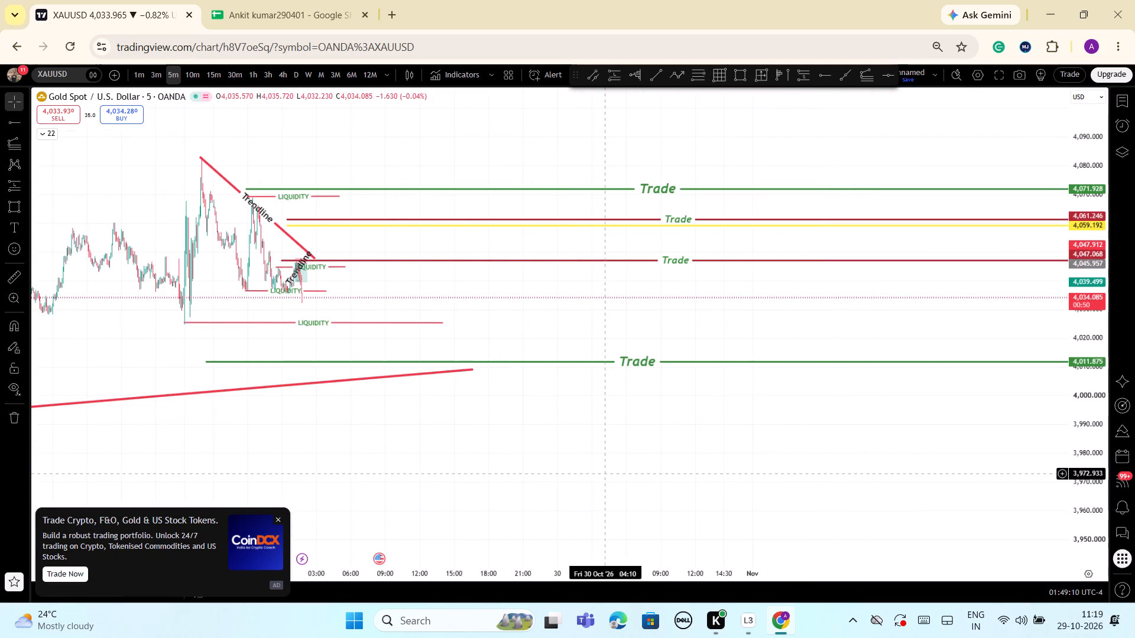
{"action": "left_click_drag", "start_coordinate": [401, 283], "coordinate": [901, 317]}
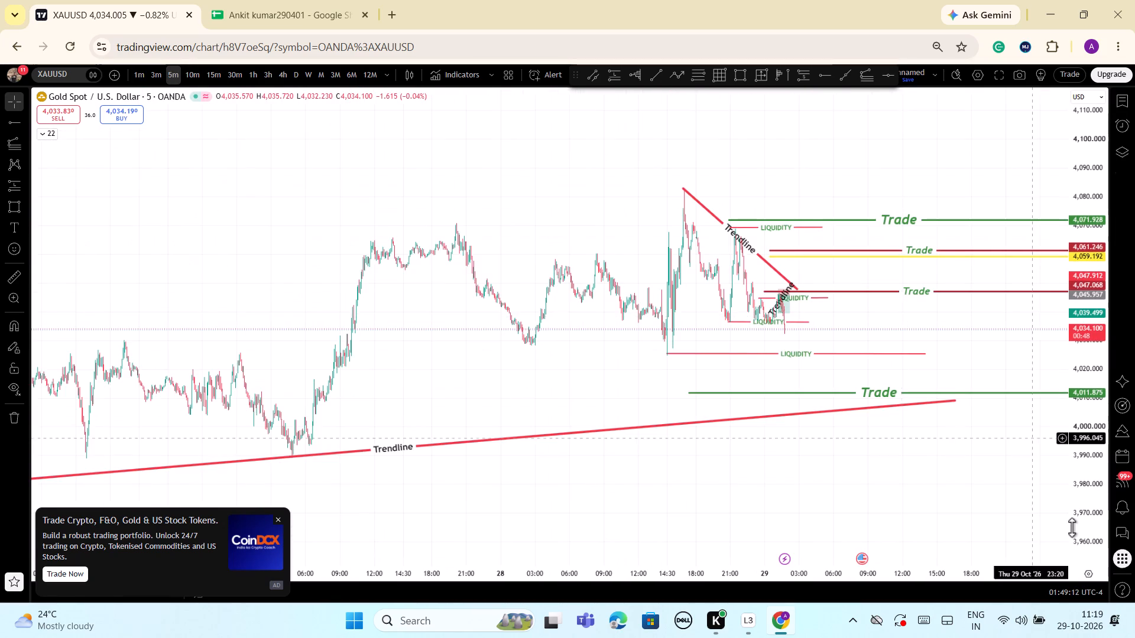
{"action": "left_click_drag", "start_coordinate": [1072, 528], "coordinate": [1048, 174]}
{"action": "scroll", "coordinate": [812, 301], "scroll_direction": "up", "scroll_amount": 7}
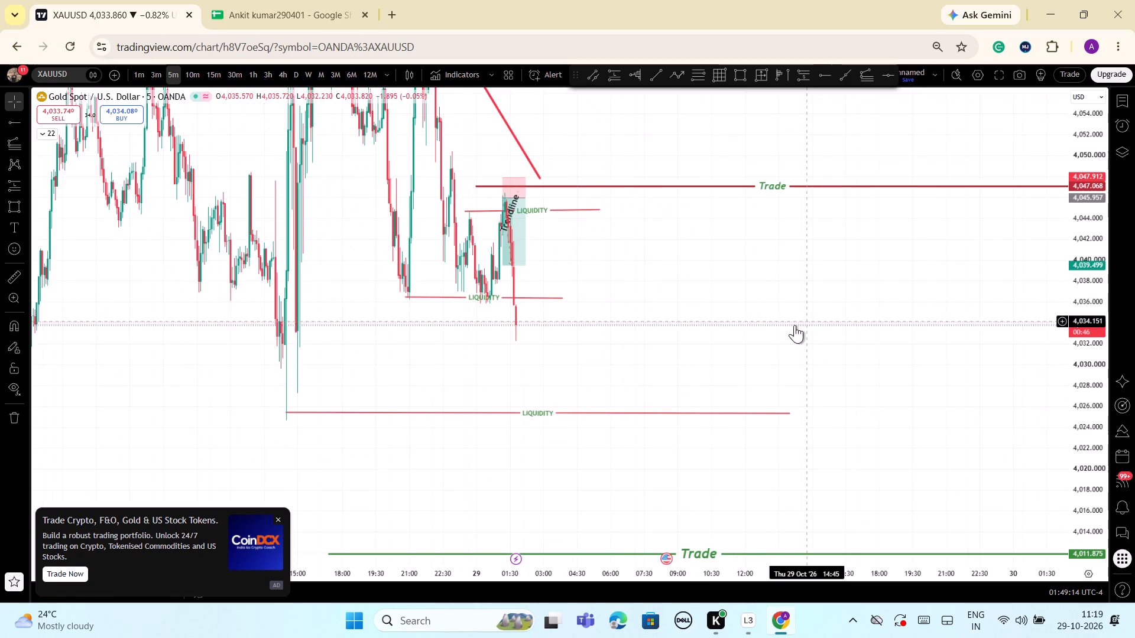
On the 1-minute chart, delete the short rising Trendline that overlaps the short position.
{"action": "left_click", "coordinate": [142, 75]}
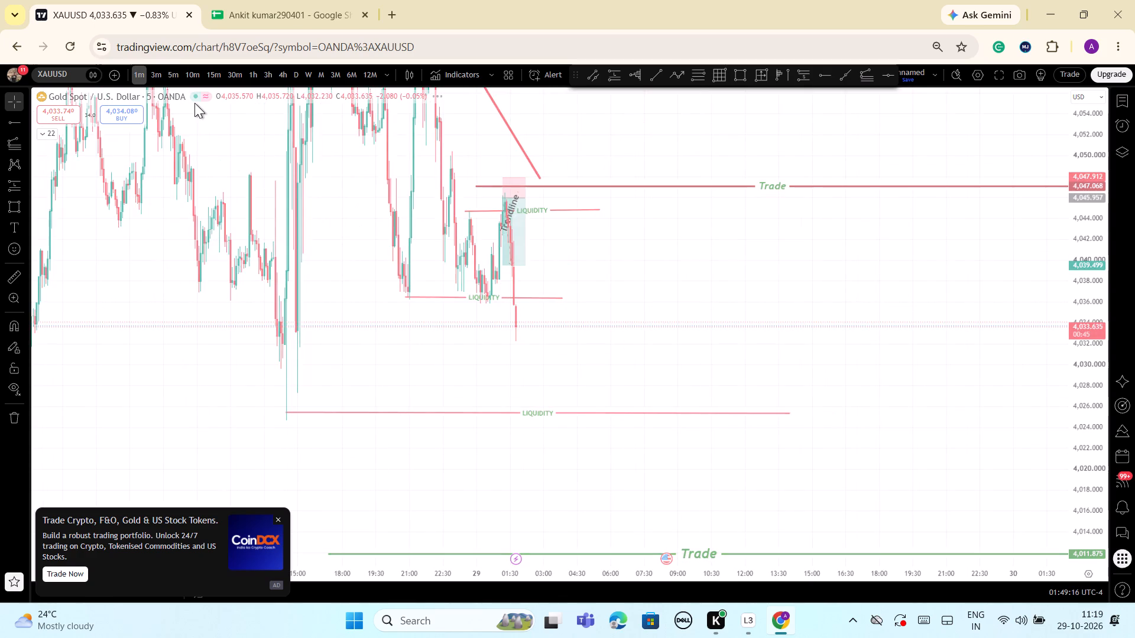
{"action": "scroll", "coordinate": [842, 379], "scroll_direction": "down", "scroll_amount": 5}
{"action": "scroll", "coordinate": [797, 274], "scroll_direction": "up", "scroll_amount": 4}
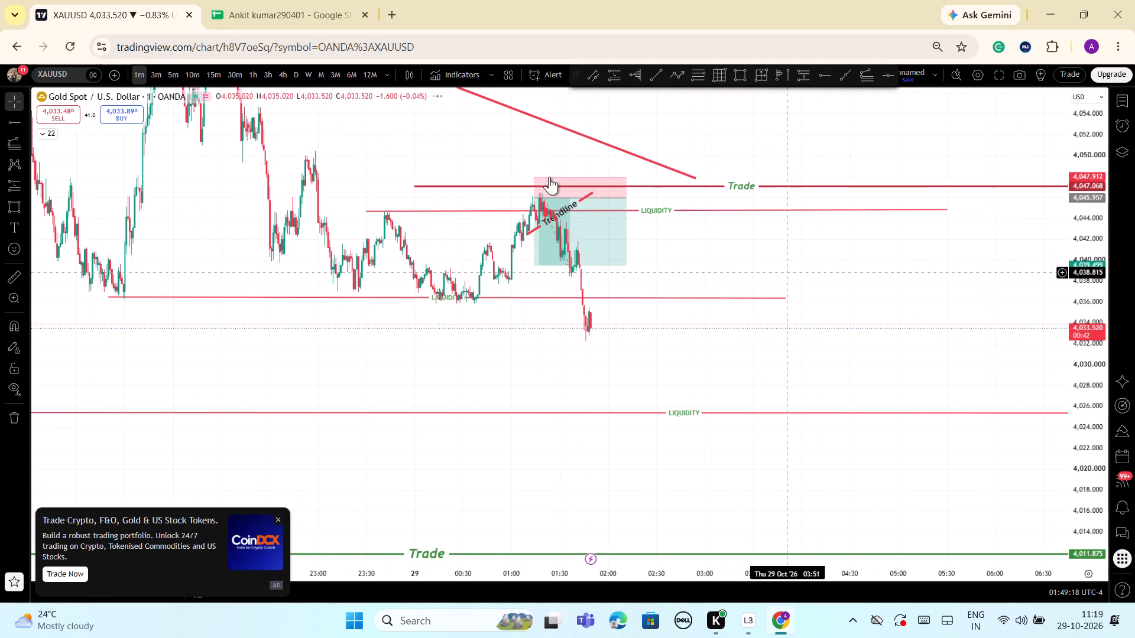
{"action": "left_click", "coordinate": [589, 193]}
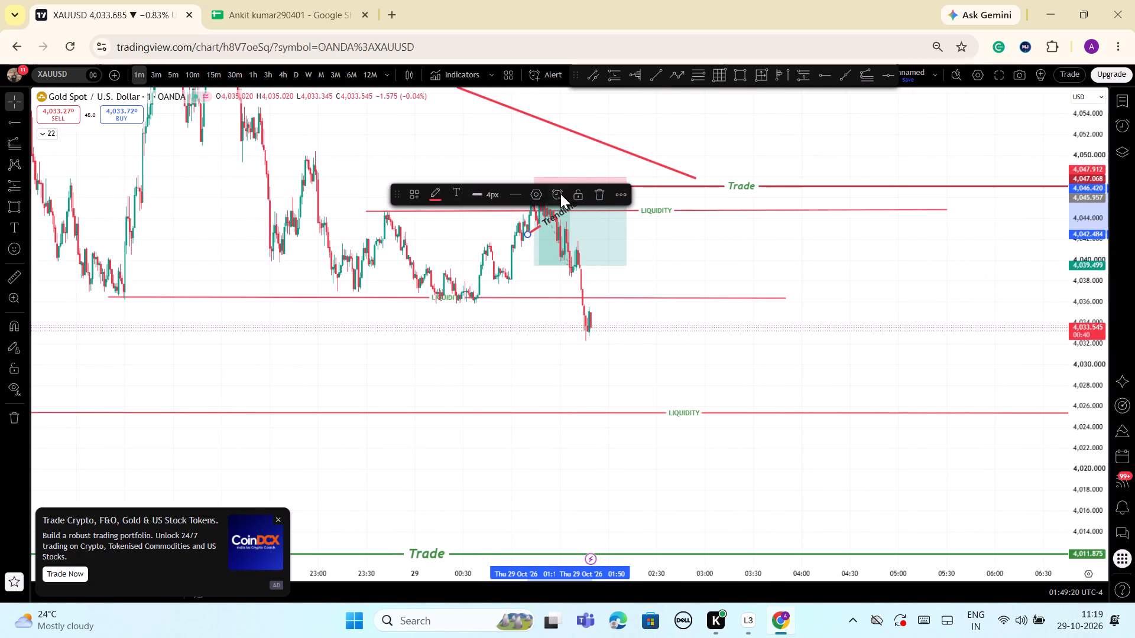
{"action": "left_click", "coordinate": [597, 193]}
Examine 1-minute price action against the falling Trendline, the short position, and the LIQUIDITY and Trade levels above and below.
{"action": "scroll", "coordinate": [768, 267], "scroll_direction": "down", "scroll_amount": 2}
{"action": "scroll", "coordinate": [832, 283], "scroll_direction": "down", "scroll_amount": 4}
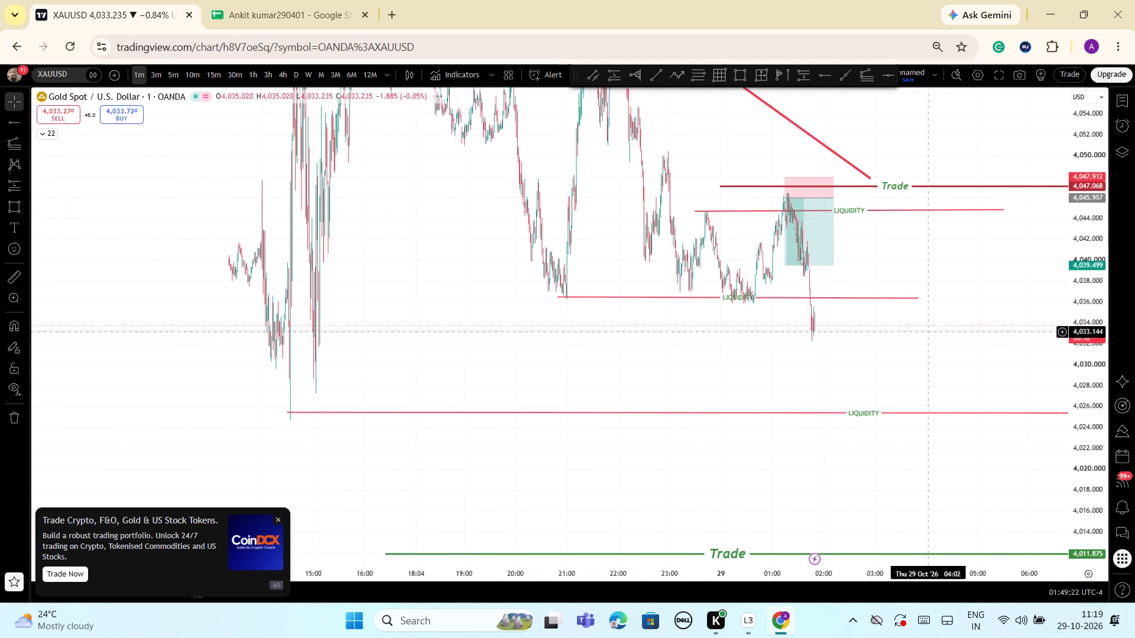
{"action": "left_click_drag", "start_coordinate": [1079, 360], "coordinate": [1085, 512]}
{"action": "scroll", "coordinate": [870, 442], "scroll_direction": "down", "scroll_amount": 3}
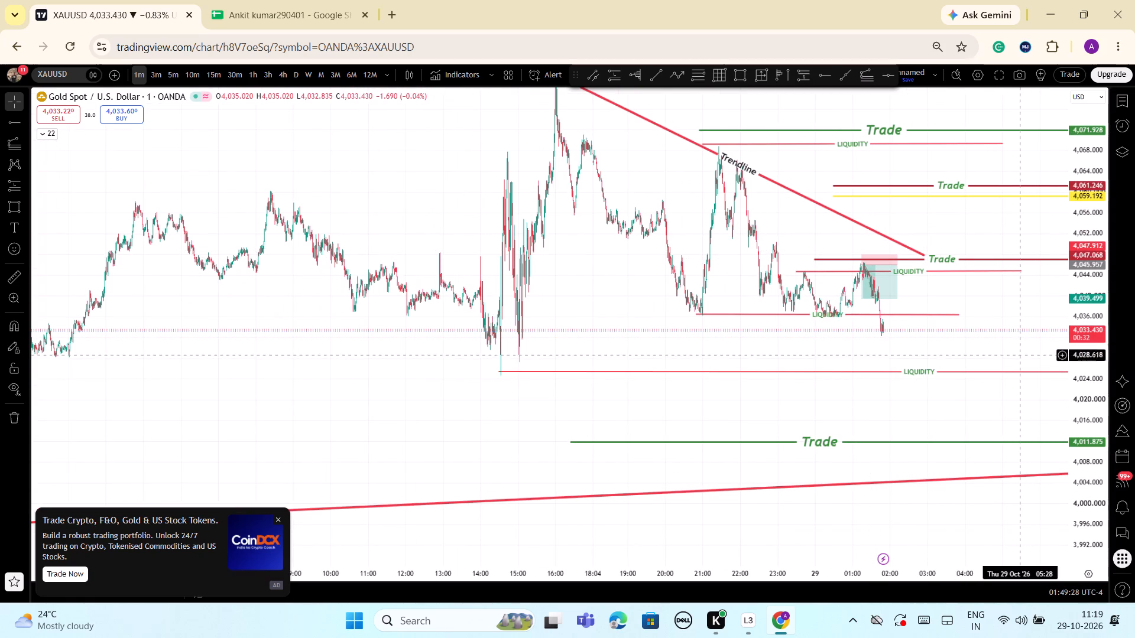
{"action": "scroll", "coordinate": [852, 357], "scroll_direction": "up", "scroll_amount": 5}
{"action": "scroll", "coordinate": [852, 359], "scroll_direction": "down", "scroll_amount": 1}
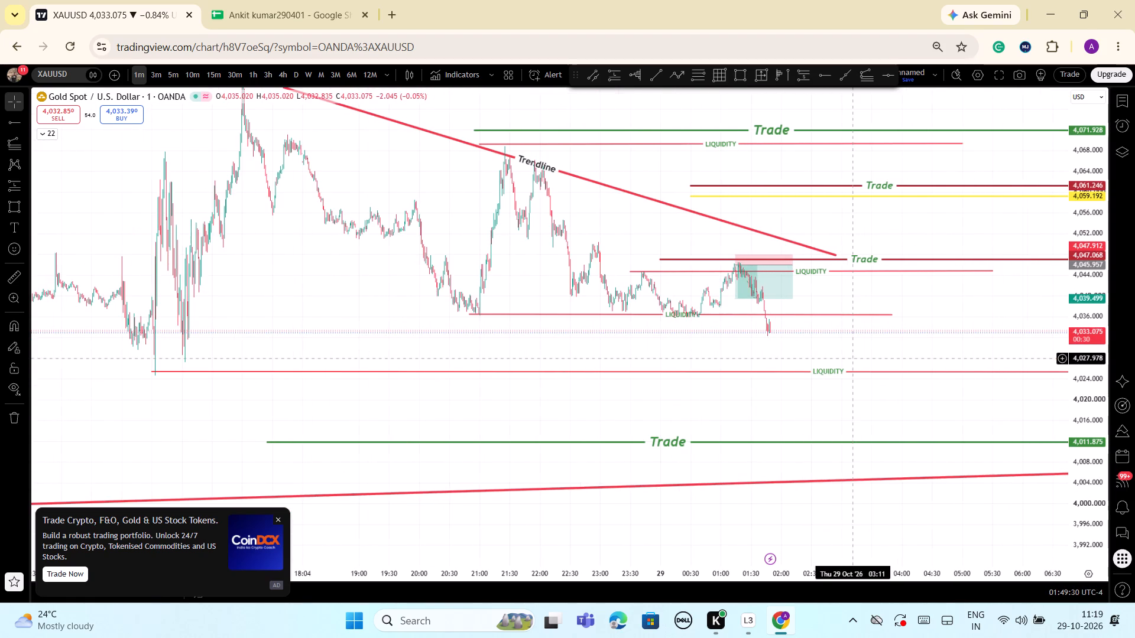
{"action": "scroll", "coordinate": [852, 359], "scroll_direction": "down", "scroll_amount": 1}
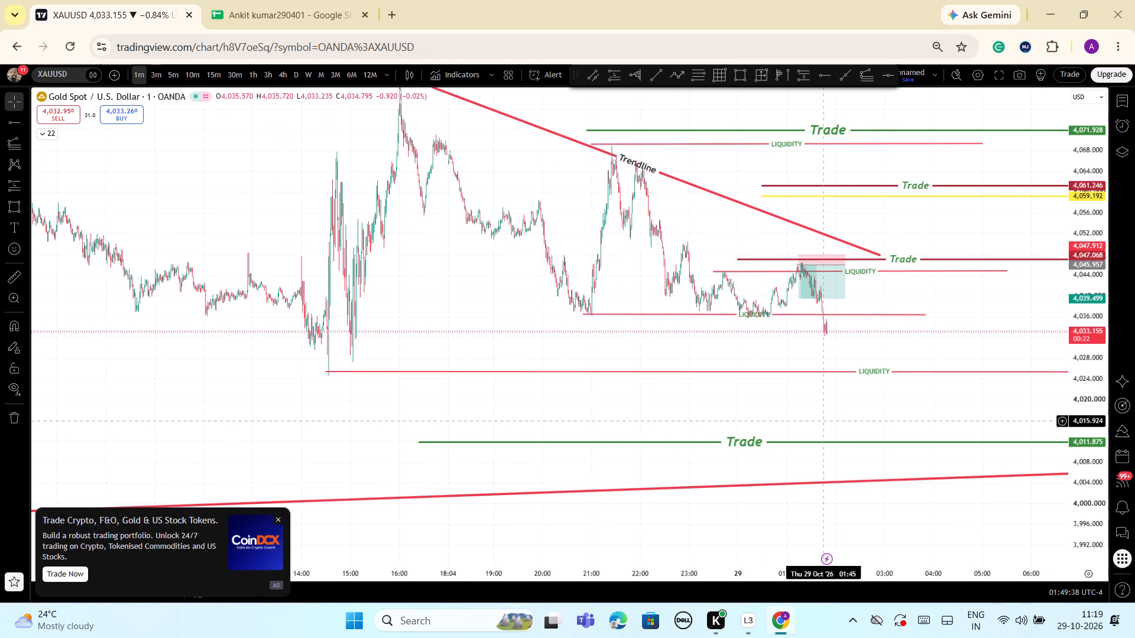
{"action": "scroll", "coordinate": [826, 421], "scroll_direction": "up", "scroll_amount": 12}
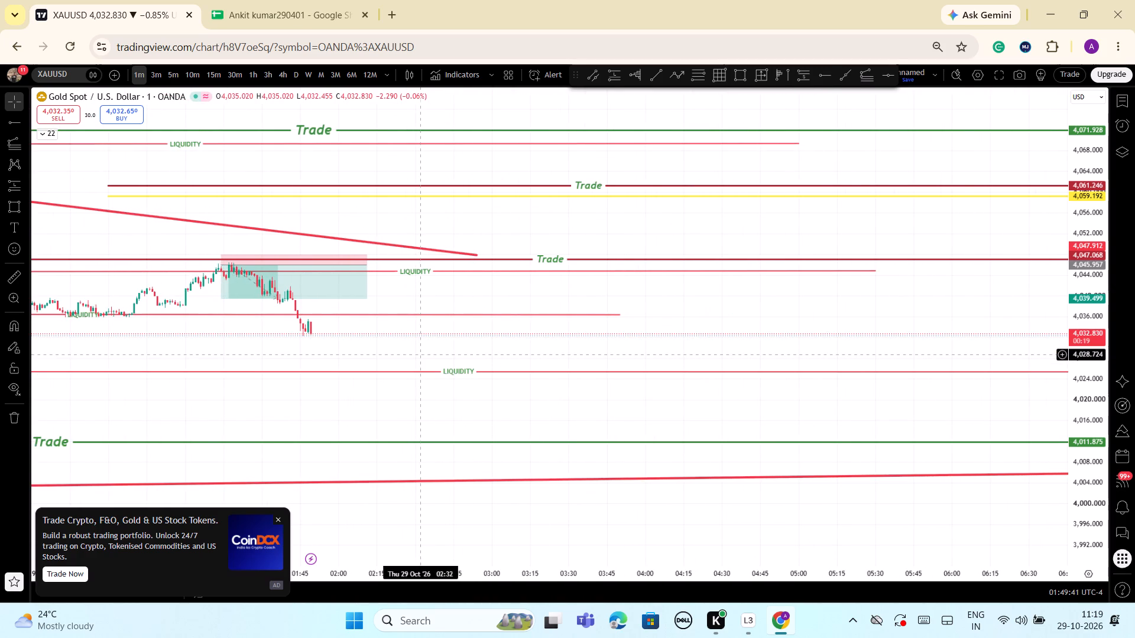
{"action": "scroll", "coordinate": [361, 354], "scroll_direction": "down", "scroll_amount": 3}
{"action": "scroll", "coordinate": [711, 352], "scroll_direction": "down", "scroll_amount": 2}
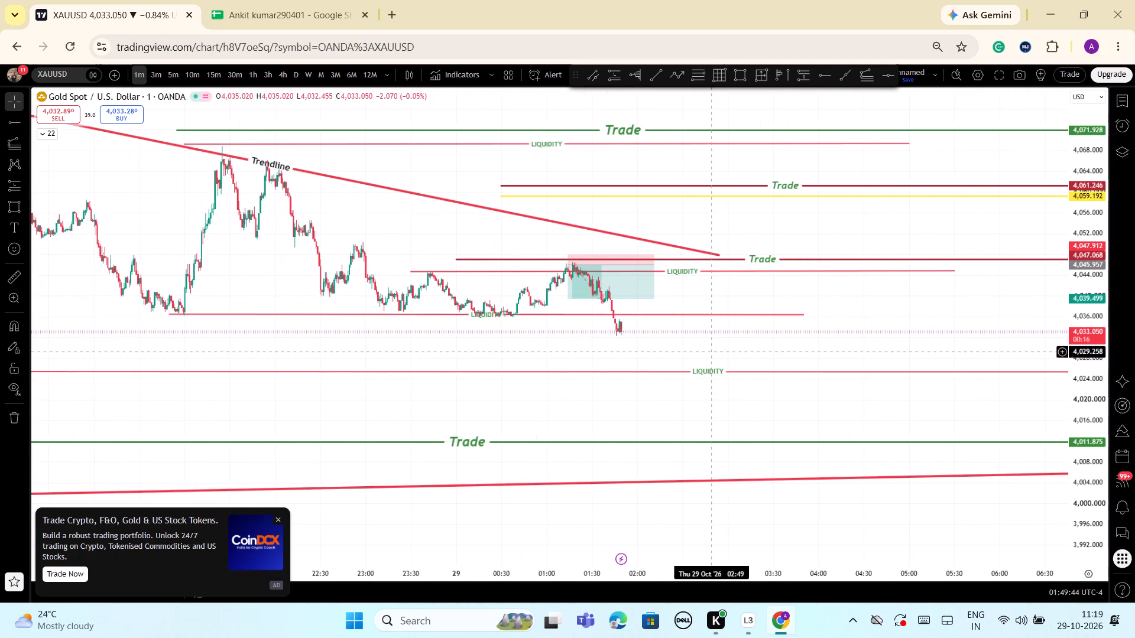
{"action": "scroll", "coordinate": [711, 352], "scroll_direction": "down", "scroll_amount": 8}
{"action": "left_click_drag", "start_coordinate": [1101, 480], "coordinate": [1100, 435]}
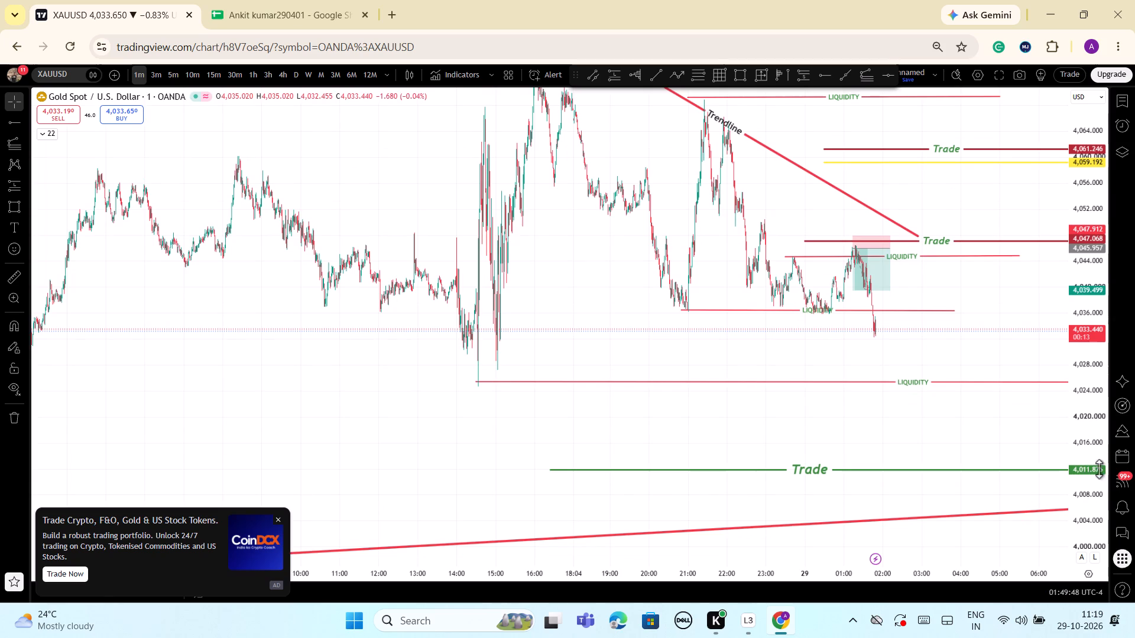
{"action": "scroll", "coordinate": [877, 428], "scroll_direction": "up", "scroll_amount": 4}
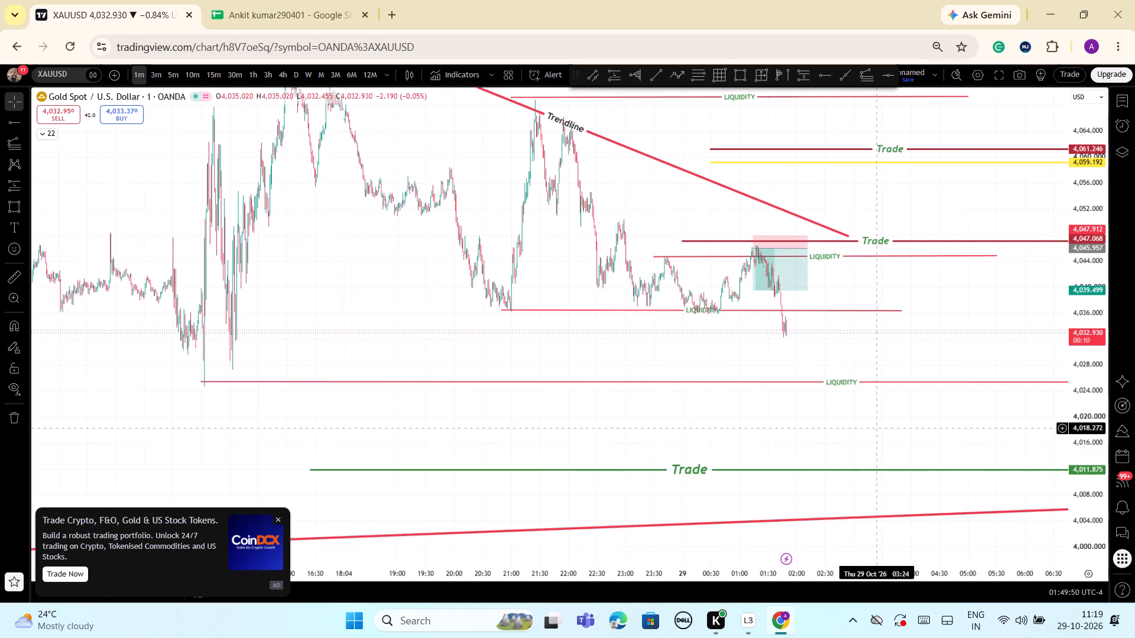
{"action": "scroll", "coordinate": [874, 429], "scroll_direction": "up", "scroll_amount": 5}
{"action": "scroll", "coordinate": [677, 442], "scroll_direction": "up", "scroll_amount": 2}
{"action": "scroll", "coordinate": [602, 432], "scroll_direction": "down", "scroll_amount": 5}
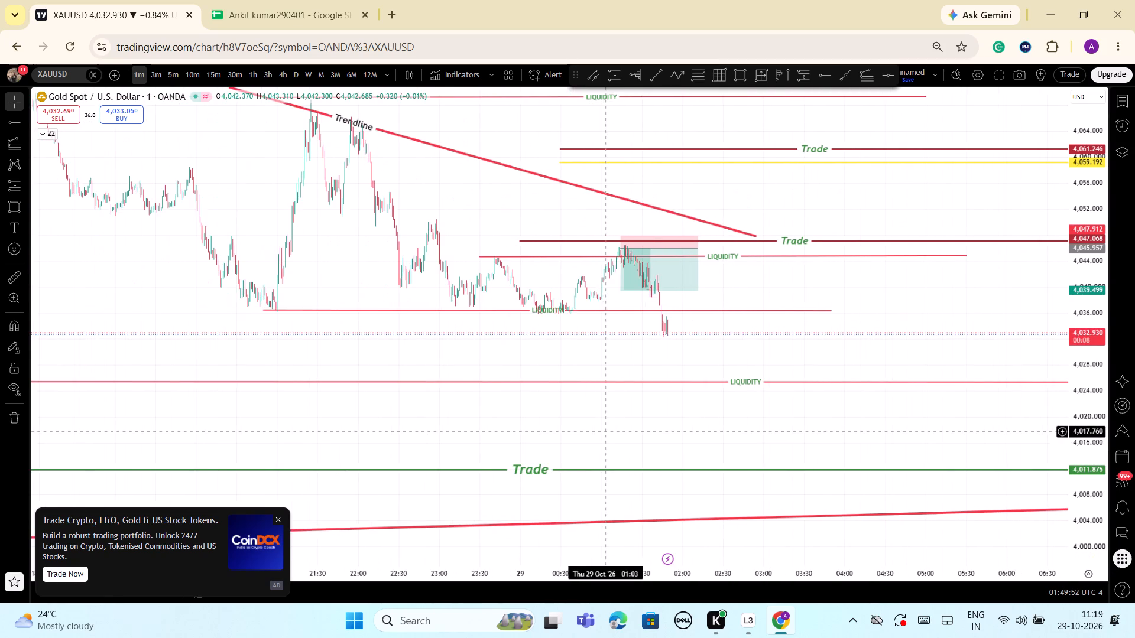
{"action": "scroll", "coordinate": [612, 433], "scroll_direction": "down", "scroll_amount": 1}
{"action": "scroll", "coordinate": [796, 449], "scroll_direction": "up", "scroll_amount": 3}
{"action": "left_click_drag", "start_coordinate": [1088, 319], "coordinate": [1081, 407]}
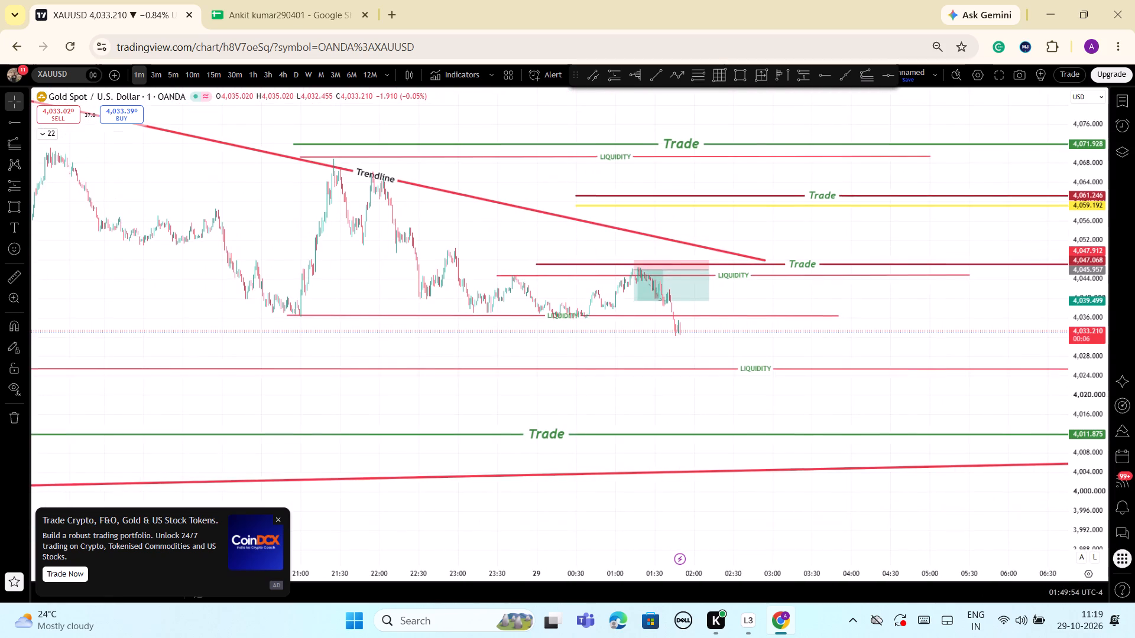
{"action": "scroll", "coordinate": [1018, 384], "scroll_direction": "down", "scroll_amount": 6}
{"action": "scroll", "coordinate": [916, 388], "scroll_direction": "down", "scroll_amount": 1}
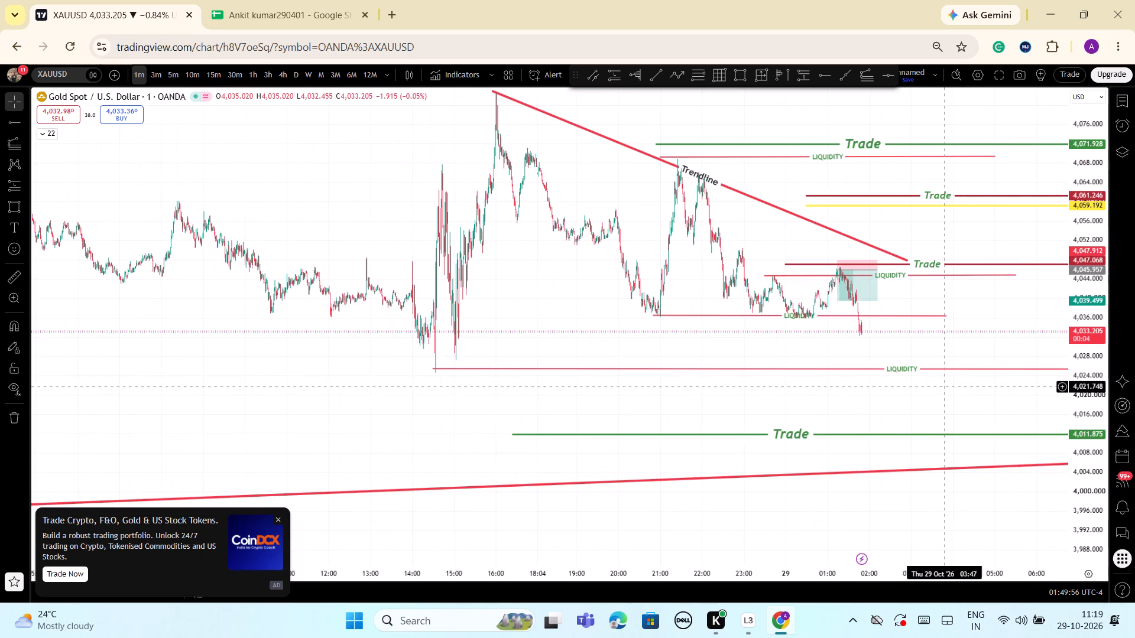
{"action": "scroll", "coordinate": [924, 388], "scroll_direction": "down", "scroll_amount": 1}
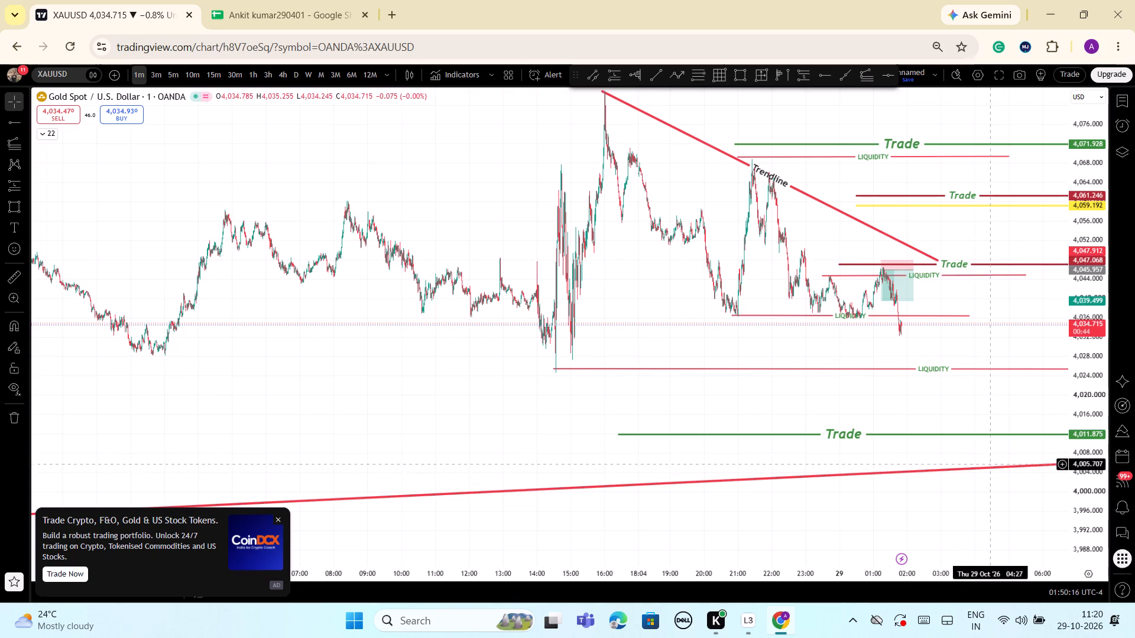
{"action": "scroll", "coordinate": [991, 464], "scroll_direction": "up", "scroll_amount": 4}
{"action": "scroll", "coordinate": [780, 447], "scroll_direction": "up", "scroll_amount": 9}
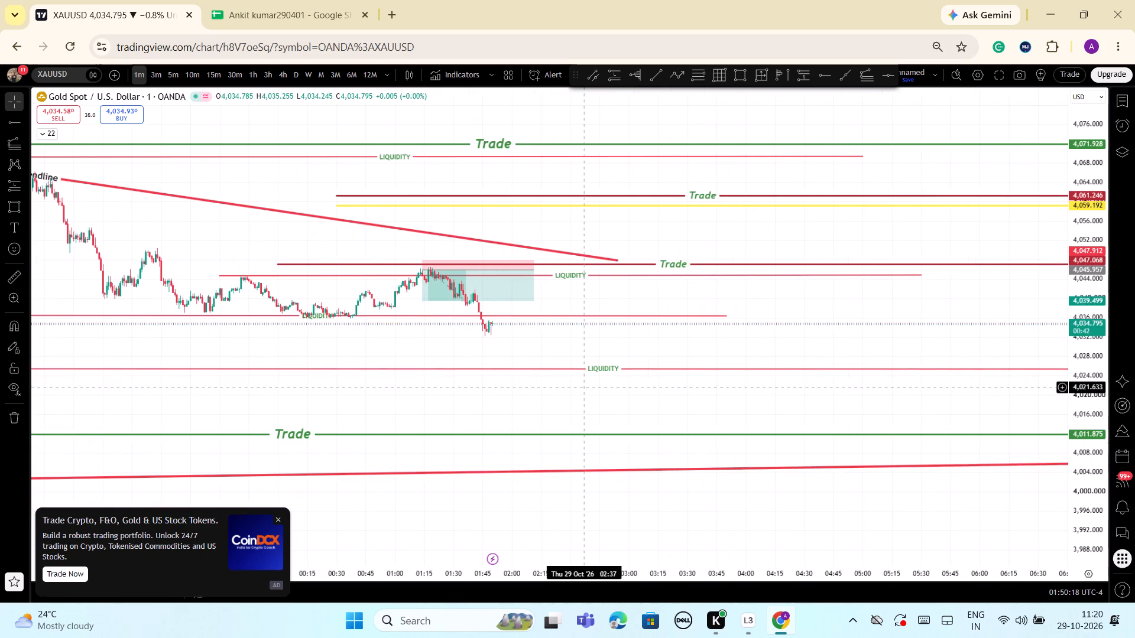
{"action": "left_click_drag", "start_coordinate": [519, 337], "coordinate": [565, 341]}
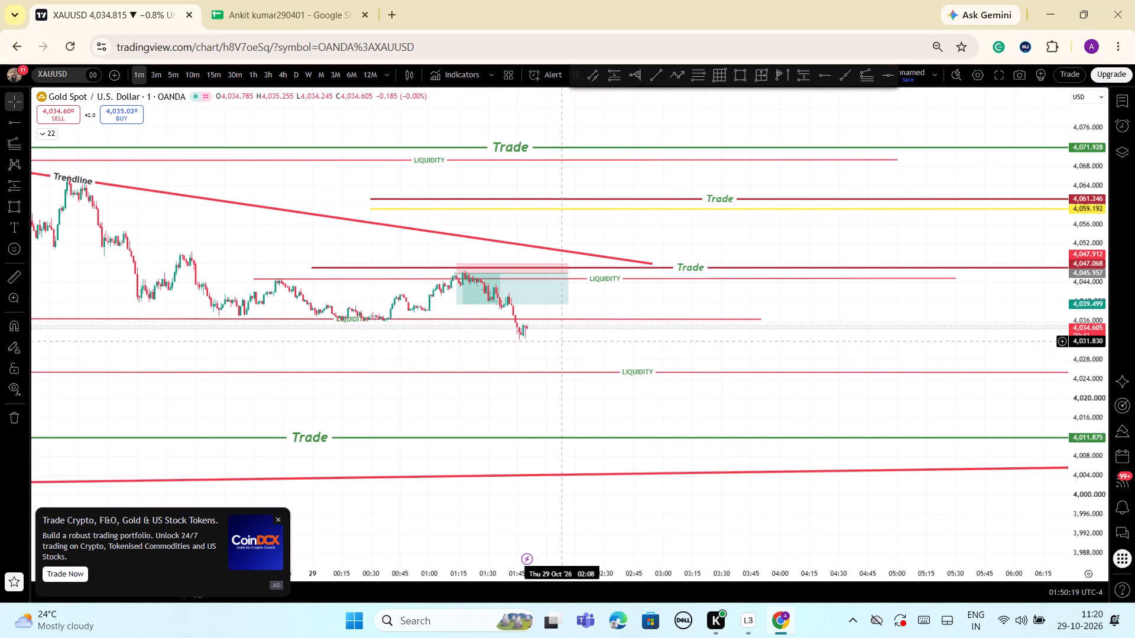
{"action": "scroll", "coordinate": [984, 414], "scroll_direction": "up", "scroll_amount": 4}
{"action": "left_click_drag", "start_coordinate": [421, 331], "coordinate": [563, 361]}
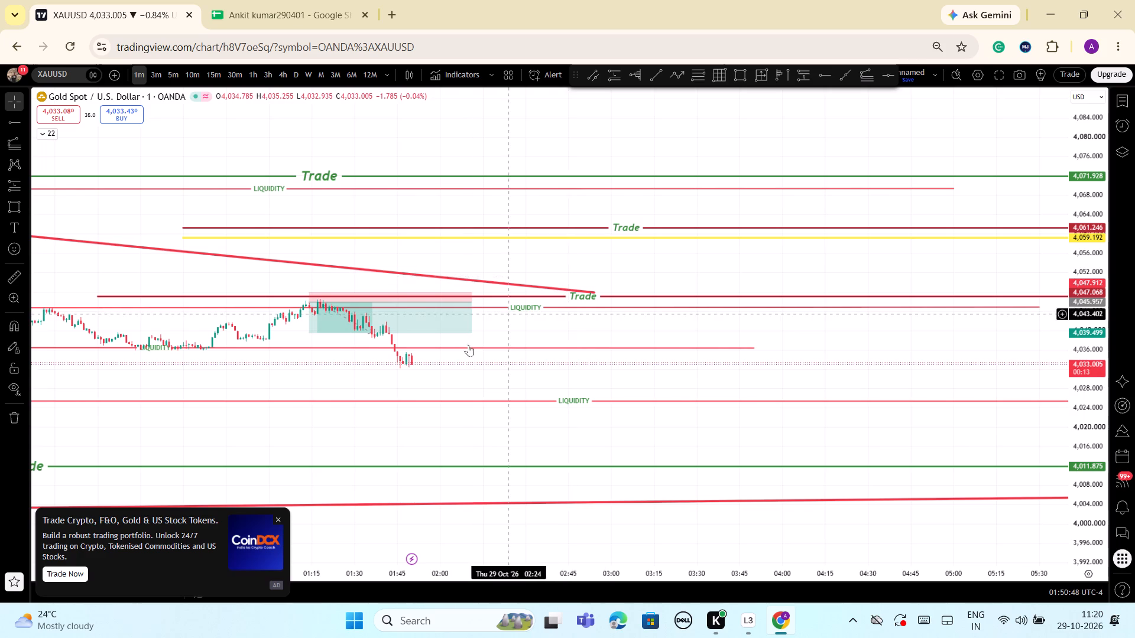
{"action": "scroll", "coordinate": [465, 315], "scroll_direction": "down", "scroll_amount": 10}
{"action": "scroll", "coordinate": [541, 317], "scroll_direction": "down", "scroll_amount": 1}
{"action": "left_click_drag", "start_coordinate": [1085, 504], "coordinate": [1091, 364]}
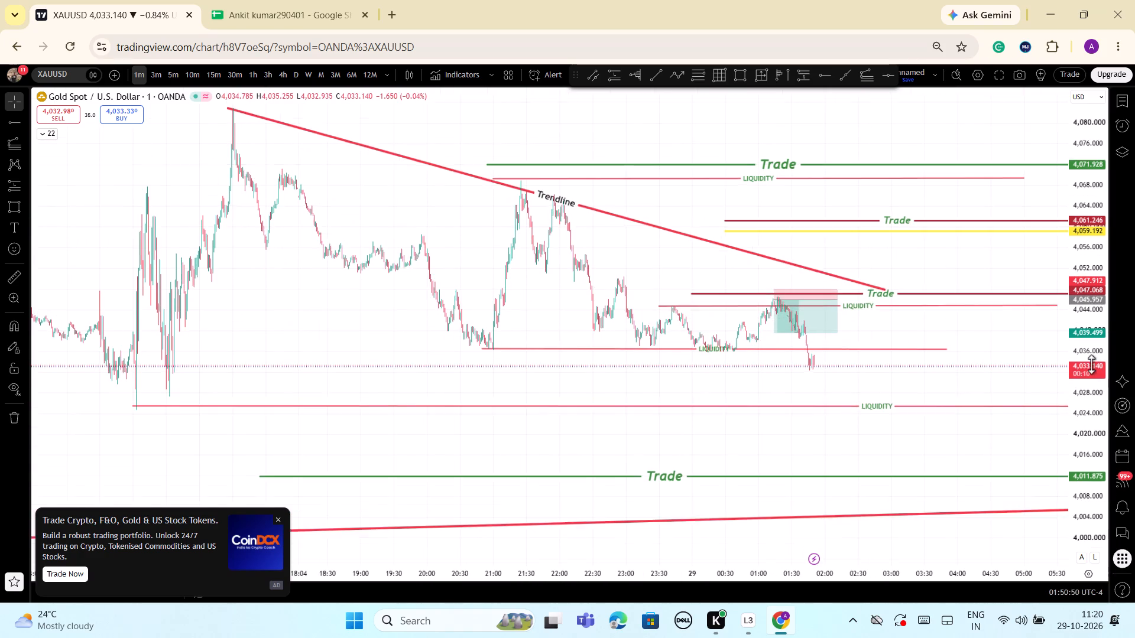
{"action": "left_click_drag", "start_coordinate": [1091, 364], "coordinate": [1091, 363]}
Switch to the Google Sheets spreadsheet and look through the rows of its call sheet.
{"action": "left_click", "coordinate": [272, 4]}
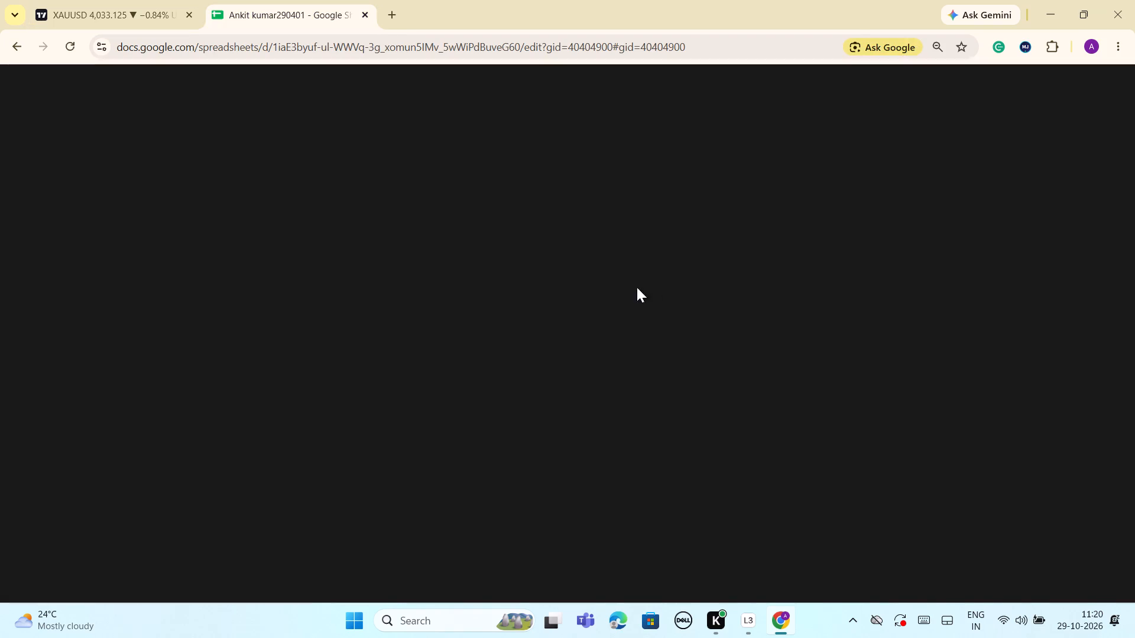
{"action": "scroll", "coordinate": [385, 429], "scroll_direction": "down", "scroll_amount": 2}
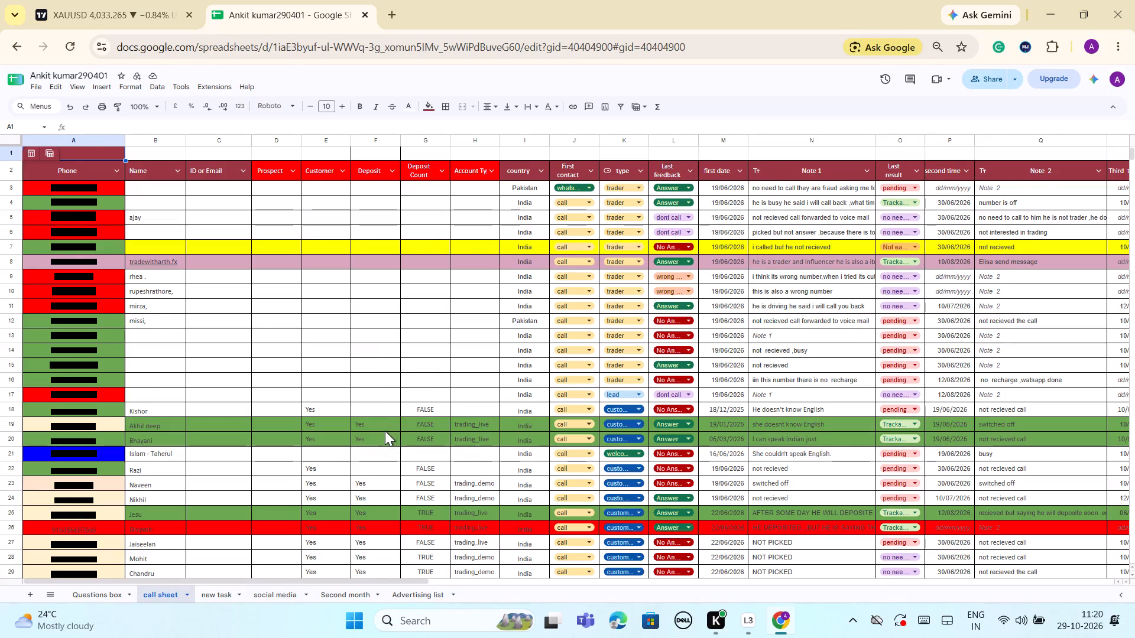
{"action": "scroll", "coordinate": [385, 431], "scroll_direction": "down", "scroll_amount": 2}
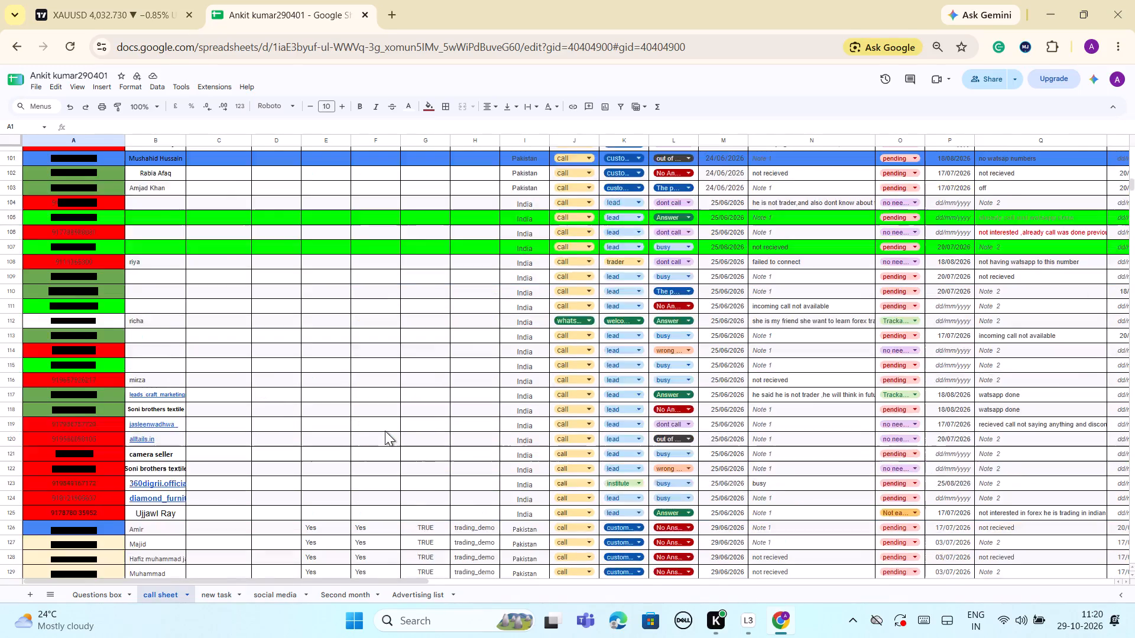
{"action": "scroll", "coordinate": [385, 431], "scroll_direction": "down", "scroll_amount": 1}
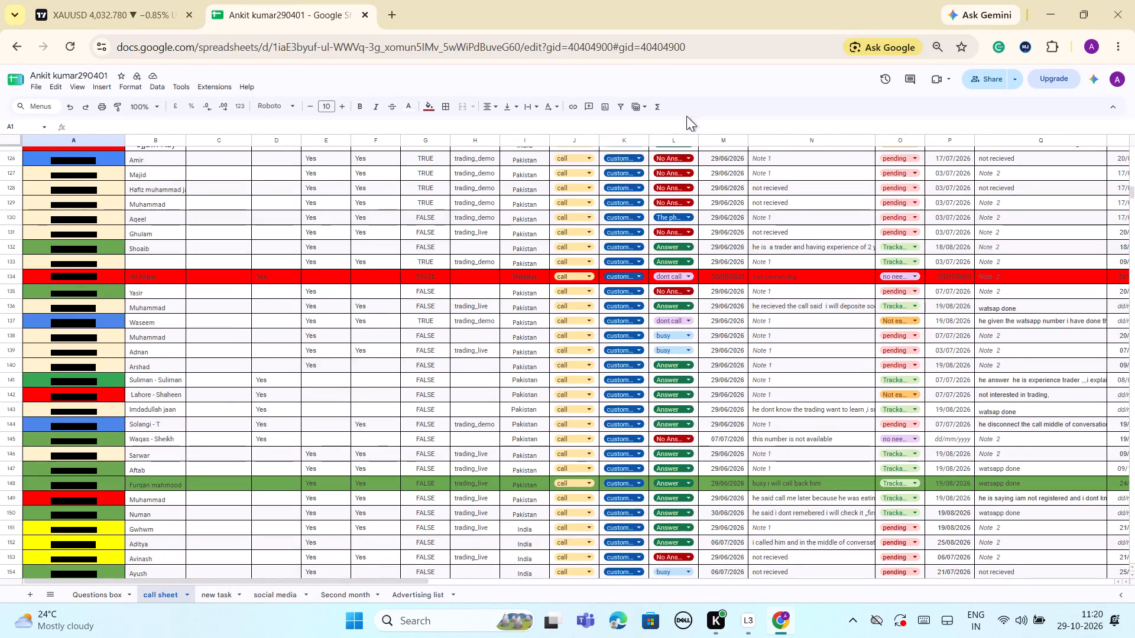
Return to the TradingView XAUUSD chart and examine the latest 1-minute price against the lowest LIQUIDITY line and lower Trade level.
{"action": "left_click", "coordinate": [108, 11]}
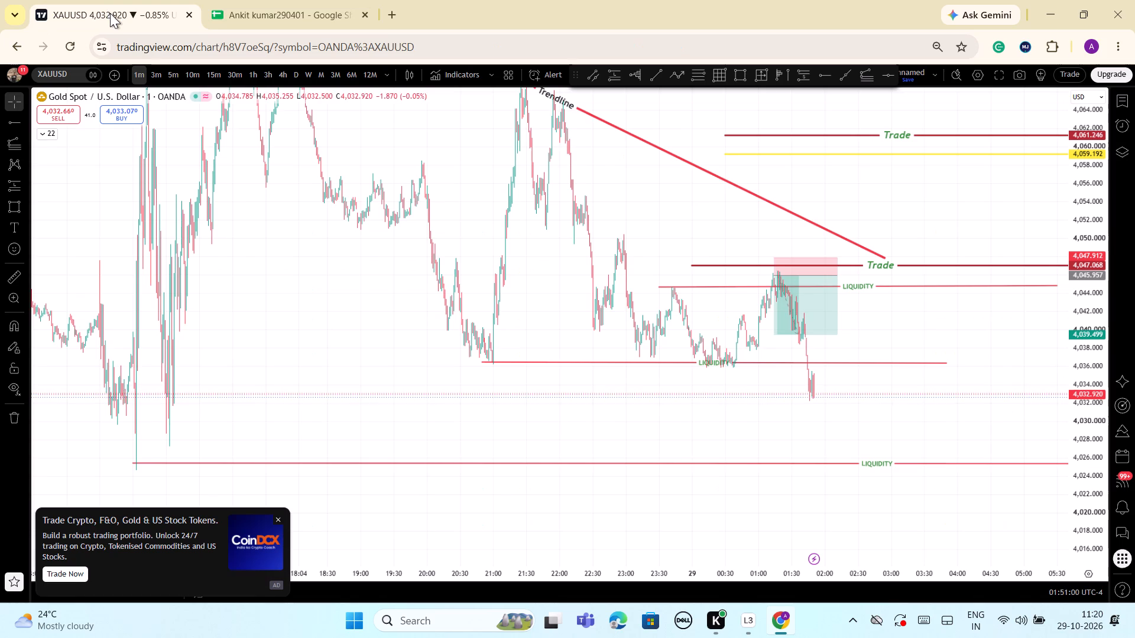
{"action": "scroll", "coordinate": [898, 416], "scroll_direction": "up", "scroll_amount": 4}
{"action": "scroll", "coordinate": [831, 421], "scroll_direction": "up", "scroll_amount": 1}
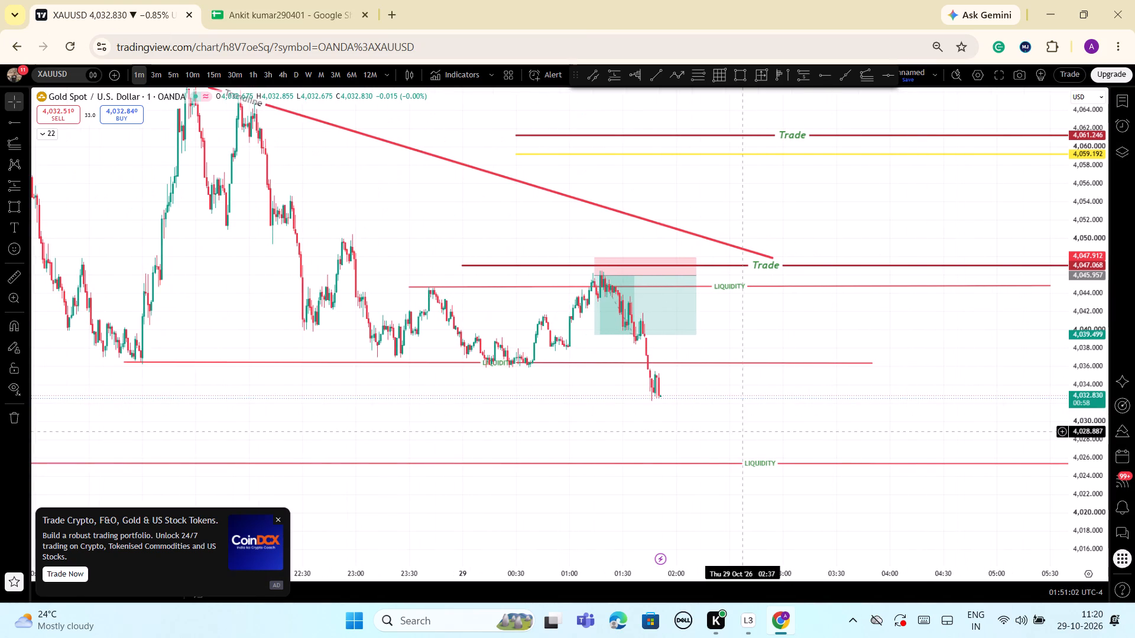
{"action": "left_click_drag", "start_coordinate": [704, 416], "coordinate": [881, 351]}
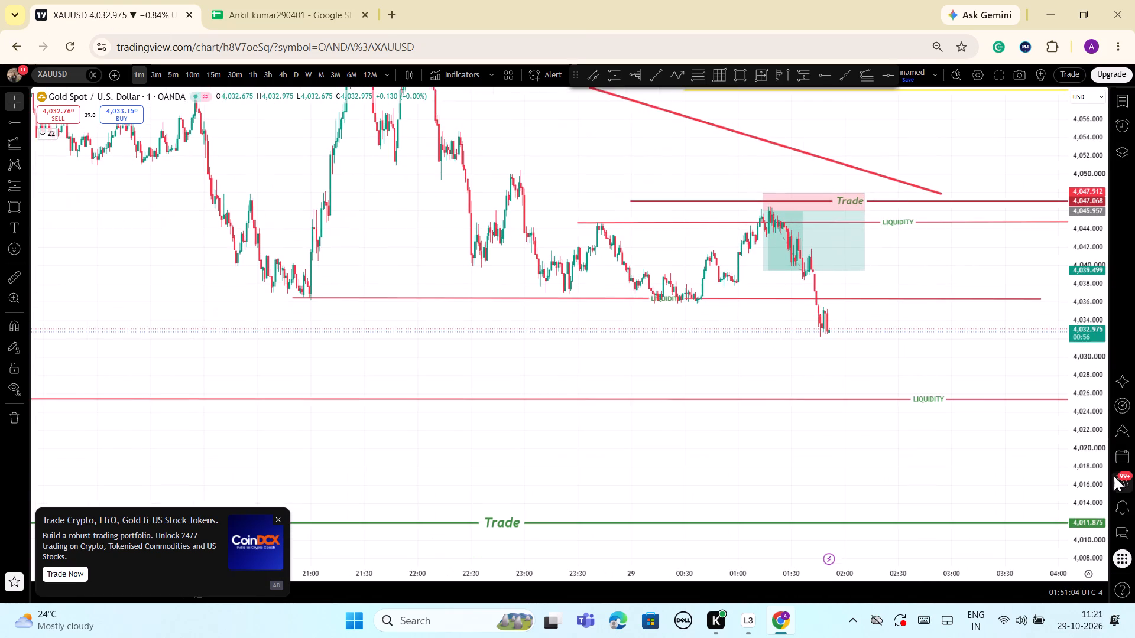
{"action": "left_click_drag", "start_coordinate": [1097, 464], "coordinate": [1093, 537]}
{"action": "scroll", "coordinate": [923, 502], "scroll_direction": "down", "scroll_amount": 2}
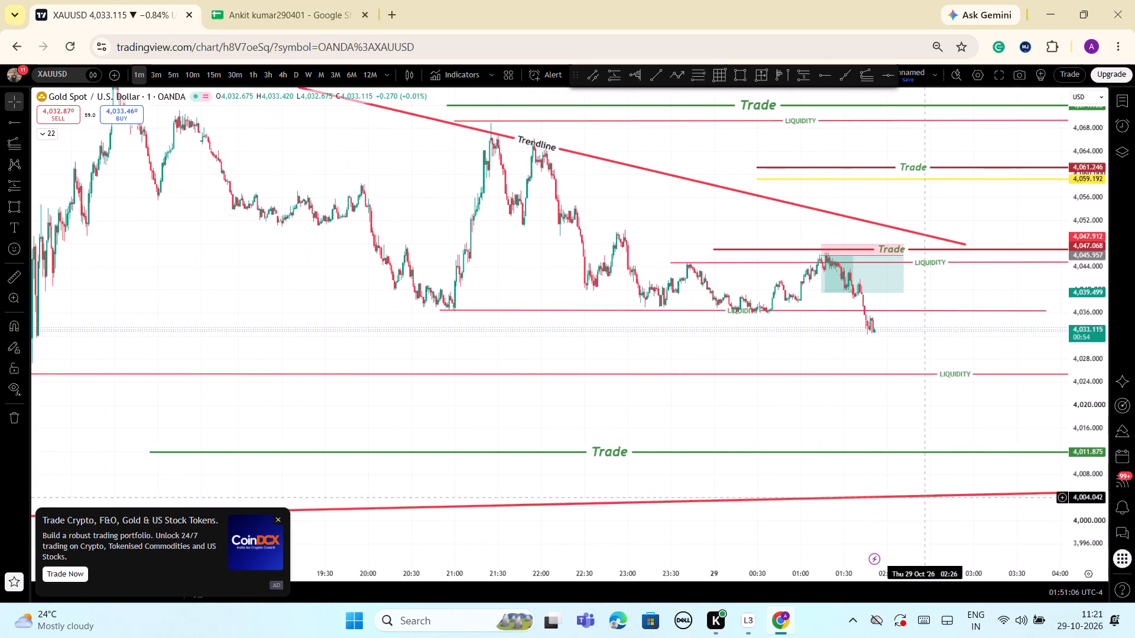
Examine 1-minute price action between the lowest LIQUIDITY line's starting swing low and the latest candles, including the green Trade level below.
{"action": "scroll", "coordinate": [925, 500], "scroll_direction": "down", "scroll_amount": 5}
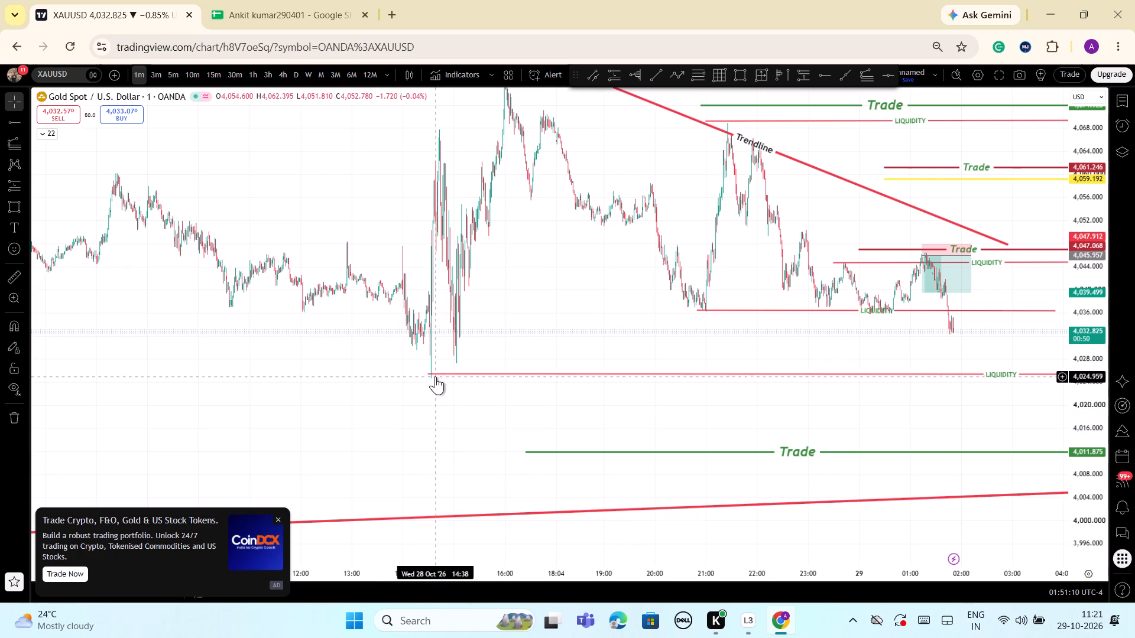
{"action": "scroll", "coordinate": [463, 366], "scroll_direction": "up", "scroll_amount": 4}
{"action": "left_click_drag", "start_coordinate": [265, 335], "coordinate": [318, 334]}
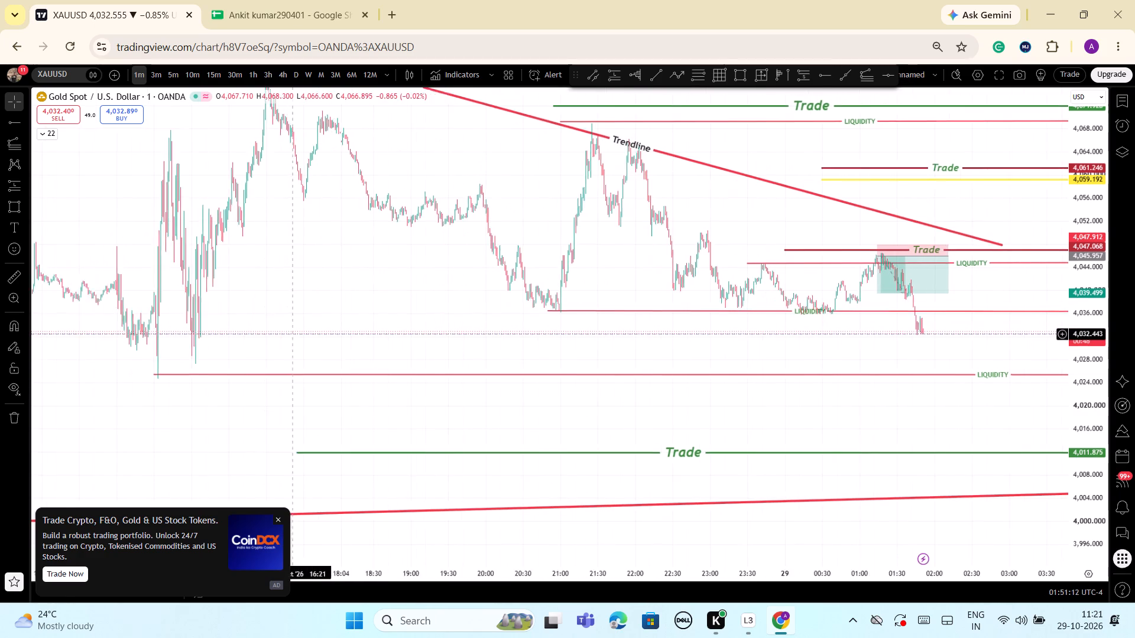
{"action": "left_click_drag", "start_coordinate": [318, 334], "coordinate": [358, 336]}
{"action": "scroll", "coordinate": [328, 336], "scroll_direction": "up", "scroll_amount": 2}
{"action": "left_click_drag", "start_coordinate": [236, 328], "coordinate": [280, 334]}
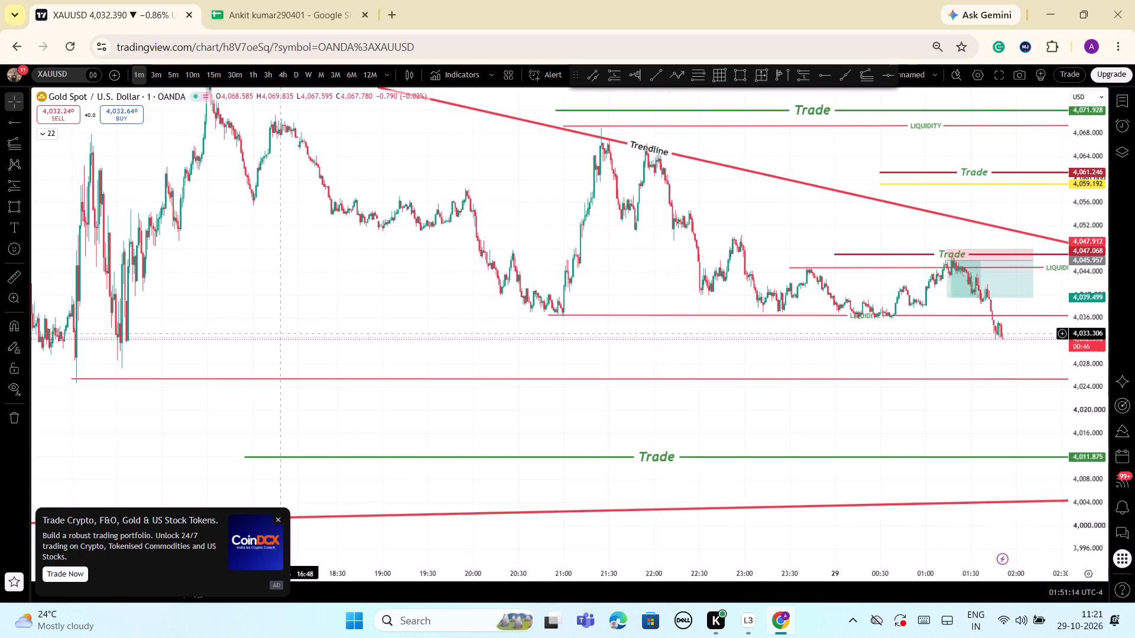
{"action": "left_click_drag", "start_coordinate": [280, 334], "coordinate": [280, 334]}
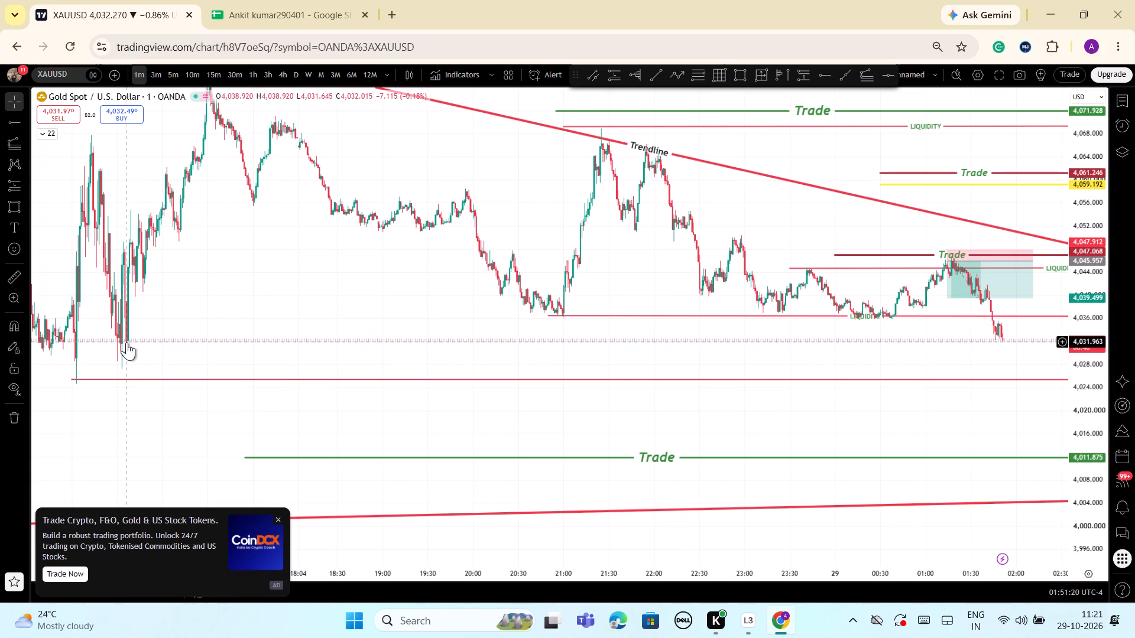
{"action": "left_click", "coordinate": [127, 341]}
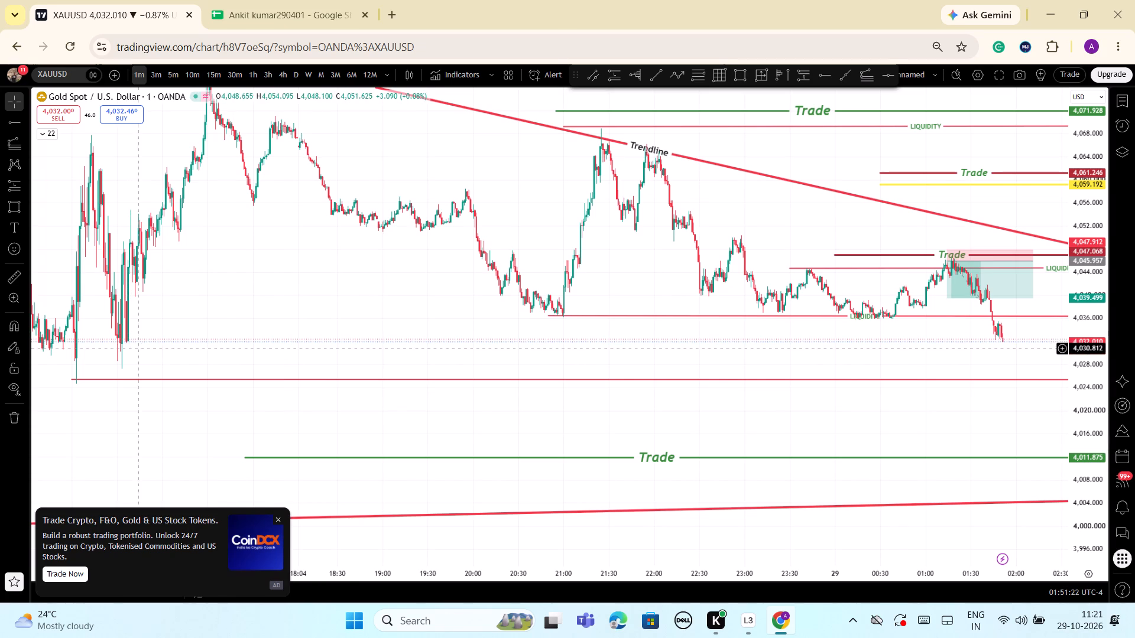
{"action": "left_click", "coordinate": [326, 363]}
{"action": "scroll", "coordinate": [998, 382], "scroll_direction": "up", "scroll_amount": 5}
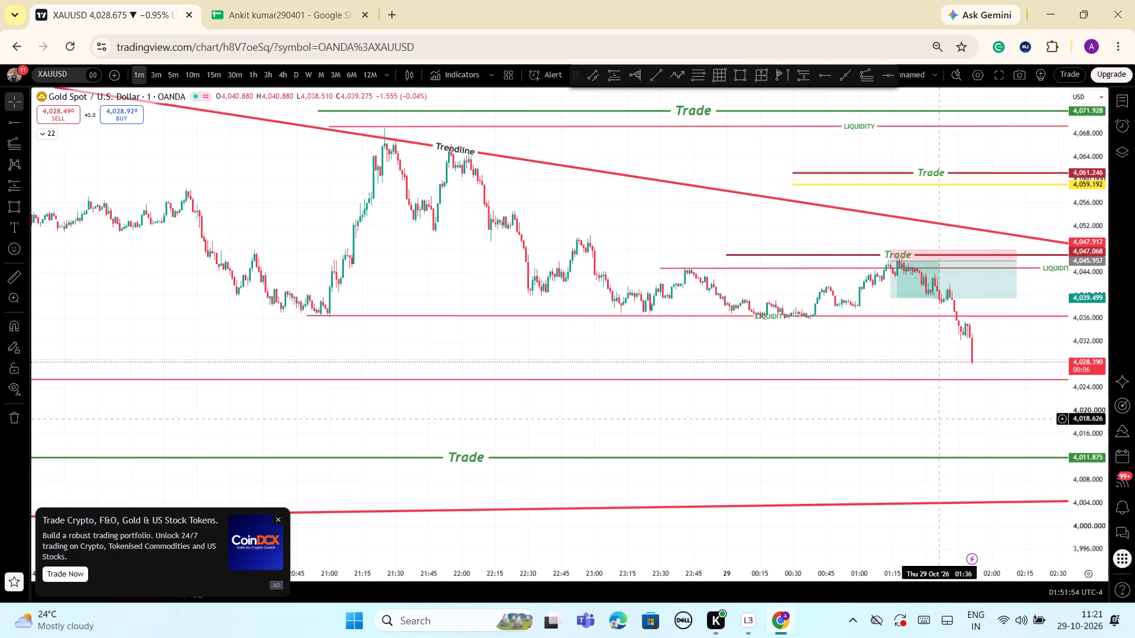
{"action": "scroll", "coordinate": [640, 400], "scroll_direction": "down", "scroll_amount": 3}
{"action": "scroll", "coordinate": [716, 440], "scroll_direction": "down", "scroll_amount": 2}
{"action": "scroll", "coordinate": [798, 475], "scroll_direction": "down", "scroll_amount": 3}
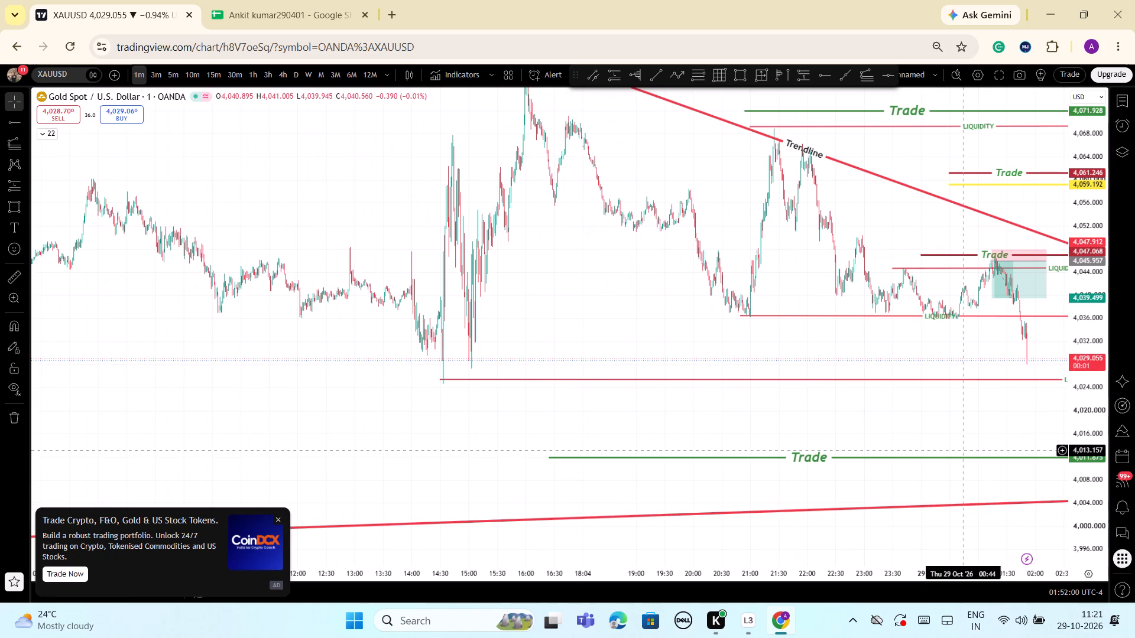
{"action": "left_click_drag", "start_coordinate": [973, 435], "coordinate": [850, 398]}
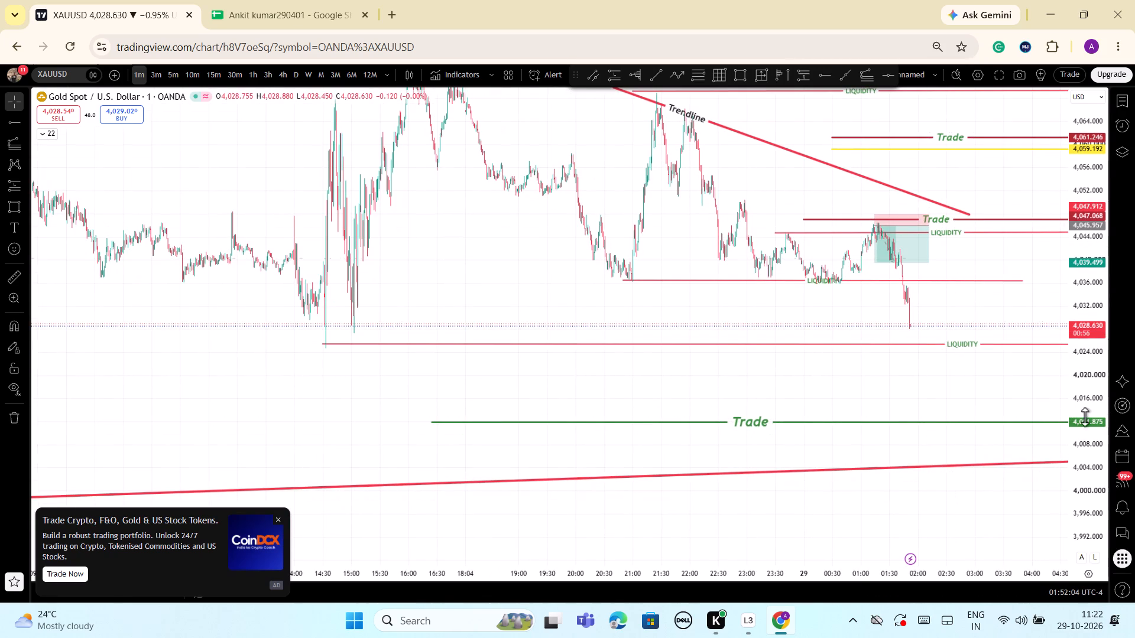
{"action": "scroll", "coordinate": [989, 478], "scroll_direction": "up", "scroll_amount": 2}
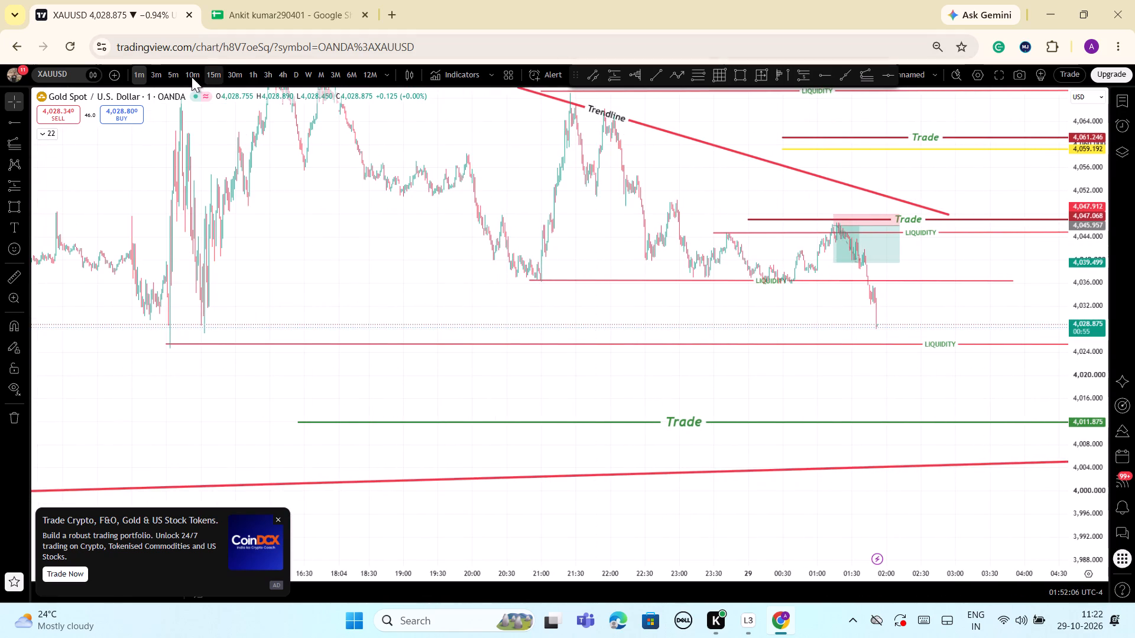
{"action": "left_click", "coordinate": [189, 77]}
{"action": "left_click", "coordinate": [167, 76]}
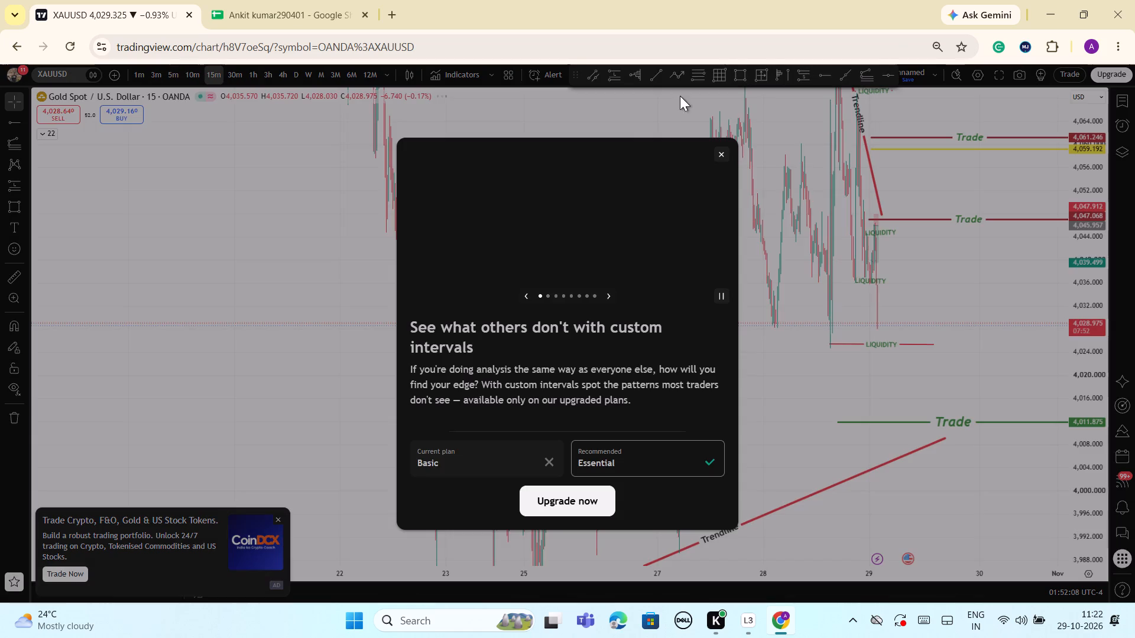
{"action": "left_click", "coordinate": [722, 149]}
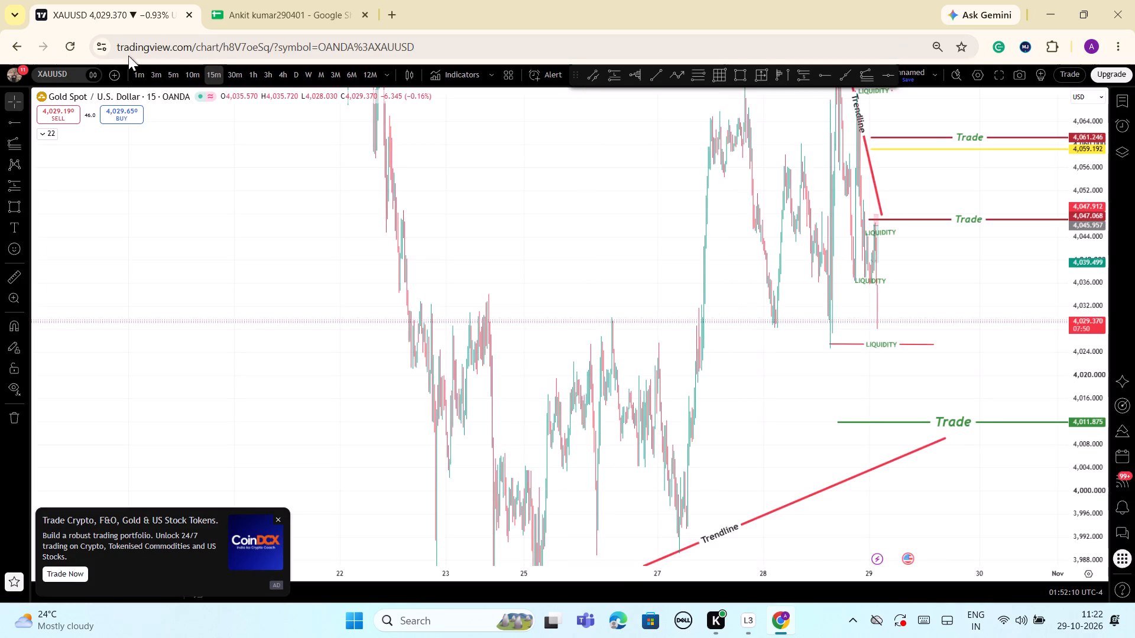
Switch the chart to the 5-minute interval and examine the latest decline against the lowest LIQUIDITY line, lower Trade level and Trendlines.
{"action": "left_click", "coordinate": [167, 72]}
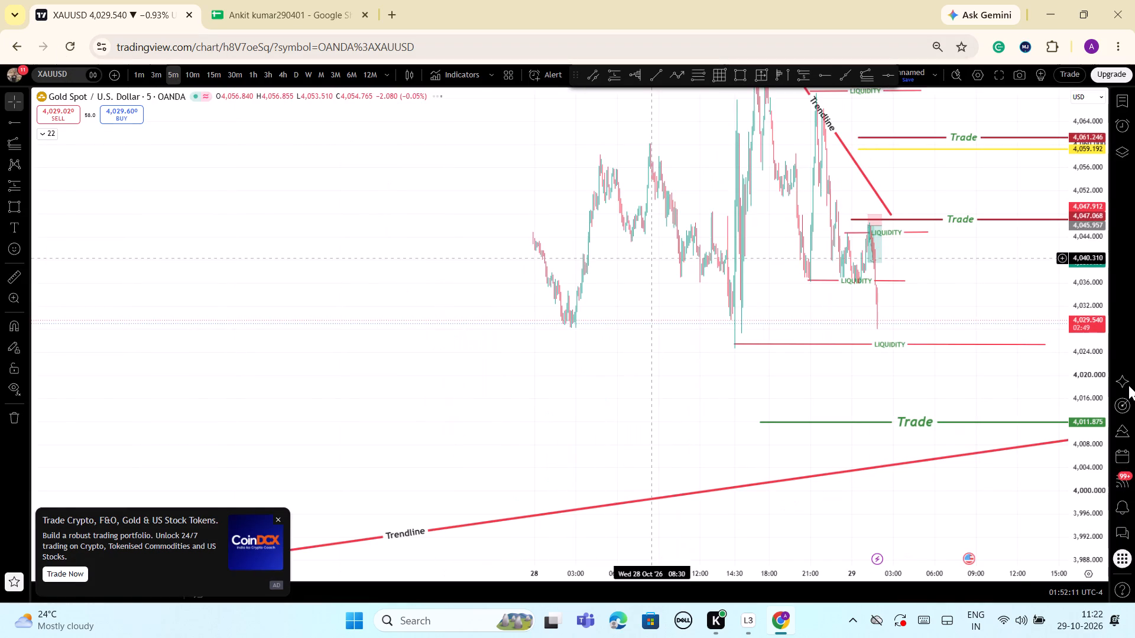
{"action": "scroll", "coordinate": [985, 331], "scroll_direction": "up", "scroll_amount": 5}
{"action": "scroll", "coordinate": [849, 324], "scroll_direction": "up", "scroll_amount": 5}
{"action": "left_click_drag", "start_coordinate": [803, 307], "coordinate": [930, 273]}
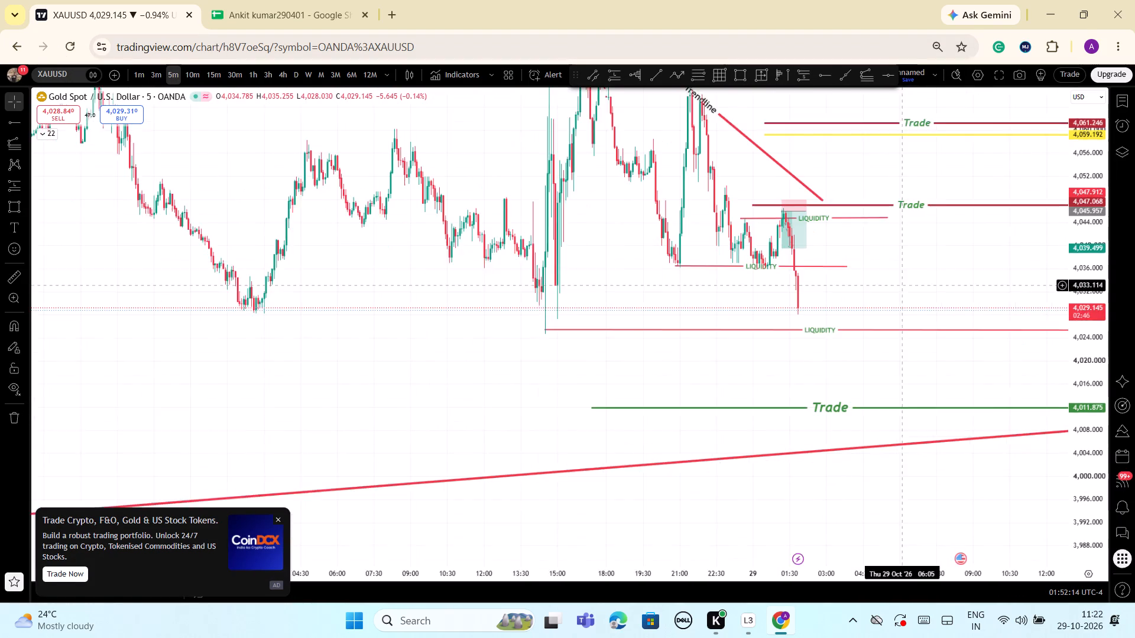
{"action": "left_click_drag", "start_coordinate": [930, 273], "coordinate": [960, 255]}
{"action": "left_click_drag", "start_coordinate": [1114, 434], "coordinate": [1110, 521]}
{"action": "left_click_drag", "start_coordinate": [1077, 456], "coordinate": [1089, 518]}
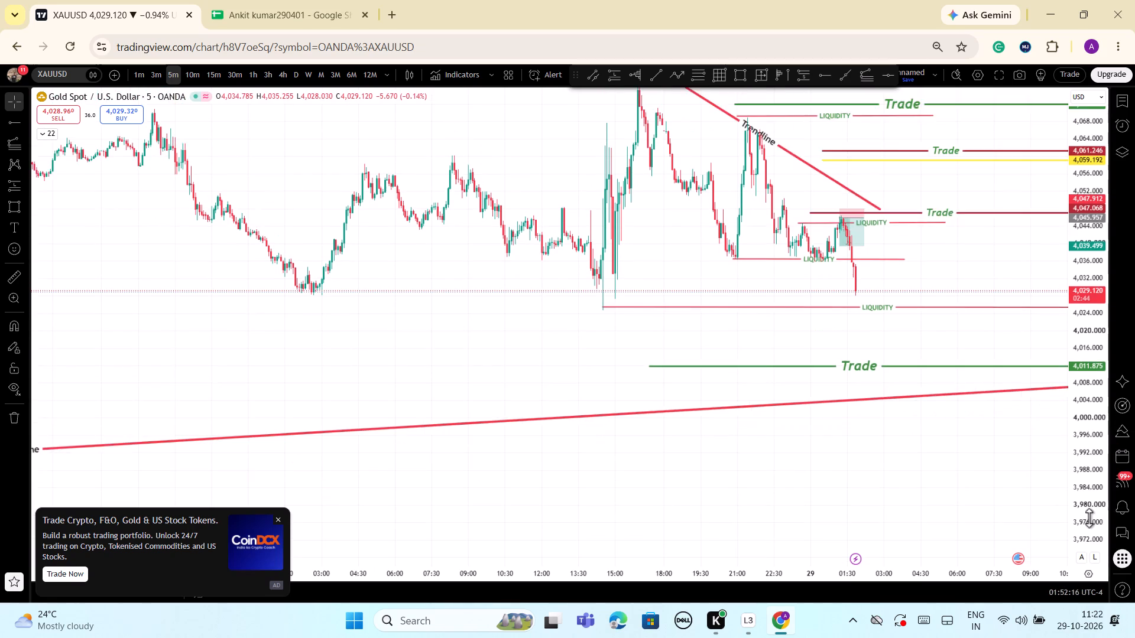
{"action": "left_click_drag", "start_coordinate": [1089, 518], "coordinate": [1091, 533]}
{"action": "scroll", "coordinate": [894, 487], "scroll_direction": "down", "scroll_amount": 1}
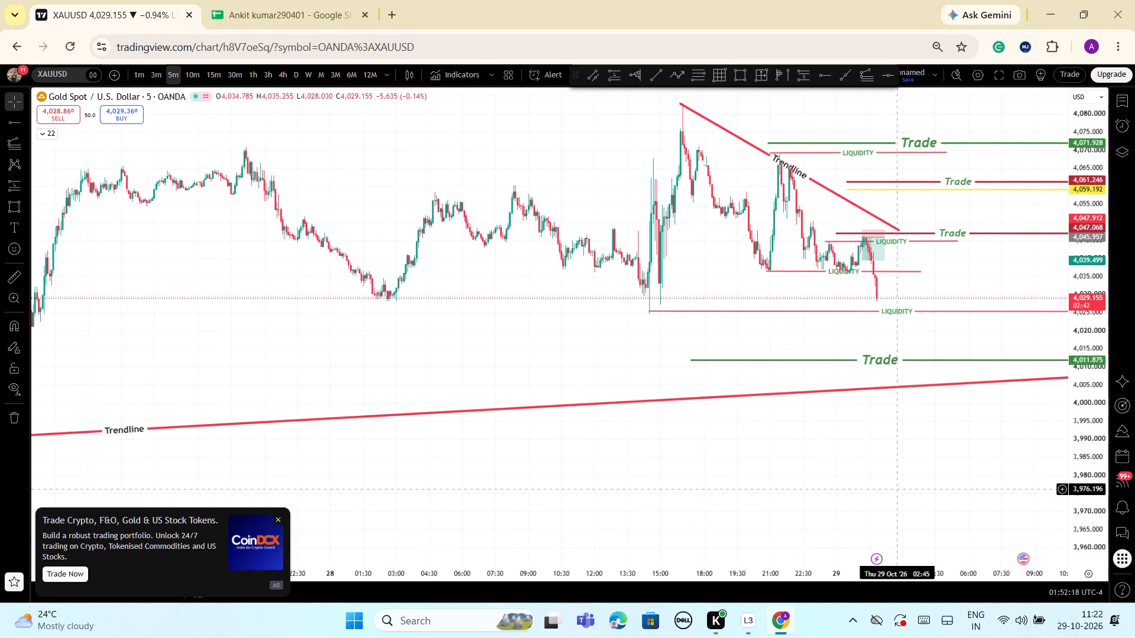
Switch to the 3-minute interval and examine the wider price history down to the swing lows along the rising Trendline.
{"action": "left_click", "coordinate": [154, 79]}
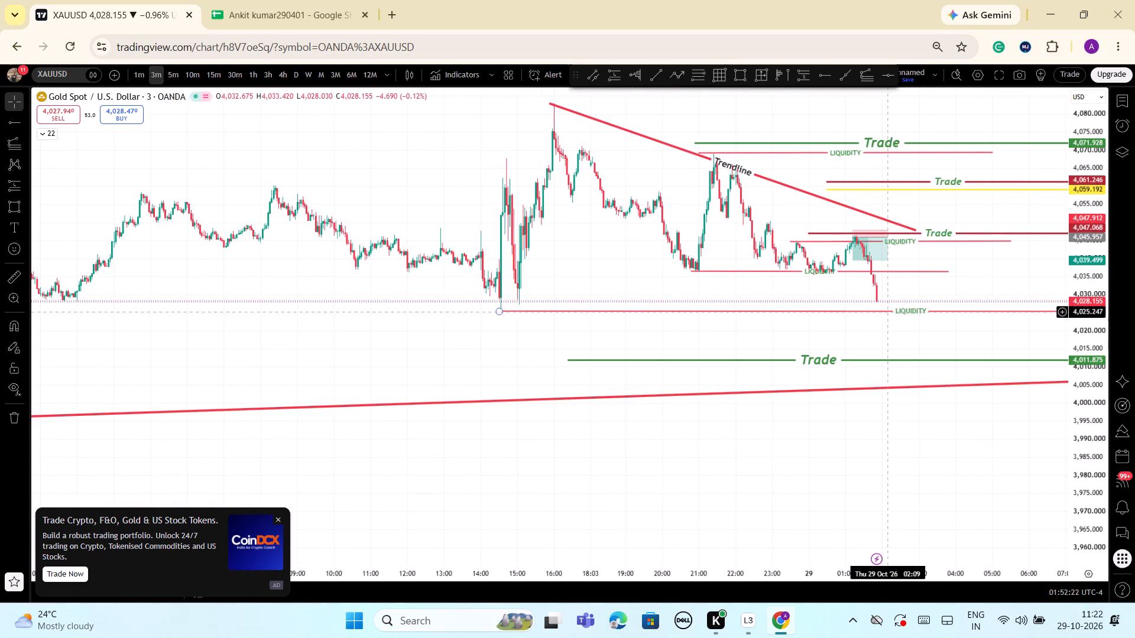
{"action": "scroll", "coordinate": [959, 412], "scroll_direction": "down", "scroll_amount": 1}
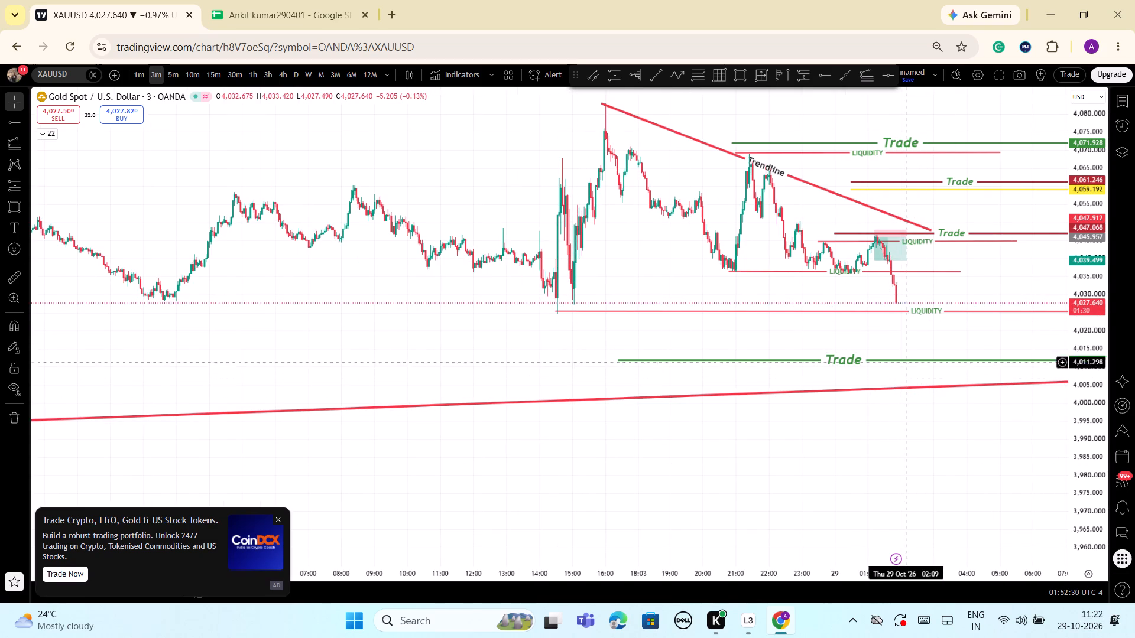
{"action": "scroll", "coordinate": [841, 494], "scroll_direction": "down", "scroll_amount": 2}
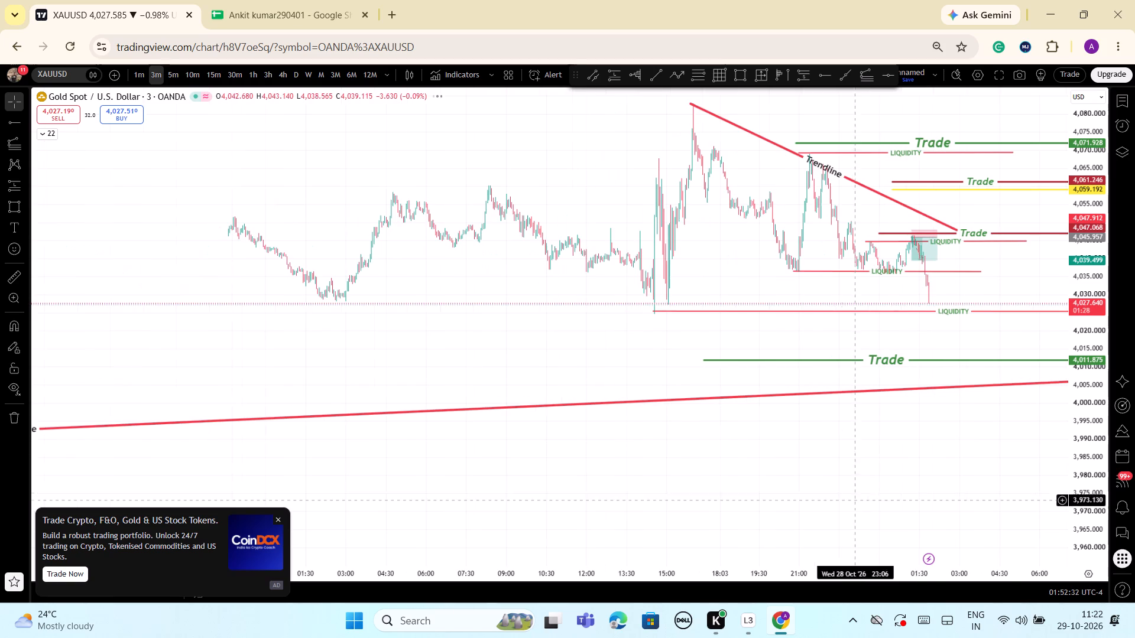
{"action": "scroll", "coordinate": [943, 486], "scroll_direction": "down", "scroll_amount": 3}
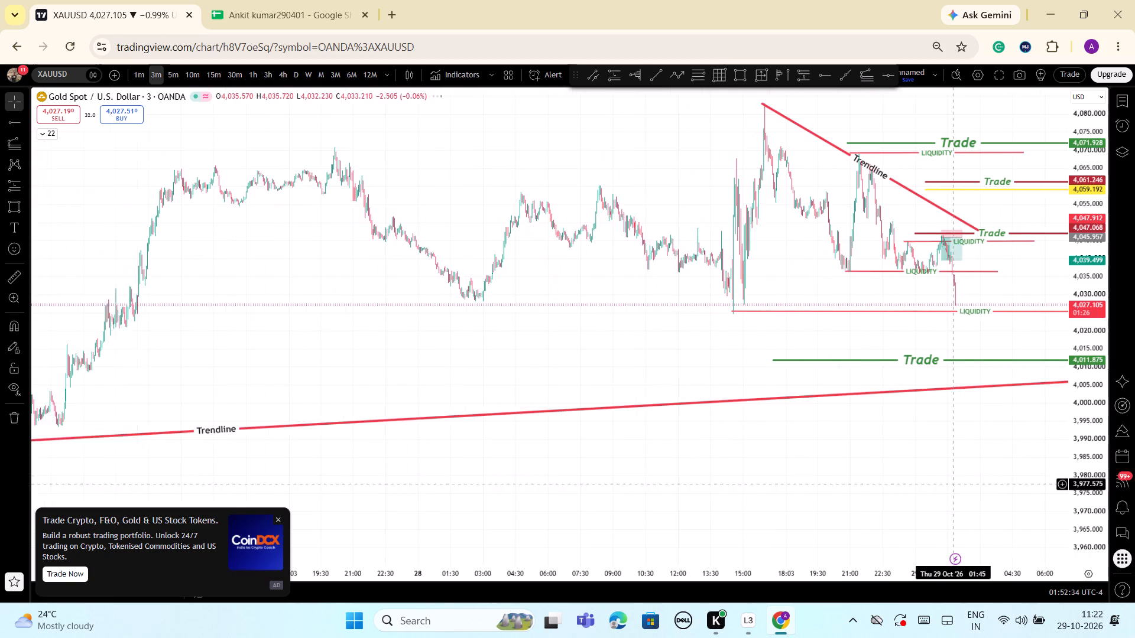
{"action": "scroll", "coordinate": [979, 489], "scroll_direction": "down", "scroll_amount": 1}
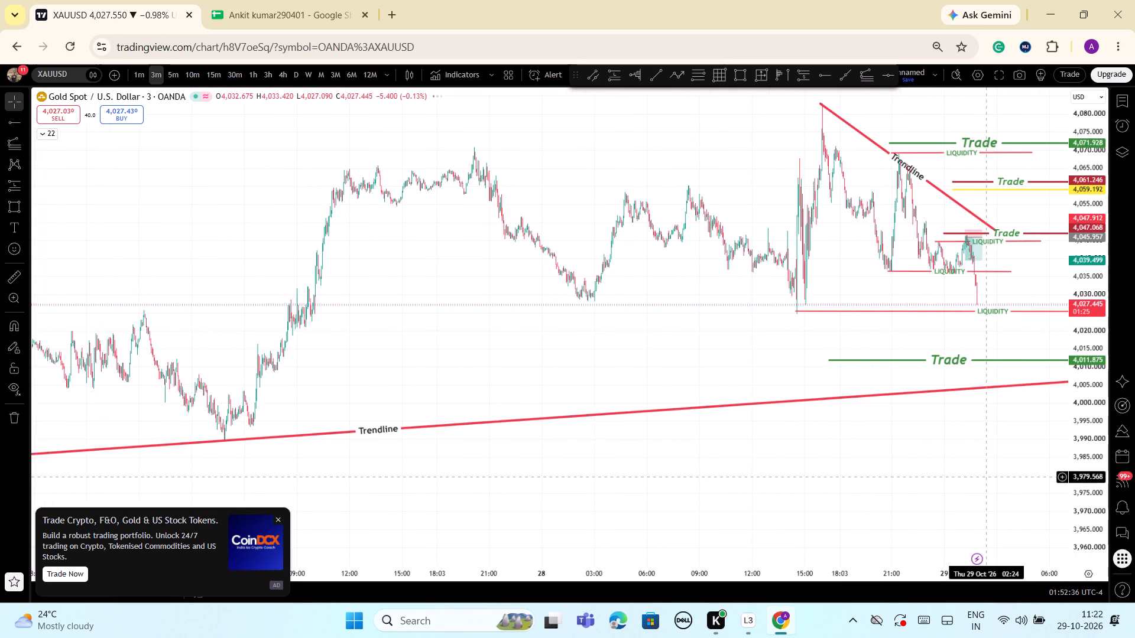
{"action": "scroll", "coordinate": [986, 476], "scroll_direction": "up", "scroll_amount": 1}
{"action": "scroll", "coordinate": [986, 476], "scroll_direction": "down", "scroll_amount": 12}
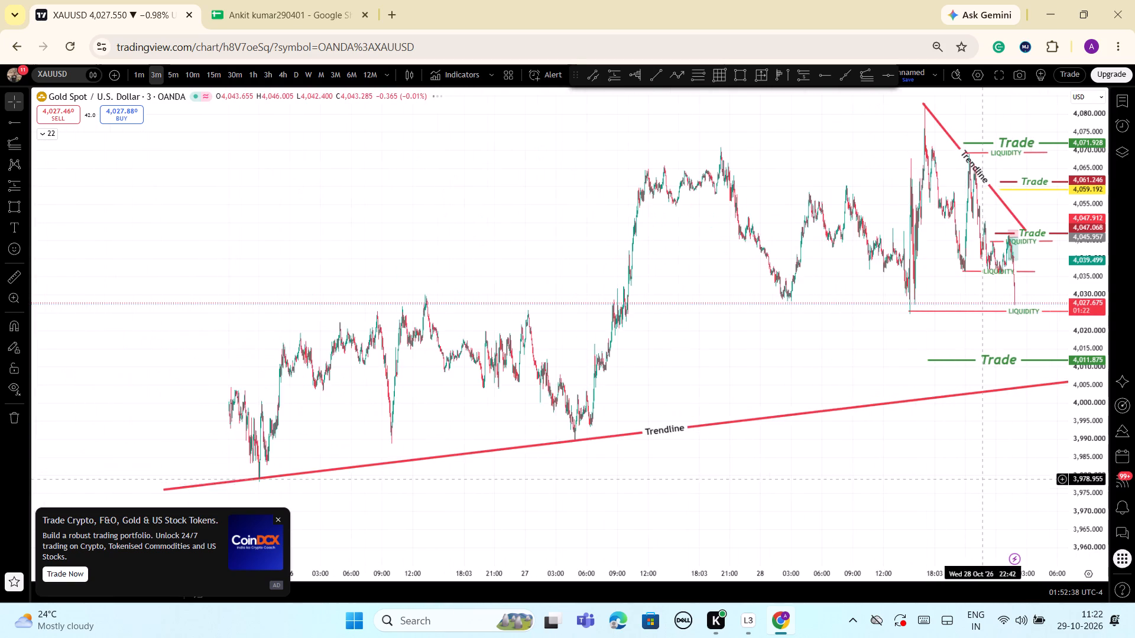
Return to the 5-minute interval and examine the full rising Trendline and the recent price action around the LIQUIDITY and Trade levels.
{"action": "left_click", "coordinate": [173, 74]}
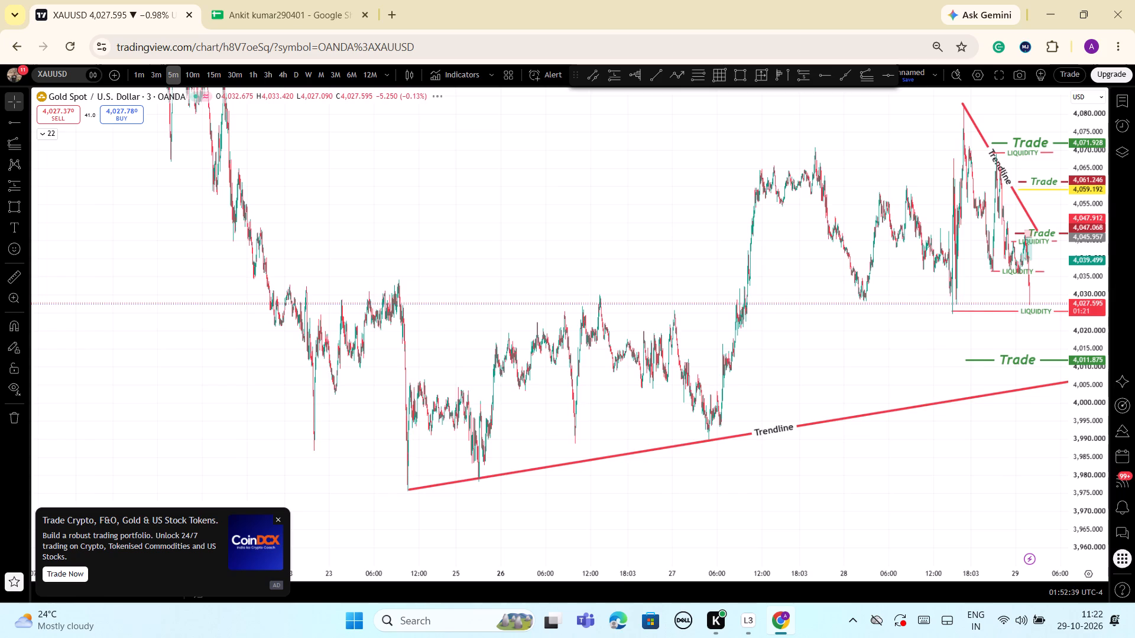
{"action": "scroll", "coordinate": [587, 227], "scroll_direction": "down", "scroll_amount": 4}
{"action": "left_click_drag", "start_coordinate": [742, 220], "coordinate": [582, 199]}
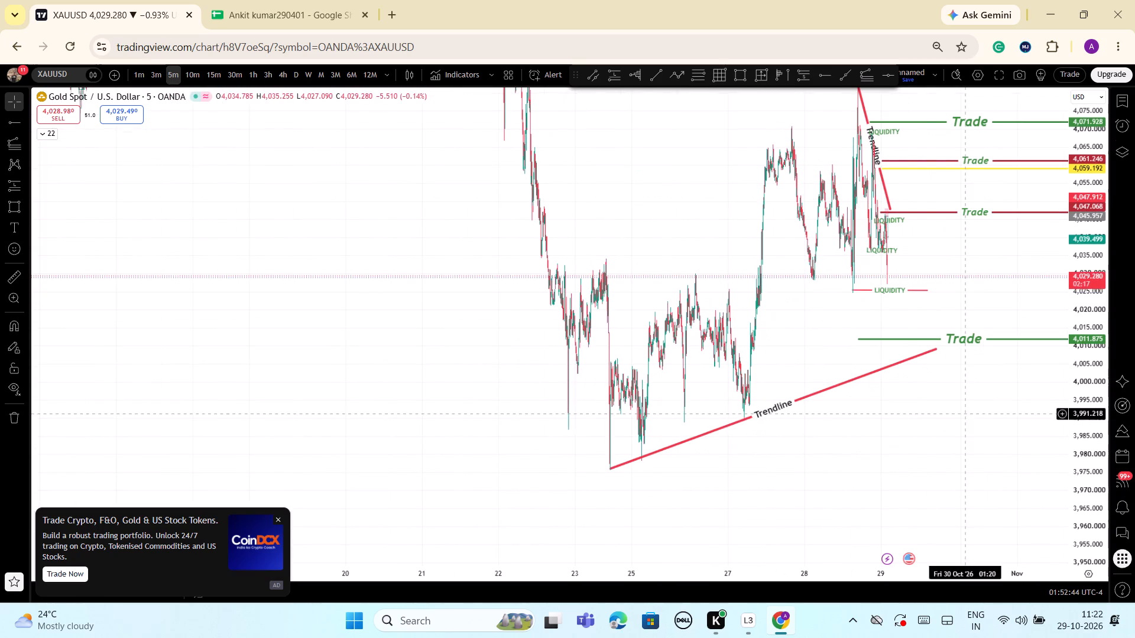
{"action": "scroll", "coordinate": [923, 395], "scroll_direction": "up", "scroll_amount": 3}
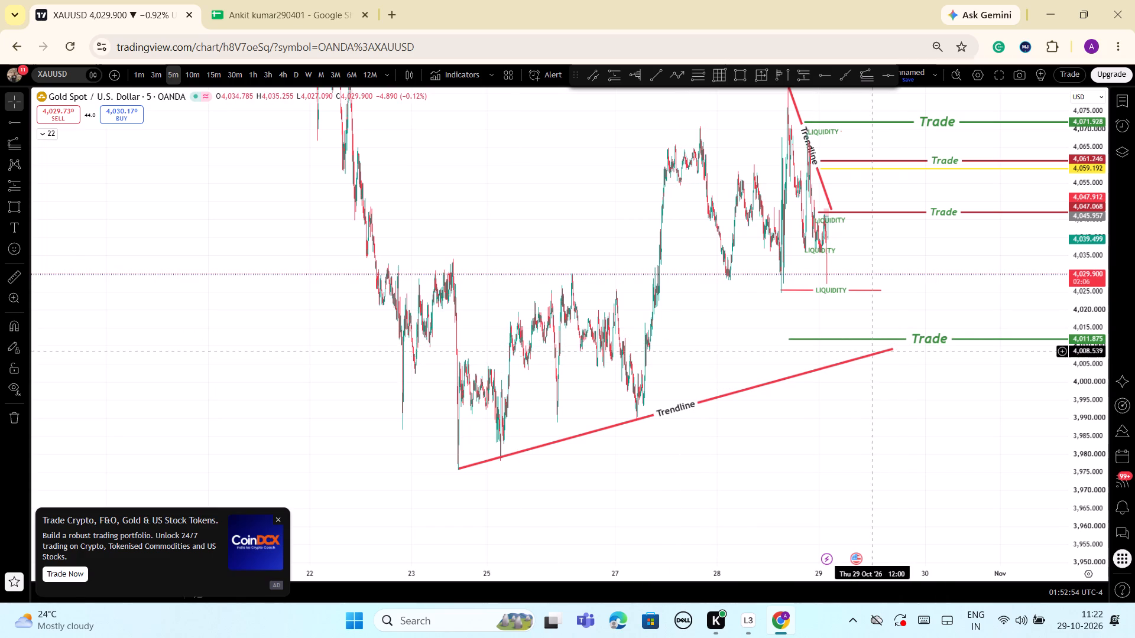
{"action": "scroll", "coordinate": [831, 319], "scroll_direction": "up", "scroll_amount": 5}
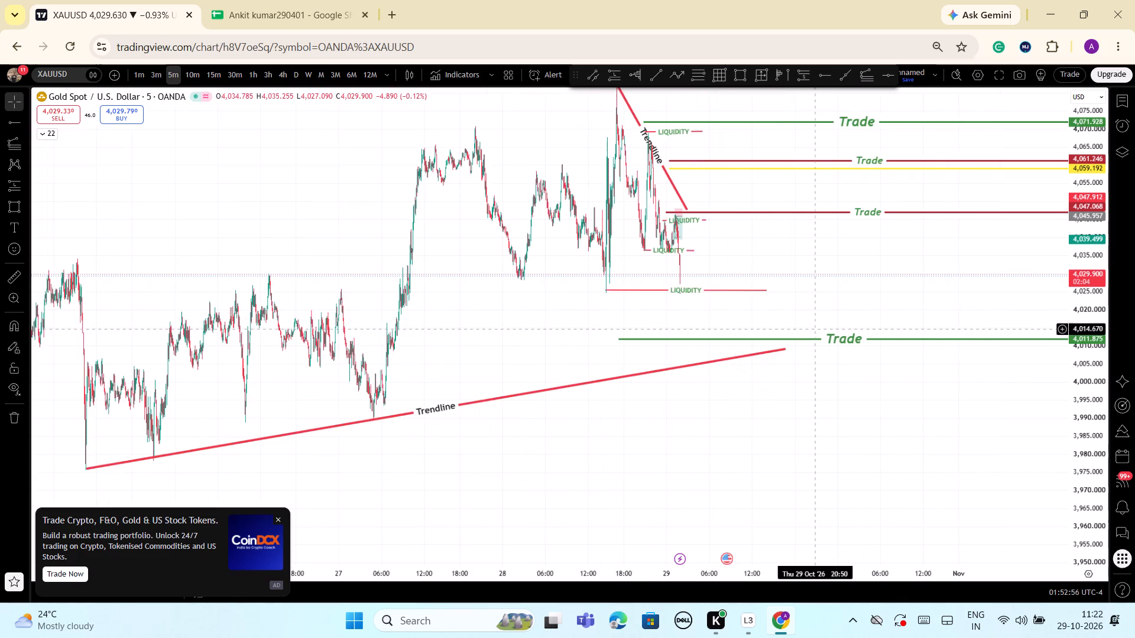
{"action": "scroll", "coordinate": [739, 330], "scroll_direction": "up", "scroll_amount": 4}
{"action": "scroll", "coordinate": [589, 322], "scroll_direction": "up", "scroll_amount": 5}
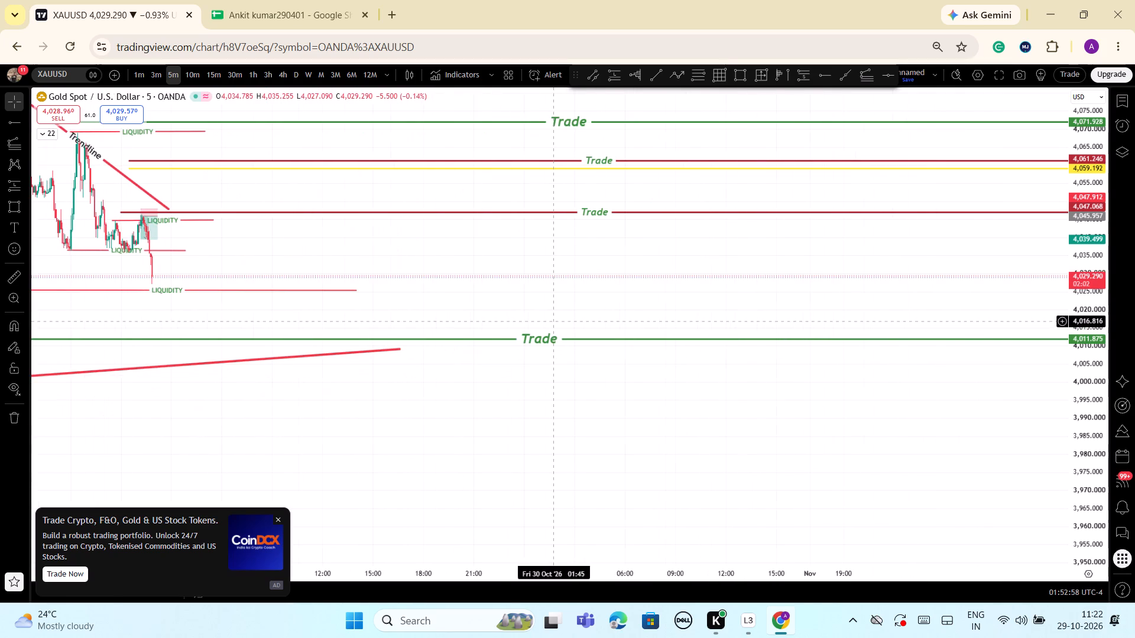
{"action": "left_click_drag", "start_coordinate": [284, 258], "coordinate": [361, 273]}
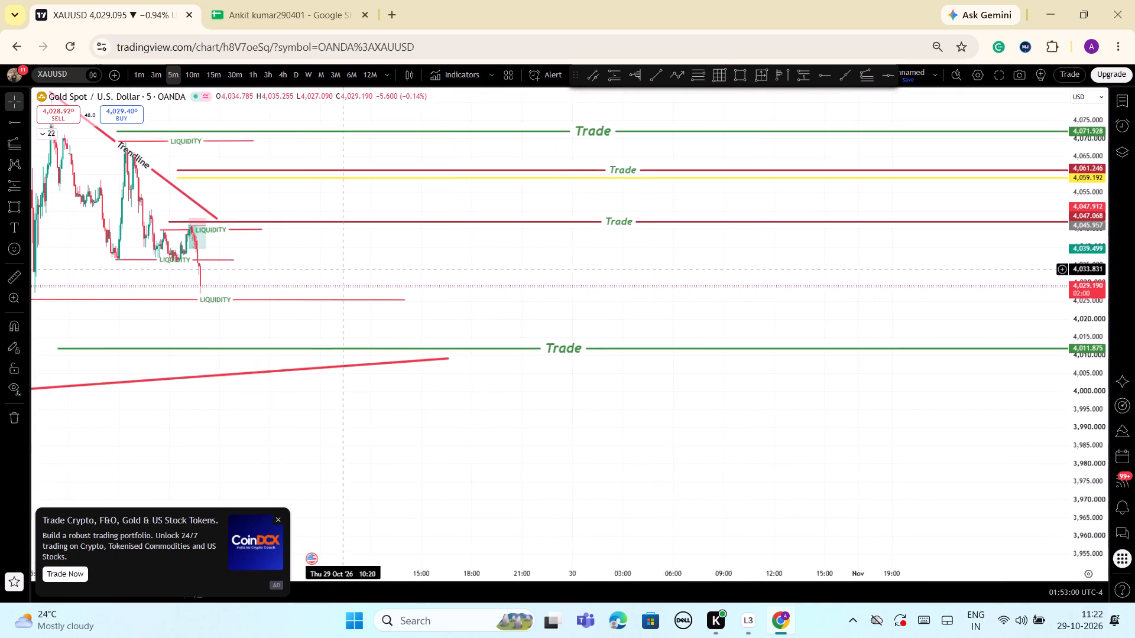
{"action": "left_click_drag", "start_coordinate": [361, 273], "coordinate": [612, 300]}
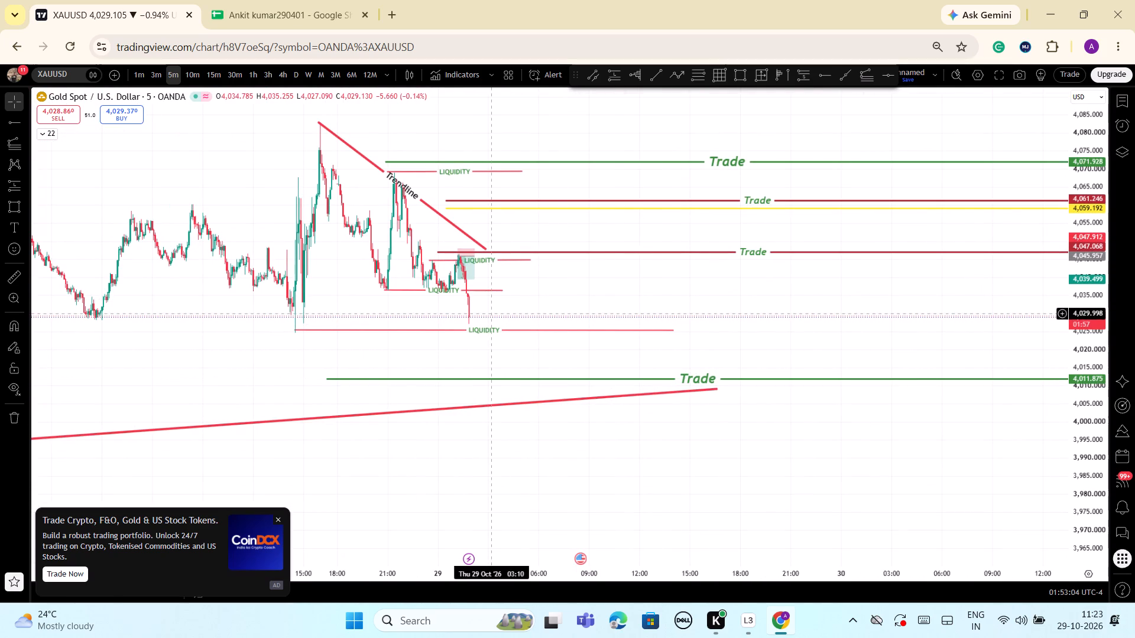
Switch back to the 1-minute interval and examine the latest candles between the short position and the lowest LIQUIDITY line.
{"action": "left_click", "coordinate": [141, 78]}
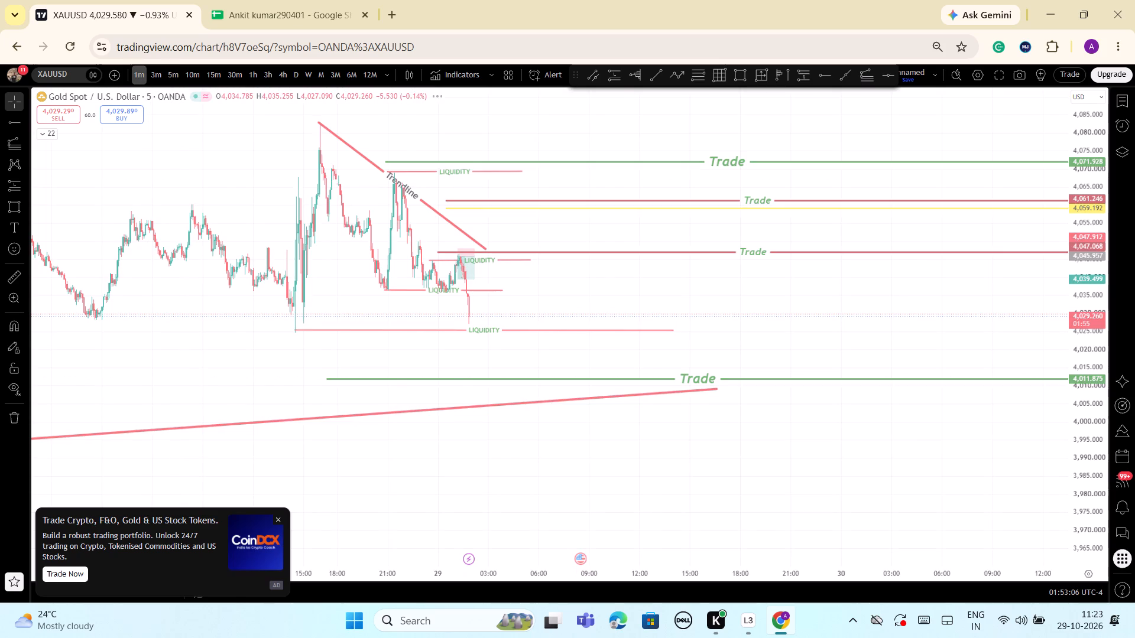
{"action": "left_click_drag", "start_coordinate": [540, 305], "coordinate": [645, 307]}
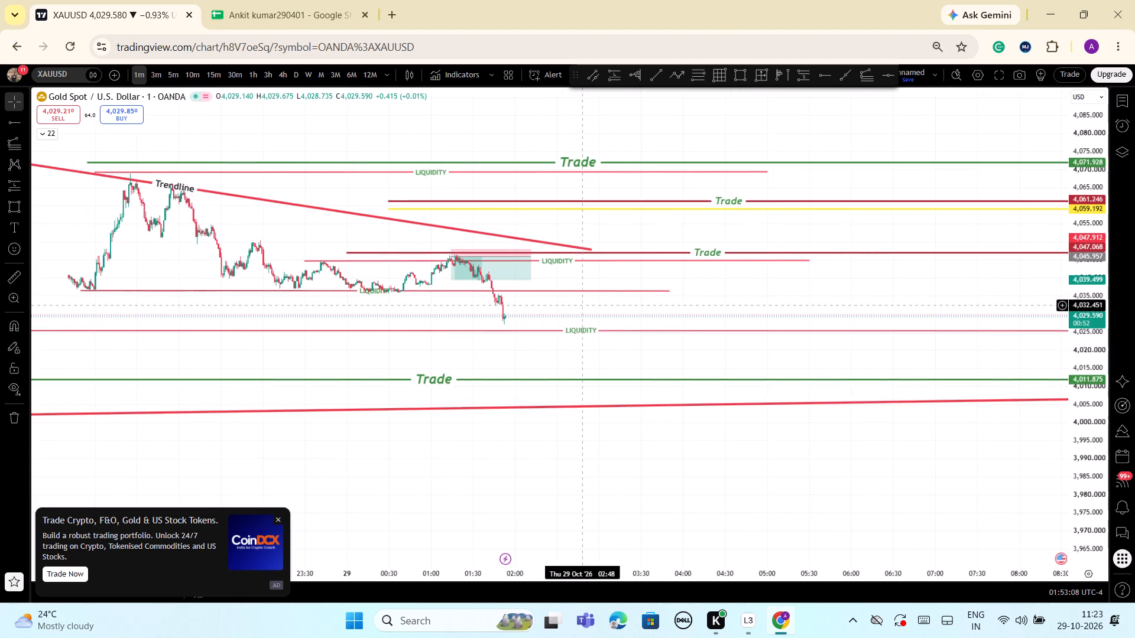
{"action": "left_click_drag", "start_coordinate": [645, 307], "coordinate": [705, 313]}
{"action": "left_click_drag", "start_coordinate": [1092, 525], "coordinate": [1092, 383]}
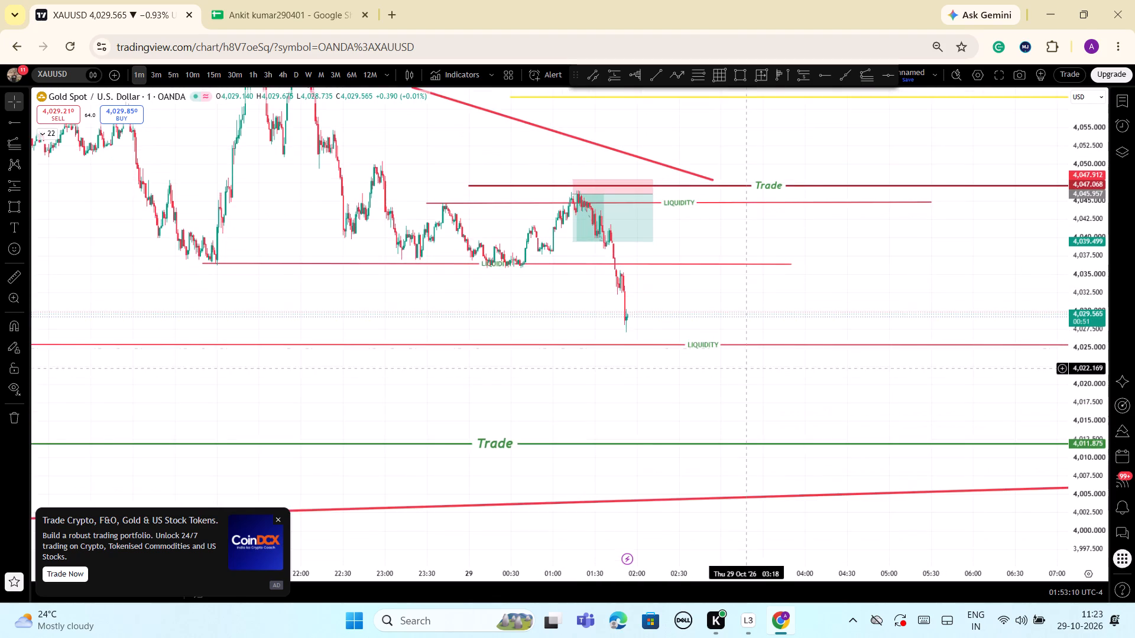
{"action": "scroll", "coordinate": [667, 336], "scroll_direction": "up", "scroll_amount": 4}
{"action": "left_click_drag", "start_coordinate": [453, 303], "coordinate": [652, 306]}
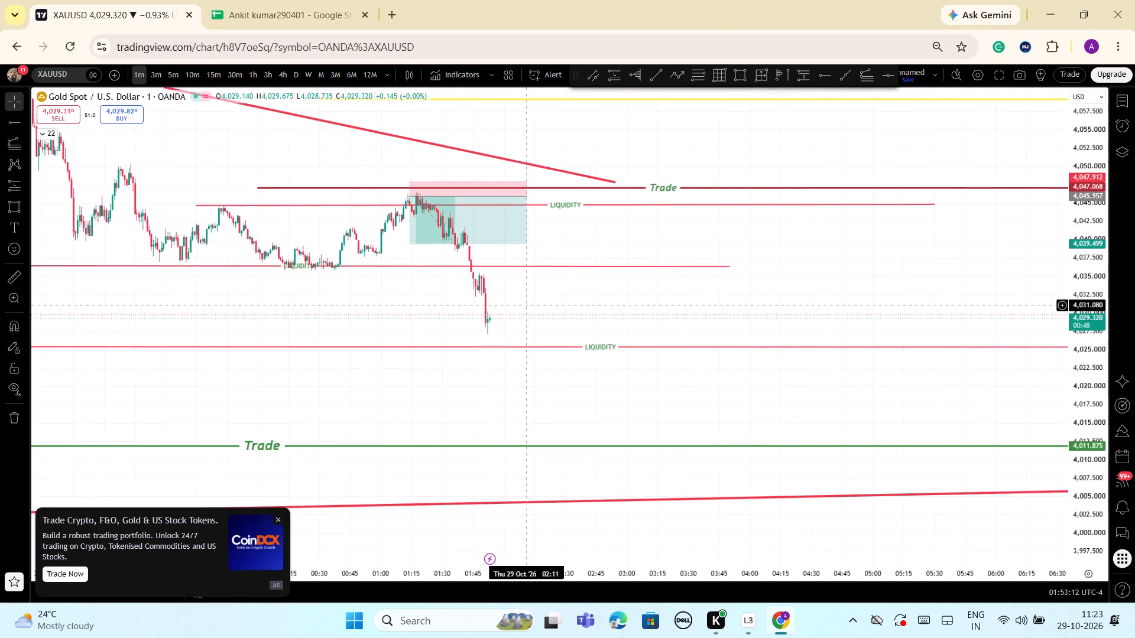
{"action": "left_click_drag", "start_coordinate": [652, 306], "coordinate": [704, 315]}
{"action": "left_click_drag", "start_coordinate": [1086, 417], "coordinate": [1107, 478]}
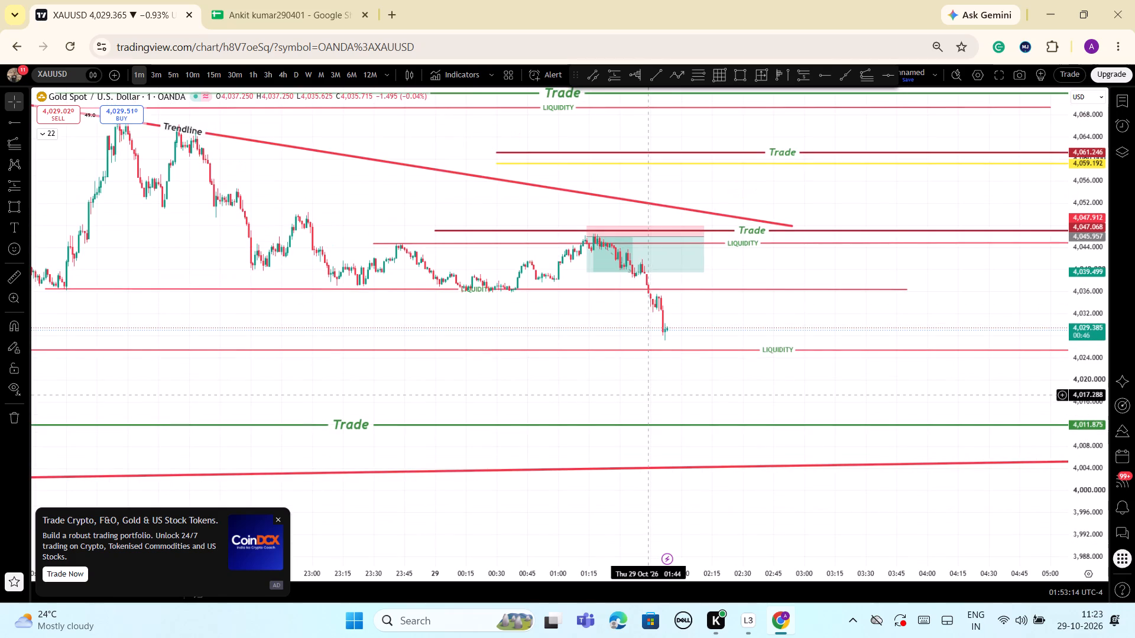
{"action": "scroll", "coordinate": [649, 395], "scroll_direction": "up", "scroll_amount": 2}
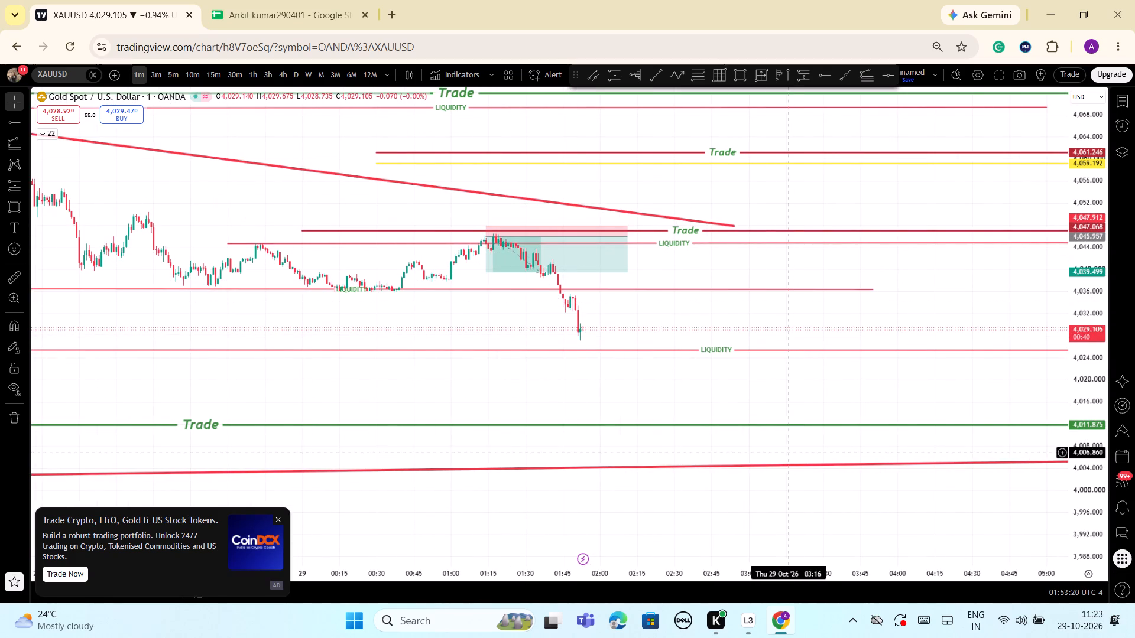
{"action": "left_click_drag", "start_coordinate": [618, 330], "coordinate": [731, 335]}
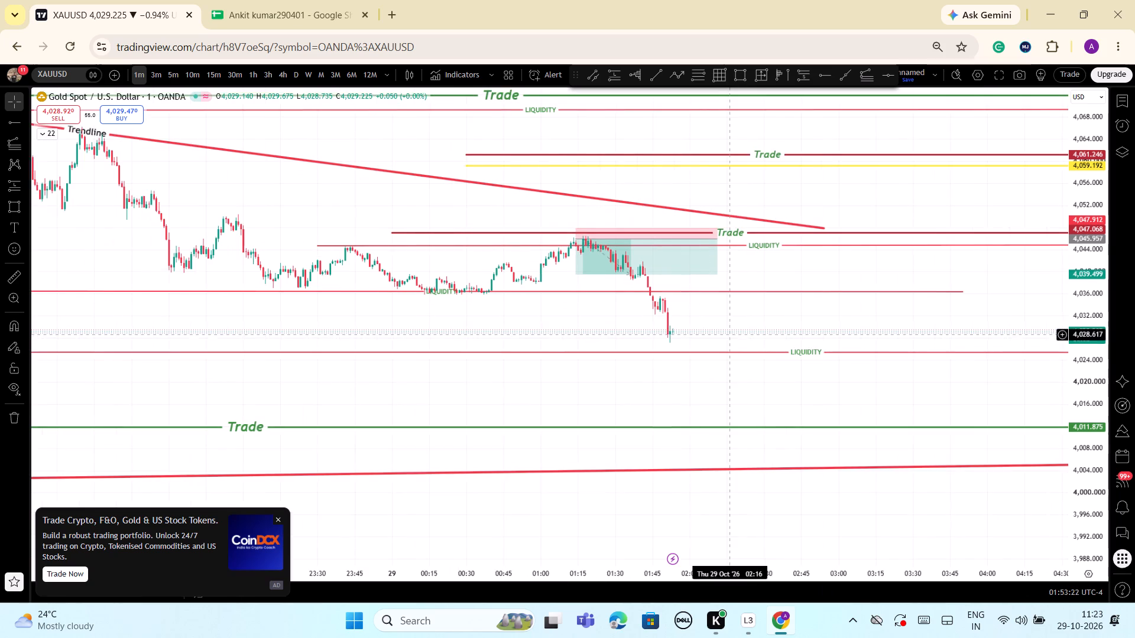
Examine the wider 1-minute price history from the latest decline back to the swing low on the rising Trendline.
{"action": "left_click_drag", "start_coordinate": [731, 335], "coordinate": [731, 336]}
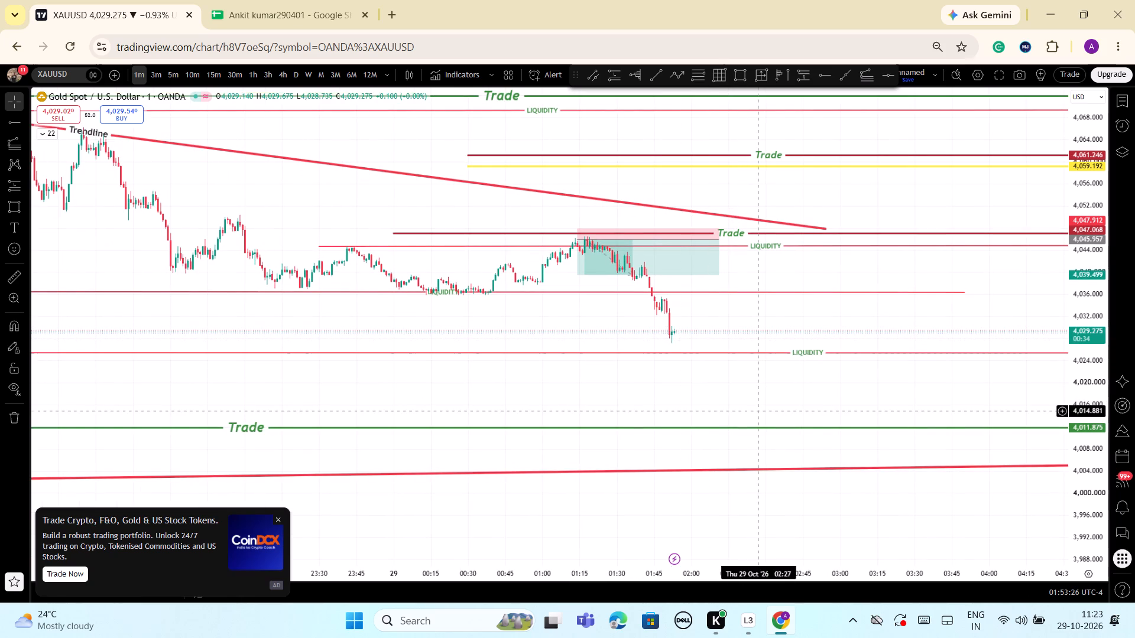
{"action": "scroll", "coordinate": [871, 404], "scroll_direction": "down", "scroll_amount": 5}
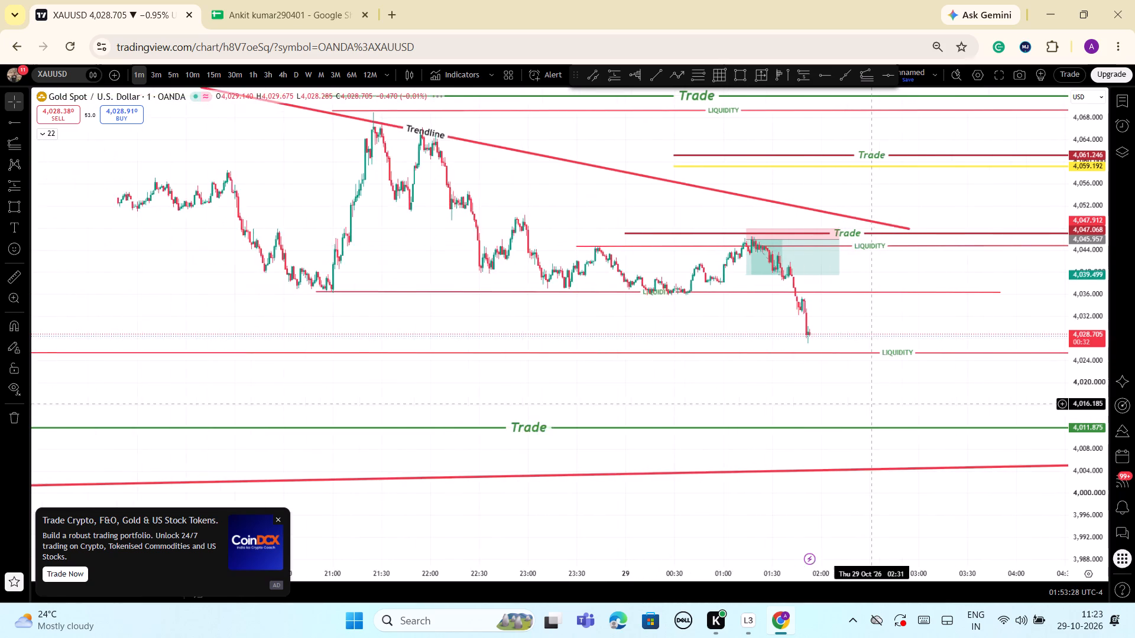
{"action": "scroll", "coordinate": [871, 404], "scroll_direction": "down", "scroll_amount": 14}
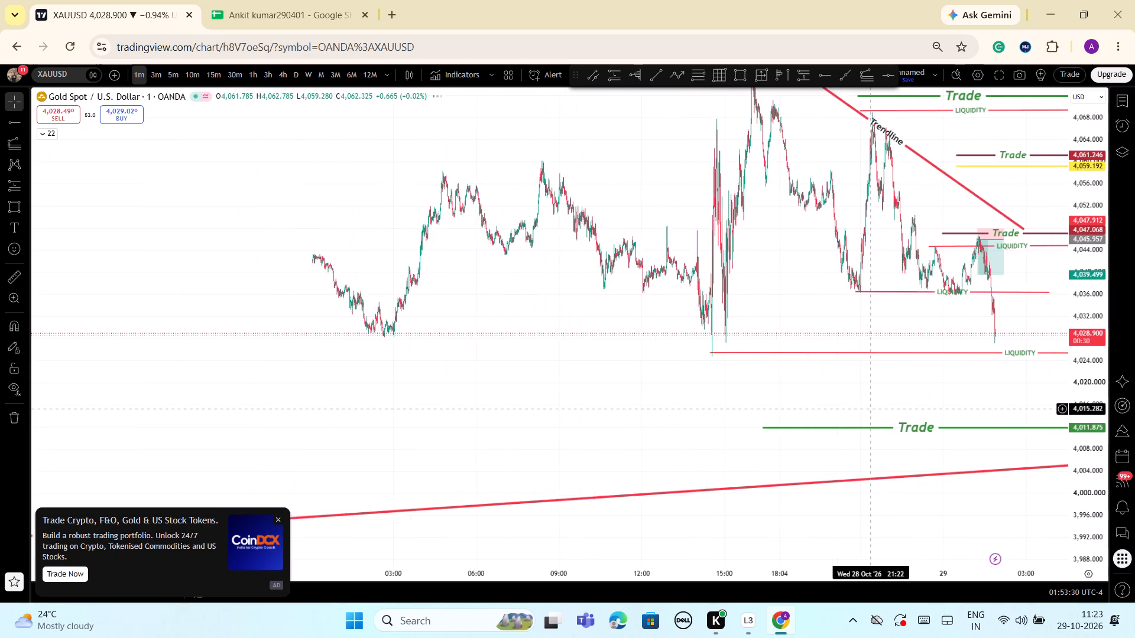
{"action": "scroll", "coordinate": [870, 409], "scroll_direction": "down", "scroll_amount": 4}
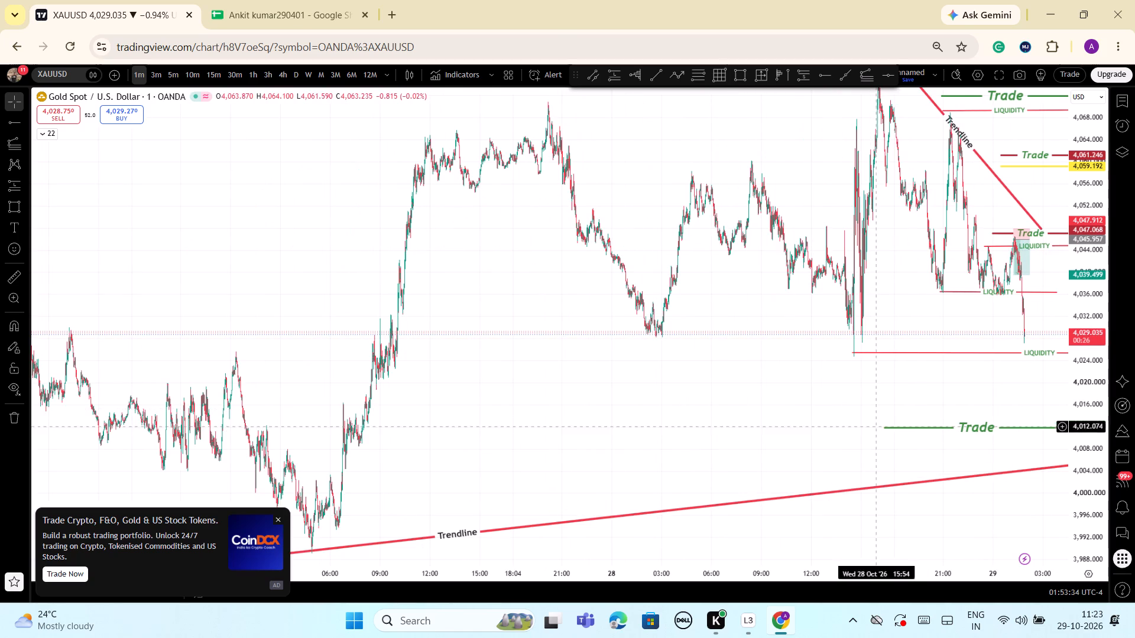
Examine the 27 October rally above the rising Trendline in detail, including the swing low and price steps leading into it.
{"action": "scroll", "coordinate": [377, 418], "scroll_direction": "up", "scroll_amount": 3}
{"action": "left_click_drag", "start_coordinate": [254, 415], "coordinate": [500, 401]}
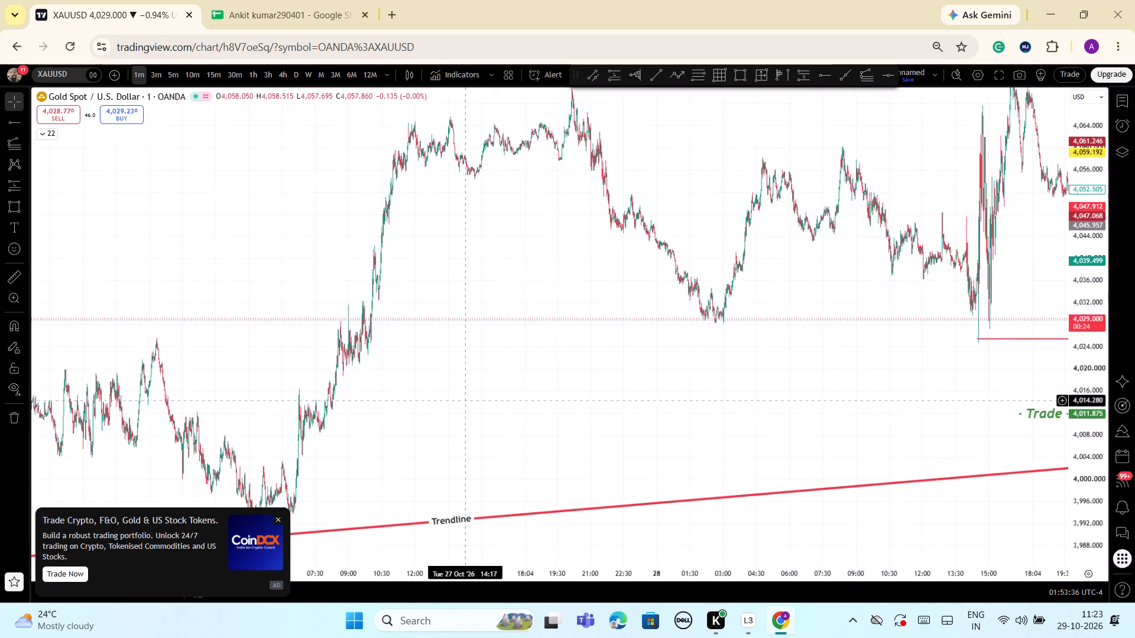
{"action": "scroll", "coordinate": [372, 395], "scroll_direction": "up", "scroll_amount": 3}
{"action": "left_click_drag", "start_coordinate": [302, 404], "coordinate": [527, 401]}
{"action": "scroll", "coordinate": [350, 391], "scroll_direction": "up", "scroll_amount": 4}
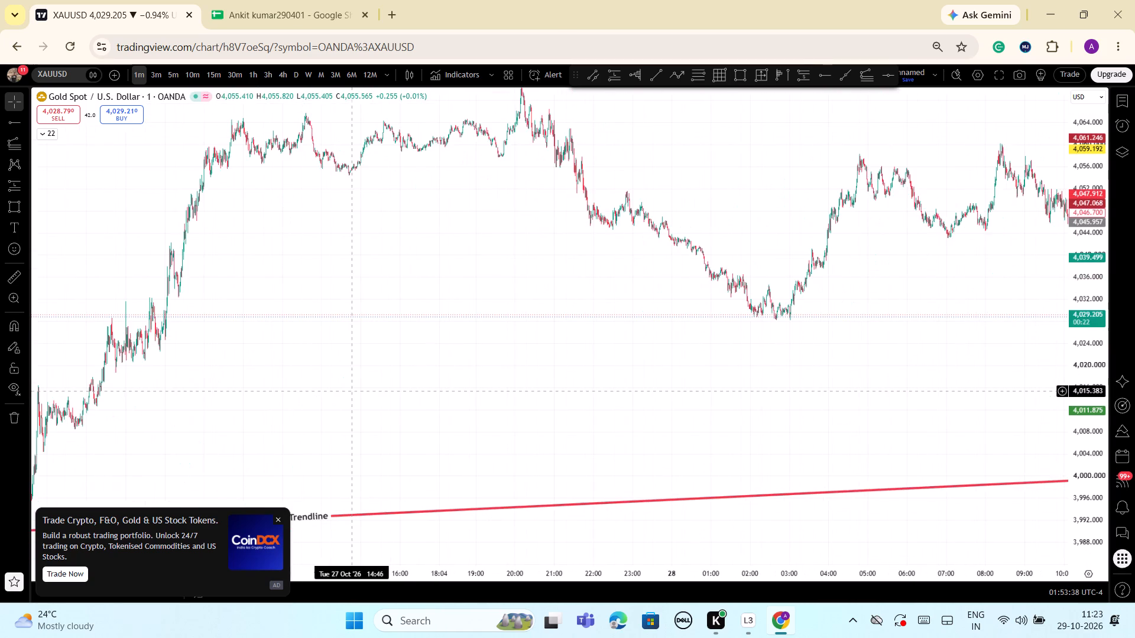
{"action": "left_click_drag", "start_coordinate": [283, 397], "coordinate": [578, 386]}
{"action": "scroll", "coordinate": [217, 401], "scroll_direction": "up", "scroll_amount": 2}
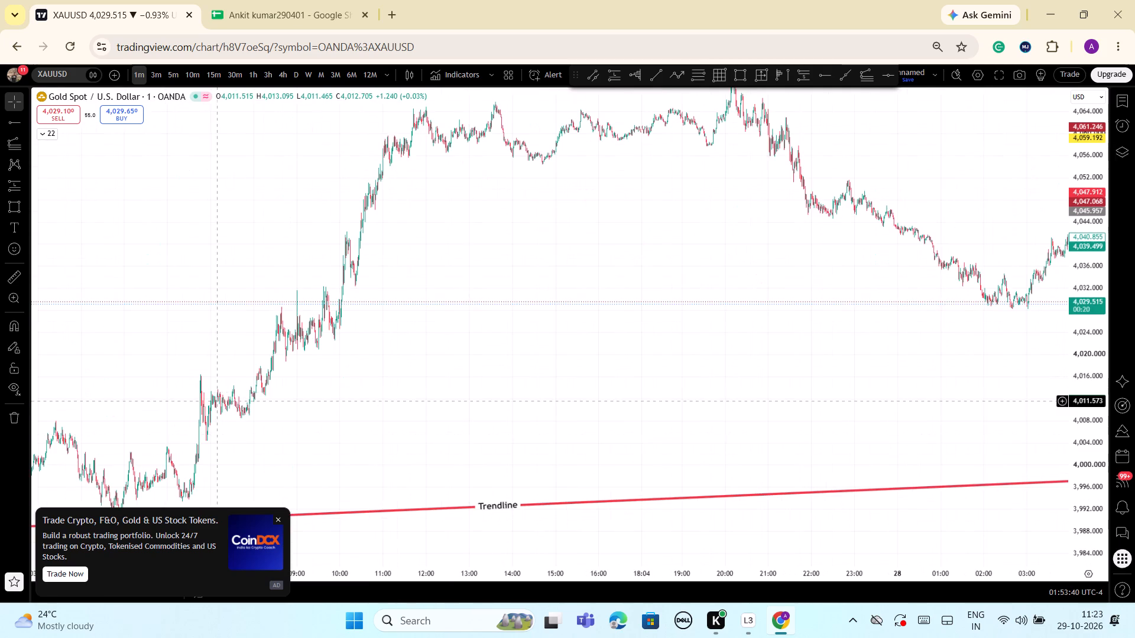
{"action": "left_click_drag", "start_coordinate": [188, 412], "coordinate": [547, 413]}
{"action": "scroll", "coordinate": [431, 421], "scroll_direction": "up", "scroll_amount": 2}
{"action": "left_click_drag", "start_coordinate": [340, 414], "coordinate": [503, 407]}
{"action": "scroll", "coordinate": [486, 433], "scroll_direction": "up", "scroll_amount": 2}
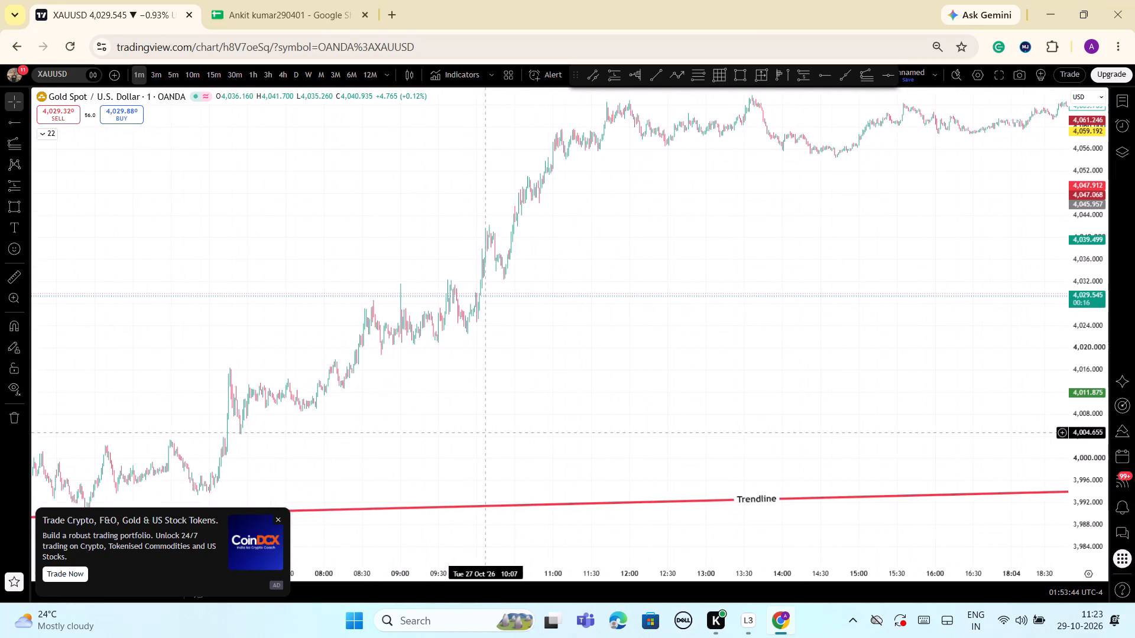
{"action": "scroll", "coordinate": [486, 433], "scroll_direction": "up", "scroll_amount": 1}
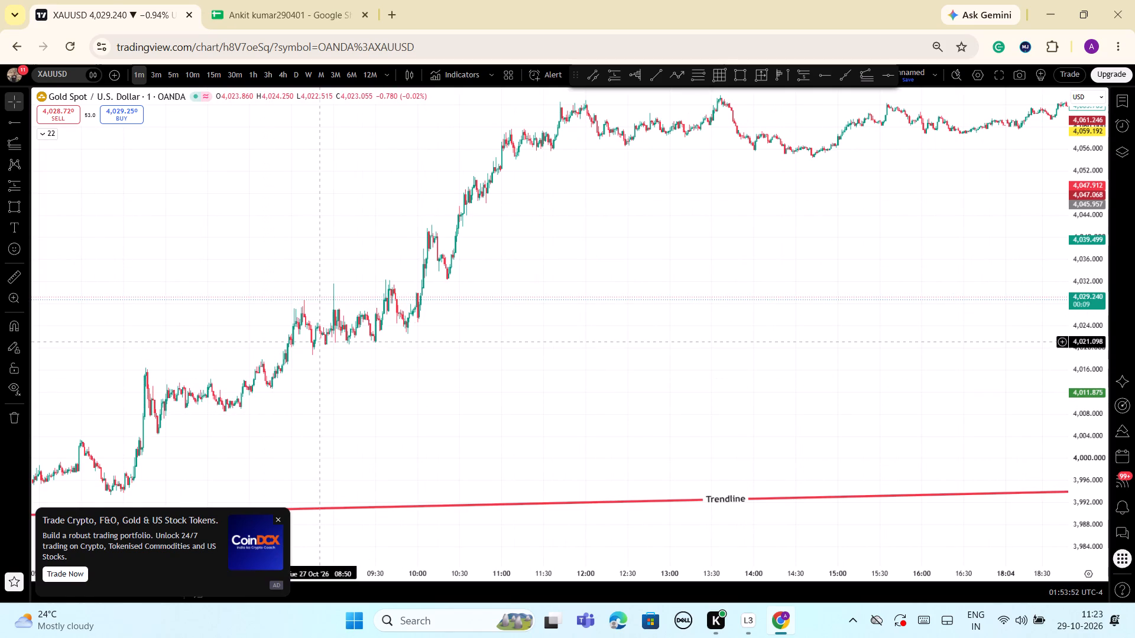
{"action": "scroll", "coordinate": [487, 390], "scroll_direction": "down", "scroll_amount": 2}
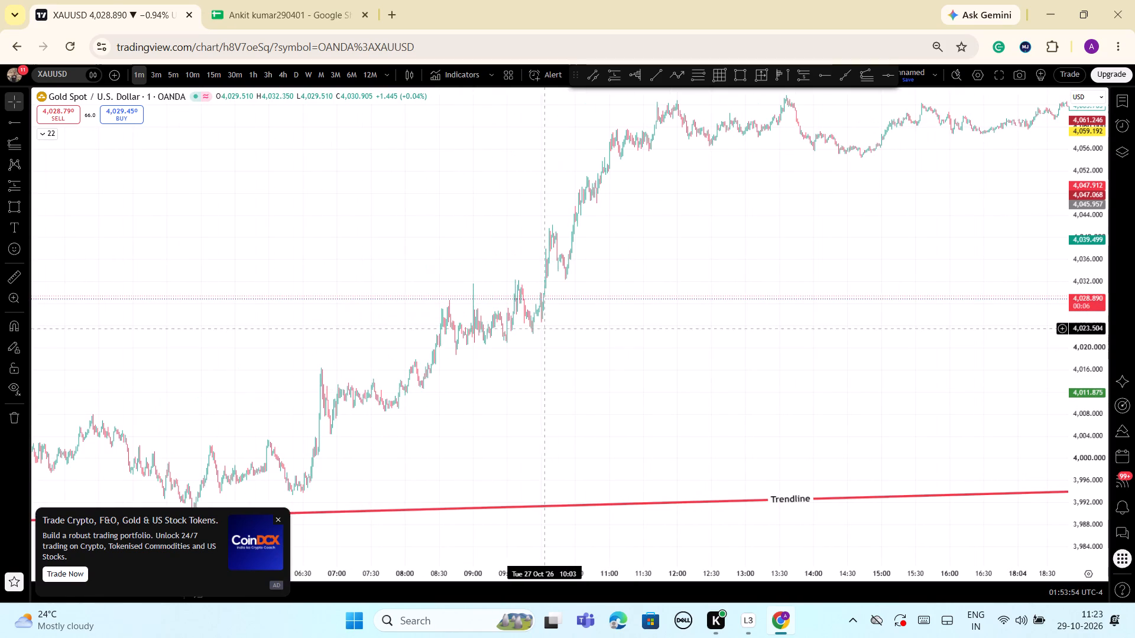
{"action": "scroll", "coordinate": [614, 369], "scroll_direction": "up", "scroll_amount": 2}
{"action": "scroll", "coordinate": [641, 369], "scroll_direction": "down", "scroll_amount": 11}
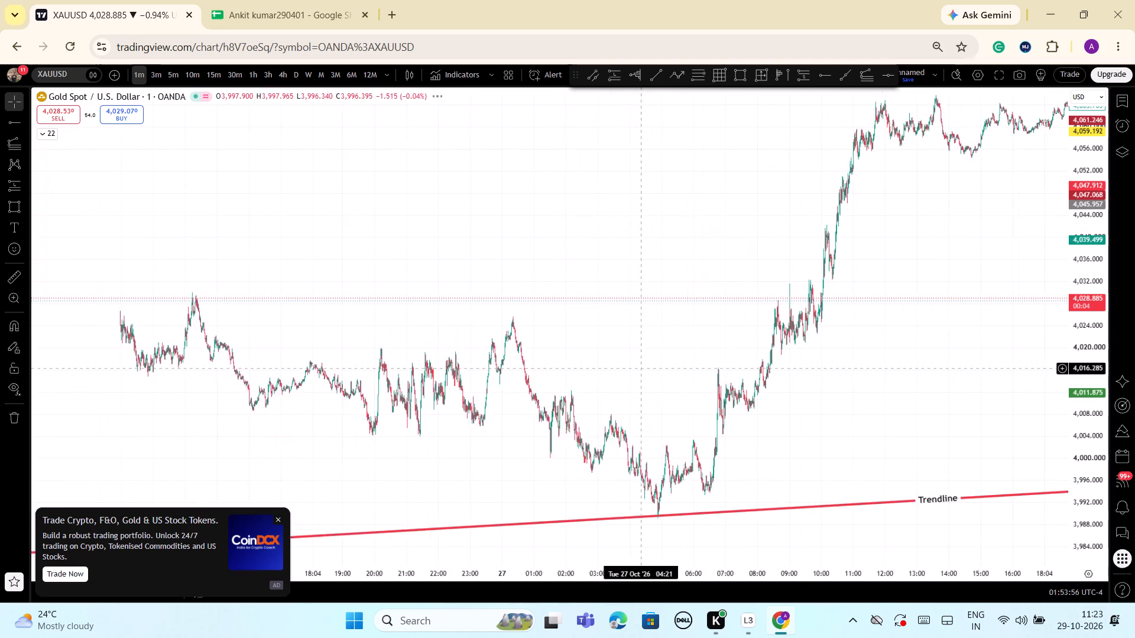
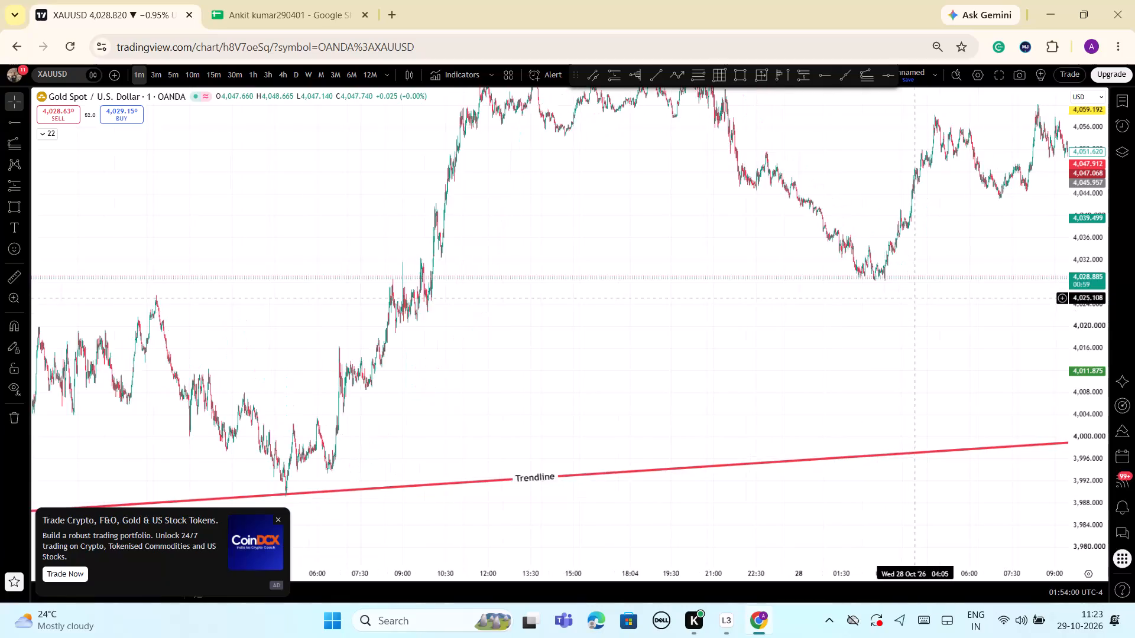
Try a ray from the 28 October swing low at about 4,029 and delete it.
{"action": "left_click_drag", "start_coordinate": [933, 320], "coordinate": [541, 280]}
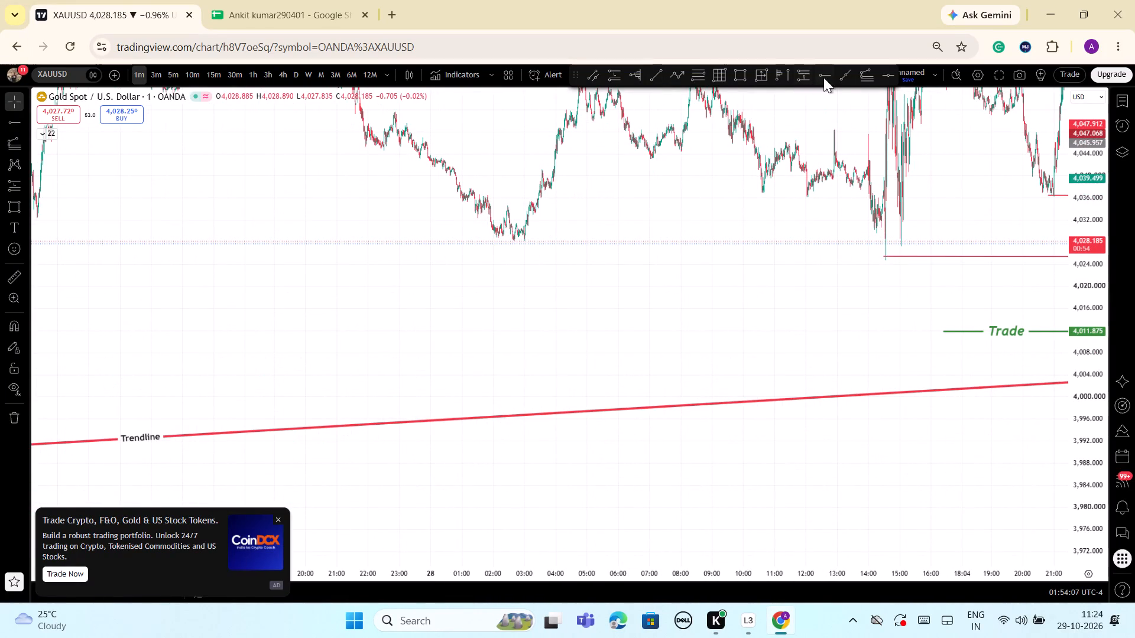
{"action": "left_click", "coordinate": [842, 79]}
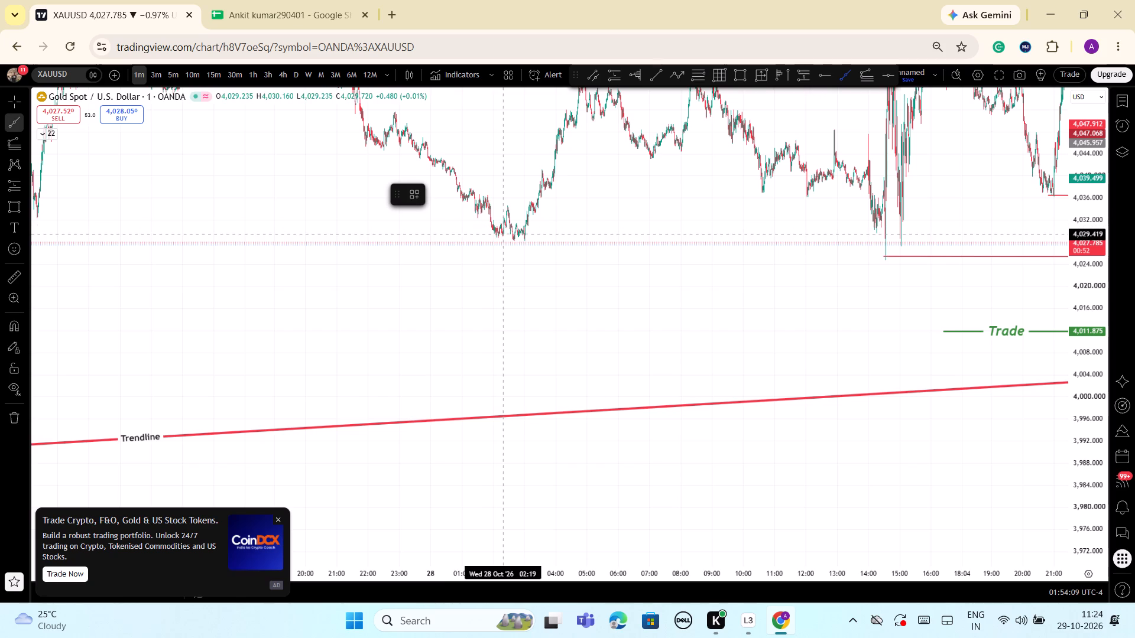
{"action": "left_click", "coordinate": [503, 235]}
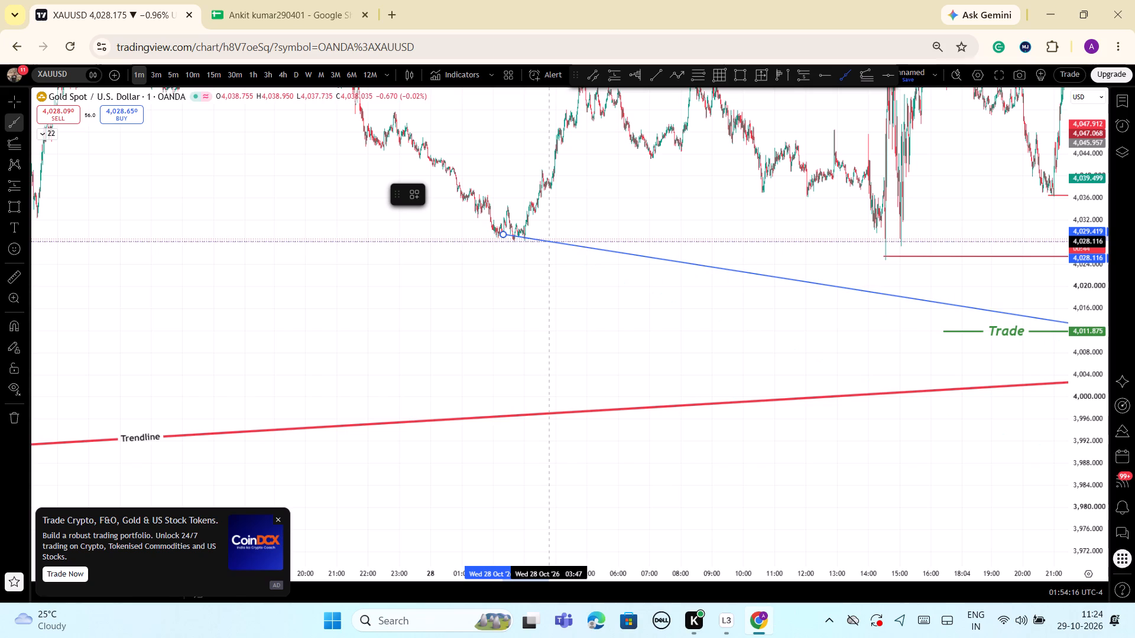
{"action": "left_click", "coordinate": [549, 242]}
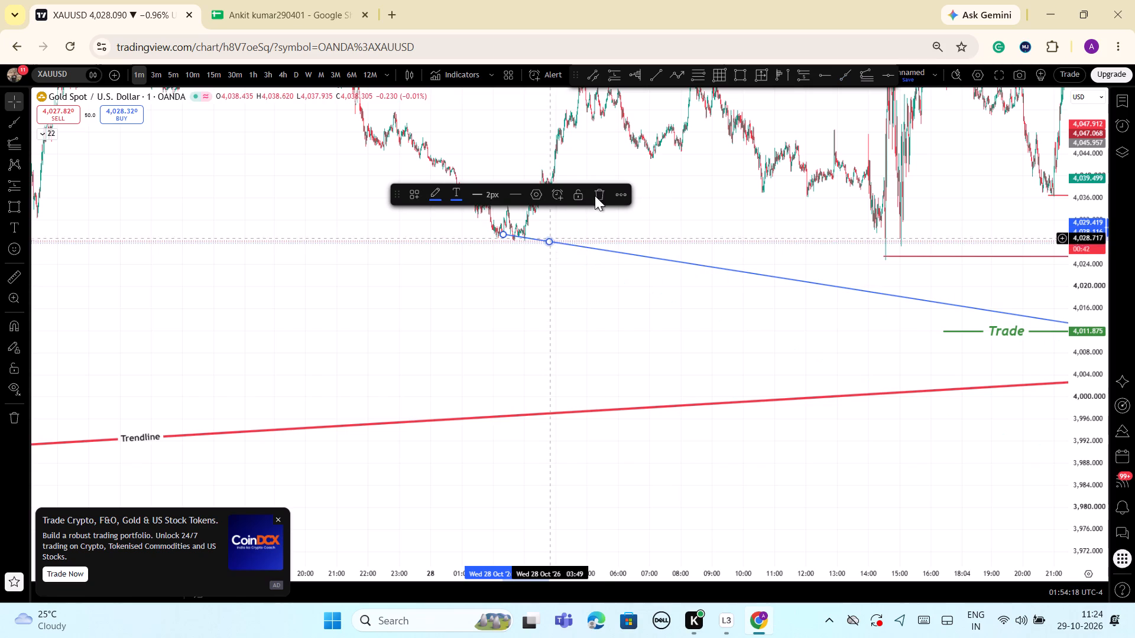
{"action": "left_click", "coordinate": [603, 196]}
Examine the 1-minute price history from the latest decline back to the 27 October swing low on the rising Trendline.
{"action": "left_click_drag", "start_coordinate": [697, 315], "coordinate": [694, 315]}
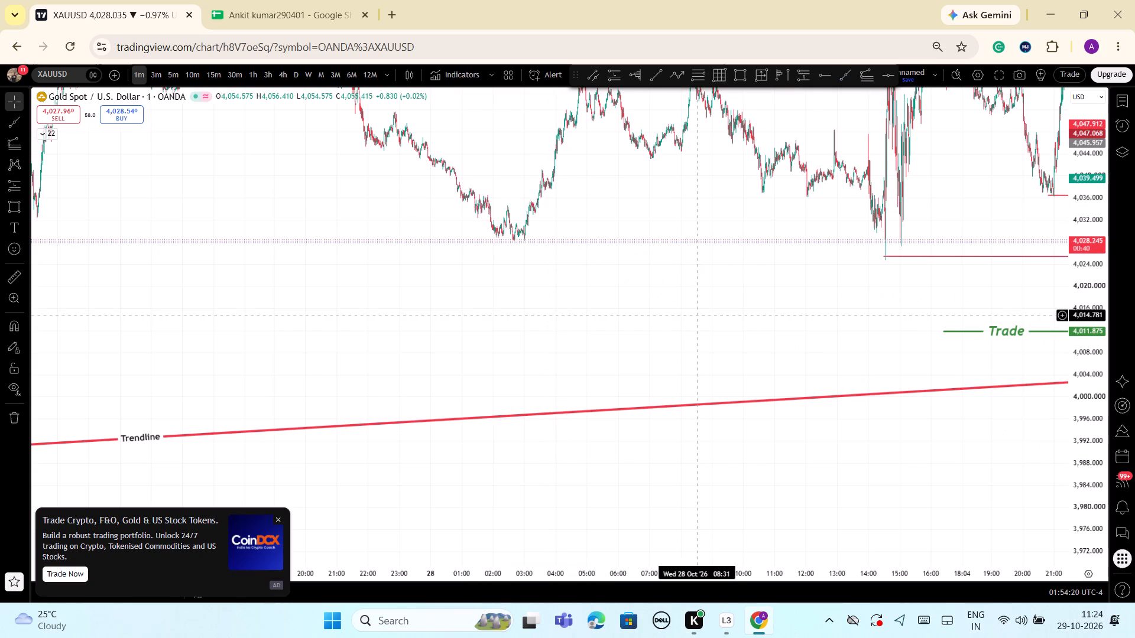
{"action": "left_click_drag", "start_coordinate": [694, 315], "coordinate": [339, 335]}
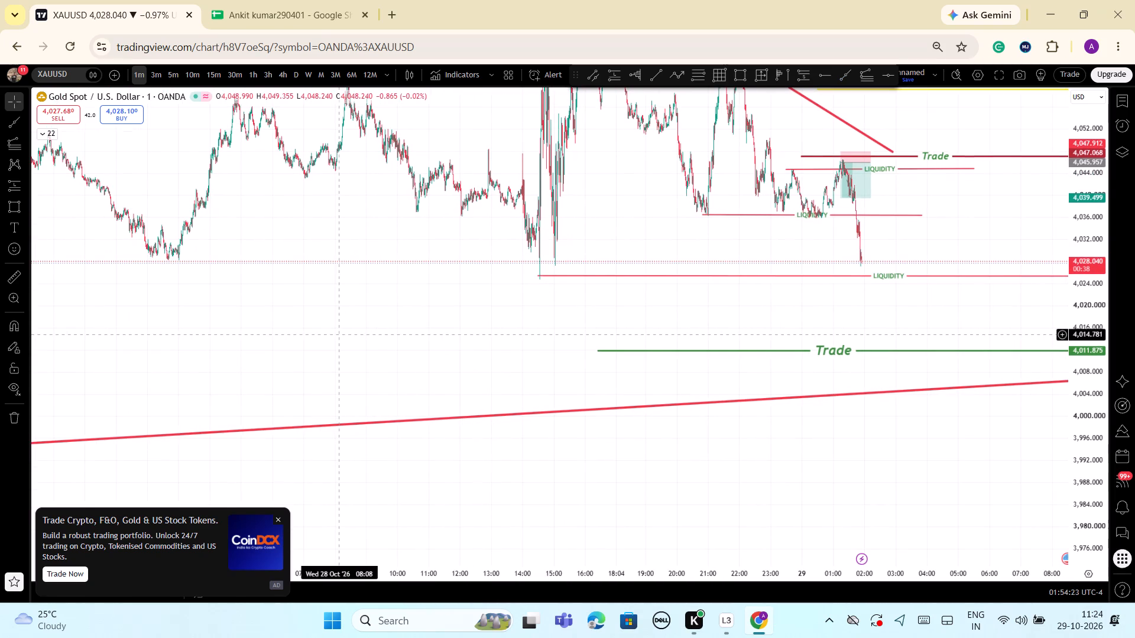
{"action": "left_click_drag", "start_coordinate": [339, 335], "coordinate": [451, 332]}
{"action": "scroll", "coordinate": [455, 330], "scroll_direction": "down", "scroll_amount": 6}
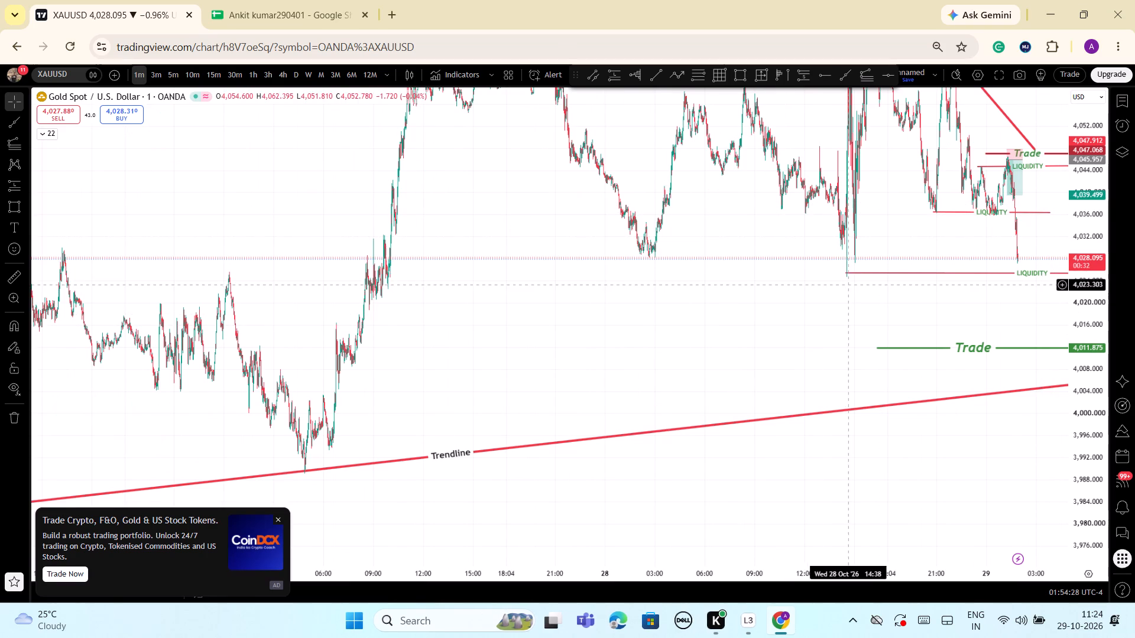
{"action": "scroll", "coordinate": [953, 323], "scroll_direction": "up", "scroll_amount": 10}
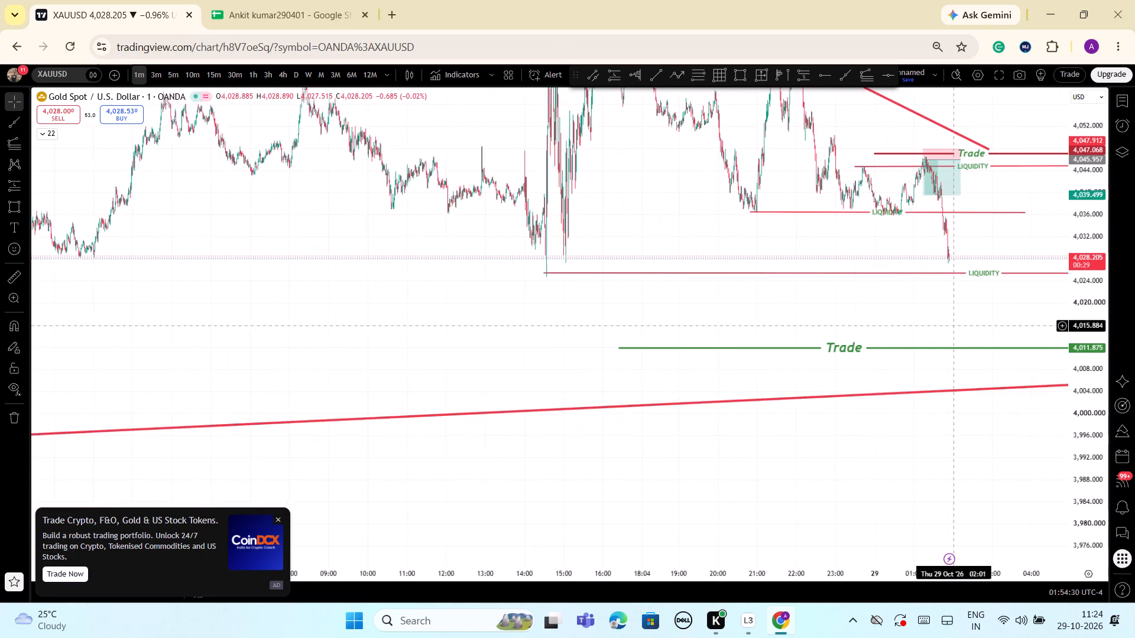
Examine the latest 1-minute candles below the short position, alternating between close detail and the surrounding price action.
{"action": "scroll", "coordinate": [954, 326], "scroll_direction": "up", "scroll_amount": 7}
{"action": "scroll", "coordinate": [845, 323], "scroll_direction": "up", "scroll_amount": 2}
{"action": "scroll", "coordinate": [766, 308], "scroll_direction": "up", "scroll_amount": 2}
{"action": "scroll", "coordinate": [701, 305], "scroll_direction": "up", "scroll_amount": 2}
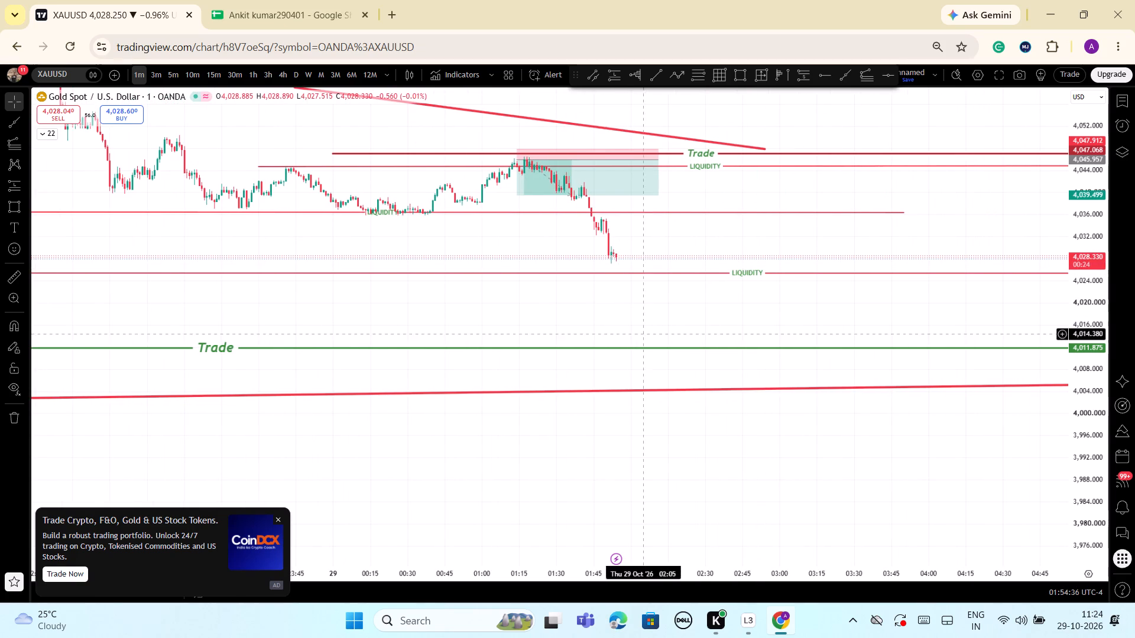
{"action": "scroll", "coordinate": [641, 340], "scroll_direction": "down", "scroll_amount": 4}
{"action": "scroll", "coordinate": [865, 412], "scroll_direction": "down", "scroll_amount": 2}
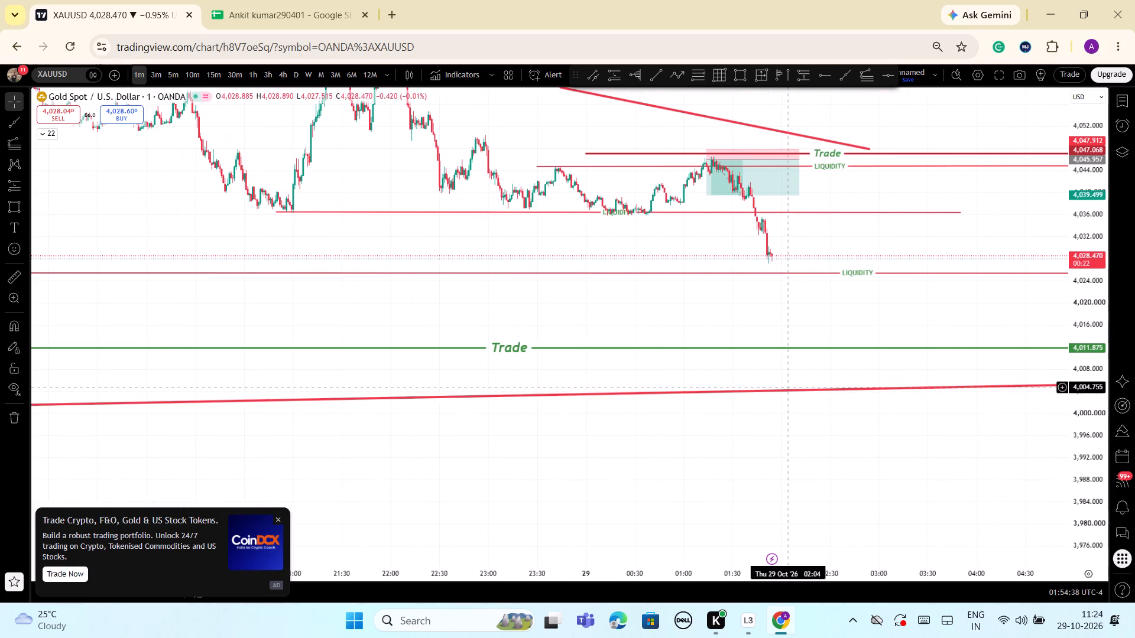
{"action": "scroll", "coordinate": [913, 440], "scroll_direction": "down", "scroll_amount": 2}
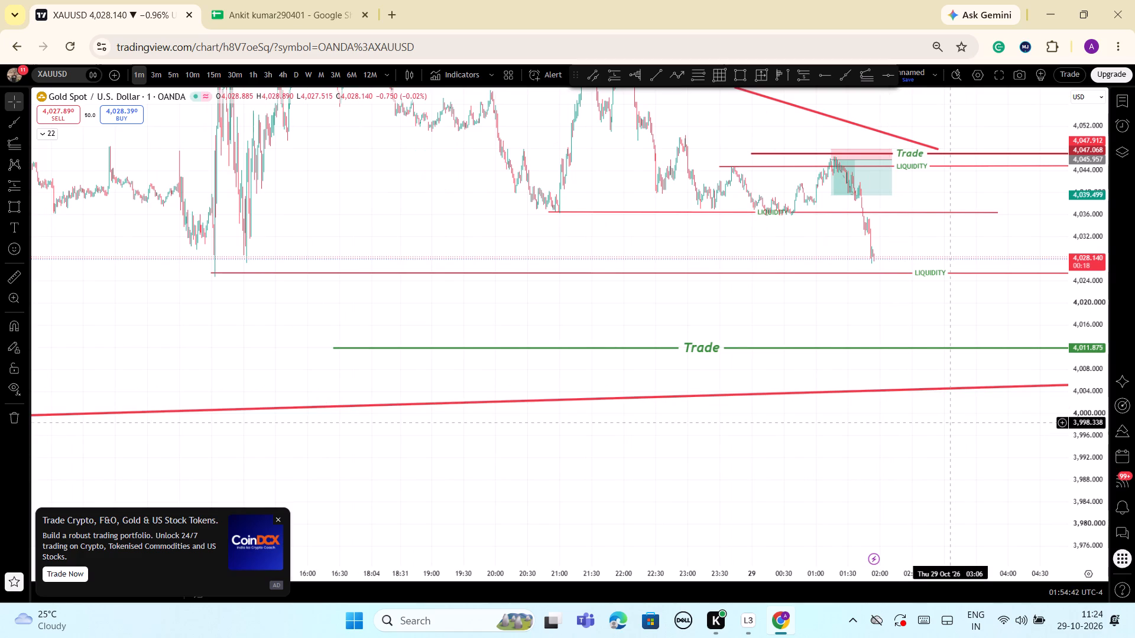
{"action": "scroll", "coordinate": [952, 431], "scroll_direction": "up", "scroll_amount": 4}
{"action": "scroll", "coordinate": [803, 435], "scroll_direction": "up", "scroll_amount": 3}
{"action": "scroll", "coordinate": [803, 435], "scroll_direction": "down", "scroll_amount": 3}
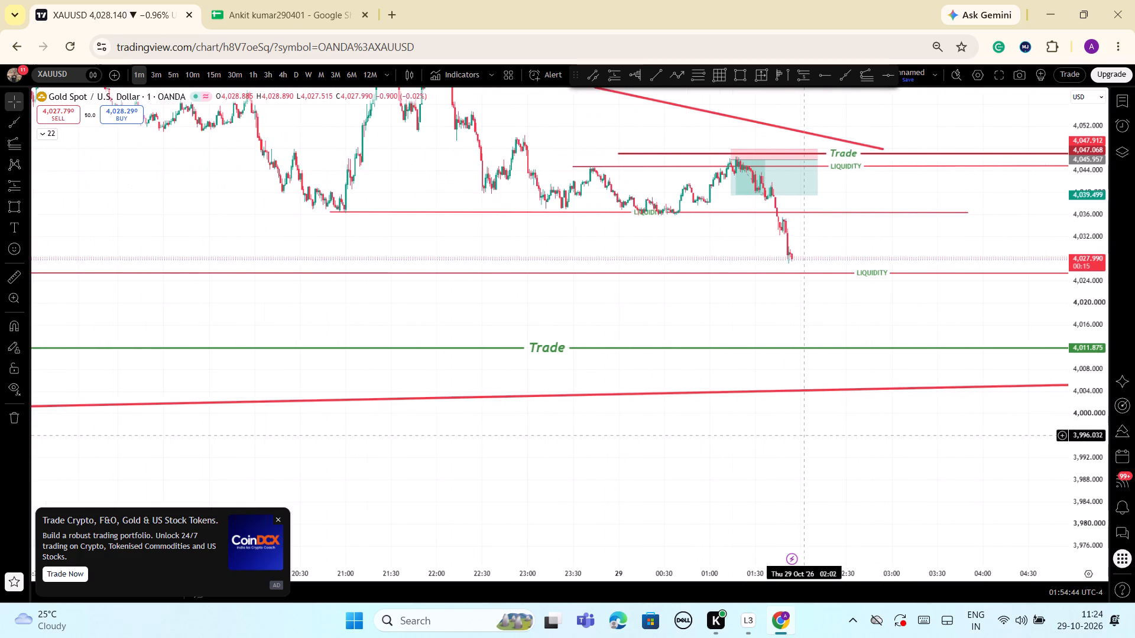
{"action": "scroll", "coordinate": [803, 435], "scroll_direction": "down", "scroll_amount": 2}
{"action": "scroll", "coordinate": [885, 483], "scroll_direction": "down", "scroll_amount": 6}
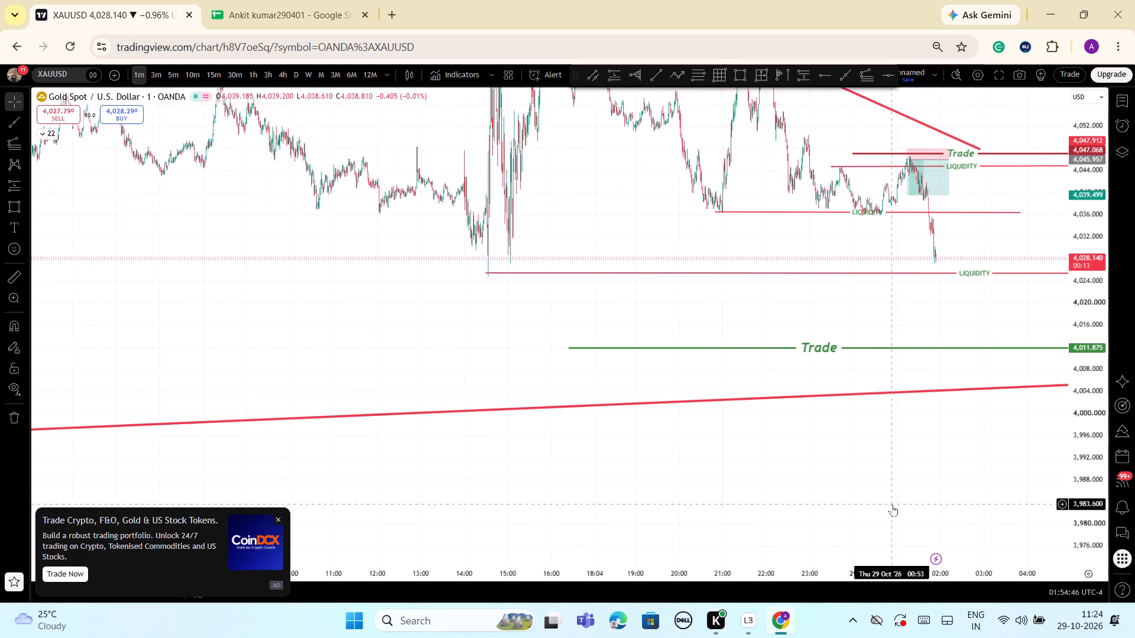
{"action": "scroll", "coordinate": [894, 331], "scroll_direction": "up", "scroll_amount": 5}
{"action": "scroll", "coordinate": [850, 370], "scroll_direction": "up", "scroll_amount": 3}
{"action": "scroll", "coordinate": [747, 296], "scroll_direction": "up", "scroll_amount": 2}
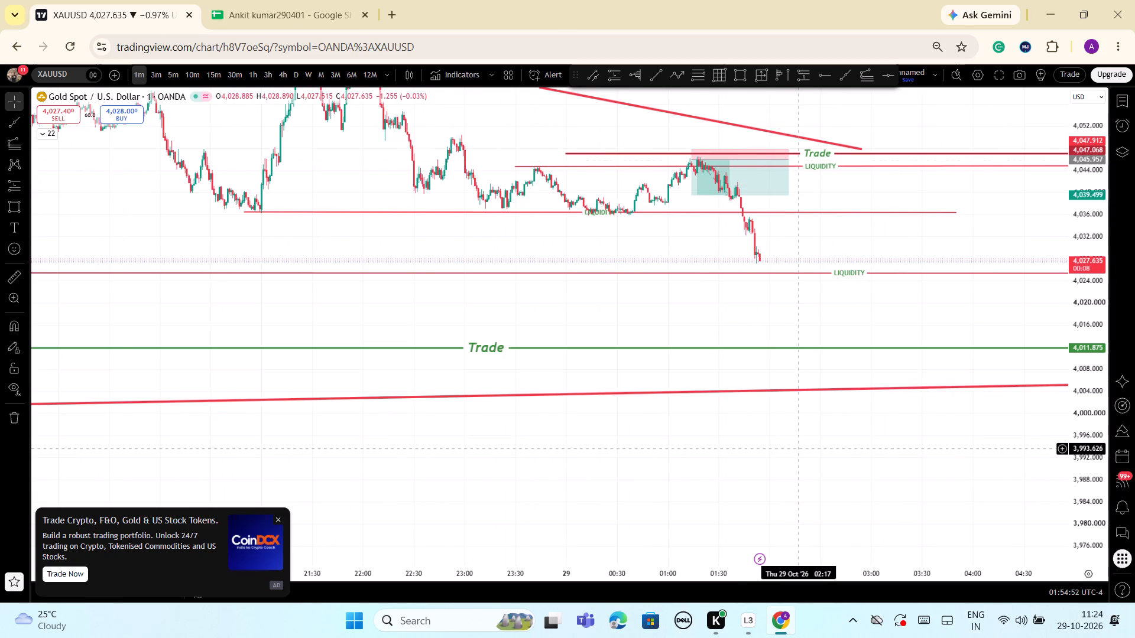
Examine the 1-minute price approach to the lowest LIQUIDITY line and the gap down to the green Trade level and rising Trendline.
{"action": "scroll", "coordinate": [798, 451], "scroll_direction": "down", "scroll_amount": 4}
{"action": "scroll", "coordinate": [797, 445], "scroll_direction": "up", "scroll_amount": 1}
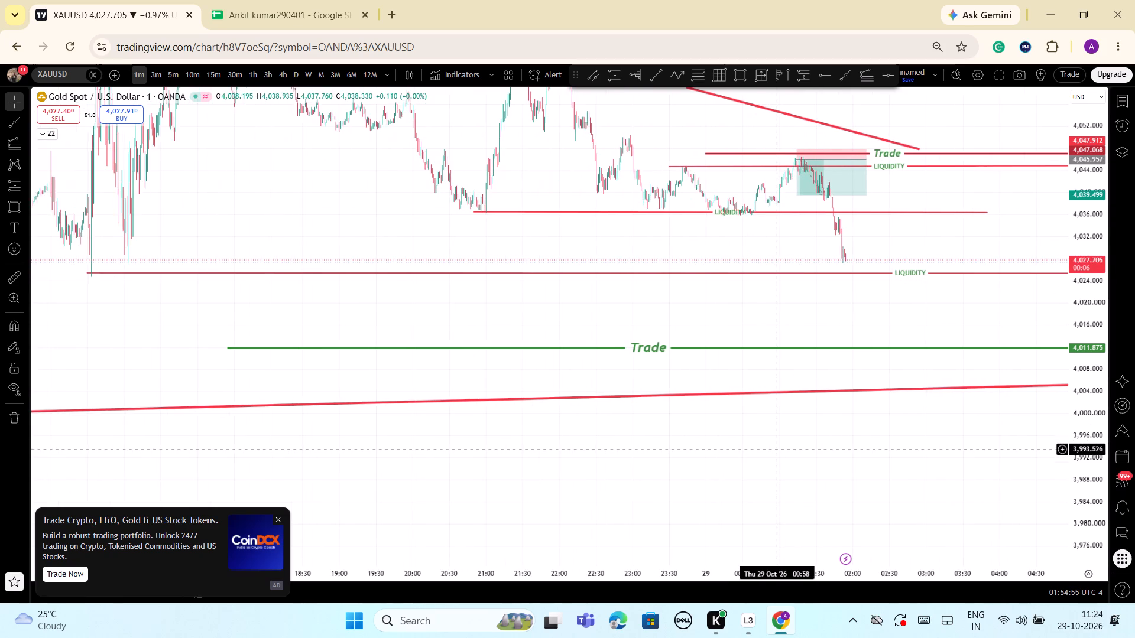
{"action": "scroll", "coordinate": [777, 450], "scroll_direction": "up", "scroll_amount": 2}
{"action": "scroll", "coordinate": [777, 450], "scroll_direction": "down", "scroll_amount": 8}
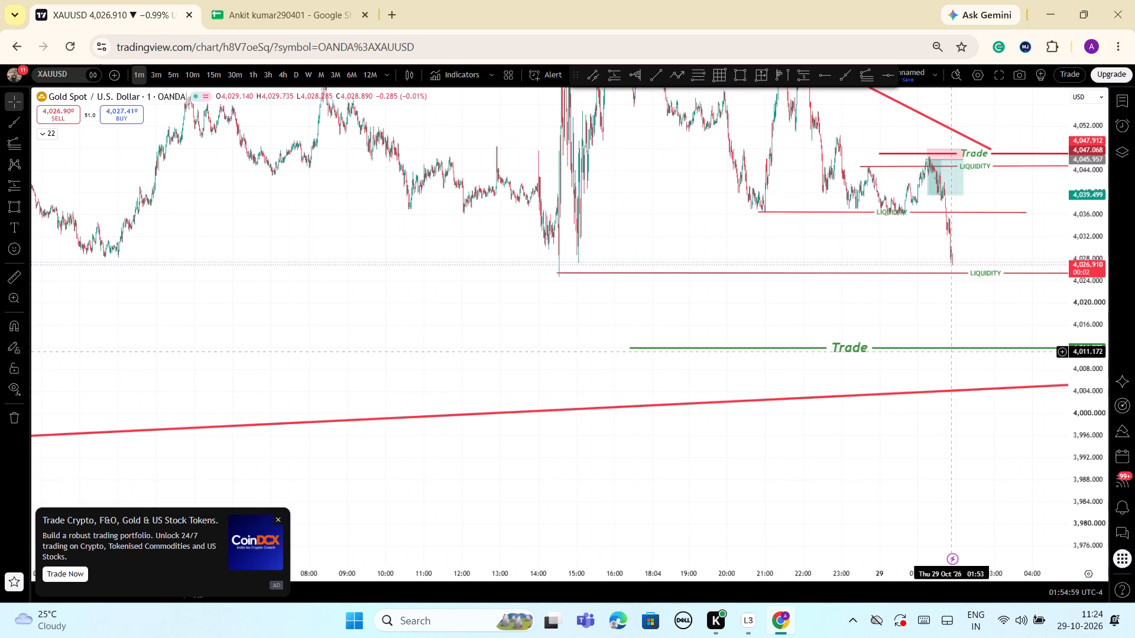
{"action": "left_click_drag", "start_coordinate": [956, 476], "coordinate": [917, 471]}
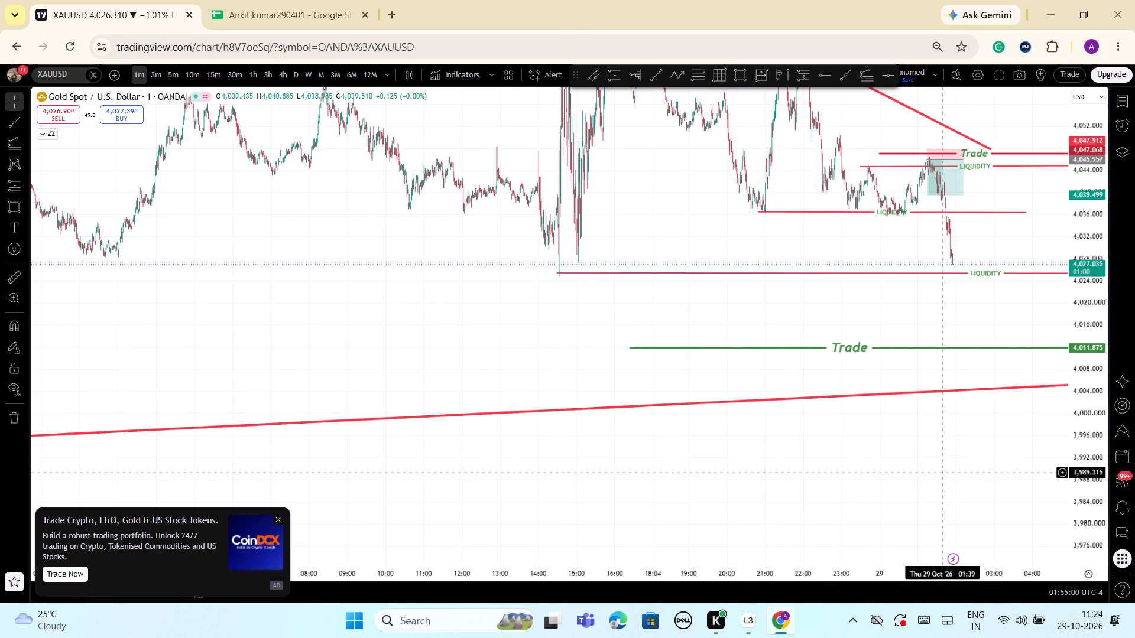
{"action": "left_click_drag", "start_coordinate": [917, 471], "coordinate": [724, 492]}
{"action": "left_click_drag", "start_coordinate": [1082, 502], "coordinate": [1017, 280]}
{"action": "scroll", "coordinate": [892, 307], "scroll_direction": "up", "scroll_amount": 3}
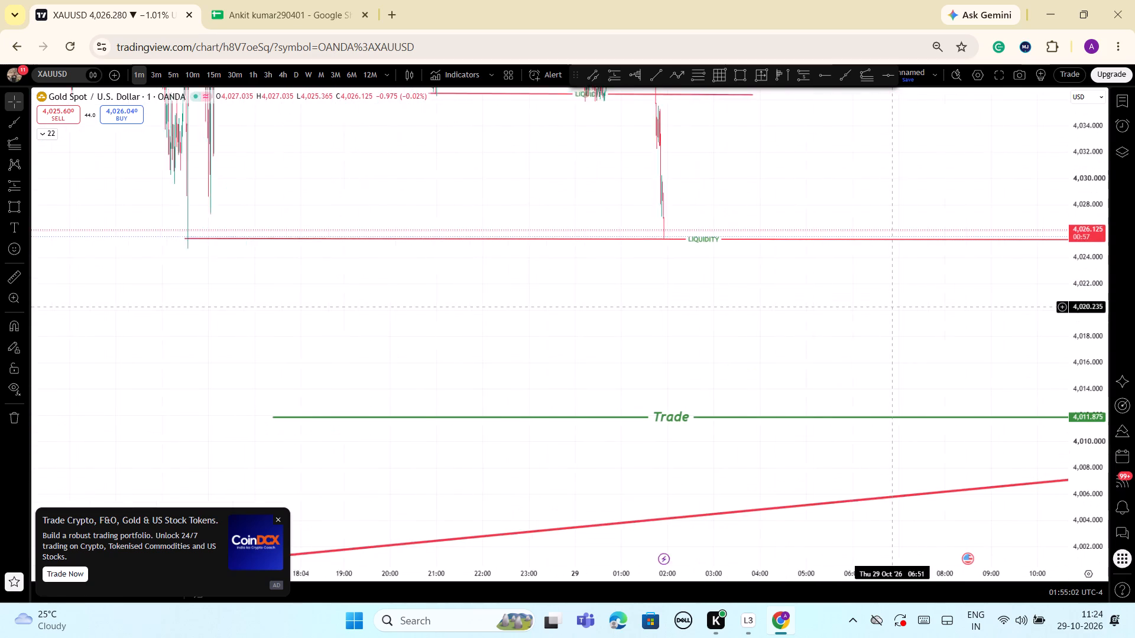
{"action": "left_click_drag", "start_coordinate": [1088, 333], "coordinate": [1088, 447]}
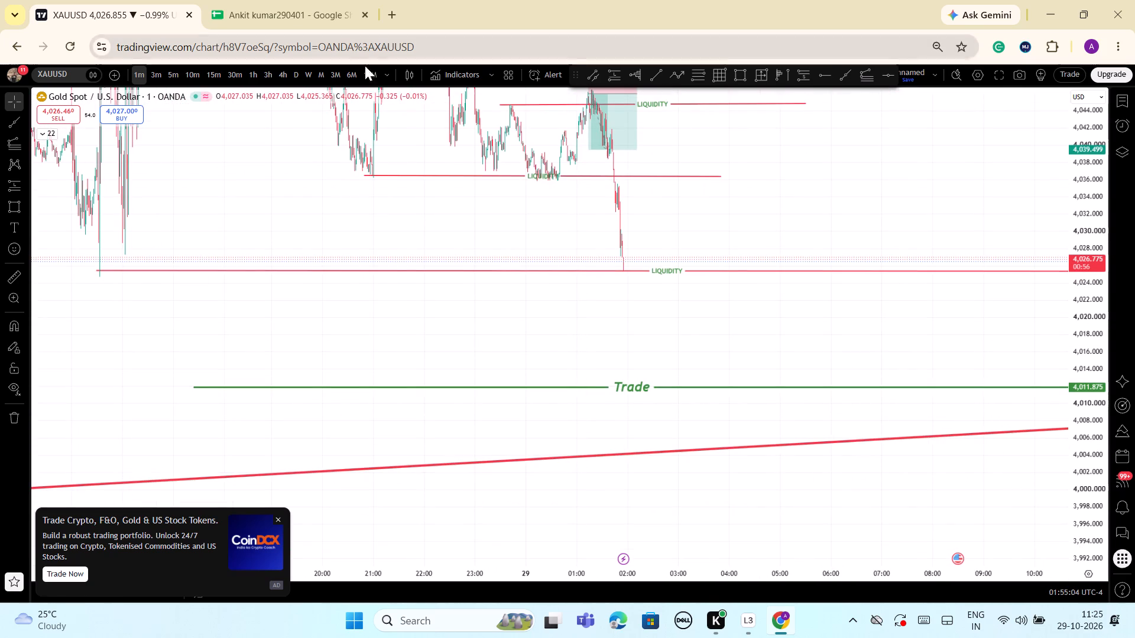
Switch to the 1-hour interval and examine the price swing from the rising Trendline's lows to the 28 October high.
{"action": "left_click", "coordinate": [251, 74]}
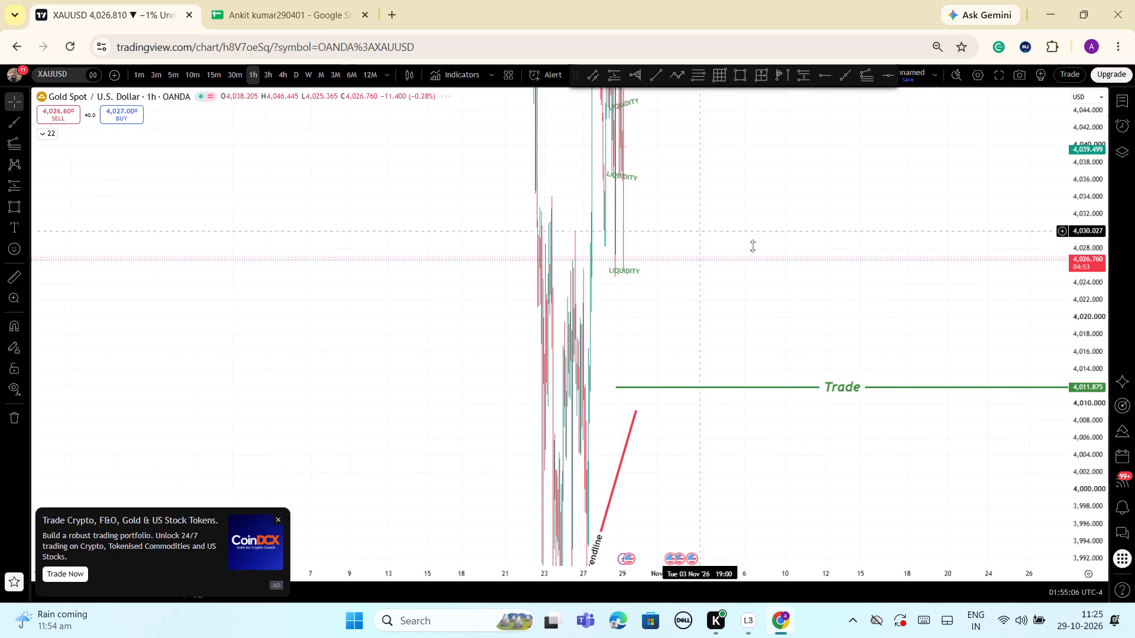
{"action": "left_click_drag", "start_coordinate": [1087, 185], "coordinate": [1092, 509]}
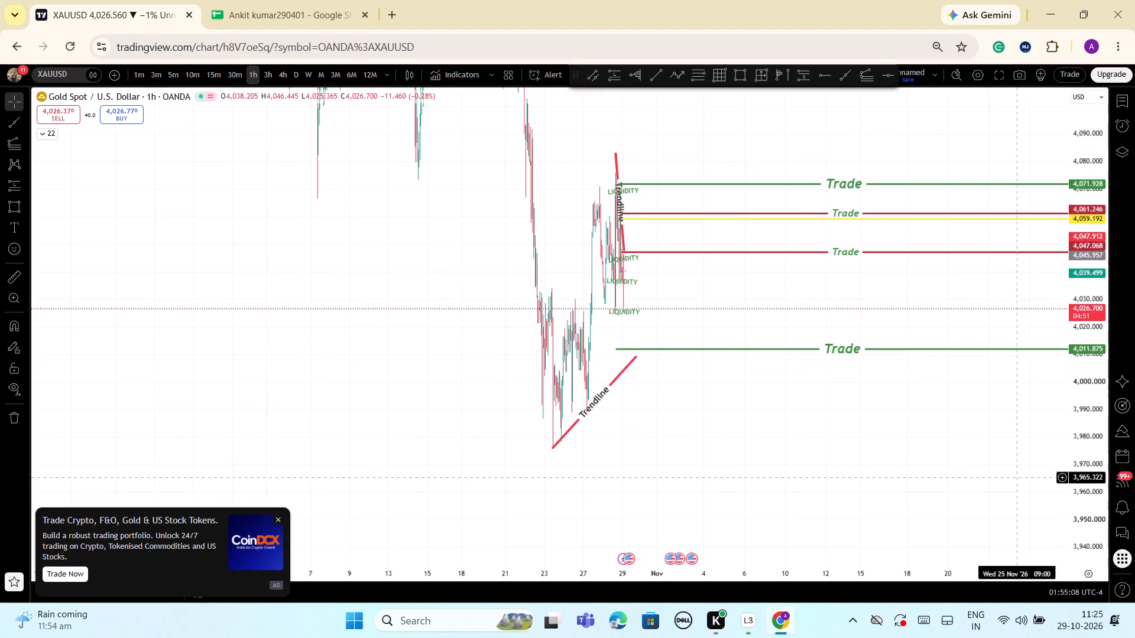
{"action": "scroll", "coordinate": [624, 323], "scroll_direction": "up", "scroll_amount": 4}
{"action": "left_click_drag", "start_coordinate": [500, 285], "coordinate": [846, 250]}
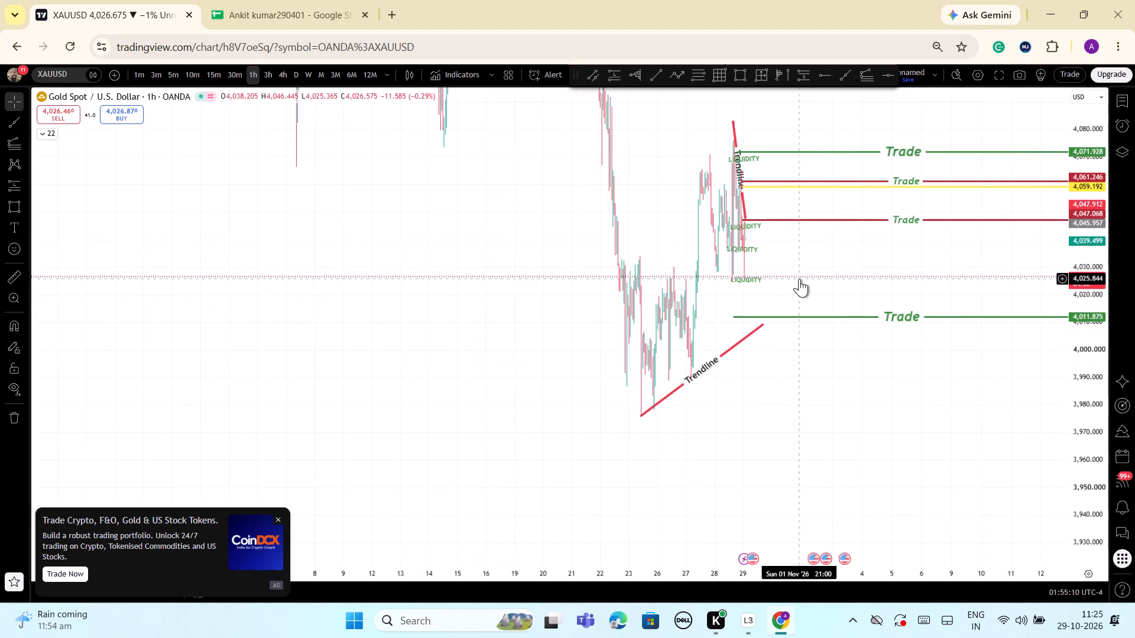
{"action": "scroll", "coordinate": [799, 279], "scroll_direction": "up", "scroll_amount": 4}
{"action": "left_click_drag", "start_coordinate": [618, 251], "coordinate": [827, 249]}
{"action": "scroll", "coordinate": [844, 260], "scroll_direction": "up", "scroll_amount": 3}
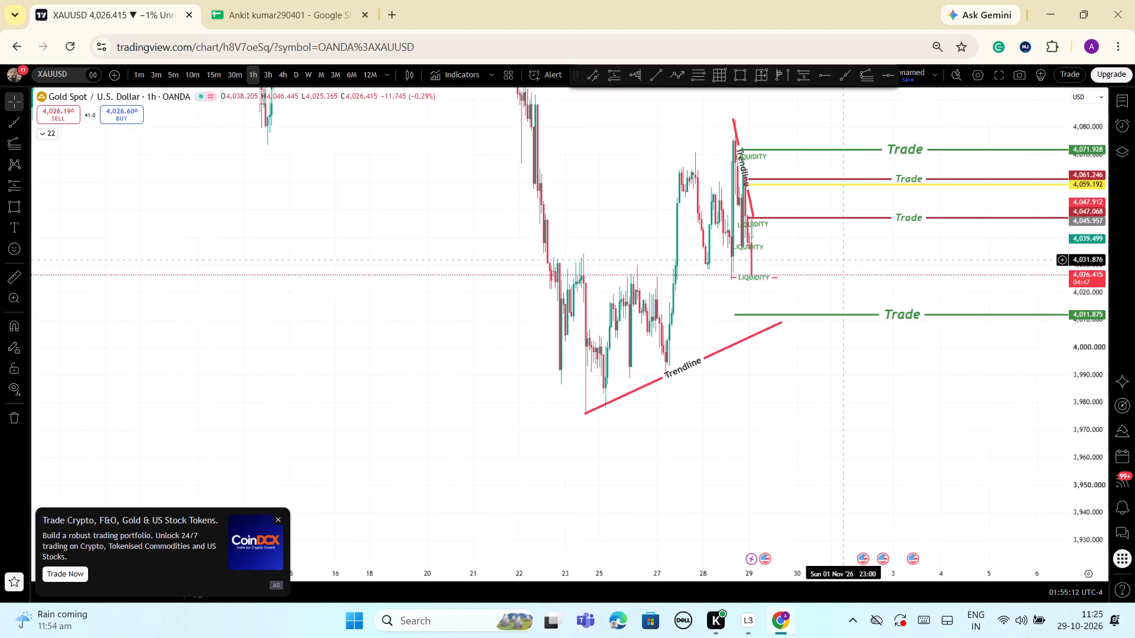
{"action": "scroll", "coordinate": [844, 260], "scroll_direction": "up", "scroll_amount": 1}
{"action": "scroll", "coordinate": [748, 263], "scroll_direction": "up", "scroll_amount": 2}
{"action": "left_click_drag", "start_coordinate": [650, 262], "coordinate": [796, 250]}
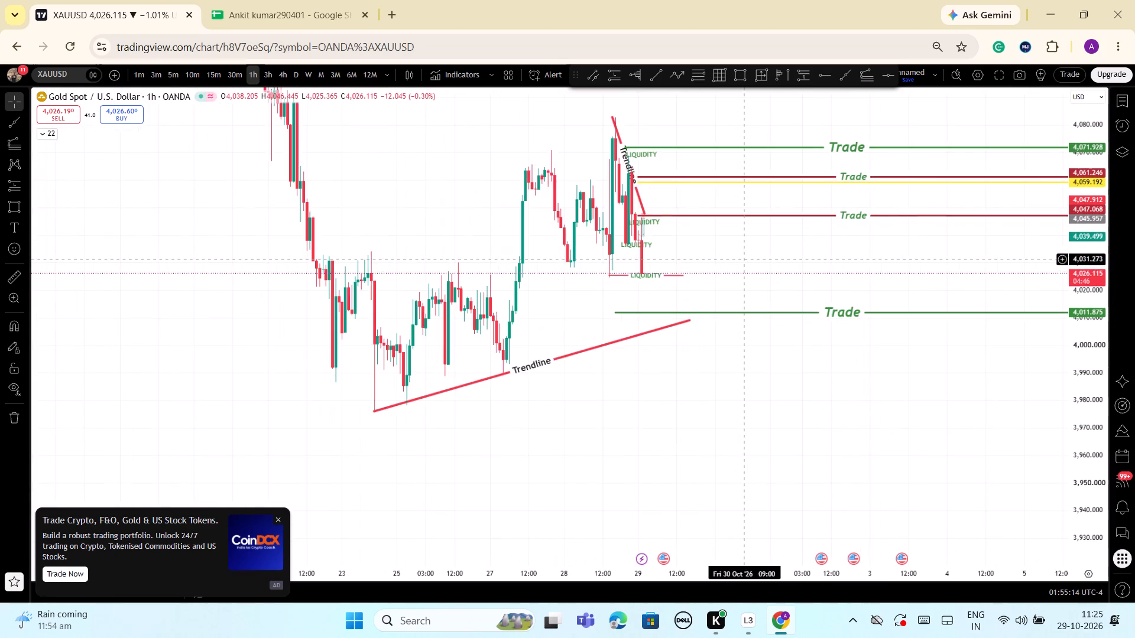
{"action": "left_click_drag", "start_coordinate": [1101, 402], "coordinate": [1094, 516]}
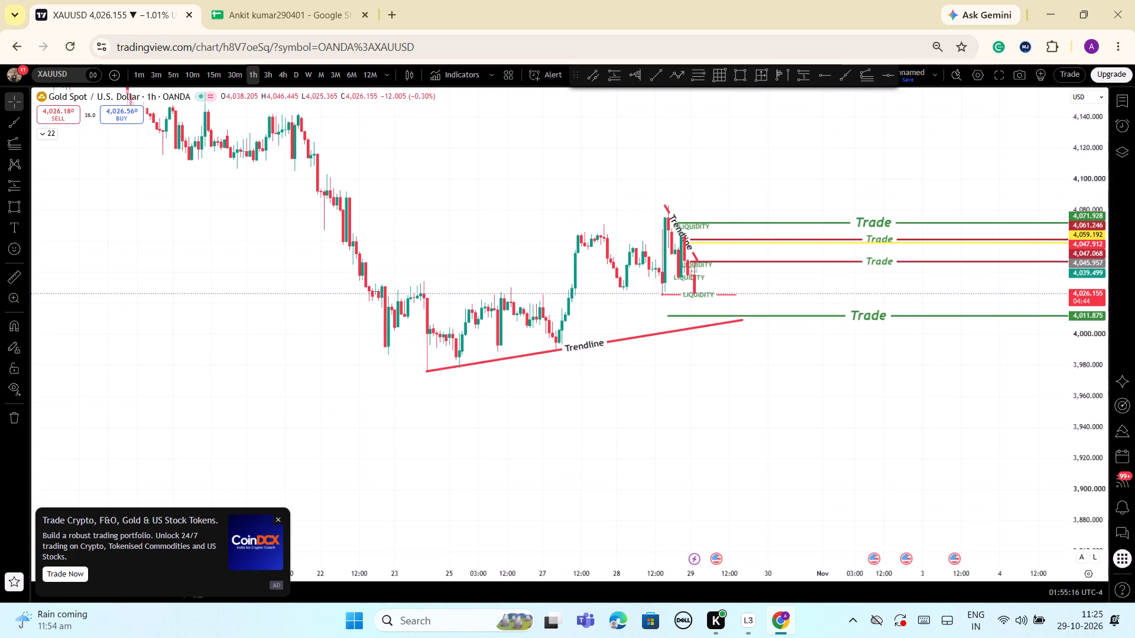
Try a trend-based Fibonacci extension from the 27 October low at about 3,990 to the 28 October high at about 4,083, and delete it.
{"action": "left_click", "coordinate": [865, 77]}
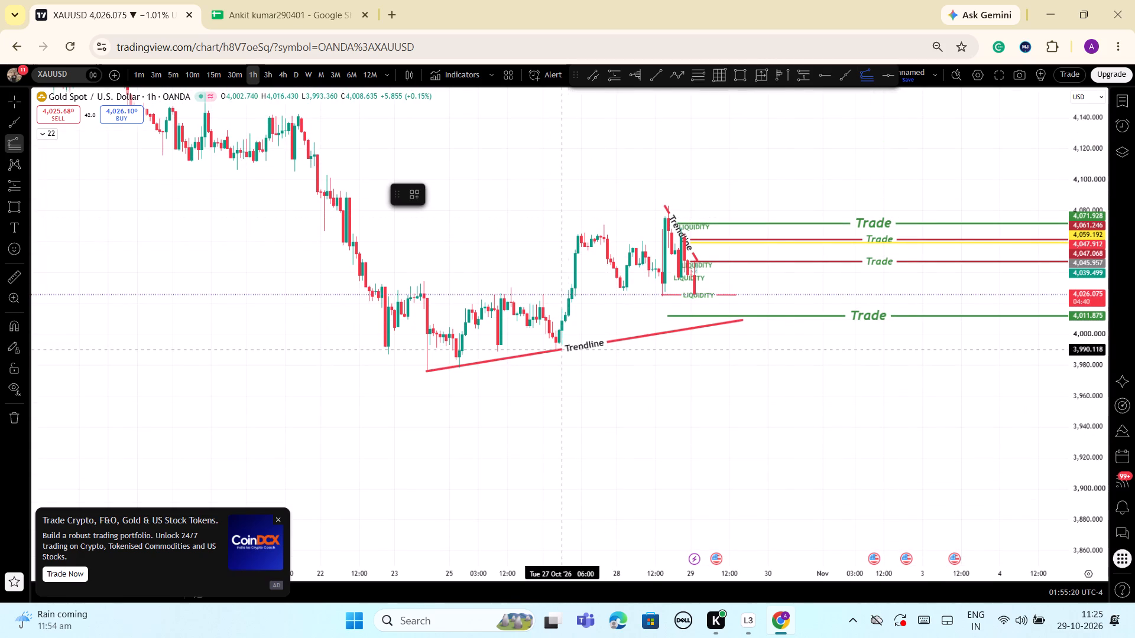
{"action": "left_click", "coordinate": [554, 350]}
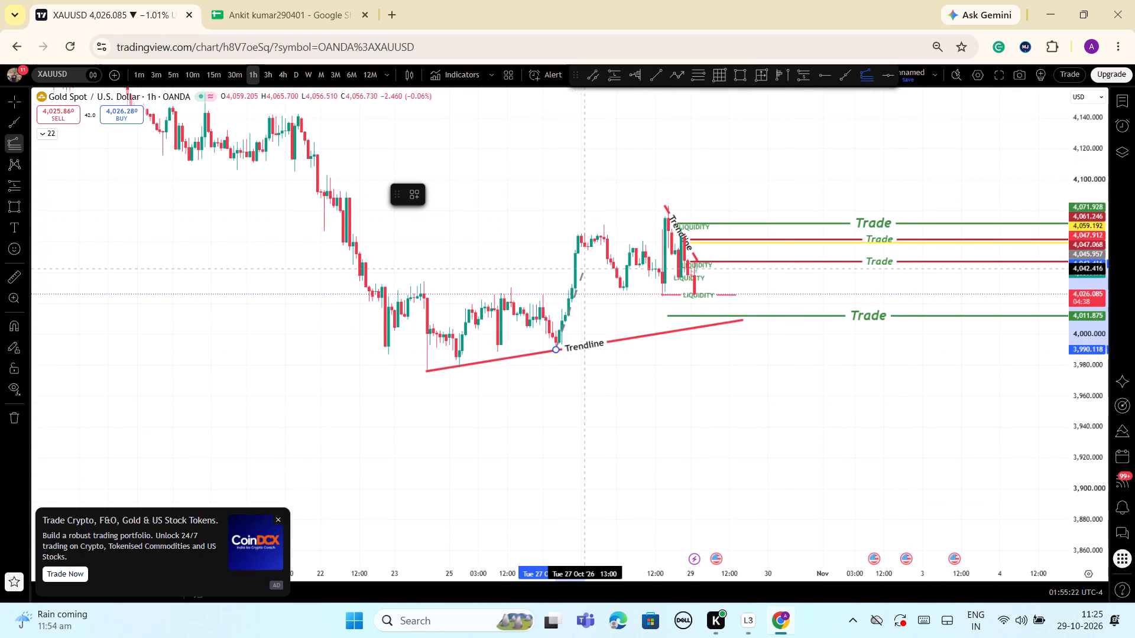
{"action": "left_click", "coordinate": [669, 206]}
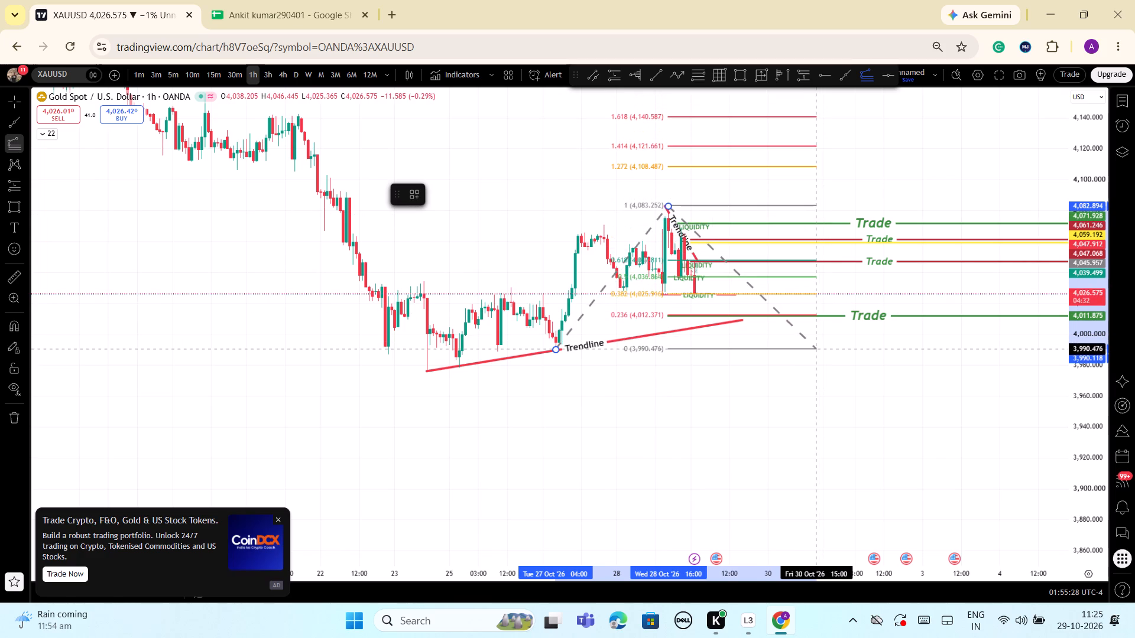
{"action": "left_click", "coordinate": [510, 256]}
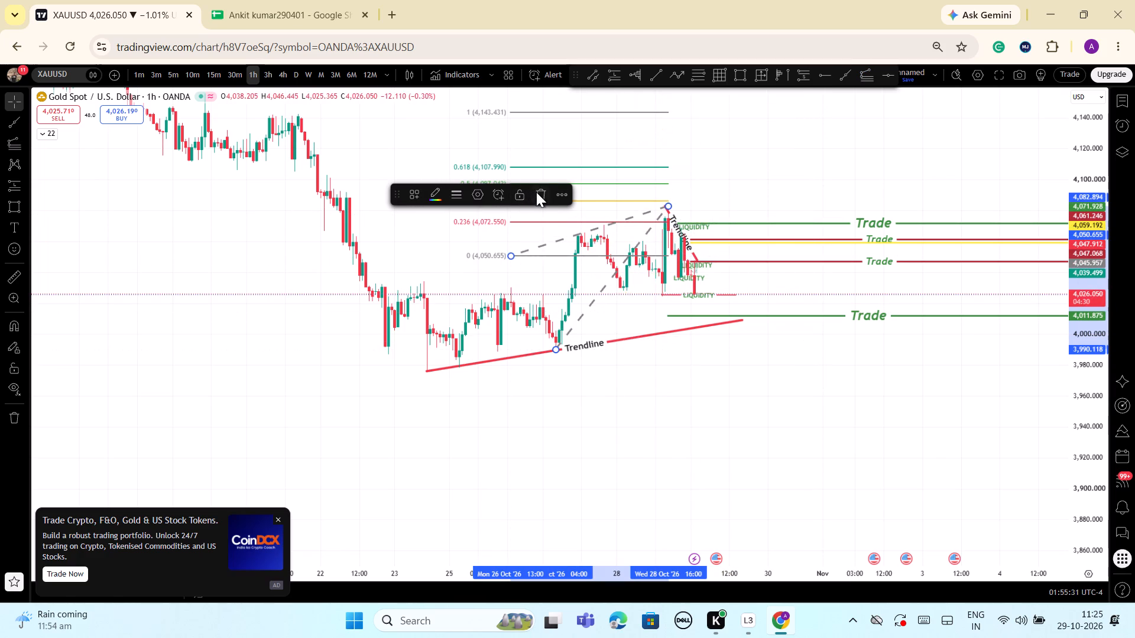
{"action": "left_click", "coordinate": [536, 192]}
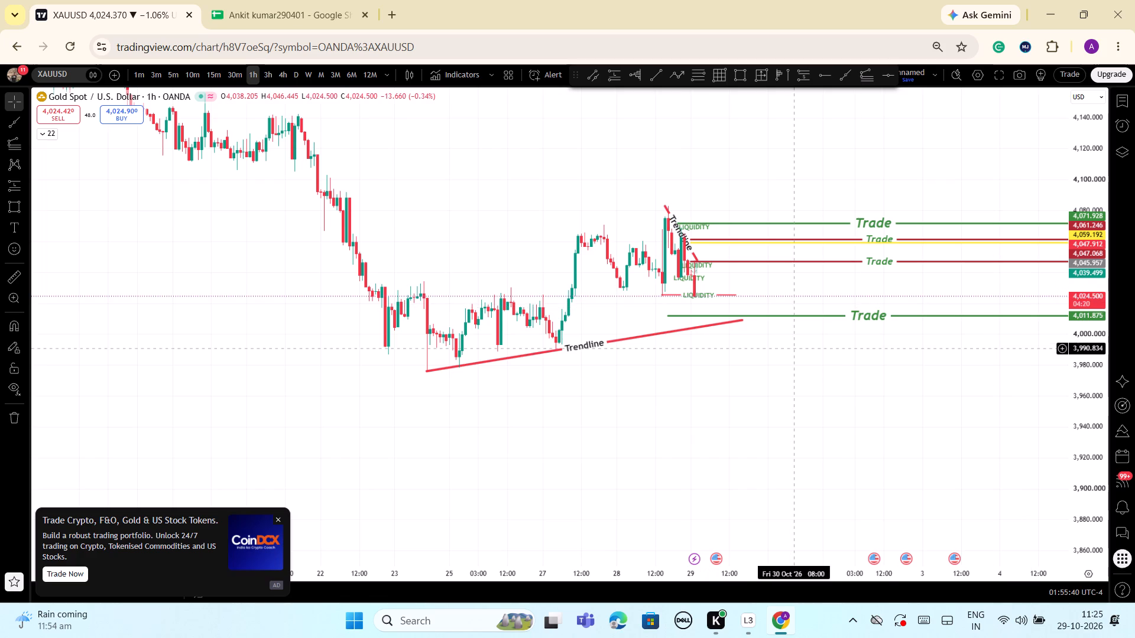
Draw a Gann box from the 27 October low at about 3,990 up to about 4,083, ending on 29 October at 09:00.
{"action": "left_click_drag", "start_coordinate": [1092, 494], "coordinate": [1083, 392]}
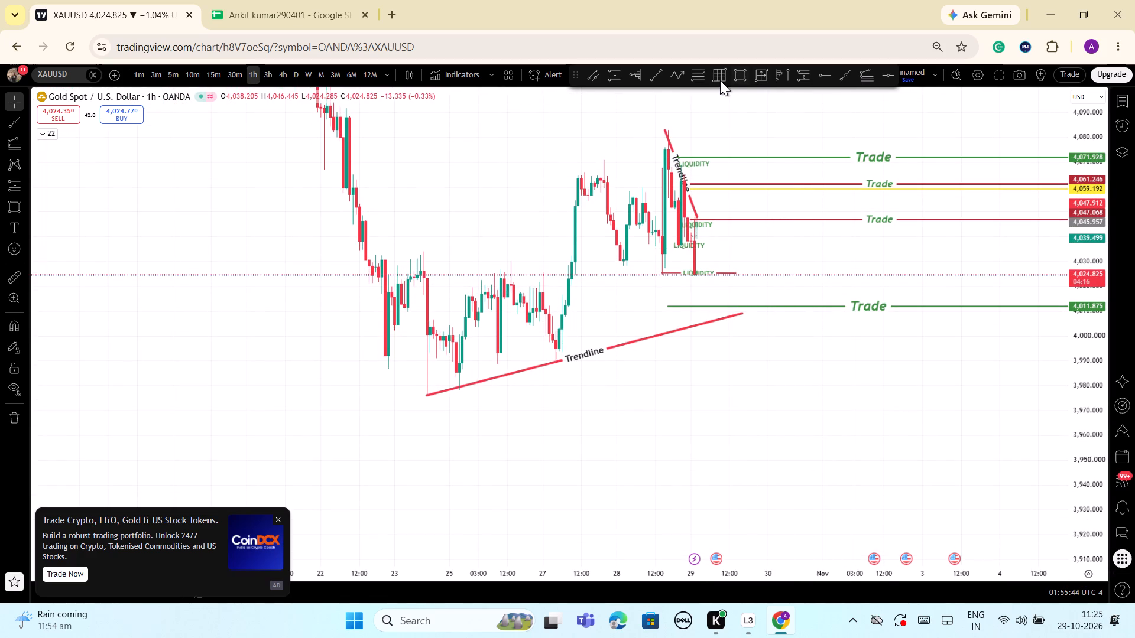
{"action": "left_click", "coordinate": [721, 79]}
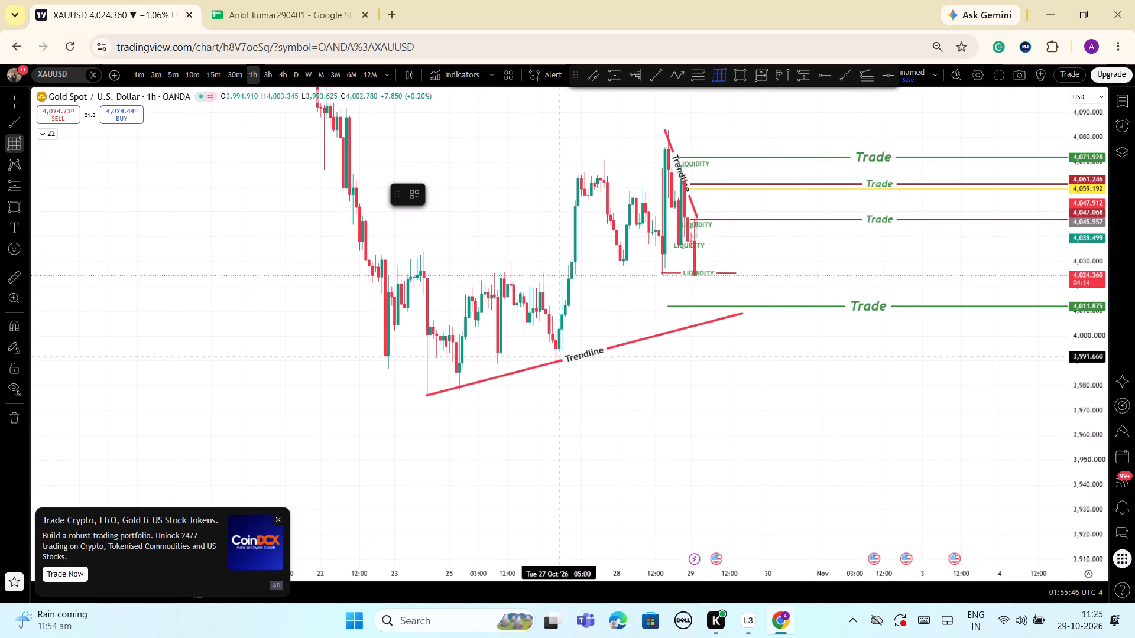
{"action": "left_click", "coordinate": [557, 360]}
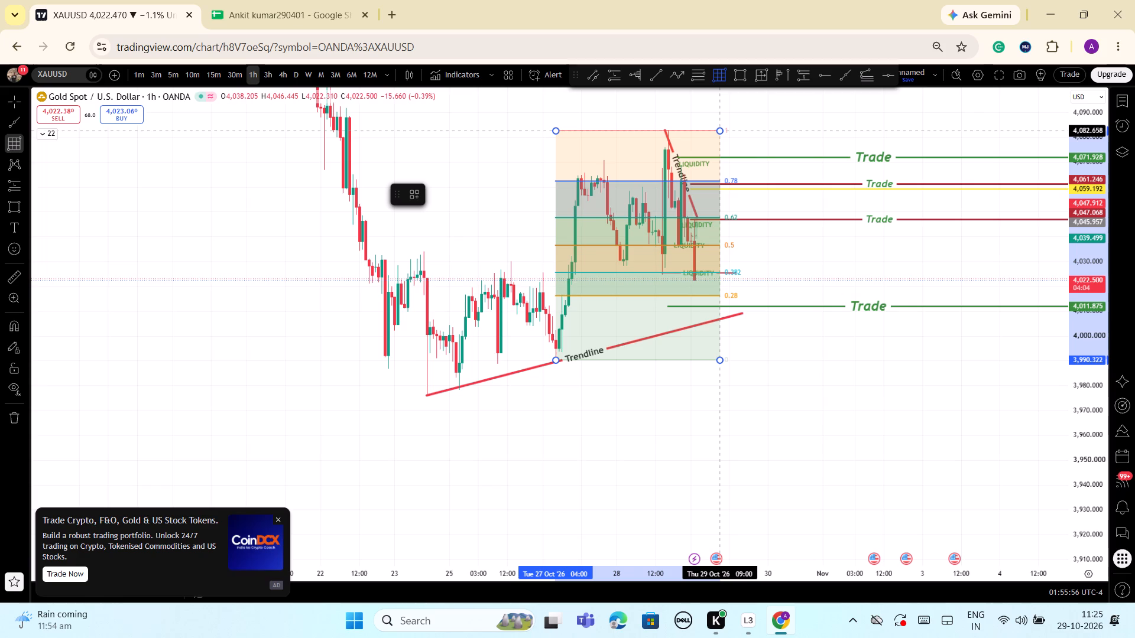
{"action": "left_click", "coordinate": [719, 131]}
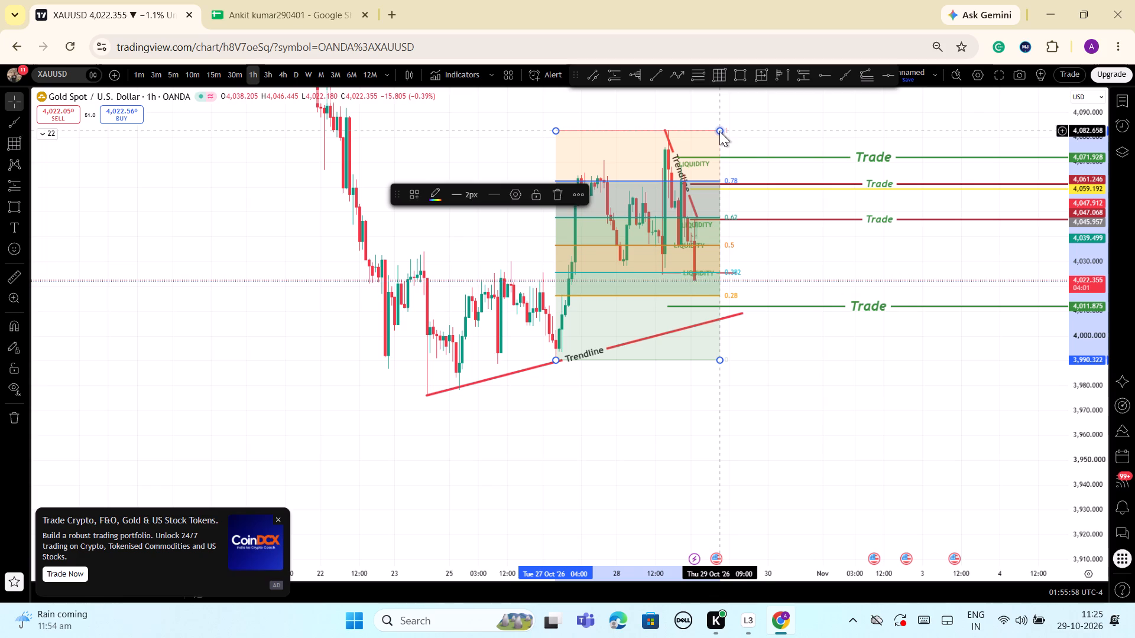
{"action": "left_click", "coordinate": [718, 359]}
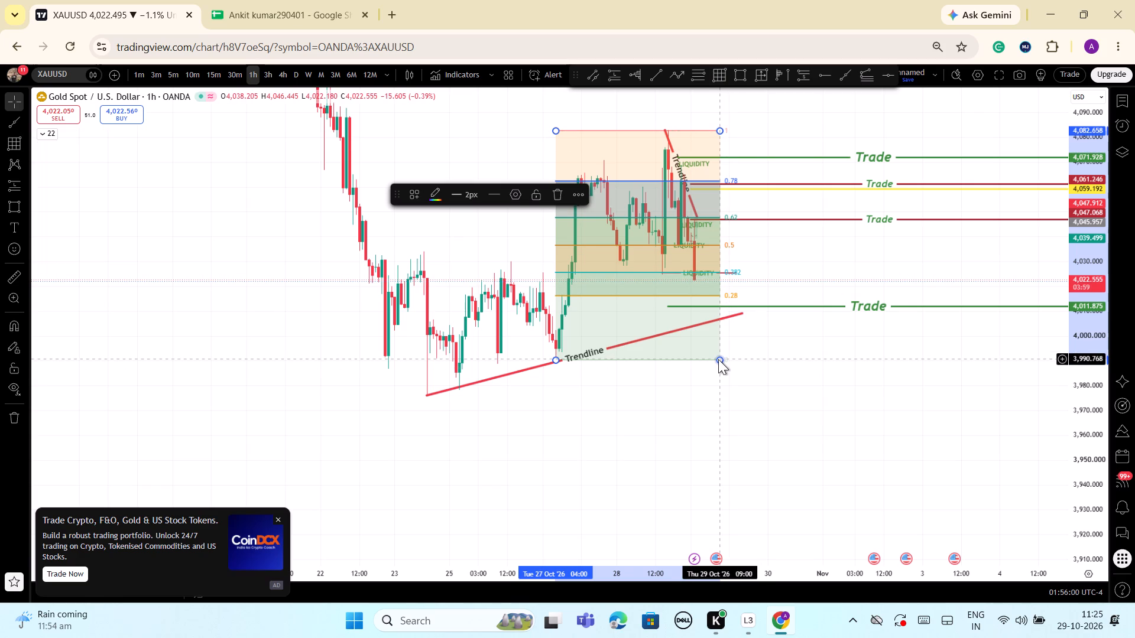
Switch to the 1-minute interval and delete the Gann box spanning the 27 October low to the 28 October high.
{"action": "left_click", "coordinate": [511, 145]}
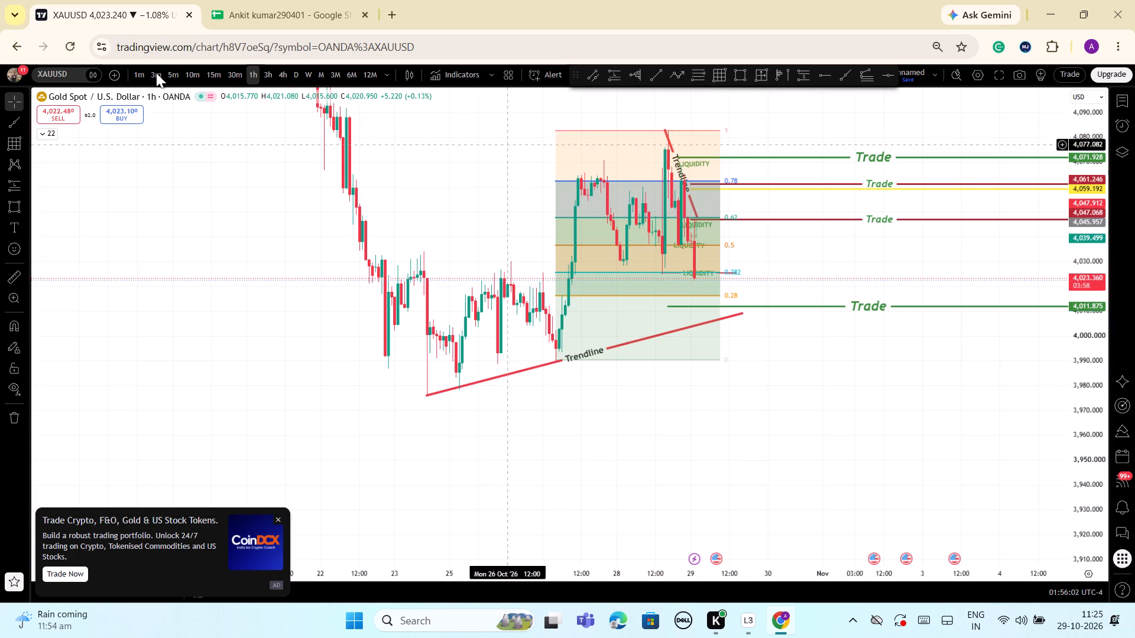
{"action": "left_click", "coordinate": [138, 78]}
{"action": "scroll", "coordinate": [796, 409], "scroll_direction": "down", "scroll_amount": 2}
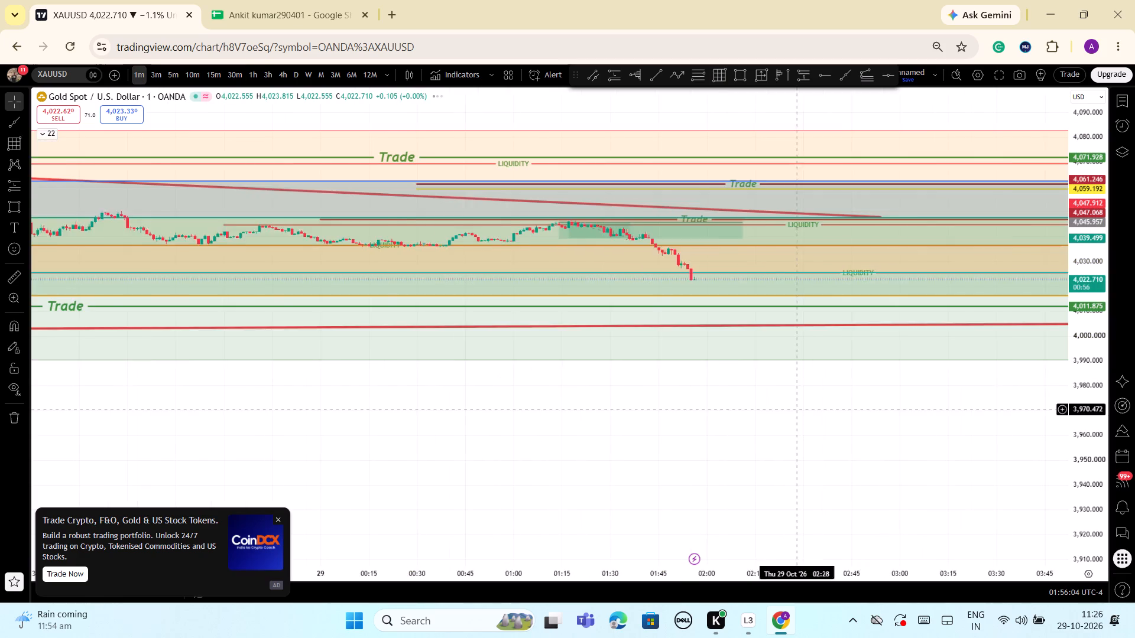
{"action": "scroll", "coordinate": [796, 409], "scroll_direction": "down", "scroll_amount": 1}
{"action": "left_click_drag", "start_coordinate": [1069, 519], "coordinate": [1081, 276]}
{"action": "scroll", "coordinate": [988, 480], "scroll_direction": "down", "scroll_amount": 1}
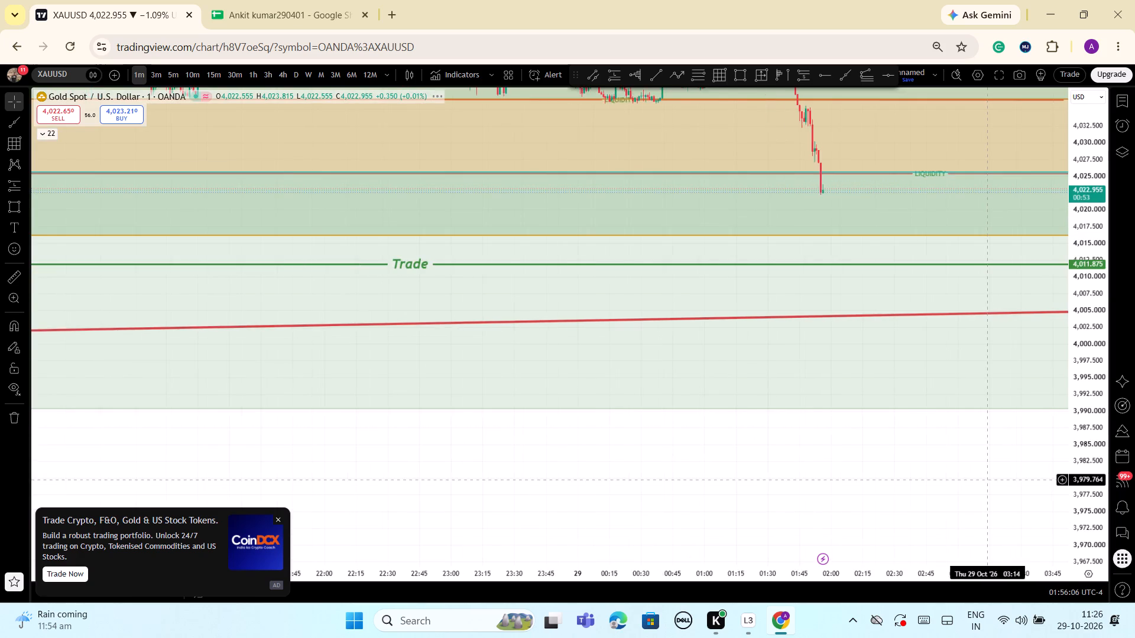
{"action": "scroll", "coordinate": [988, 480], "scroll_direction": "down", "scroll_amount": 4}
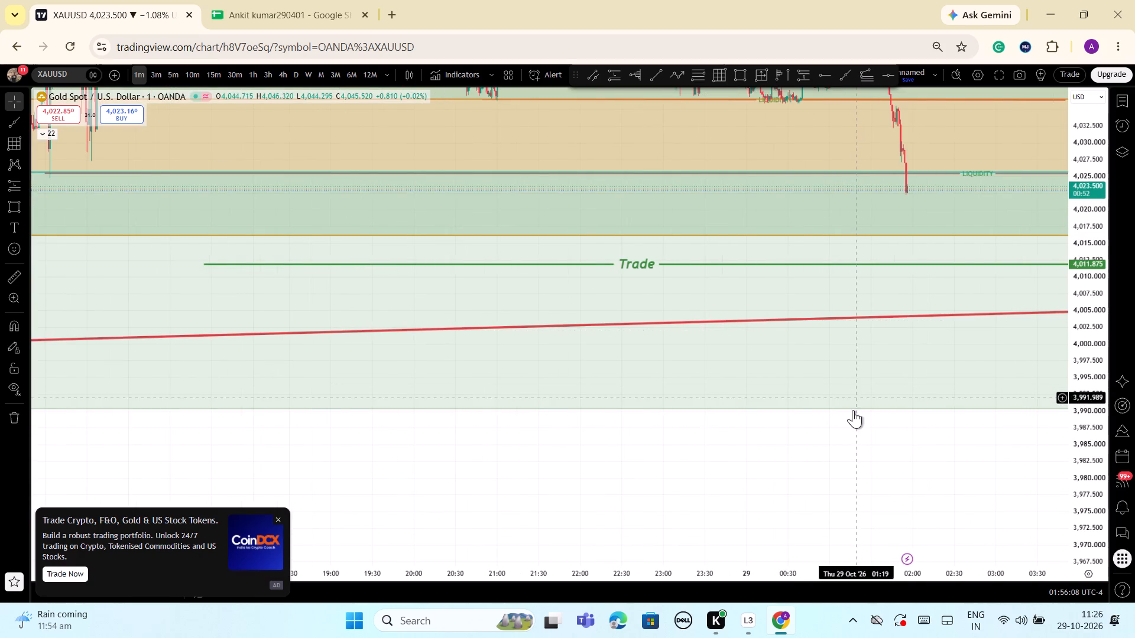
{"action": "left_click", "coordinate": [851, 409]}
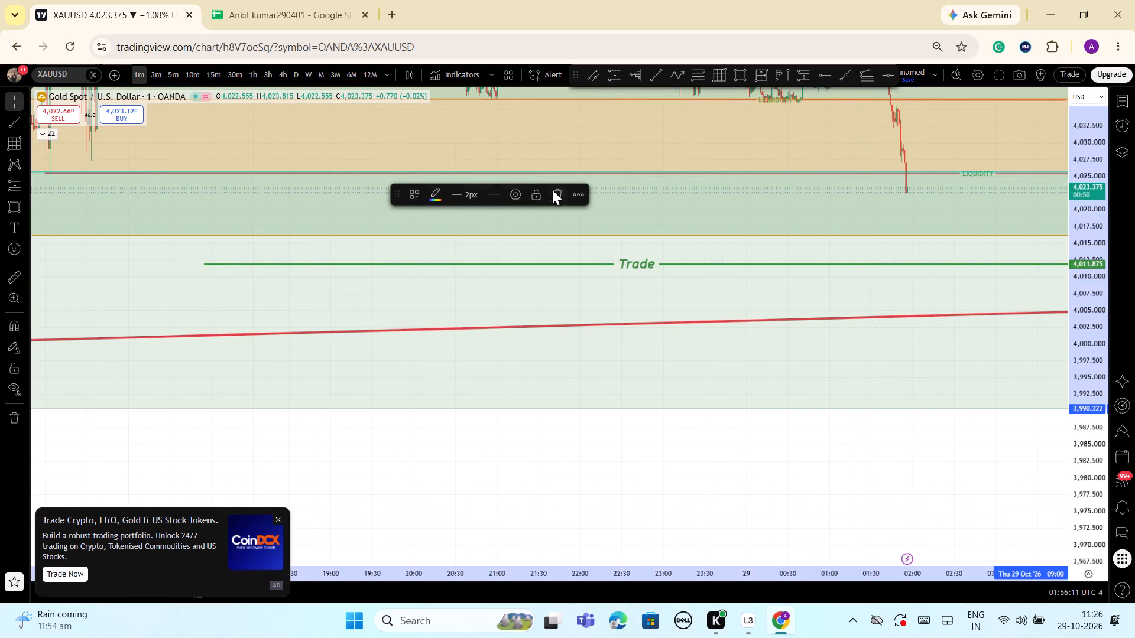
{"action": "left_click", "coordinate": [554, 196]}
Return to the 1-hour interval and examine the price swing between the rising Trendline, the LIQUIDITY lines and the Trade levels.
{"action": "scroll", "coordinate": [922, 419], "scroll_direction": "down", "scroll_amount": 3}
{"action": "left_click_drag", "start_coordinate": [991, 450], "coordinate": [871, 477]}
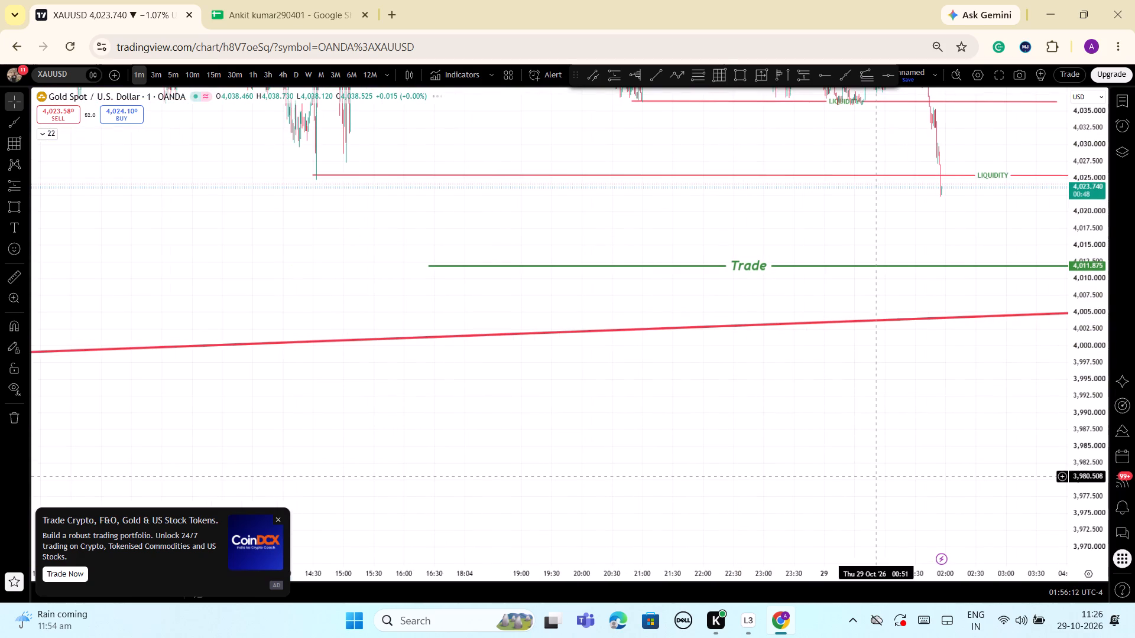
{"action": "left_click", "coordinate": [258, 79]}
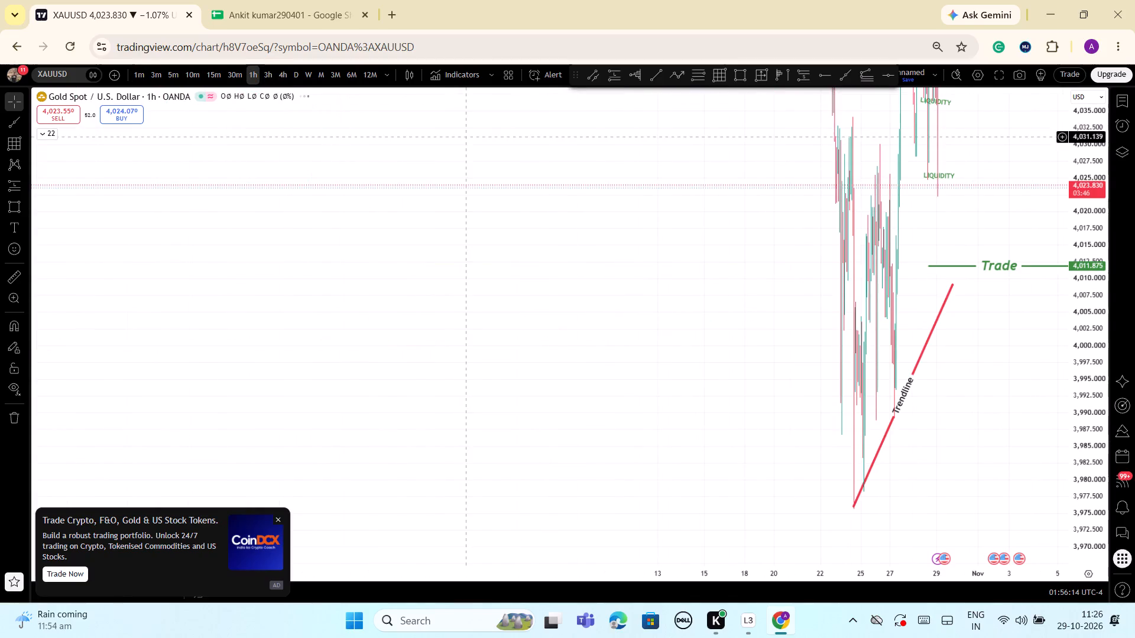
{"action": "scroll", "coordinate": [1024, 349], "scroll_direction": "up", "scroll_amount": 10}
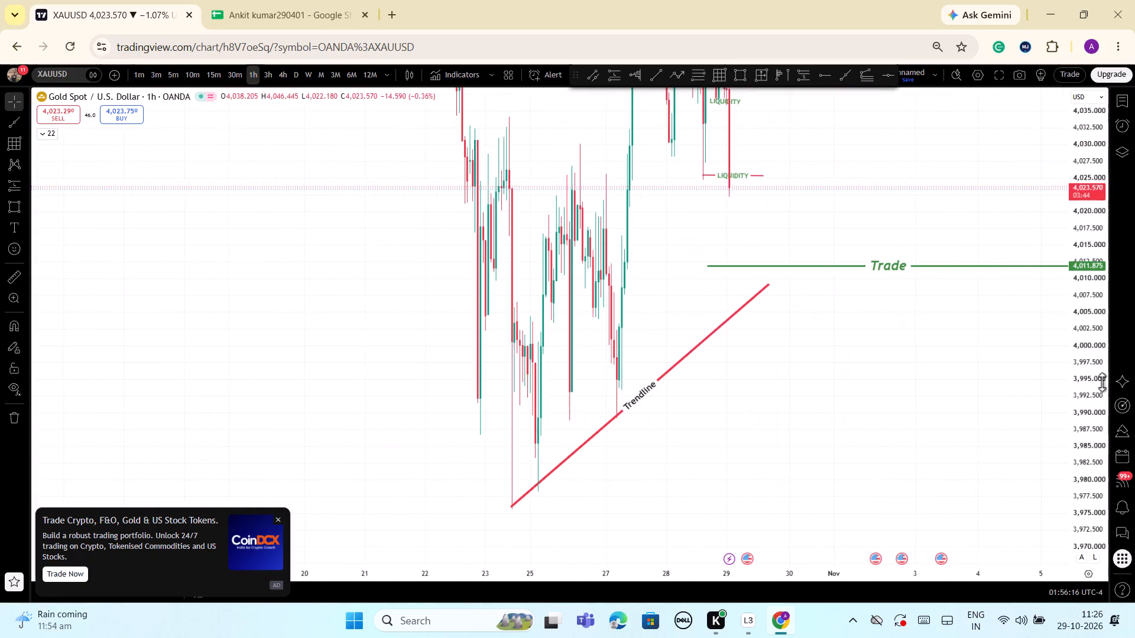
{"action": "left_click_drag", "start_coordinate": [1102, 382], "coordinate": [1110, 519]}
{"action": "scroll", "coordinate": [771, 431], "scroll_direction": "up", "scroll_amount": 1}
{"action": "left_click_drag", "start_coordinate": [757, 426], "coordinate": [956, 434]}
{"action": "left_click_drag", "start_coordinate": [1091, 427], "coordinate": [1068, 507]}
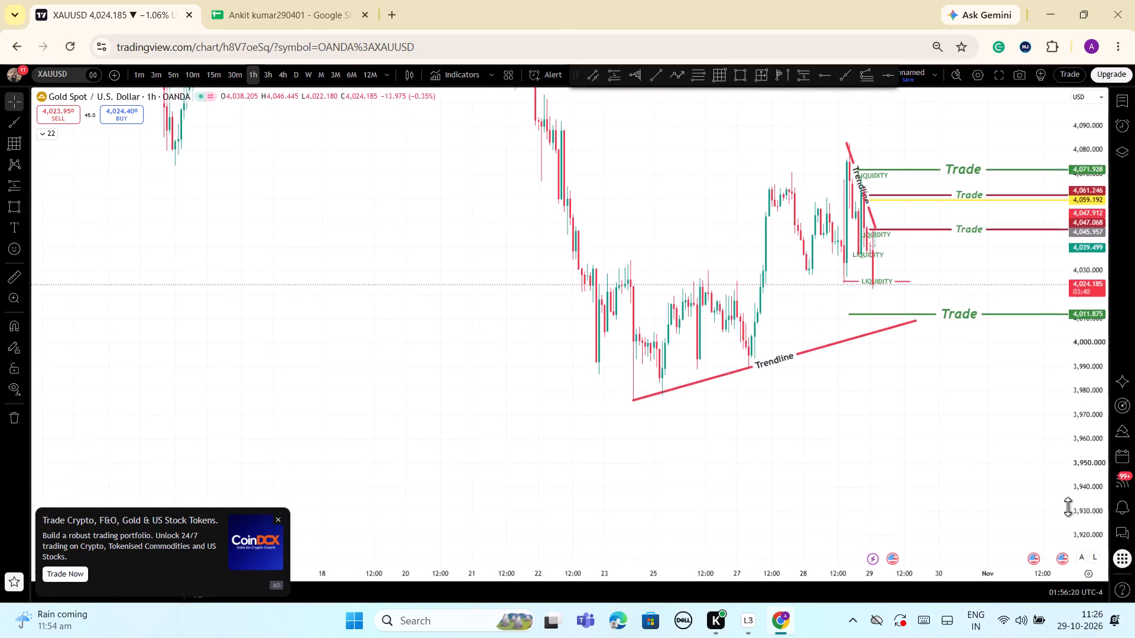
{"action": "left_click_drag", "start_coordinate": [1068, 507], "coordinate": [1061, 516]}
Switch to the 4-hour interval and examine price against the rising Trendline and the lowest green Trade level.
{"action": "left_click", "coordinate": [280, 76]}
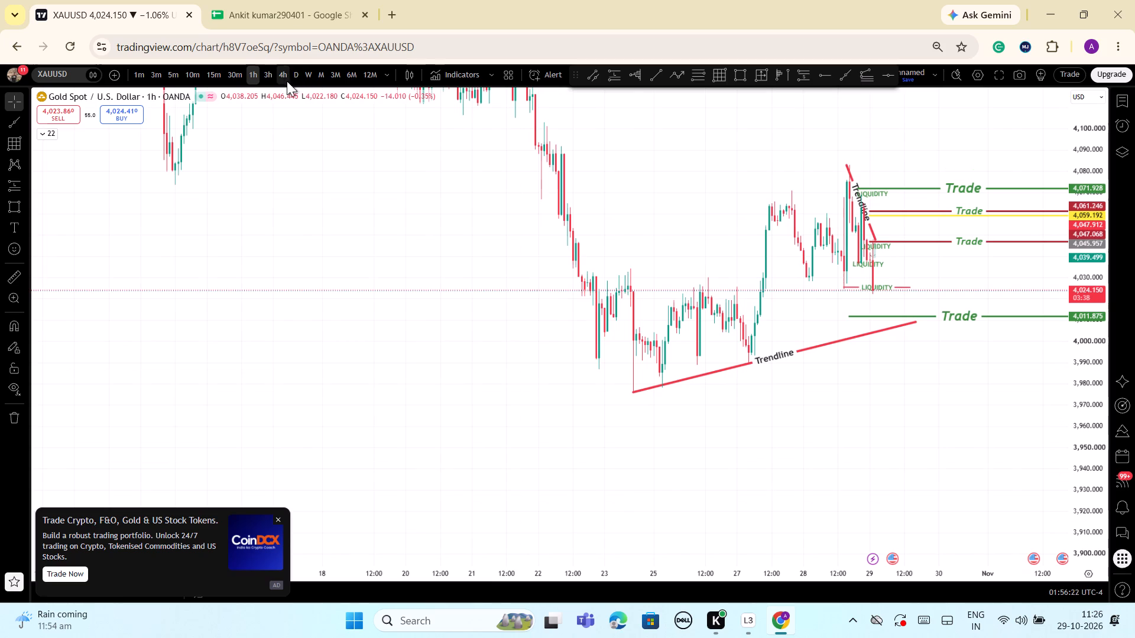
{"action": "scroll", "coordinate": [1030, 317], "scroll_direction": "up", "scroll_amount": 3}
{"action": "scroll", "coordinate": [1079, 356], "scroll_direction": "up", "scroll_amount": 3}
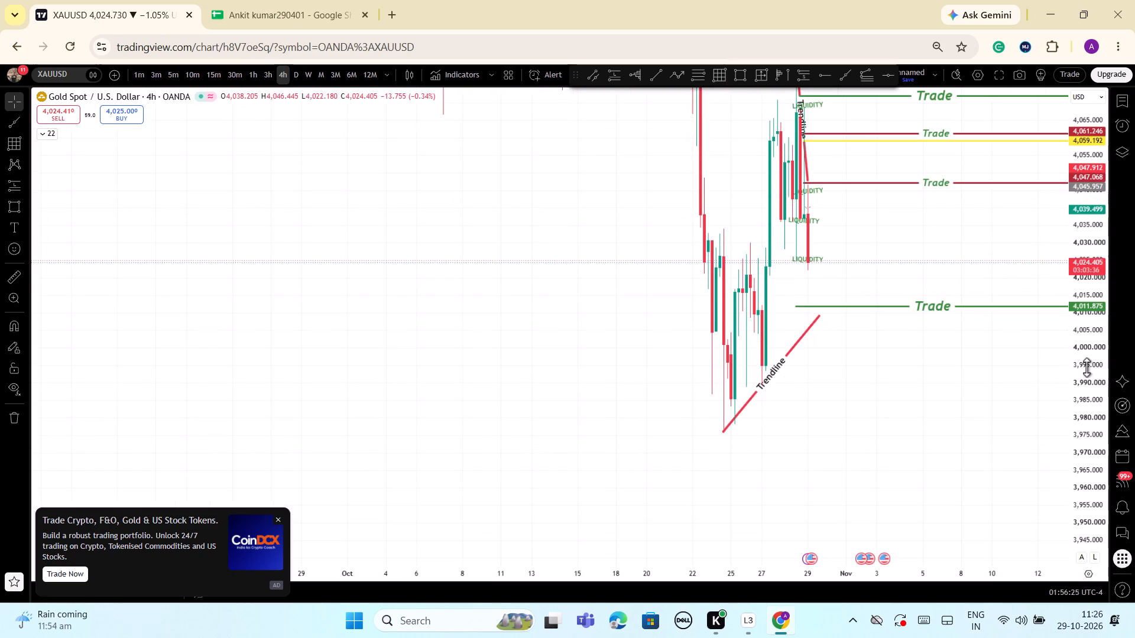
{"action": "left_click_drag", "start_coordinate": [1087, 357], "coordinate": [1081, 442]}
{"action": "scroll", "coordinate": [868, 455], "scroll_direction": "up", "scroll_amount": 5}
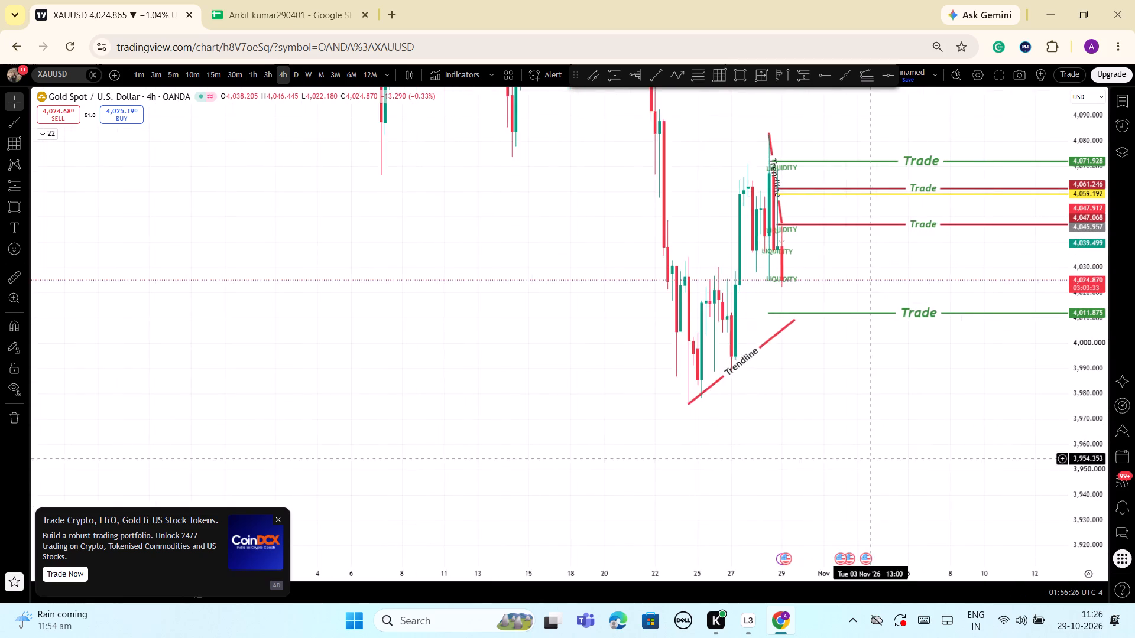
{"action": "left_click_drag", "start_coordinate": [773, 466], "coordinate": [865, 471]}
{"action": "scroll", "coordinate": [862, 480], "scroll_direction": "up", "scroll_amount": 3}
{"action": "left_click_drag", "start_coordinate": [742, 463], "coordinate": [901, 475]}
{"action": "left_click_drag", "start_coordinate": [1091, 480], "coordinate": [1088, 525]}
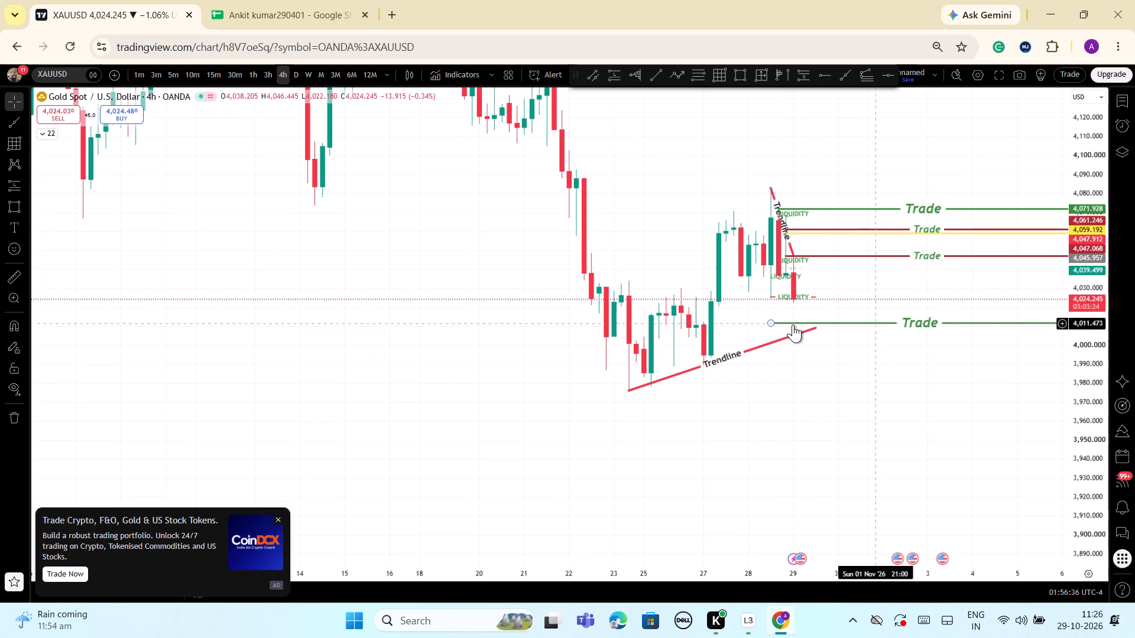
Switch to the 3-hour interval and draw a Gann box starting from the 27 October low at about 3,990.
{"action": "left_click", "coordinate": [269, 80]}
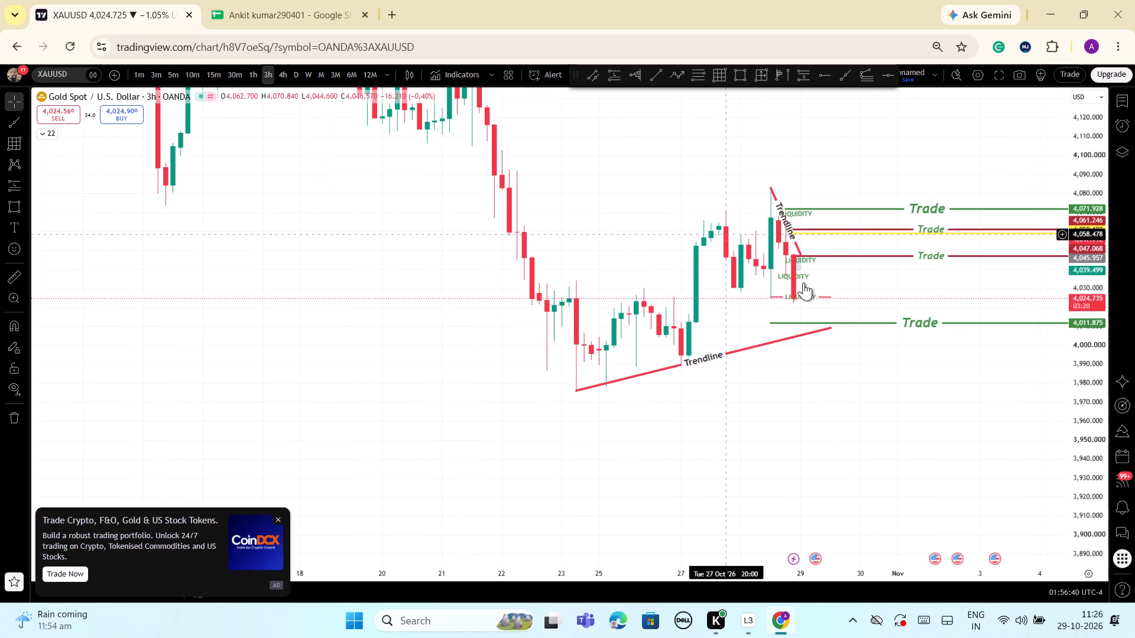
{"action": "left_click", "coordinate": [718, 80]}
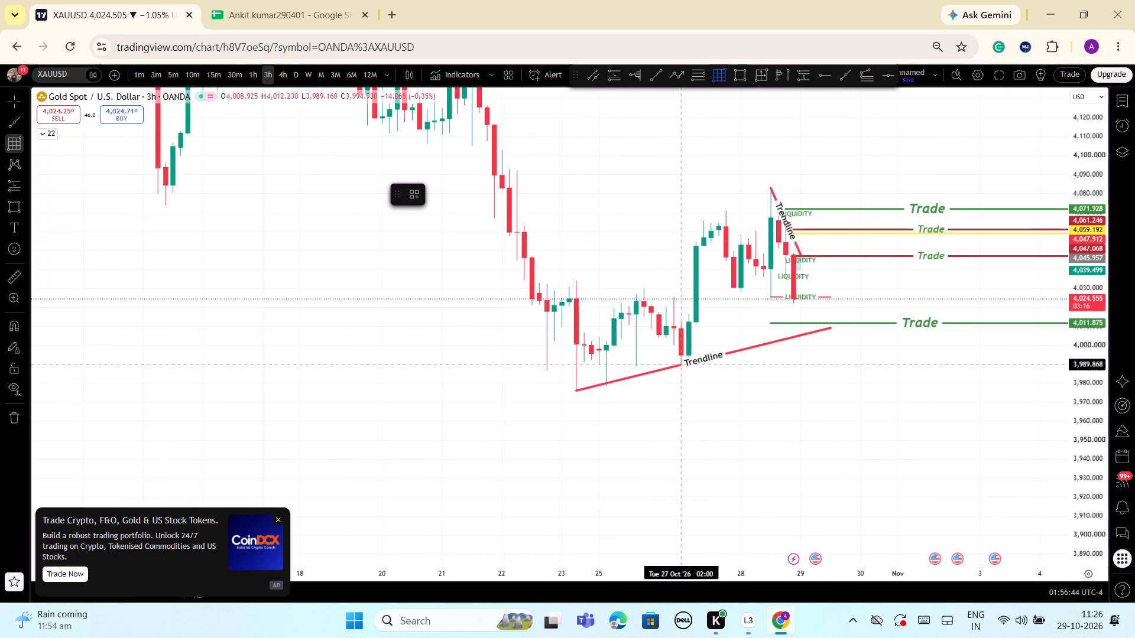
{"action": "left_click", "coordinate": [680, 364]}
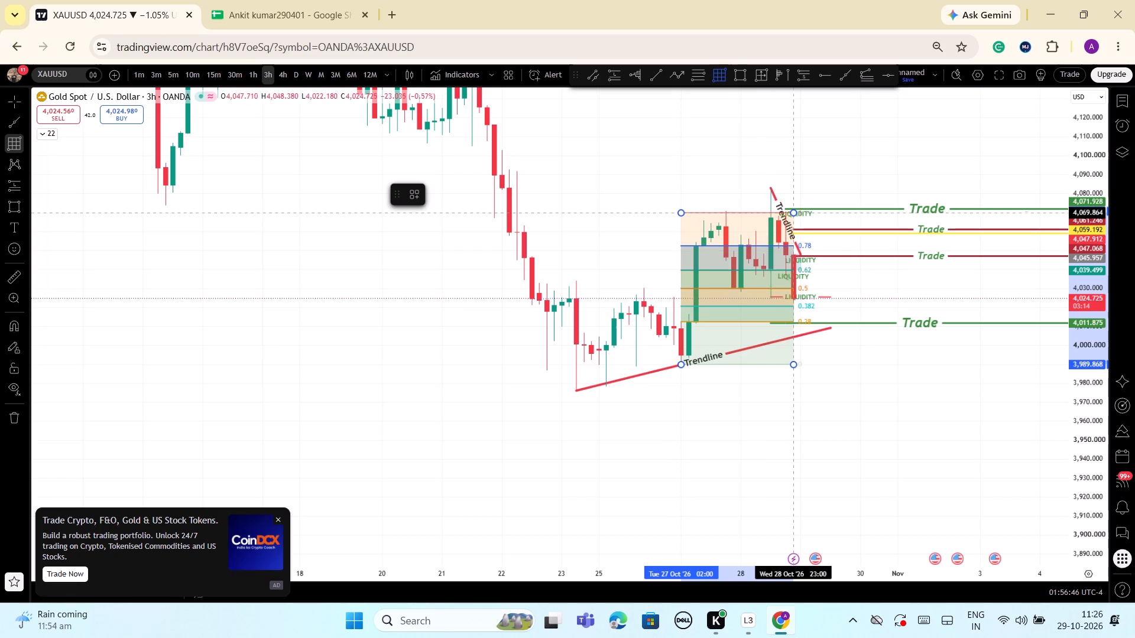
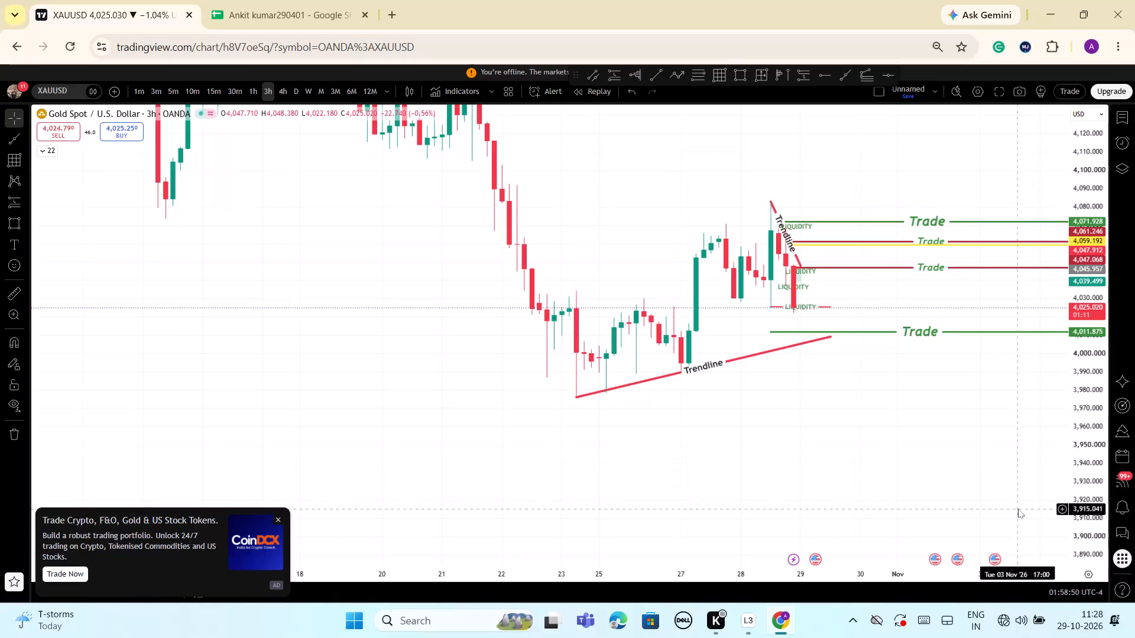
Switch the XAUUSD gold chart from the 3-hour interval to the 1-minute interval.
{"action": "left_click", "coordinate": [135, 87]}
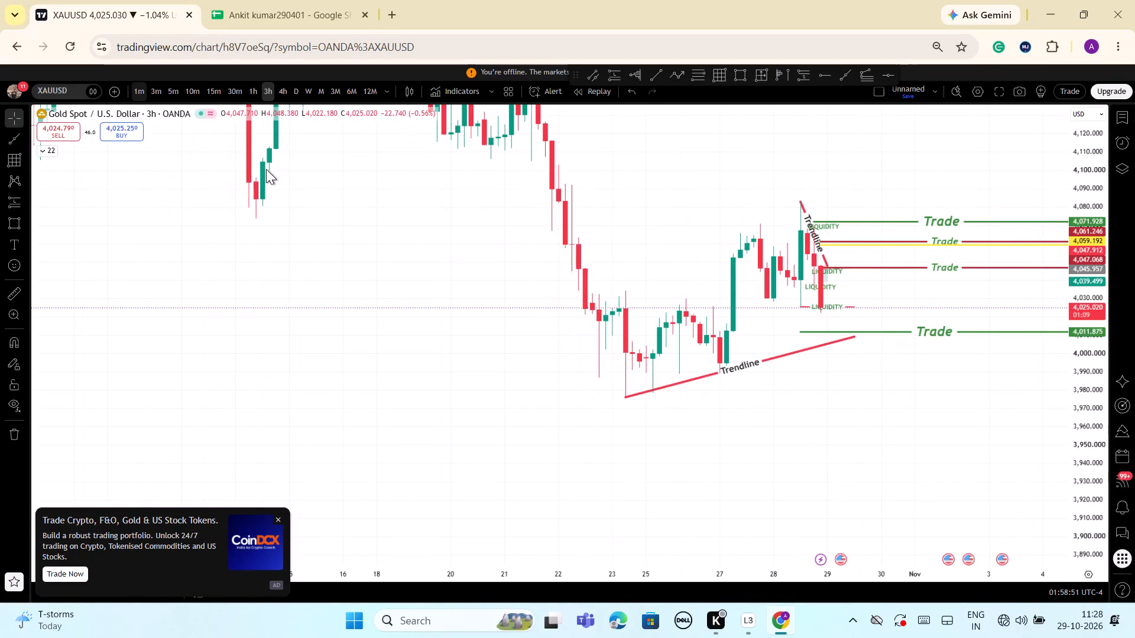
{"action": "scroll", "coordinate": [904, 445], "scroll_direction": "down", "scroll_amount": 3}
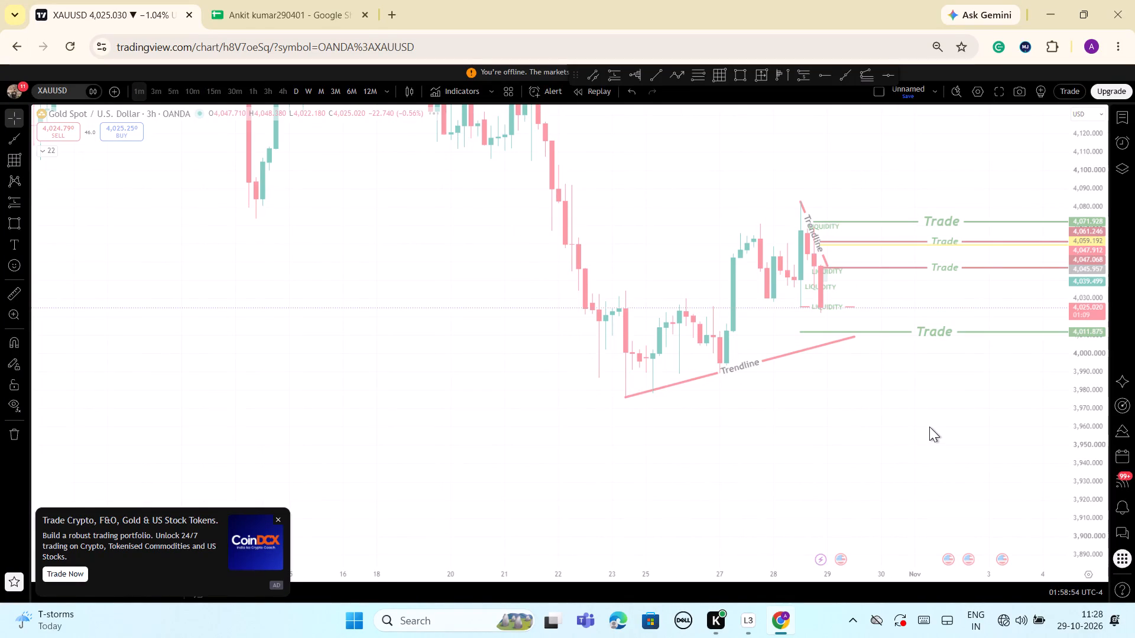
{"action": "scroll", "coordinate": [929, 427], "scroll_direction": "up", "scroll_amount": 4}
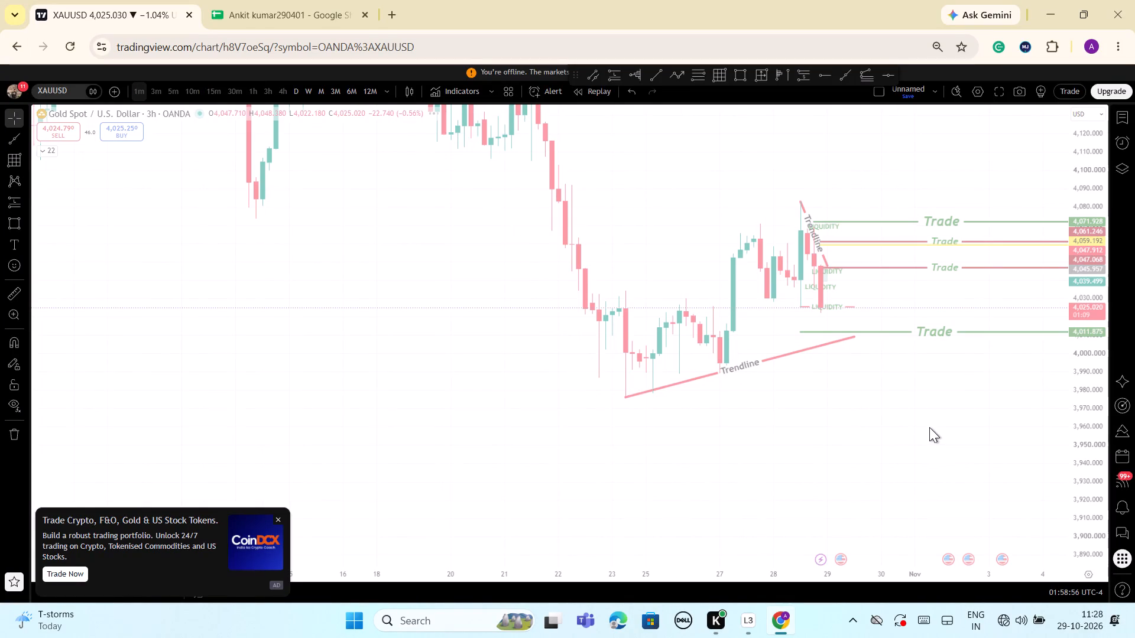
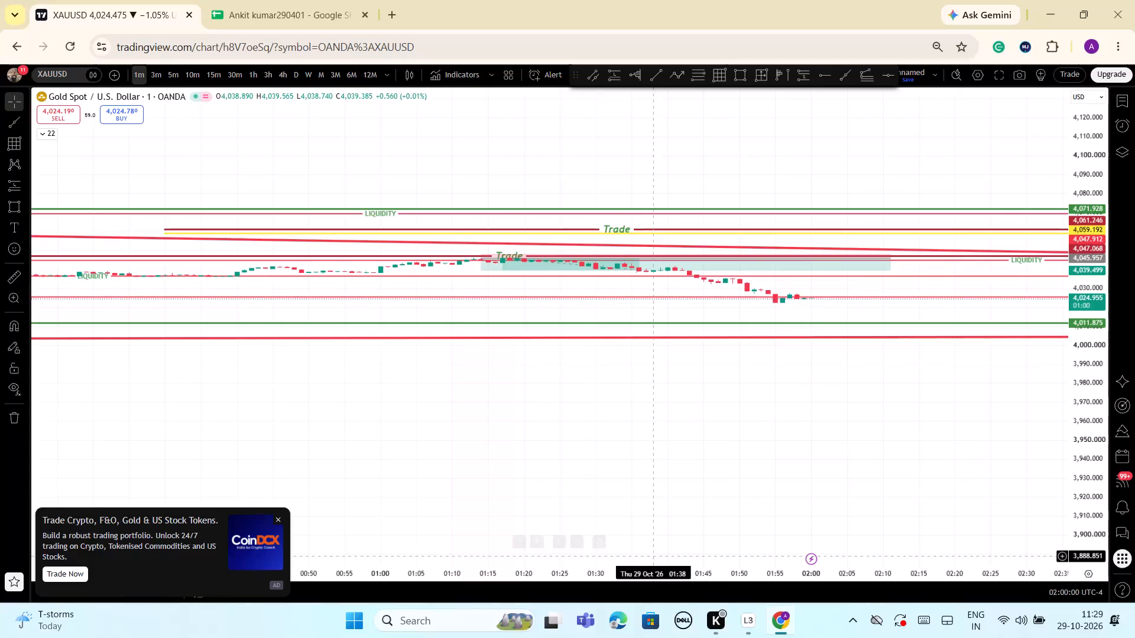
Reset the chart view and examine the latest 1-minute price action against the trade levels, liquidity lines and trendlines.
{"action": "left_click", "coordinate": [601, 542]}
{"action": "left_click_drag", "start_coordinate": [769, 281], "coordinate": [741, 279]}
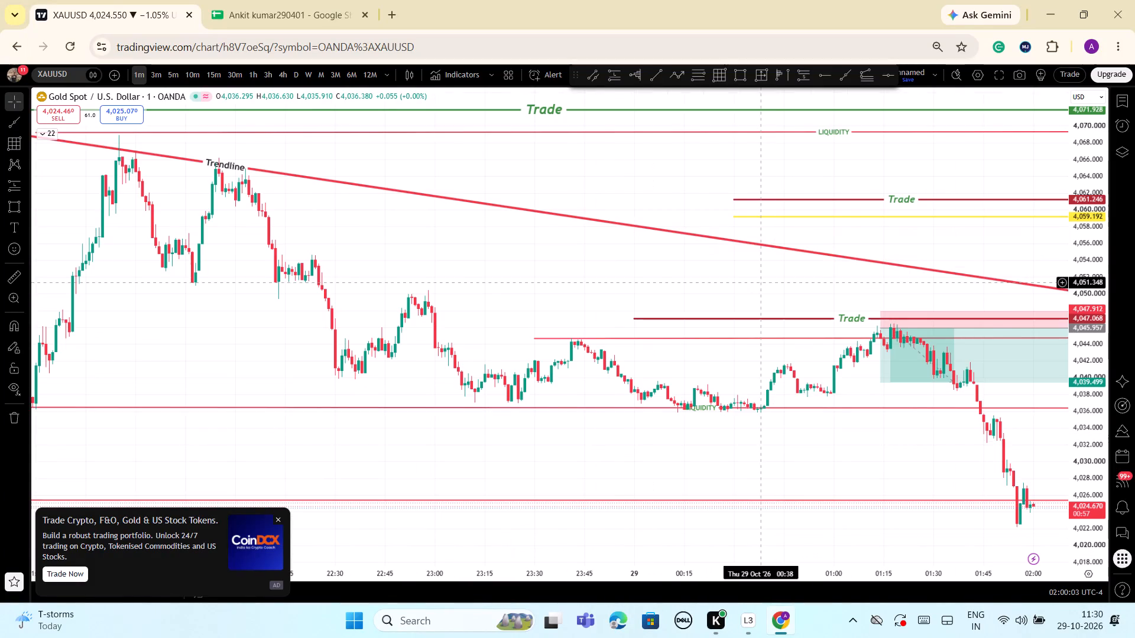
{"action": "left_click_drag", "start_coordinate": [741, 279], "coordinate": [614, 128]}
{"action": "left_click_drag", "start_coordinate": [1084, 441], "coordinate": [1084, 444]}
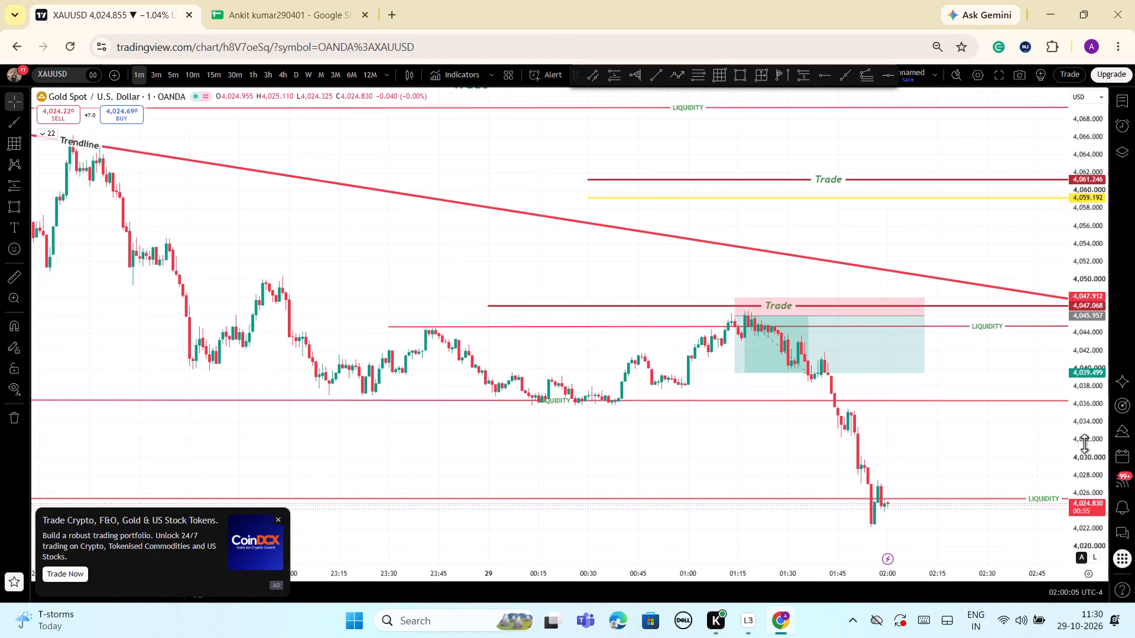
{"action": "left_click_drag", "start_coordinate": [1084, 444], "coordinate": [1079, 540]}
{"action": "scroll", "coordinate": [981, 502], "scroll_direction": "down", "scroll_amount": 2}
{"action": "left_click_drag", "start_coordinate": [974, 469], "coordinate": [881, 431]}
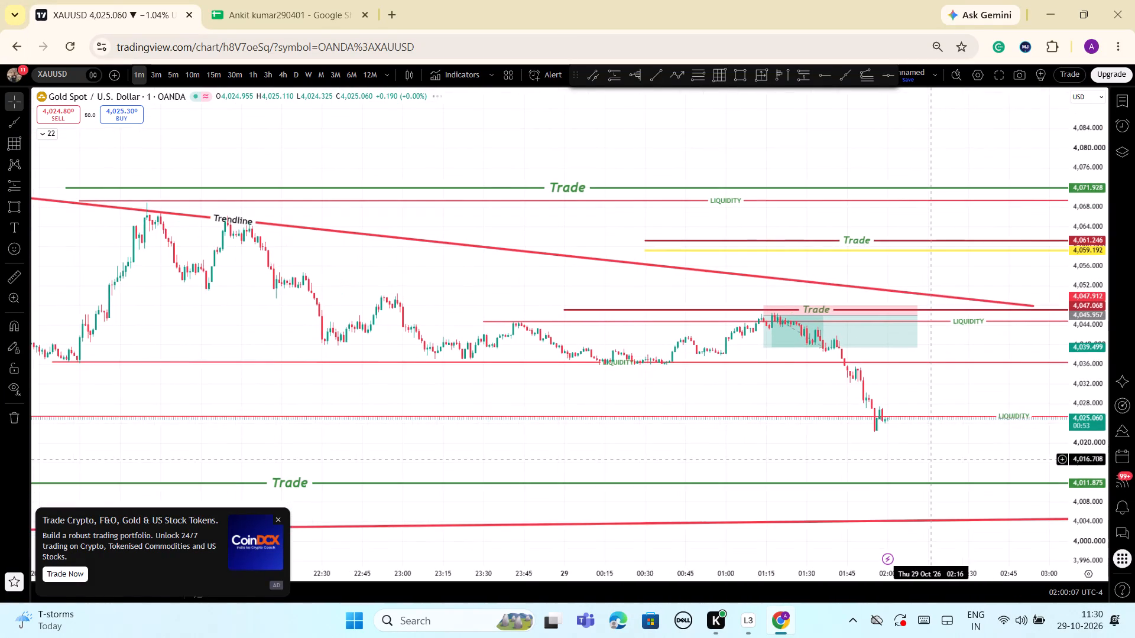
{"action": "left_click_drag", "start_coordinate": [1089, 543], "coordinate": [1080, 493]}
{"action": "scroll", "coordinate": [1000, 490], "scroll_direction": "up", "scroll_amount": 3}
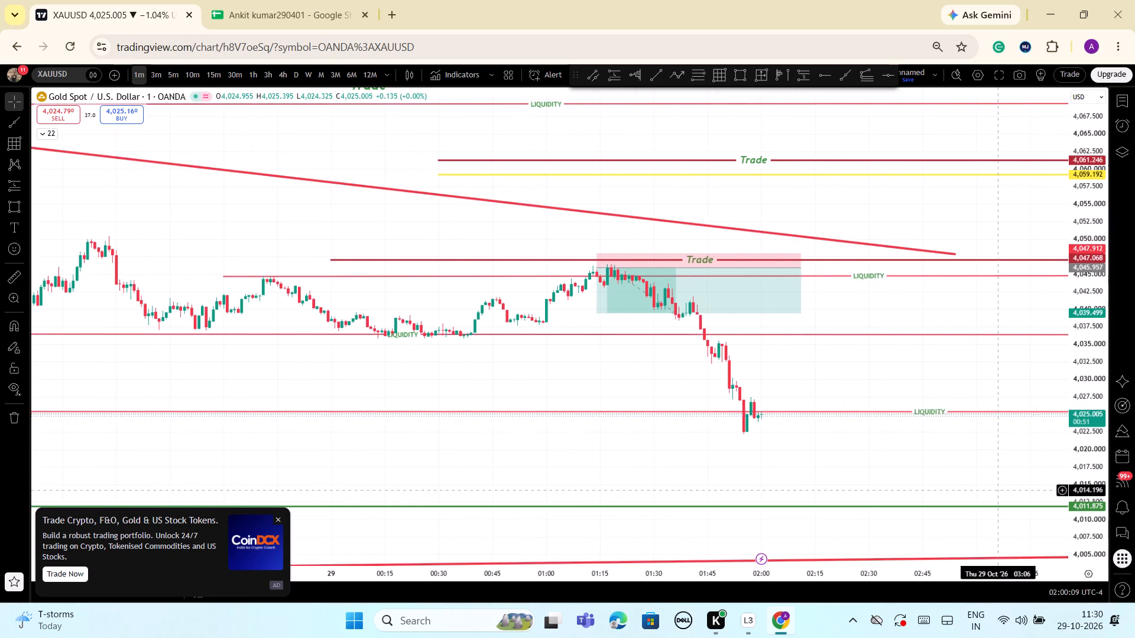
{"action": "left_click_drag", "start_coordinate": [1098, 487], "coordinate": [1090, 453]}
{"action": "scroll", "coordinate": [985, 481], "scroll_direction": "down", "scroll_amount": 1}
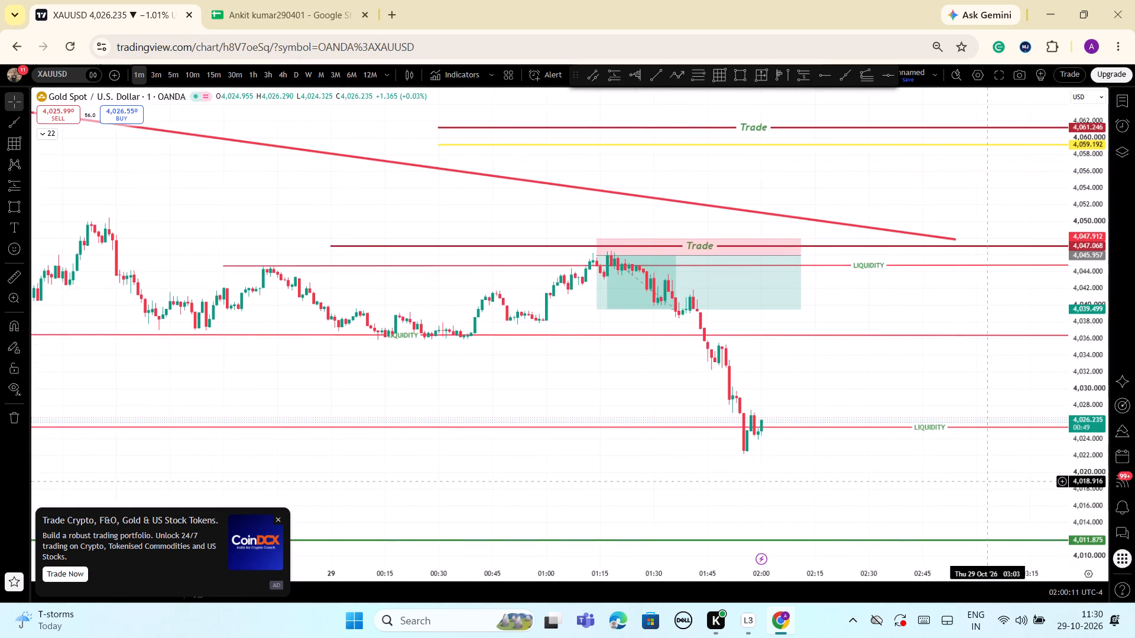
{"action": "scroll", "coordinate": [985, 483], "scroll_direction": "up", "scroll_amount": 2}
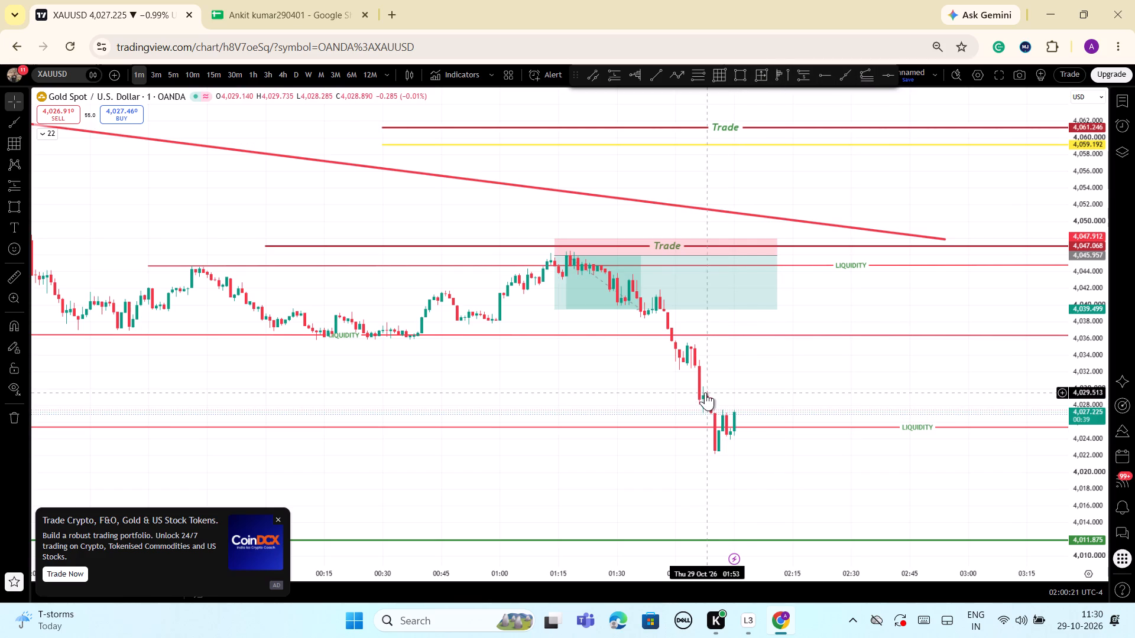
{"action": "left_click", "coordinate": [754, 404]}
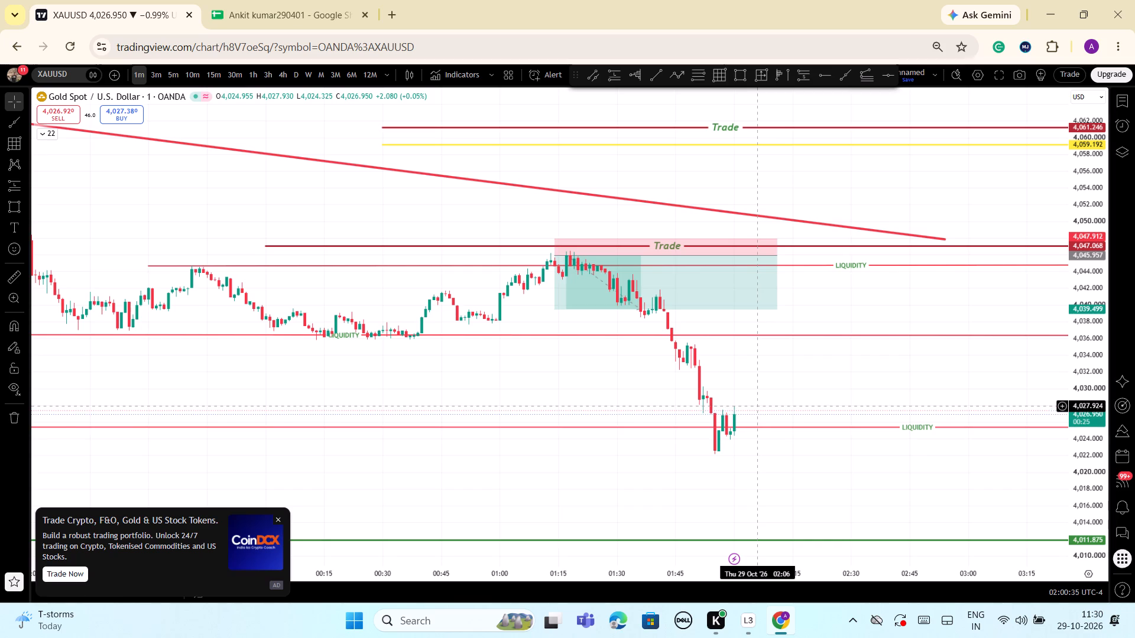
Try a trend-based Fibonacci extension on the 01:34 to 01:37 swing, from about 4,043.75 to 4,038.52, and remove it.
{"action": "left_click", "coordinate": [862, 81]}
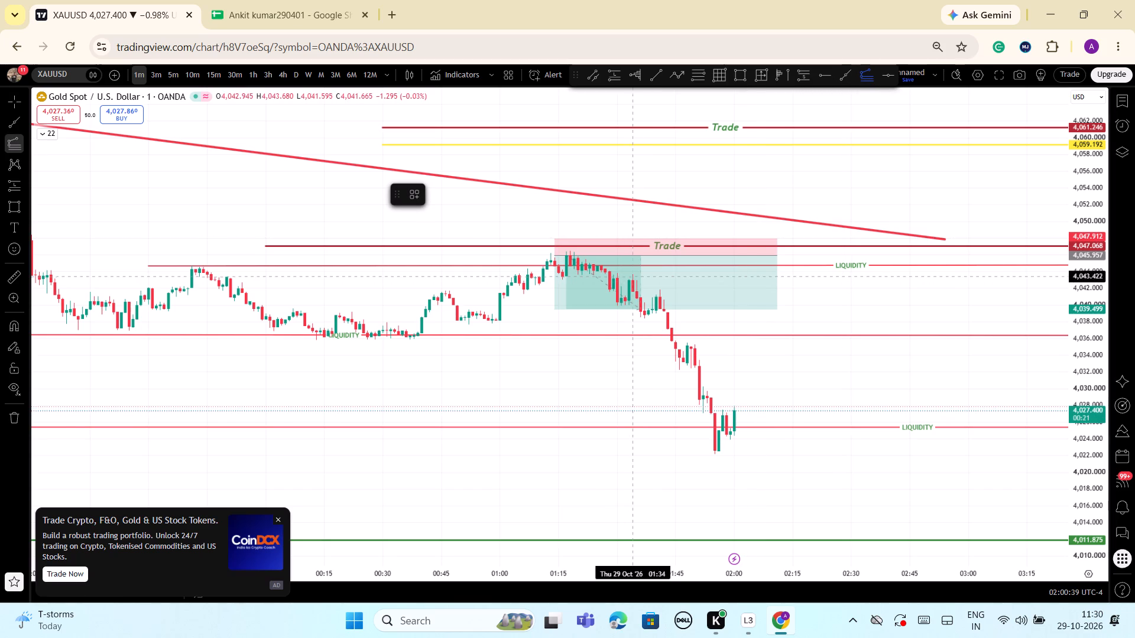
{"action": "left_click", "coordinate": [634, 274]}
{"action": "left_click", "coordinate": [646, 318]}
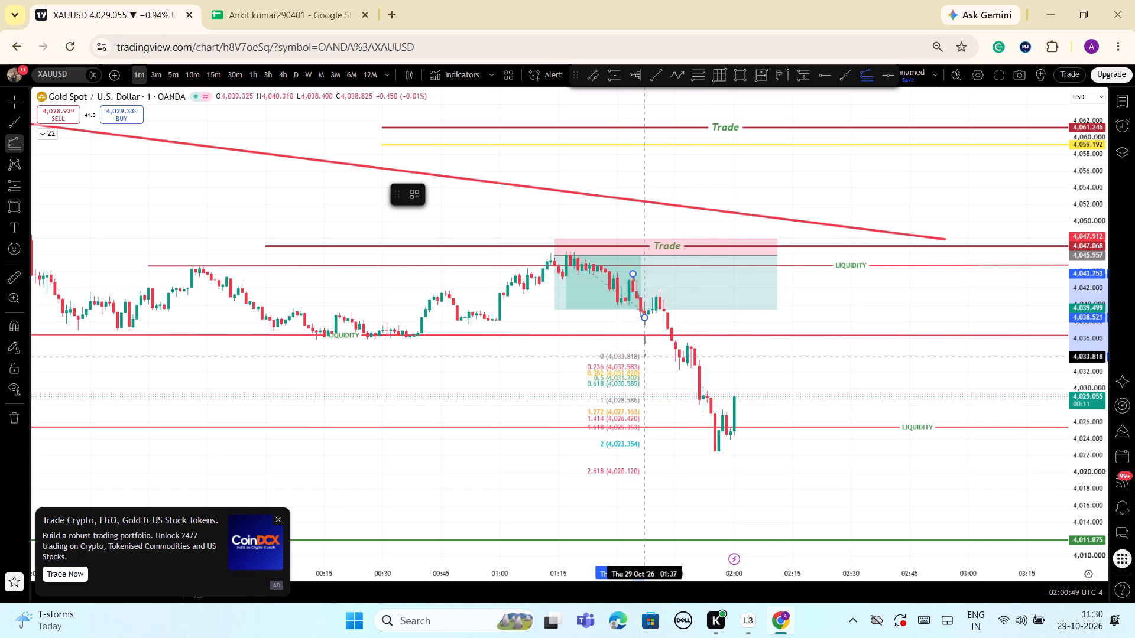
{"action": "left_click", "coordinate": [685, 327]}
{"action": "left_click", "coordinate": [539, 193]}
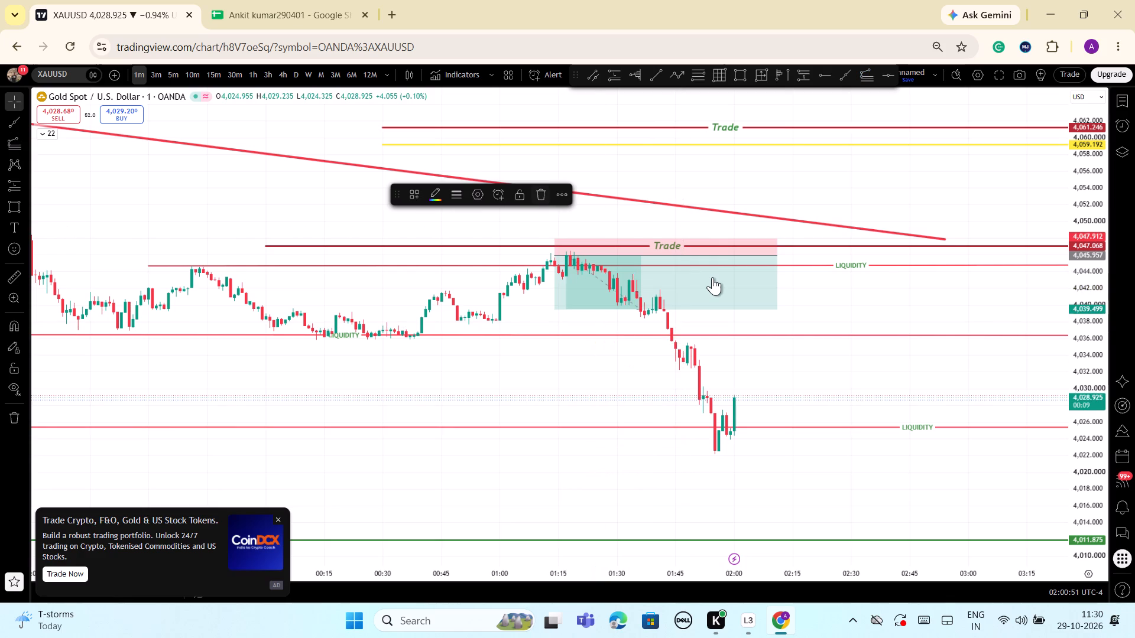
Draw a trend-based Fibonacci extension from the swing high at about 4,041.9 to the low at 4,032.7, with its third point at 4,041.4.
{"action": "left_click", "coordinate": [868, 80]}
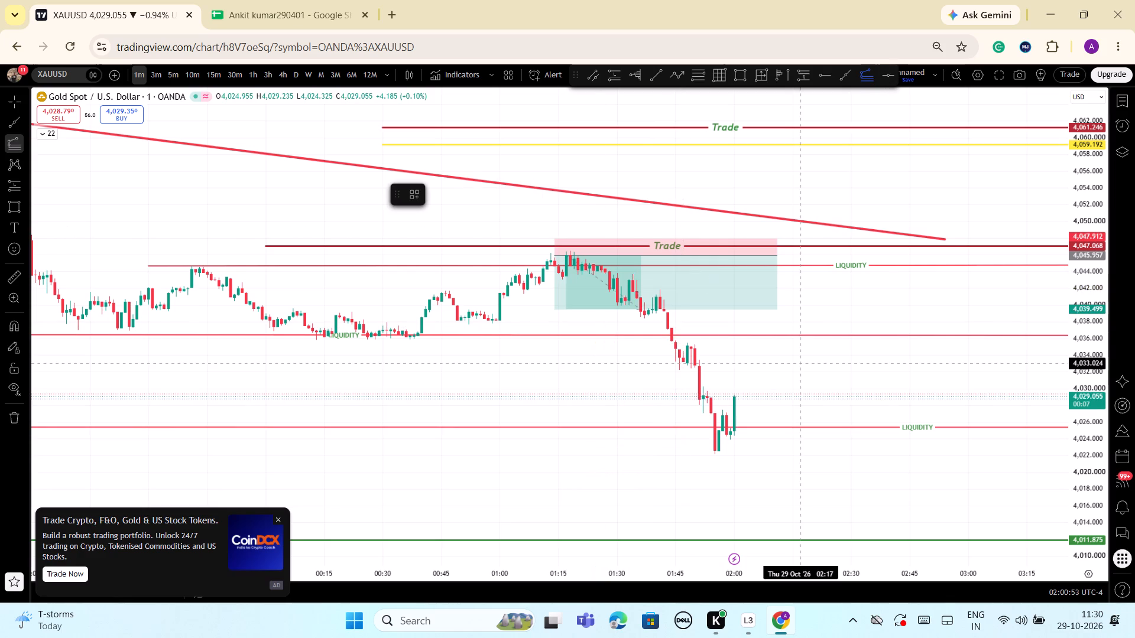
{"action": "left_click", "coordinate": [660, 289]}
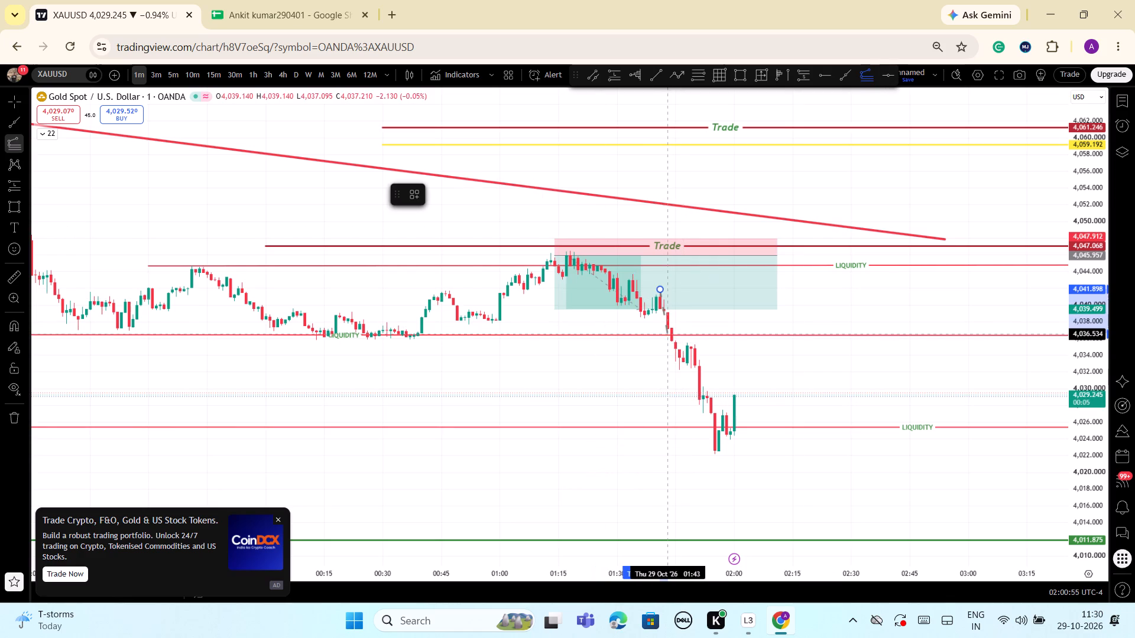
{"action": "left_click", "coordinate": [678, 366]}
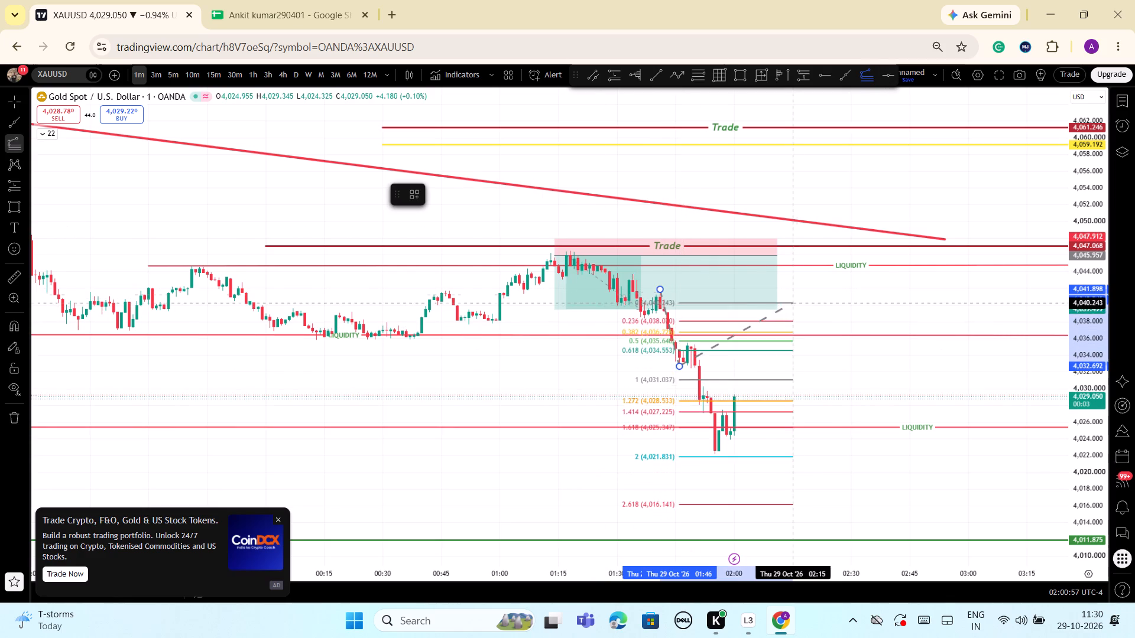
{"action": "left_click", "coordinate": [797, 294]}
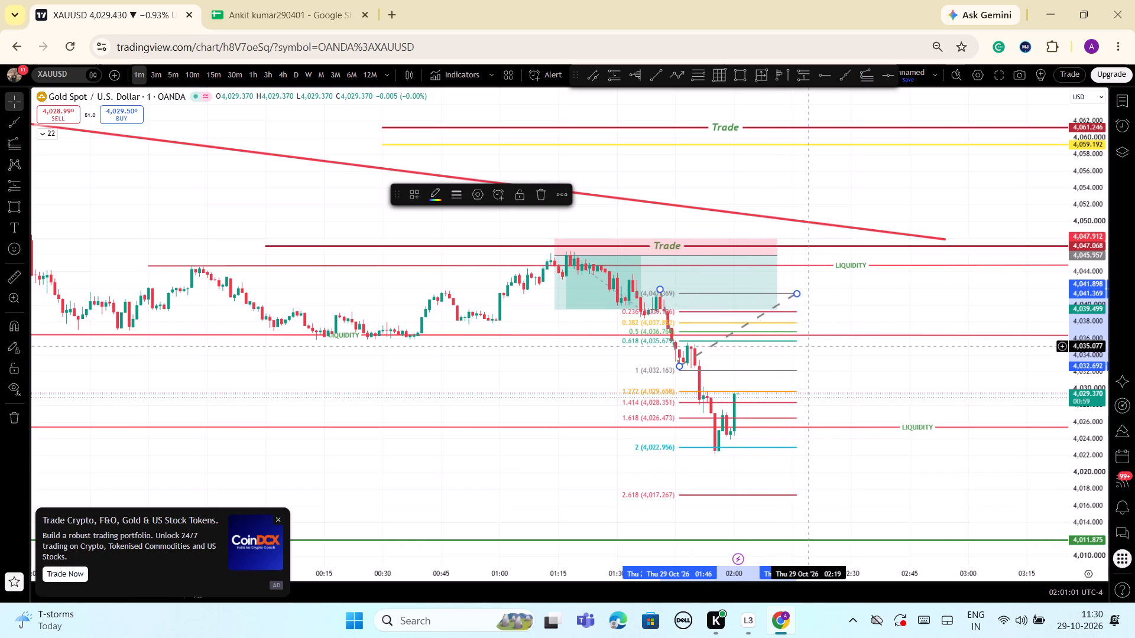
Delete the liquidity line at about 4,044.8 that crosses the short position box.
{"action": "left_click_drag", "start_coordinate": [1086, 476], "coordinate": [1087, 443]}
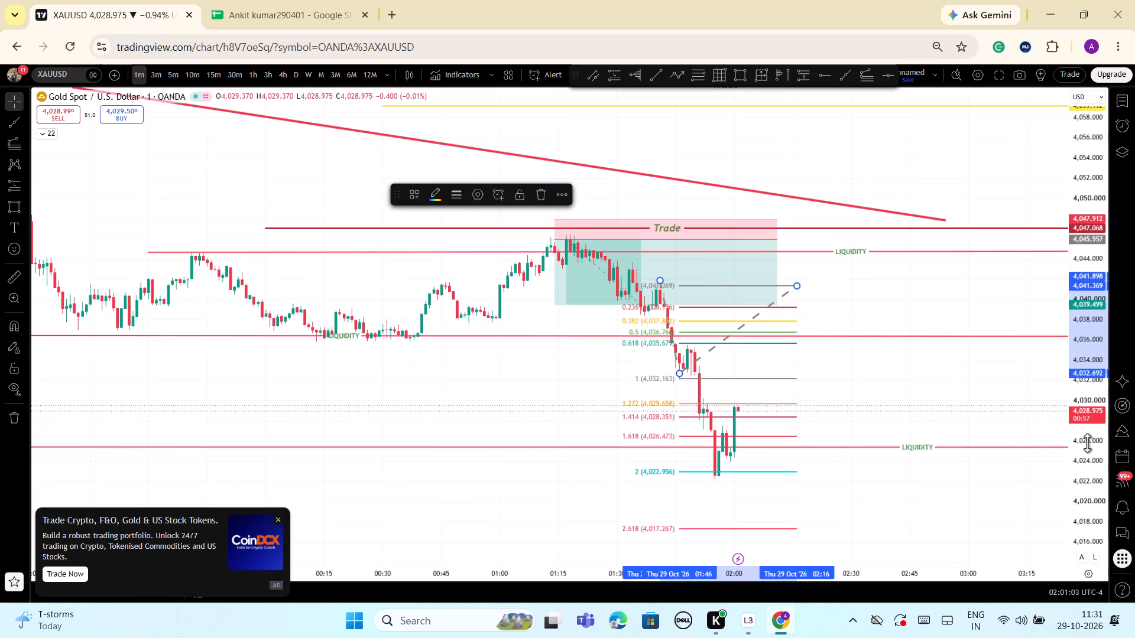
{"action": "left_click_drag", "start_coordinate": [1087, 443], "coordinate": [1087, 490]}
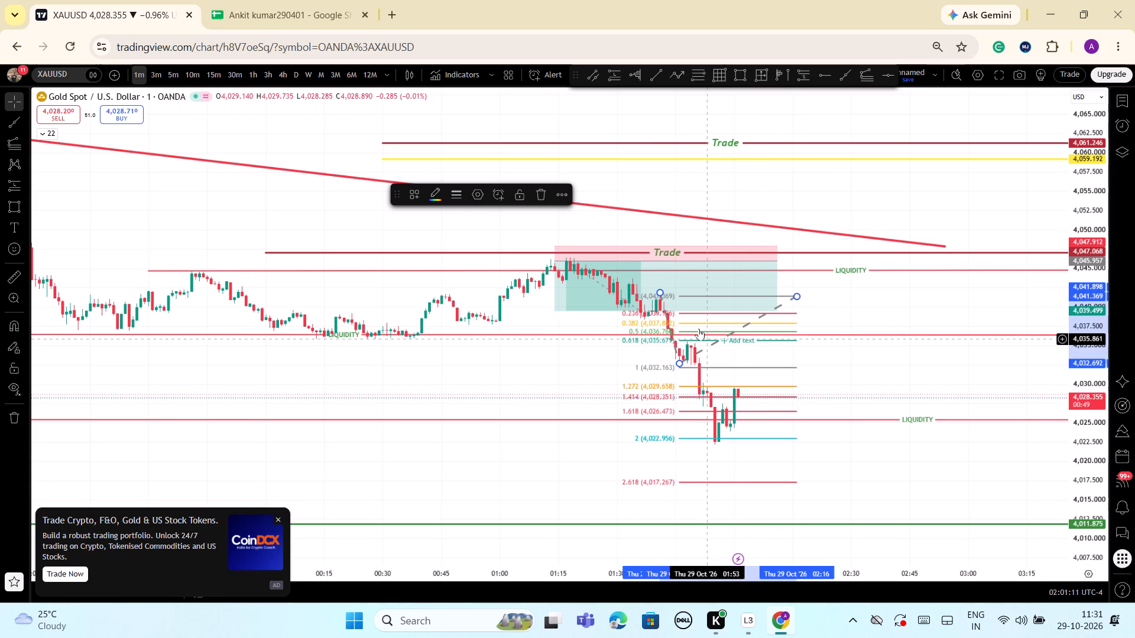
{"action": "left_click", "coordinate": [857, 274]}
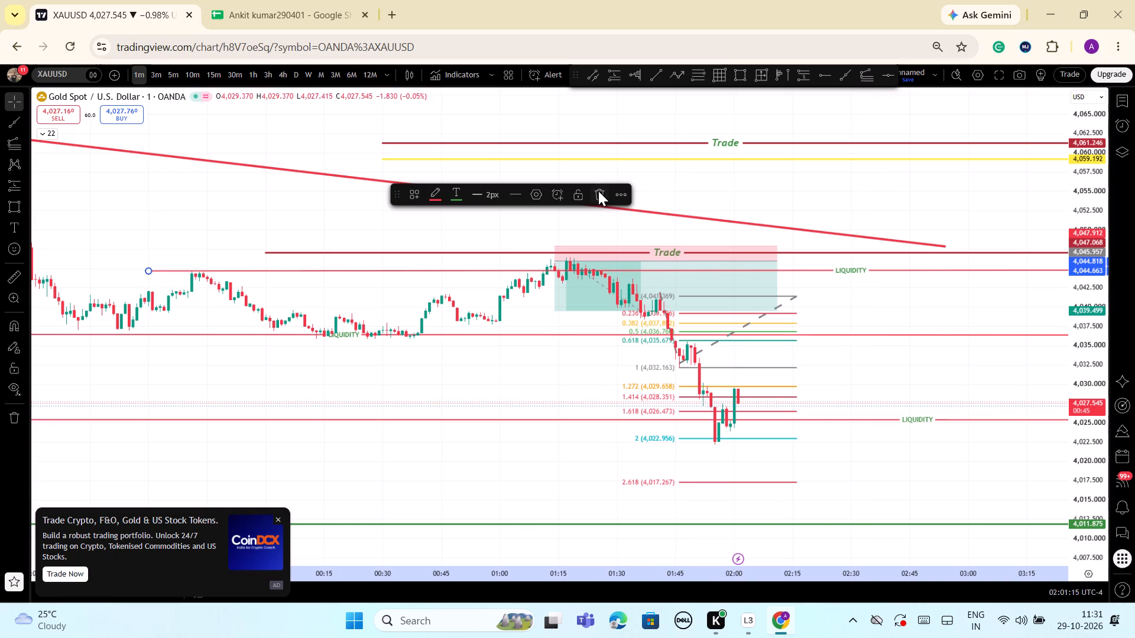
{"action": "left_click", "coordinate": [597, 191]}
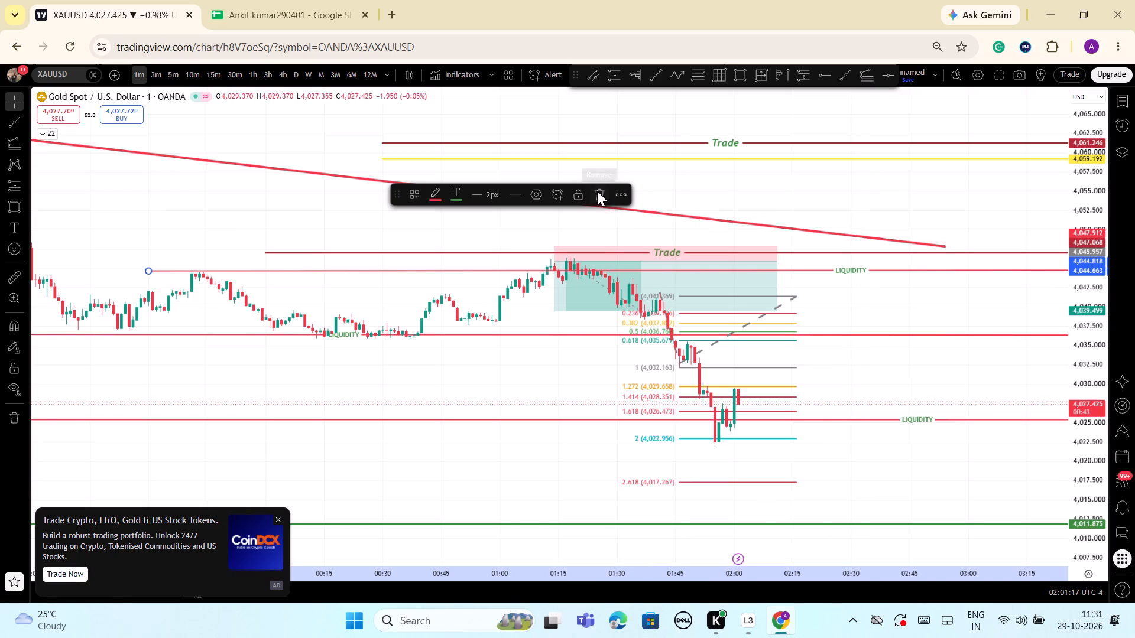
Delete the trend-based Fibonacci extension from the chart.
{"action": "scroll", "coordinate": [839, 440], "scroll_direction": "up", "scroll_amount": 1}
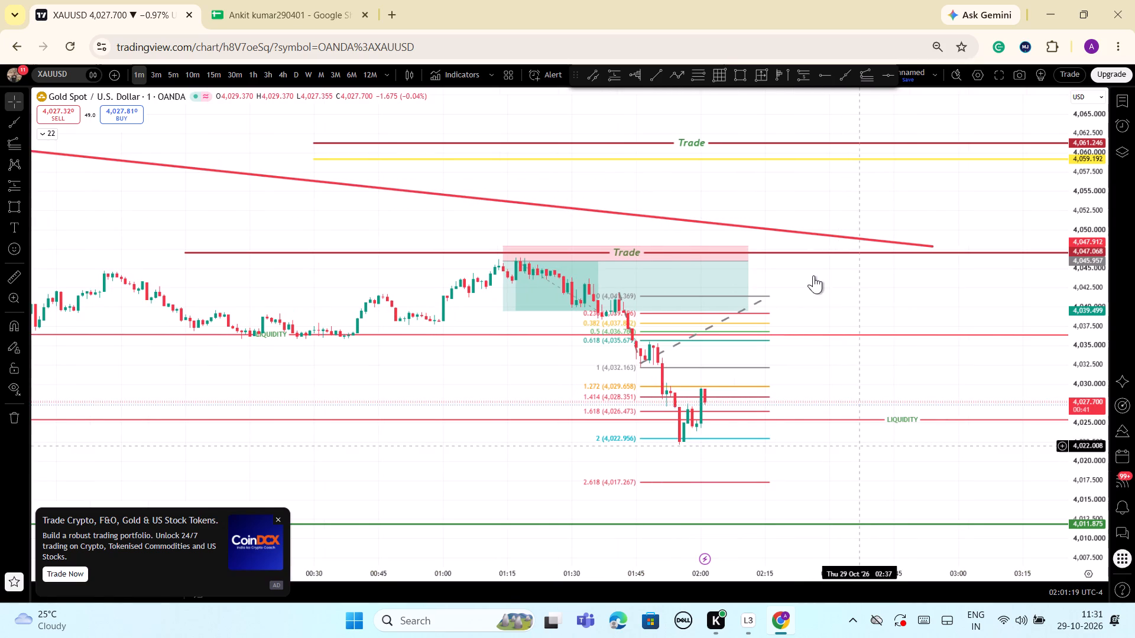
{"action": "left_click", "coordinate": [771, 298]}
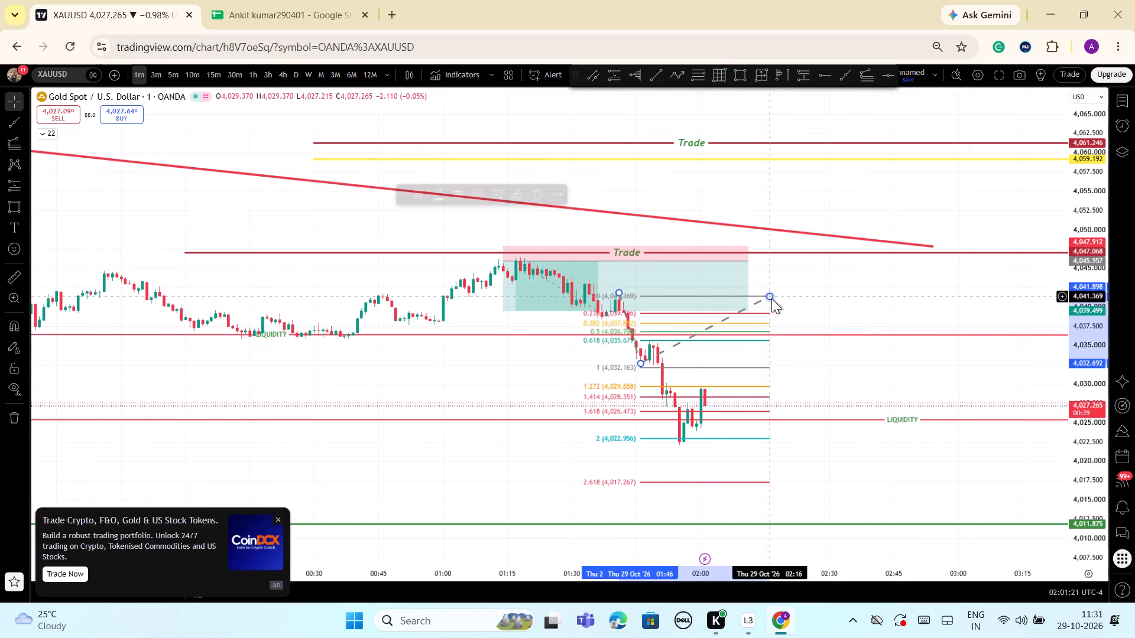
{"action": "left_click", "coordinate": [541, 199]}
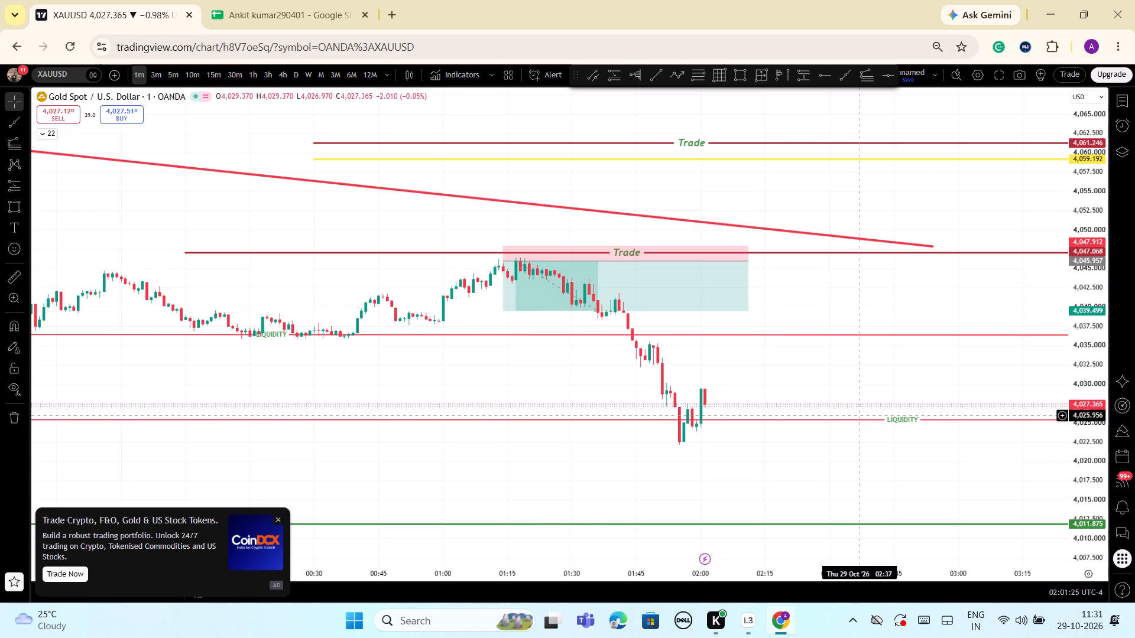
Delete the liquidity line at about 4,036 that starts from the 21:00 low.
{"action": "scroll", "coordinate": [860, 416], "scroll_direction": "down", "scroll_amount": 2}
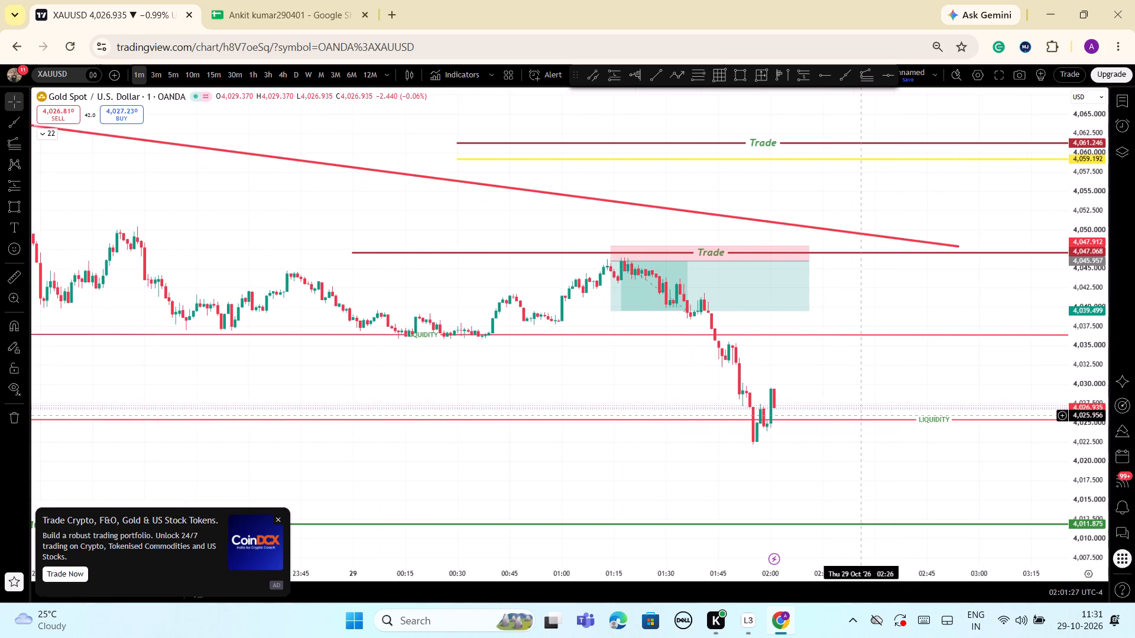
{"action": "scroll", "coordinate": [860, 416], "scroll_direction": "down", "scroll_amount": 5}
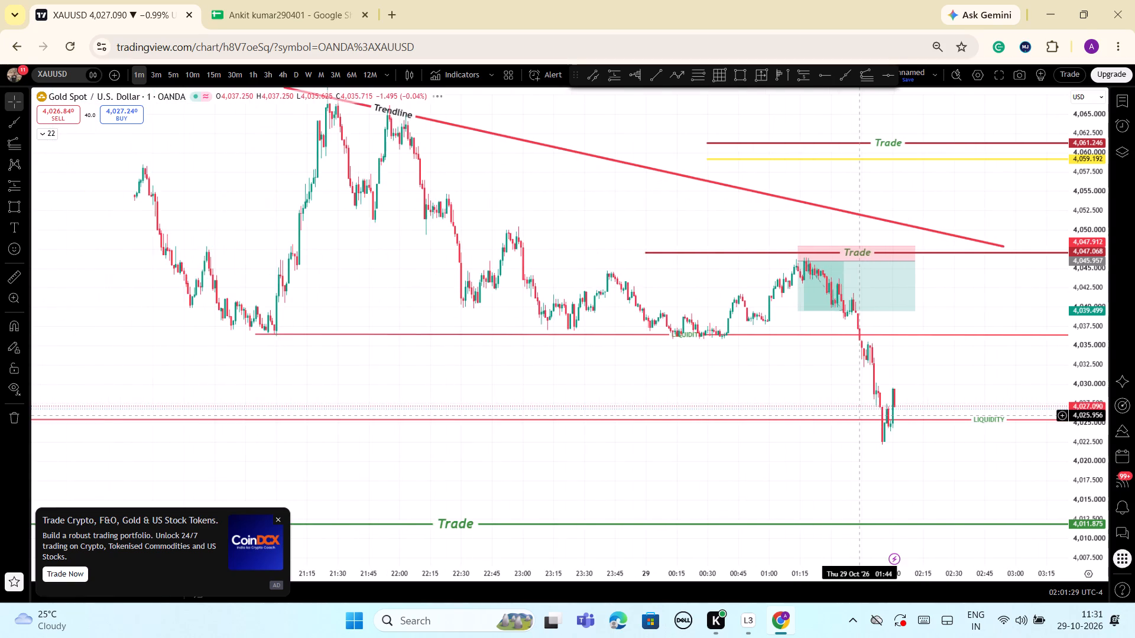
{"action": "scroll", "coordinate": [860, 416], "scroll_direction": "down", "scroll_amount": 2}
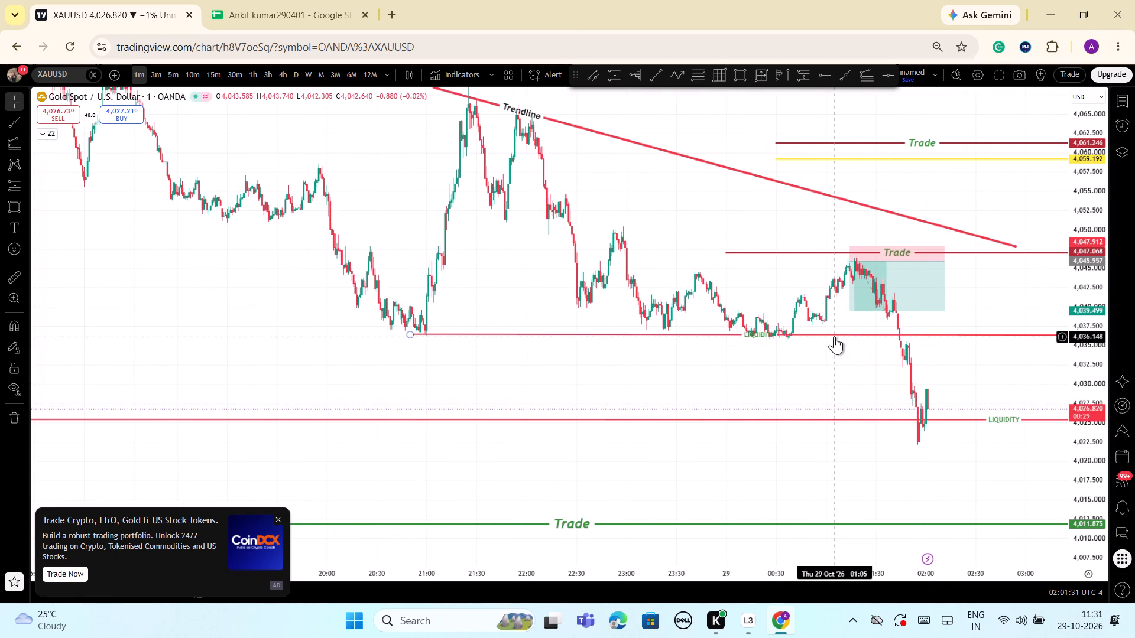
{"action": "left_click", "coordinate": [834, 335]}
{"action": "left_click", "coordinate": [598, 192]}
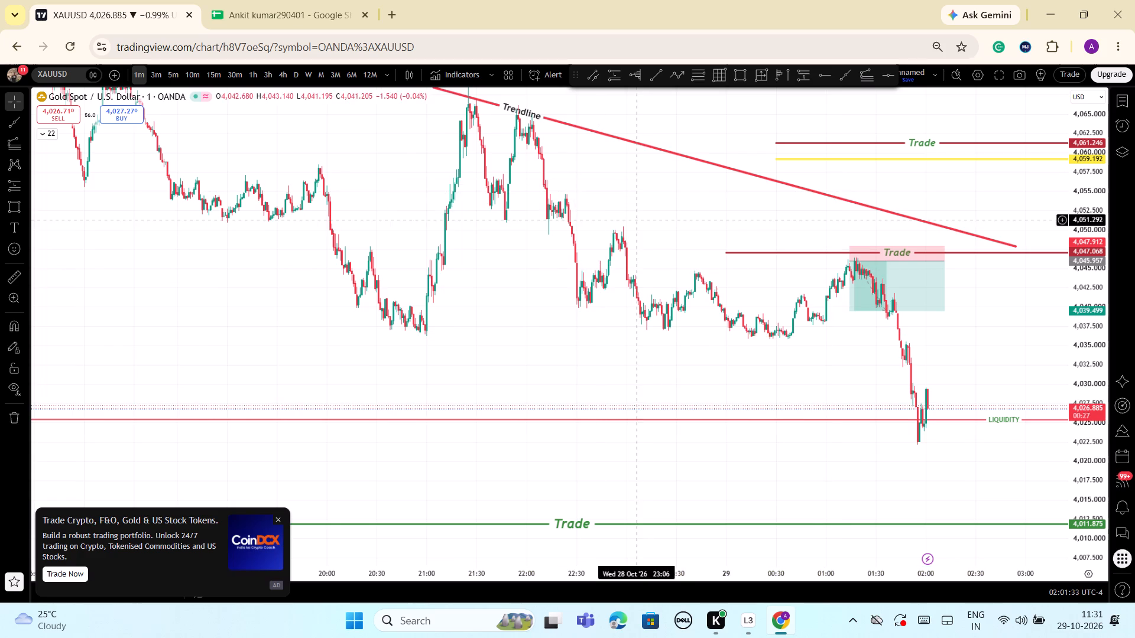
Lower the remaining liquidity line below price to about 4,024.7, matching the 28 October wick low near 14:30.
{"action": "scroll", "coordinate": [810, 336], "scroll_direction": "up", "scroll_amount": 3}
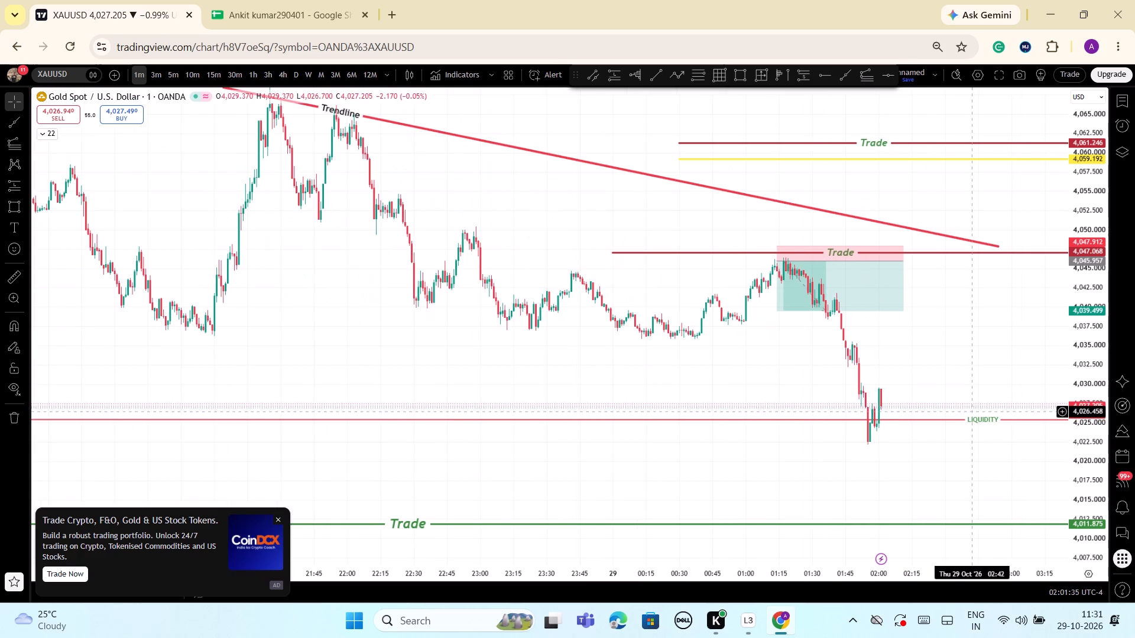
{"action": "scroll", "coordinate": [915, 424], "scroll_direction": "down", "scroll_amount": 7}
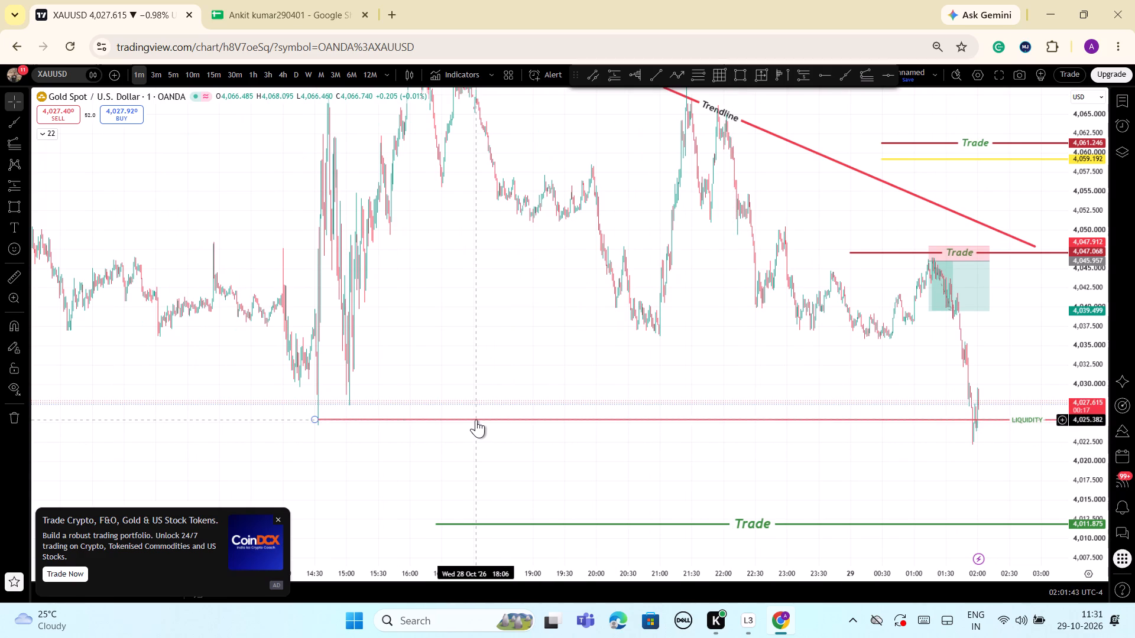
{"action": "left_click_drag", "start_coordinate": [476, 419], "coordinate": [469, 424]}
{"action": "left_click", "coordinate": [488, 363]}
Examine the recent decline and bounce around the adjusted liquidity line, the nearby trade levels and the trendlines.
{"action": "scroll", "coordinate": [638, 448], "scroll_direction": "up", "scroll_amount": 4}
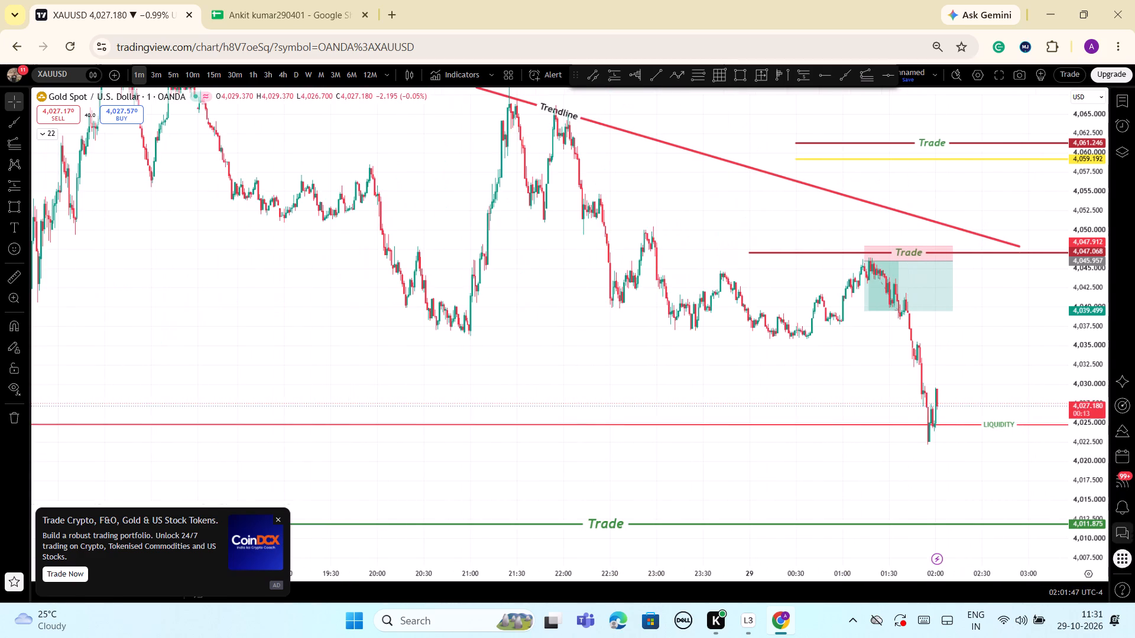
{"action": "scroll", "coordinate": [1090, 531], "scroll_direction": "up", "scroll_amount": 3}
{"action": "left_click_drag", "start_coordinate": [1095, 344], "coordinate": [1099, 397]}
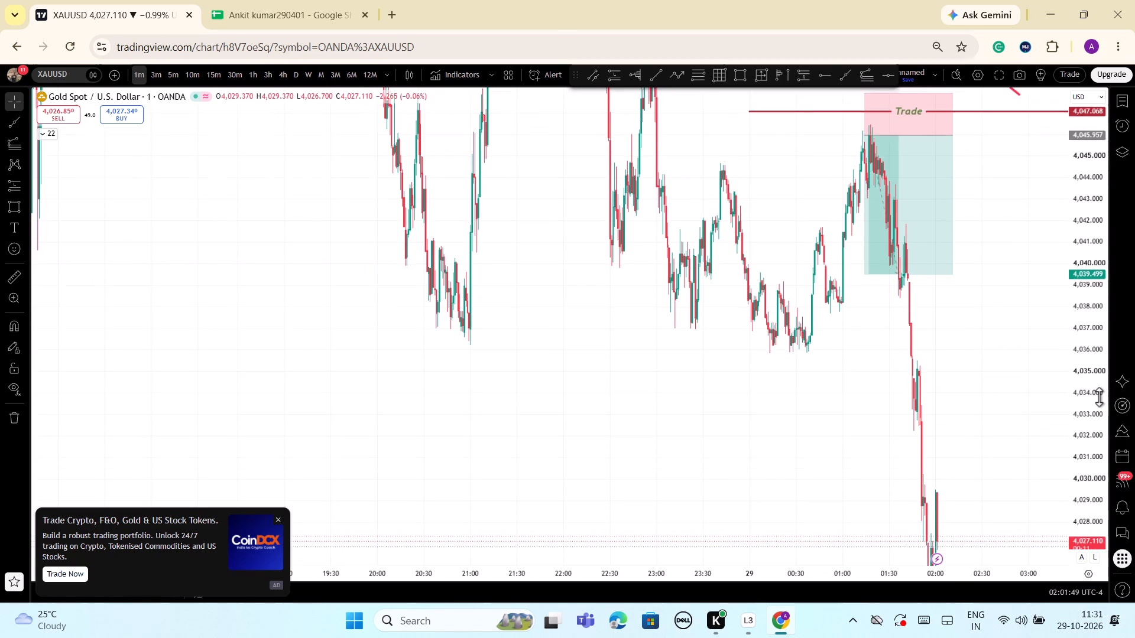
{"action": "left_click_drag", "start_coordinate": [1099, 397], "coordinate": [1099, 560]}
{"action": "scroll", "coordinate": [1076, 564], "scroll_direction": "up", "scroll_amount": 2}
{"action": "scroll", "coordinate": [993, 562], "scroll_direction": "down", "scroll_amount": 2}
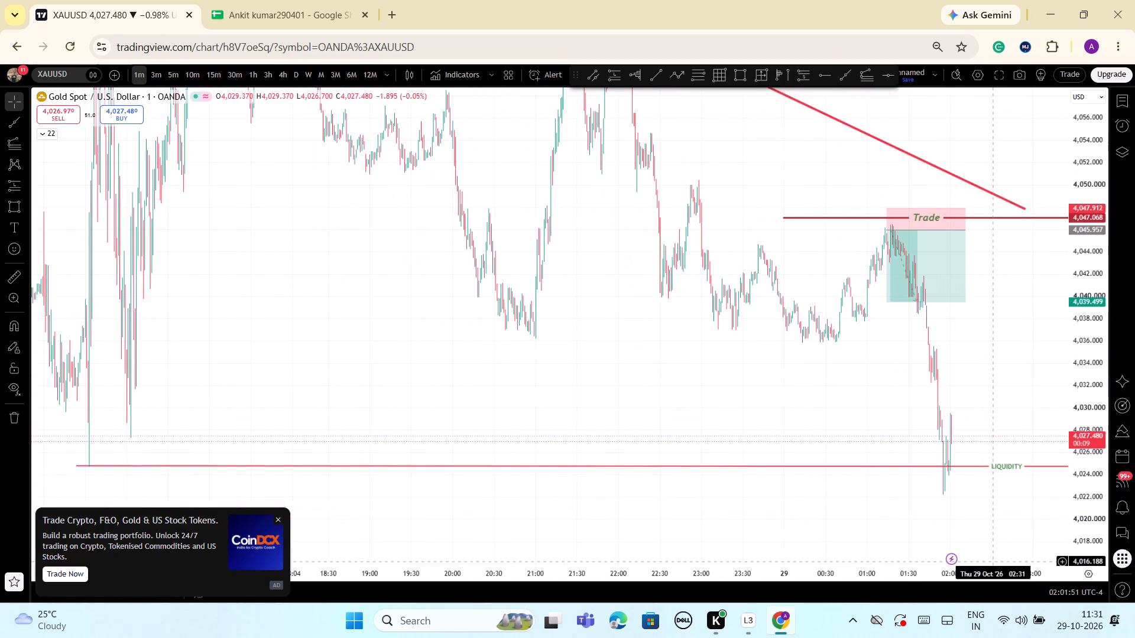
{"action": "left_click_drag", "start_coordinate": [978, 375], "coordinate": [879, 338]}
{"action": "left_click_drag", "start_coordinate": [1097, 320], "coordinate": [1079, 437]}
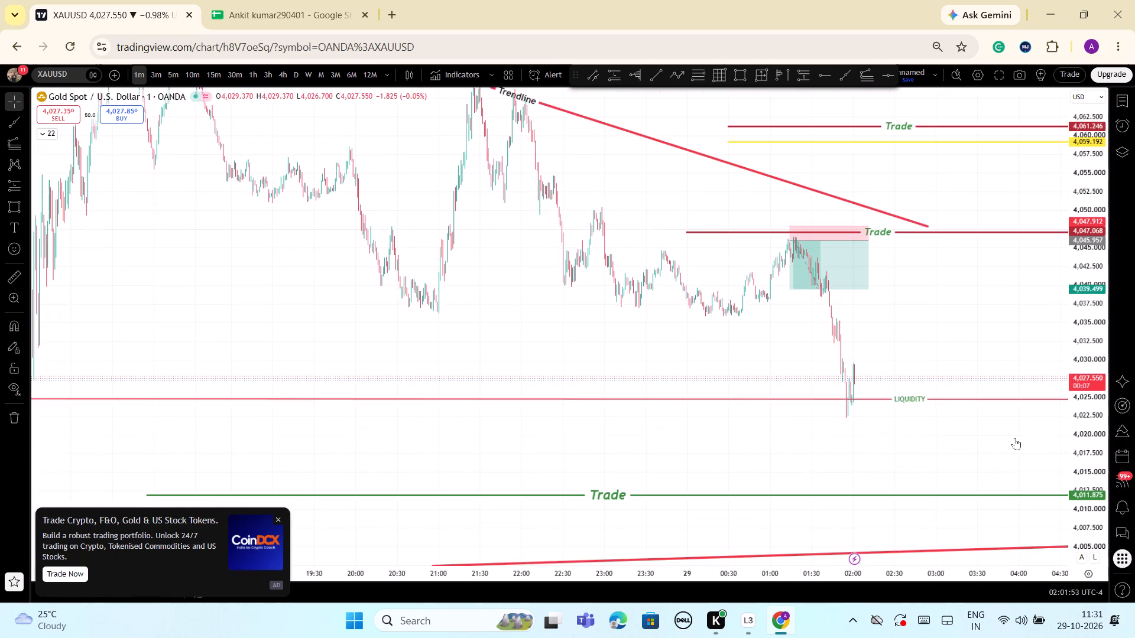
{"action": "scroll", "coordinate": [897, 373], "scroll_direction": "up", "scroll_amount": 3}
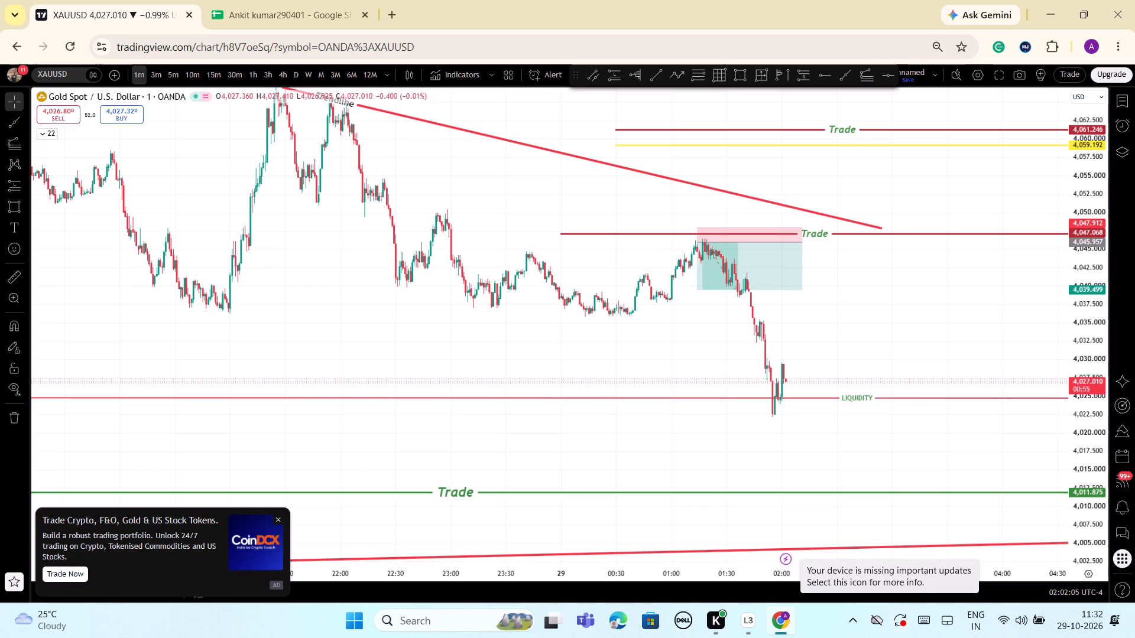
{"action": "scroll", "coordinate": [804, 417], "scroll_direction": "up", "scroll_amount": 8}
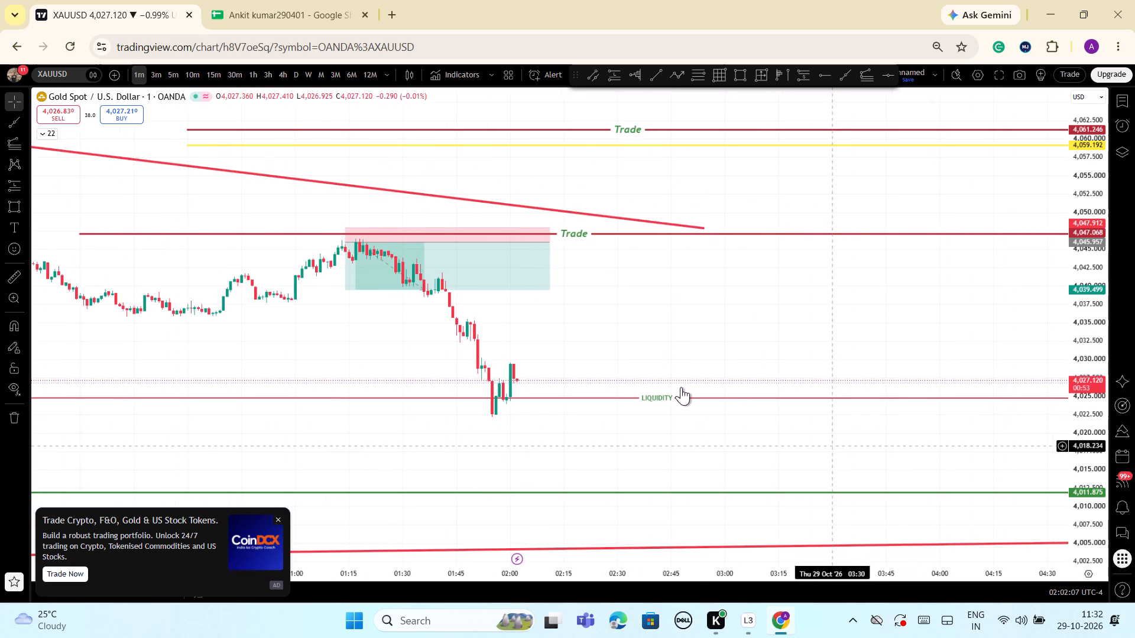
{"action": "left_click_drag", "start_coordinate": [620, 363], "coordinate": [737, 352]}
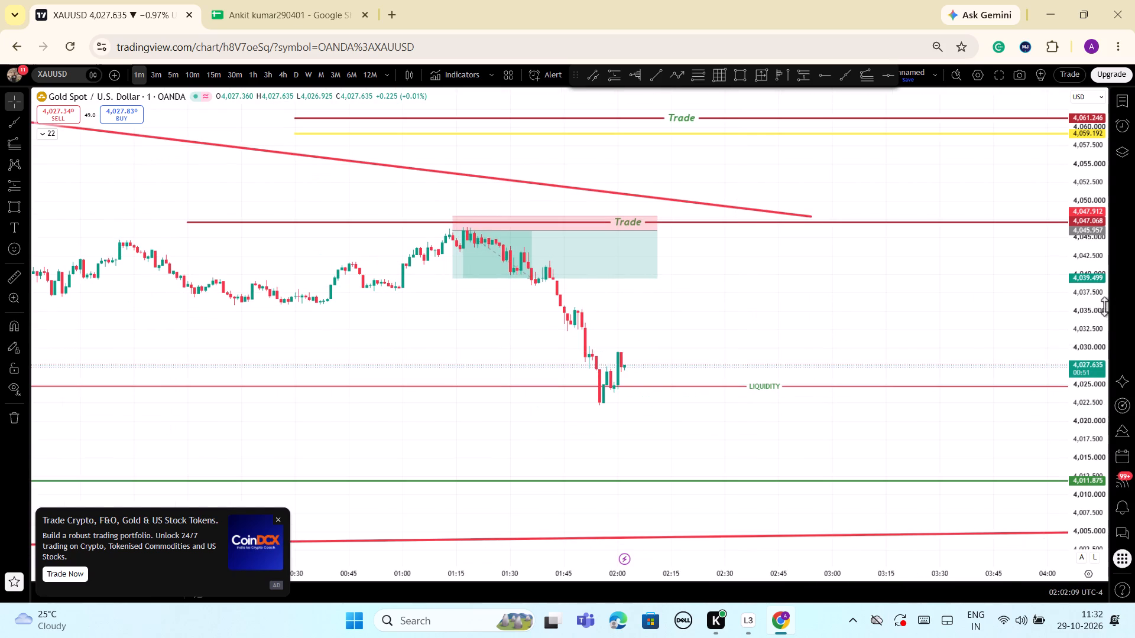
{"action": "left_click_drag", "start_coordinate": [1104, 307], "coordinate": [1113, 366]}
{"action": "scroll", "coordinate": [841, 346], "scroll_direction": "down", "scroll_amount": 4}
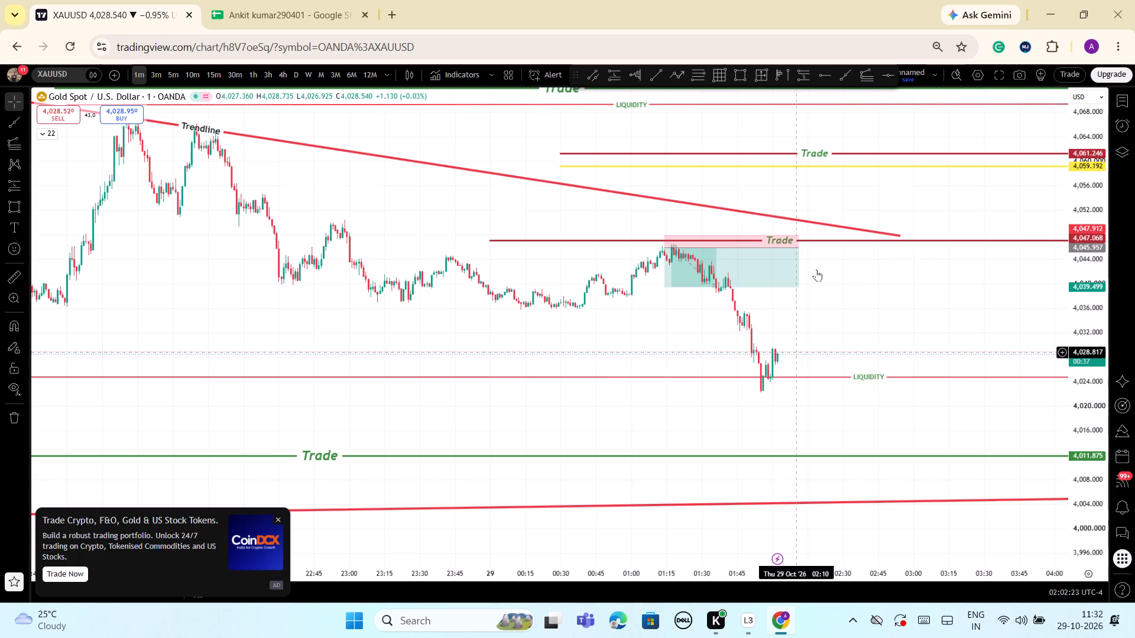
Draw a thin rectangle from about 4,030.3 at 01:53 to about 4,029.2 at 02:15 and apply the red drawing template.
{"action": "left_click", "coordinate": [740, 76]}
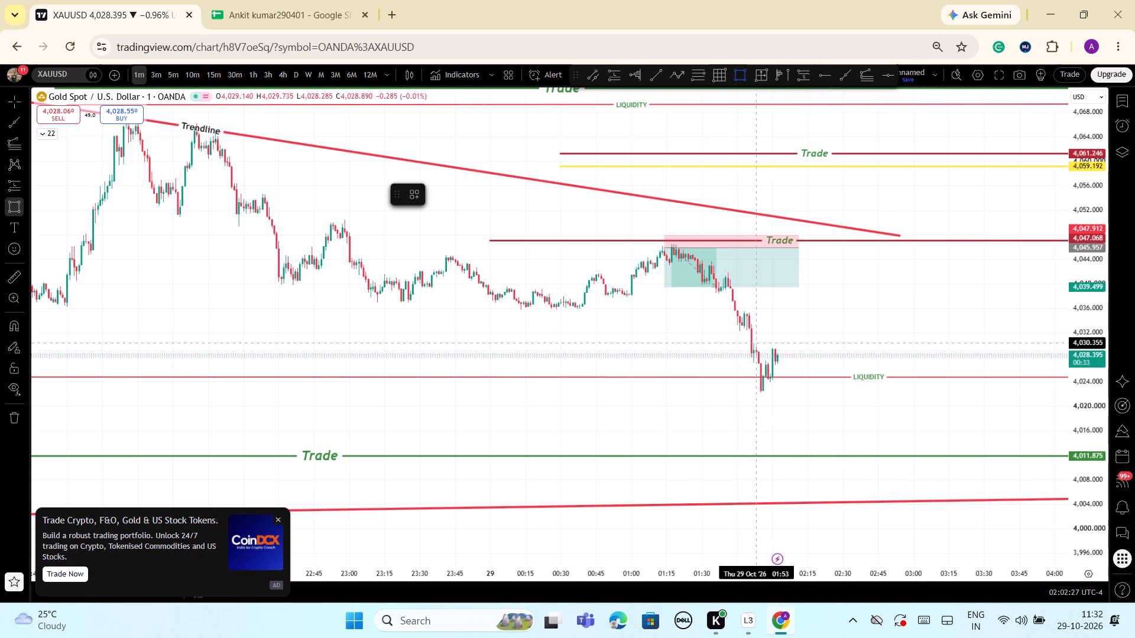
{"action": "left_click", "coordinate": [753, 344]}
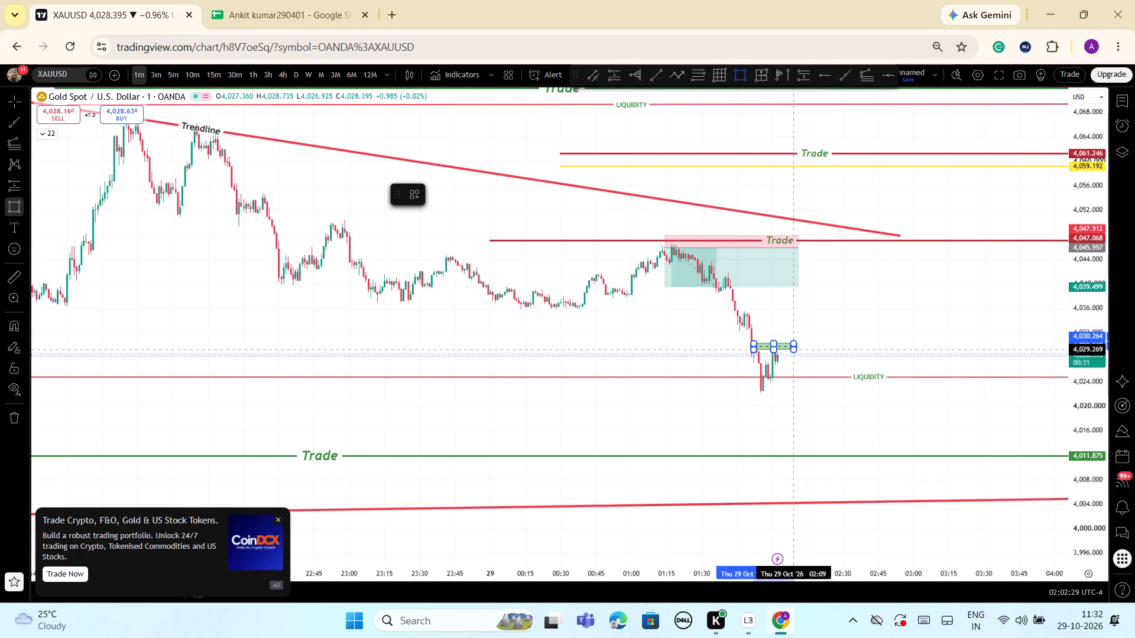
{"action": "left_click", "coordinate": [808, 350]}
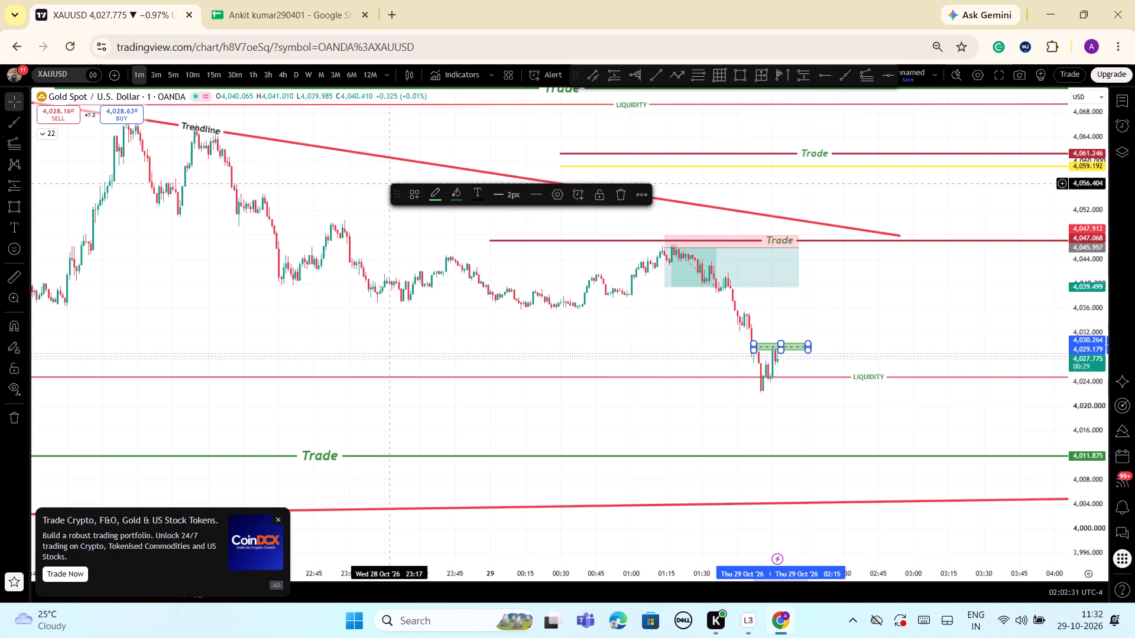
{"action": "left_click", "coordinate": [417, 199]}
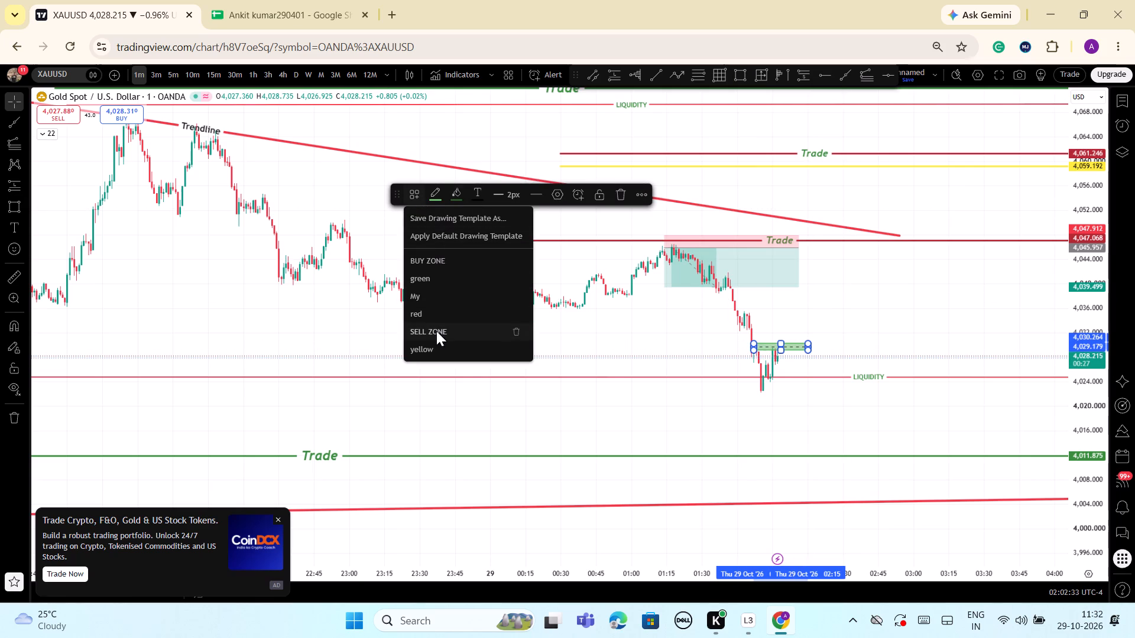
{"action": "left_click", "coordinate": [423, 279]}
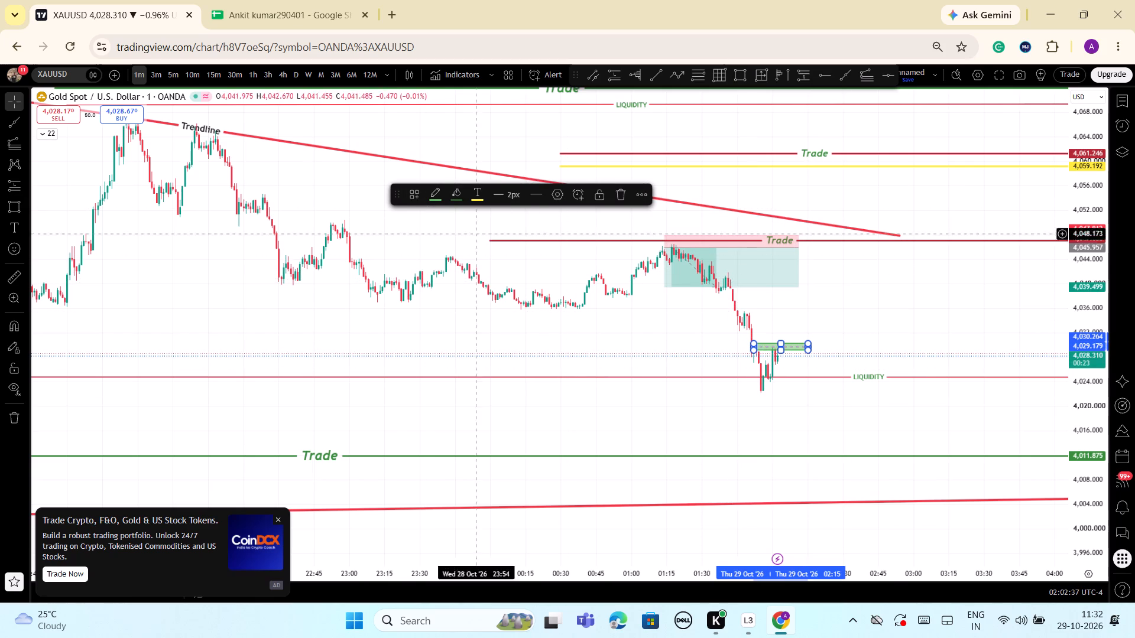
{"action": "left_click", "coordinate": [413, 194]}
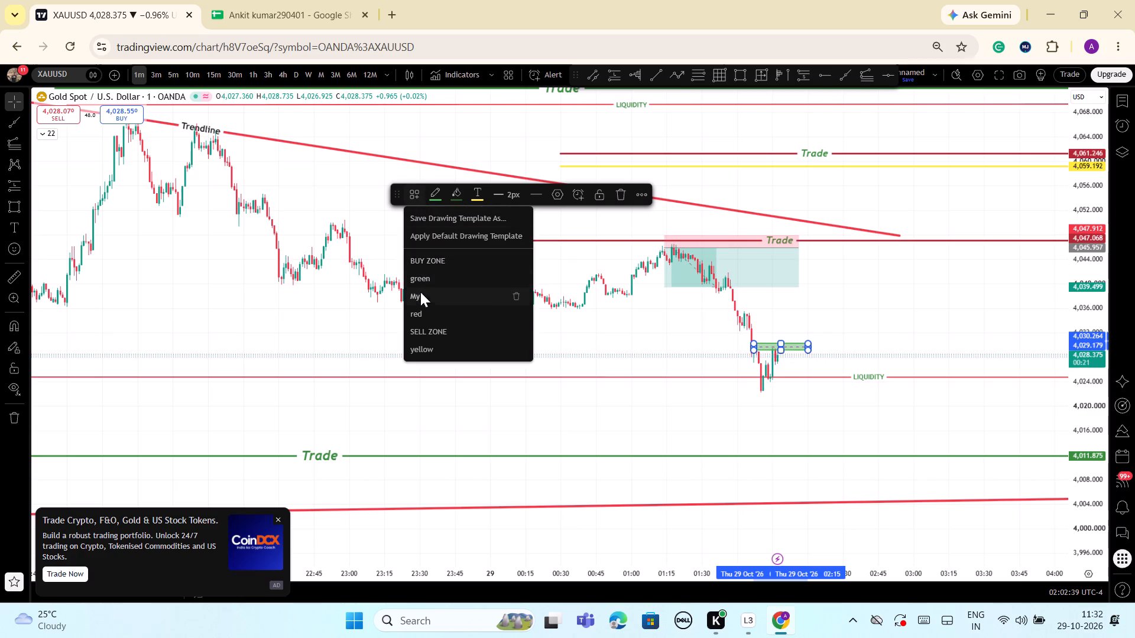
{"action": "left_click", "coordinate": [423, 314]}
{"action": "left_click", "coordinate": [912, 307]}
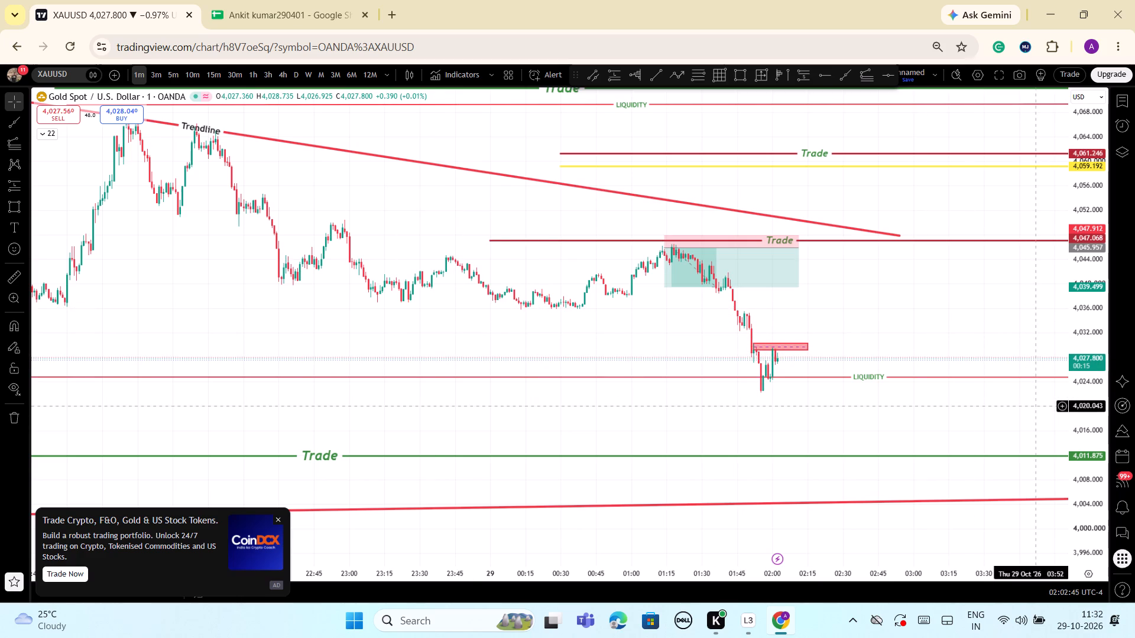
Draw a second rectangle from about 4,027.5 at 01:57 to about 4,026.8 at 02:11 and apply the green drawing template.
{"action": "scroll", "coordinate": [807, 311], "scroll_direction": "up", "scroll_amount": 2}
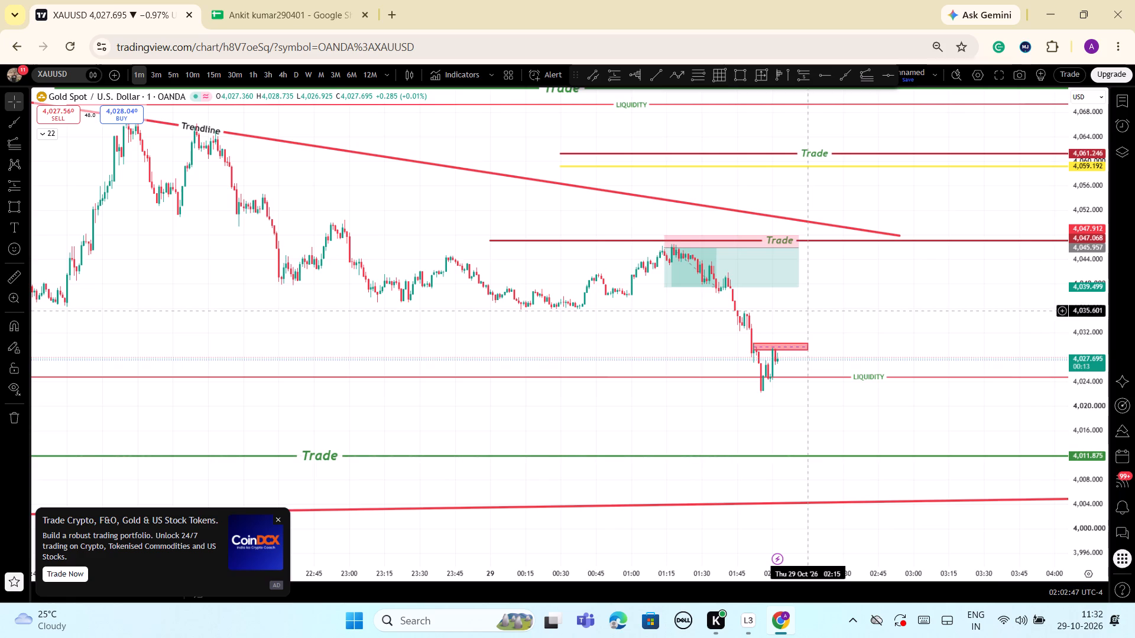
{"action": "scroll", "coordinate": [807, 311], "scroll_direction": "up", "scroll_amount": 2}
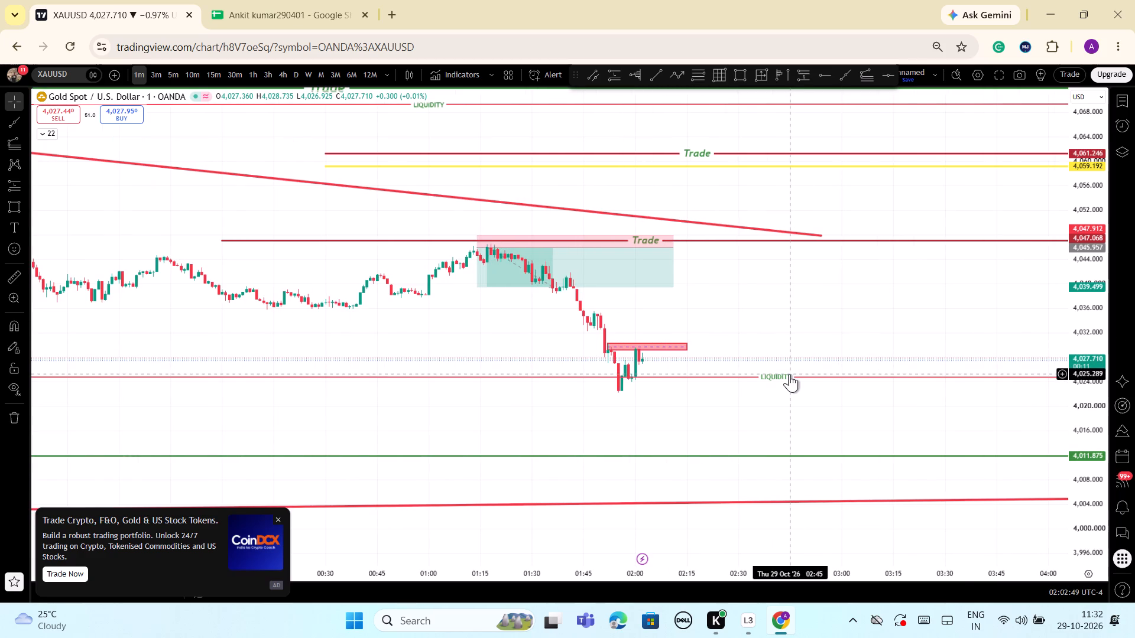
{"action": "scroll", "coordinate": [789, 374], "scroll_direction": "up", "scroll_amount": 1}
{"action": "left_click_drag", "start_coordinate": [695, 352], "coordinate": [789, 323]}
{"action": "left_click_drag", "start_coordinate": [1088, 519], "coordinate": [1087, 388]}
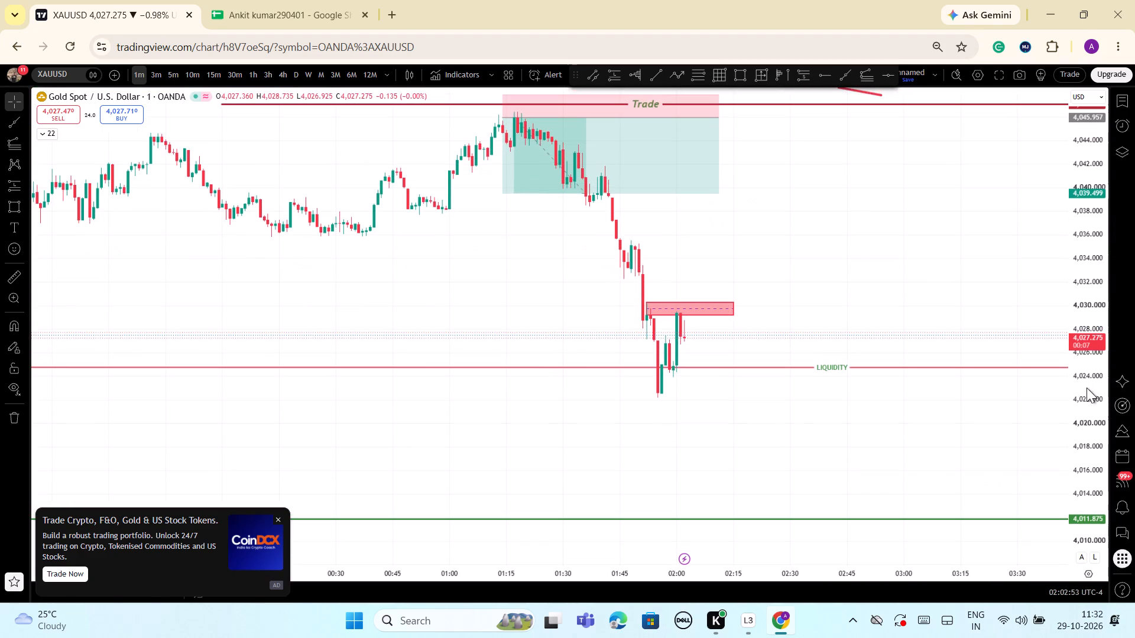
{"action": "scroll", "coordinate": [836, 382], "scroll_direction": "up", "scroll_amount": 3}
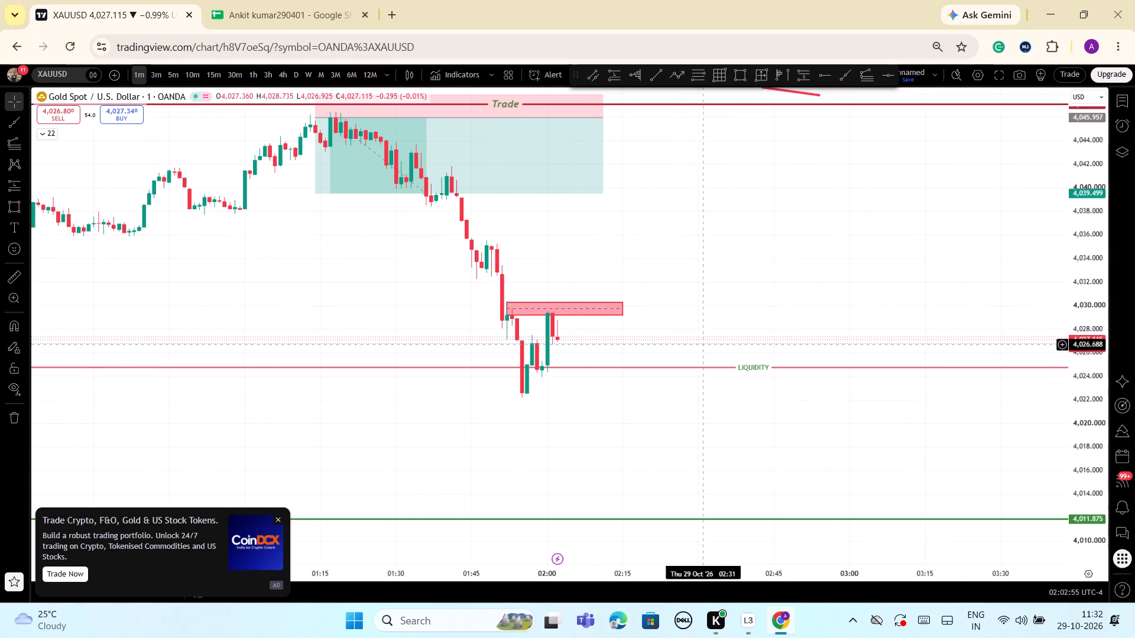
{"action": "left_click_drag", "start_coordinate": [674, 327], "coordinate": [795, 313]}
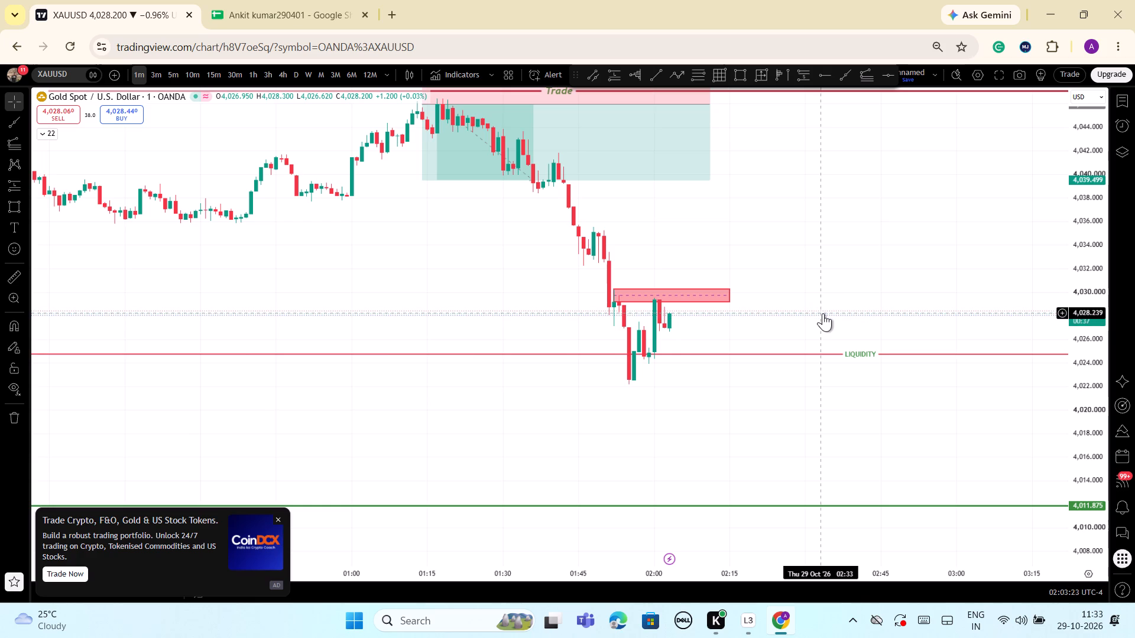
{"action": "left_click", "coordinate": [741, 71]}
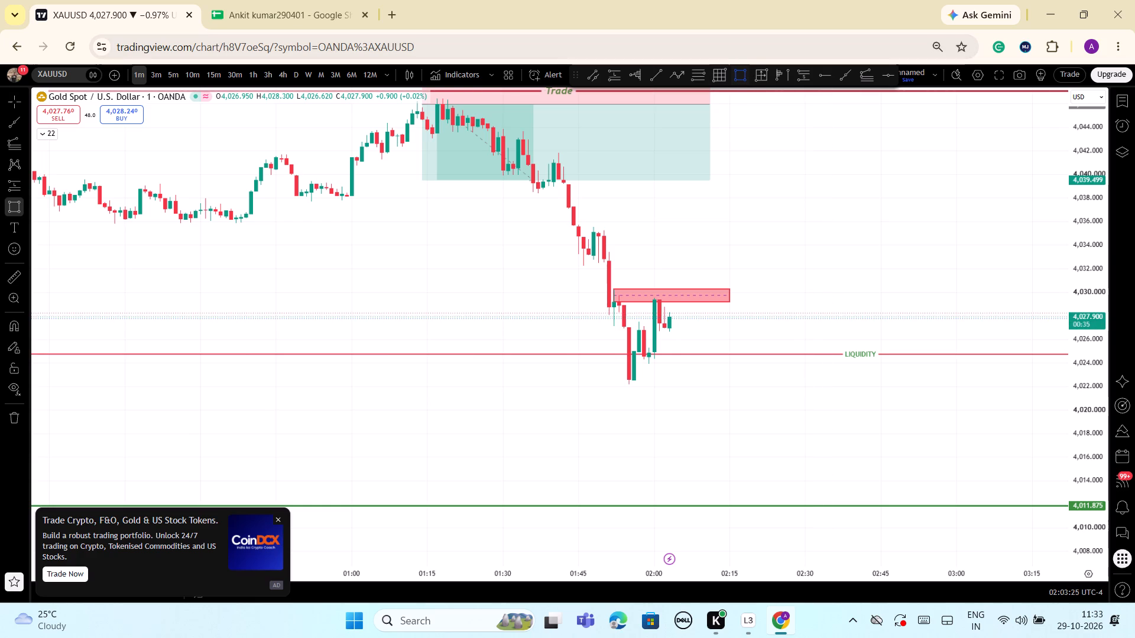
{"action": "left_click", "coordinate": [639, 322]}
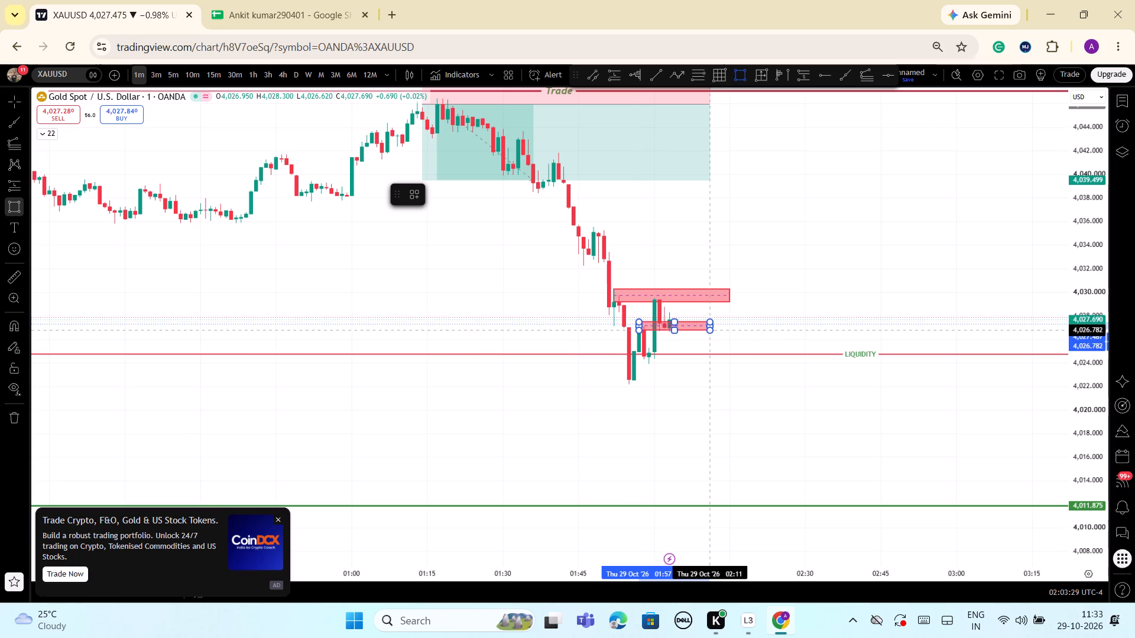
{"action": "left_click", "coordinate": [711, 330]}
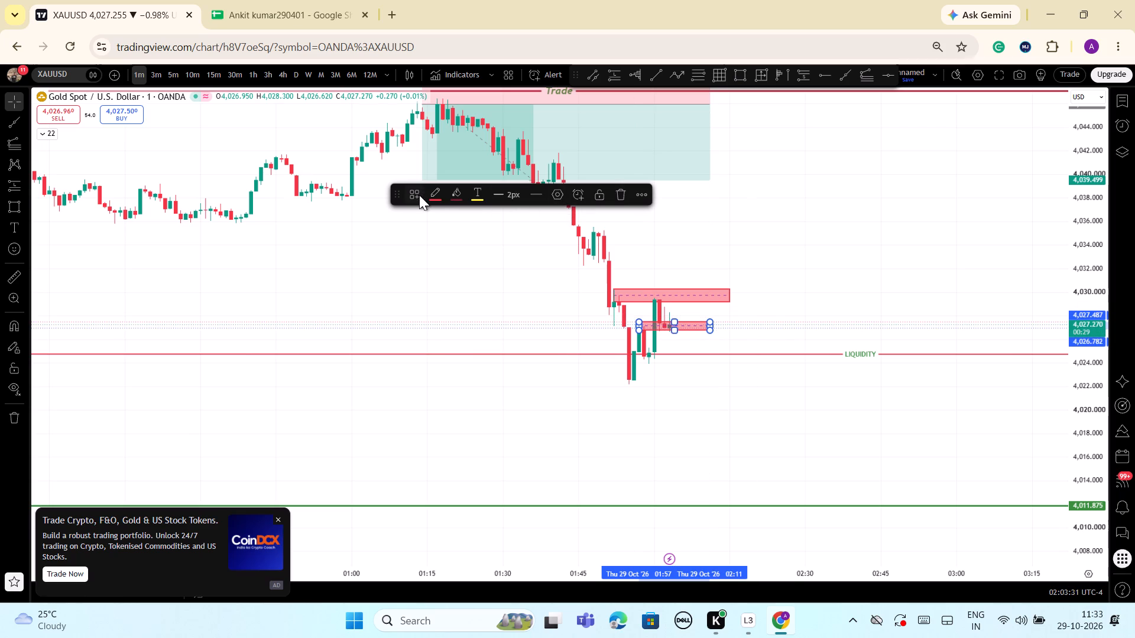
{"action": "left_click", "coordinate": [414, 195]}
{"action": "left_click", "coordinate": [431, 278]}
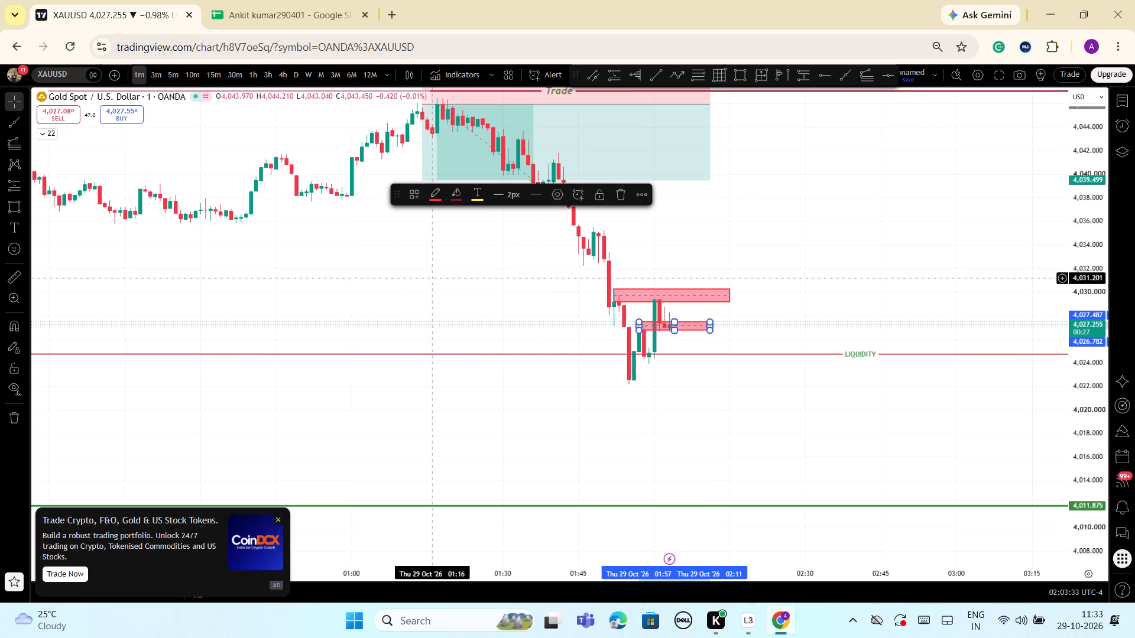
{"action": "left_click", "coordinate": [785, 425]}
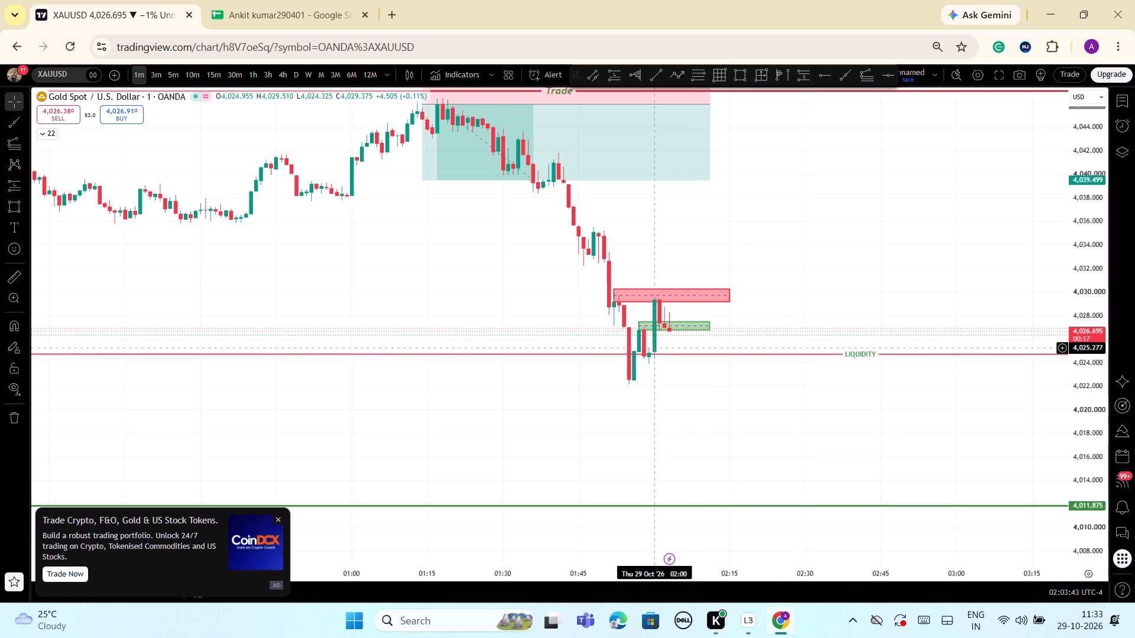
Resize the green rectangle to span from the liquidity line near 4,024.8 up to about 4,029.4, with its left edge at 02:00.
{"action": "left_click_drag", "start_coordinate": [674, 330], "coordinate": [672, 346]}
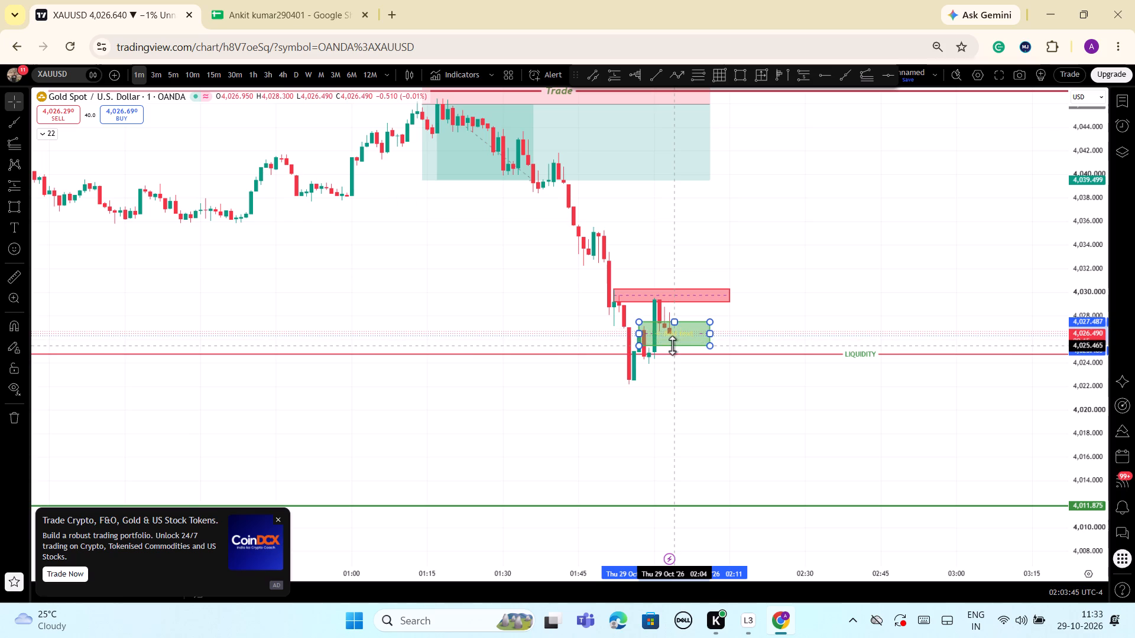
{"action": "left_click_drag", "start_coordinate": [672, 346], "coordinate": [672, 351]}
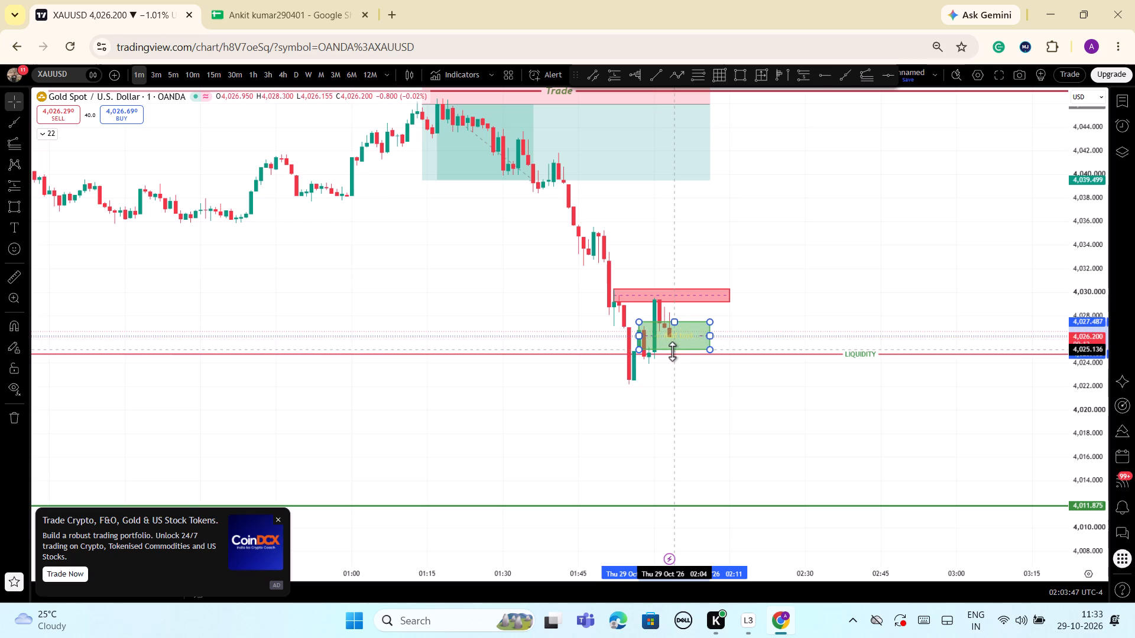
{"action": "left_click_drag", "start_coordinate": [672, 351], "coordinate": [672, 355]}
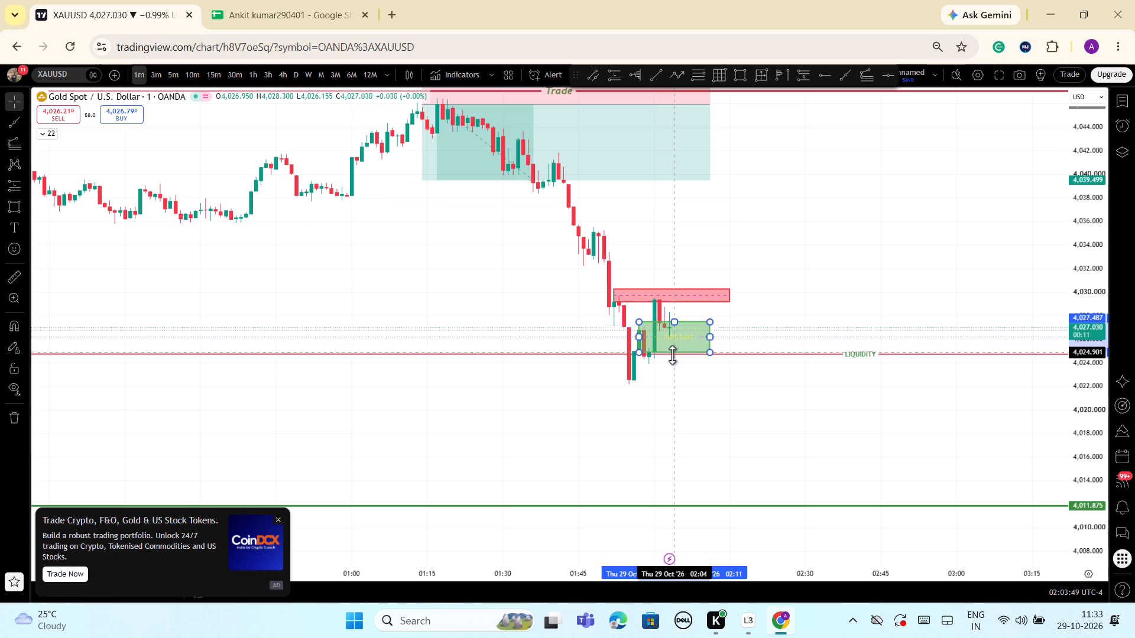
{"action": "left_click_drag", "start_coordinate": [672, 355], "coordinate": [672, 354]}
{"action": "left_click", "coordinate": [729, 438]}
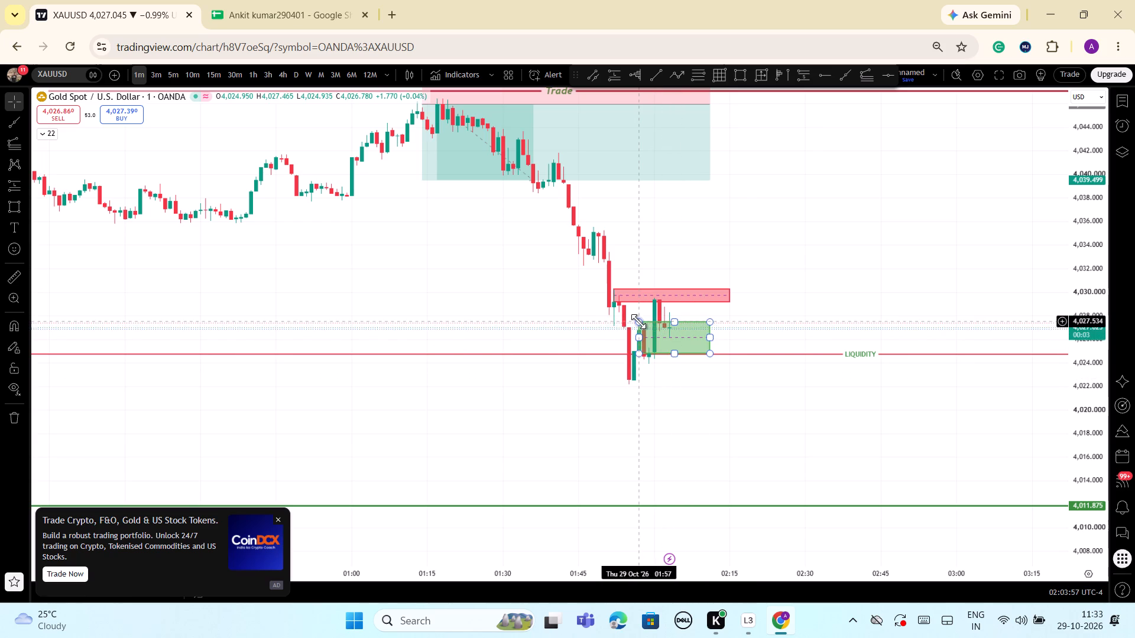
{"action": "left_click_drag", "start_coordinate": [638, 321], "coordinate": [638, 300]}
{"action": "left_click", "coordinate": [835, 266]}
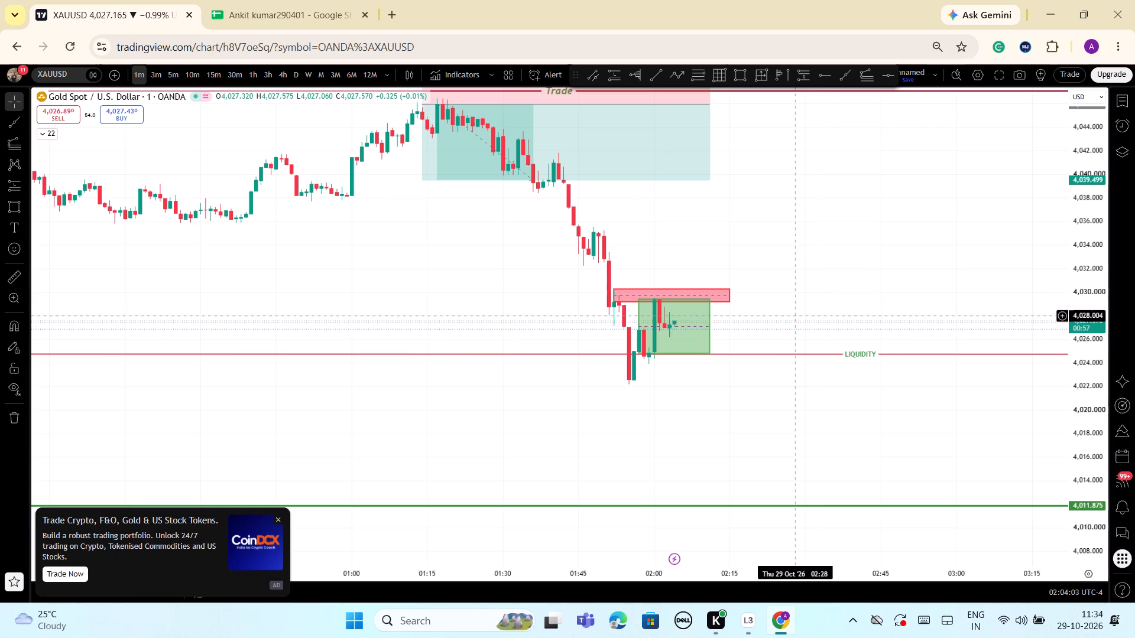
{"action": "scroll", "coordinate": [794, 316], "scroll_direction": "down", "scroll_amount": 1}
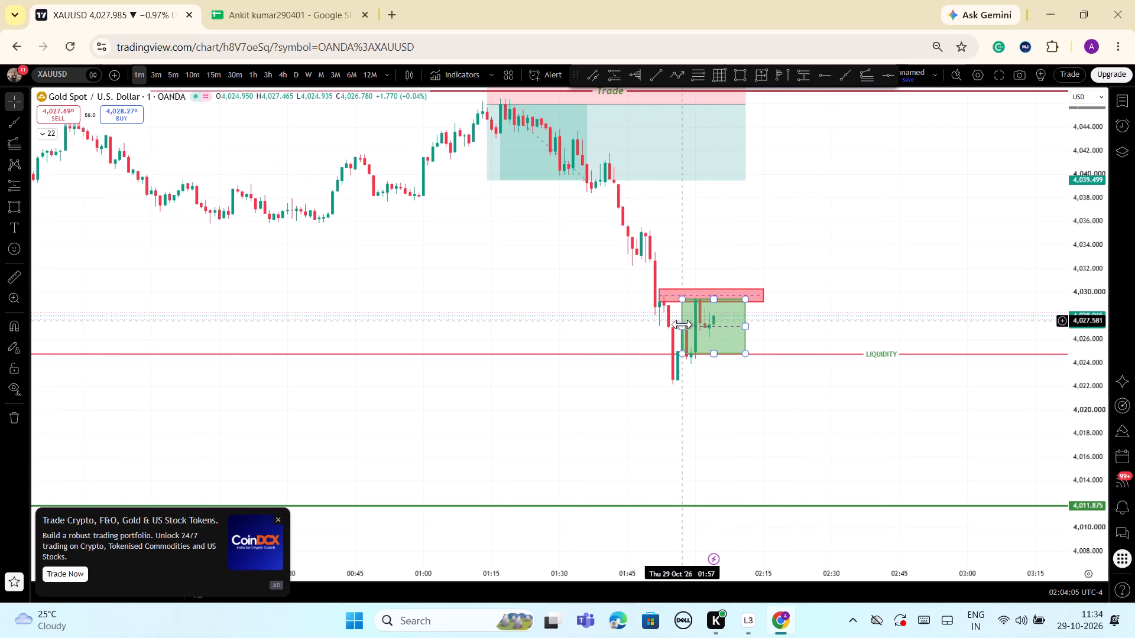
{"action": "left_click_drag", "start_coordinate": [682, 324], "coordinate": [693, 325]}
{"action": "left_click", "coordinate": [836, 253]}
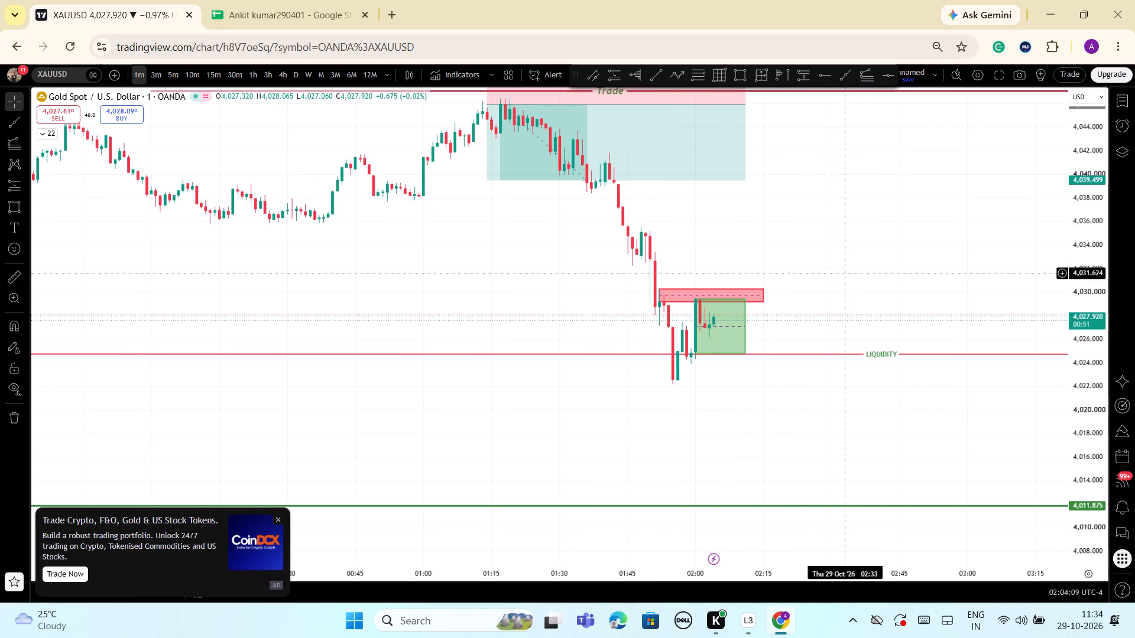
Draw a narrow green rectangle over the 01:53 to 01:56 decline, from about 4,029.7 down to the wick low near 4,022.1.
{"action": "scroll", "coordinate": [842, 281], "scroll_direction": "up", "scroll_amount": 2}
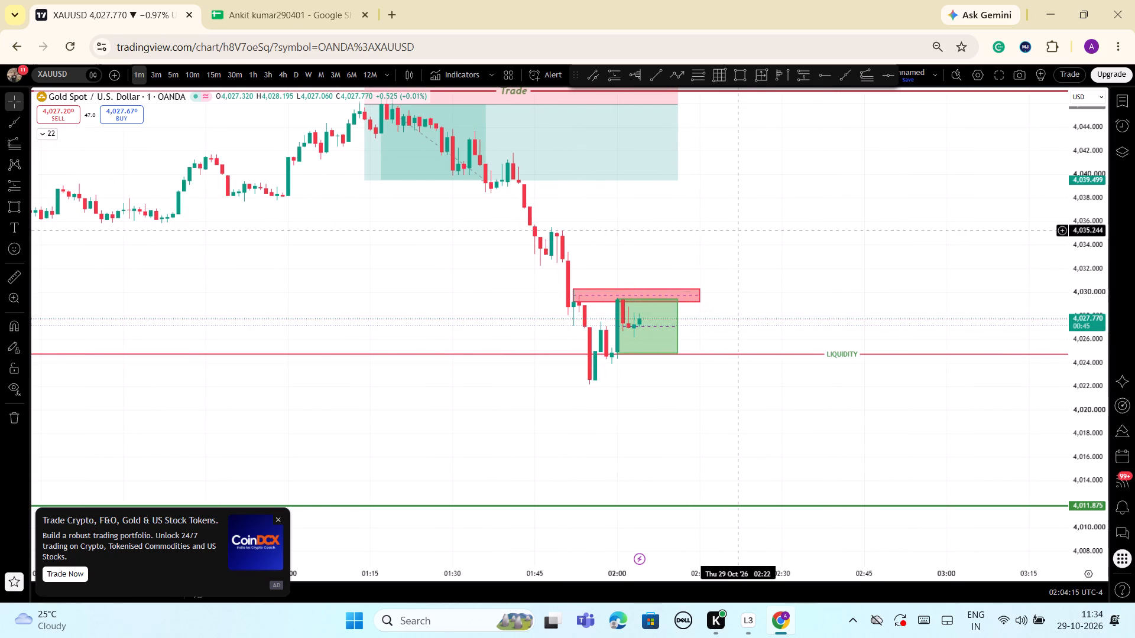
{"action": "left_click", "coordinate": [737, 76]}
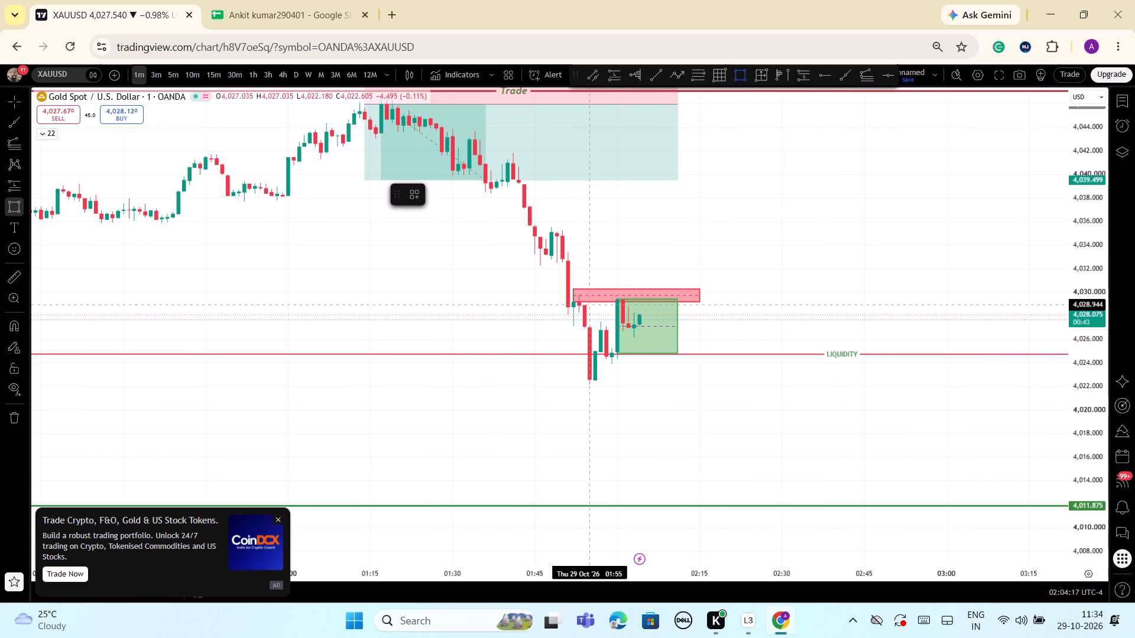
{"action": "left_click", "coordinate": [578, 296]}
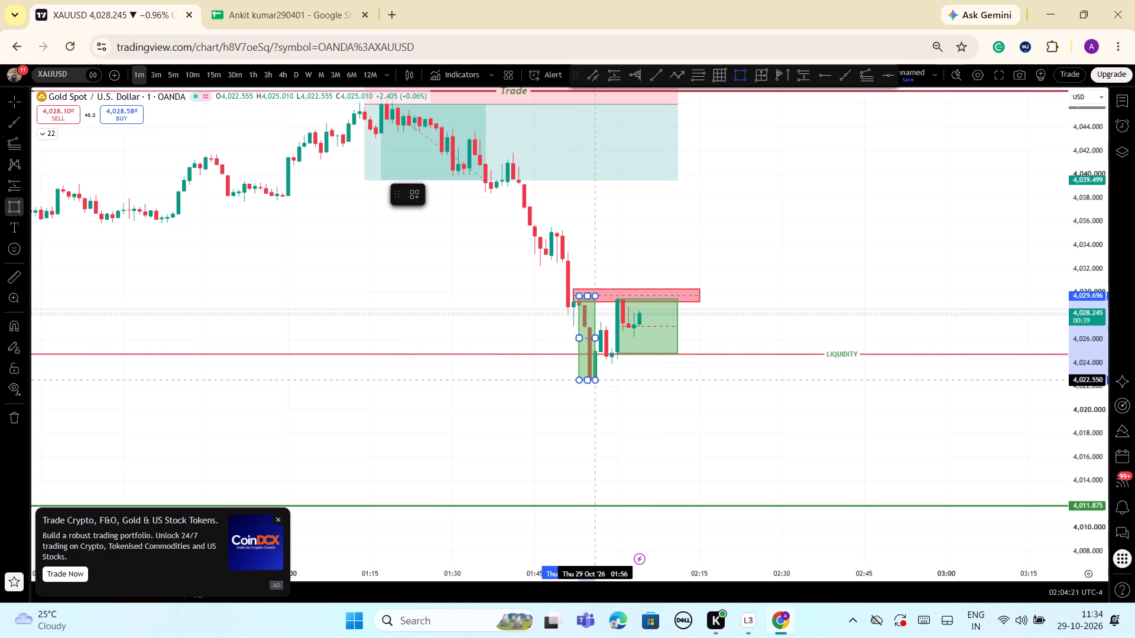
{"action": "left_click", "coordinate": [594, 379]}
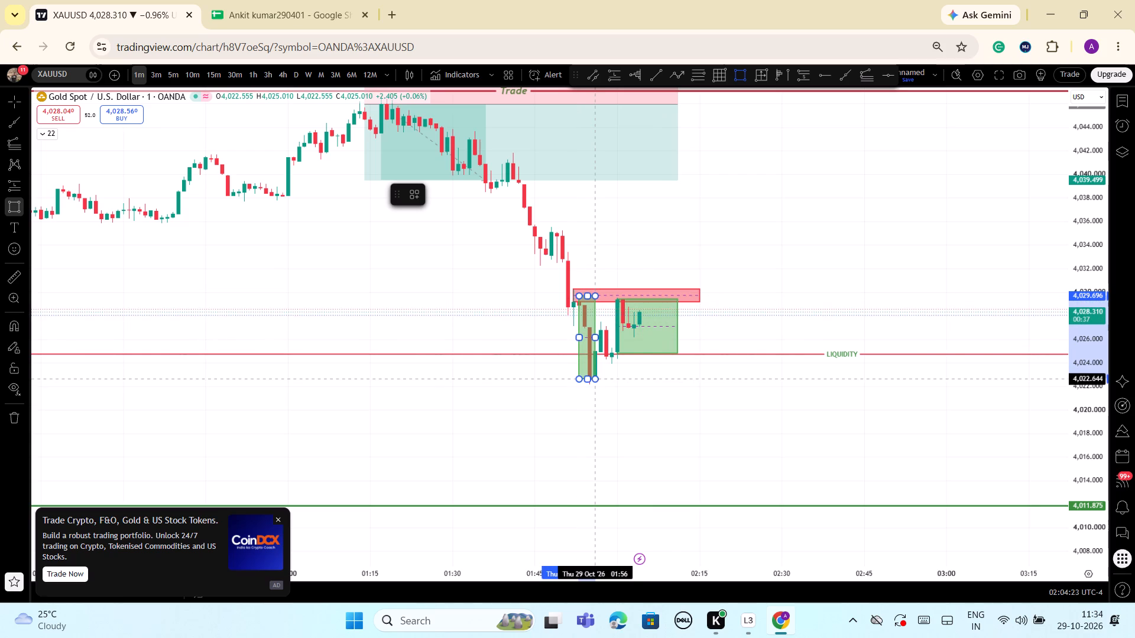
{"action": "left_click", "coordinate": [698, 434]}
{"action": "scroll", "coordinate": [741, 454], "scroll_direction": "down", "scroll_amount": 2}
{"action": "scroll", "coordinate": [741, 454], "scroll_direction": "up", "scroll_amount": 2}
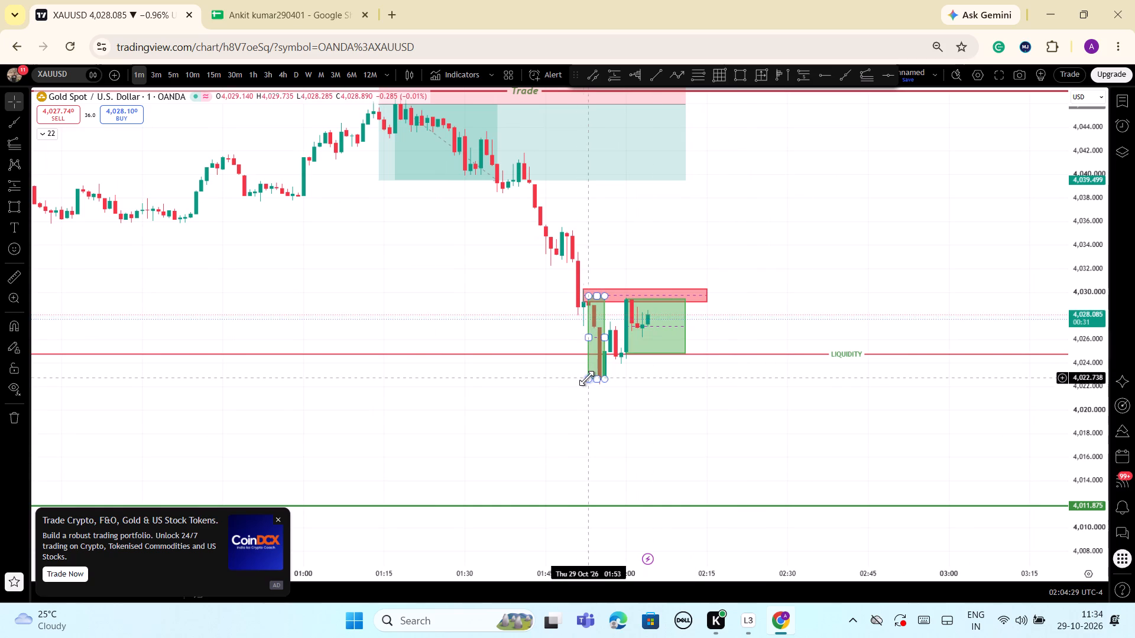
{"action": "left_click_drag", "start_coordinate": [586, 378], "coordinate": [587, 385]}
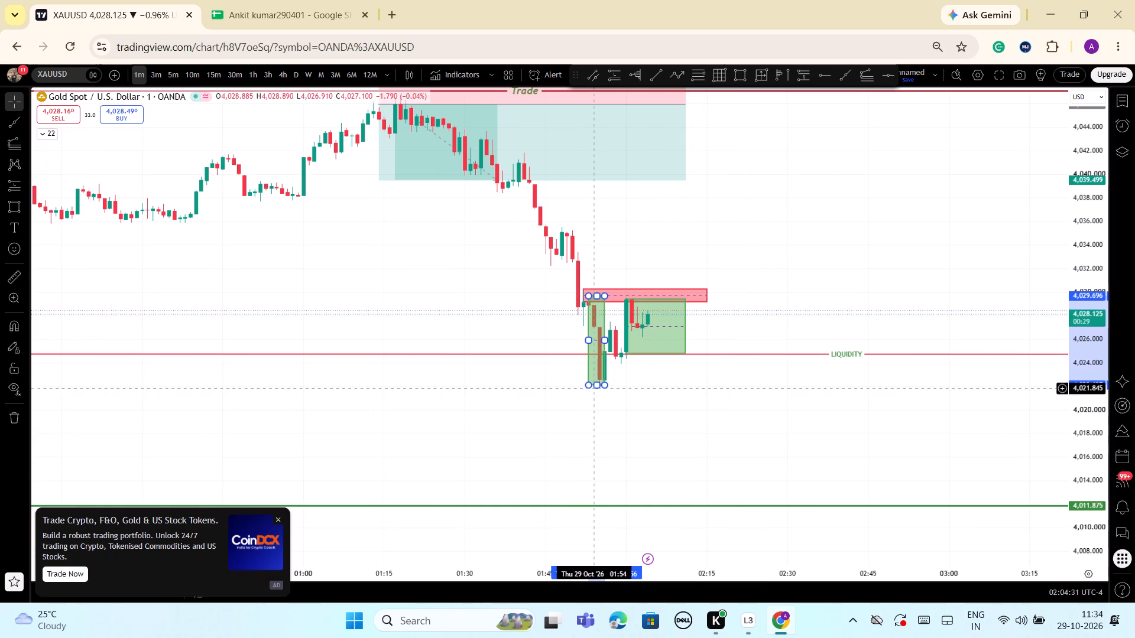
{"action": "left_click", "coordinate": [670, 437]}
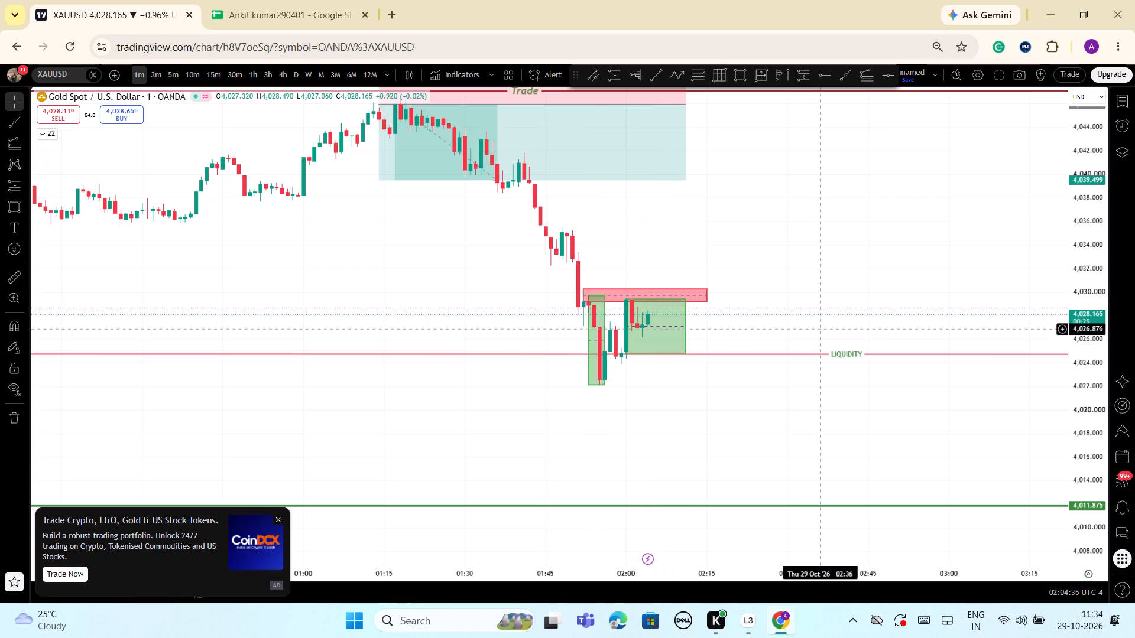
Narrow the 02:00 green rectangle by bringing its right edge in to 02:02.
{"action": "scroll", "coordinate": [813, 333], "scroll_direction": "down", "scroll_amount": 1}
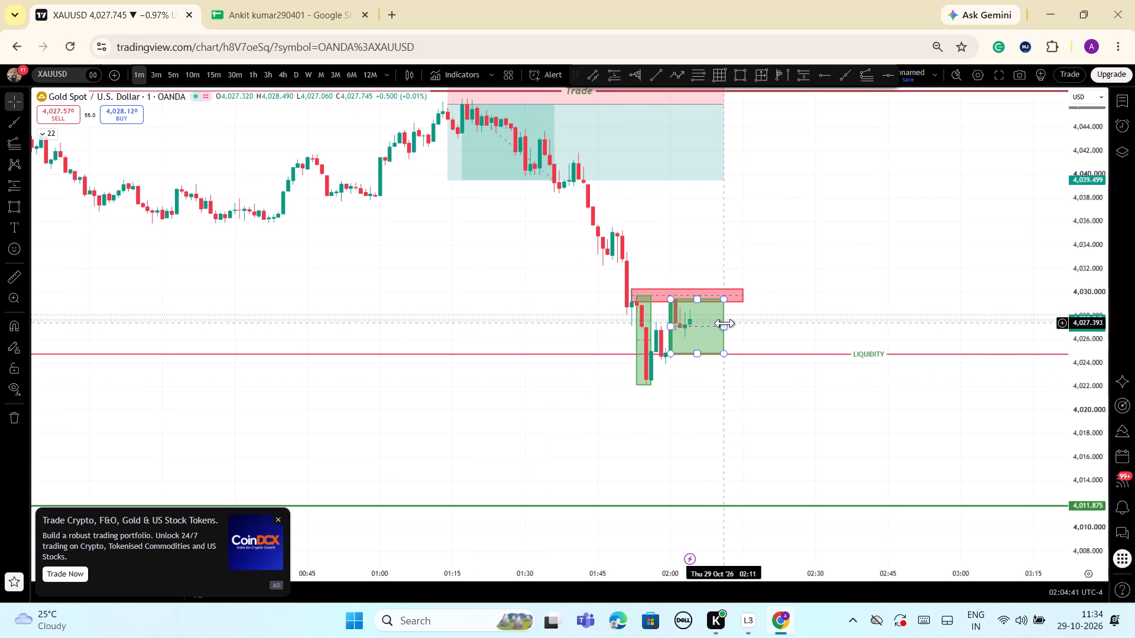
{"action": "left_click_drag", "start_coordinate": [725, 323], "coordinate": [675, 323]}
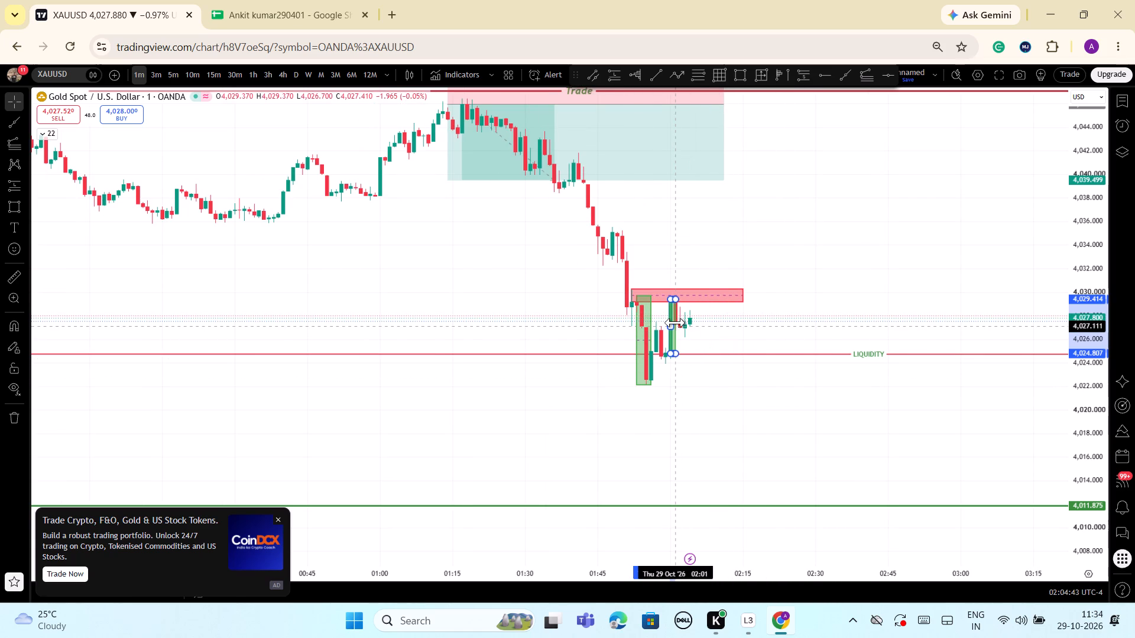
{"action": "left_click_drag", "start_coordinate": [675, 323], "coordinate": [679, 323]}
{"action": "left_click", "coordinate": [802, 343]}
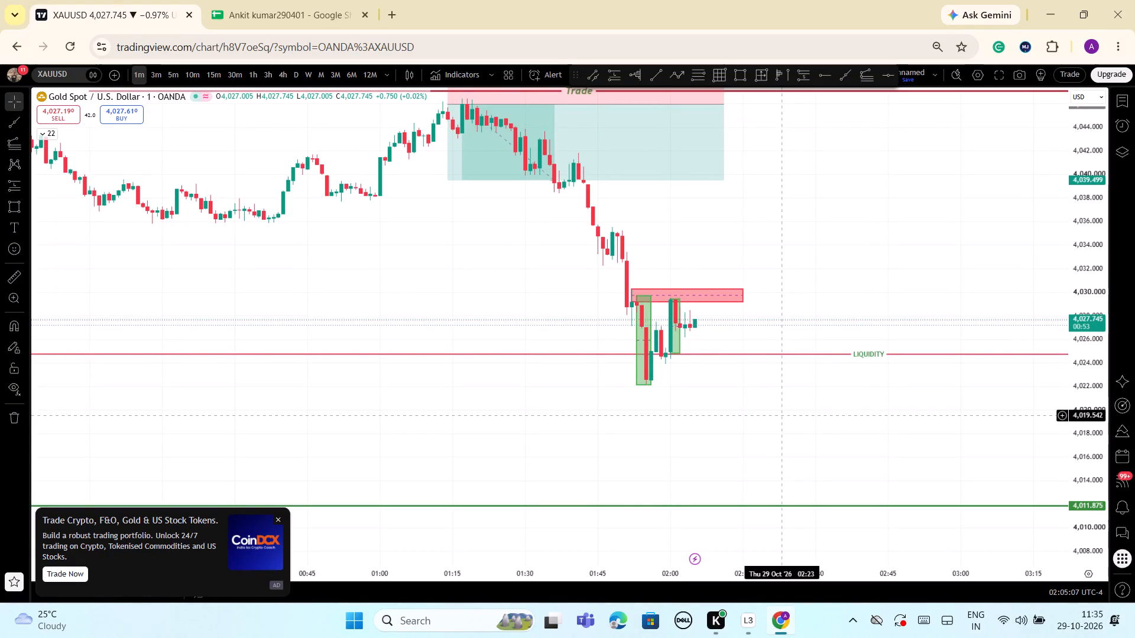
Delete the two green rectangles over the 01:53 decline and the 02:00 bounce.
{"action": "left_click", "coordinate": [674, 338]}
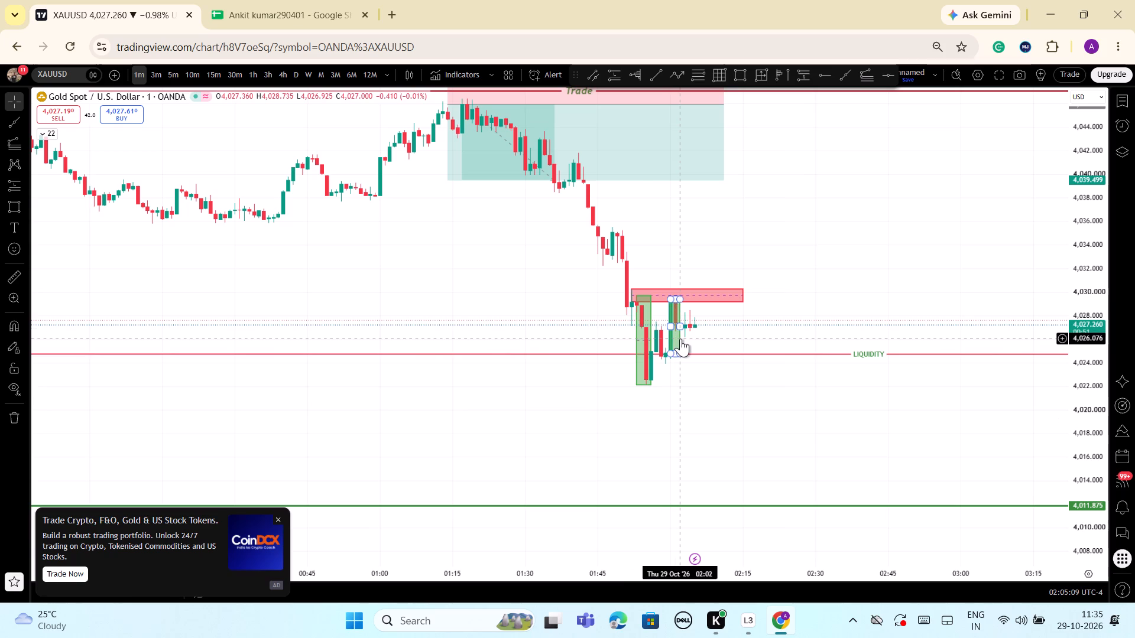
{"action": "left_click", "coordinate": [680, 338]}
{"action": "left_click", "coordinate": [627, 190]}
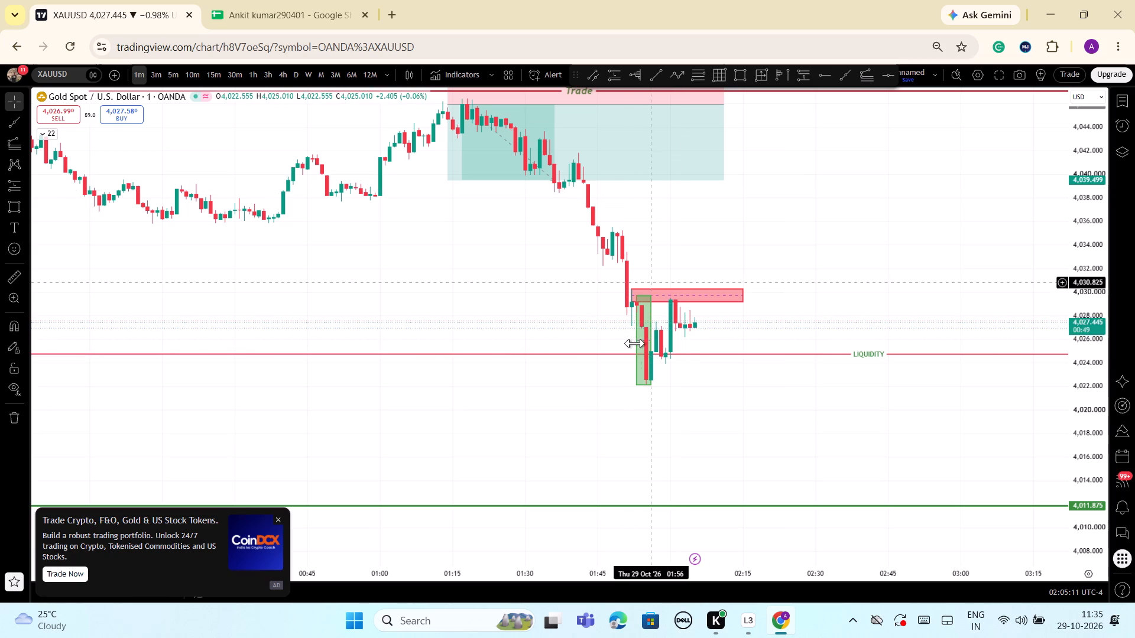
{"action": "left_click", "coordinate": [651, 313]}
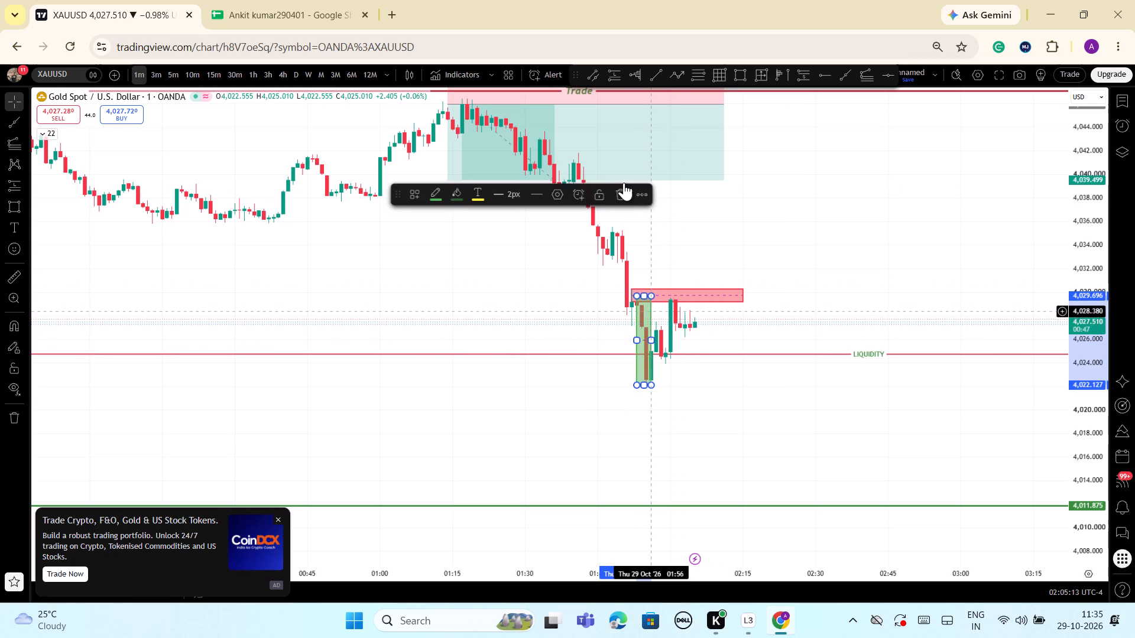
{"action": "left_click", "coordinate": [616, 190]}
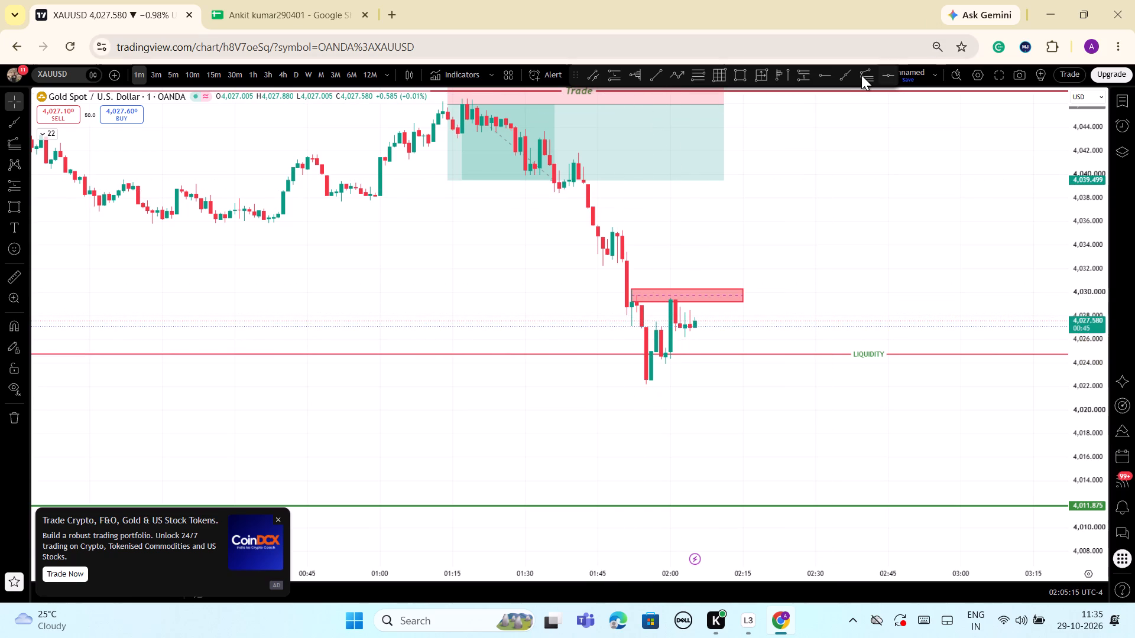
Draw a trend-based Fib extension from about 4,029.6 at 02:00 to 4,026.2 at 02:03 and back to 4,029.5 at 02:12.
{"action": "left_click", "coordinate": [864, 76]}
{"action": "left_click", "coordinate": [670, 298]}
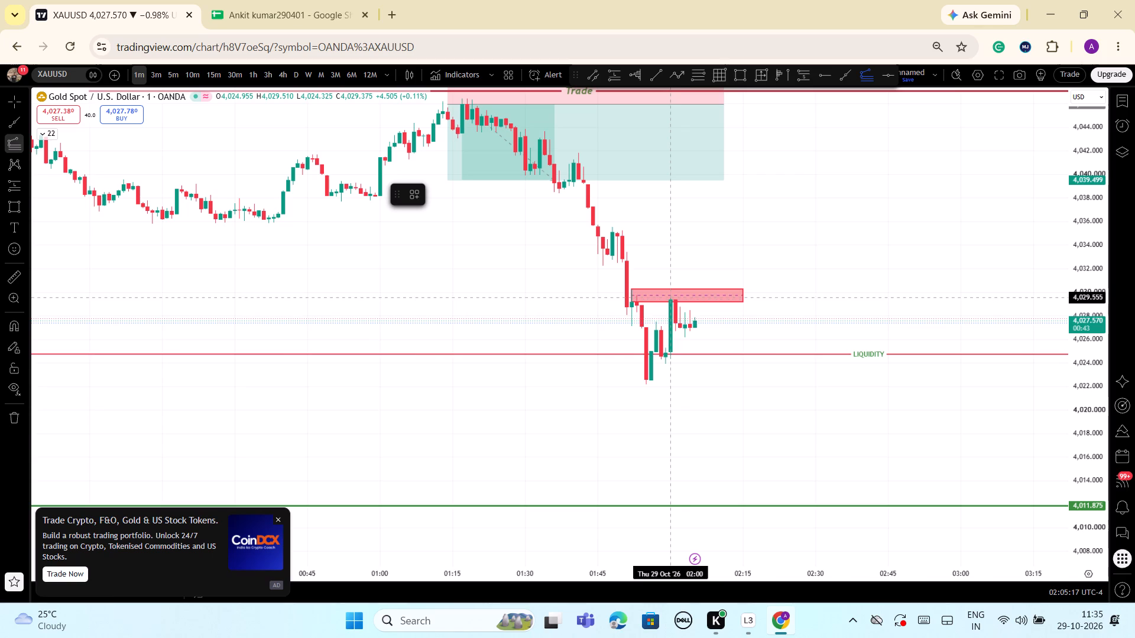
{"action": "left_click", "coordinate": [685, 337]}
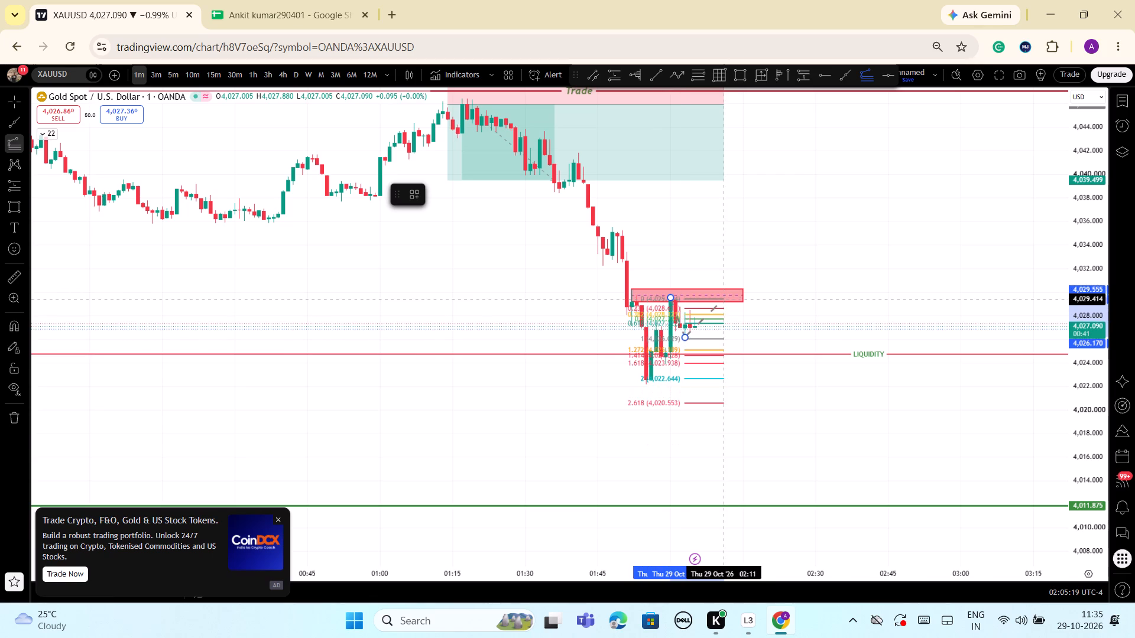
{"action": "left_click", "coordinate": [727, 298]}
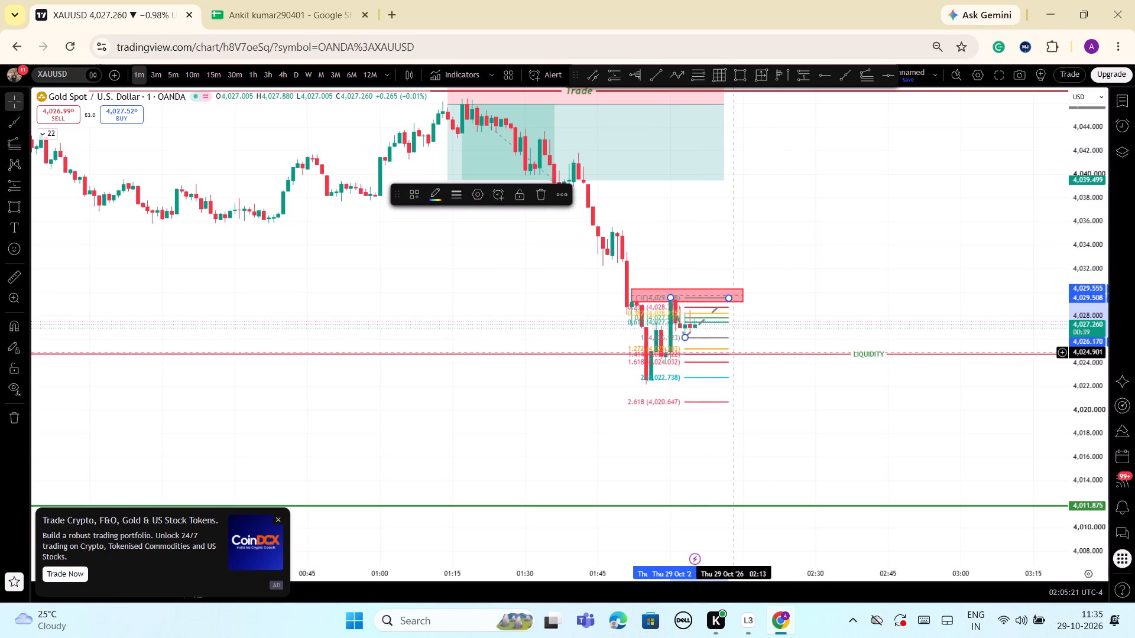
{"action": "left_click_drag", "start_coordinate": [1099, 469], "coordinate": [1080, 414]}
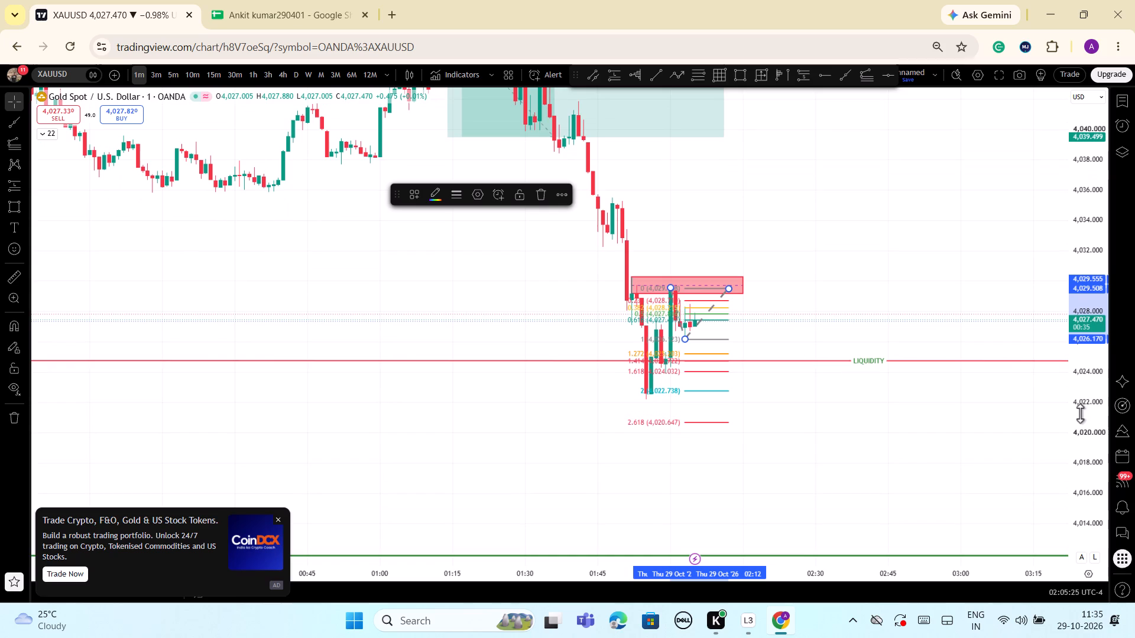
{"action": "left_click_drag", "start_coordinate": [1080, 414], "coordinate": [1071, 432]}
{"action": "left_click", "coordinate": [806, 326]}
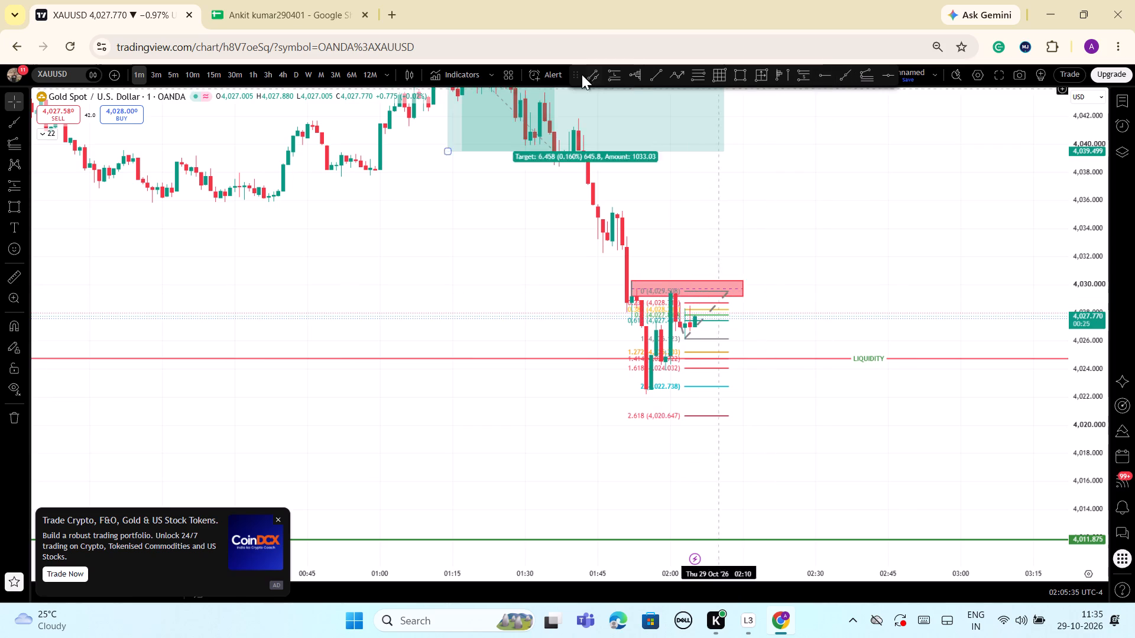
Draw a nearly horizontal trendline at about 4,028.7 from 02:03 to 02:12, just below the red rectangle.
{"action": "left_click", "coordinate": [651, 79]}
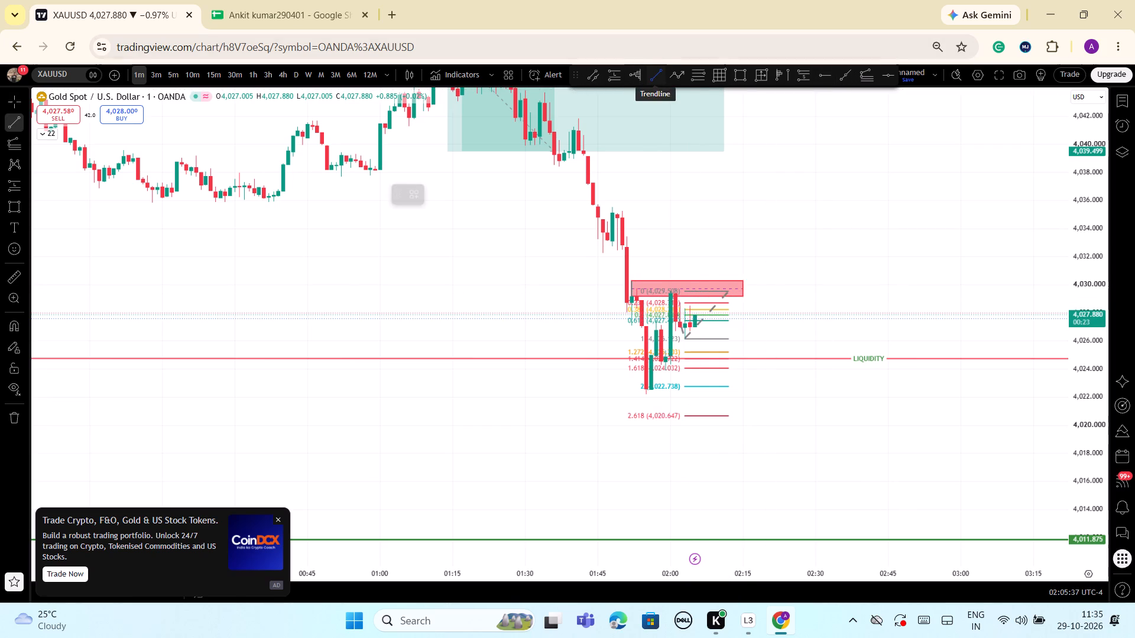
{"action": "left_click", "coordinate": [685, 303]}
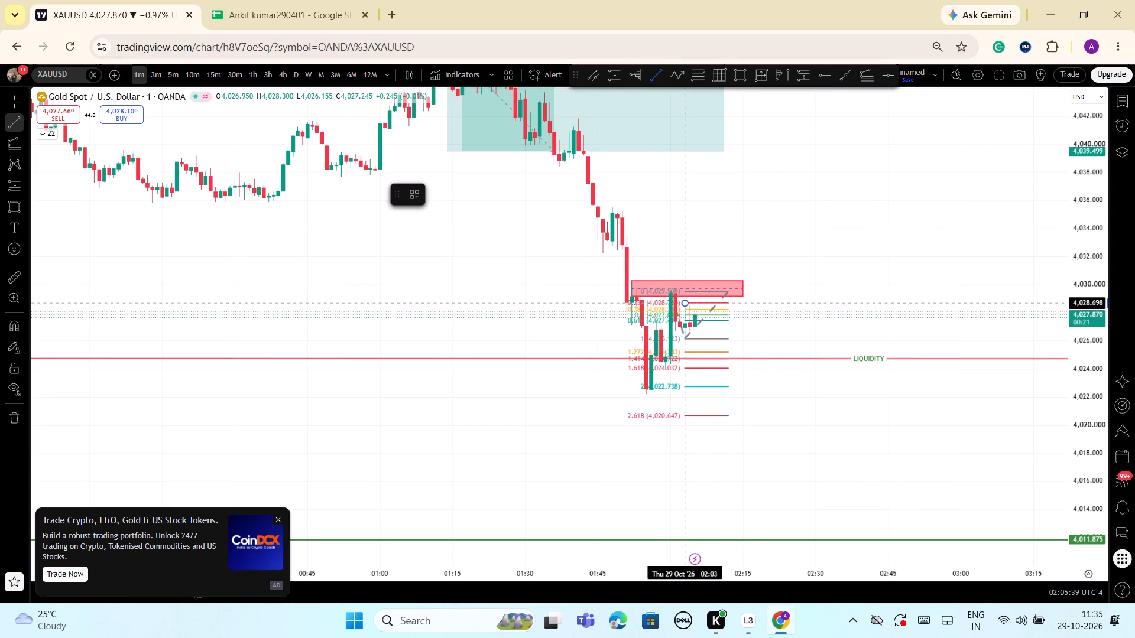
{"action": "left_click", "coordinate": [730, 302]}
{"action": "left_click", "coordinate": [778, 302]}
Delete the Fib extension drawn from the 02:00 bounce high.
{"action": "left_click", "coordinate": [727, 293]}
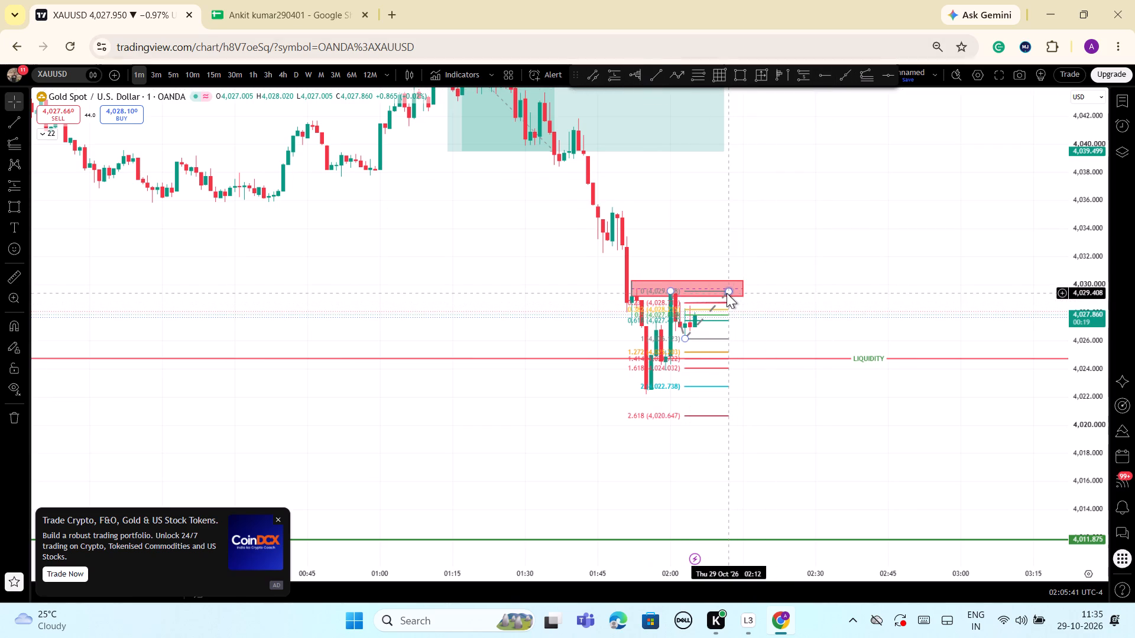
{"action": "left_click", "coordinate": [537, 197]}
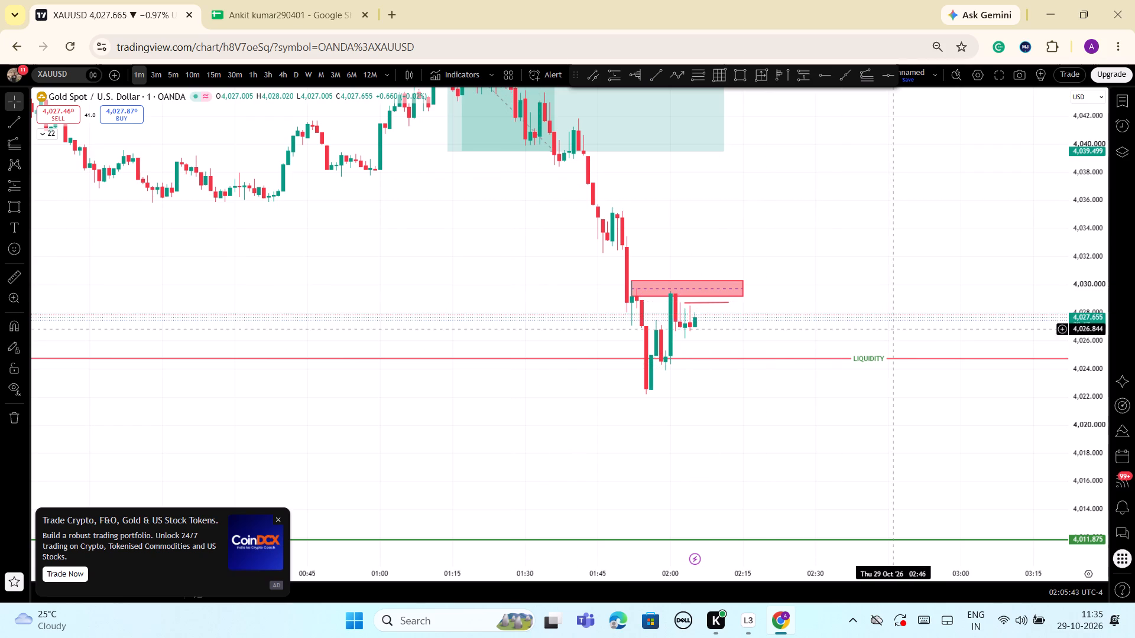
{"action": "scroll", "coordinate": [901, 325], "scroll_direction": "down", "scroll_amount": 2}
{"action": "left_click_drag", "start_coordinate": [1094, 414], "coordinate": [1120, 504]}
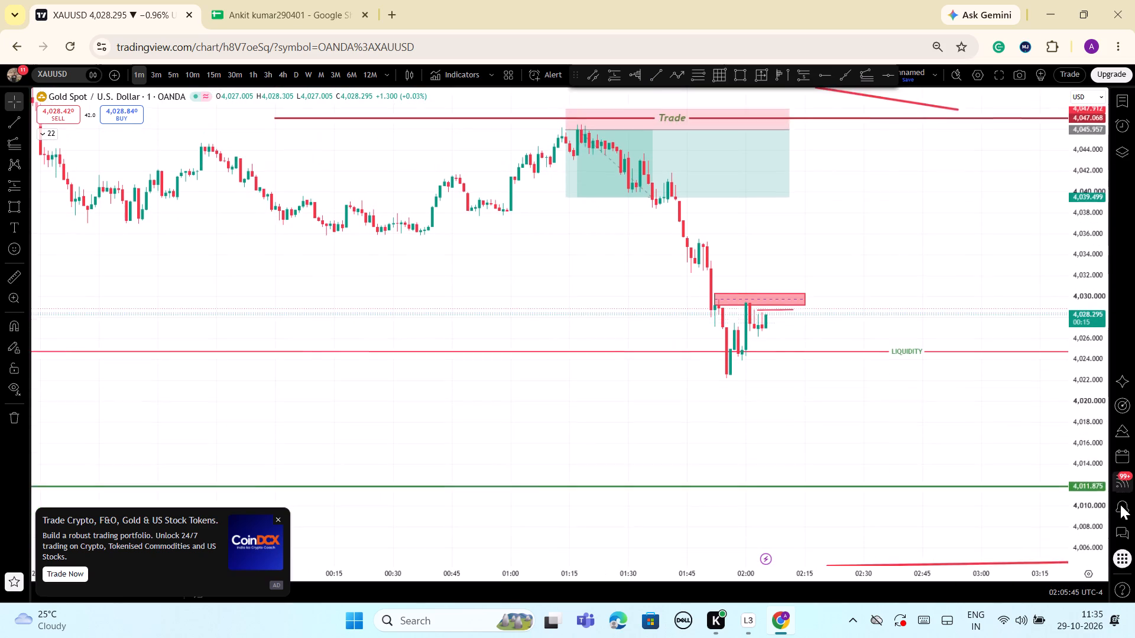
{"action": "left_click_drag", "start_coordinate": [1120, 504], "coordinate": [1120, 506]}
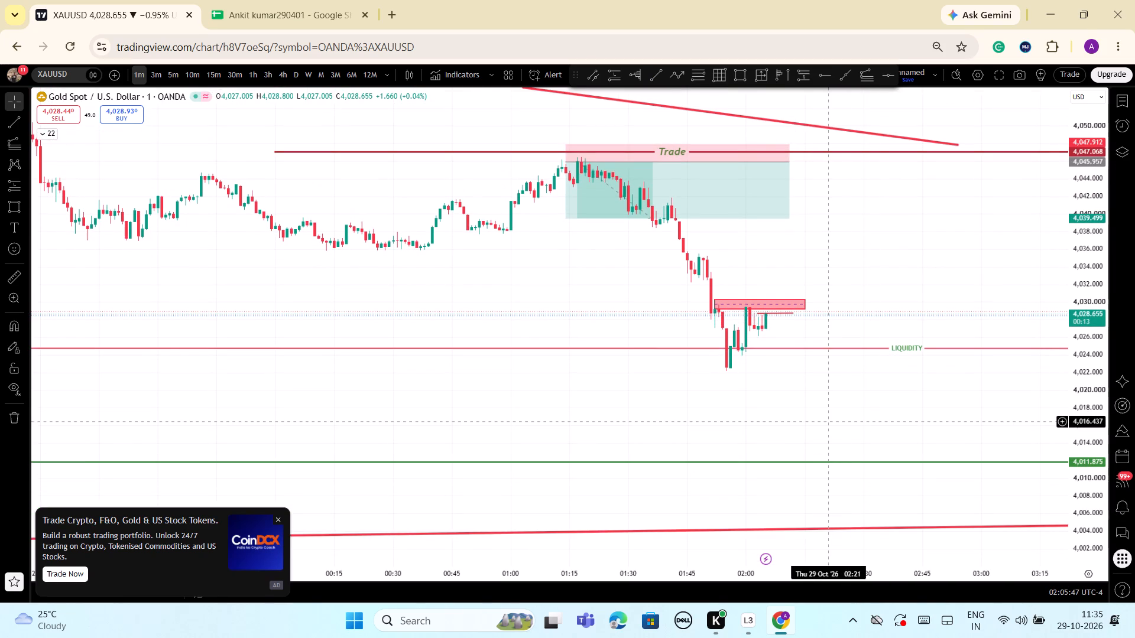
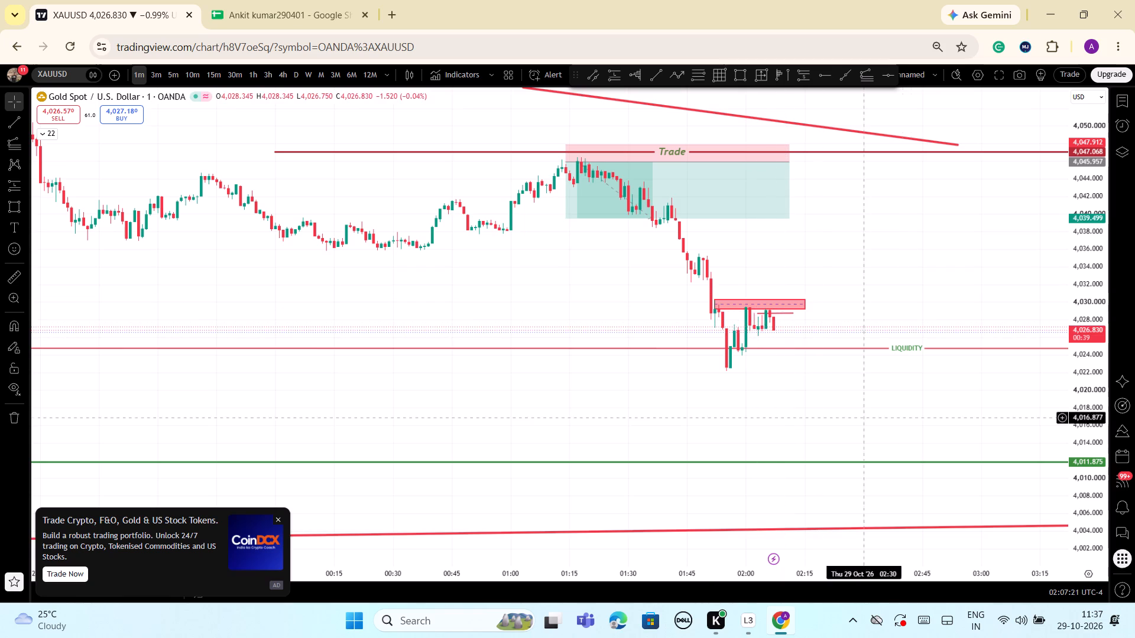
Place a short position with entry at about 4,028.85 on the 02:06 candle, along the short resistance line.
{"action": "left_click_drag", "start_coordinate": [1097, 387], "coordinate": [1094, 414]}
{"action": "scroll", "coordinate": [945, 420], "scroll_direction": "down", "scroll_amount": 3}
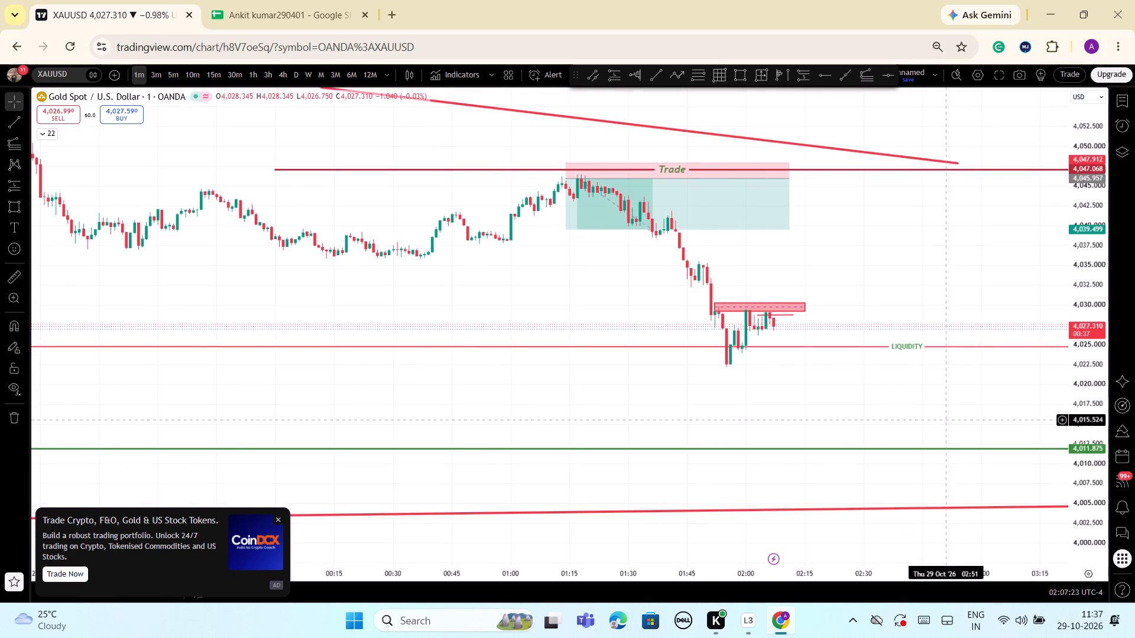
{"action": "scroll", "coordinate": [865, 386], "scroll_direction": "up", "scroll_amount": 4}
{"action": "scroll", "coordinate": [863, 401], "scroll_direction": "down", "scroll_amount": 2}
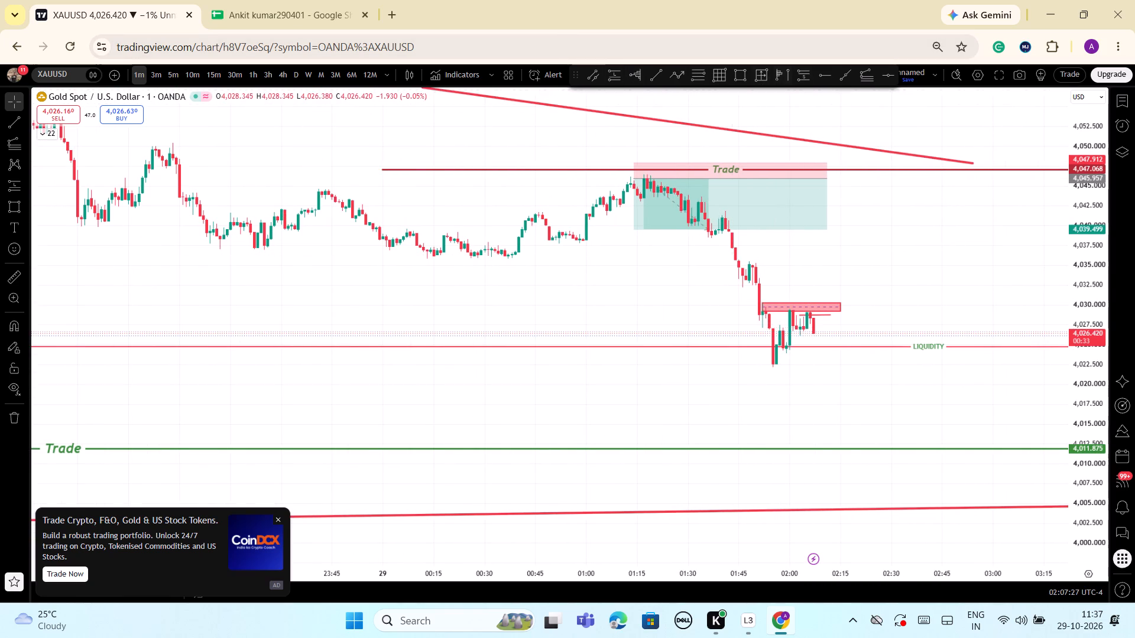
{"action": "left_click", "coordinate": [805, 74]}
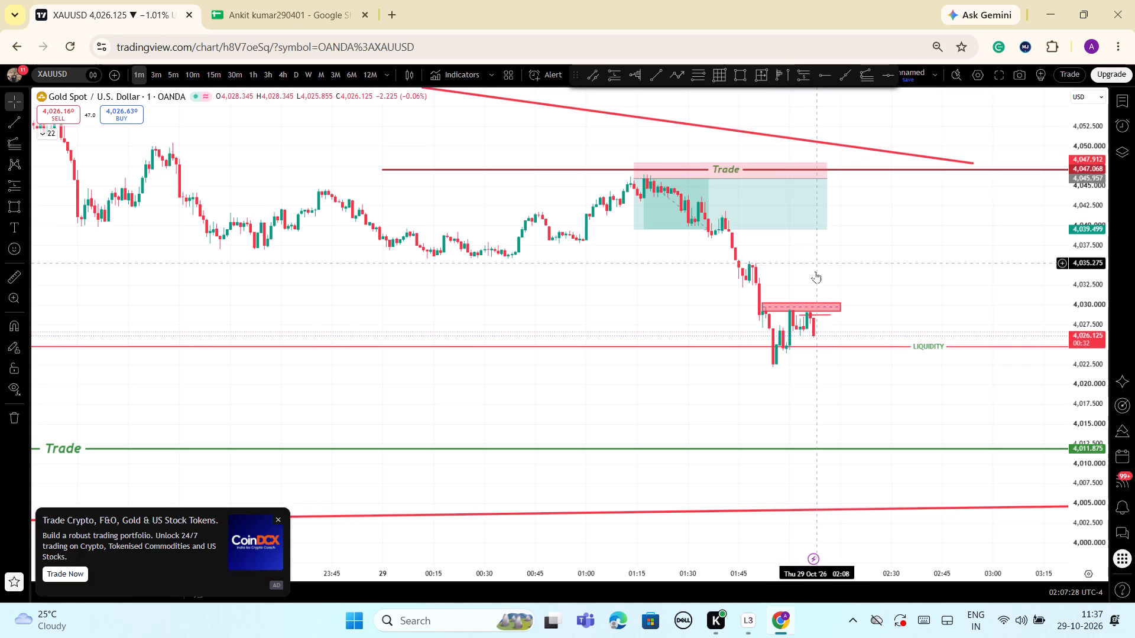
{"action": "left_click", "coordinate": [805, 74]}
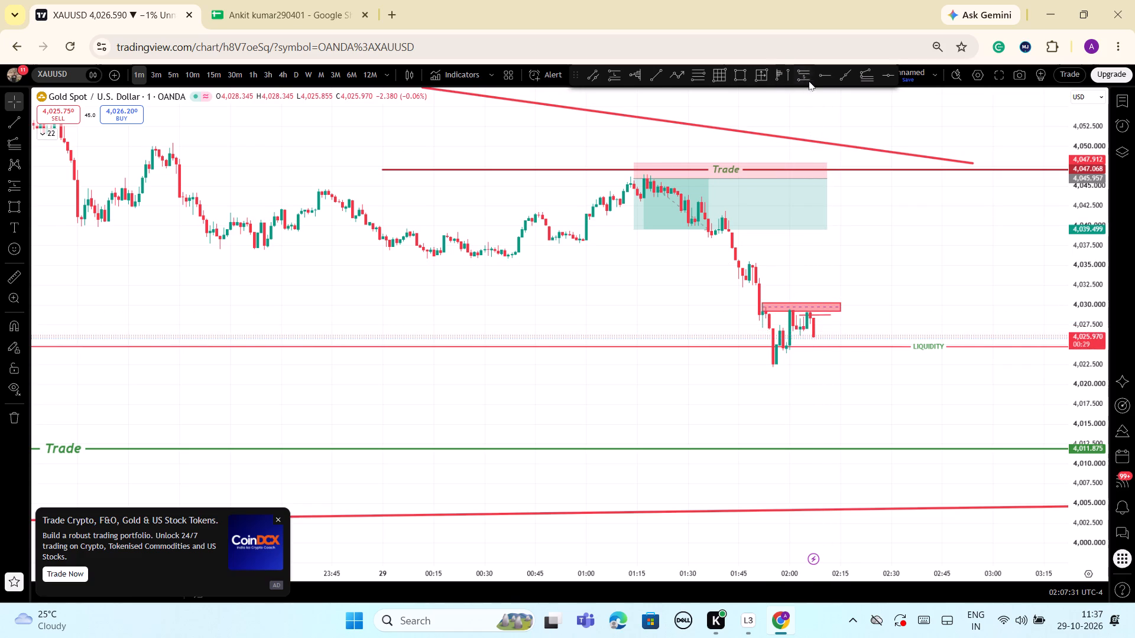
{"action": "left_click", "coordinate": [810, 314]}
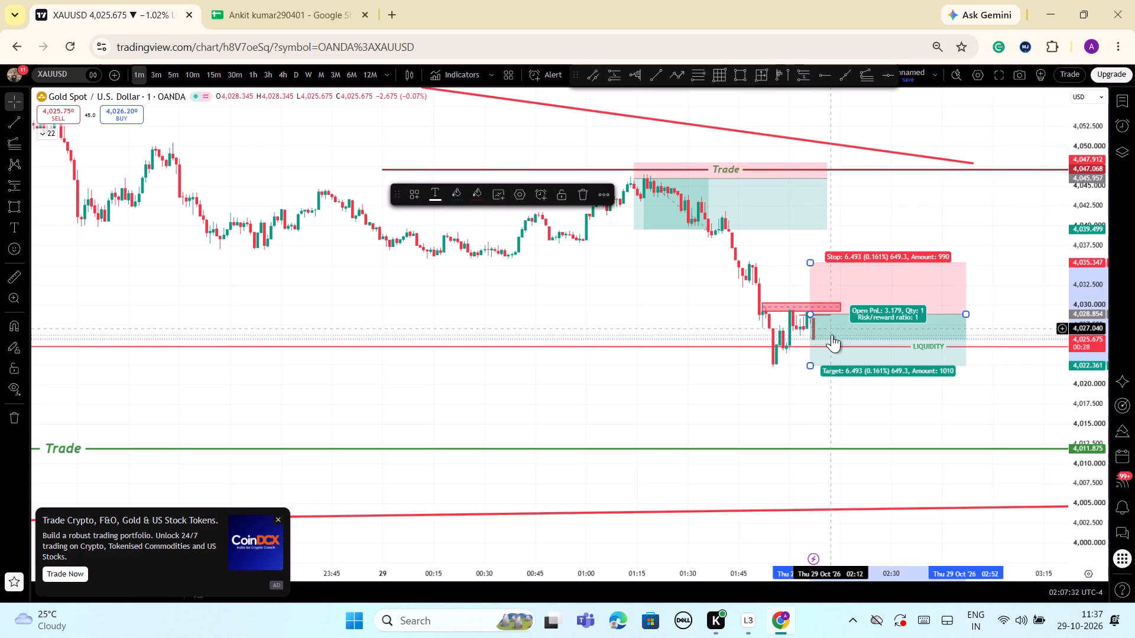
Set the short position's stop to 4,030.25 and its target to about 4,014.9, above the green Trade line.
{"action": "left_click_drag", "start_coordinate": [808, 258], "coordinate": [810, 293]}
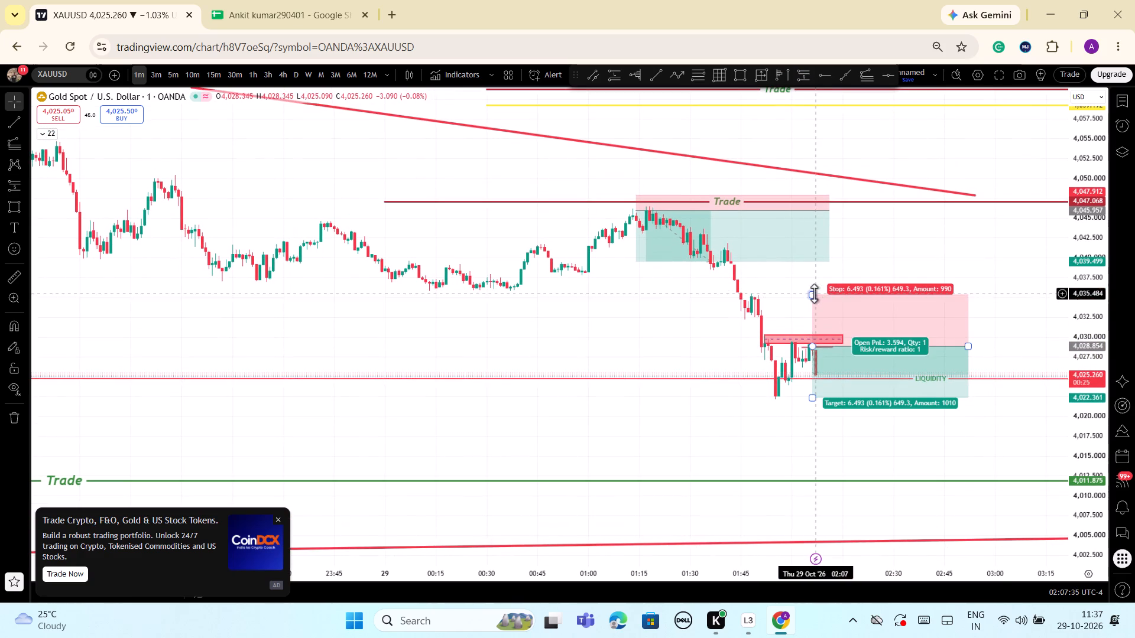
{"action": "left_click_drag", "start_coordinate": [814, 294], "coordinate": [810, 336]}
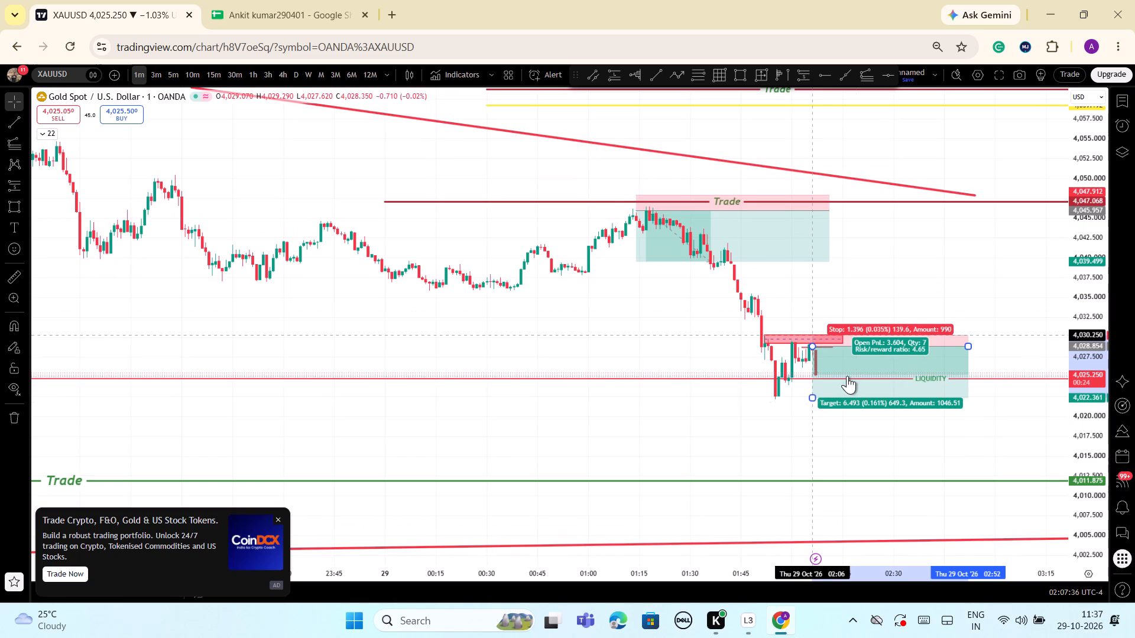
{"action": "left_click_drag", "start_coordinate": [812, 399], "coordinate": [814, 458]}
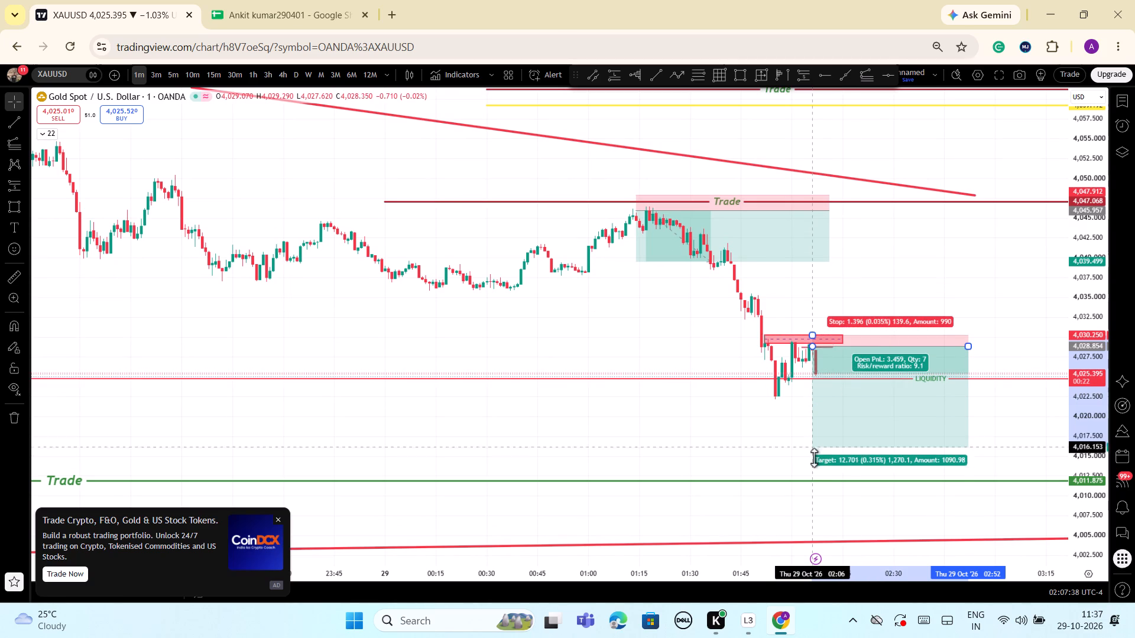
{"action": "left_click_drag", "start_coordinate": [814, 458], "coordinate": [814, 477]}
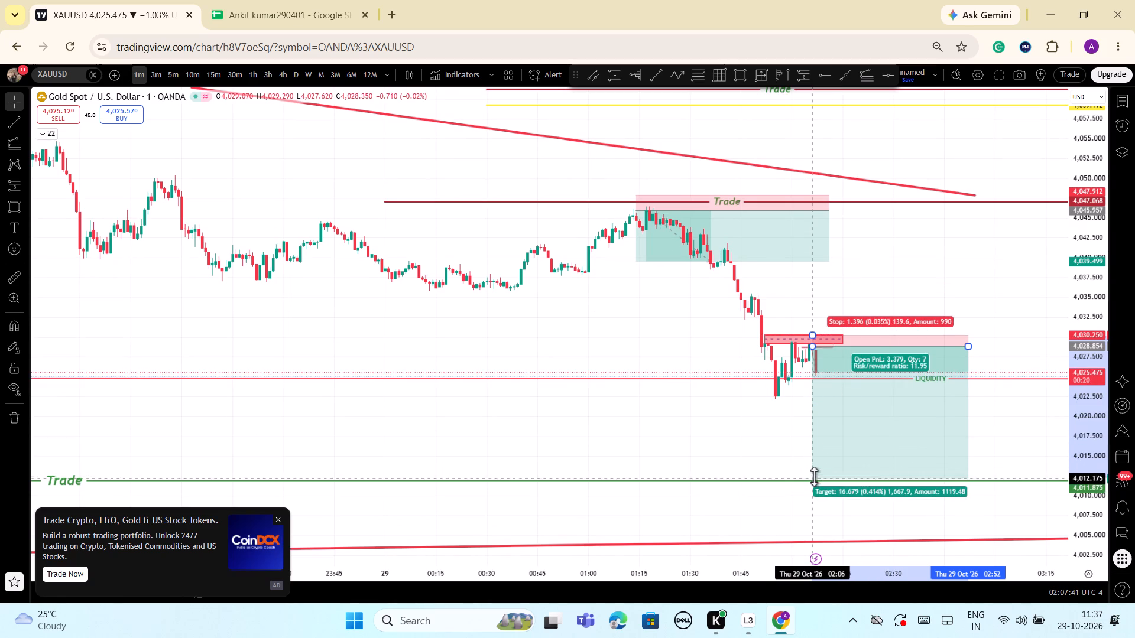
{"action": "left_click_drag", "start_coordinate": [814, 477], "coordinate": [821, 457]}
{"action": "left_click", "coordinate": [780, 450]}
Shorten the new short position so that it ends at about 02:21.
{"action": "scroll", "coordinate": [786, 442], "scroll_direction": "down", "scroll_amount": 4}
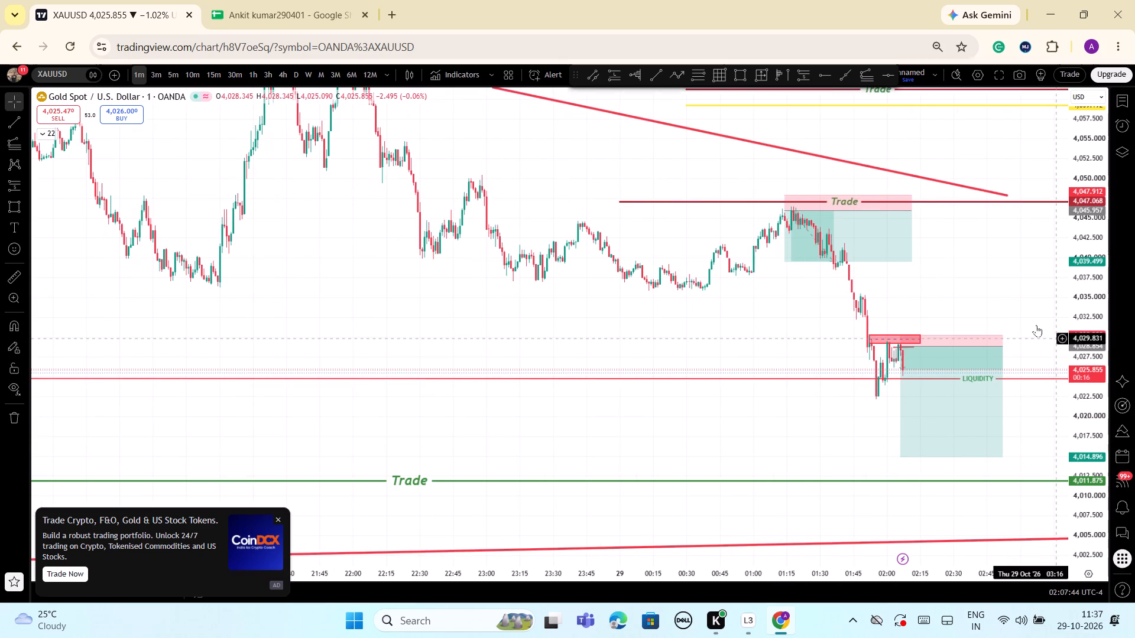
{"action": "left_click_drag", "start_coordinate": [999, 346], "coordinate": [935, 357]}
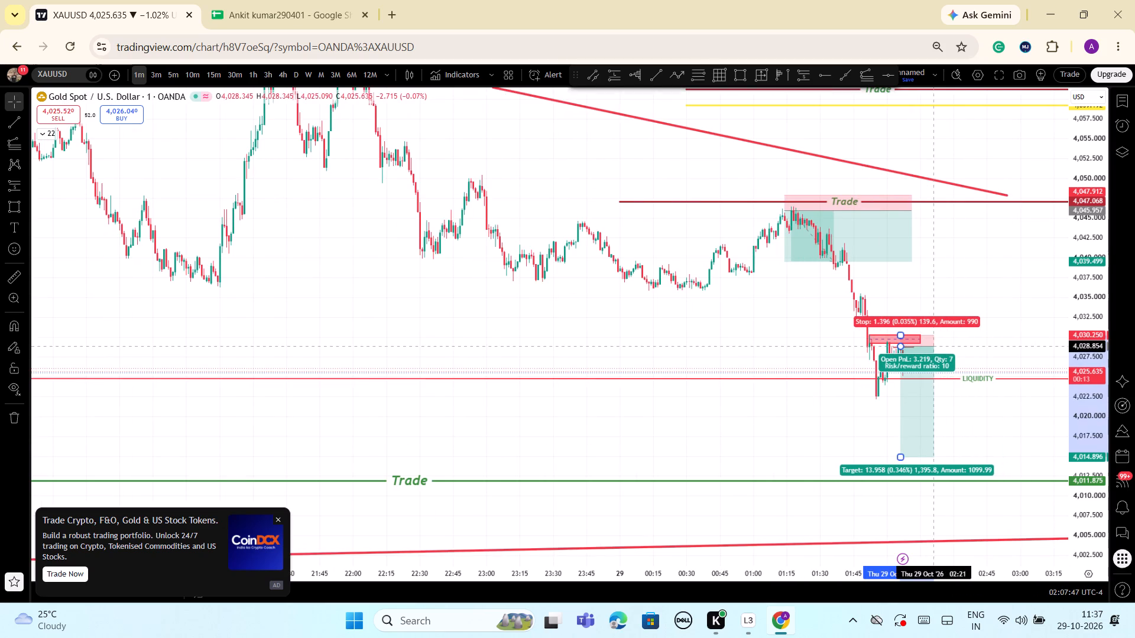
{"action": "left_click", "coordinate": [982, 336]}
Examine the wider price history back to 27 October against the rising trendline and the marked Trade and liquidity levels.
{"action": "scroll", "coordinate": [988, 334], "scroll_direction": "up", "scroll_amount": 4}
{"action": "left_click_drag", "start_coordinate": [1091, 410], "coordinate": [1091, 429]}
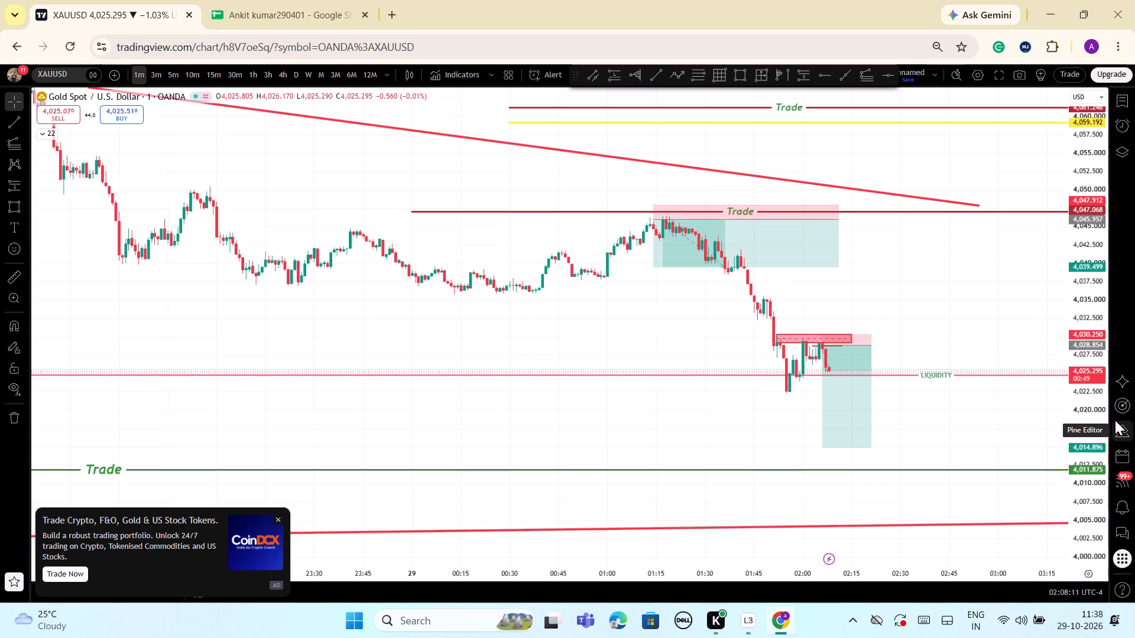
{"action": "scroll", "coordinate": [780, 262], "scroll_direction": "down", "scroll_amount": 13}
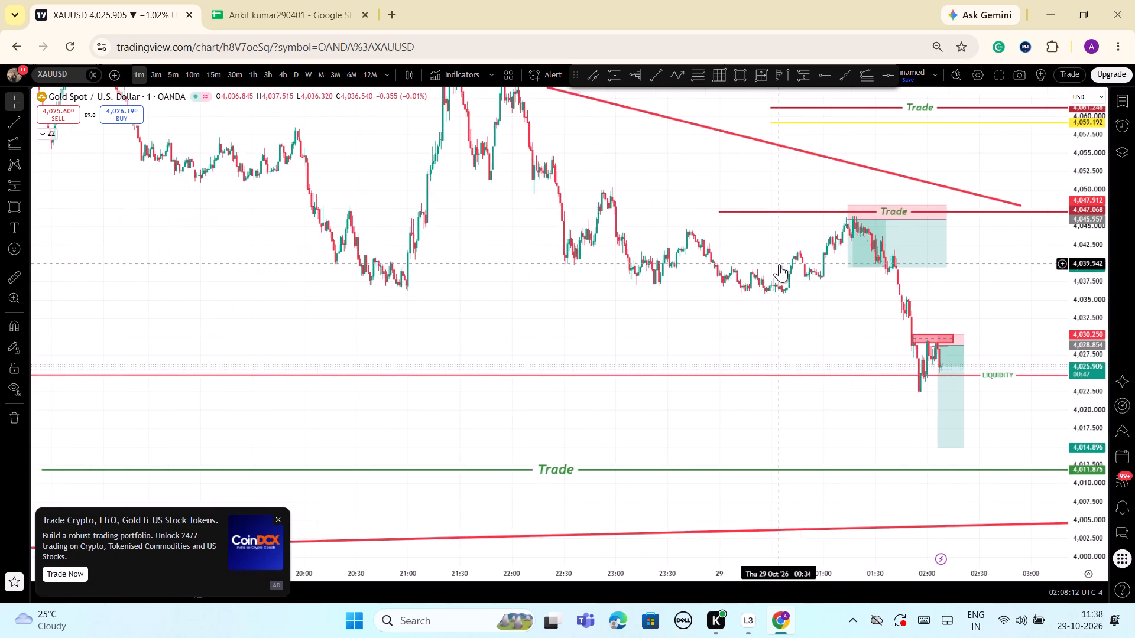
{"action": "scroll", "coordinate": [779, 264], "scroll_direction": "down", "scroll_amount": 7}
{"action": "left_click_drag", "start_coordinate": [1097, 312], "coordinate": [1072, 432]}
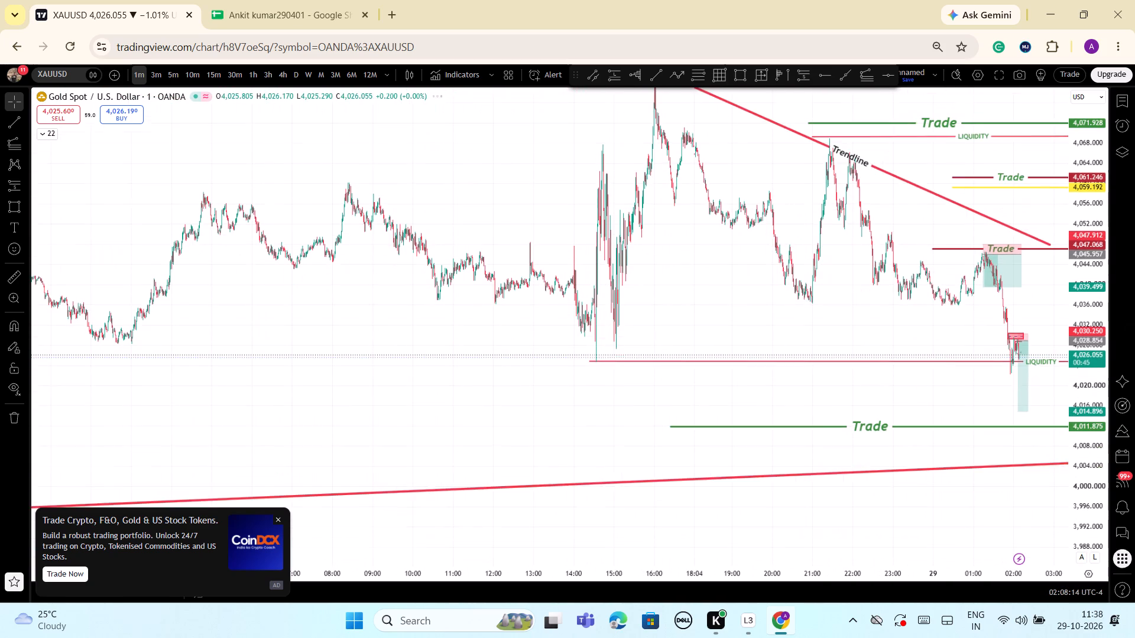
{"action": "left_click_drag", "start_coordinate": [1072, 432], "coordinate": [1063, 435]}
{"action": "scroll", "coordinate": [854, 351], "scroll_direction": "down", "scroll_amount": 3}
{"action": "left_click_drag", "start_coordinate": [825, 326], "coordinate": [703, 271]}
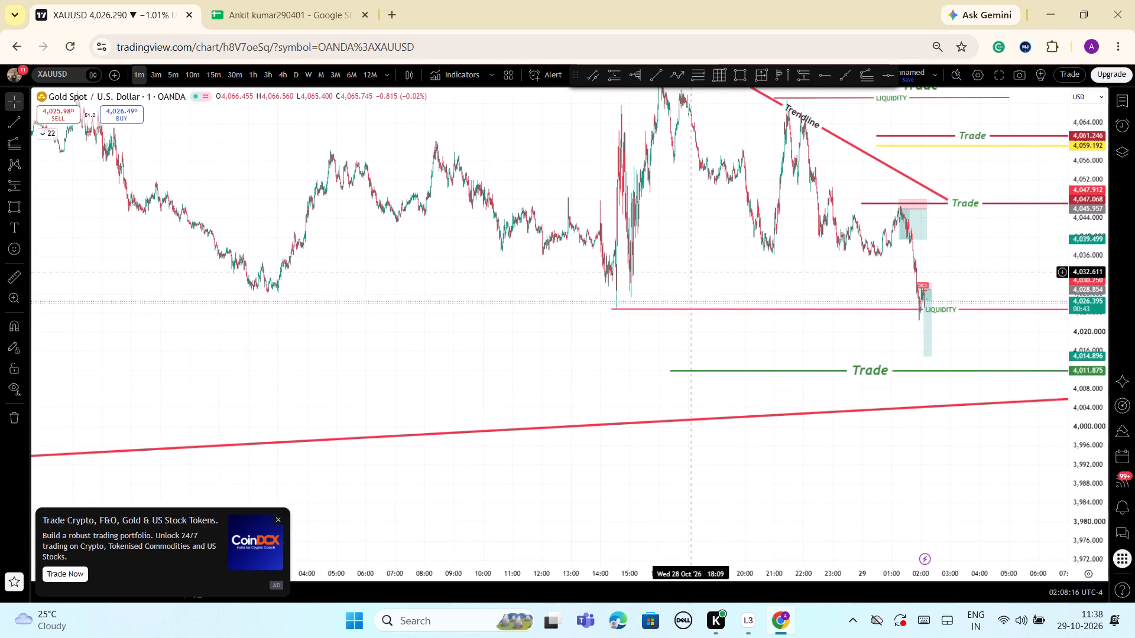
{"action": "scroll", "coordinate": [1006, 344], "scroll_direction": "up", "scroll_amount": 2}
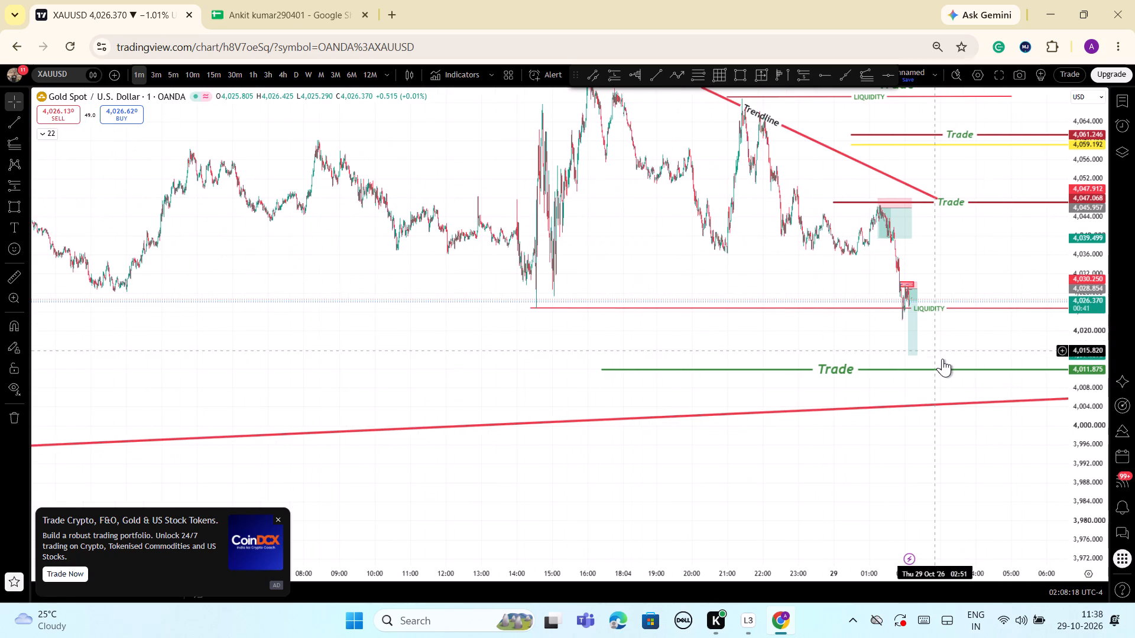
{"action": "scroll", "coordinate": [958, 367], "scroll_direction": "down", "scroll_amount": 1}
{"action": "scroll", "coordinate": [919, 411], "scroll_direction": "down", "scroll_amount": 15}
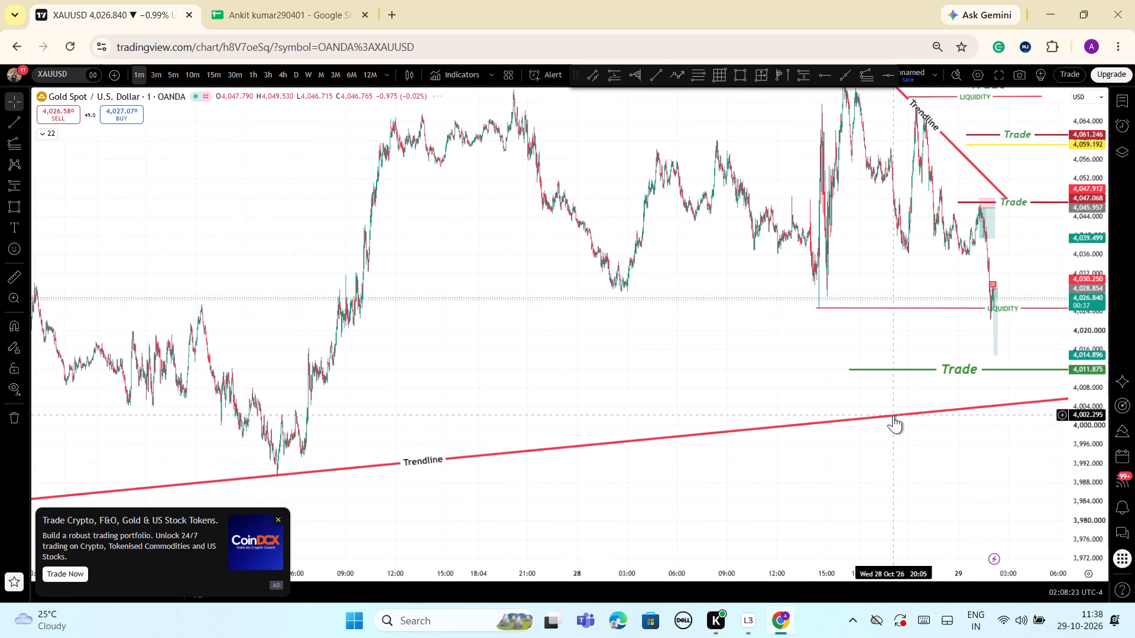
{"action": "left_click_drag", "start_coordinate": [1091, 450], "coordinate": [1088, 497]}
{"action": "scroll", "coordinate": [1004, 481], "scroll_direction": "down", "scroll_amount": 3}
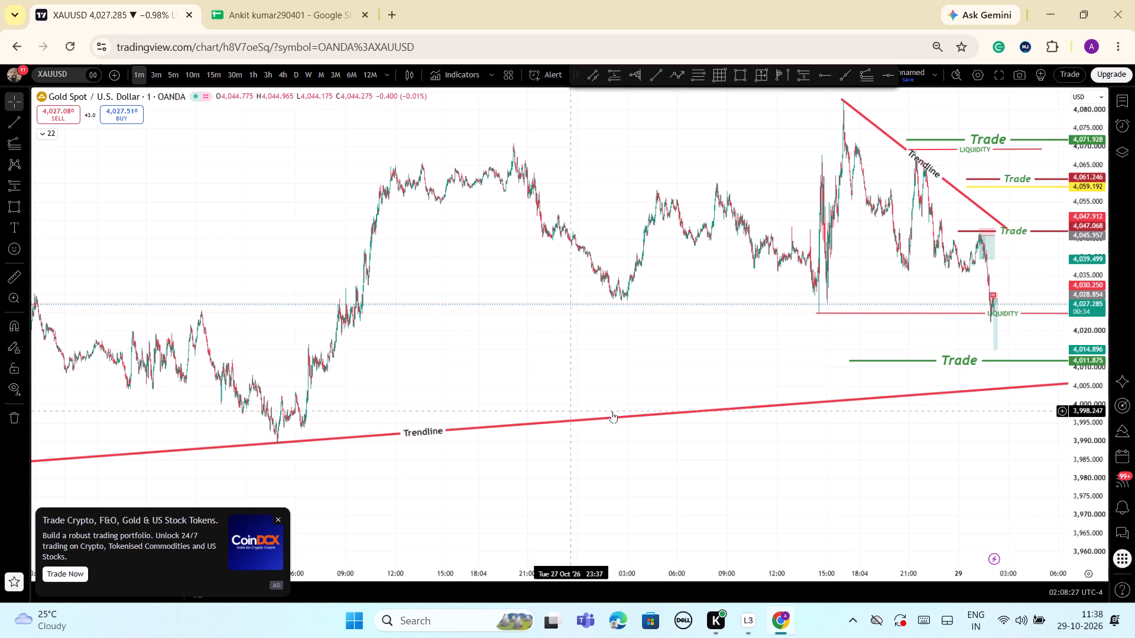
{"action": "scroll", "coordinate": [837, 396], "scroll_direction": "down", "scroll_amount": 2}
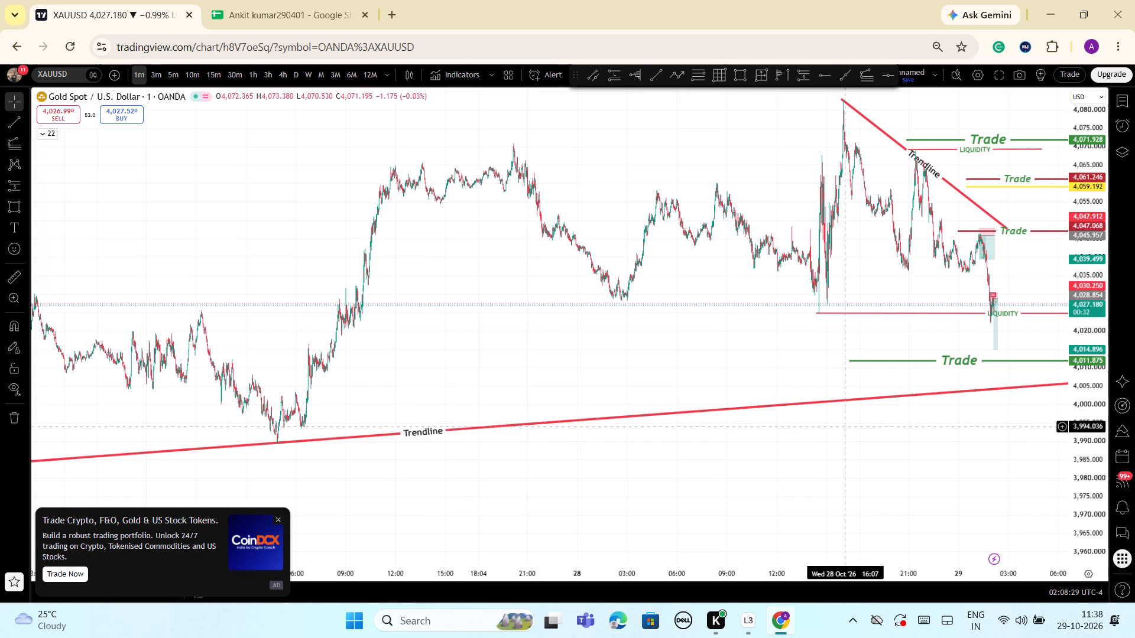
Examine the area below the short position, comparing its target with the green Trade line and the rising trendline.
{"action": "left_click_drag", "start_coordinate": [806, 382], "coordinate": [673, 372]}
{"action": "scroll", "coordinate": [705, 363], "scroll_direction": "up", "scroll_amount": 5}
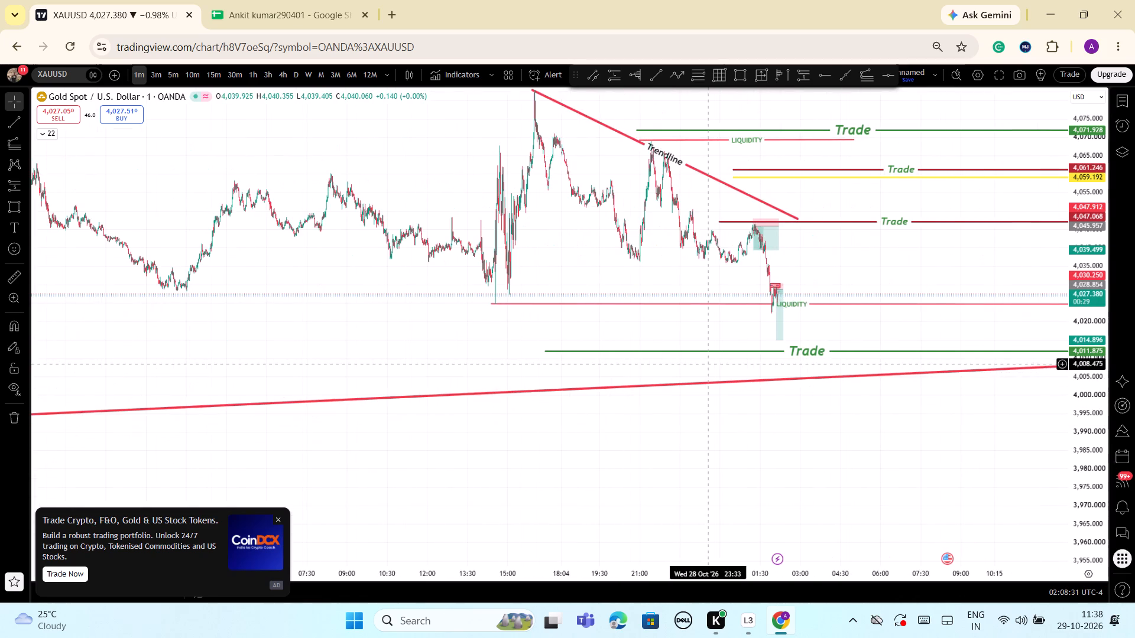
{"action": "scroll", "coordinate": [708, 364], "scroll_direction": "up", "scroll_amount": 4}
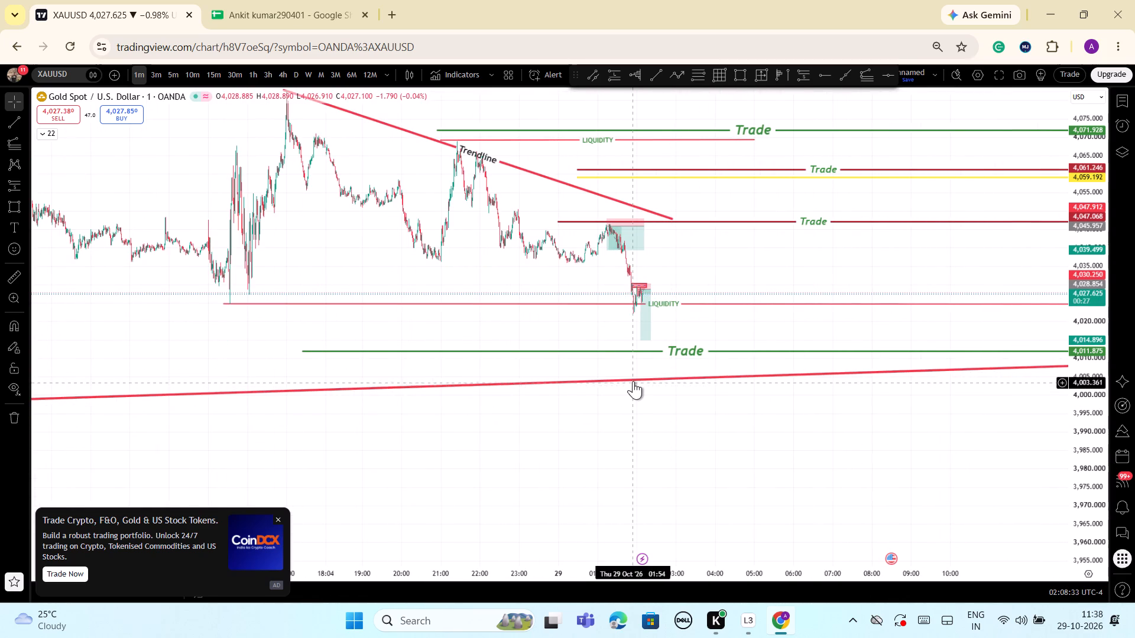
{"action": "left_click", "coordinate": [633, 381]}
{"action": "left_click", "coordinate": [633, 381]}
{"action": "left_click", "coordinate": [664, 407]}
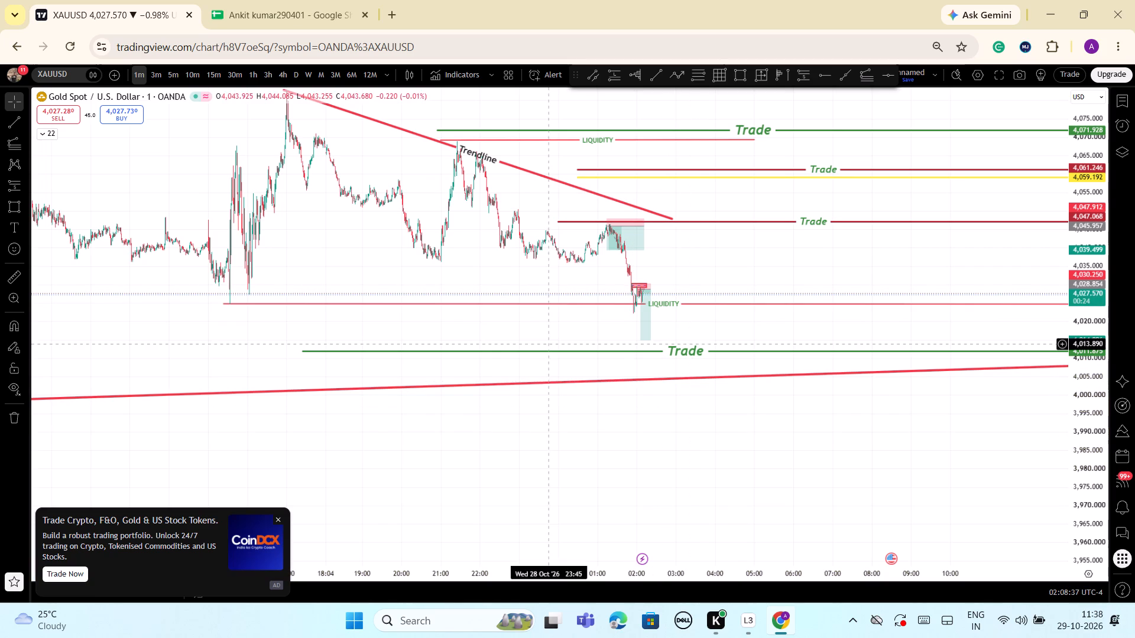
{"action": "scroll", "coordinate": [549, 344], "scroll_direction": "up", "scroll_amount": 2}
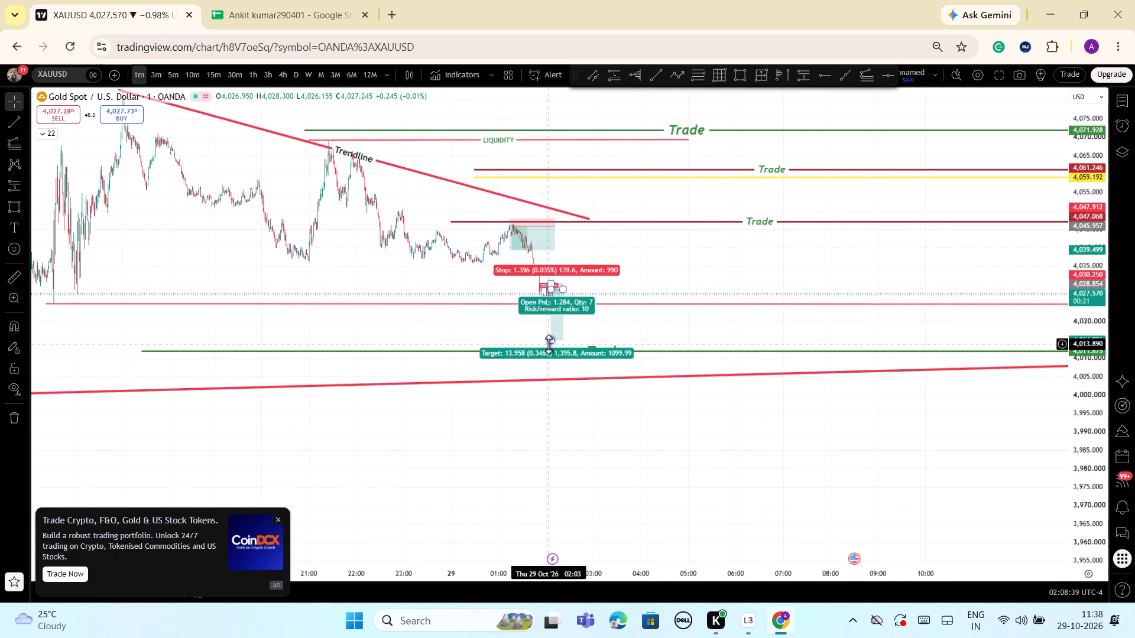
{"action": "scroll", "coordinate": [633, 389], "scroll_direction": "up", "scroll_amount": 4}
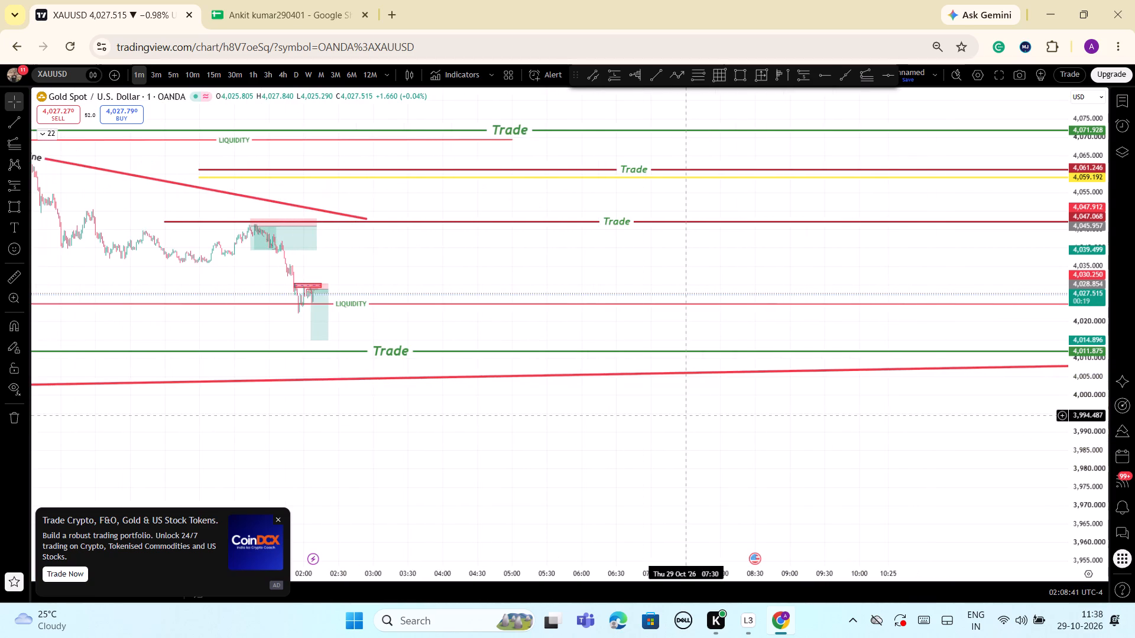
{"action": "left_click_drag", "start_coordinate": [422, 455], "coordinate": [816, 501]}
{"action": "left_click_drag", "start_coordinate": [1096, 532], "coordinate": [1105, 397]}
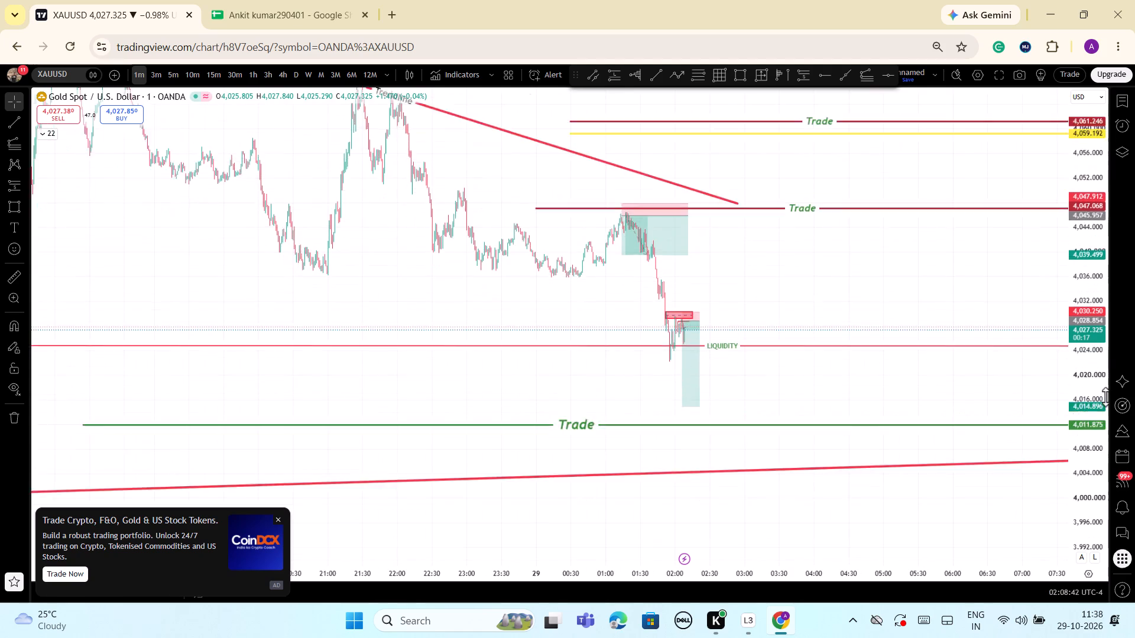
{"action": "left_click_drag", "start_coordinate": [1105, 397], "coordinate": [1081, 275]}
{"action": "scroll", "coordinate": [689, 401], "scroll_direction": "up", "scroll_amount": 4}
{"action": "left_click_drag", "start_coordinate": [599, 426], "coordinate": [878, 446]}
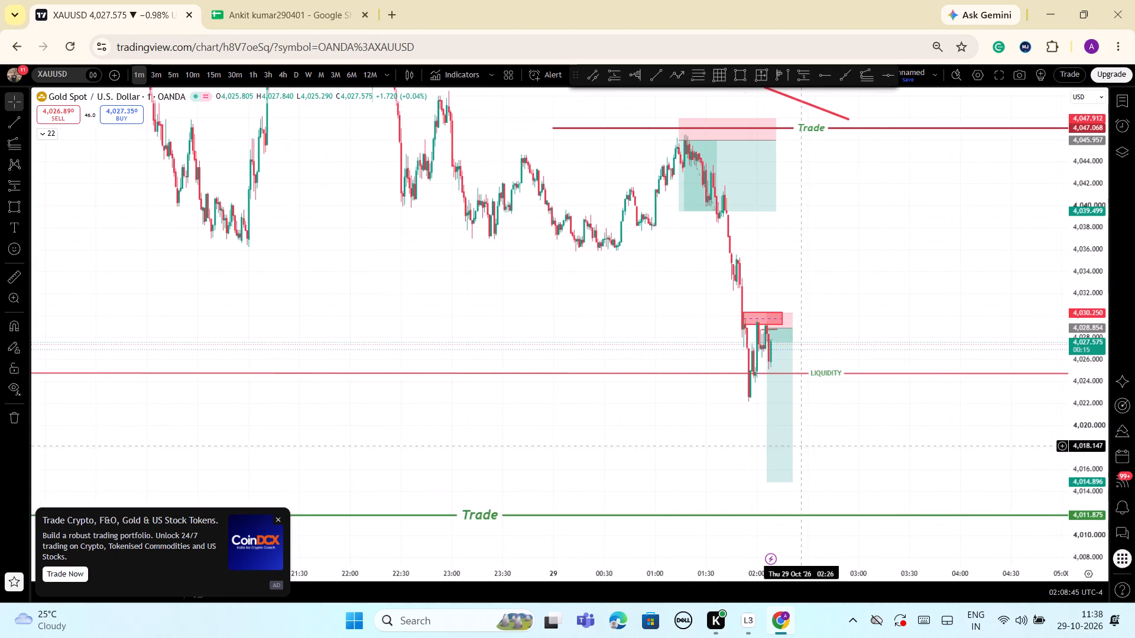
{"action": "scroll", "coordinate": [801, 446], "scroll_direction": "up", "scroll_amount": 3}
{"action": "left_click_drag", "start_coordinate": [730, 443], "coordinate": [855, 452]}
{"action": "scroll", "coordinate": [855, 452], "scroll_direction": "up", "scroll_amount": 4}
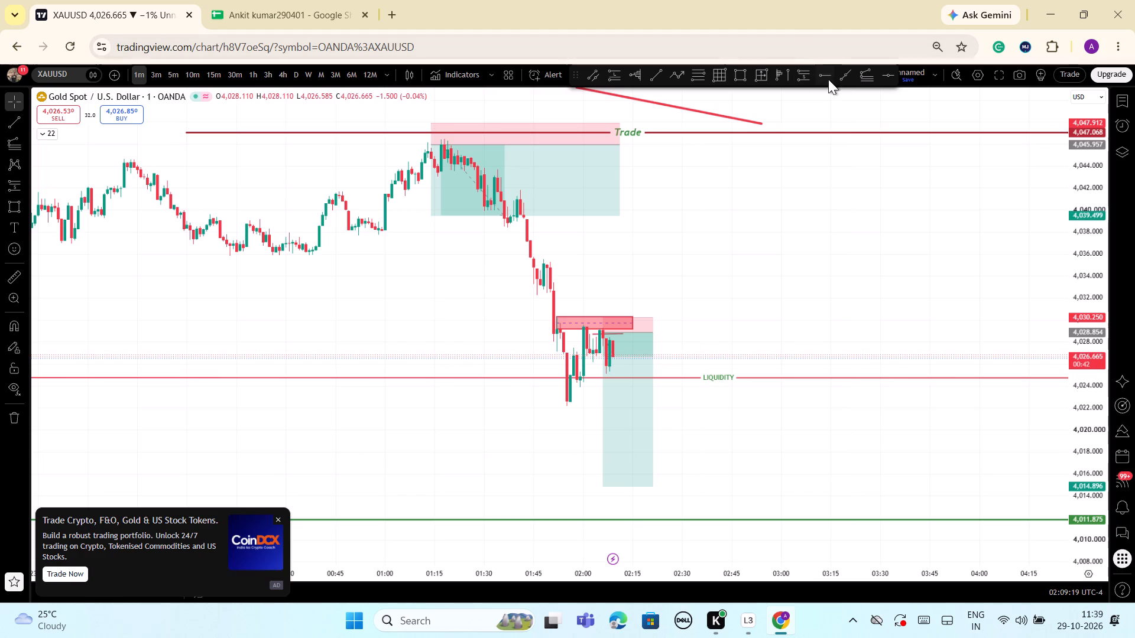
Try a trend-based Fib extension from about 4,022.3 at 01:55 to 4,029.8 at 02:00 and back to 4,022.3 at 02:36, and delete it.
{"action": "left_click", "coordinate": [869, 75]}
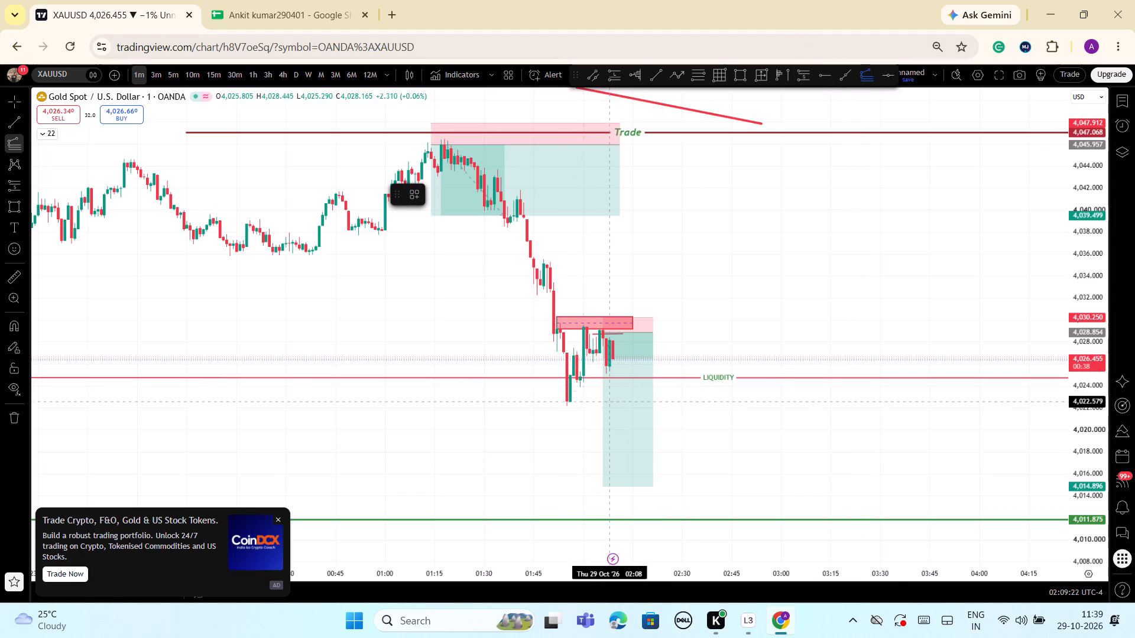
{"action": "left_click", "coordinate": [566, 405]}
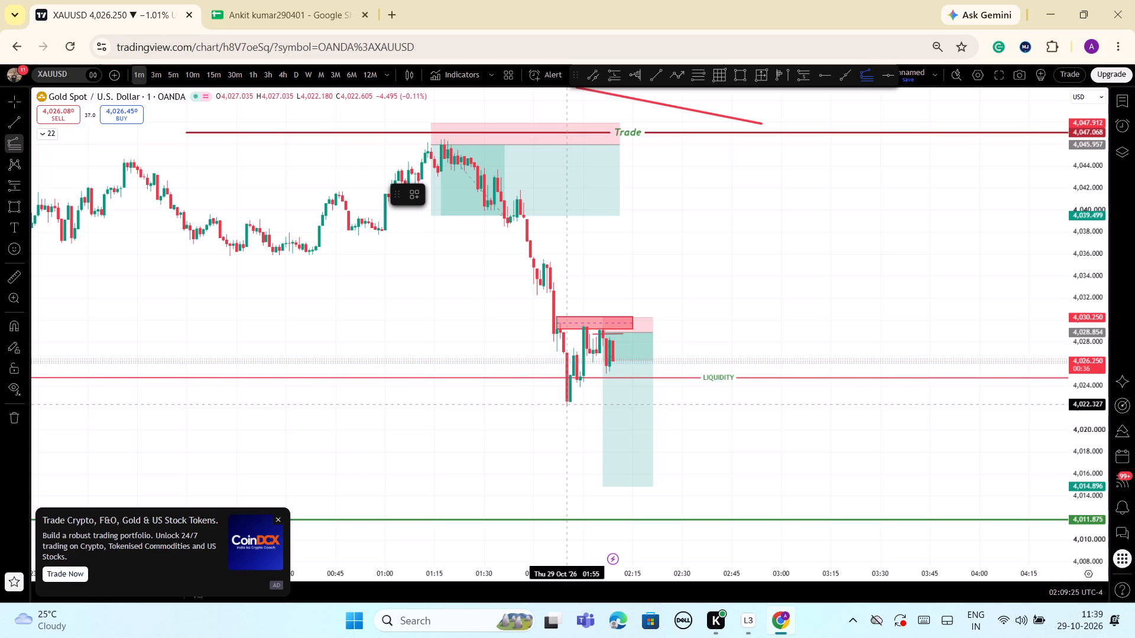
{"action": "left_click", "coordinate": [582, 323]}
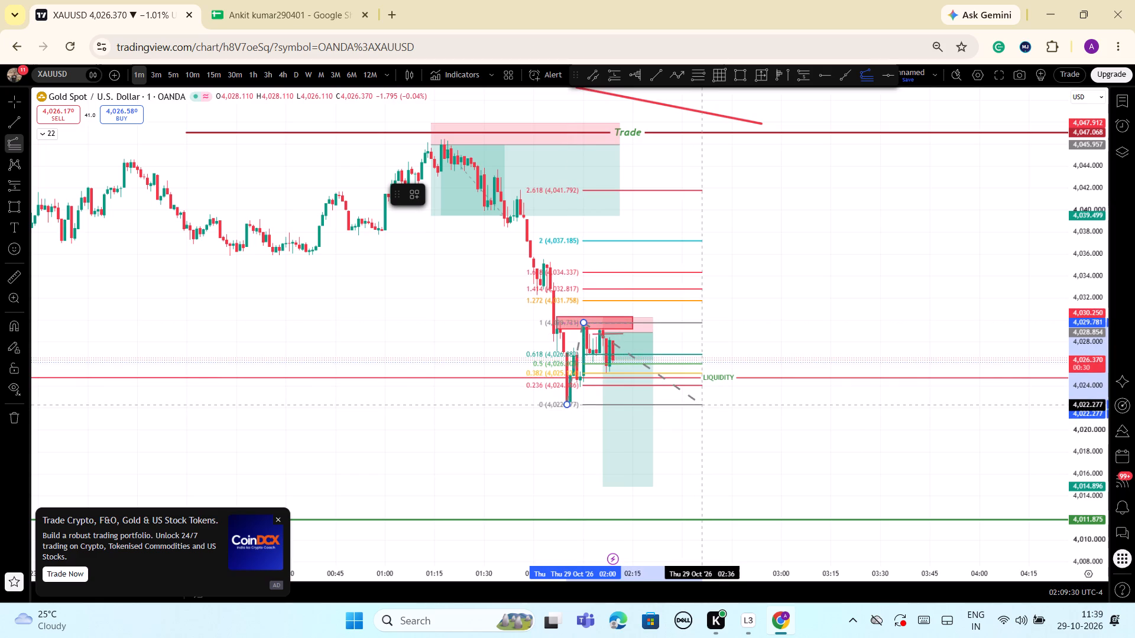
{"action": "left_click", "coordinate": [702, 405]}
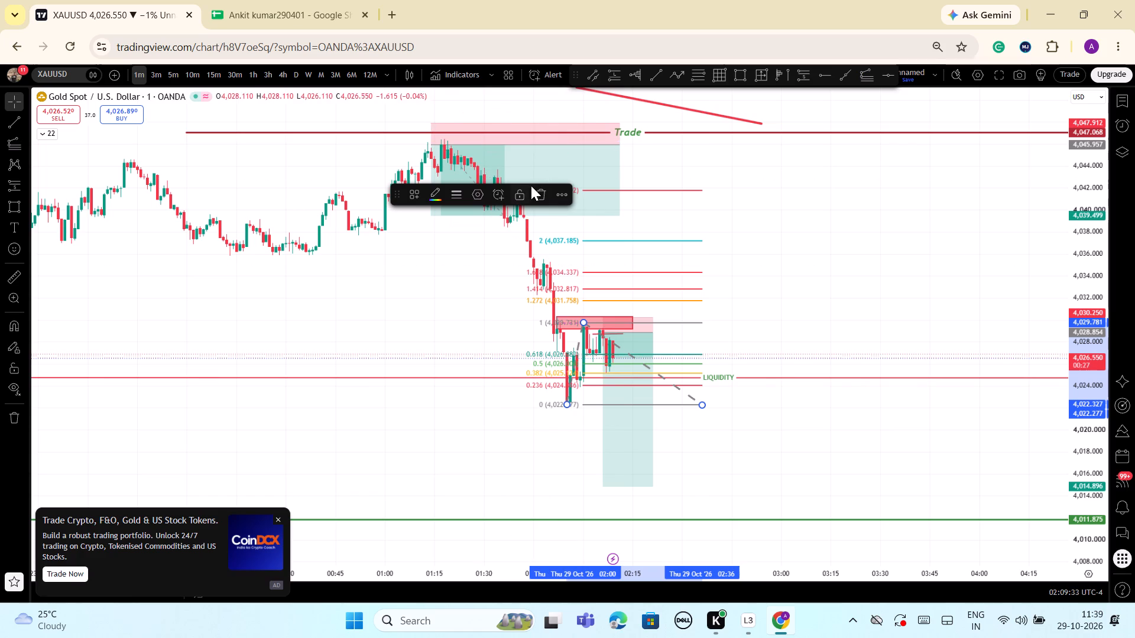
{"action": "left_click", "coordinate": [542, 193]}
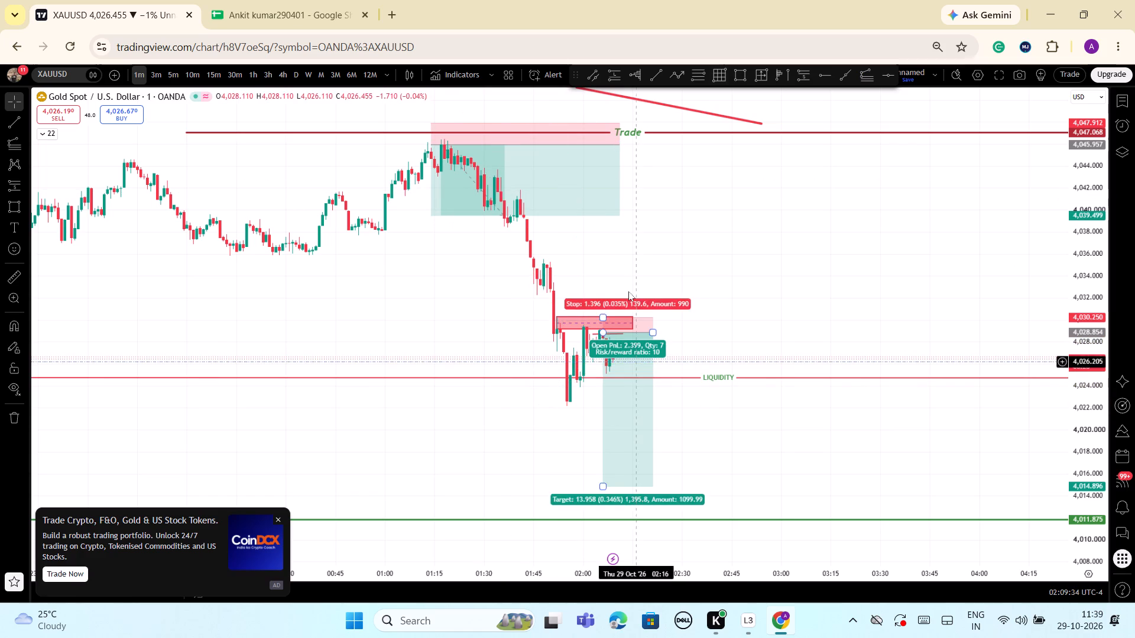
Draw a trend-based Fib extension from about 4,024.1 at 01:59 to 4,029.7 at 02:00 and back to 4,023.9 at 02:27.
{"action": "left_click", "coordinate": [867, 77]}
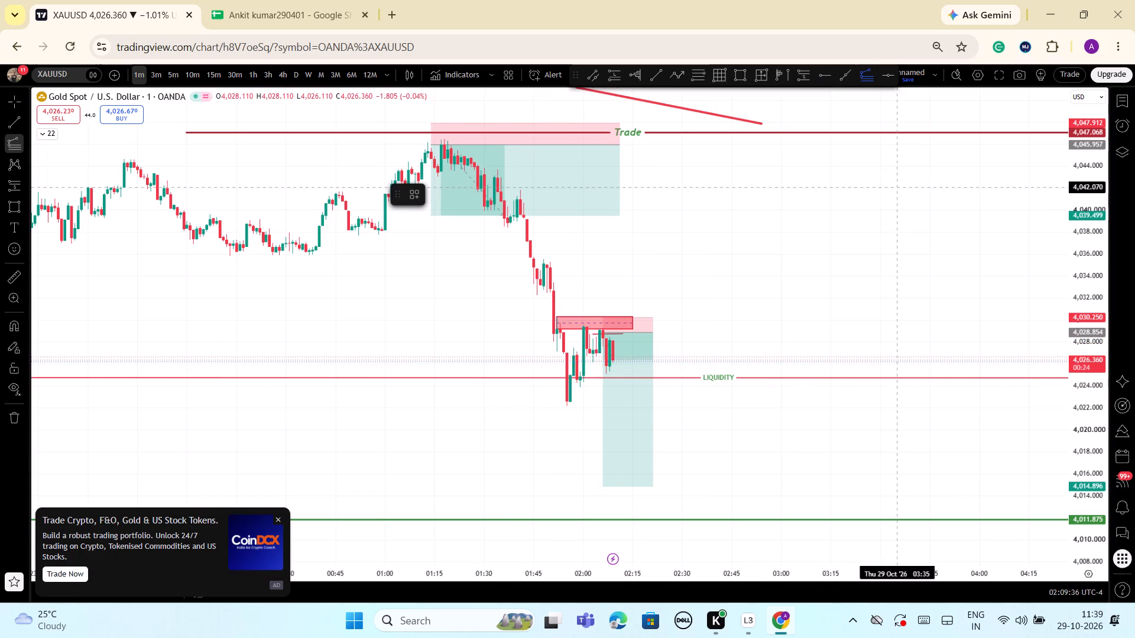
{"action": "left_click", "coordinate": [580, 385]}
{"action": "left_click", "coordinate": [584, 324]}
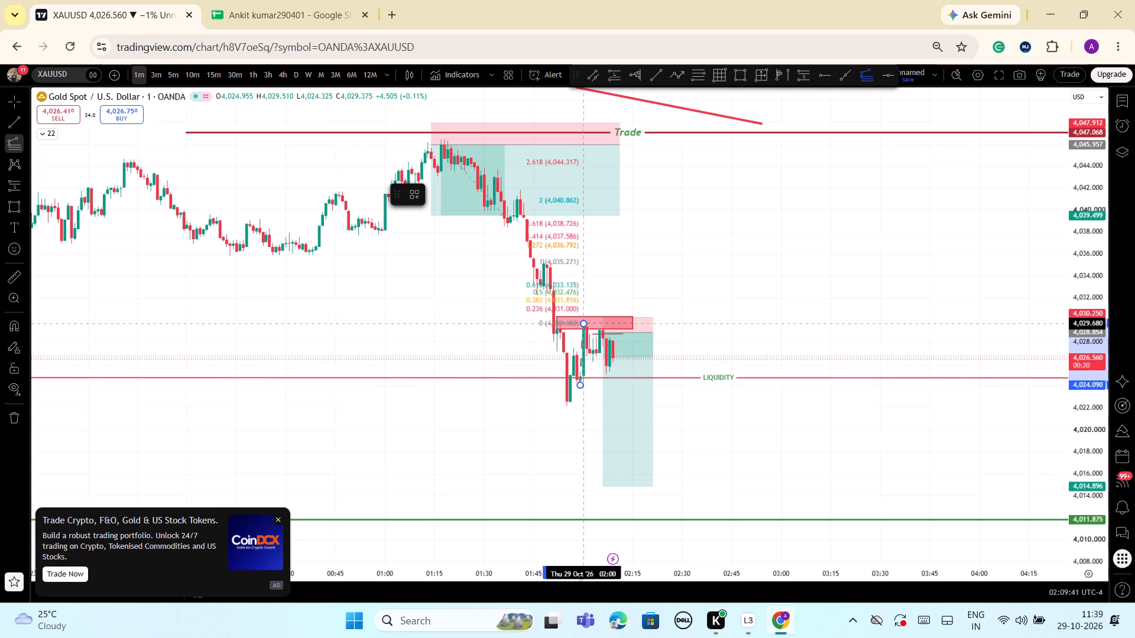
{"action": "left_click", "coordinate": [673, 387]}
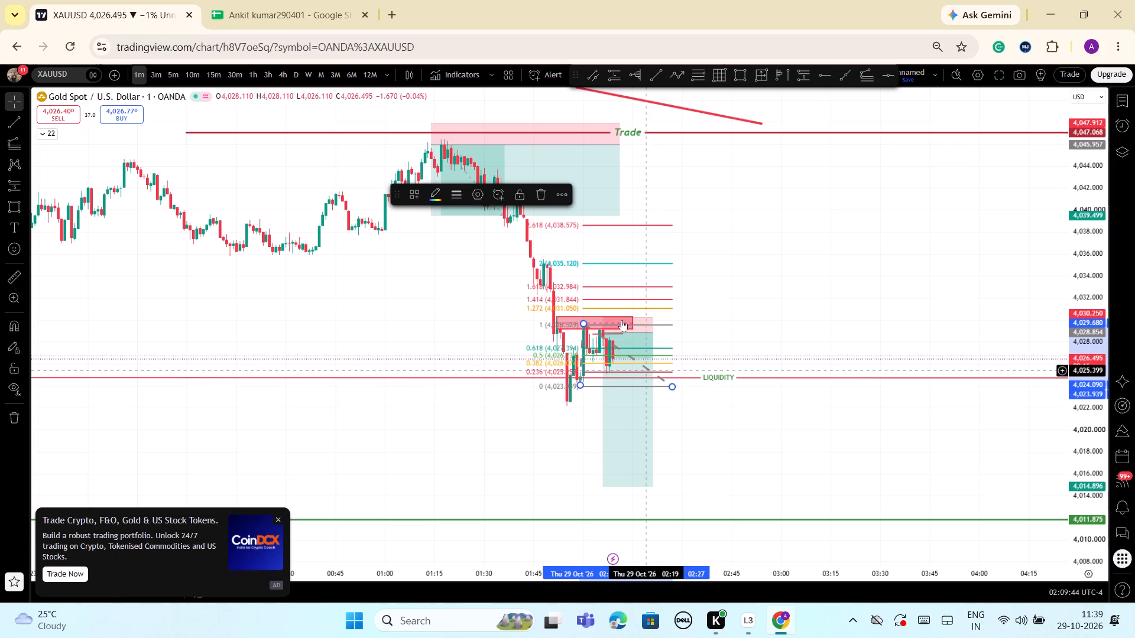
Delete the trend-based Fib extension drawn over the 02:00 swing below the red supply zone.
{"action": "left_click", "coordinate": [539, 196]}
Examine the wider 1-minute price history back to 27 October against both trendlines and the marked Trade and liquidity levels.
{"action": "scroll", "coordinate": [771, 377], "scroll_direction": "down", "scroll_amount": 1}
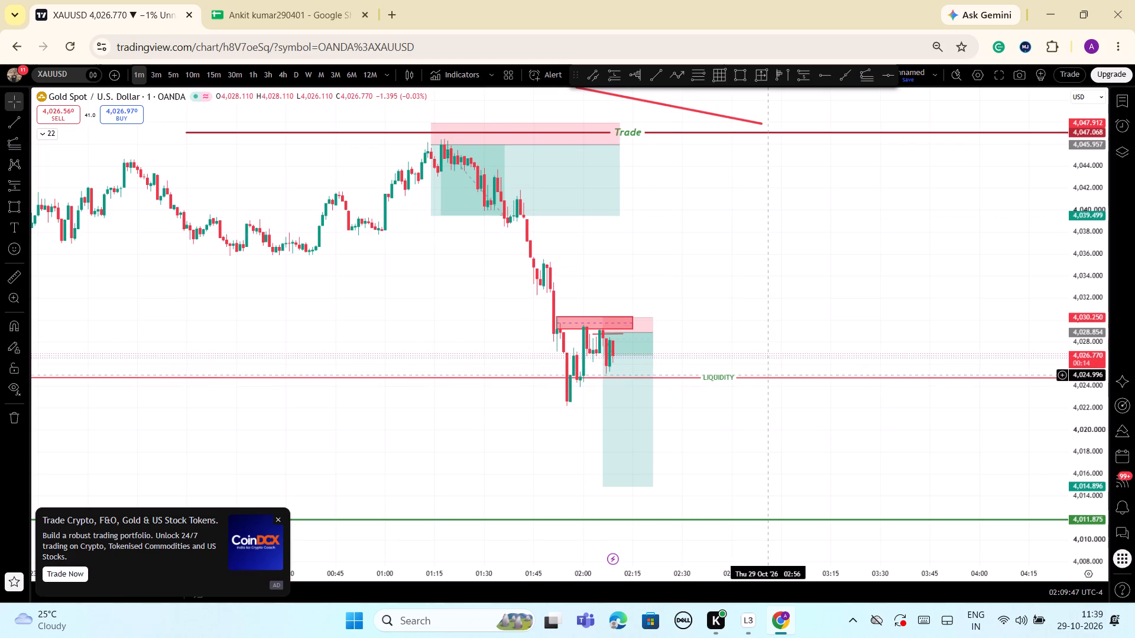
{"action": "scroll", "coordinate": [774, 382], "scroll_direction": "down", "scroll_amount": 1}
{"action": "left_click_drag", "start_coordinate": [1083, 419], "coordinate": [1101, 489]}
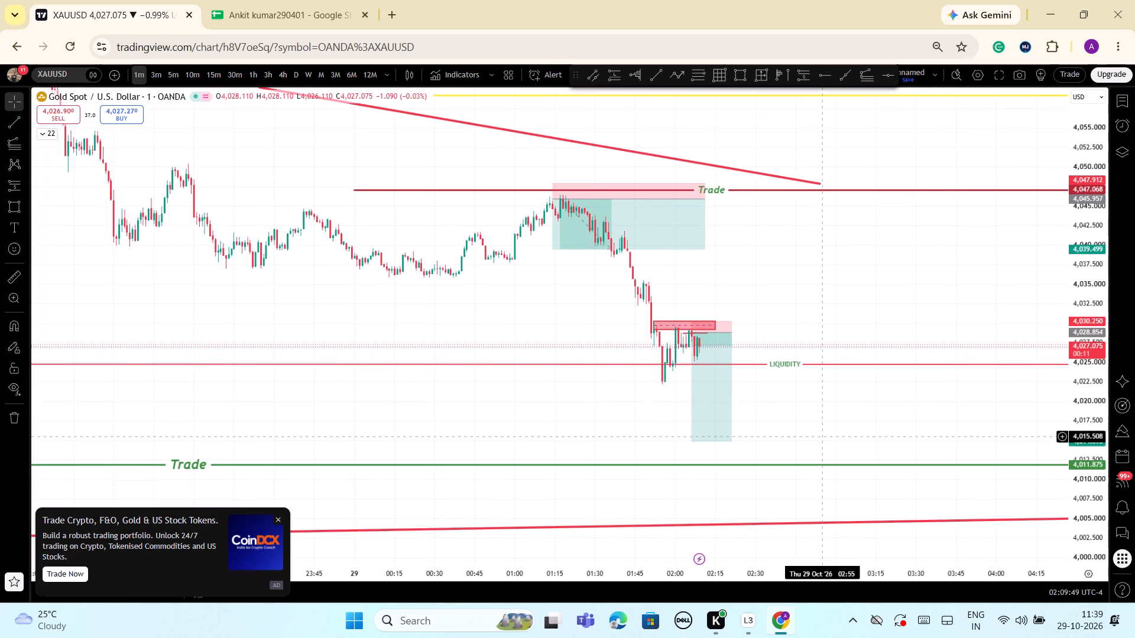
{"action": "scroll", "coordinate": [751, 418], "scroll_direction": "up", "scroll_amount": 3}
{"action": "scroll", "coordinate": [718, 424], "scroll_direction": "down", "scroll_amount": 5}
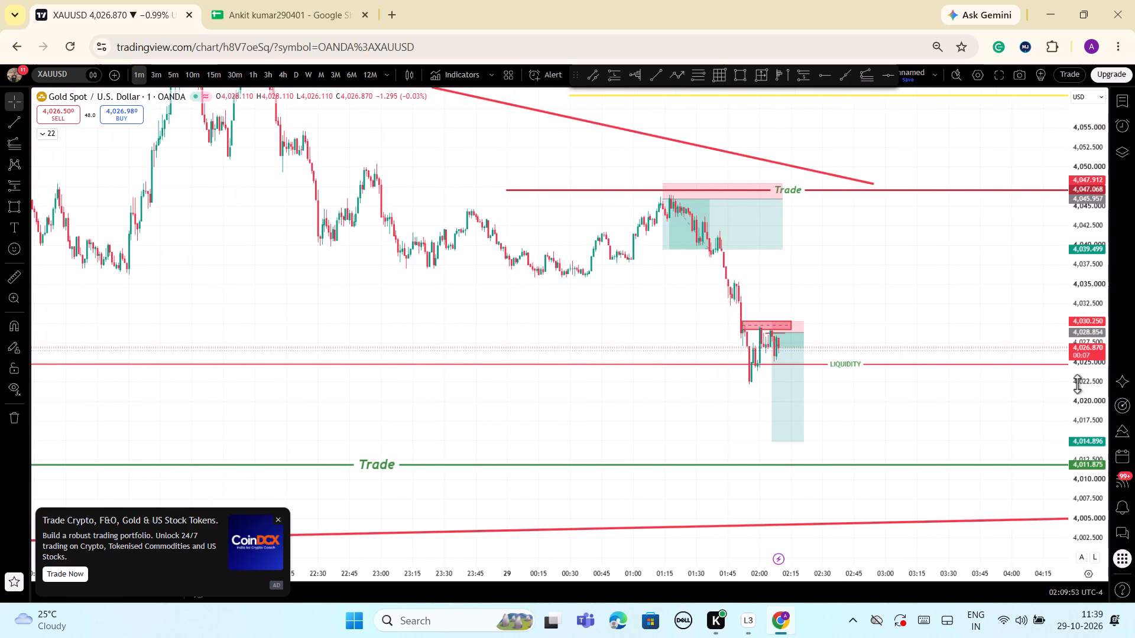
{"action": "left_click_drag", "start_coordinate": [1078, 389], "coordinate": [1096, 477]}
{"action": "scroll", "coordinate": [974, 463], "scroll_direction": "down", "scroll_amount": 5}
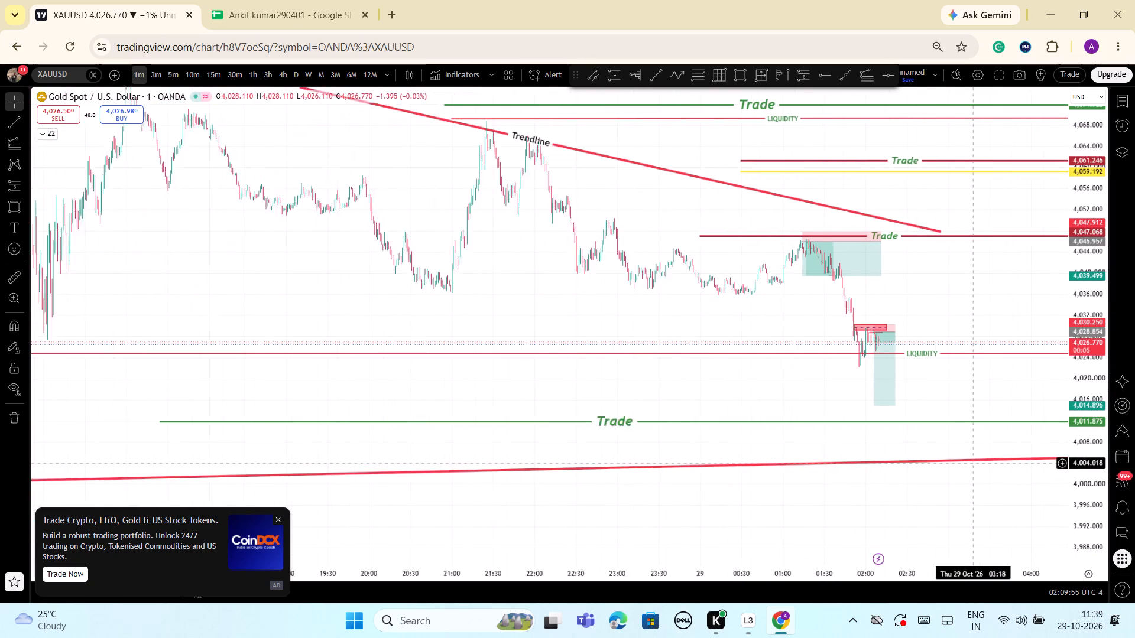
{"action": "scroll", "coordinate": [974, 463], "scroll_direction": "down", "scroll_amount": 9}
{"action": "left_click_drag", "start_coordinate": [1086, 455], "coordinate": [1081, 487]}
{"action": "scroll", "coordinate": [1006, 466], "scroll_direction": "down", "scroll_amount": 2}
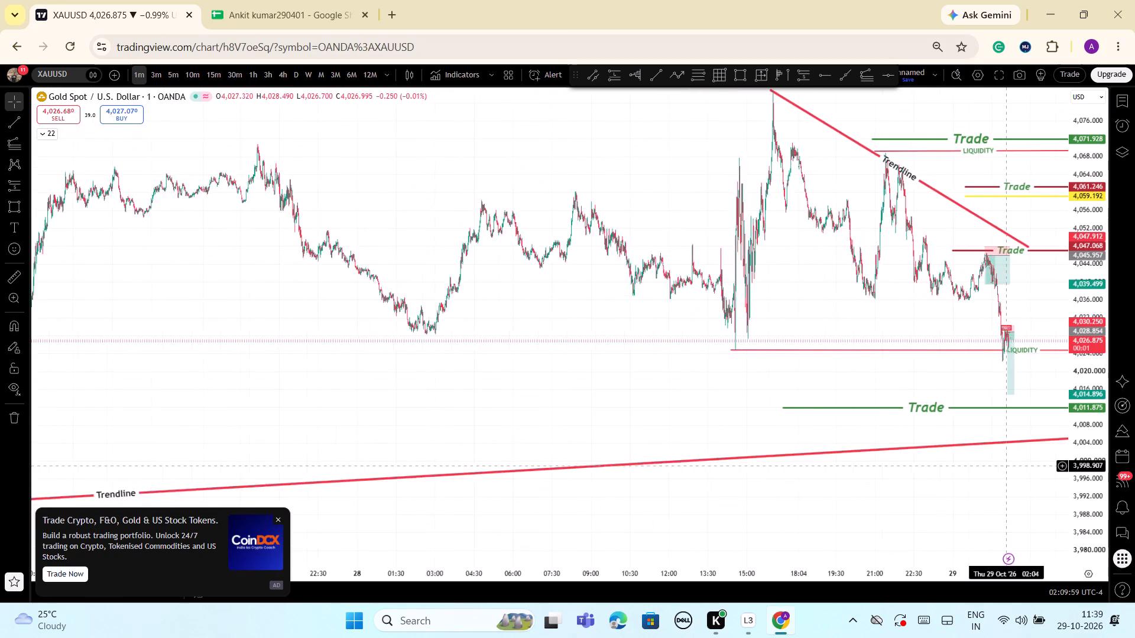
{"action": "scroll", "coordinate": [1006, 466], "scroll_direction": "down", "scroll_amount": 5}
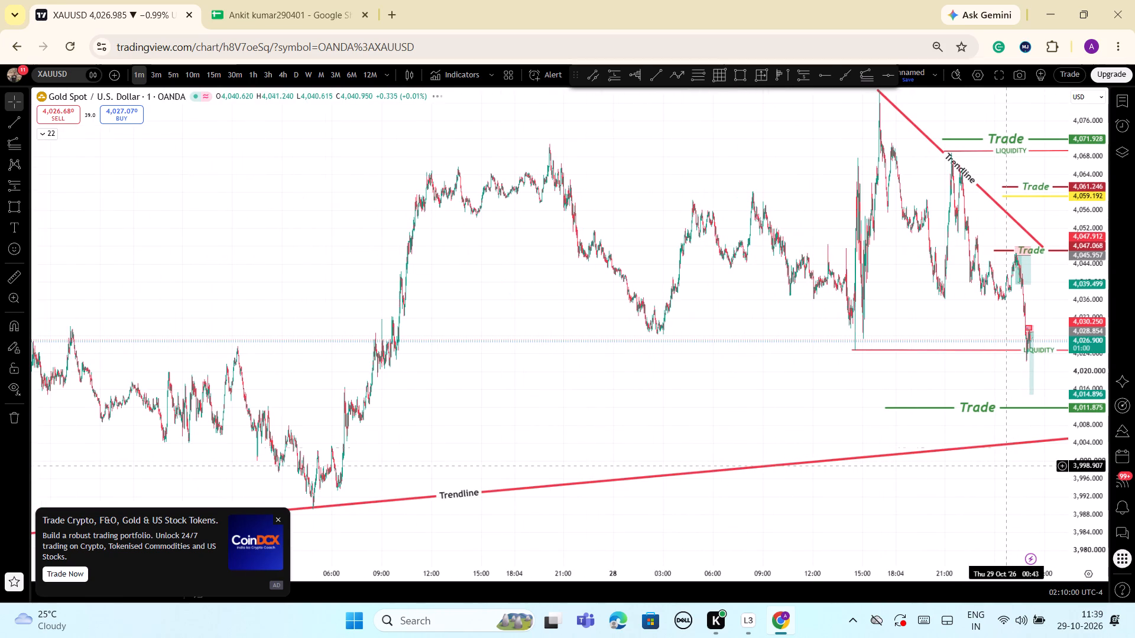
Switch the chart to the 15-minute timeframe and examine the price swings above the full rising trendline.
{"action": "left_click", "coordinate": [213, 70]}
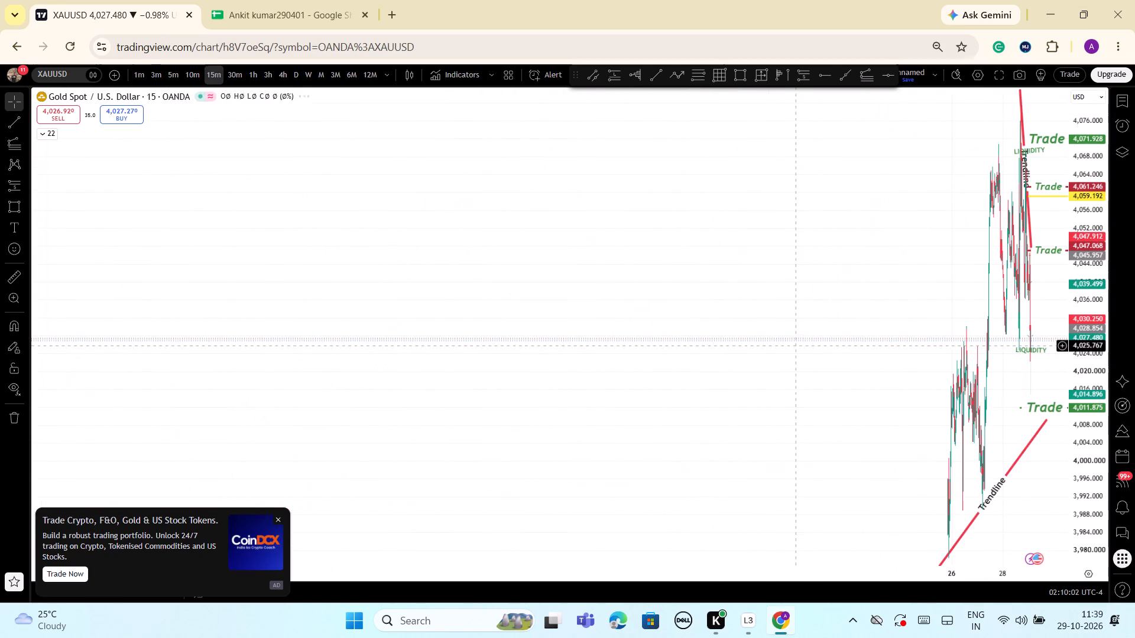
{"action": "scroll", "coordinate": [1056, 346], "scroll_direction": "up", "scroll_amount": 17}
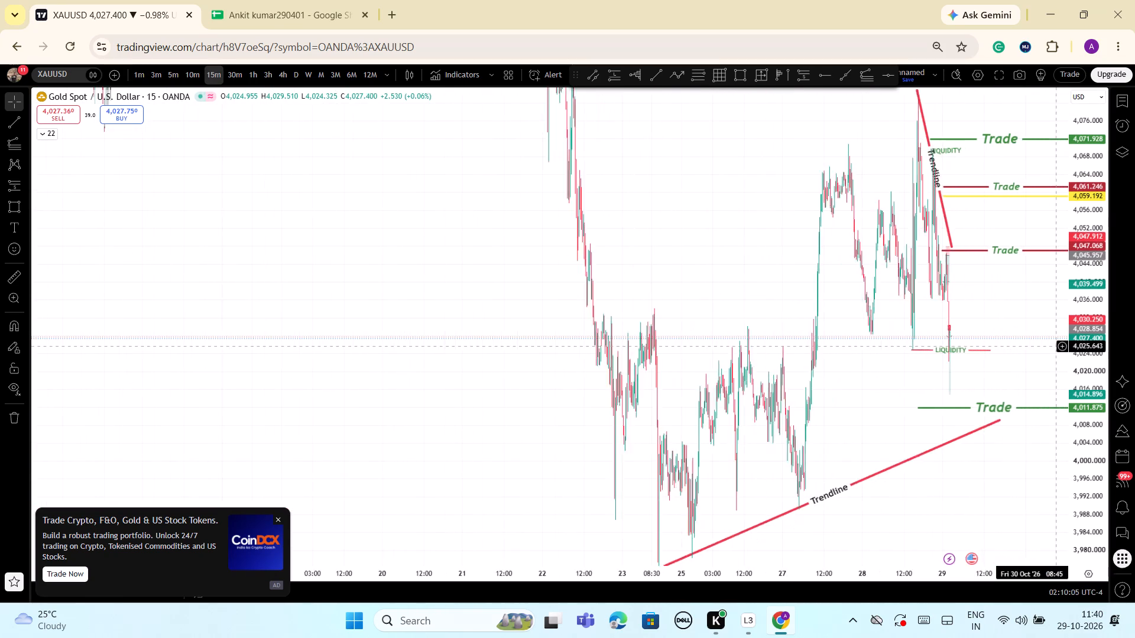
{"action": "scroll", "coordinate": [1055, 346], "scroll_direction": "up", "scroll_amount": 7}
{"action": "left_click_drag", "start_coordinate": [922, 347], "coordinate": [986, 307]}
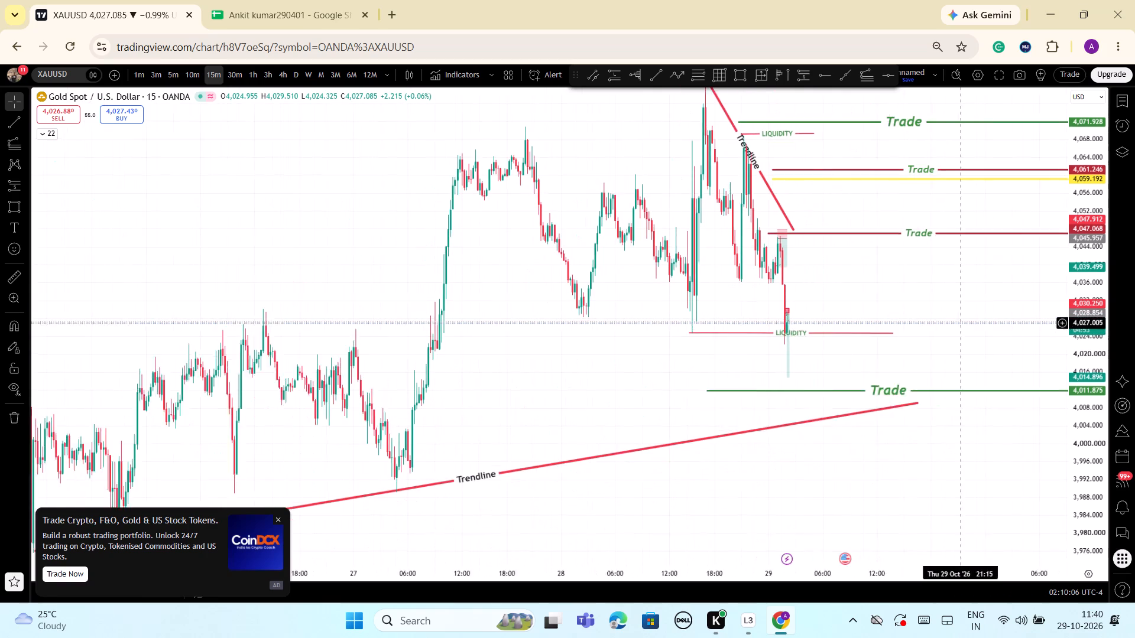
{"action": "left_click_drag", "start_coordinate": [986, 307], "coordinate": [994, 302]}
{"action": "left_click_drag", "start_coordinate": [1097, 415], "coordinate": [1110, 504]}
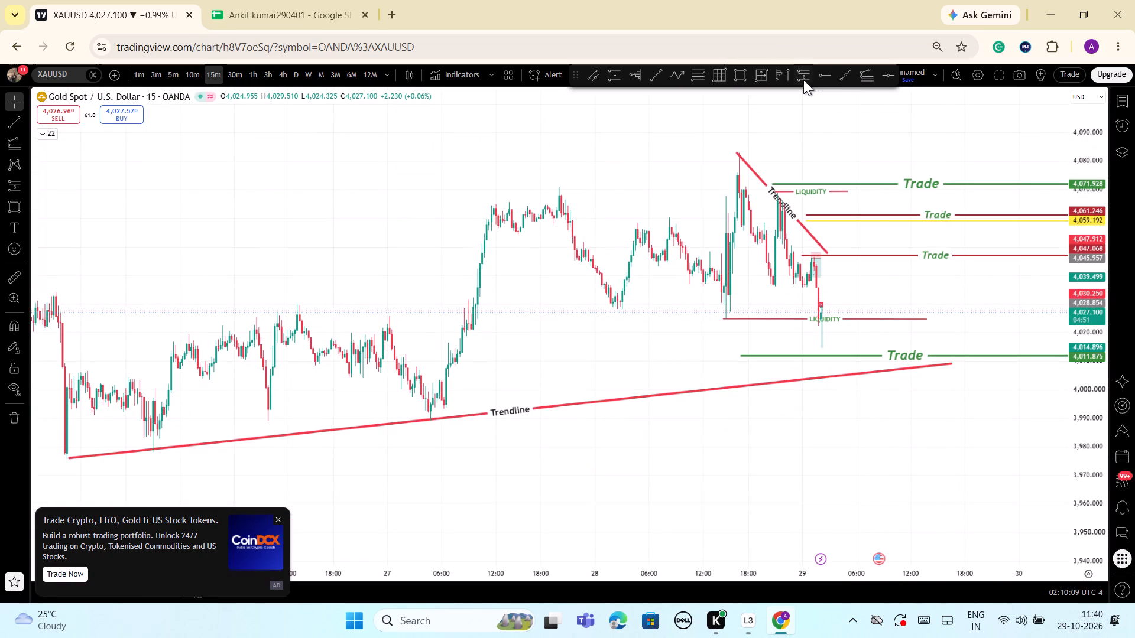
Draw a trend-based Fib extension from about 3,989.3 on 27 October 04:45 to 4,082.7 on 28 October 16:00 and back to 3,989.3 on 29 October 13:00.
{"action": "left_click", "coordinate": [870, 77]}
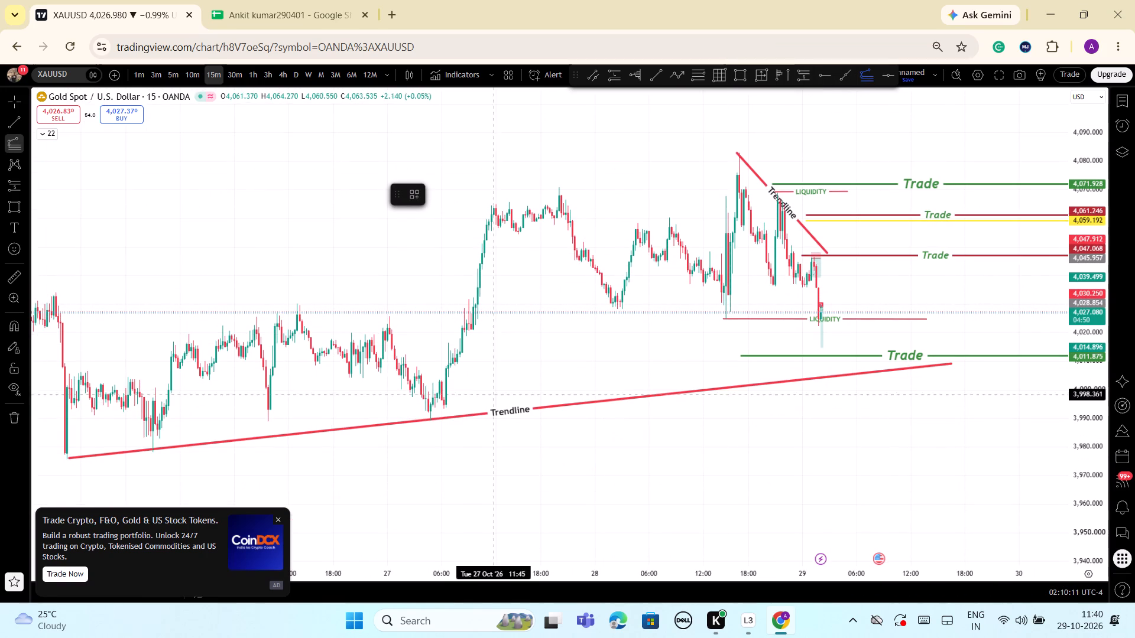
{"action": "left_click", "coordinate": [431, 421]}
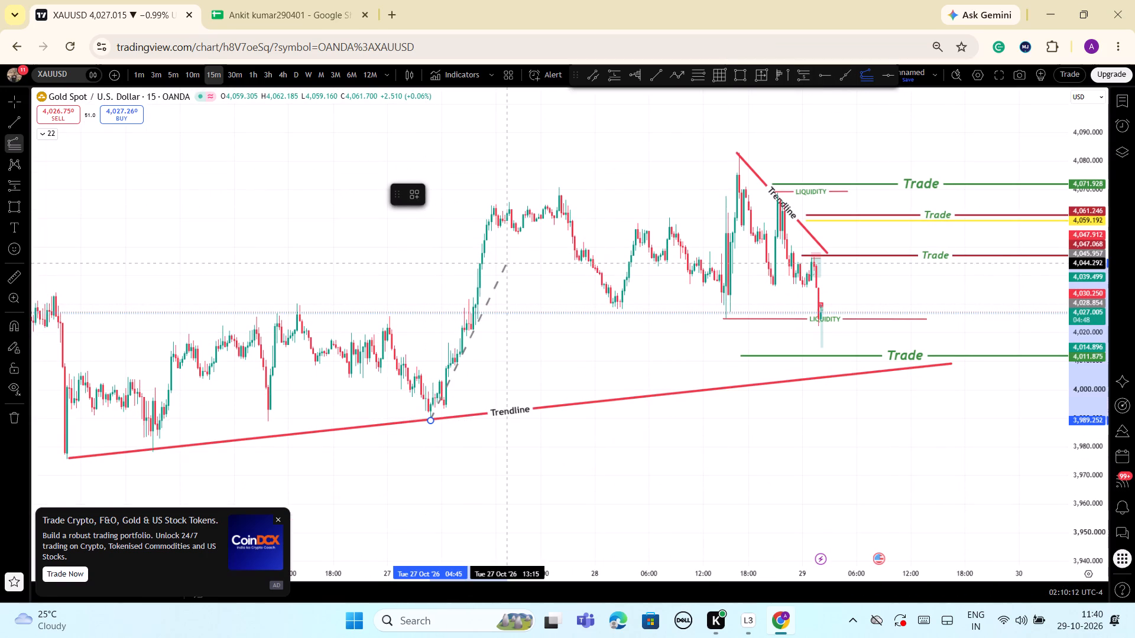
{"action": "left_click", "coordinate": [740, 154]}
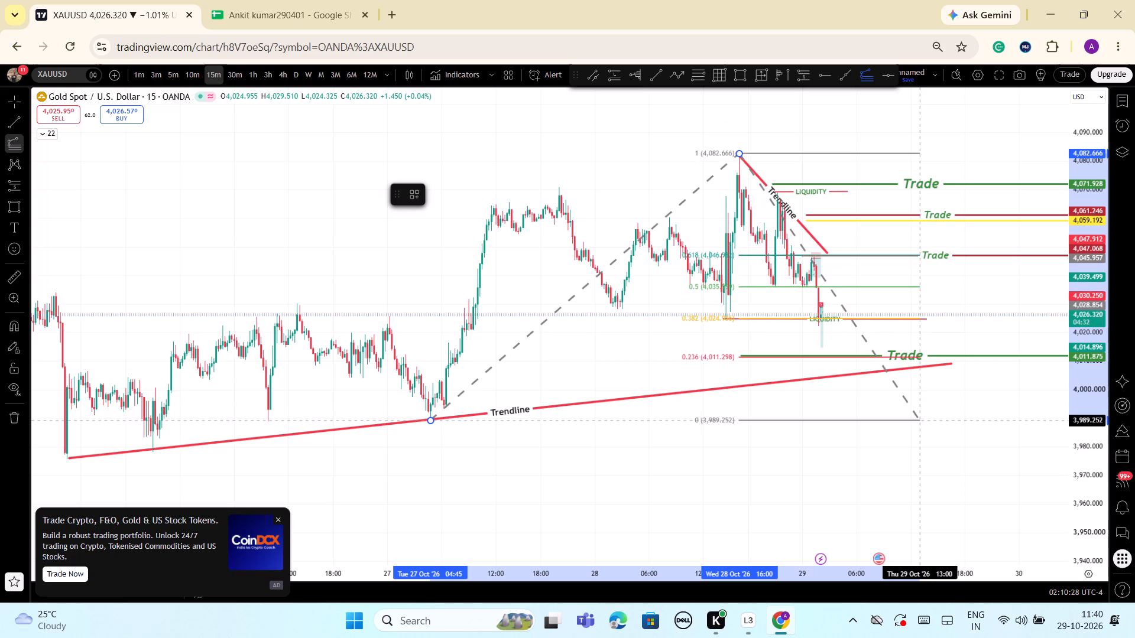
{"action": "left_click", "coordinate": [920, 421]}
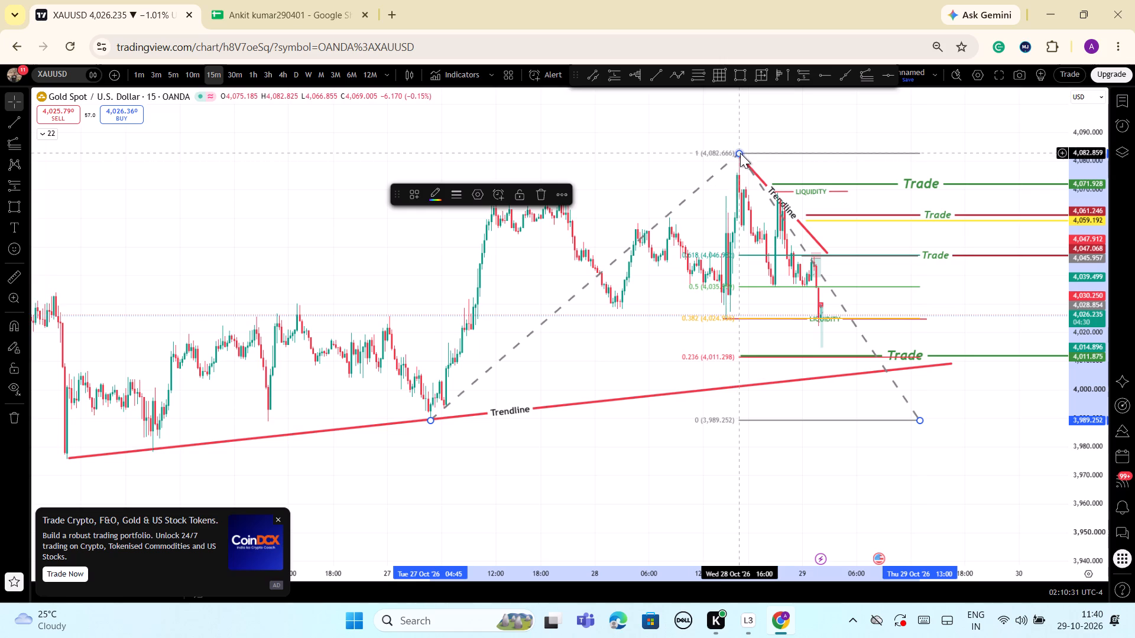
Move the Fib extension's second point to the 27 October 20:00 high at about 4,070.5 and its third point to about 3,990.4.
{"action": "left_click_drag", "start_coordinate": [740, 152], "coordinate": [729, 154]}
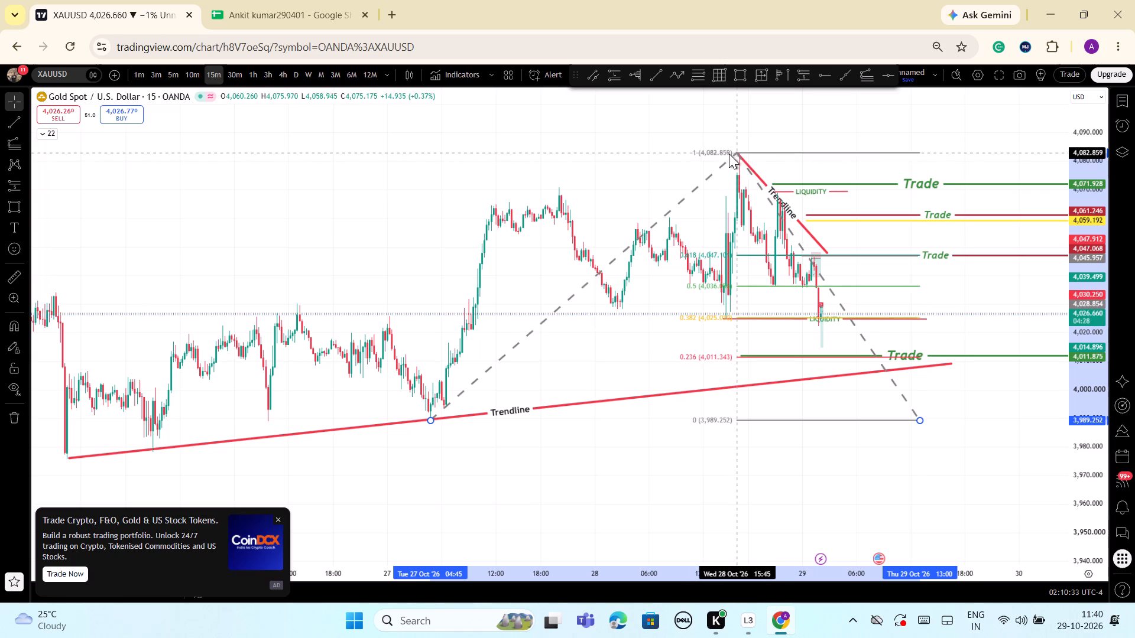
{"action": "left_click_drag", "start_coordinate": [729, 154], "coordinate": [559, 188]}
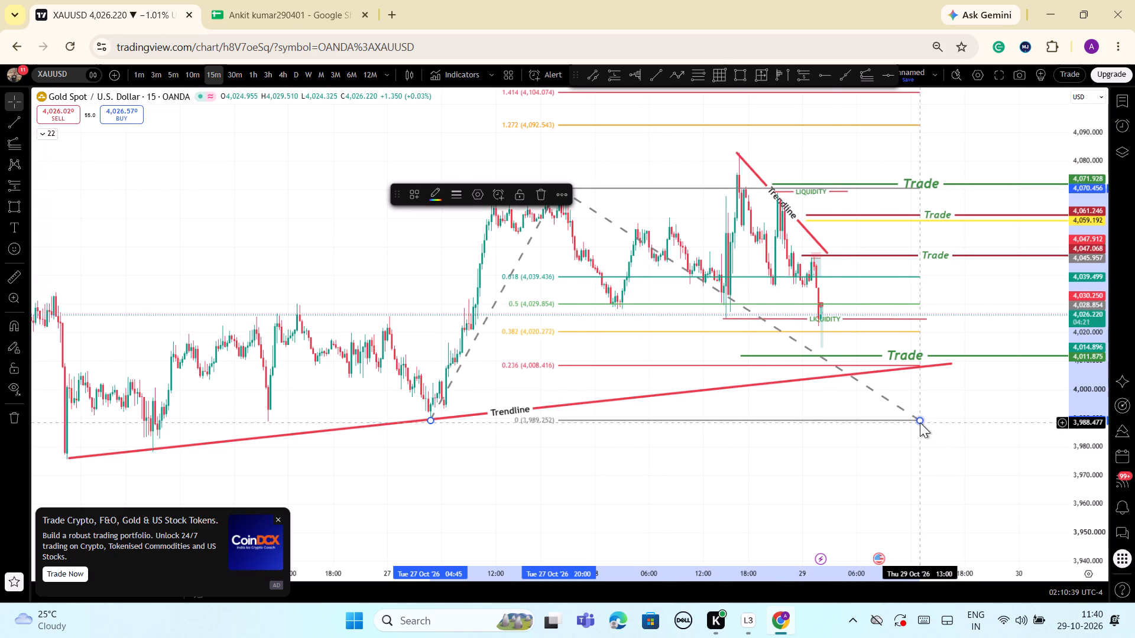
{"action": "left_click_drag", "start_coordinate": [920, 422], "coordinate": [922, 417]}
{"action": "left_click", "coordinate": [887, 458]}
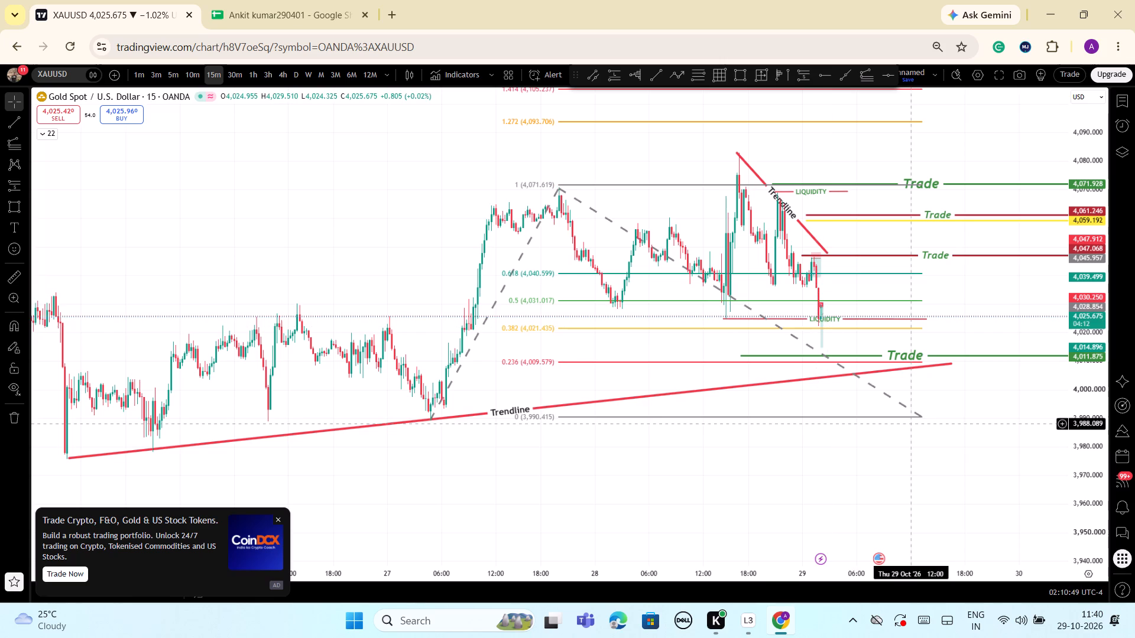
Fine-tune the Fib extension, placing its third point at about 3,989.6 on 29 October 13:15 and its second point at about 4,071.2.
{"action": "scroll", "coordinate": [433, 429], "scroll_direction": "up", "scroll_amount": 4}
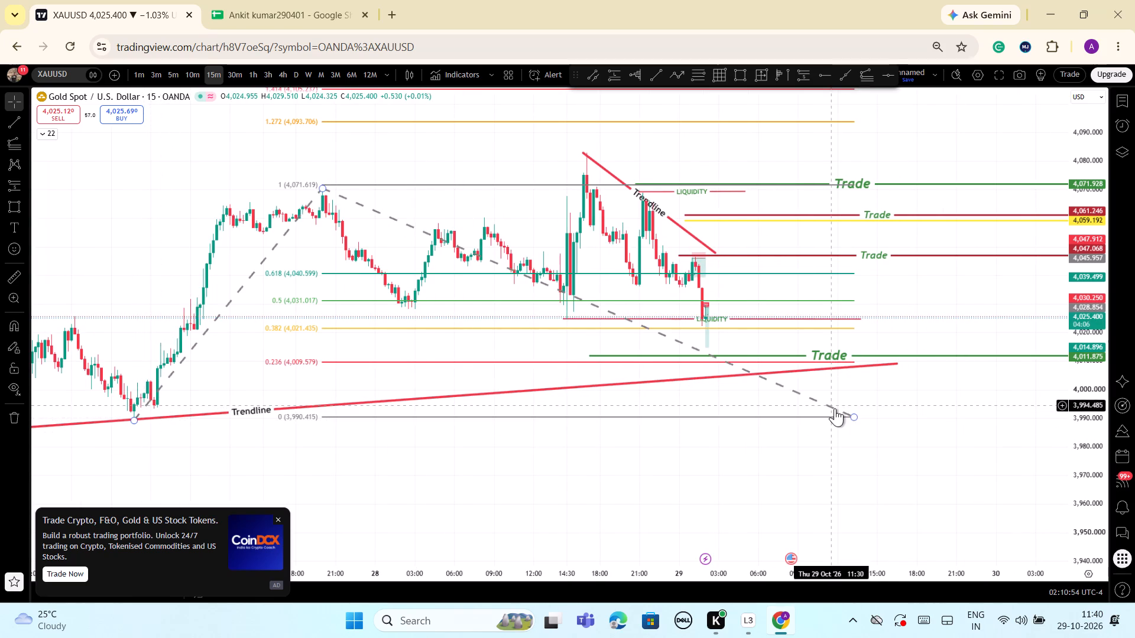
{"action": "left_click", "coordinate": [852, 417]}
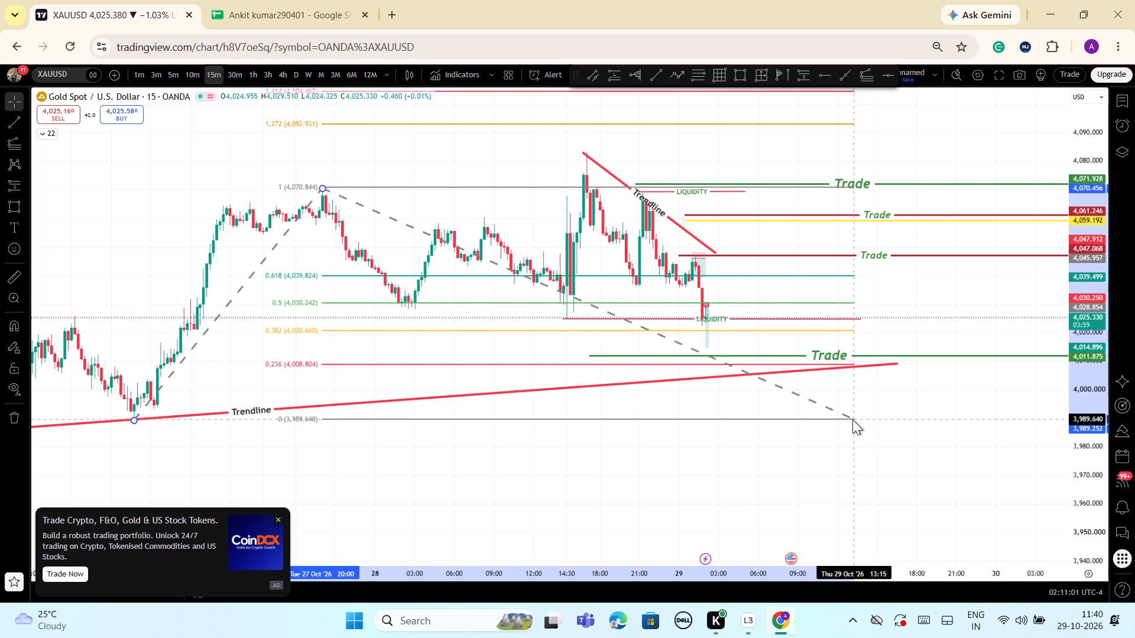
{"action": "left_click", "coordinate": [321, 185]}
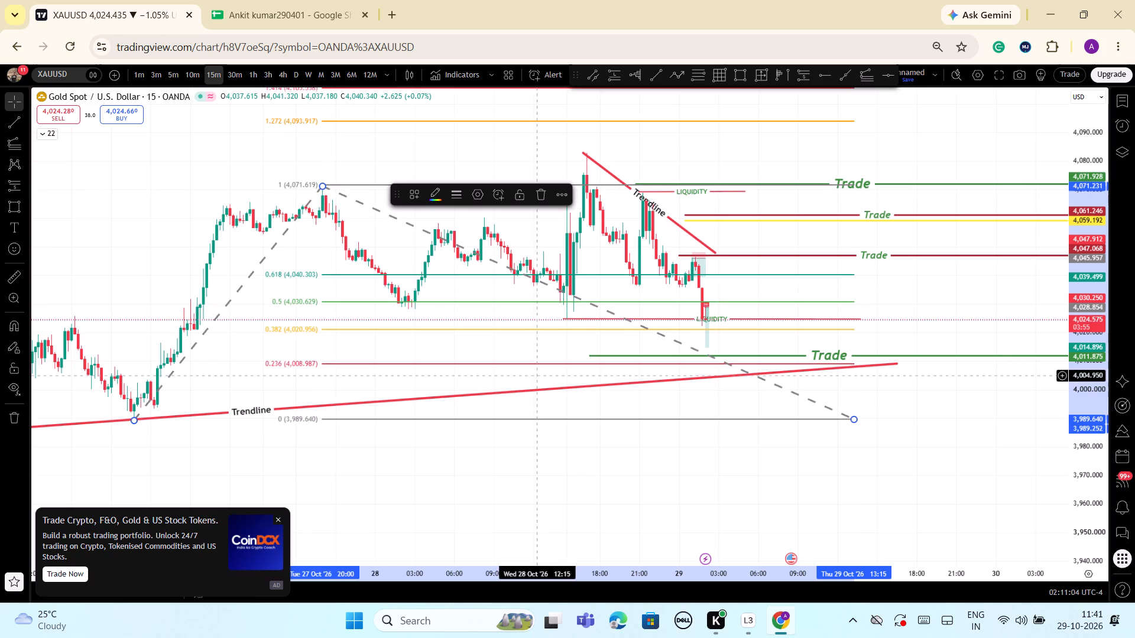
{"action": "left_click", "coordinate": [687, 479]}
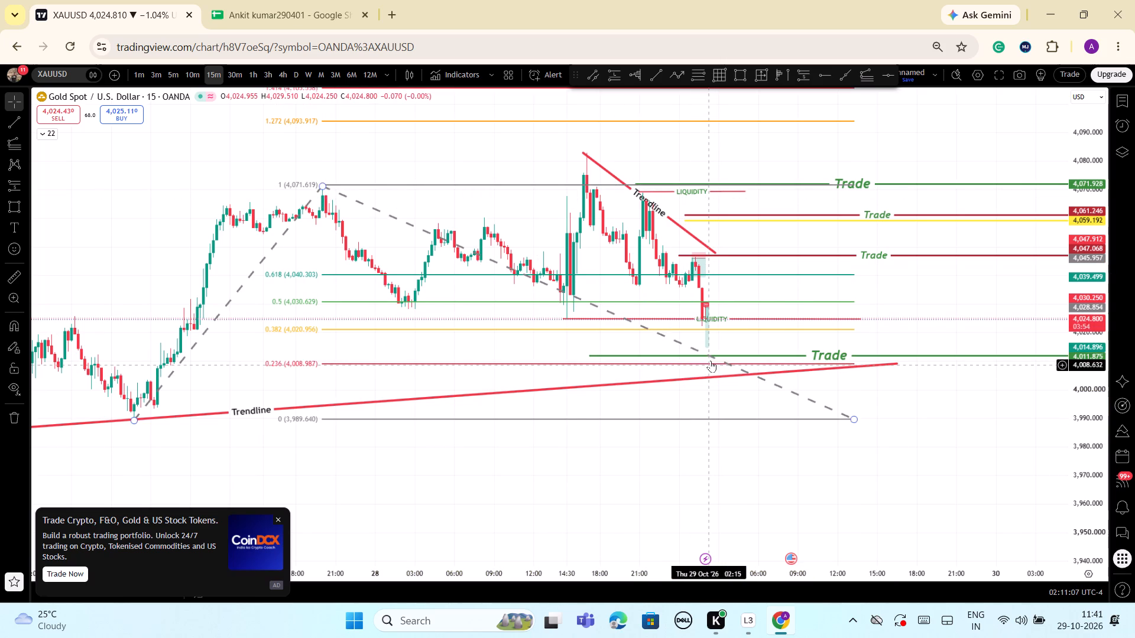
Return the chart to the 1-minute timeframe and compare the short position's target with the lower Fib levels, green Trade line and rising trendline.
{"action": "scroll", "coordinate": [806, 441], "scroll_direction": "down", "scroll_amount": 2}
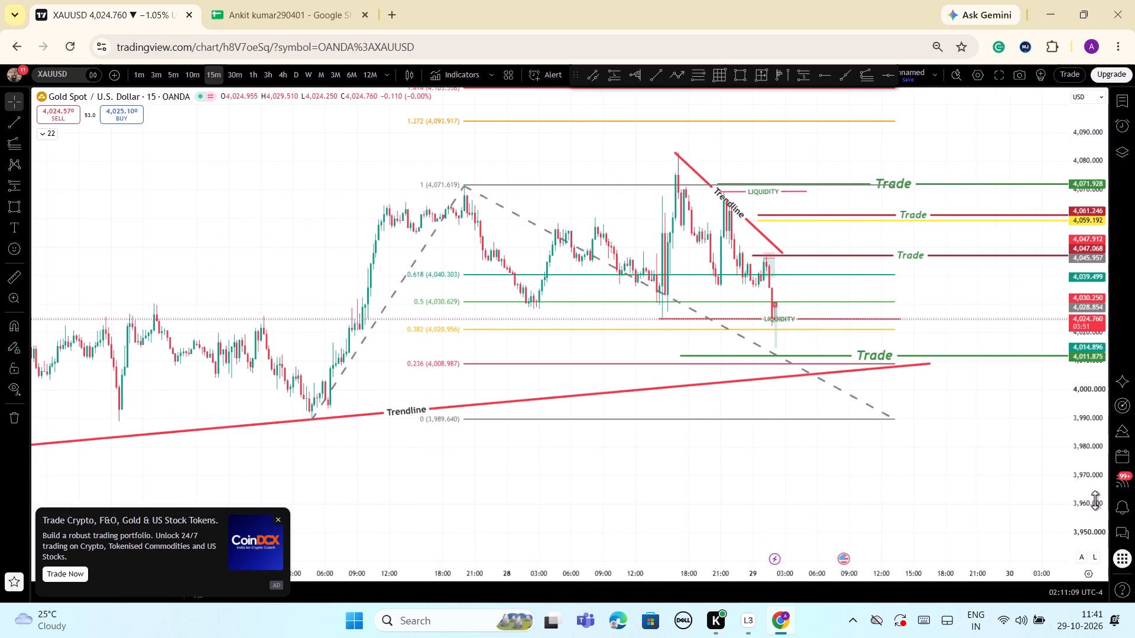
{"action": "left_click_drag", "start_coordinate": [1097, 502], "coordinate": [1082, 350]}
{"action": "scroll", "coordinate": [831, 351], "scroll_direction": "up", "scroll_amount": 2}
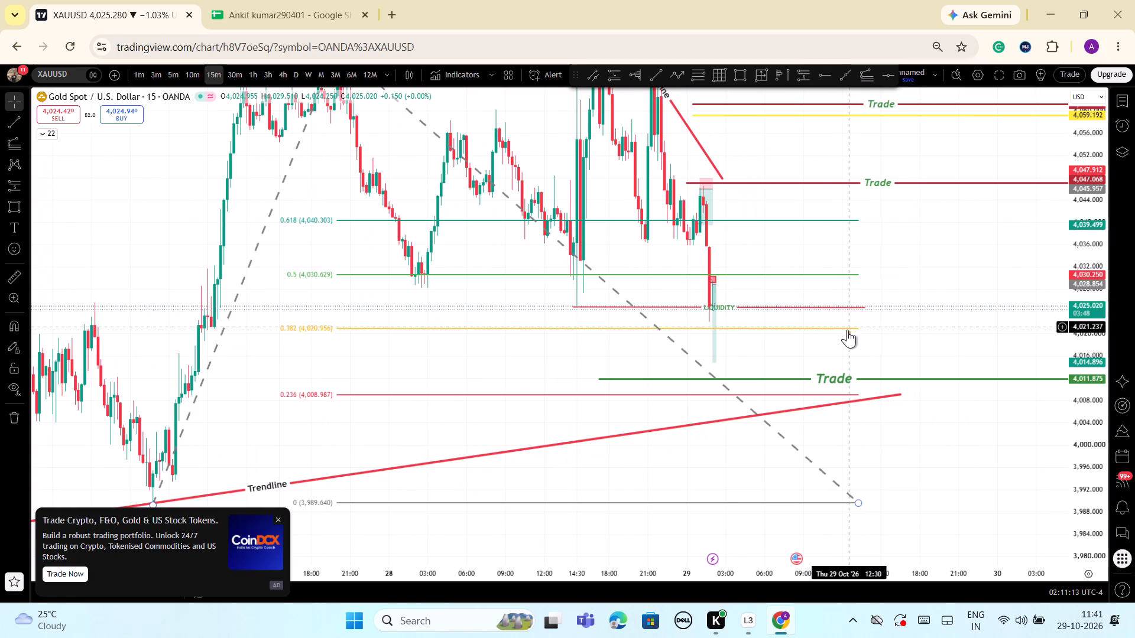
{"action": "left_click", "coordinate": [134, 74]}
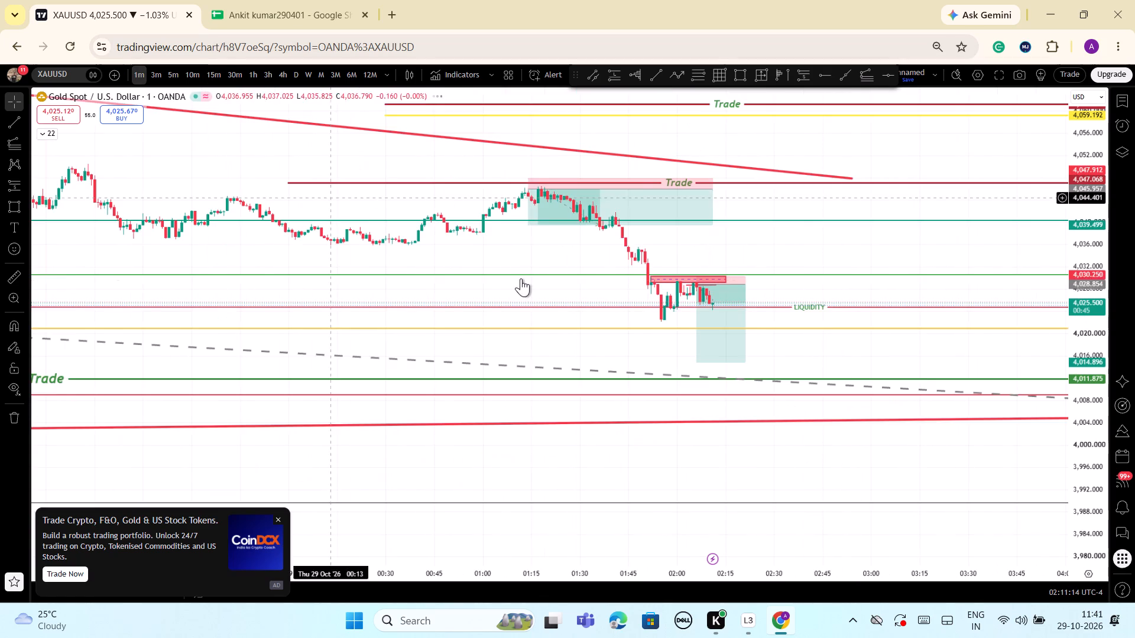
{"action": "scroll", "coordinate": [592, 291], "scroll_direction": "down", "scroll_amount": 17}
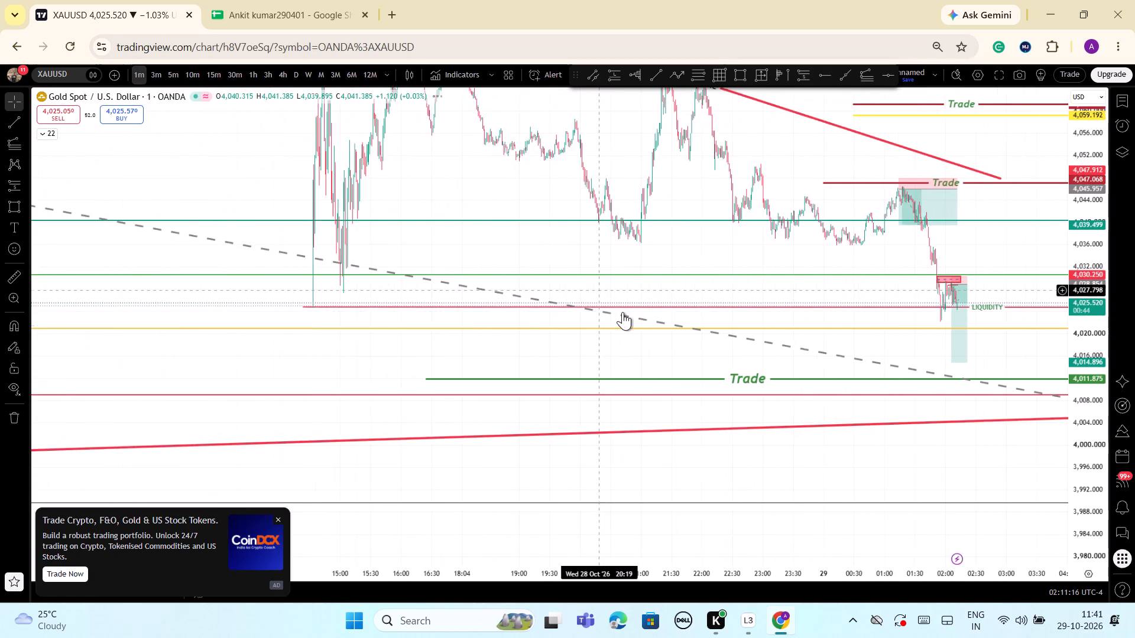
{"action": "left_click_drag", "start_coordinate": [1094, 526], "coordinate": [1069, 395]}
{"action": "scroll", "coordinate": [1046, 399], "scroll_direction": "up", "scroll_amount": 8}
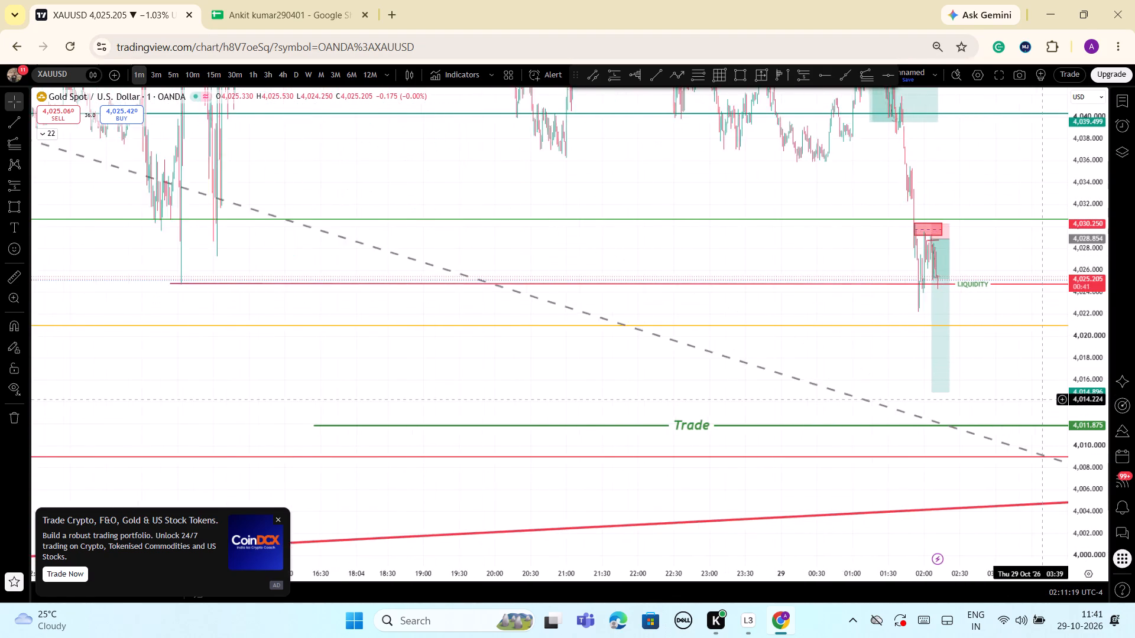
{"action": "scroll", "coordinate": [1039, 401], "scroll_direction": "up", "scroll_amount": 8}
{"action": "scroll", "coordinate": [854, 389], "scroll_direction": "up", "scroll_amount": 1}
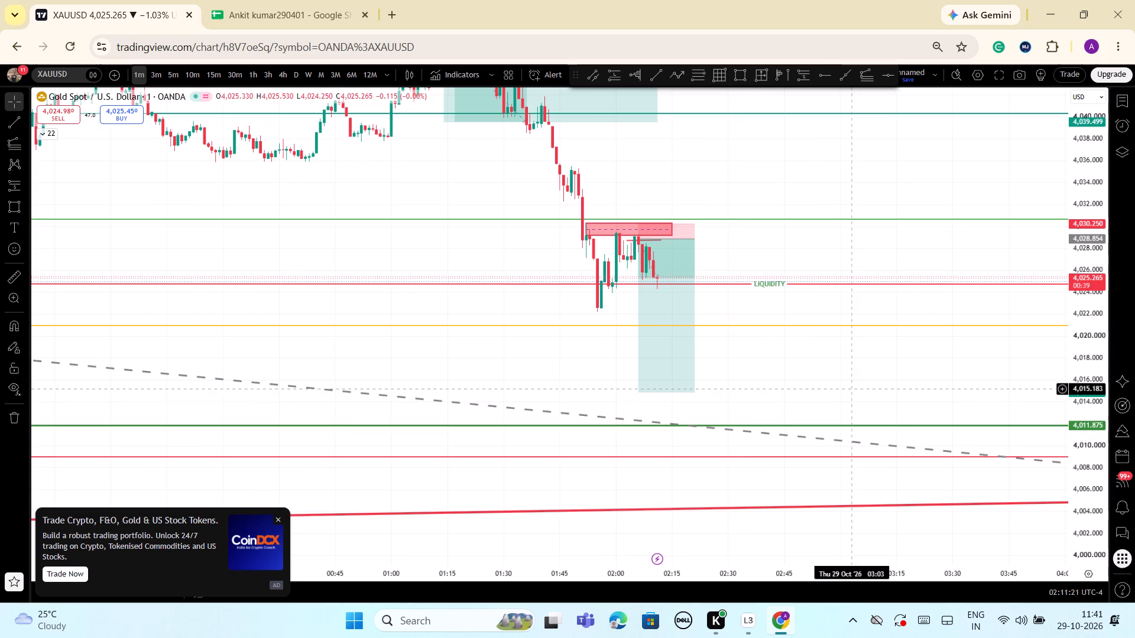
{"action": "left_click_drag", "start_coordinate": [745, 371], "coordinate": [903, 291]}
{"action": "left_click_drag", "start_coordinate": [1075, 503], "coordinate": [1081, 438]}
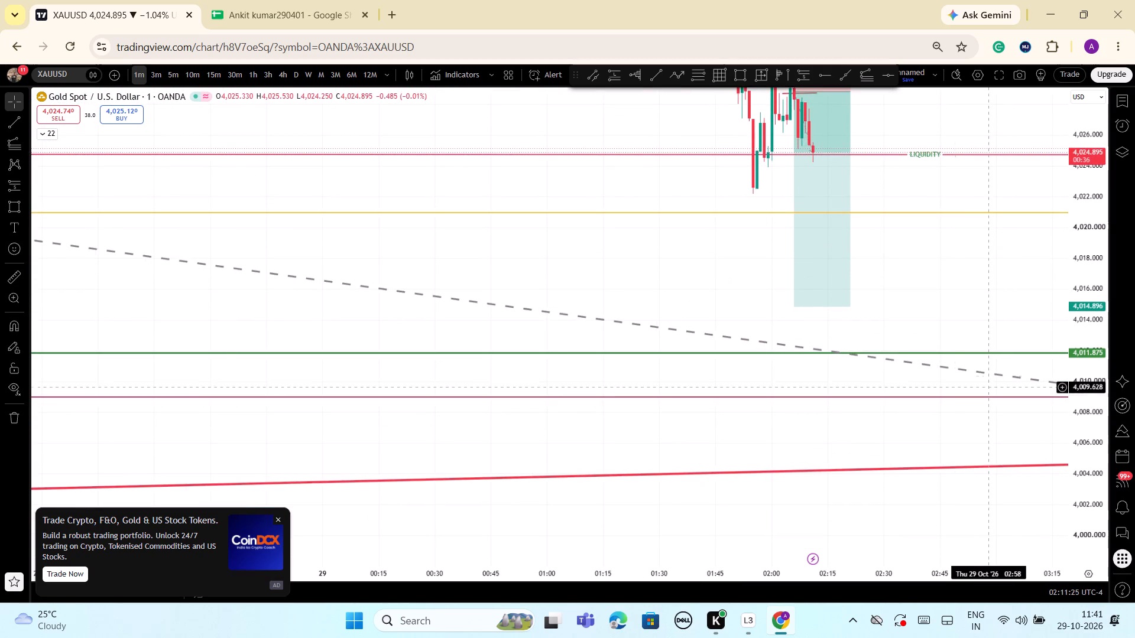
{"action": "scroll", "coordinate": [956, 376], "scroll_direction": "up", "scroll_amount": 3}
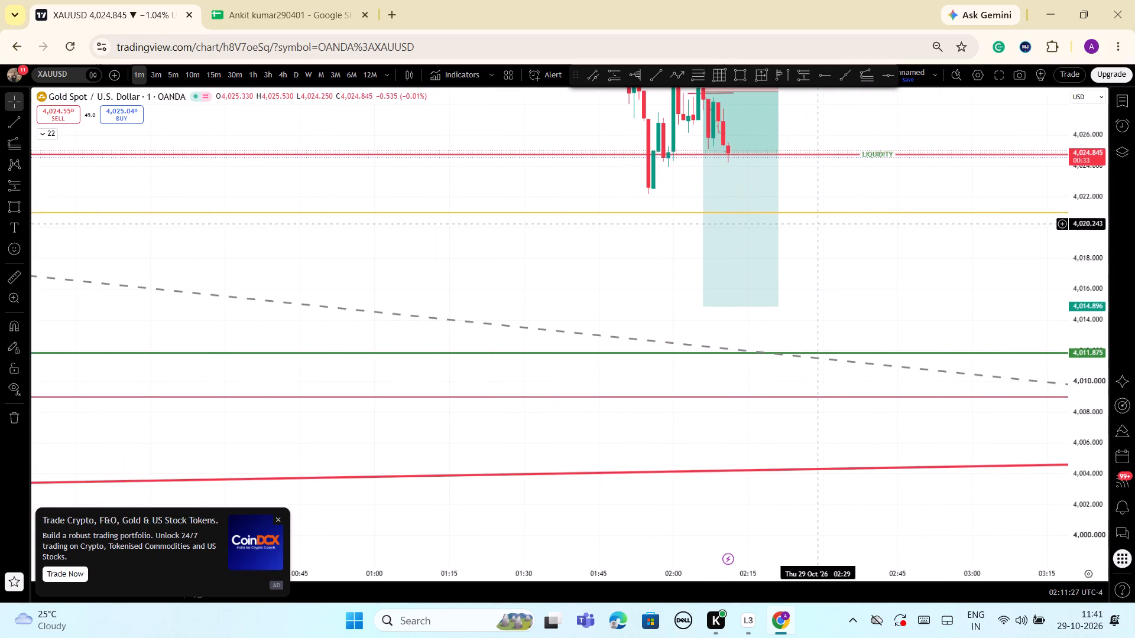
{"action": "left_click_drag", "start_coordinate": [819, 224], "coordinate": [926, 288]}
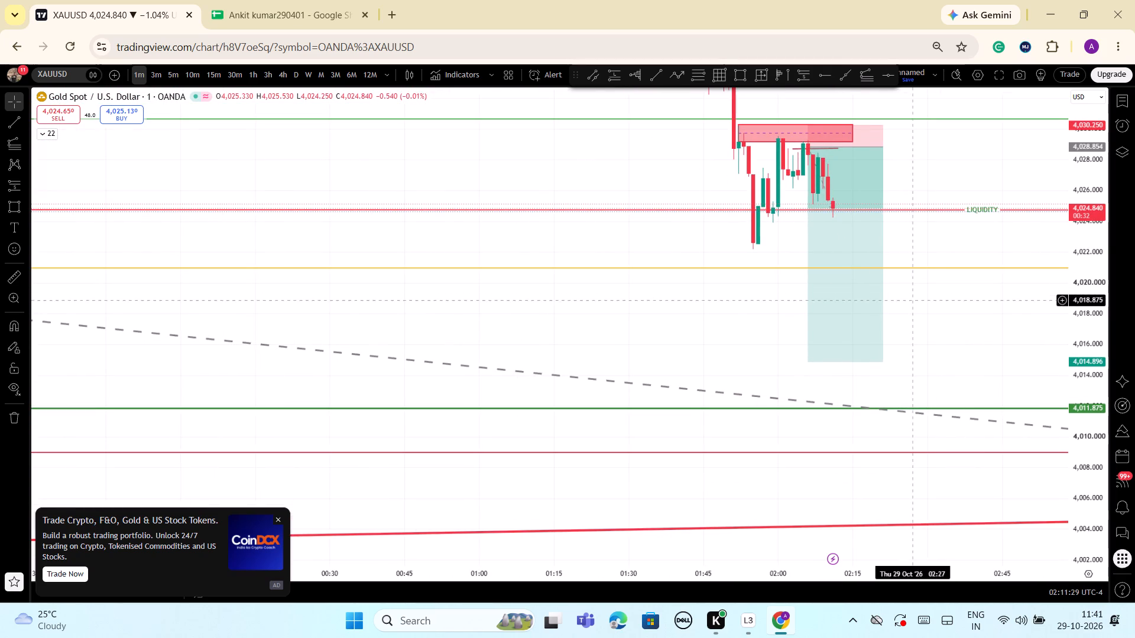
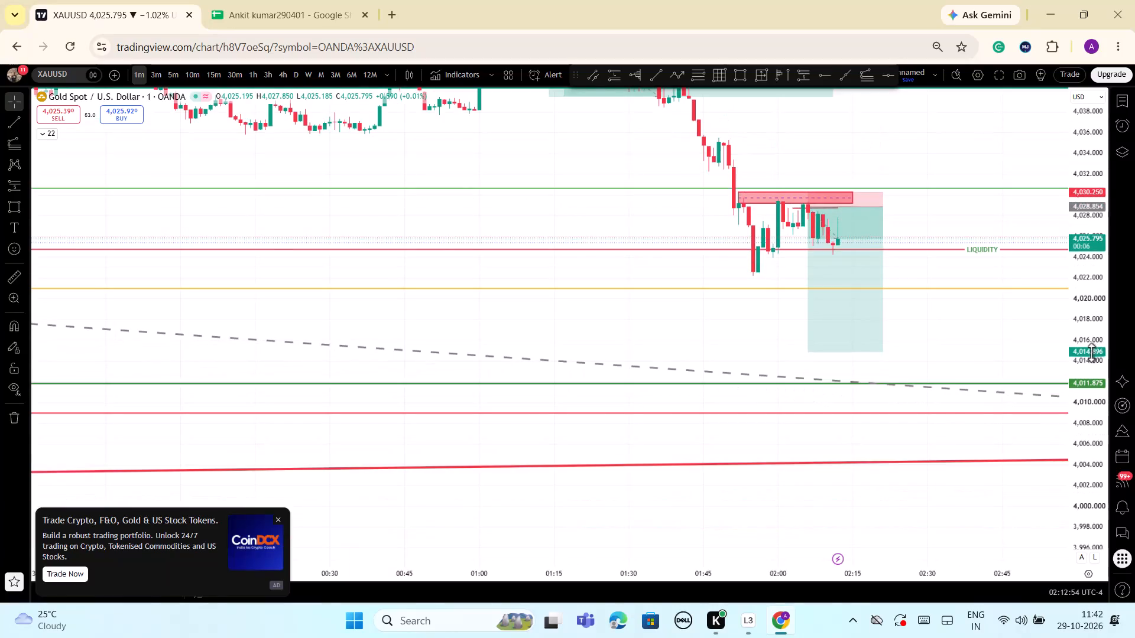
Examine the short position's target on the 1-minute chart against the LIQUIDITY, yellow and green Trade lines and the dashed trendline.
{"action": "scroll", "coordinate": [950, 373], "scroll_direction": "up", "scroll_amount": 1}
{"action": "scroll", "coordinate": [890, 348], "scroll_direction": "down", "scroll_amount": 3}
{"action": "left_click_drag", "start_coordinate": [1012, 321], "coordinate": [945, 285]}
{"action": "left_click_drag", "start_coordinate": [1100, 509], "coordinate": [1068, 454]}
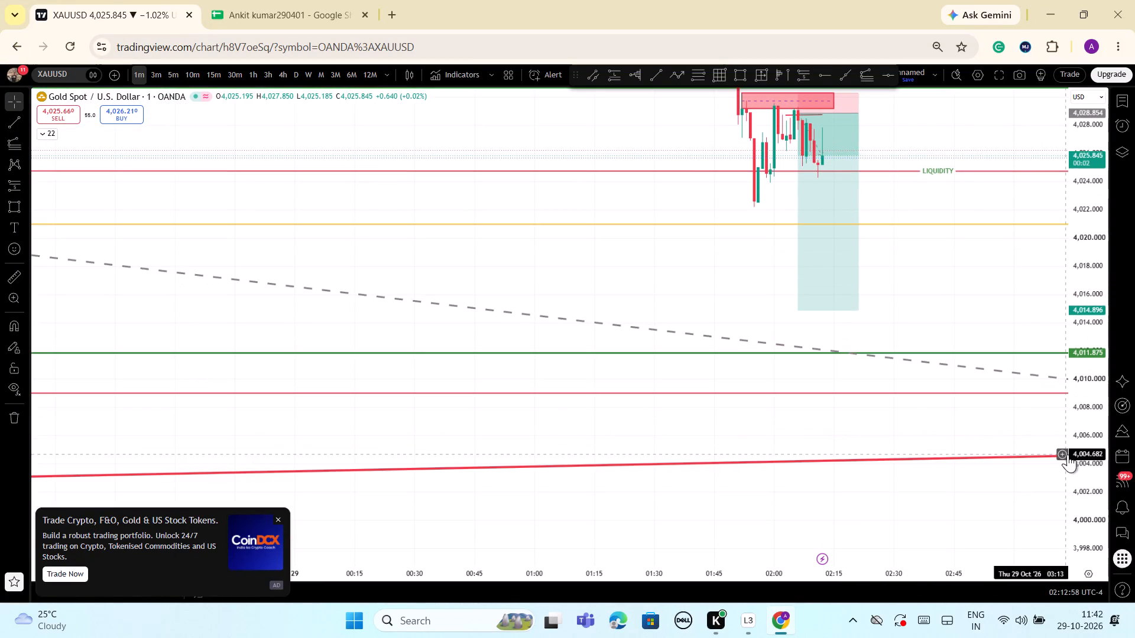
{"action": "left_click_drag", "start_coordinate": [1096, 244], "coordinate": [1101, 266]}
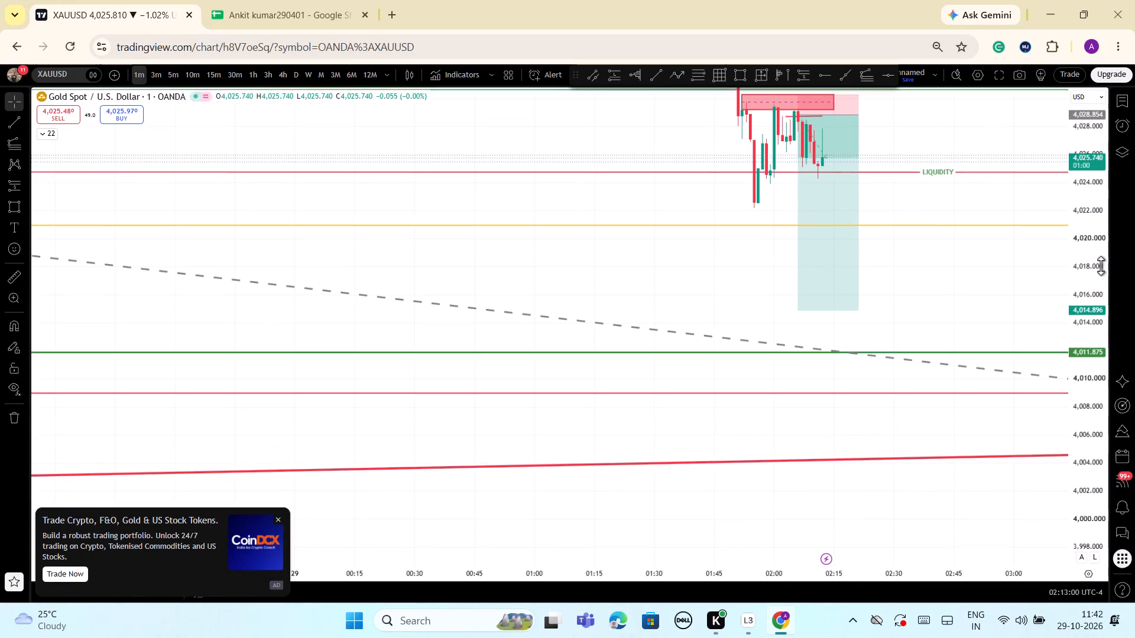
{"action": "left_click_drag", "start_coordinate": [1101, 266], "coordinate": [1099, 282]}
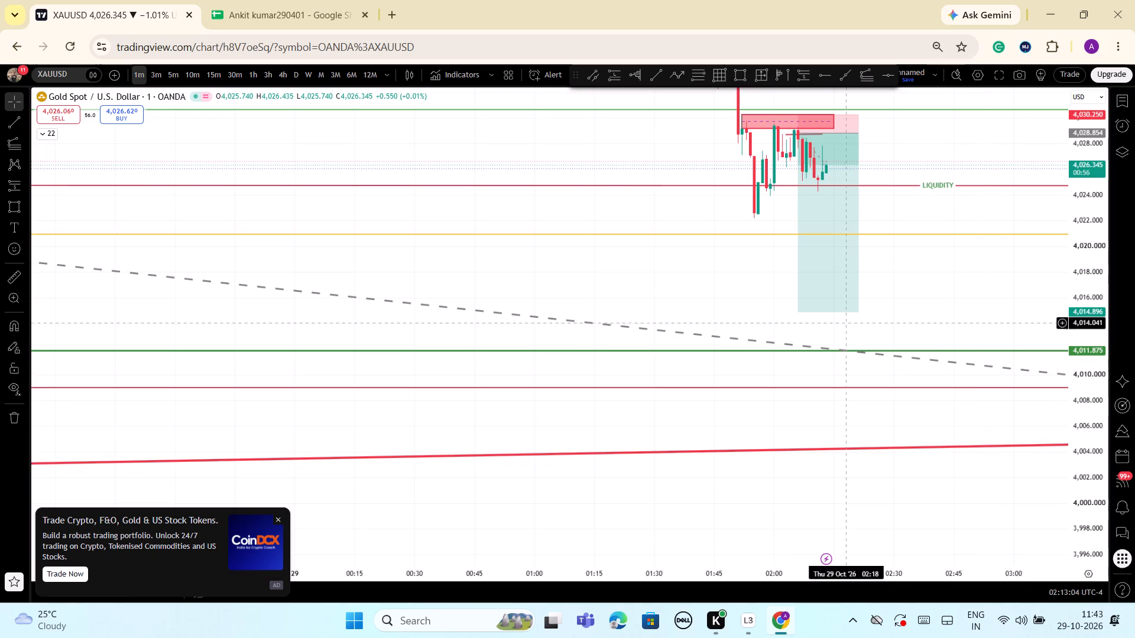
{"action": "left_click_drag", "start_coordinate": [1094, 331], "coordinate": [1091, 366]}
{"action": "scroll", "coordinate": [915, 320], "scroll_direction": "down", "scroll_amount": 2}
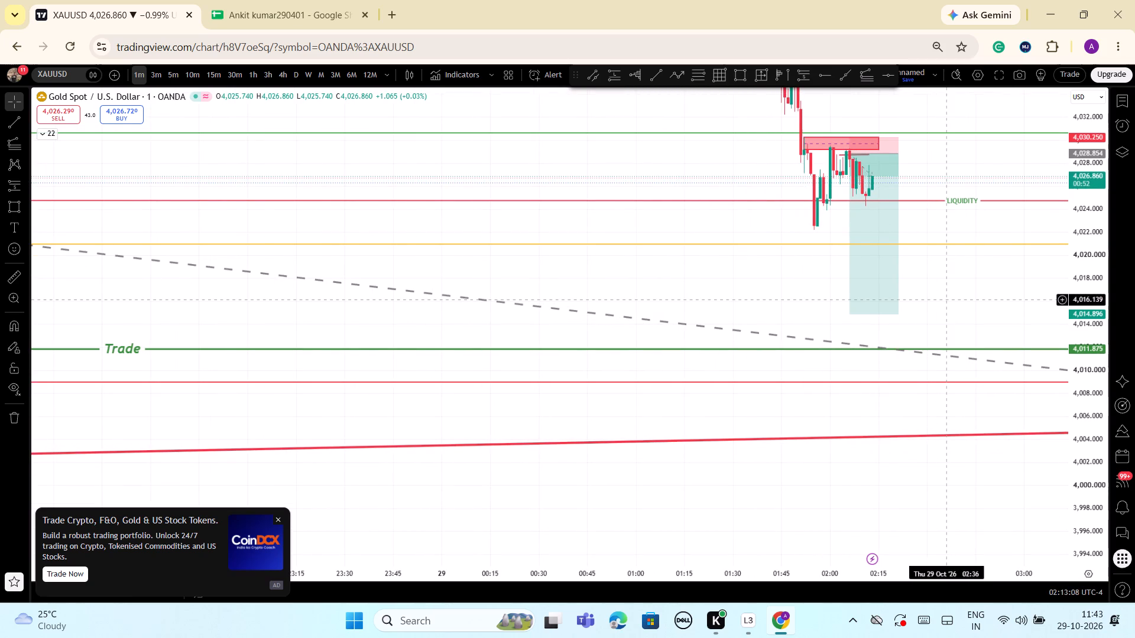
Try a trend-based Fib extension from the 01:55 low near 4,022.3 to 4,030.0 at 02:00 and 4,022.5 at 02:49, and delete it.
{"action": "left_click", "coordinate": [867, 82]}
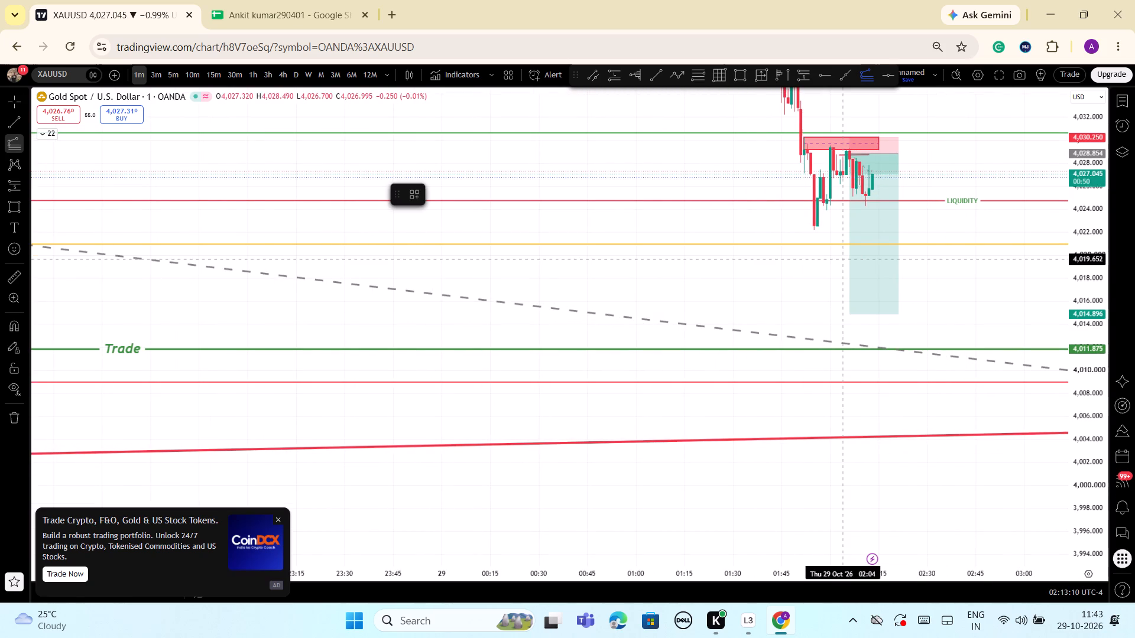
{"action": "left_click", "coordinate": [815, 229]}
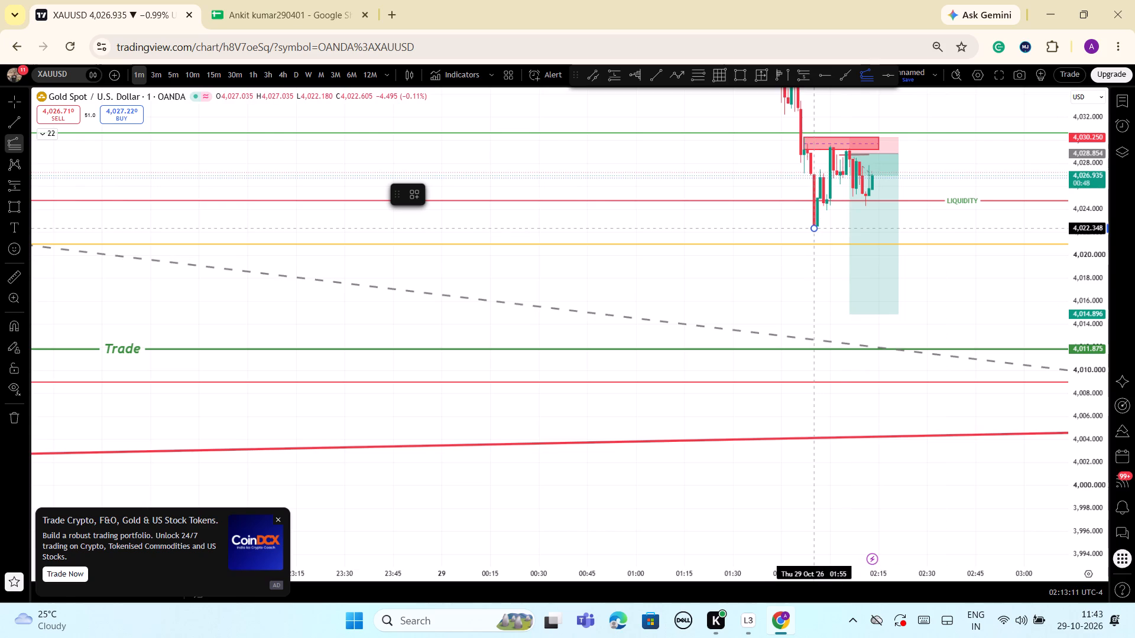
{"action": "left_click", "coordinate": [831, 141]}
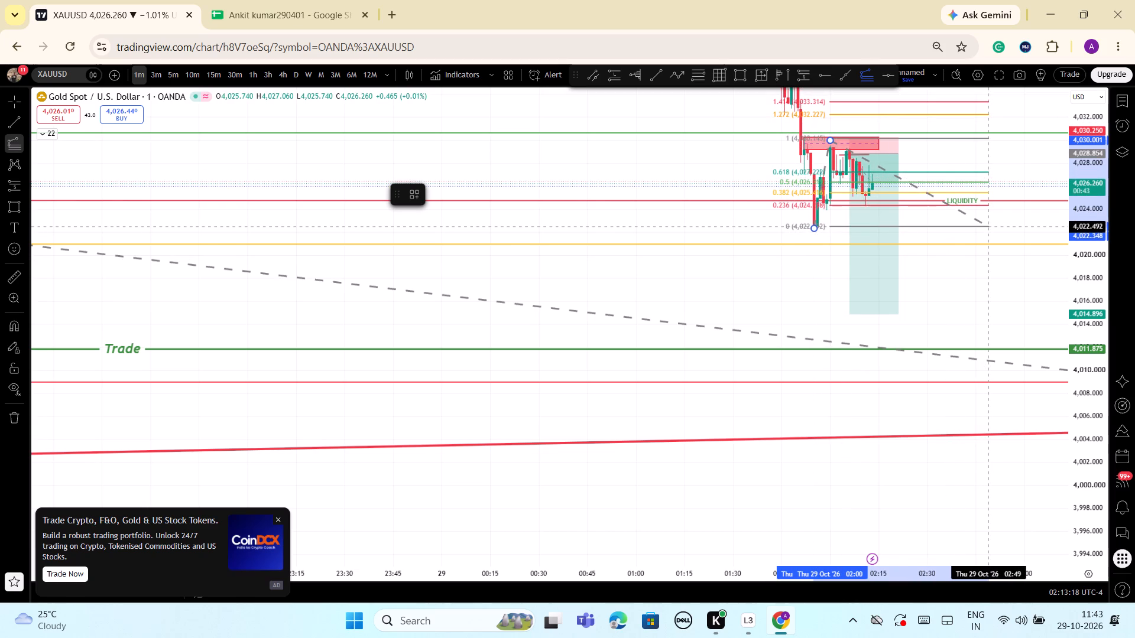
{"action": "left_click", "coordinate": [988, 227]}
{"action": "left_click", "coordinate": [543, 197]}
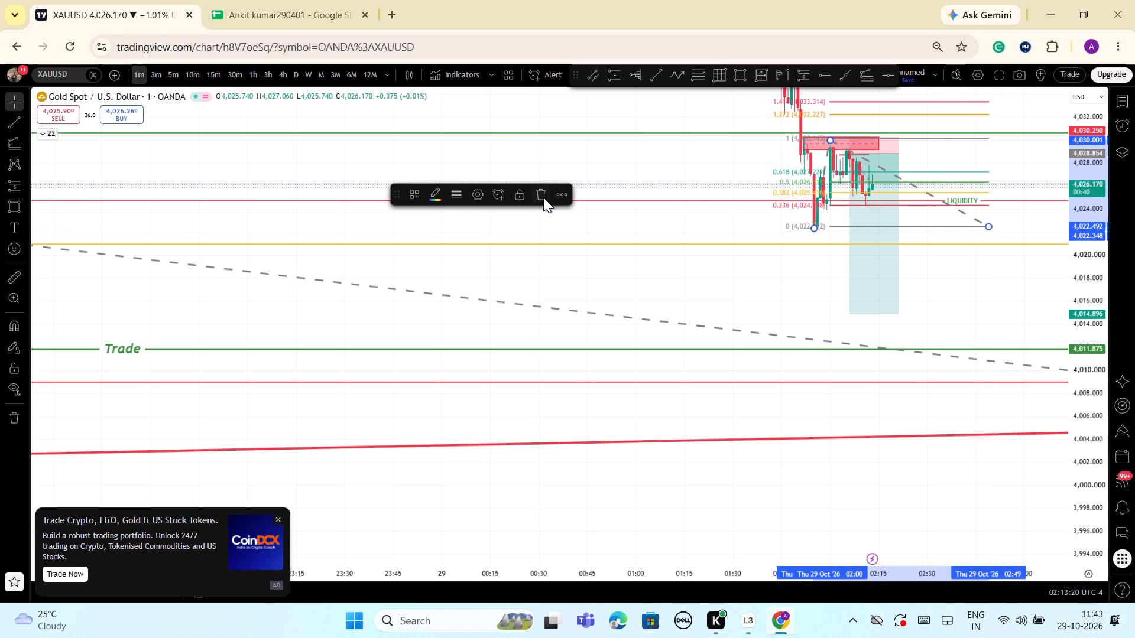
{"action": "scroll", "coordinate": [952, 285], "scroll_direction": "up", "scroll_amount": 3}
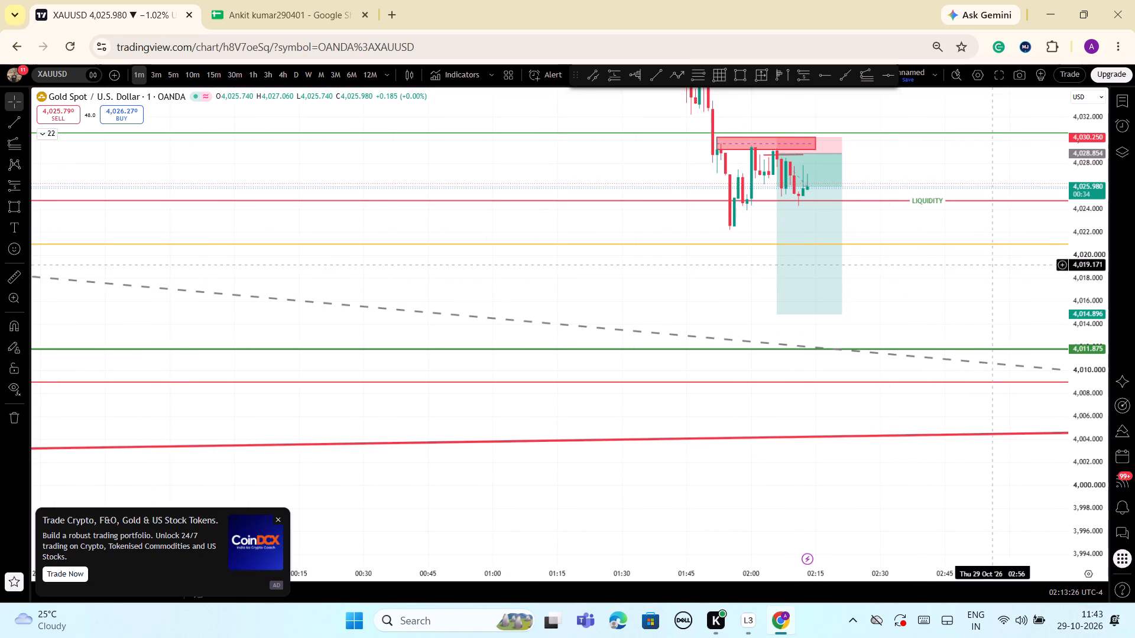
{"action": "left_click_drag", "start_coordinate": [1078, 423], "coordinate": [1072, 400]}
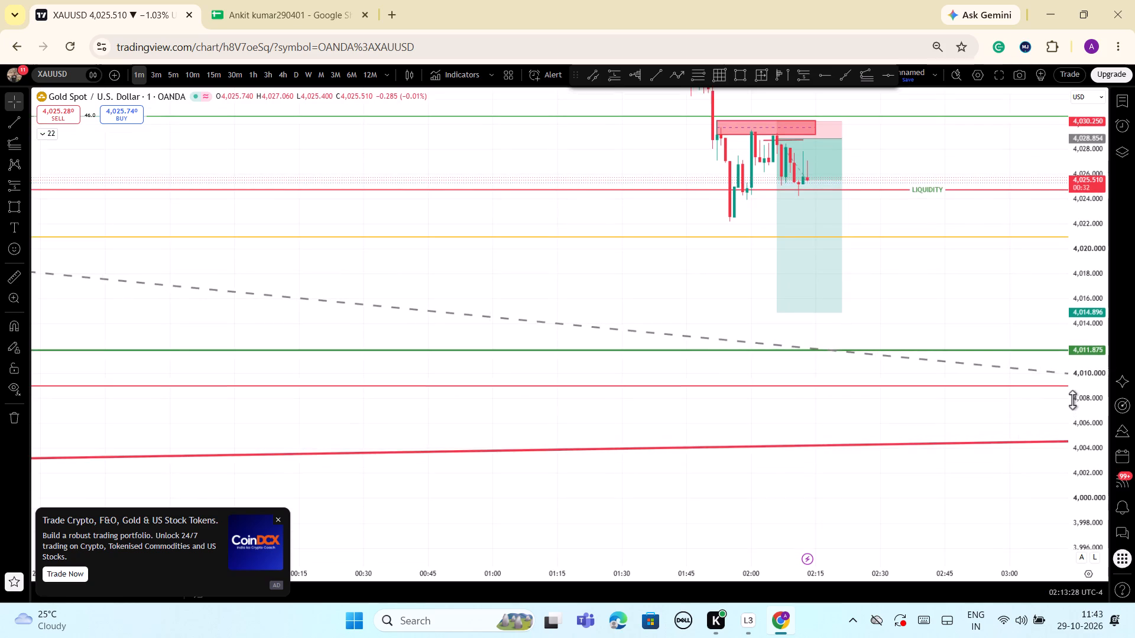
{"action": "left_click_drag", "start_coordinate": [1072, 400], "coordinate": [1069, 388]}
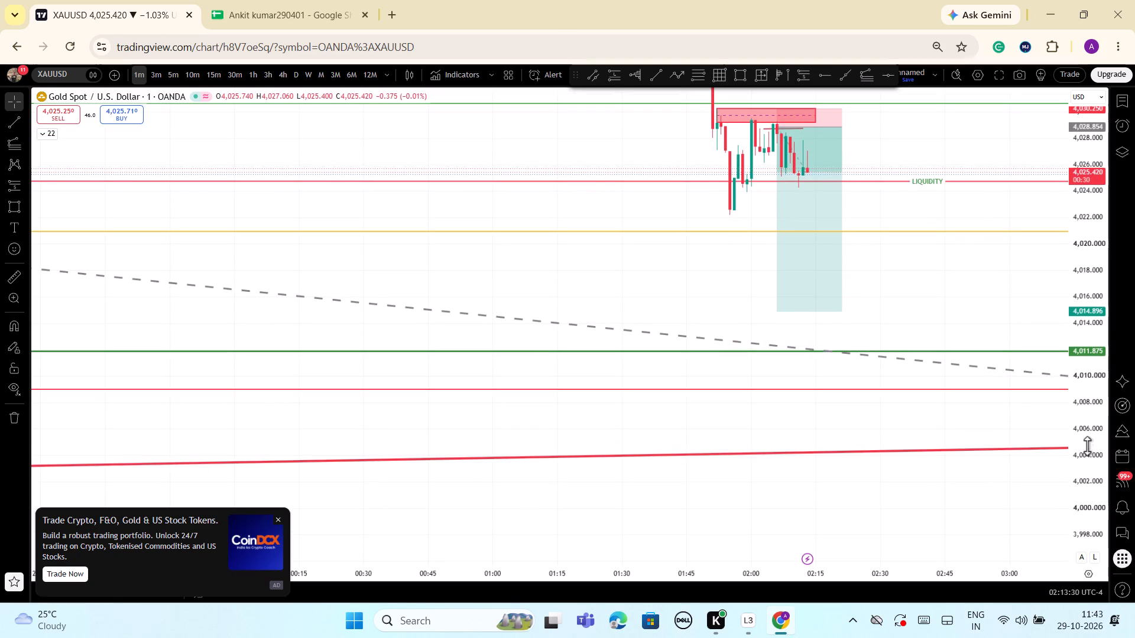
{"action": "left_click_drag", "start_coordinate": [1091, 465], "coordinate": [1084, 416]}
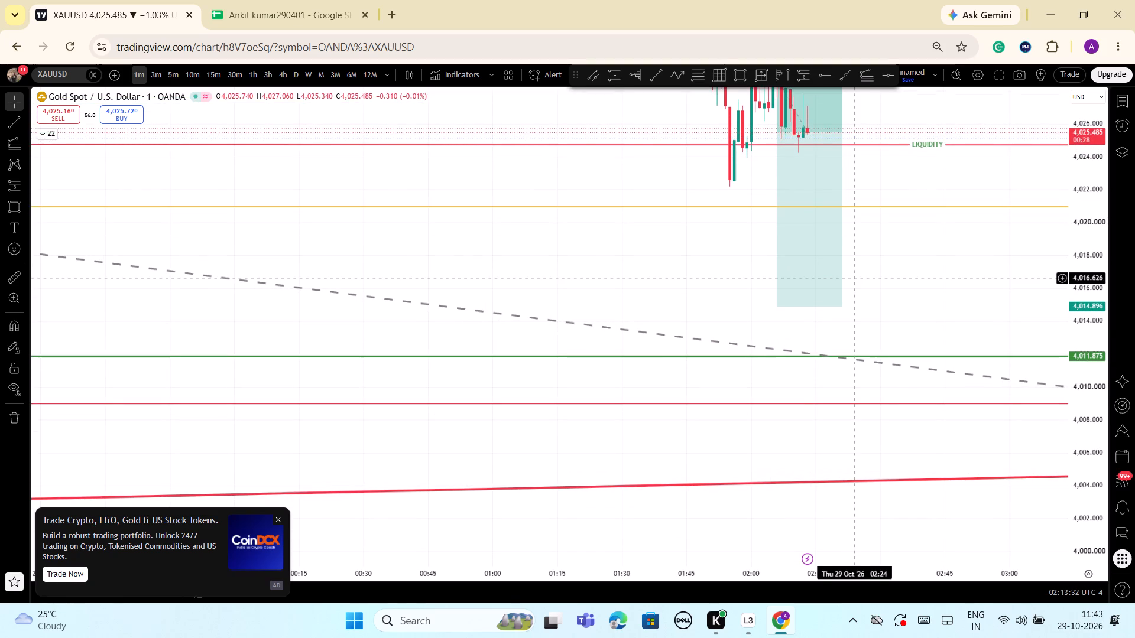
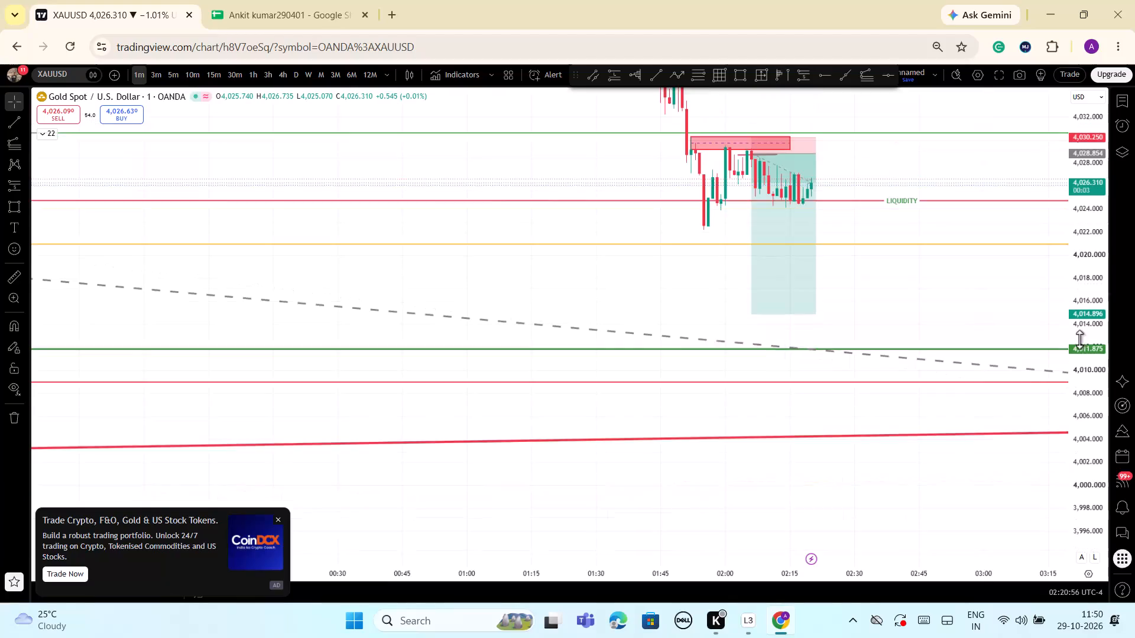
Place a long position at 02:21 with entry about 4,026.24, and tighten its stop to about 4,024.42, just below the LIQUIDITY line.
{"action": "scroll", "coordinate": [945, 273], "scroll_direction": "down", "scroll_amount": 2}
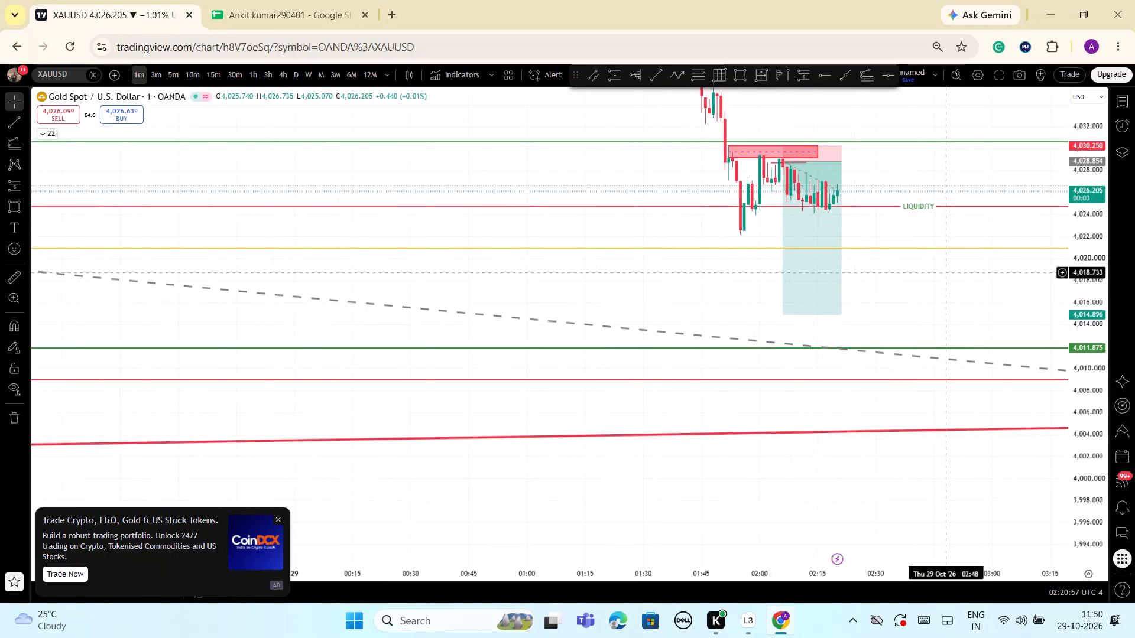
{"action": "scroll", "coordinate": [962, 277], "scroll_direction": "up", "scroll_amount": 1}
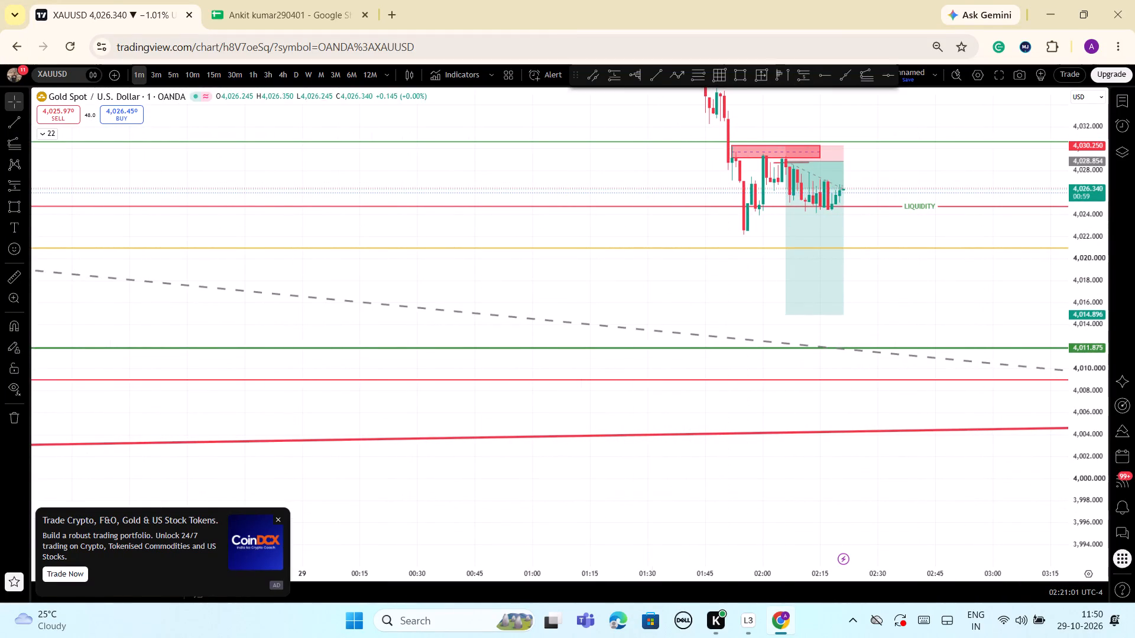
{"action": "left_click", "coordinate": [615, 75]}
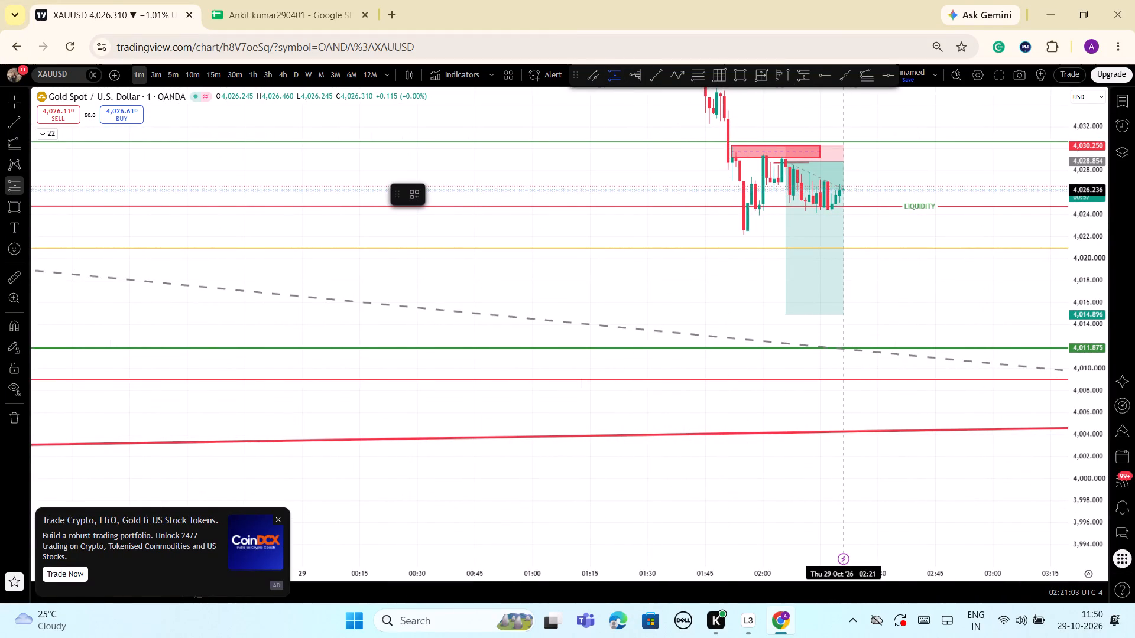
{"action": "left_click", "coordinate": [842, 190]}
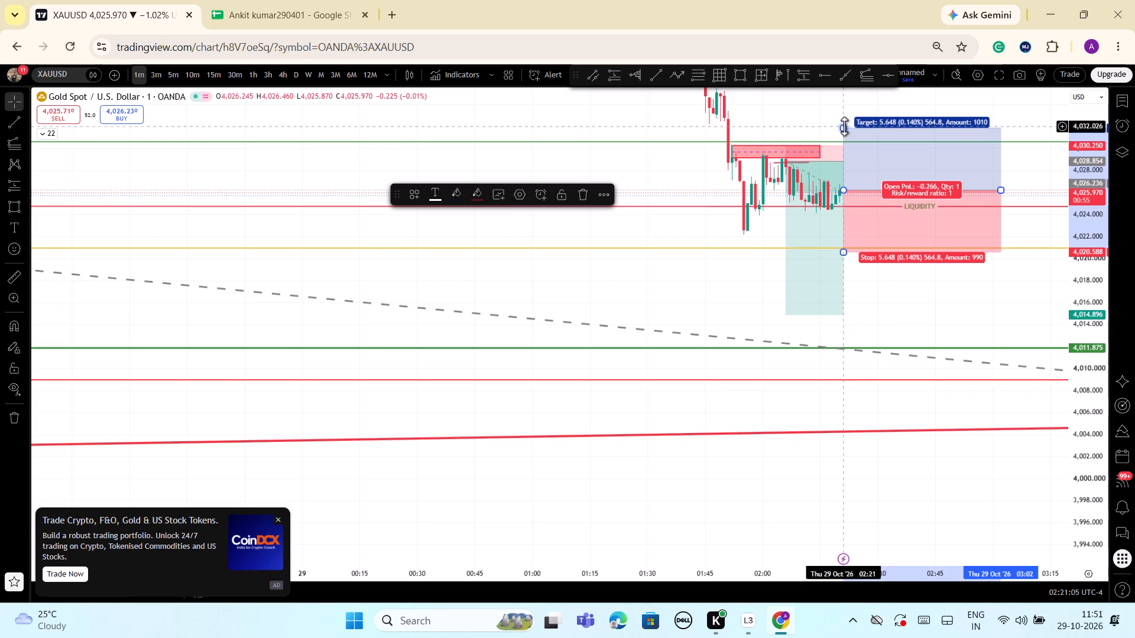
{"action": "left_click_drag", "start_coordinate": [842, 249], "coordinate": [830, 210]}
{"action": "left_click", "coordinate": [903, 292]}
Raise the new long position's target to about 4,033.18, above the upper green horizontal line.
{"action": "scroll", "coordinate": [915, 297], "scroll_direction": "down", "scroll_amount": 1}
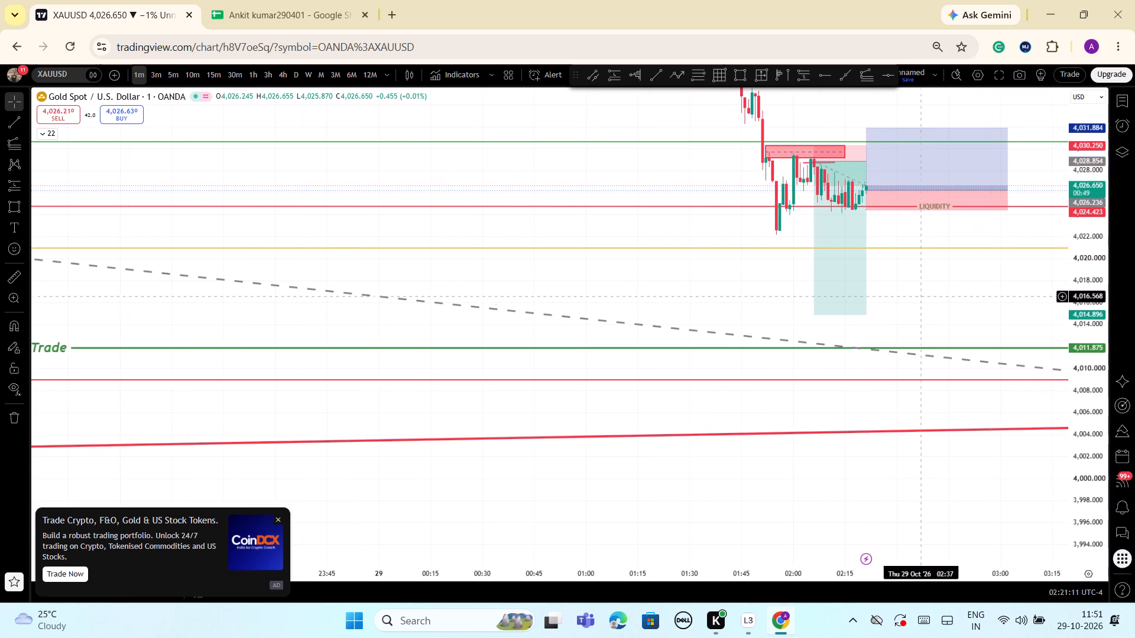
{"action": "left_click_drag", "start_coordinate": [1081, 358], "coordinate": [1065, 301]}
{"action": "left_click_drag", "start_coordinate": [993, 289], "coordinate": [924, 363]}
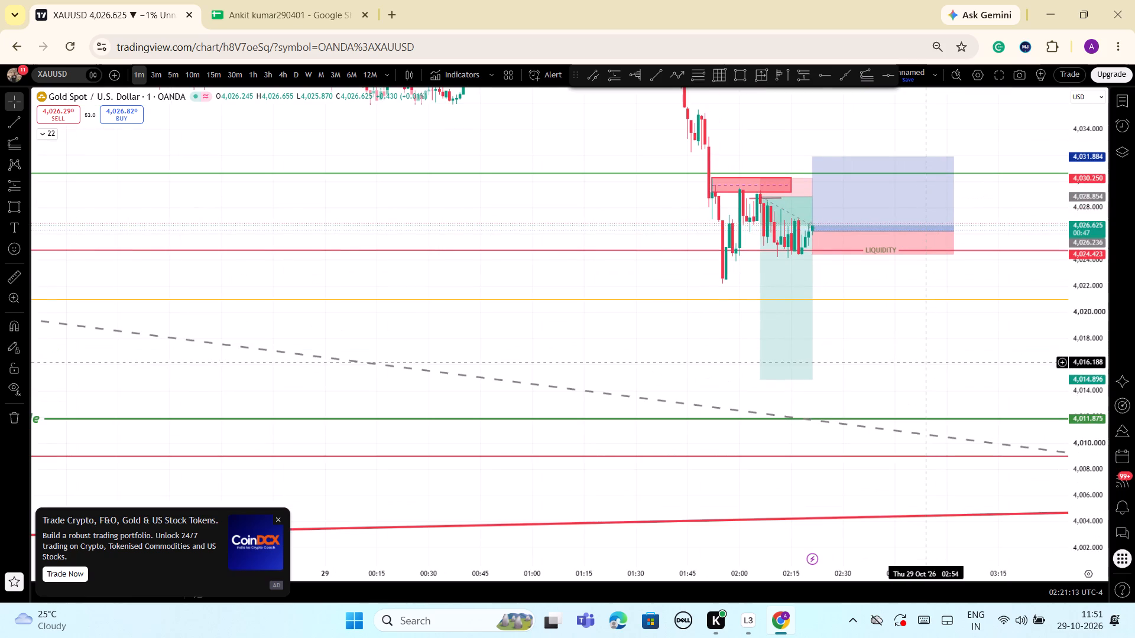
{"action": "scroll", "coordinate": [923, 336], "scroll_direction": "down", "scroll_amount": 1}
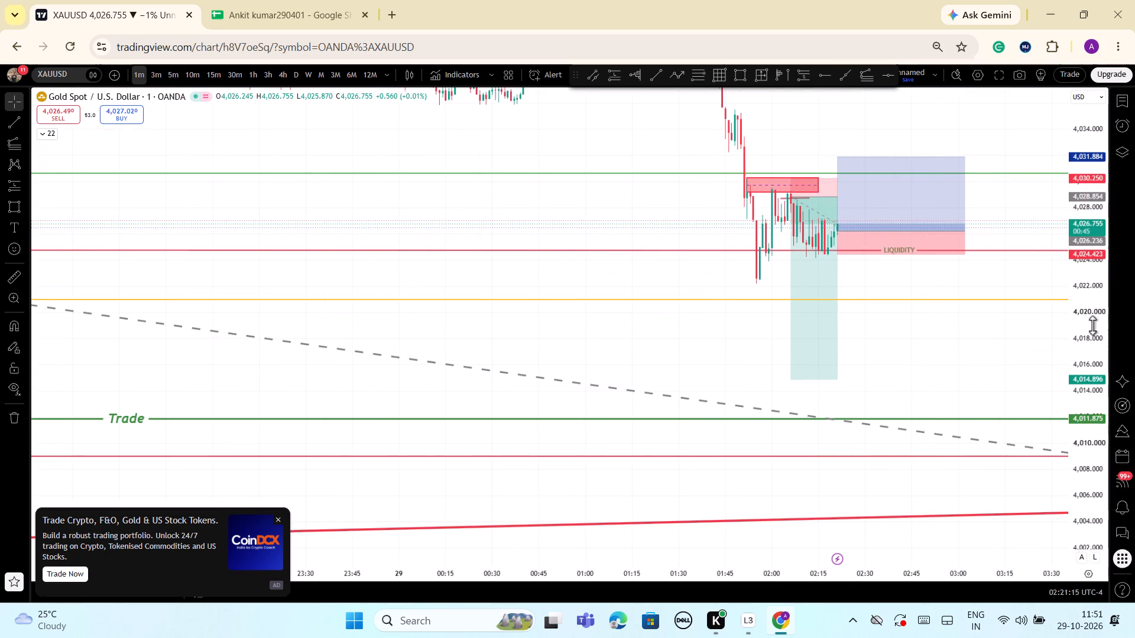
{"action": "left_click_drag", "start_coordinate": [1091, 329], "coordinate": [1045, 420]}
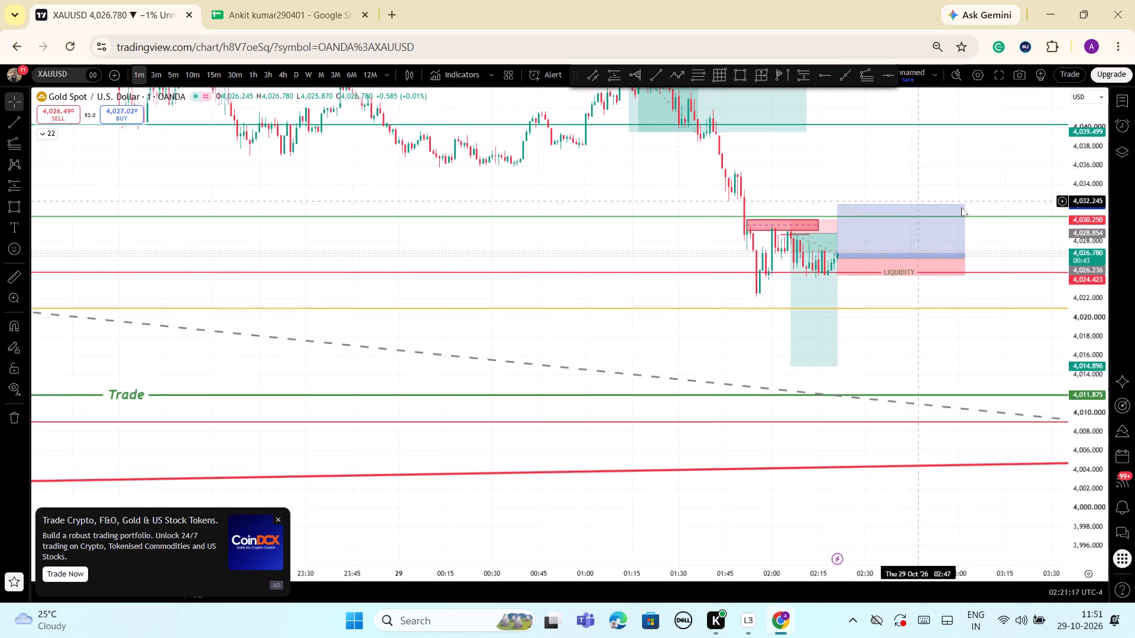
{"action": "left_click_drag", "start_coordinate": [839, 203], "coordinate": [839, 193]}
{"action": "left_click", "coordinate": [809, 161]}
{"action": "scroll", "coordinate": [1012, 276], "scroll_direction": "down", "scroll_amount": 1}
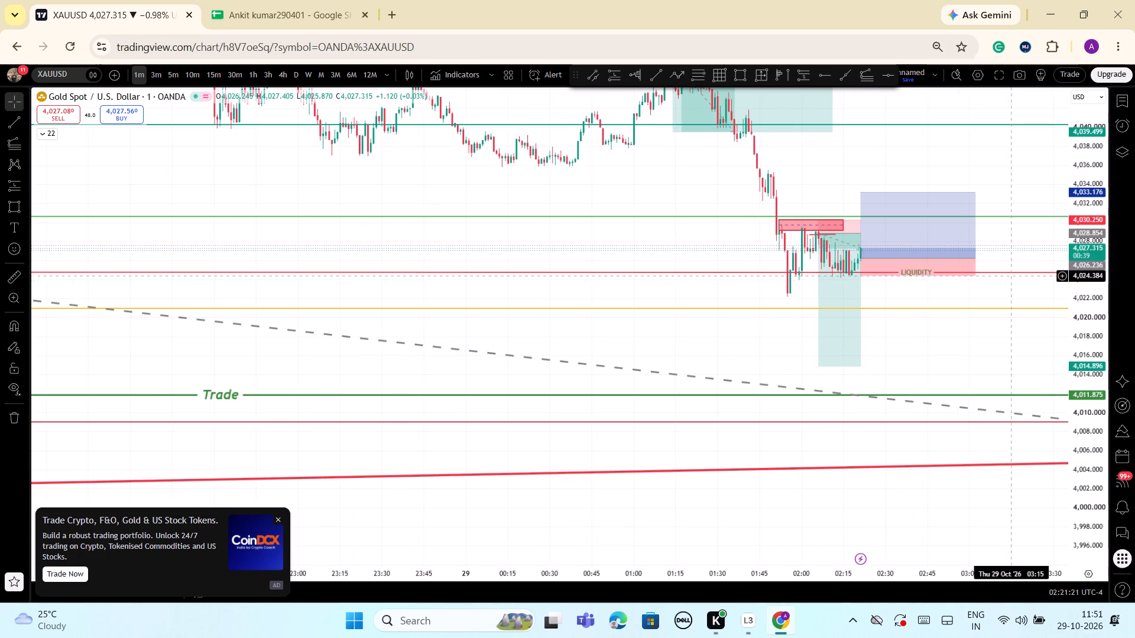
{"action": "scroll", "coordinate": [841, 335], "scroll_direction": "up", "scroll_amount": 1}
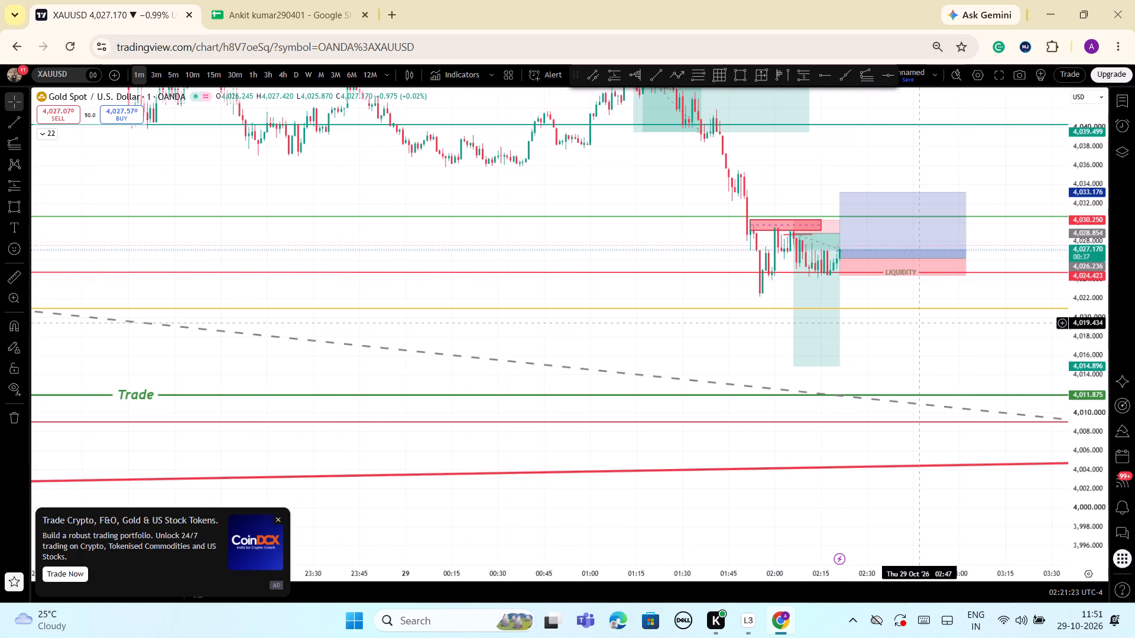
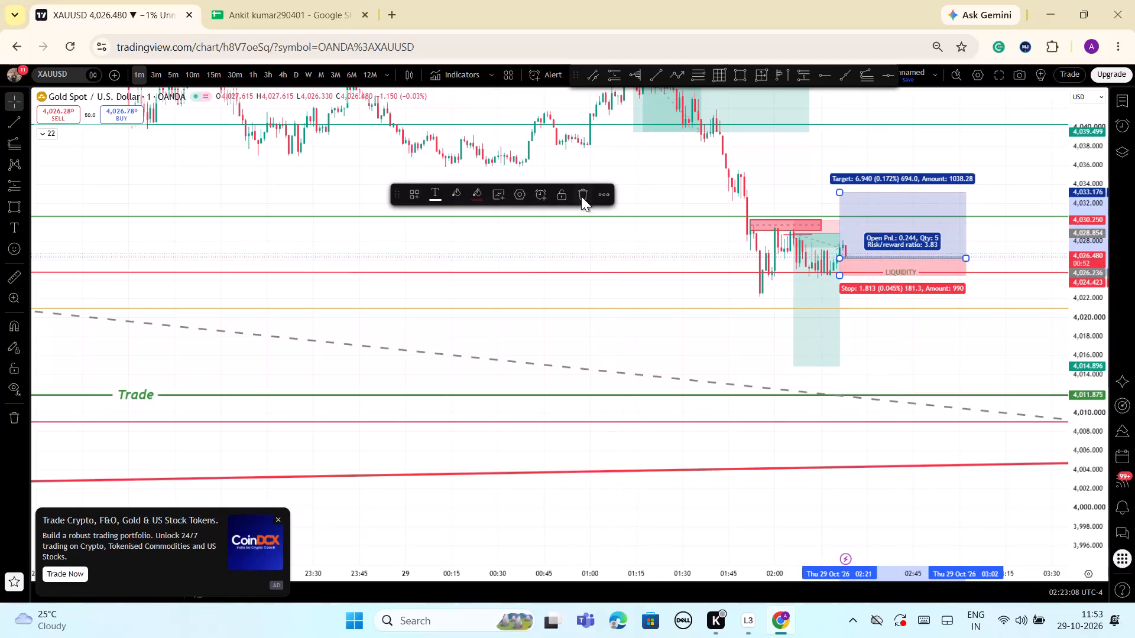
Draw a trend-based Fibonacci extension from about 4,029.62 near 02:00, down to about 4,024.03 at 02:14, and up to about 4,029.57 at 02:45.
{"action": "left_click", "coordinate": [886, 356]}
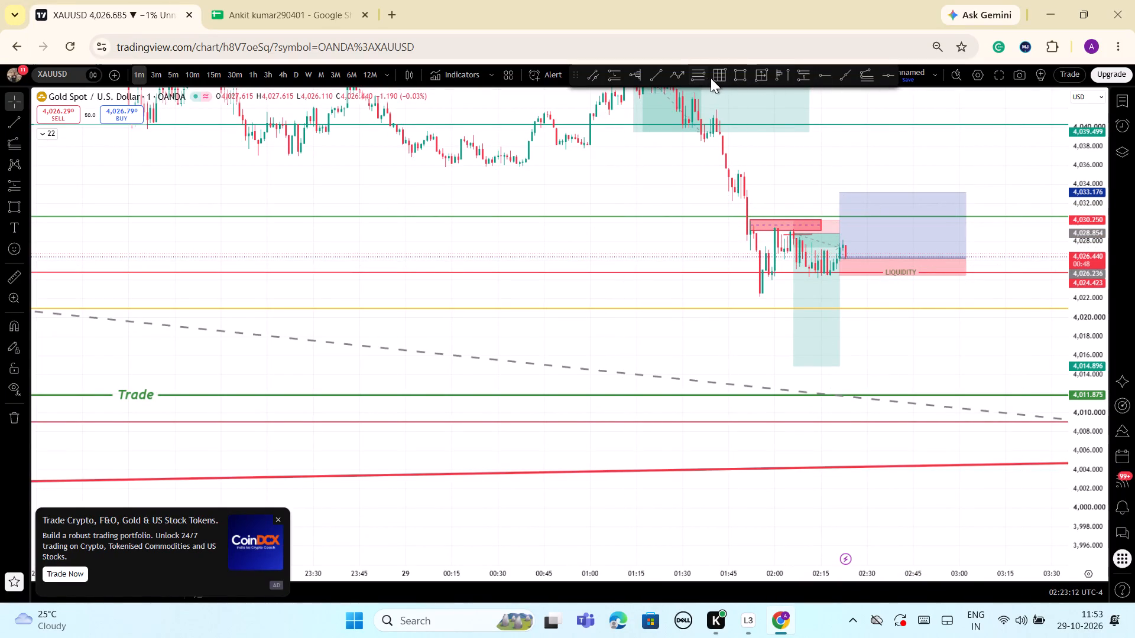
{"action": "left_click", "coordinate": [867, 79]}
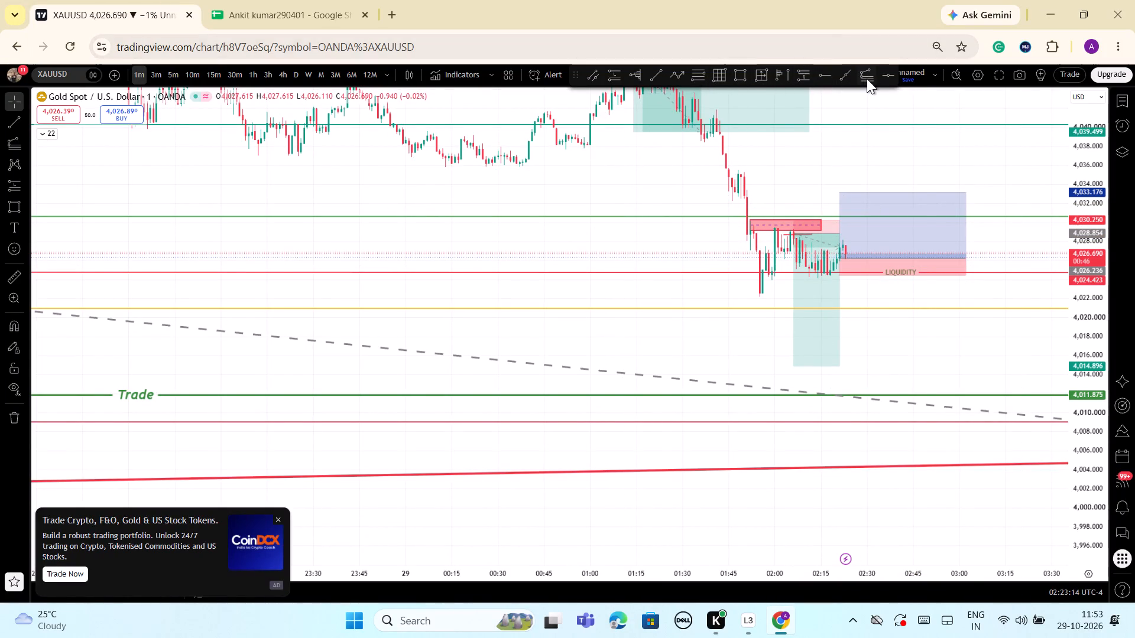
{"action": "left_click", "coordinate": [775, 226]}
{"action": "left_click", "coordinate": [819, 276]}
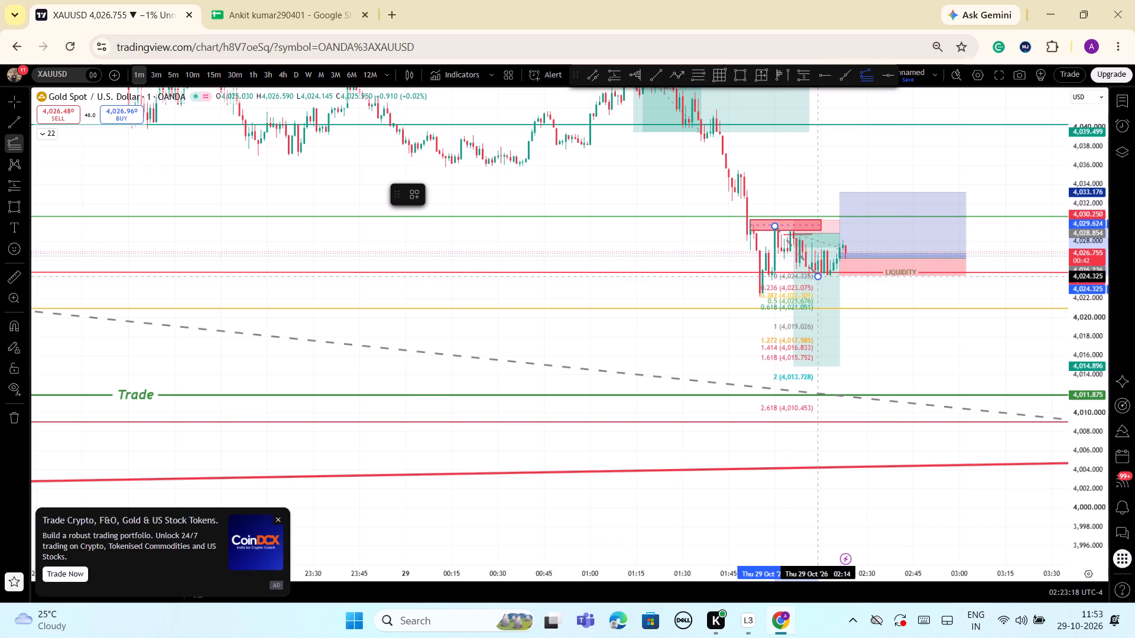
{"action": "left_click", "coordinate": [914, 227]}
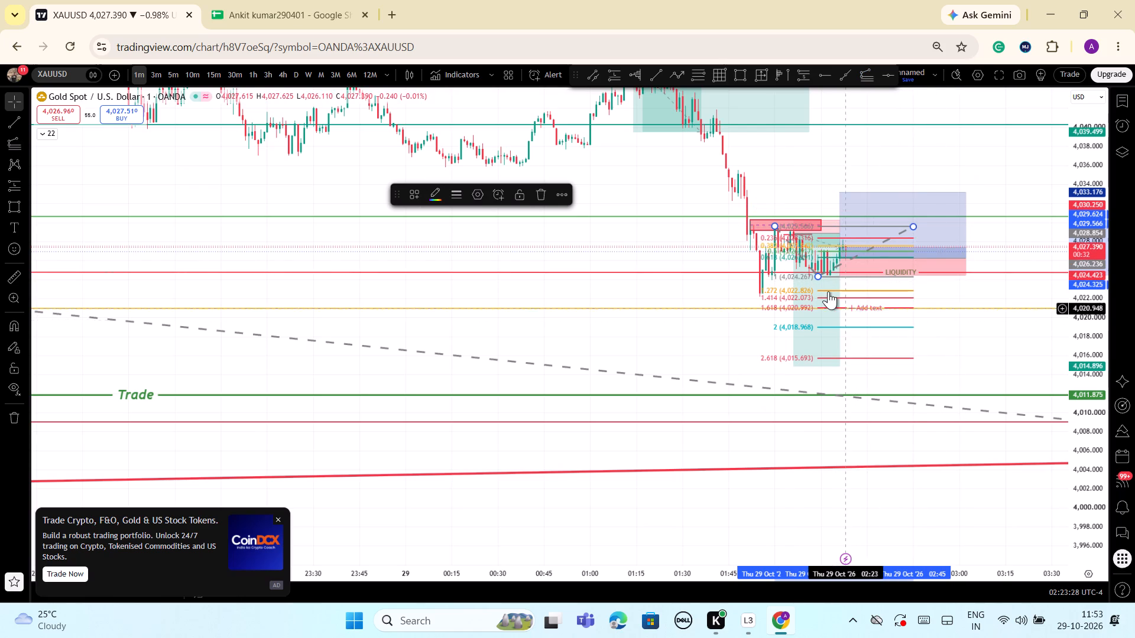
{"action": "left_click", "coordinate": [817, 277]}
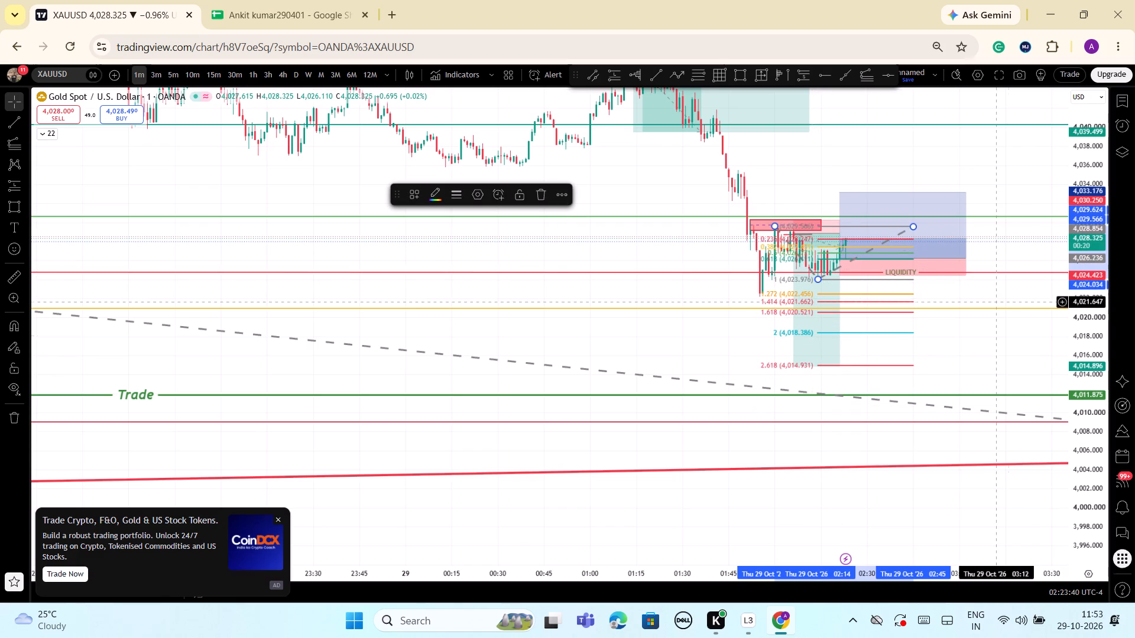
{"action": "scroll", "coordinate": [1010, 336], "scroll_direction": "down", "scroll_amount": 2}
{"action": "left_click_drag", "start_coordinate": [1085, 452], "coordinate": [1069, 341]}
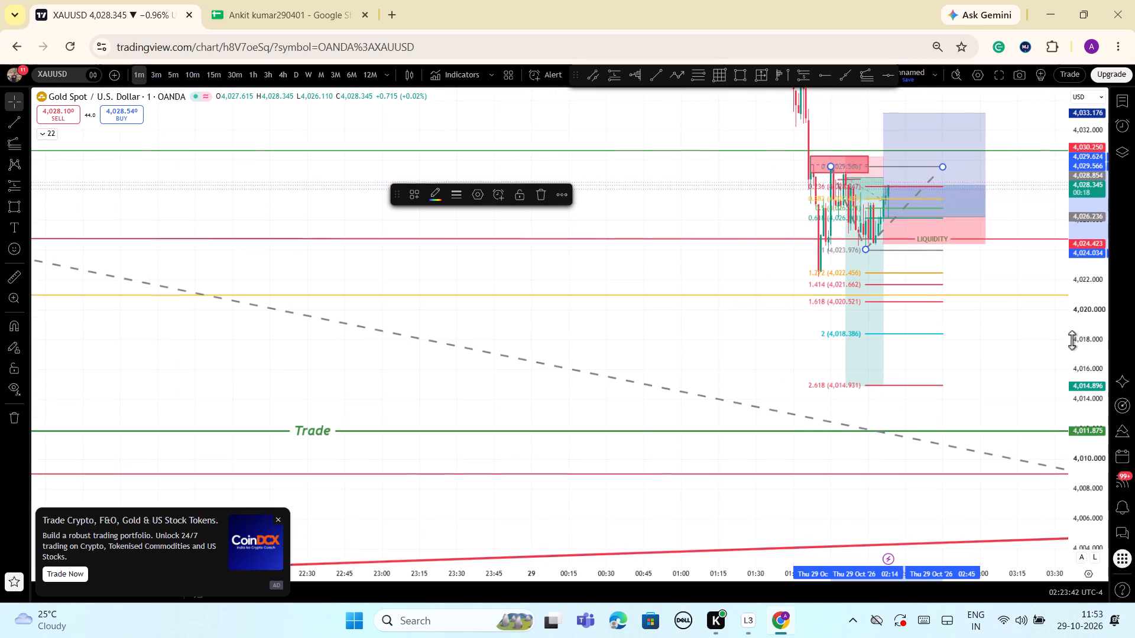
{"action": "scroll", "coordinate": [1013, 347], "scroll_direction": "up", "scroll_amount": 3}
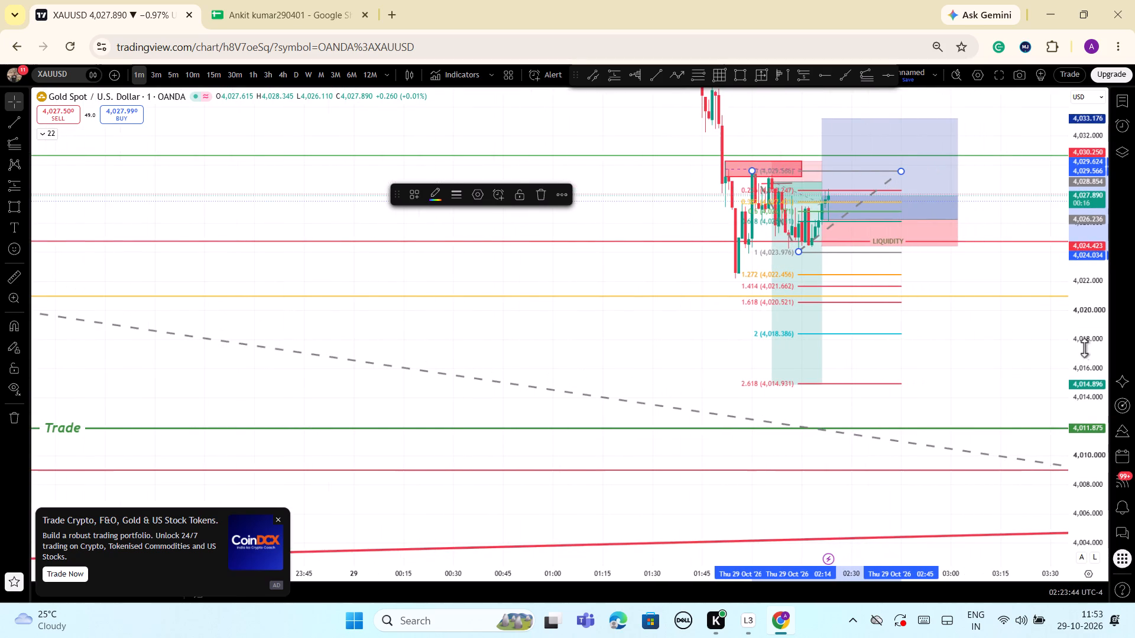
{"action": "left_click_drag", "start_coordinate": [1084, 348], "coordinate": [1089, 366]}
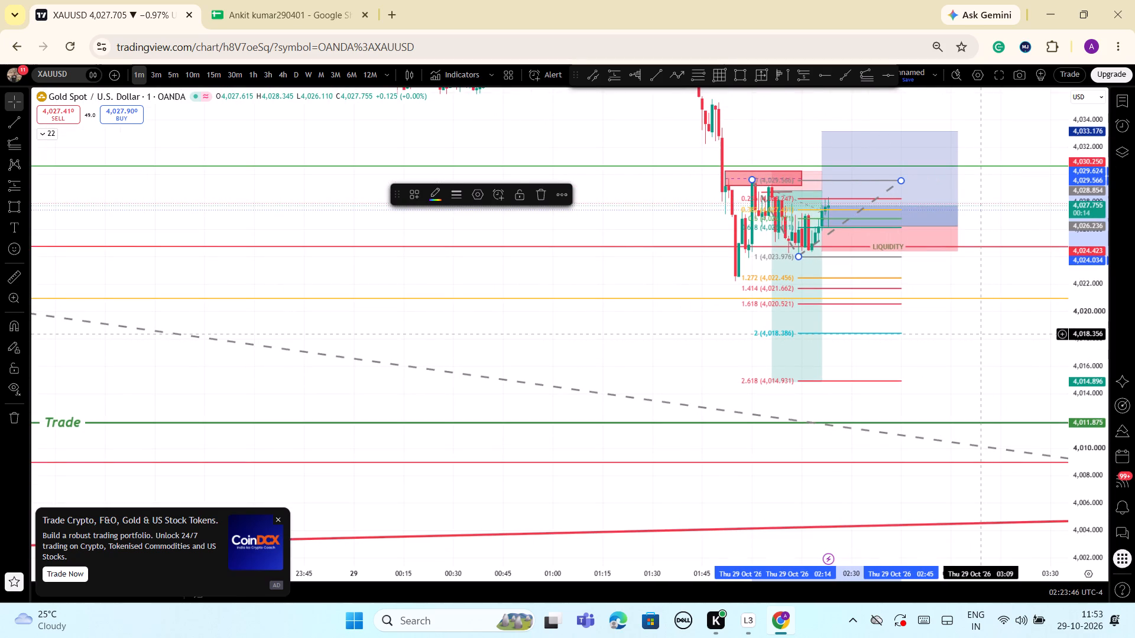
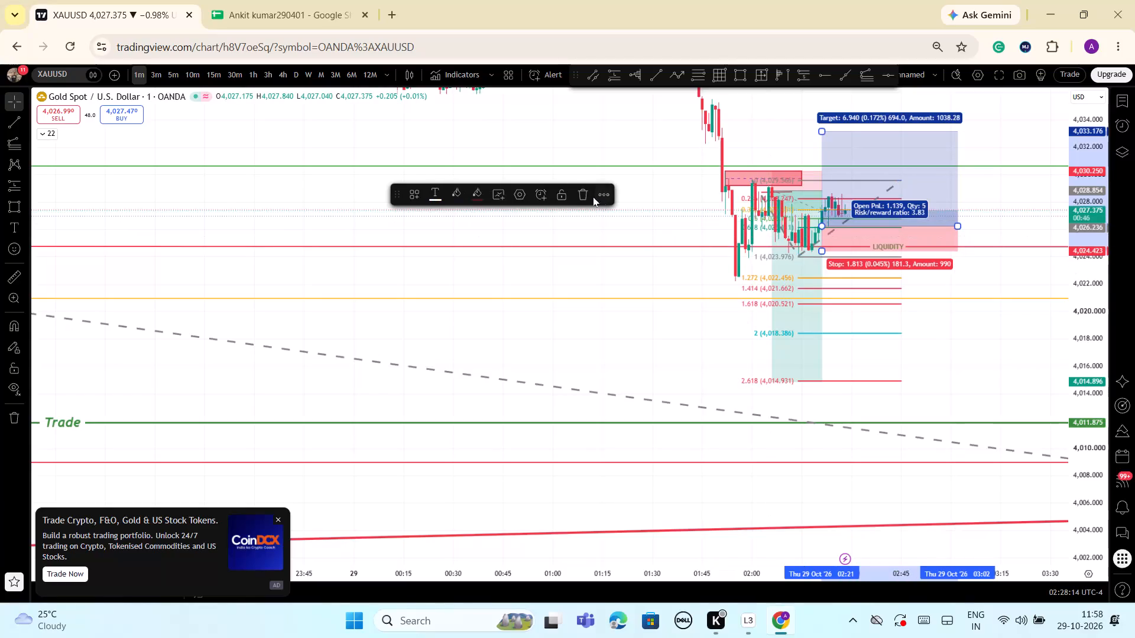
Delete the long position drawn near the LIQUIDITY level.
{"action": "left_click", "coordinate": [573, 188]}
Delete the small trend-based Fibonacci extension drawn over the 02:00 to 02:45 price swing.
{"action": "scroll", "coordinate": [854, 259], "scroll_direction": "down", "scroll_amount": 1}
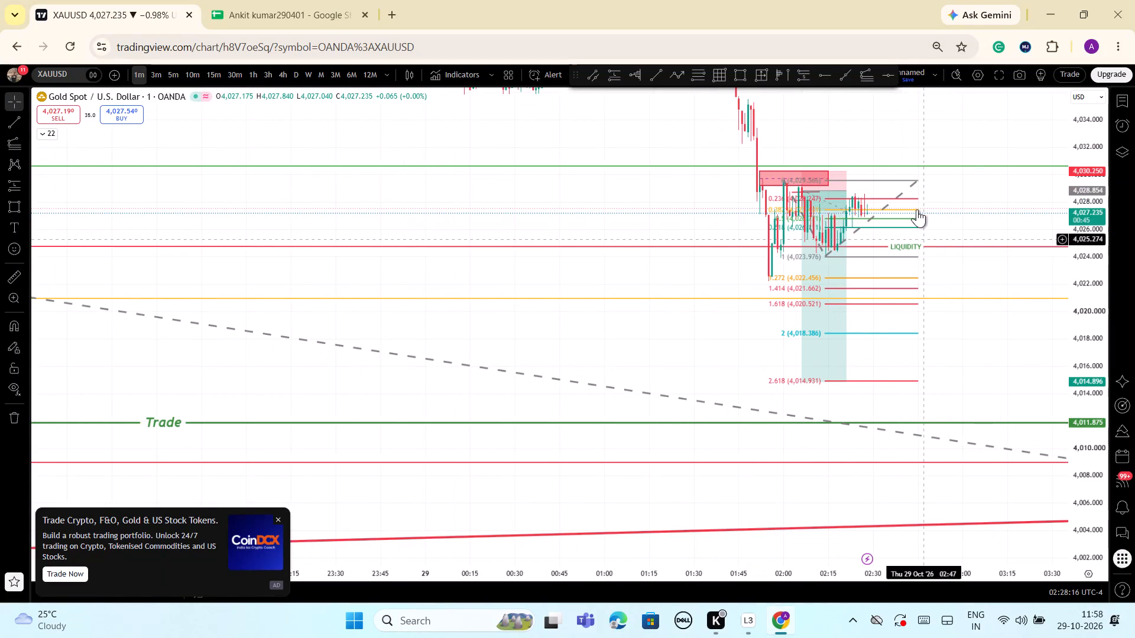
{"action": "left_click_drag", "start_coordinate": [1083, 366], "coordinate": [1090, 292]}
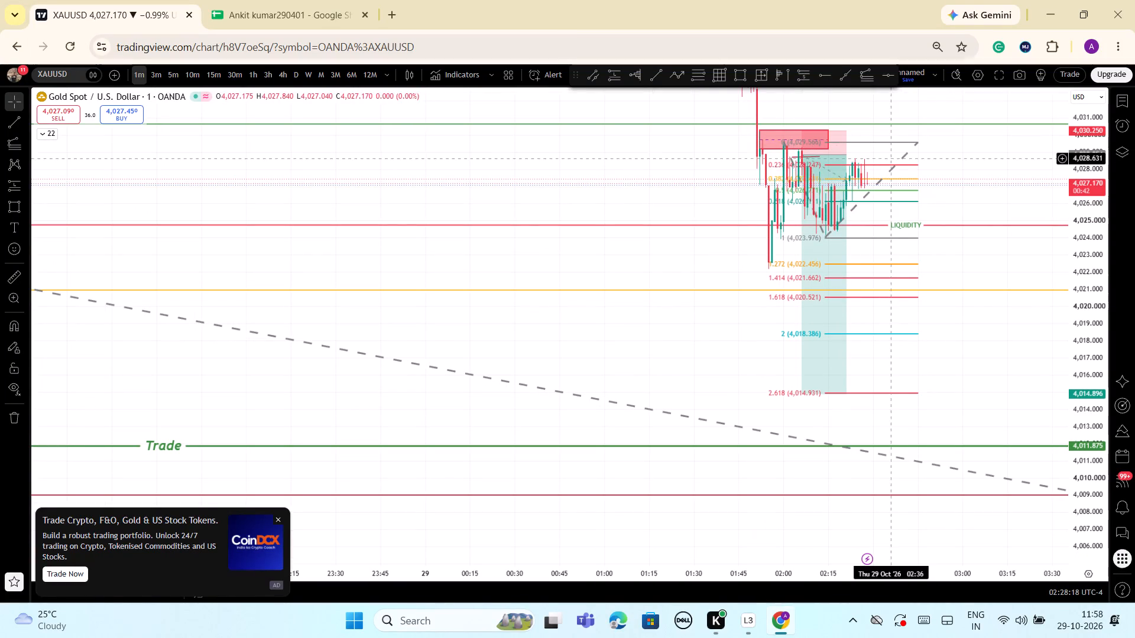
{"action": "left_click", "coordinate": [895, 167]}
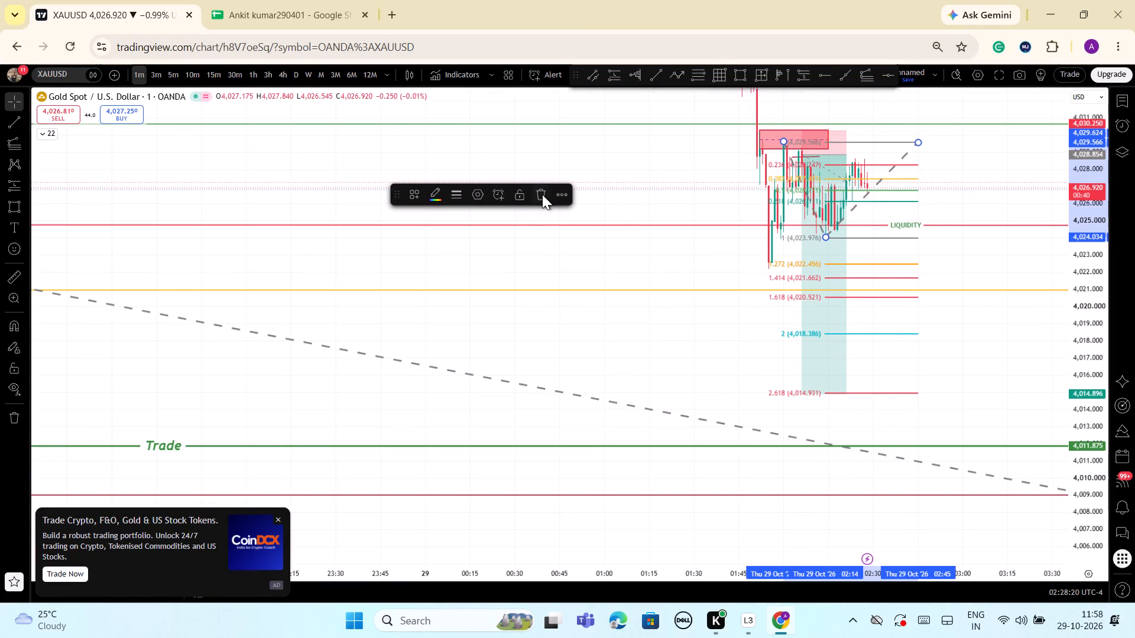
{"action": "left_click", "coordinate": [542, 194]}
Delete the large Fibonacci drawing with the long descending dashed trendline and its horizontal levels across the chart.
{"action": "scroll", "coordinate": [940, 336], "scroll_direction": "up", "scroll_amount": 2}
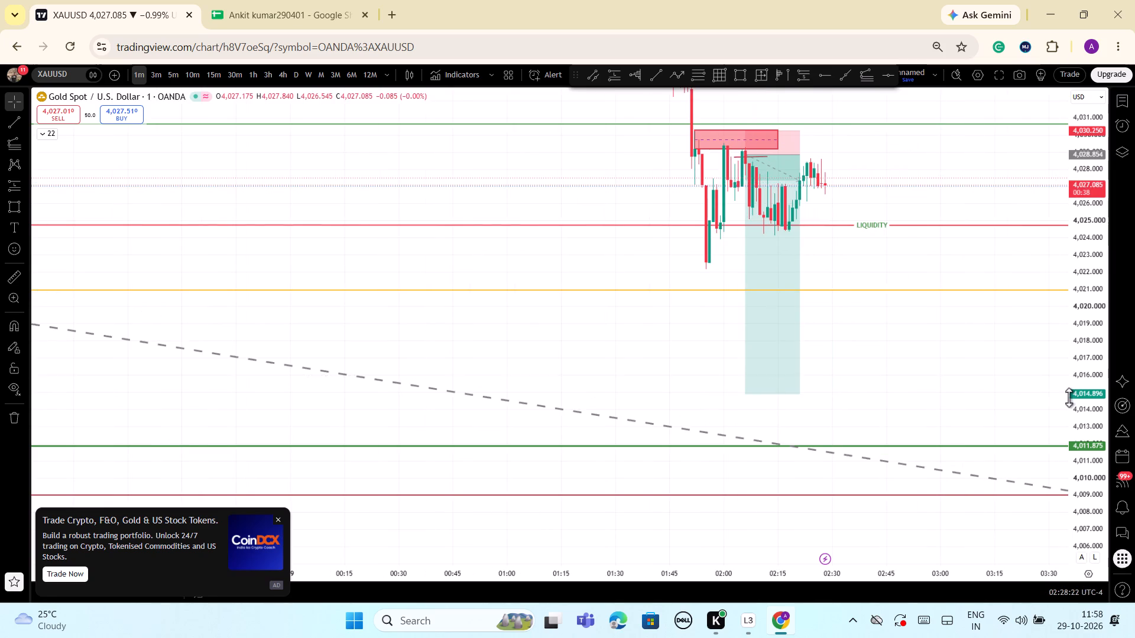
{"action": "left_click", "coordinate": [1069, 398]}
{"action": "scroll", "coordinate": [971, 381], "scroll_direction": "down", "scroll_amount": 4}
{"action": "left_click_drag", "start_coordinate": [975, 377], "coordinate": [958, 395]}
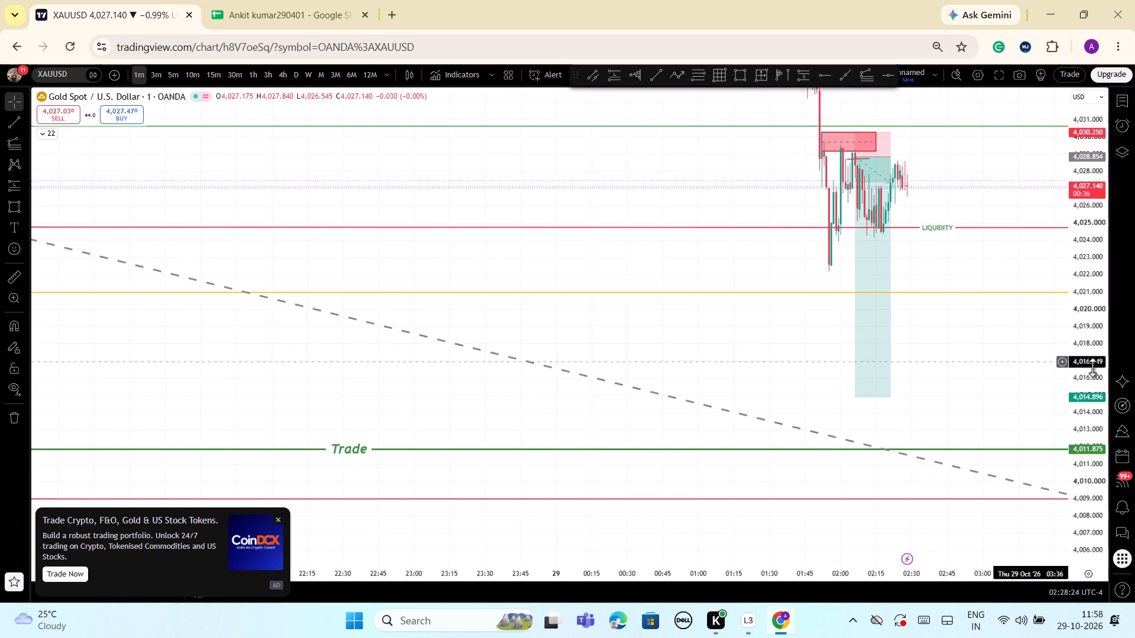
{"action": "left_click_drag", "start_coordinate": [1092, 370], "coordinate": [1056, 413]}
{"action": "left_click", "coordinate": [742, 401]}
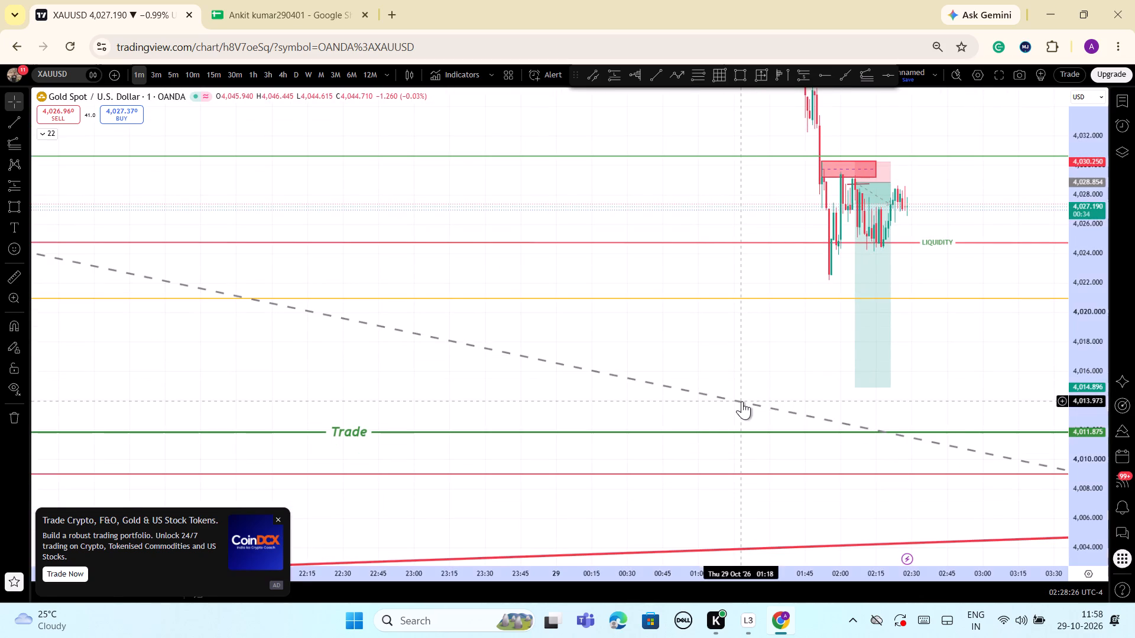
{"action": "left_click", "coordinate": [533, 196]}
Examine the recent XAUUSD decline against the marked Trade and LIQUIDITY levels and the two short positions.
{"action": "scroll", "coordinate": [627, 239], "scroll_direction": "down", "scroll_amount": 3}
{"action": "scroll", "coordinate": [974, 323], "scroll_direction": "down", "scroll_amount": 2}
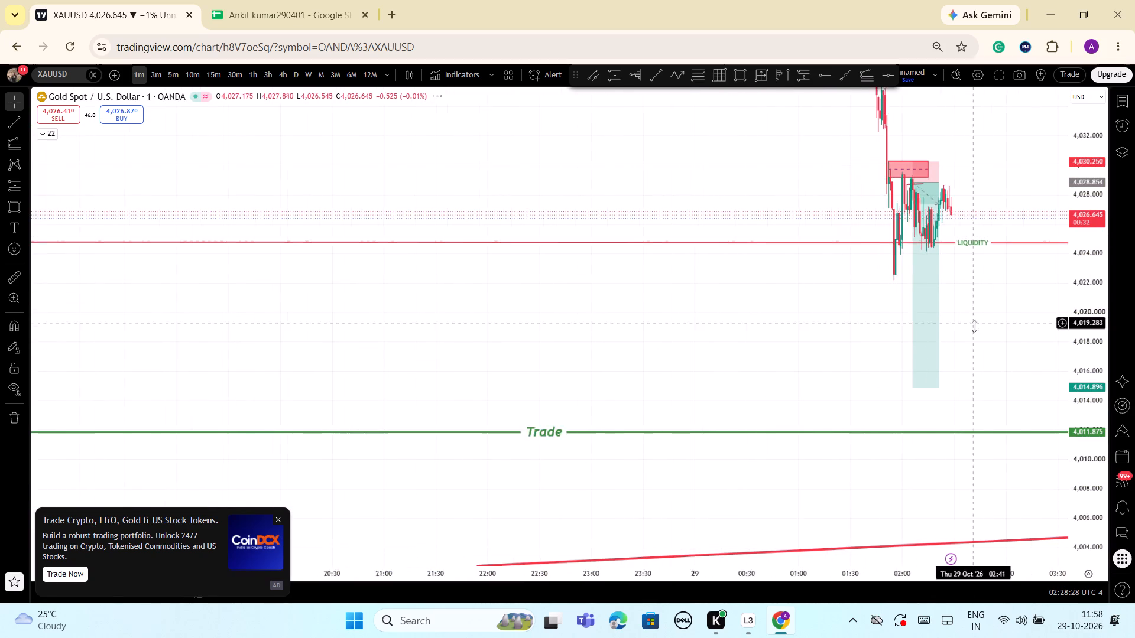
{"action": "left_click_drag", "start_coordinate": [1079, 350], "coordinate": [1076, 457]}
{"action": "left_click_drag", "start_coordinate": [1012, 335], "coordinate": [941, 380]}
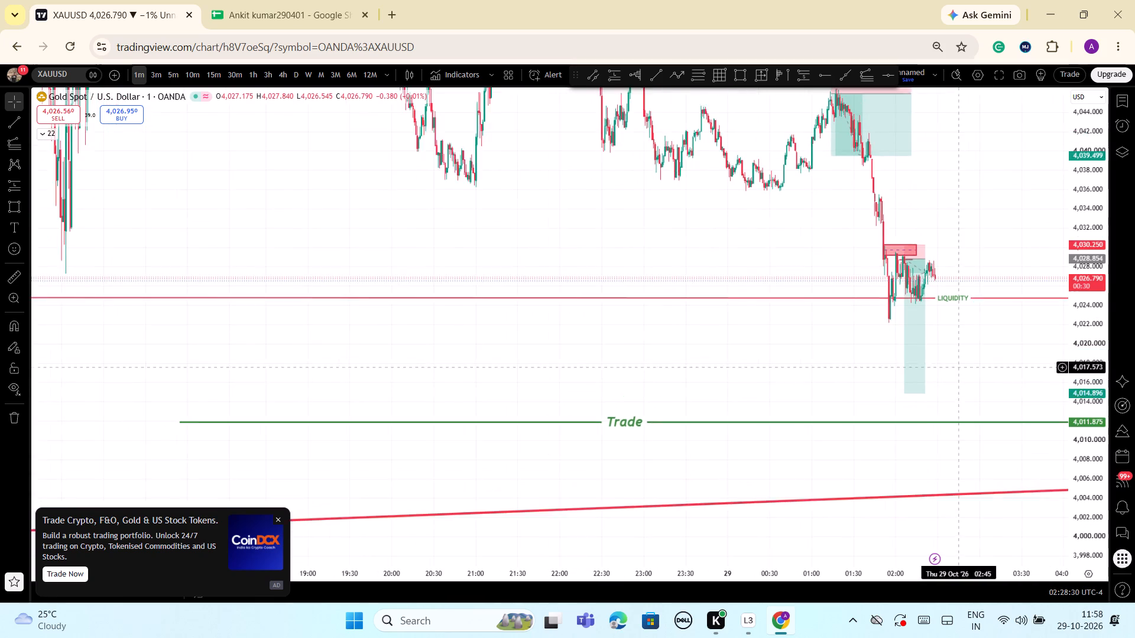
{"action": "left_click_drag", "start_coordinate": [941, 380], "coordinate": [917, 388]}
{"action": "left_click_drag", "start_coordinate": [1081, 378], "coordinate": [1080, 447]}
{"action": "scroll", "coordinate": [966, 300], "scroll_direction": "down", "scroll_amount": 2}
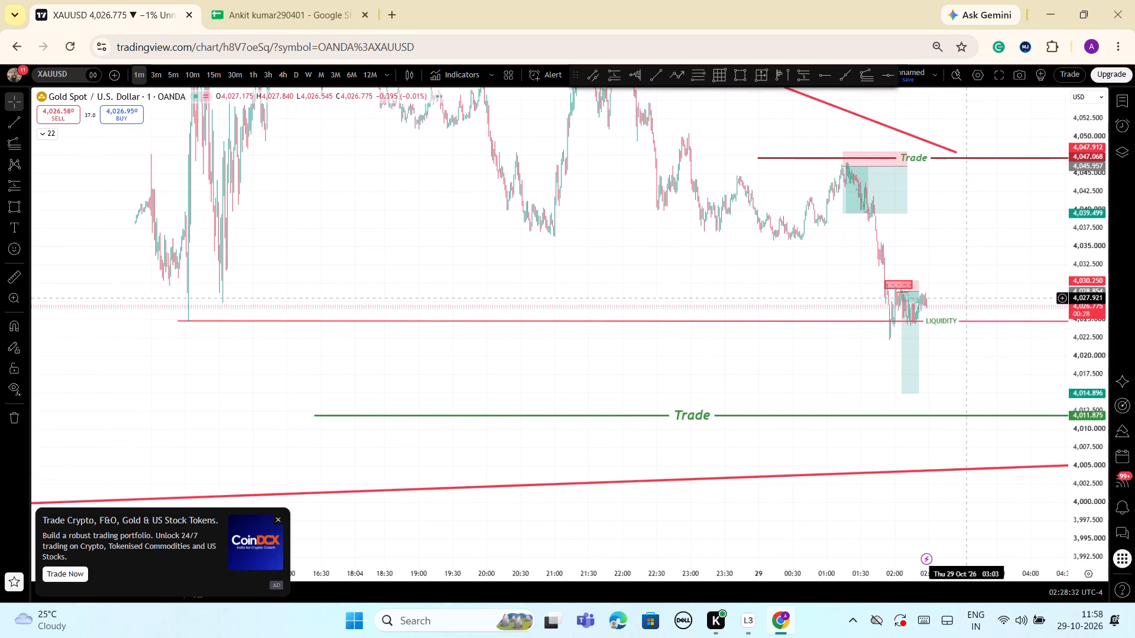
{"action": "left_click_drag", "start_coordinate": [978, 250], "coordinate": [797, 305]}
{"action": "scroll", "coordinate": [802, 304], "scroll_direction": "up", "scroll_amount": 4}
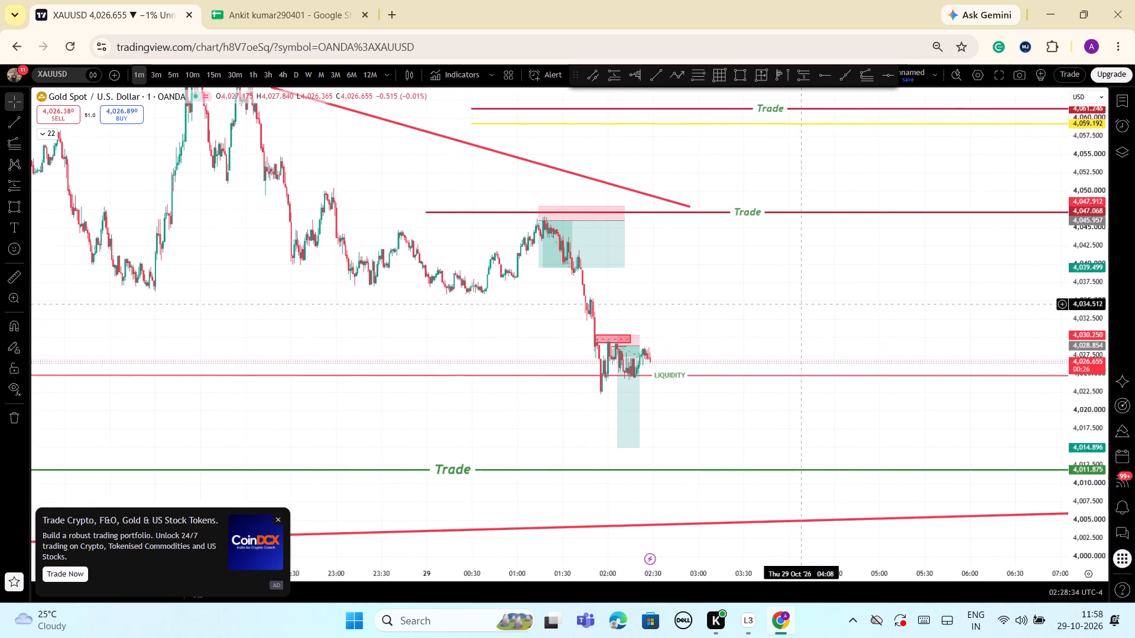
{"action": "left_click_drag", "start_coordinate": [780, 311], "coordinate": [857, 308]}
{"action": "left_click_drag", "start_coordinate": [1097, 470], "coordinate": [1081, 352]}
{"action": "left_click_drag", "start_coordinate": [794, 317], "coordinate": [800, 314]}
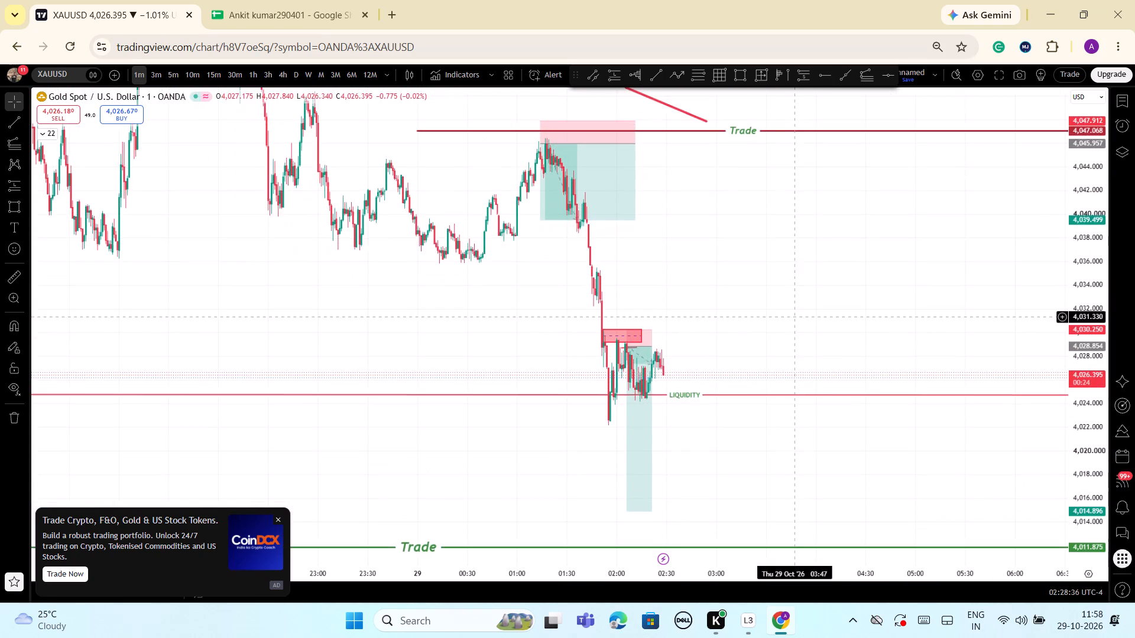
{"action": "left_click_drag", "start_coordinate": [800, 314], "coordinate": [939, 287]}
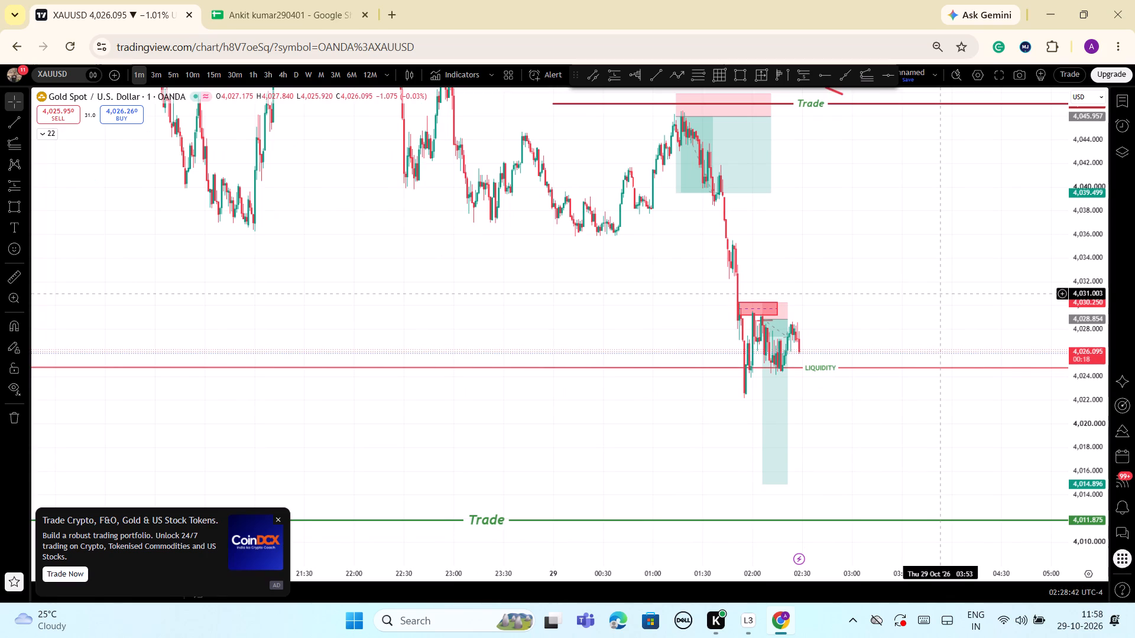
Extend the lower short position, entered at 4,028.854, forward in time to about 03:23.
{"action": "left_click_drag", "start_coordinate": [788, 320], "coordinate": [890, 318]}
{"action": "left_click", "coordinate": [1066, 349]}
{"action": "left_click", "coordinate": [1008, 276]}
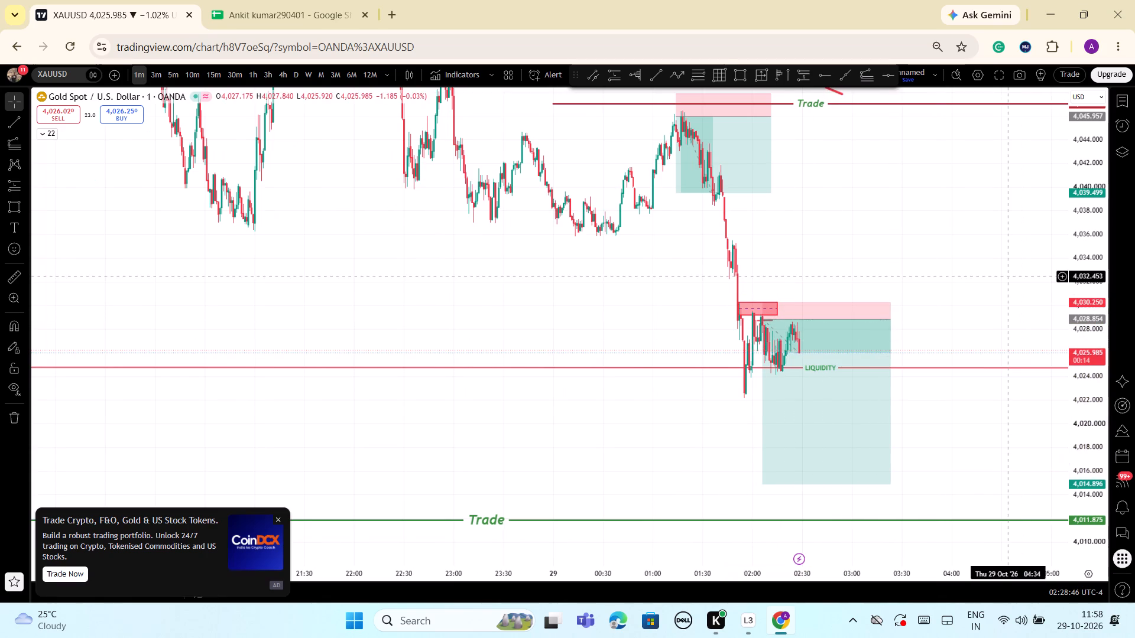
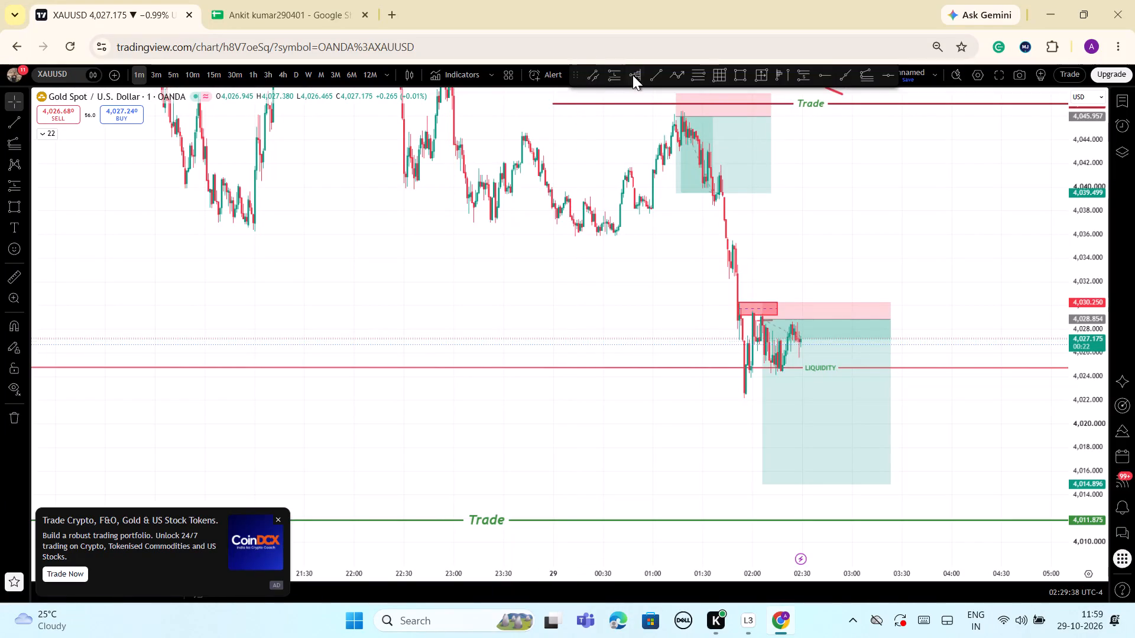
Draw a rising trendline from the 01:55 low at about 4,022.35 to about 4,027.54 at 02:52.
{"action": "left_click", "coordinate": [654, 73]}
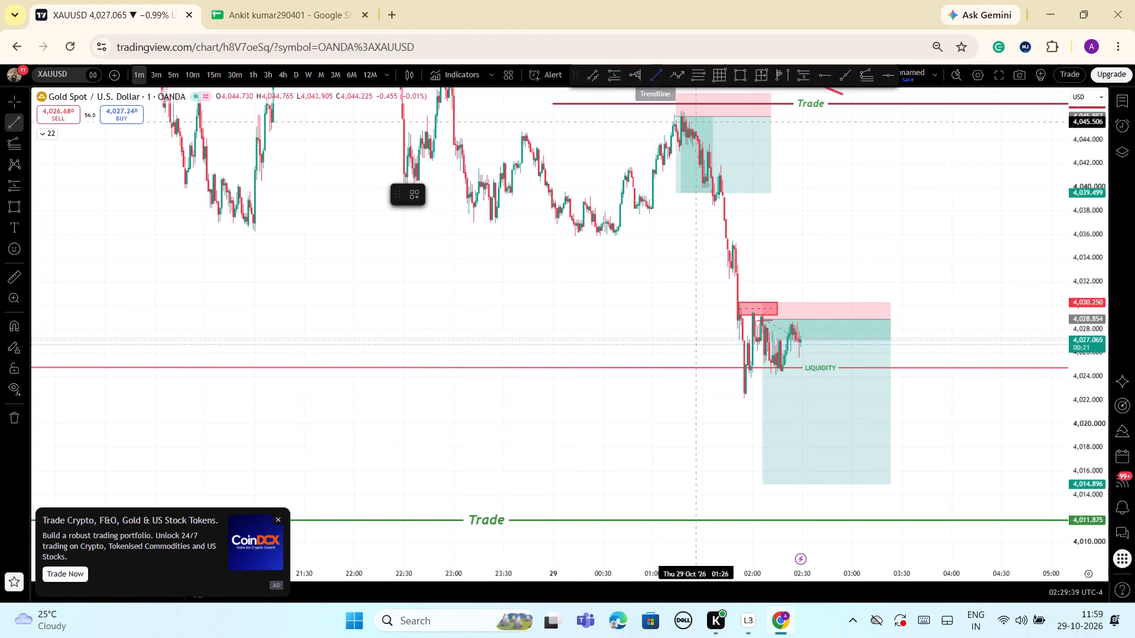
{"action": "left_click", "coordinate": [744, 396]}
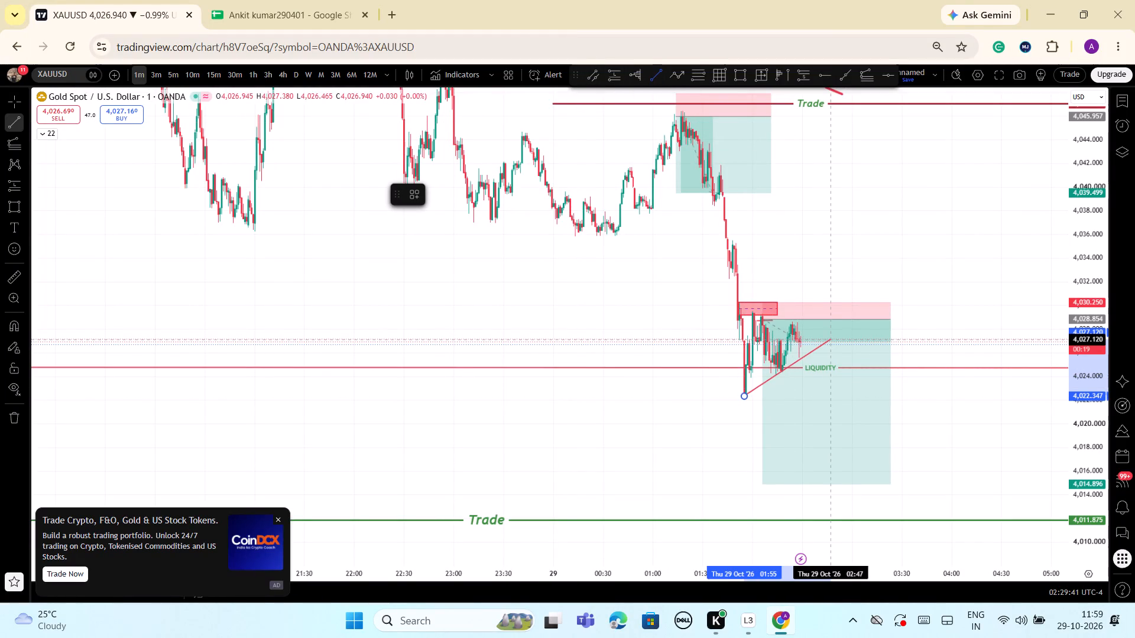
{"action": "left_click", "coordinate": [839, 335]}
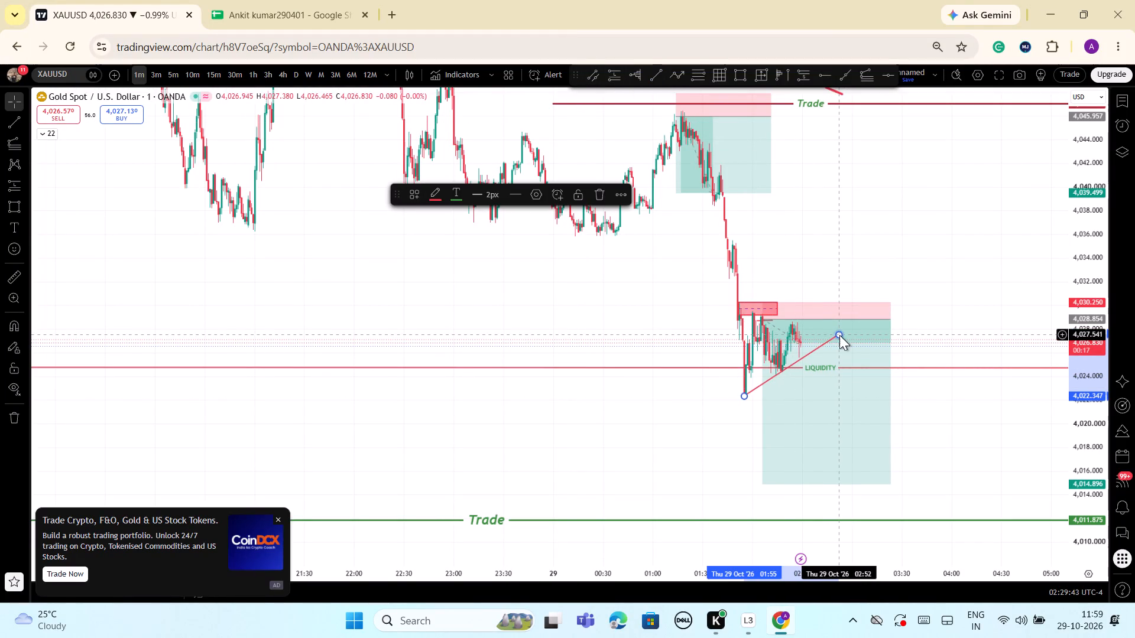
Apply the saved template with the thick red line and centred "Trendline" text to the new rising trendline.
{"action": "left_click", "coordinate": [411, 195]}
{"action": "left_click", "coordinate": [429, 297]}
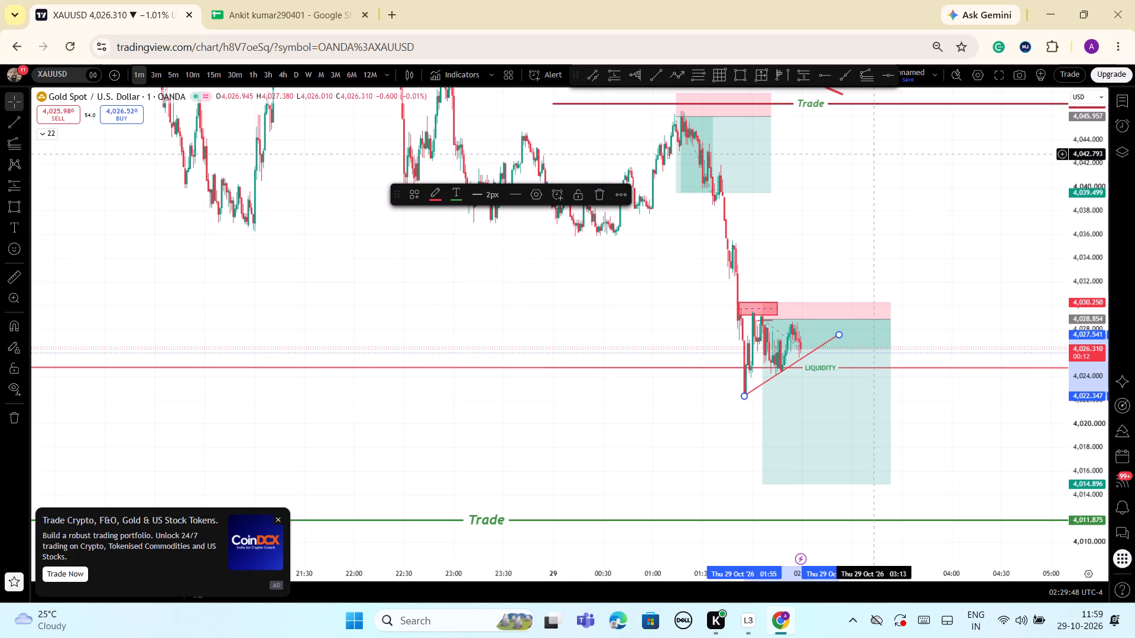
{"action": "left_click", "coordinate": [954, 184]}
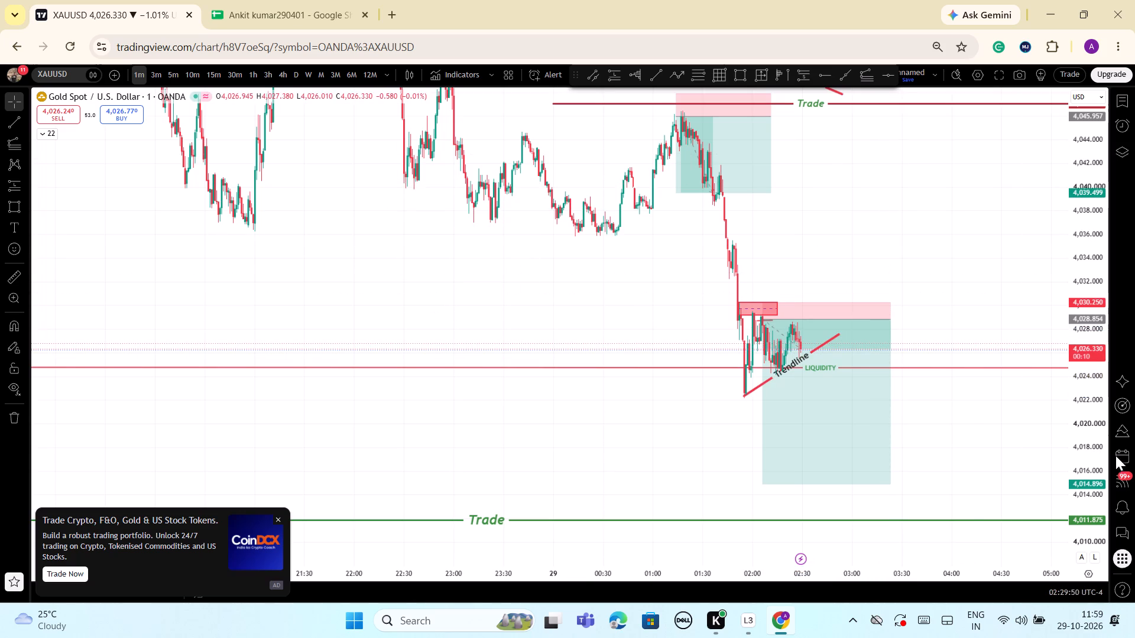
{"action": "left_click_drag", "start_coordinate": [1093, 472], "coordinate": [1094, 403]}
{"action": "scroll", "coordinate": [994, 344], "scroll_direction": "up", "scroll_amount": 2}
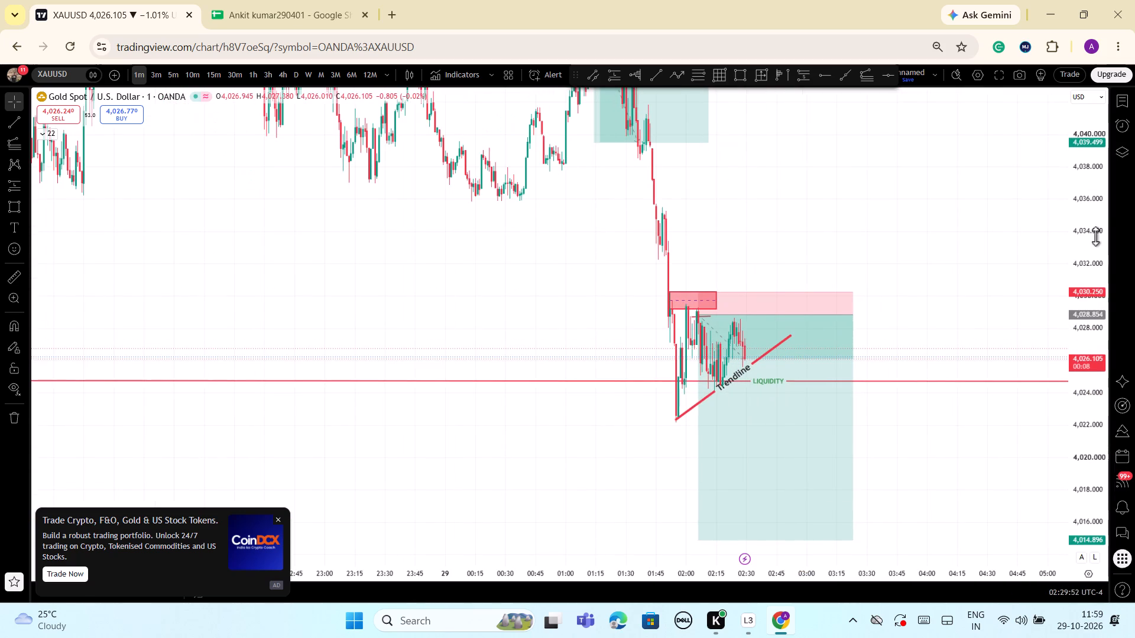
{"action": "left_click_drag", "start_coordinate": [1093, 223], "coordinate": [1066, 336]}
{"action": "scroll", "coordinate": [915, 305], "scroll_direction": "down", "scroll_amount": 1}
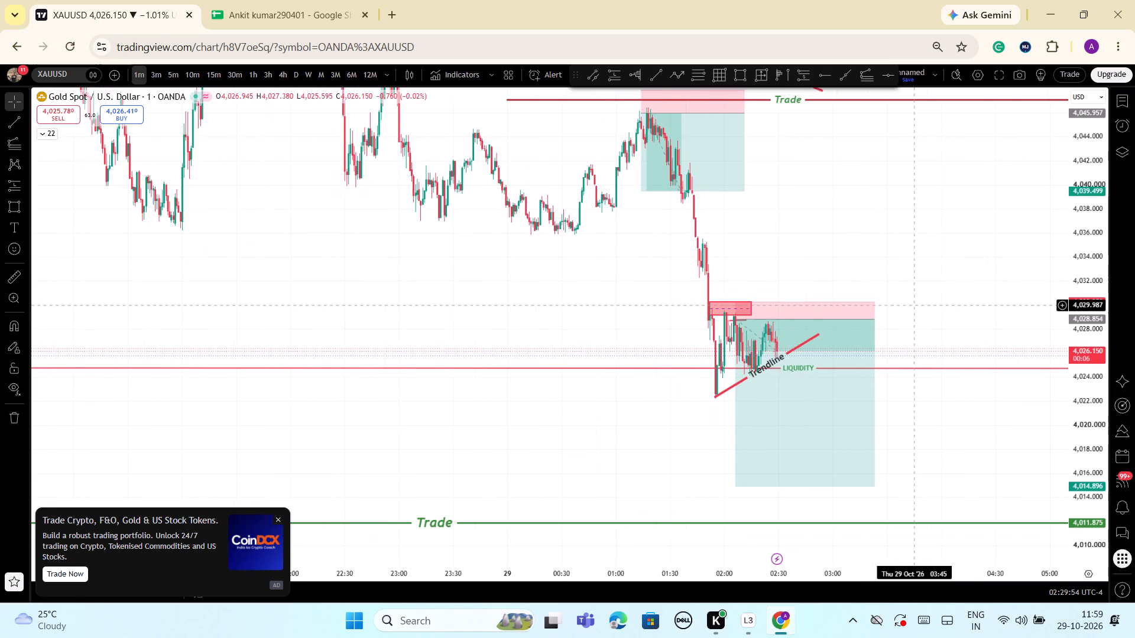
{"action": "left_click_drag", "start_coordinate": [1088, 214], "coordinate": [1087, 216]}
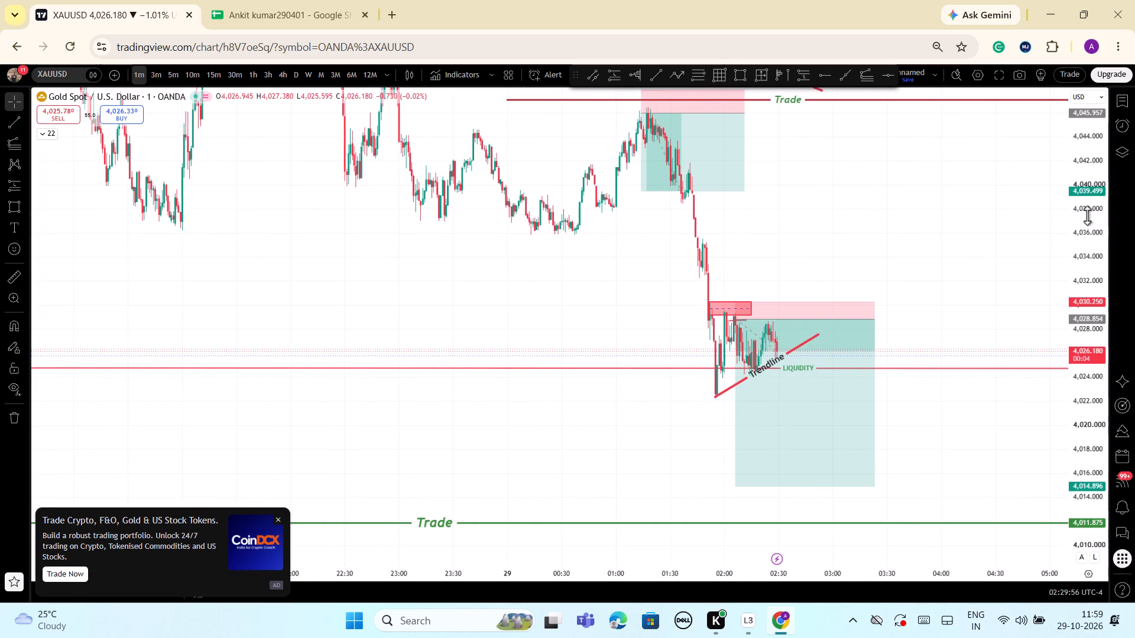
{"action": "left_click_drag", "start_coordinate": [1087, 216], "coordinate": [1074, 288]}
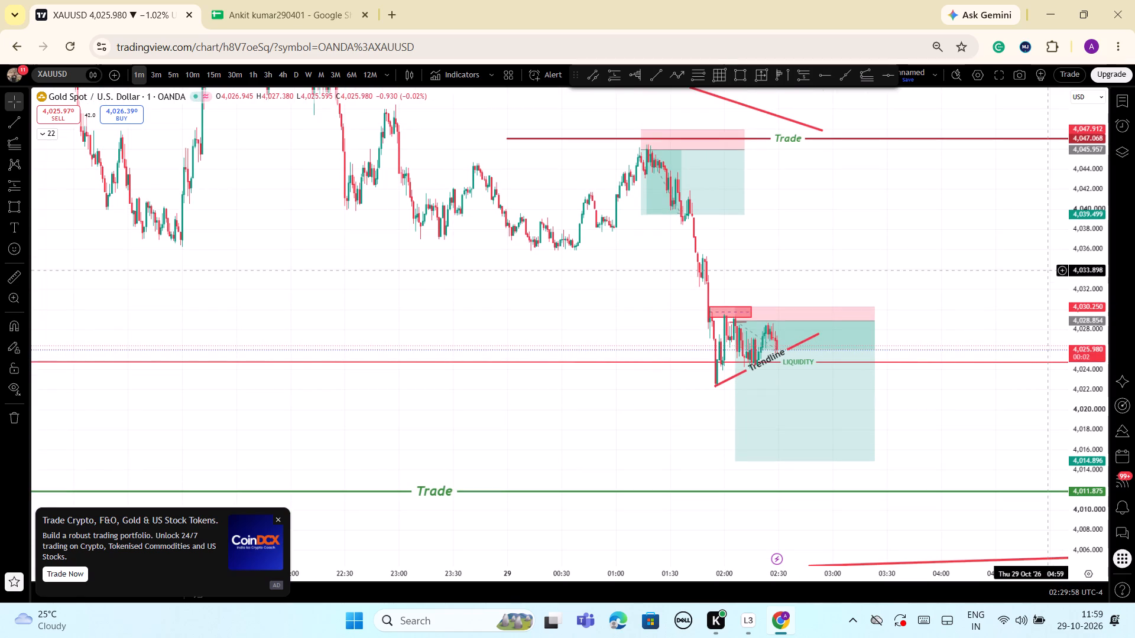
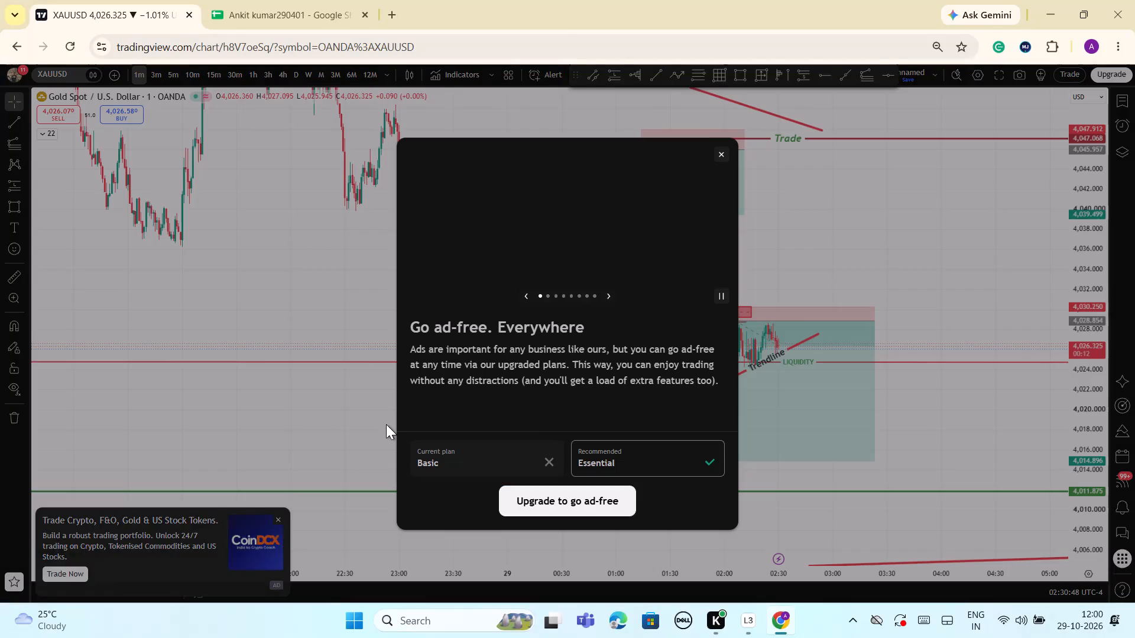
Dismiss the ad-free plan upgrade offer covering the gold chart.
{"action": "left_click", "coordinate": [720, 154]}
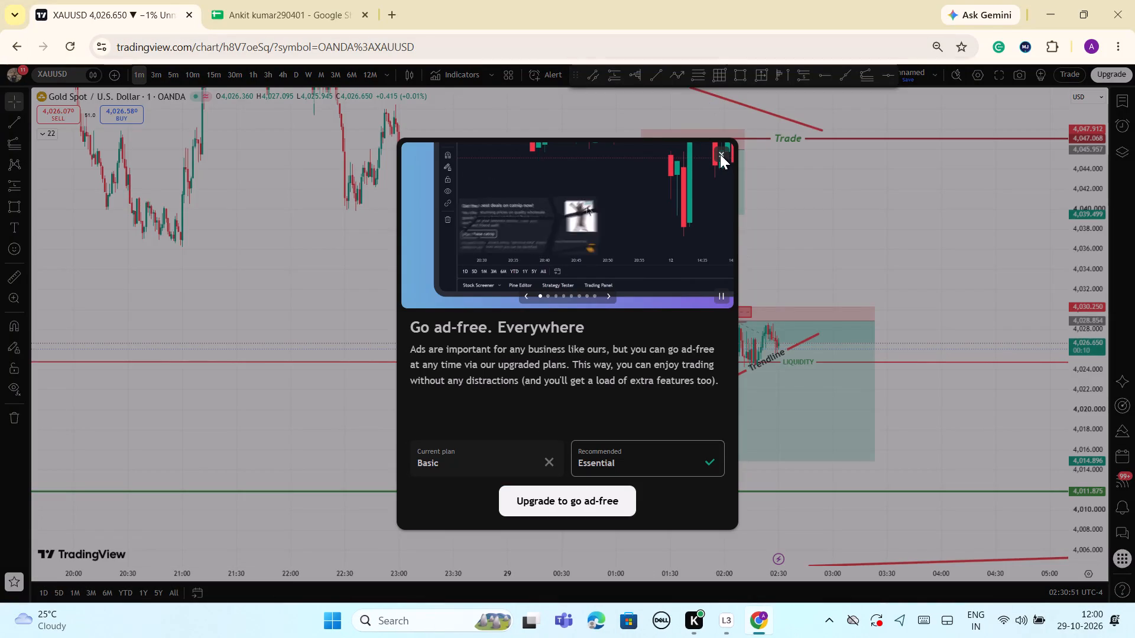
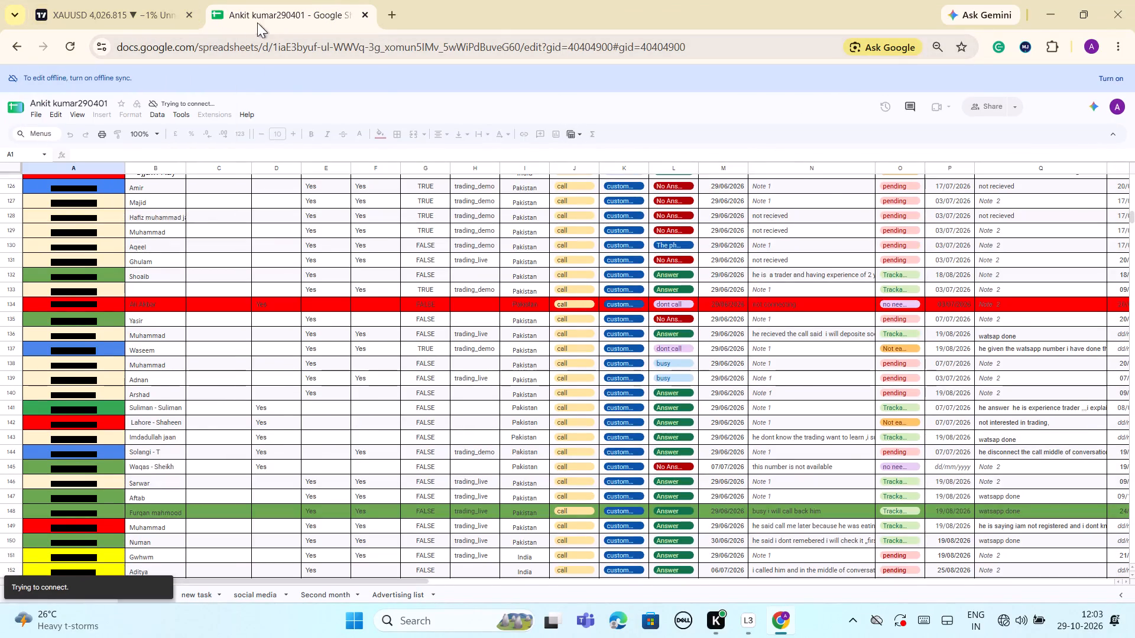
Return to the 1-minute XAUUSD chart and examine price around the short trade, the LIQUIDITY level and the green Trade line below.
{"action": "left_click", "coordinate": [160, 18]}
{"action": "scroll", "coordinate": [851, 272], "scroll_direction": "up", "scroll_amount": 1}
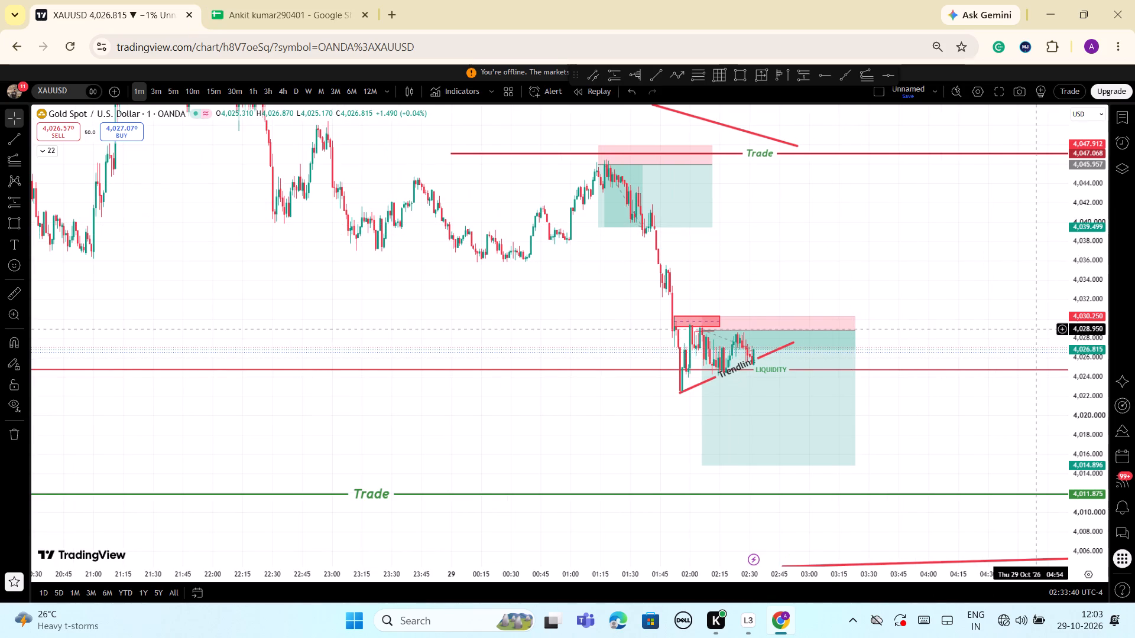
{"action": "scroll", "coordinate": [962, 320], "scroll_direction": "down", "scroll_amount": 3}
{"action": "left_click_drag", "start_coordinate": [1084, 474], "coordinate": [1050, 341]}
{"action": "scroll", "coordinate": [915, 342], "scroll_direction": "up", "scroll_amount": 3}
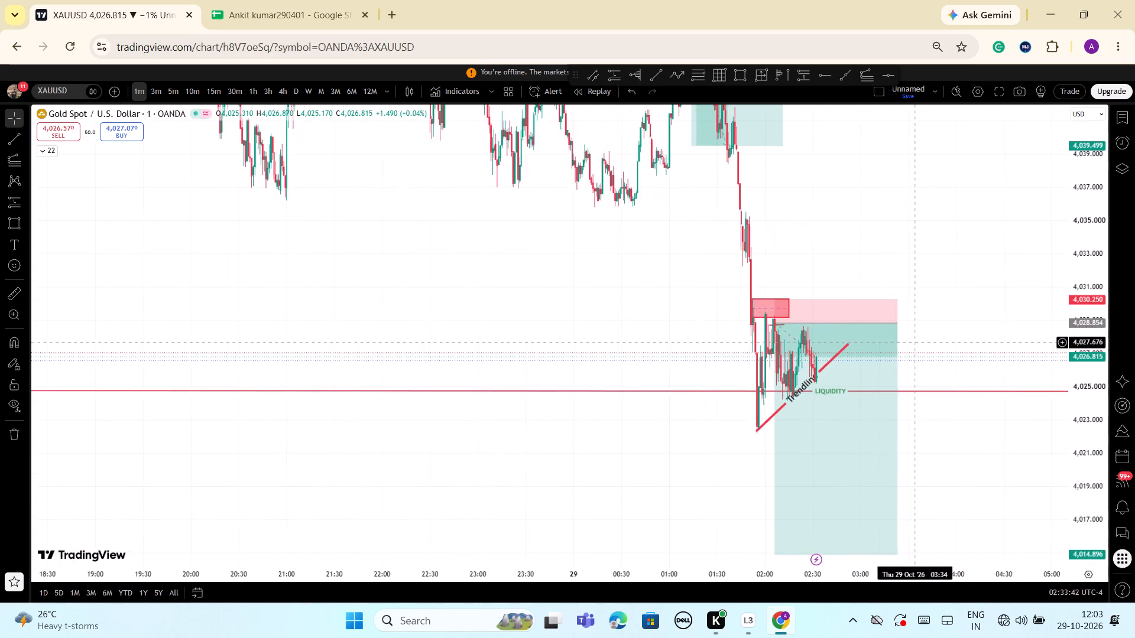
{"action": "scroll", "coordinate": [915, 342], "scroll_direction": "up", "scroll_amount": 1}
{"action": "left_click_drag", "start_coordinate": [886, 334], "coordinate": [956, 197]}
{"action": "left_click_drag", "start_coordinate": [1094, 351], "coordinate": [1093, 371]}
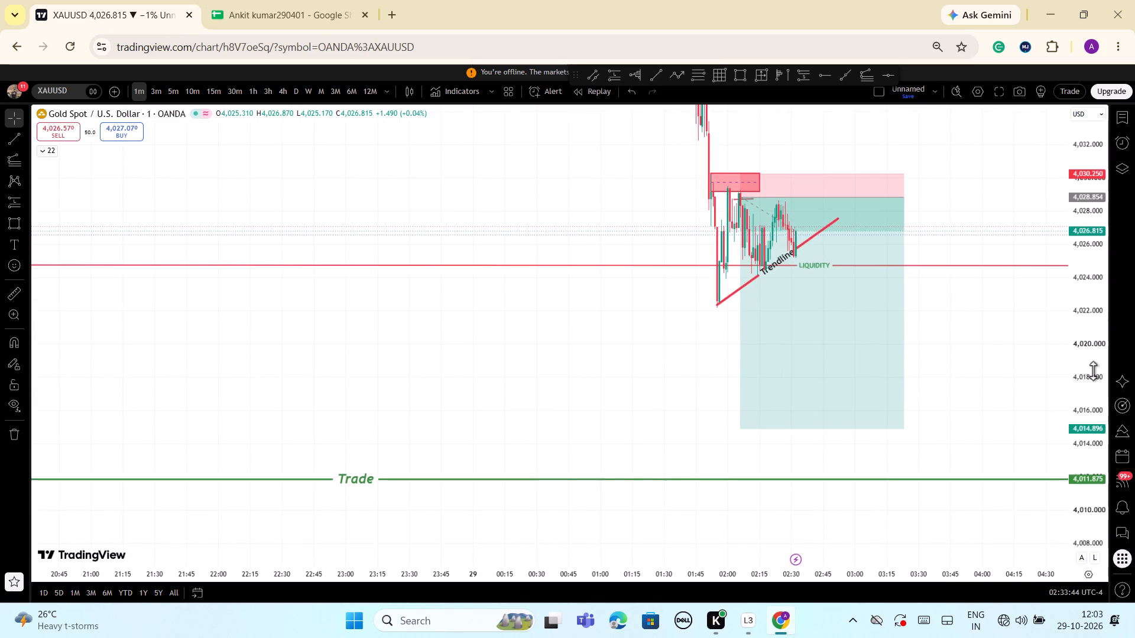
{"action": "left_click_drag", "start_coordinate": [1093, 371], "coordinate": [1086, 427]}
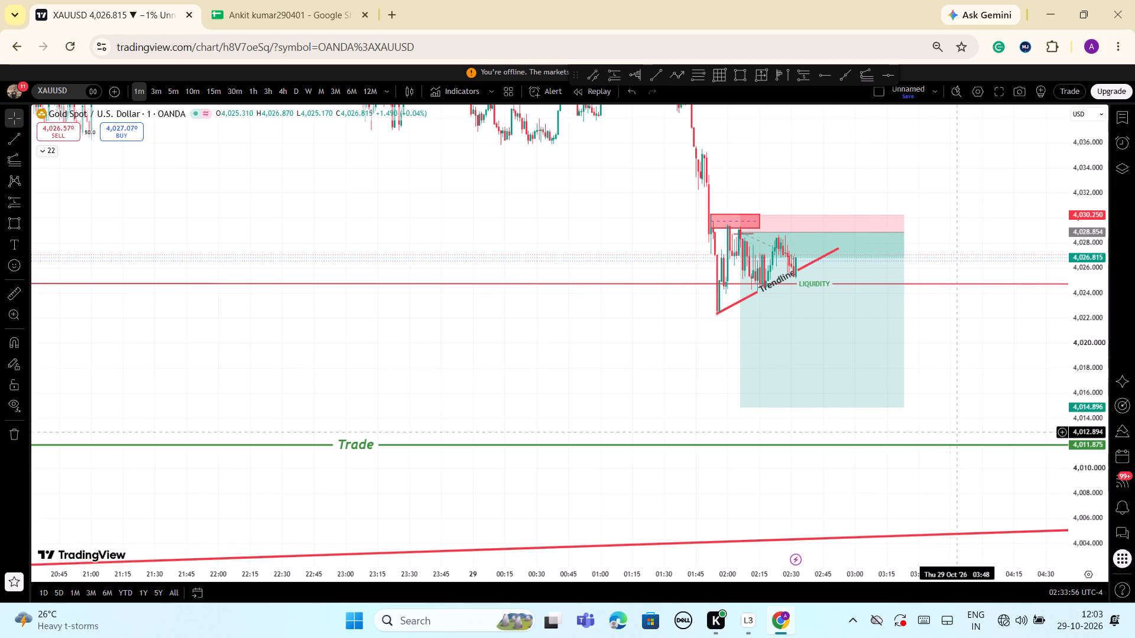
{"action": "scroll", "coordinate": [946, 414], "scroll_direction": "up", "scroll_amount": 1}
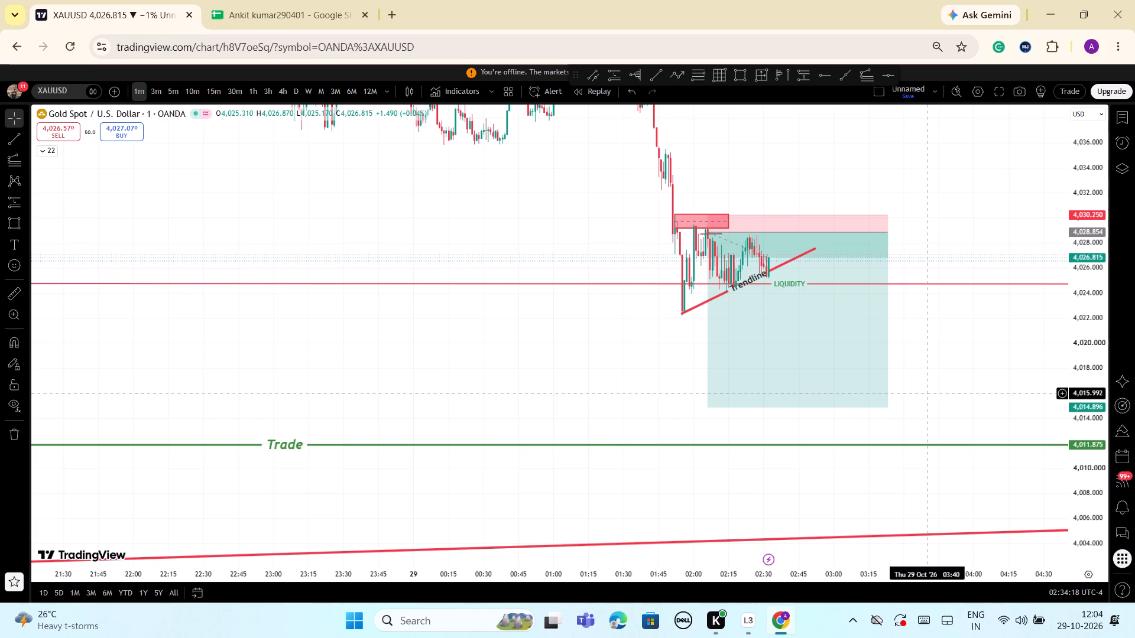
{"action": "left_click", "coordinate": [176, 96]}
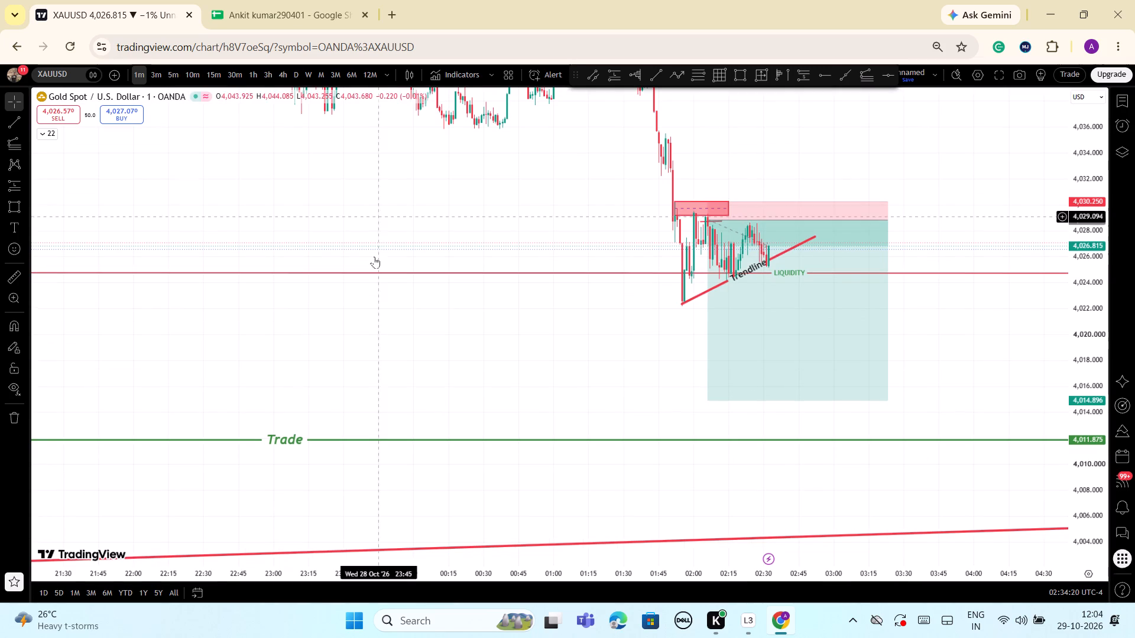
{"action": "scroll", "coordinate": [866, 390], "scroll_direction": "down", "scroll_amount": 5}
{"action": "left_click_drag", "start_coordinate": [1079, 383], "coordinate": [1092, 453]}
{"action": "scroll", "coordinate": [939, 394], "scroll_direction": "up", "scroll_amount": 3}
{"action": "scroll", "coordinate": [939, 394], "scroll_direction": "down", "scroll_amount": 4}
Switch the gold chart to the 15-minute timeframe.
{"action": "left_click", "coordinate": [209, 79]}
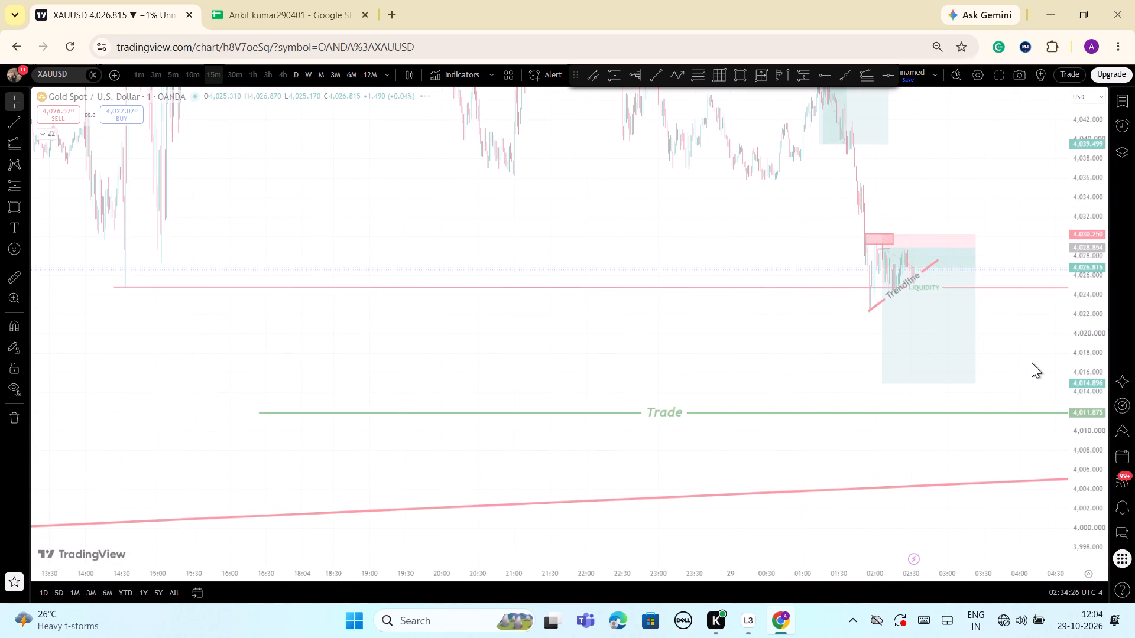
{"action": "scroll", "coordinate": [1022, 364], "scroll_direction": "up", "scroll_amount": 2}
{"action": "scroll", "coordinate": [1022, 364], "scroll_direction": "down", "scroll_amount": 2}
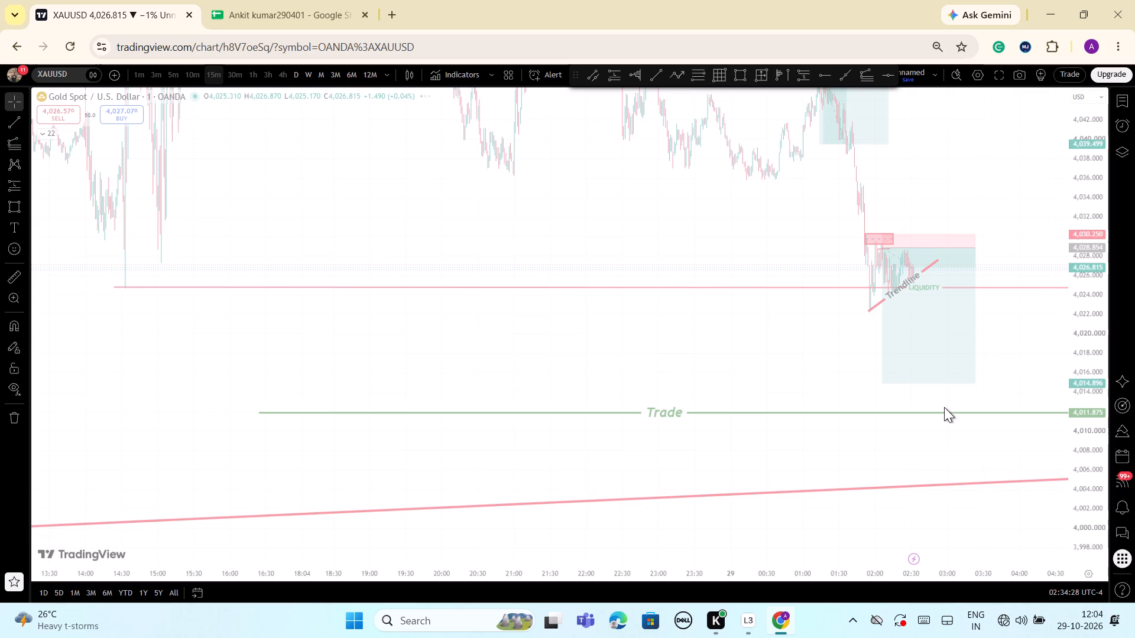
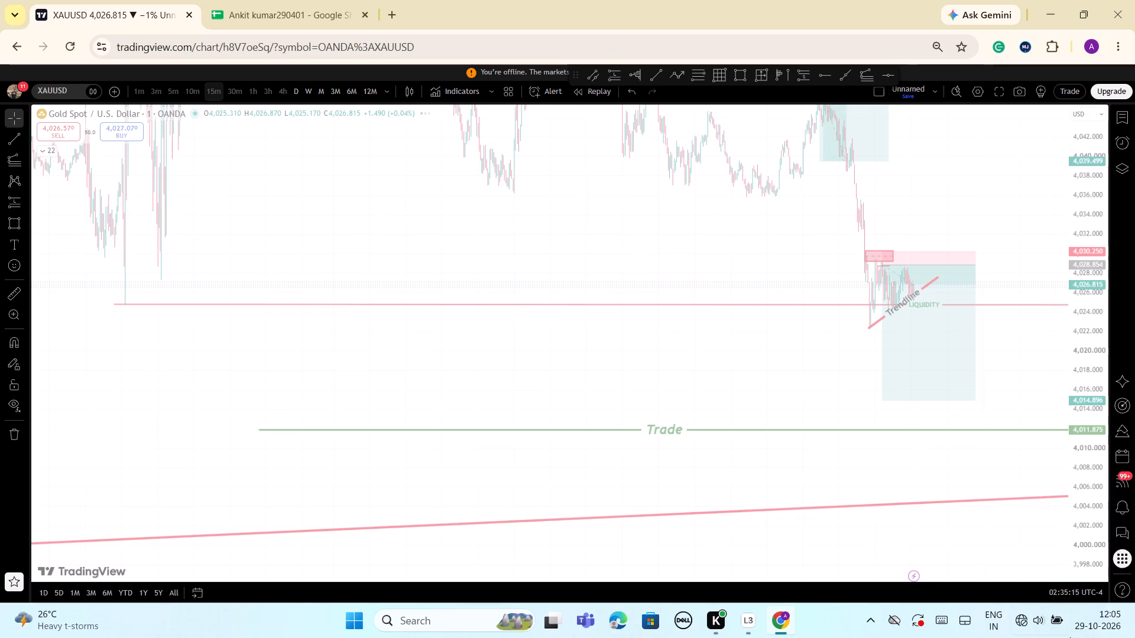
Restore the internet connection by switching the computer's Wi-Fi off and back on, and return to the gold chart.
{"action": "left_click", "coordinate": [1024, 617]}
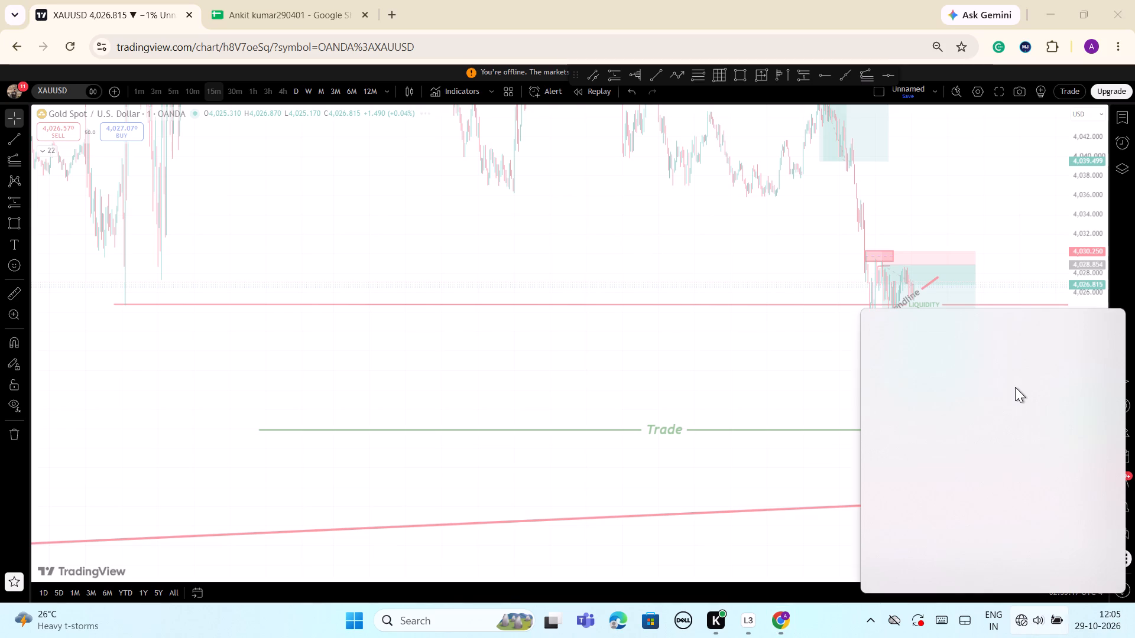
{"action": "left_click", "coordinate": [1011, 422]}
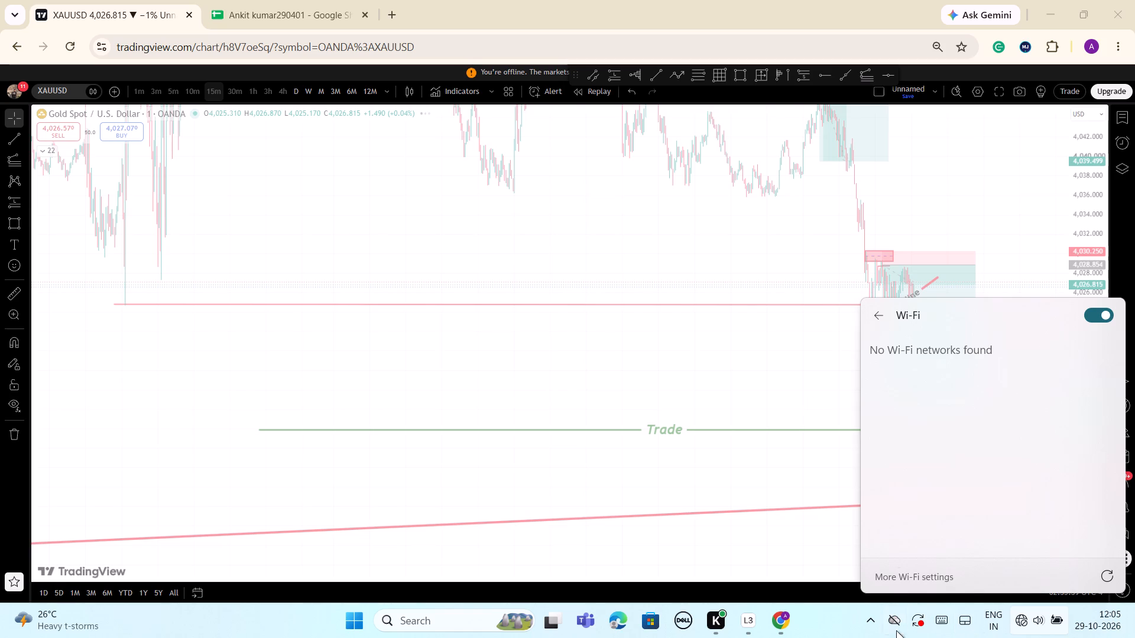
{"action": "left_click", "coordinate": [1097, 320]}
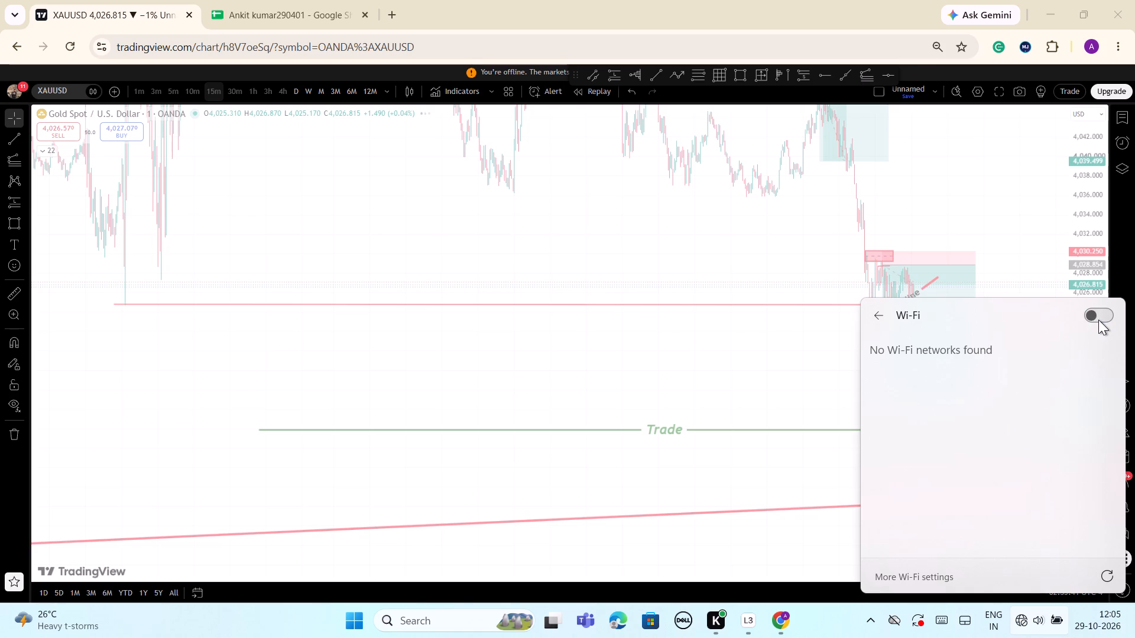
{"action": "left_click", "coordinate": [1098, 320]}
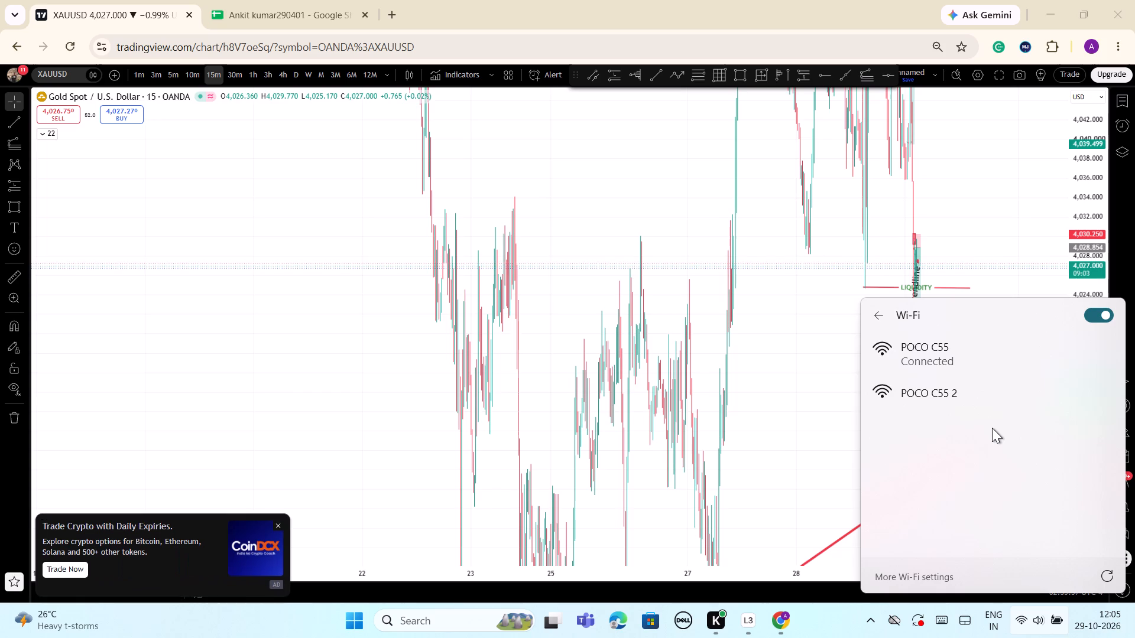
{"action": "left_click", "coordinate": [1022, 171]}
Examine the 15-minute gold candles around the short trades, the LIQUIDITY level, the two Trade lines and the rising red trendline.
{"action": "scroll", "coordinate": [1004, 205], "scroll_direction": "up", "scroll_amount": 5}
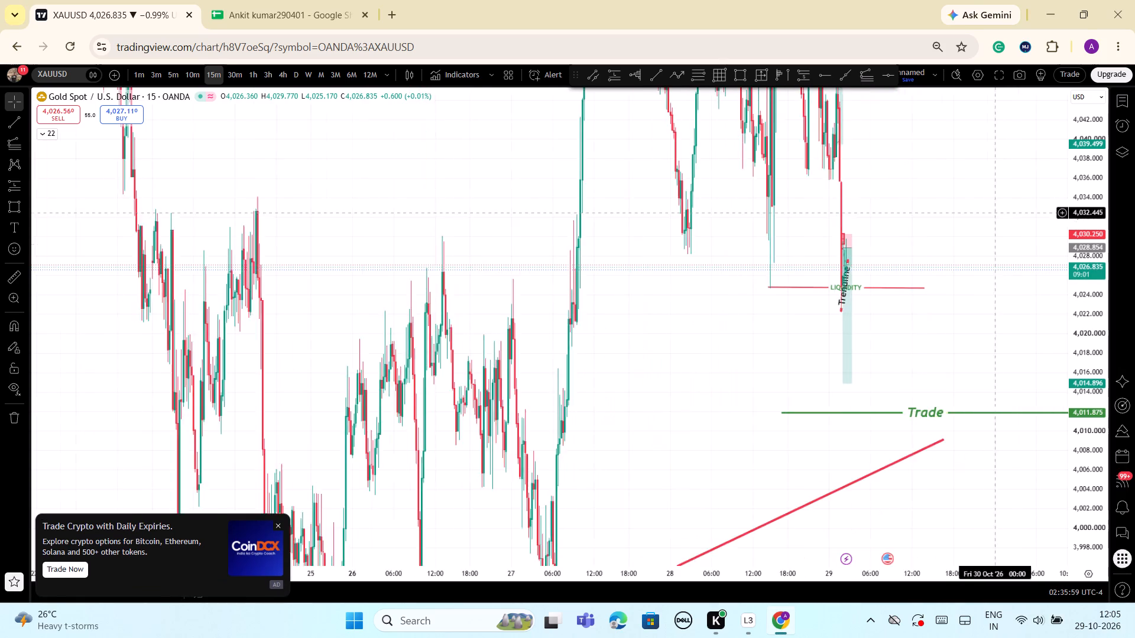
{"action": "scroll", "coordinate": [952, 245], "scroll_direction": "up", "scroll_amount": 11}
{"action": "left_click_drag", "start_coordinate": [627, 254], "coordinate": [870, 220]}
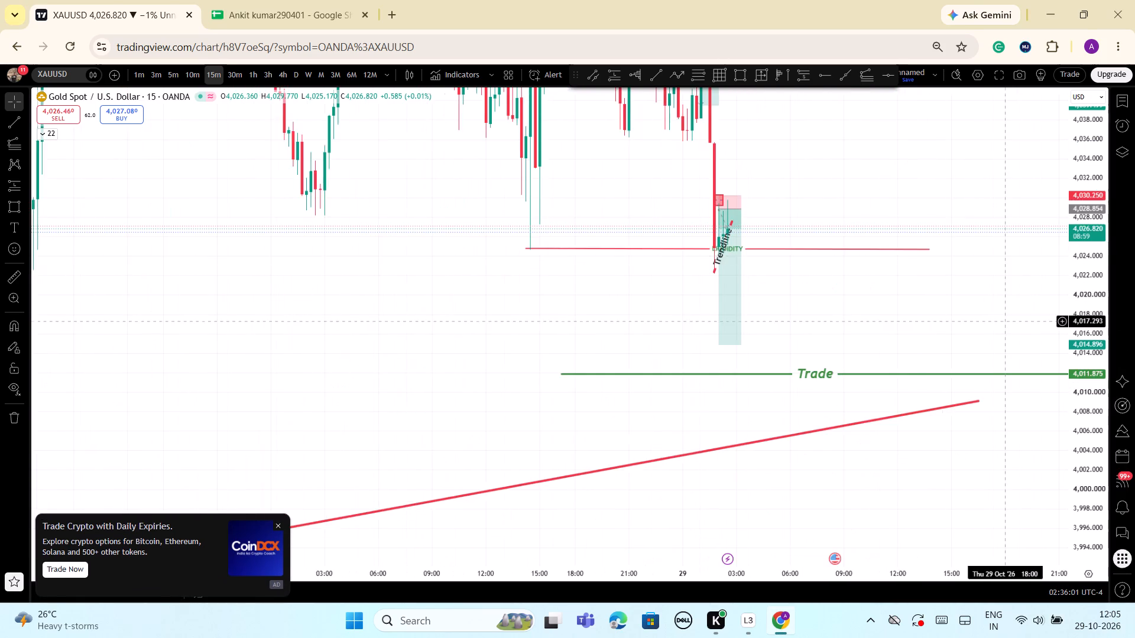
{"action": "scroll", "coordinate": [1007, 321], "scroll_direction": "up", "scroll_amount": 9}
{"action": "left_click_drag", "start_coordinate": [531, 193], "coordinate": [532, 192]}
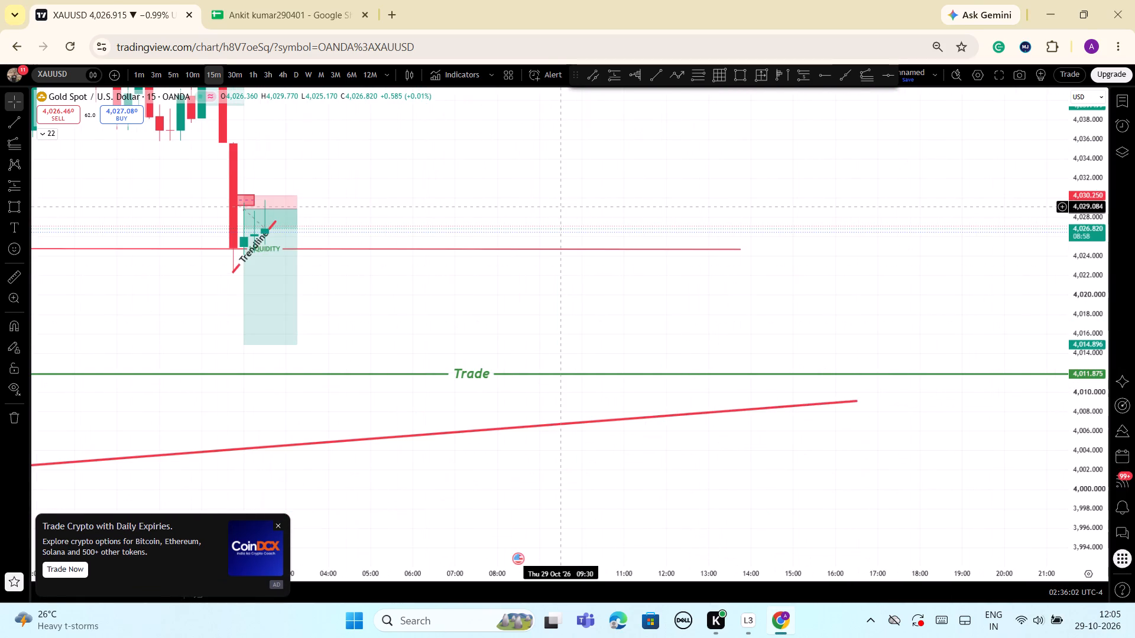
{"action": "left_click_drag", "start_coordinate": [532, 192], "coordinate": [834, 200]}
{"action": "left_click_drag", "start_coordinate": [1094, 350], "coordinate": [1082, 442]}
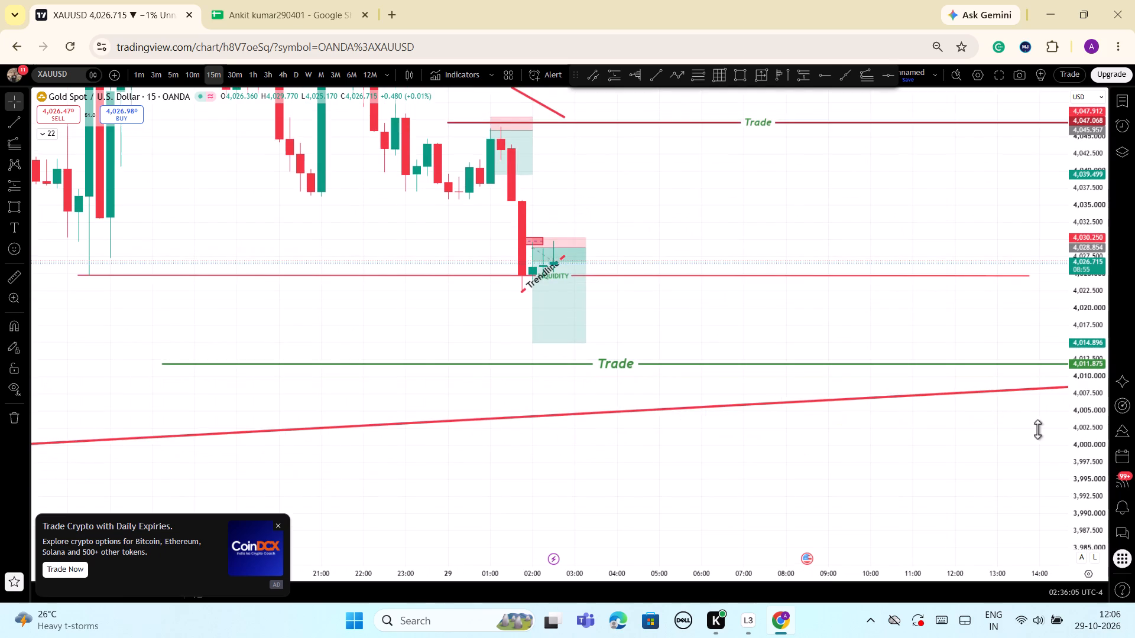
{"action": "scroll", "coordinate": [760, 340], "scroll_direction": "down", "scroll_amount": 3}
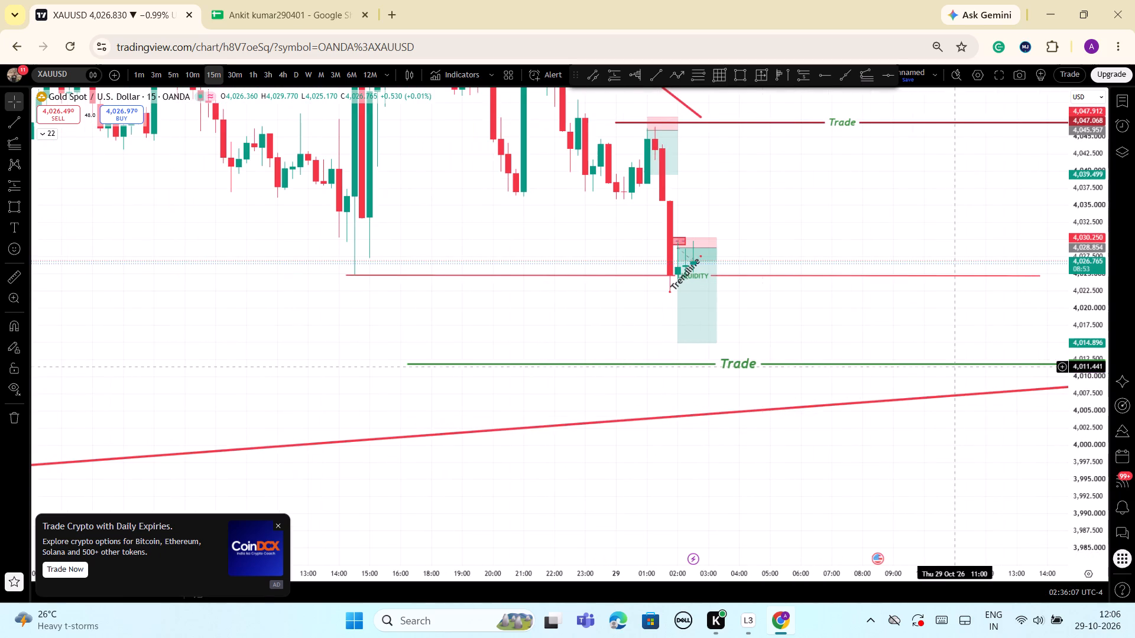
{"action": "scroll", "coordinate": [987, 386], "scroll_direction": "up", "scroll_amount": 1}
{"action": "left_click_drag", "start_coordinate": [800, 246], "coordinate": [899, 201]}
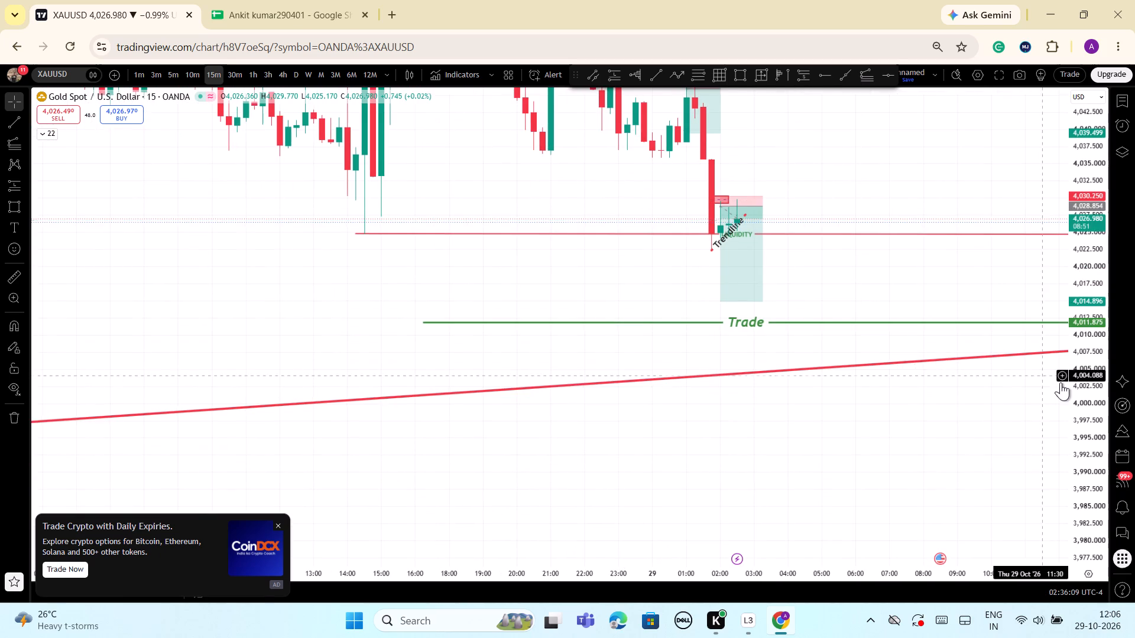
{"action": "left_click_drag", "start_coordinate": [1062, 386], "coordinate": [1046, 445]}
Switch the gold chart to the 1-minute timeframe.
{"action": "left_click", "coordinate": [136, 77]}
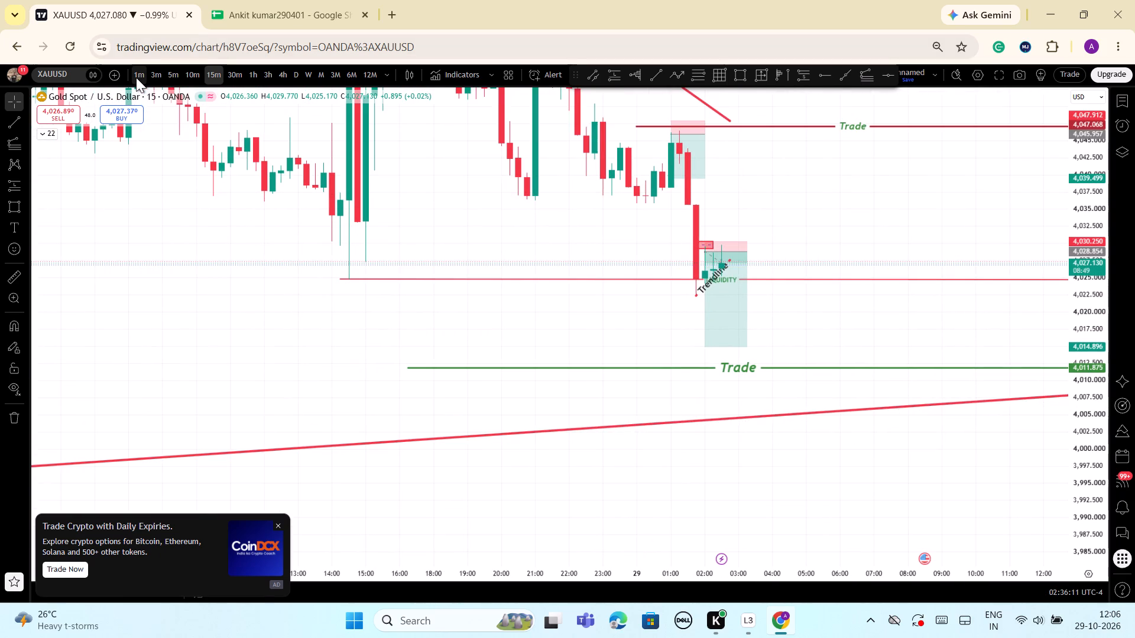
Extend the end of the small red rectangle at the short trade's stop zone further forward in time.
{"action": "scroll", "coordinate": [646, 261], "scroll_direction": "down", "scroll_amount": 8}
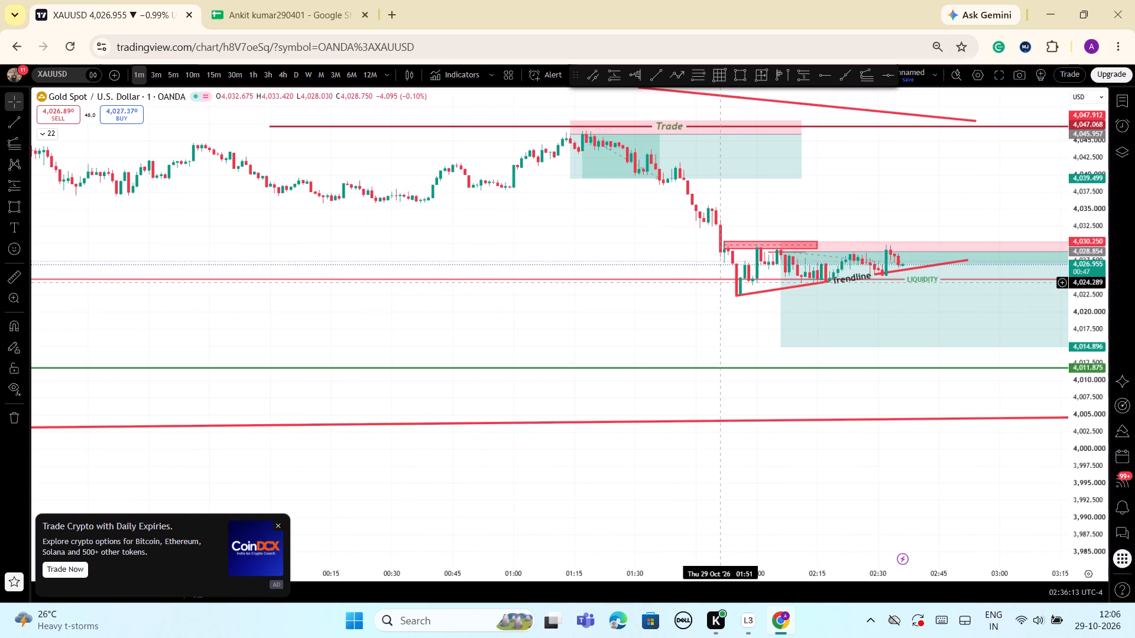
{"action": "scroll", "coordinate": [668, 235], "scroll_direction": "down", "scroll_amount": 5}
{"action": "left_click_drag", "start_coordinate": [691, 298], "coordinate": [620, 272]}
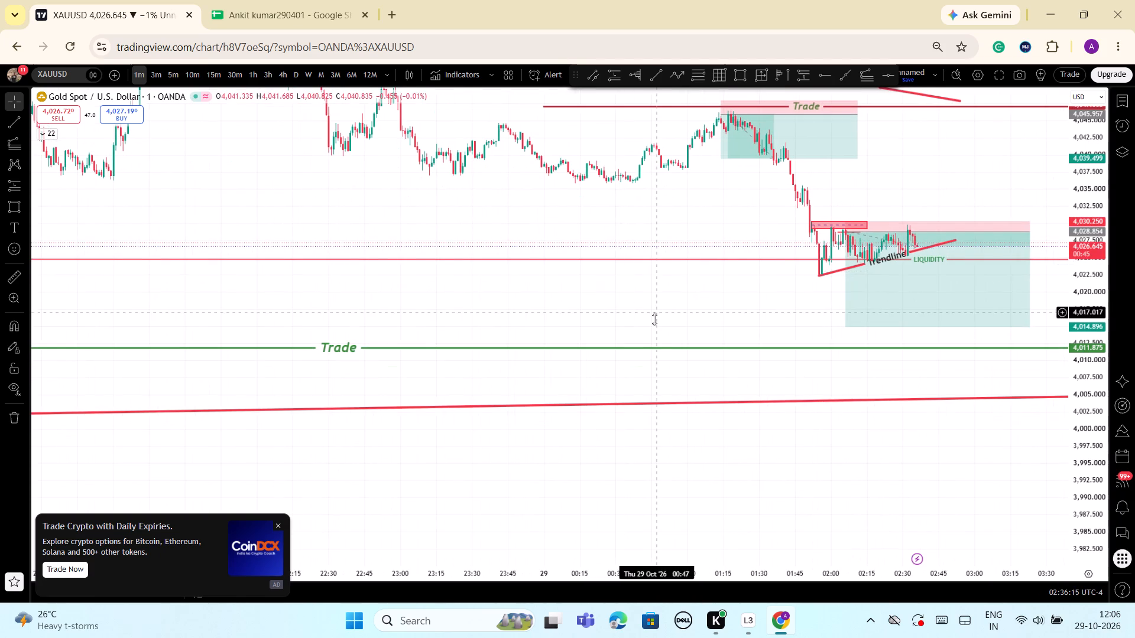
{"action": "left_click_drag", "start_coordinate": [1082, 489], "coordinate": [1079, 358]}
{"action": "scroll", "coordinate": [958, 378], "scroll_direction": "up", "scroll_amount": 5}
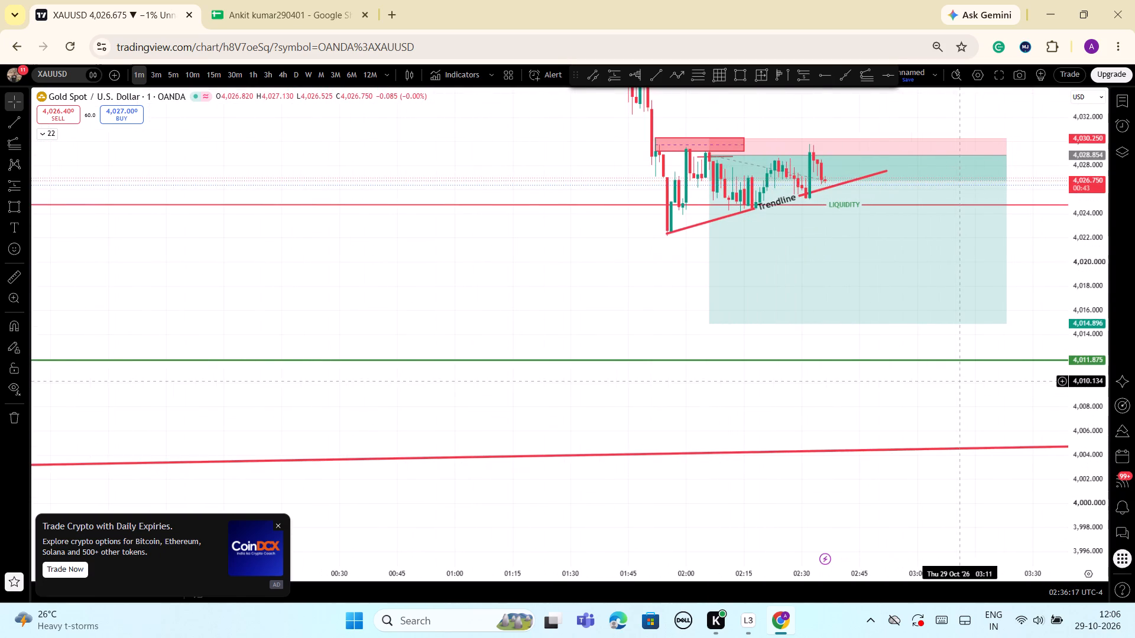
{"action": "left_click_drag", "start_coordinate": [745, 141], "coordinate": [757, 143]}
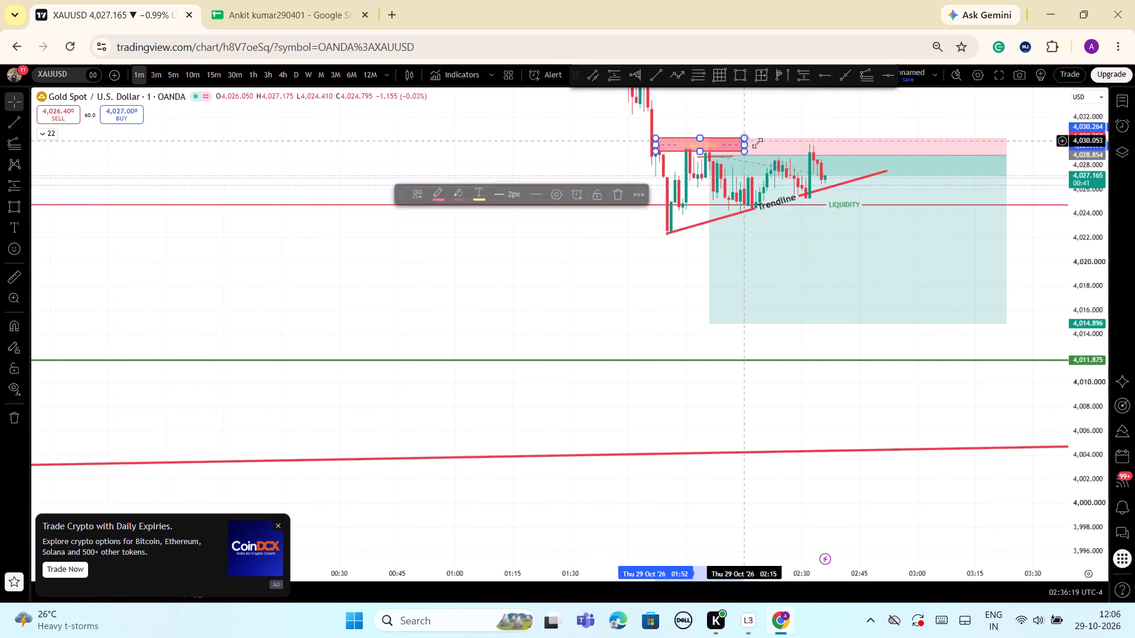
Extend the red supply zone rectangle forward in time to about 03:06, keeping its price range.
{"action": "left_click_drag", "start_coordinate": [757, 143], "coordinate": [902, 144]}
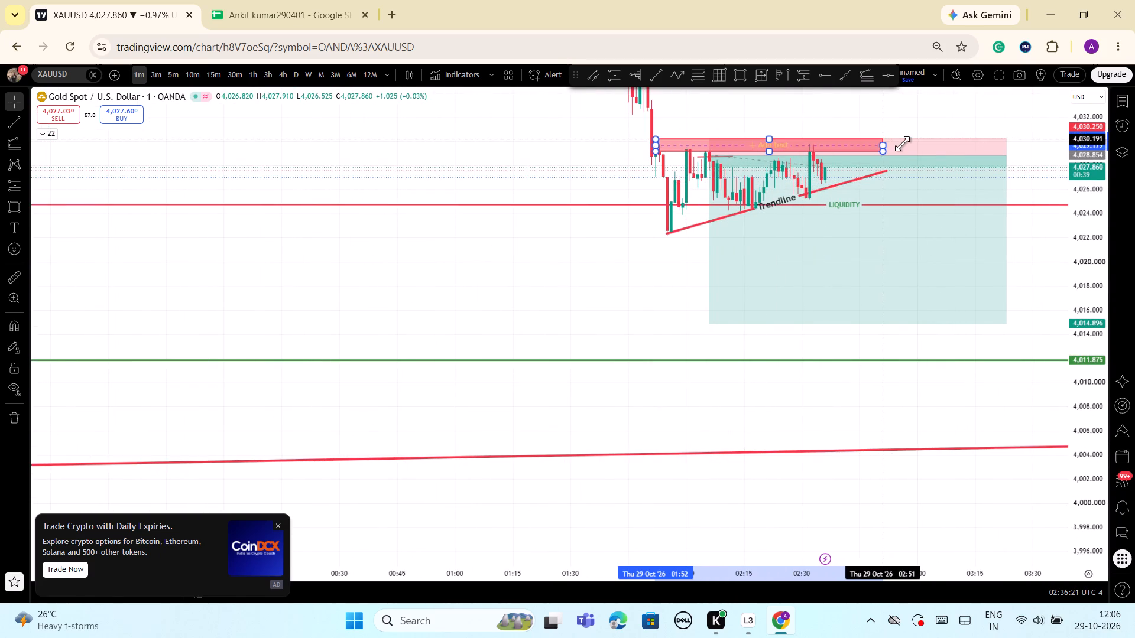
{"action": "left_click_drag", "start_coordinate": [902, 144], "coordinate": [941, 139]}
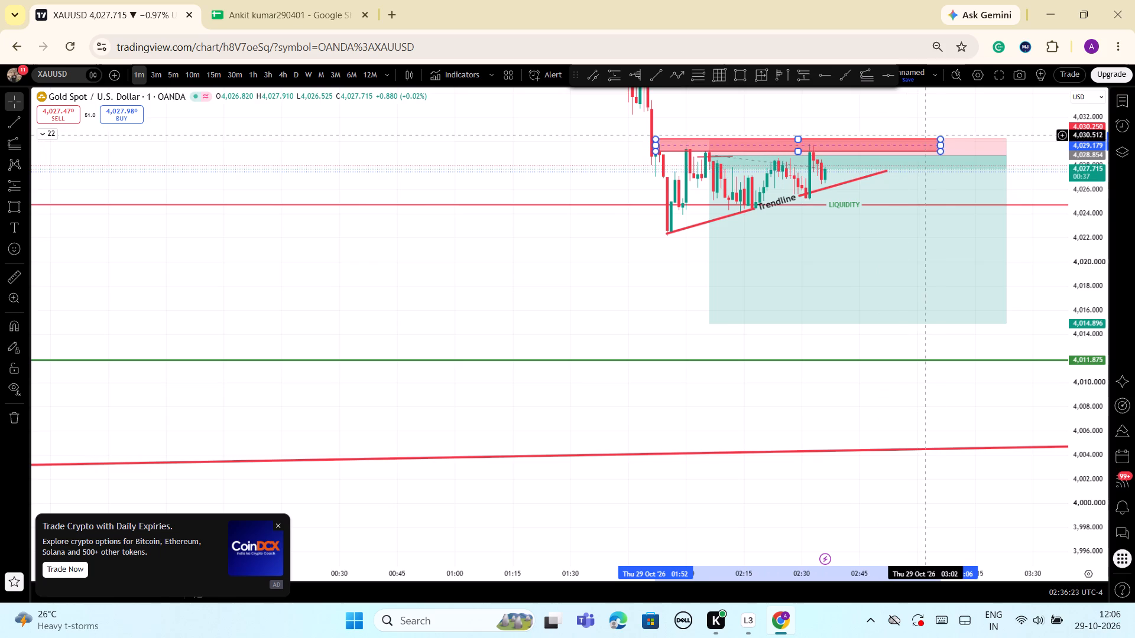
{"action": "left_click", "coordinate": [840, 112]}
Raise the short position's stop level to about 4,030.484, just above the red supply zone.
{"action": "scroll", "coordinate": [1026, 292], "scroll_direction": "down", "scroll_amount": 1}
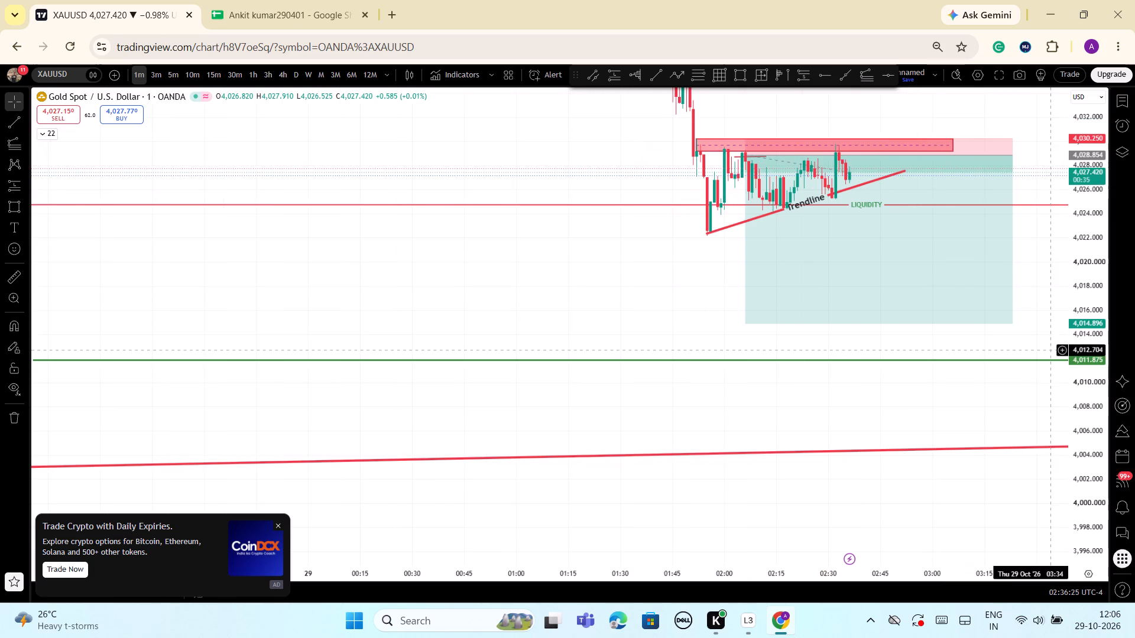
{"action": "scroll", "coordinate": [1039, 379], "scroll_direction": "up", "scroll_amount": 4}
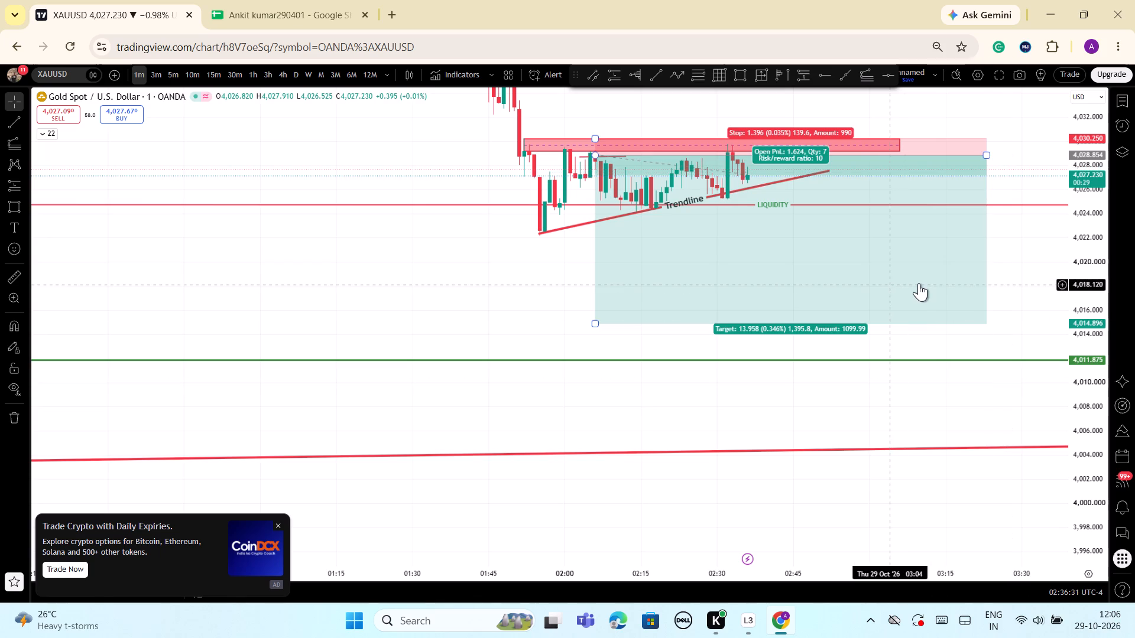
{"action": "scroll", "coordinate": [1013, 382], "scroll_direction": "down", "scroll_amount": 1}
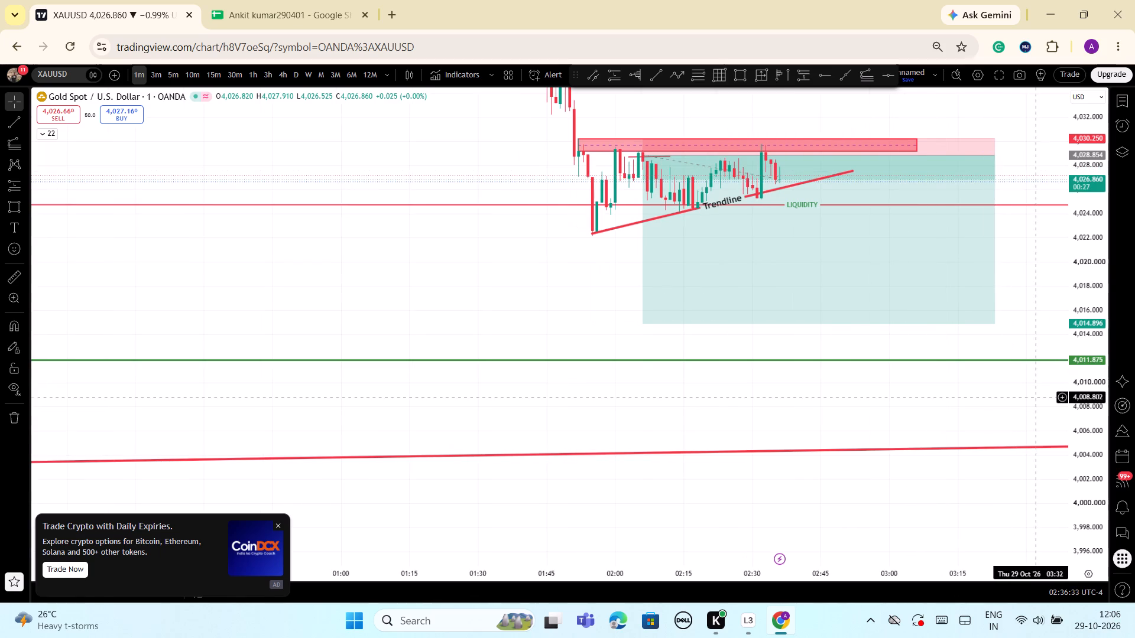
{"action": "left_click_drag", "start_coordinate": [1094, 460], "coordinate": [1088, 344]}
{"action": "left_click_drag", "start_coordinate": [1027, 222], "coordinate": [1024, 282]}
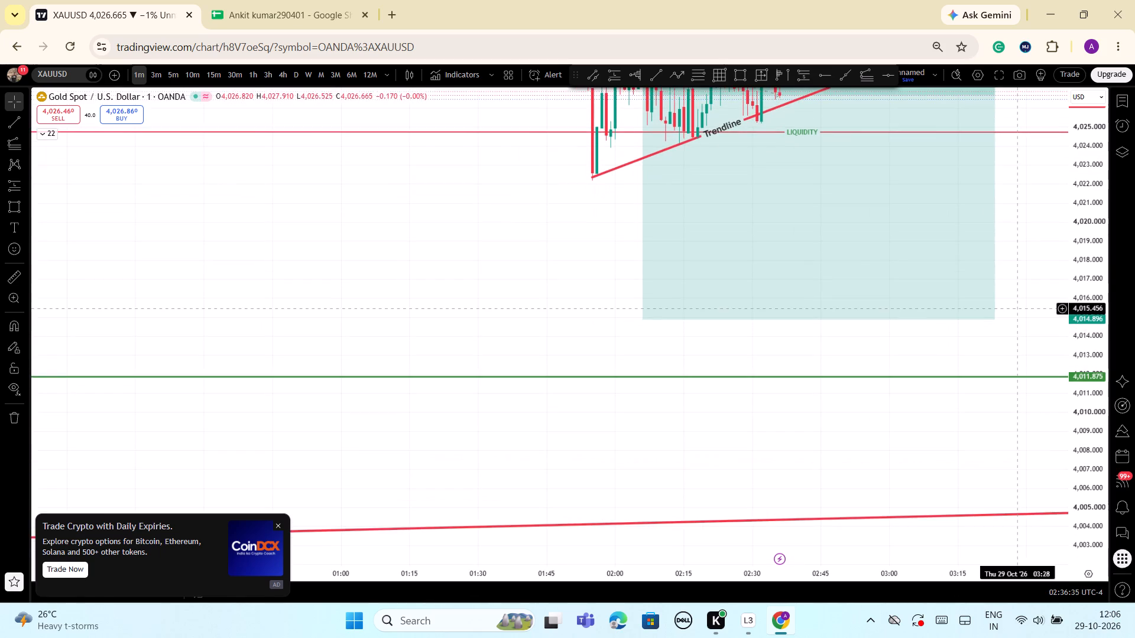
{"action": "left_click_drag", "start_coordinate": [1024, 282], "coordinate": [1029, 425]}
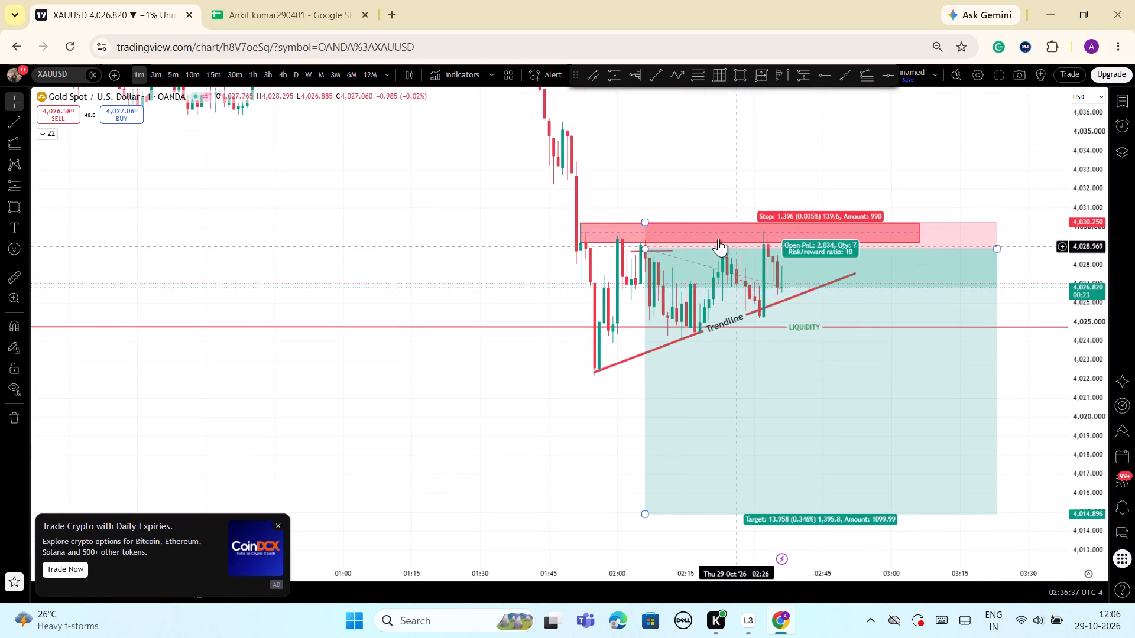
{"action": "left_click", "coordinate": [644, 220]}
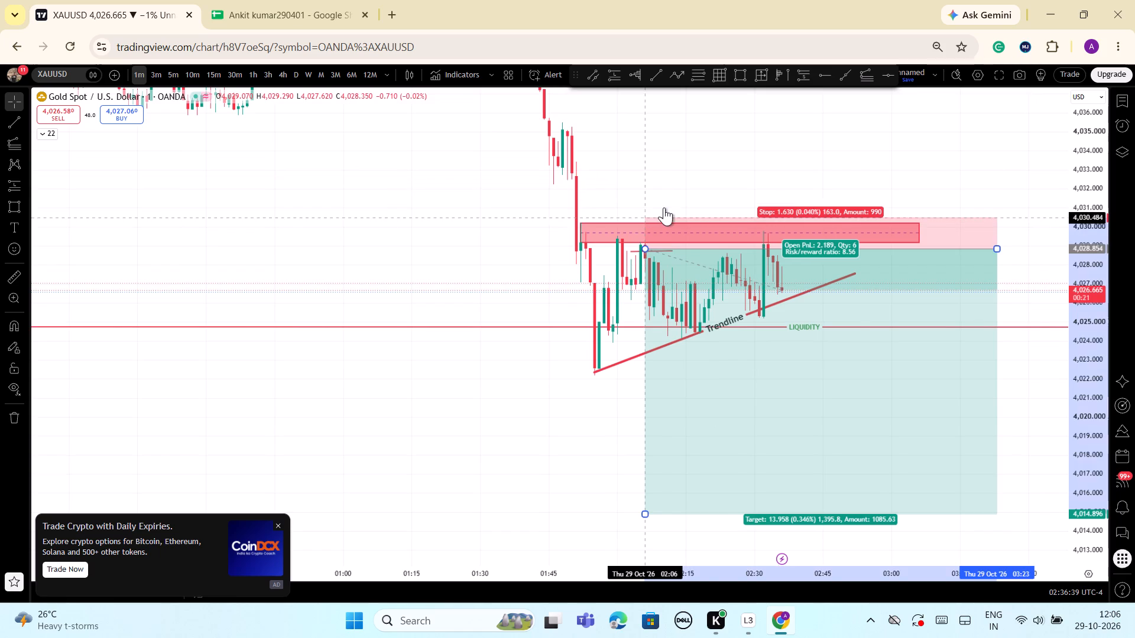
{"action": "left_click", "coordinate": [678, 186]}
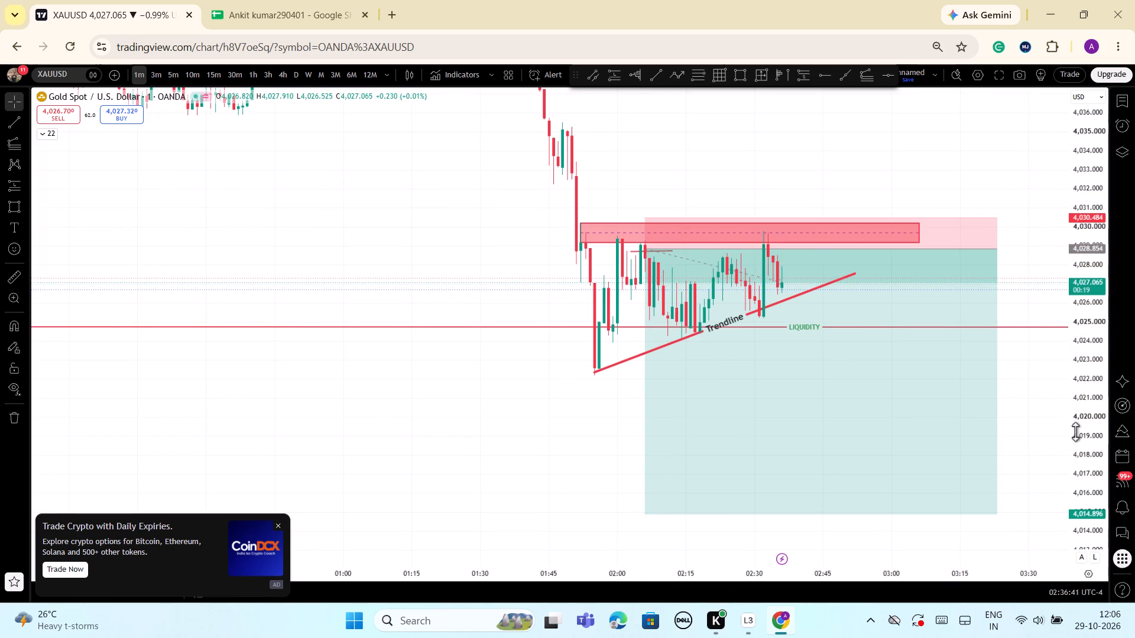
Examine 1-minute price action between the red supply zone, the rising trendline, the LIQUIDITY level and the green Trade line.
{"action": "scroll", "coordinate": [1075, 432], "scroll_direction": "down", "scroll_amount": 2}
{"action": "left_click_drag", "start_coordinate": [1071, 424], "coordinate": [1075, 370]}
{"action": "left_click_drag", "start_coordinate": [1046, 287], "coordinate": [1041, 249]}
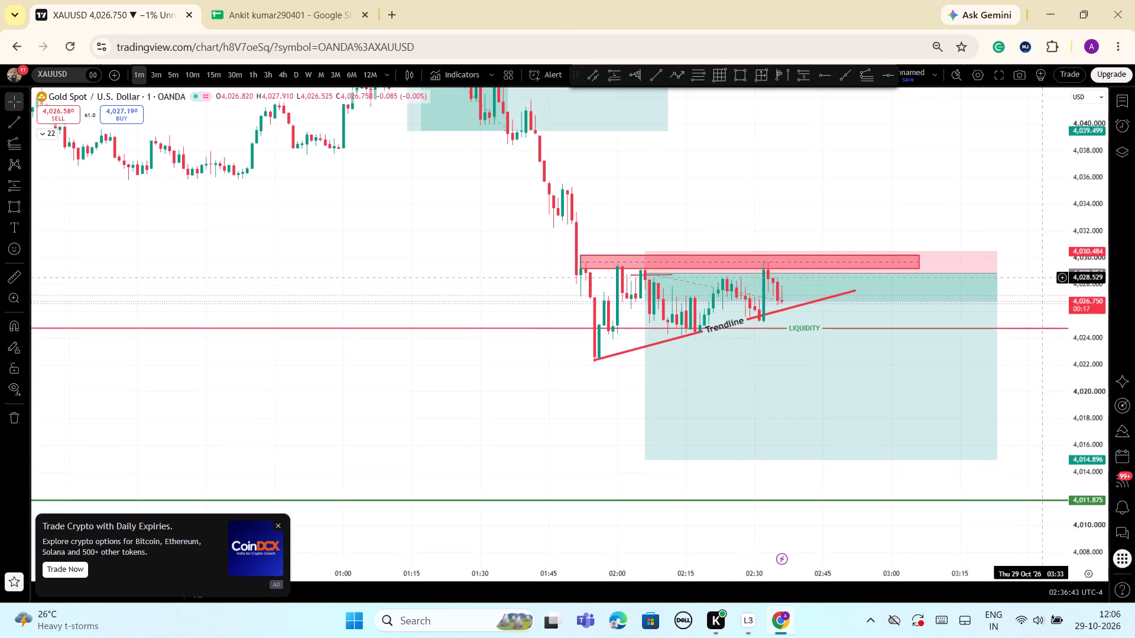
{"action": "left_click_drag", "start_coordinate": [1041, 249], "coordinate": [1040, 207]}
{"action": "scroll", "coordinate": [1024, 308], "scroll_direction": "down", "scroll_amount": 3}
{"action": "left_click_drag", "start_coordinate": [1084, 470], "coordinate": [1089, 393]}
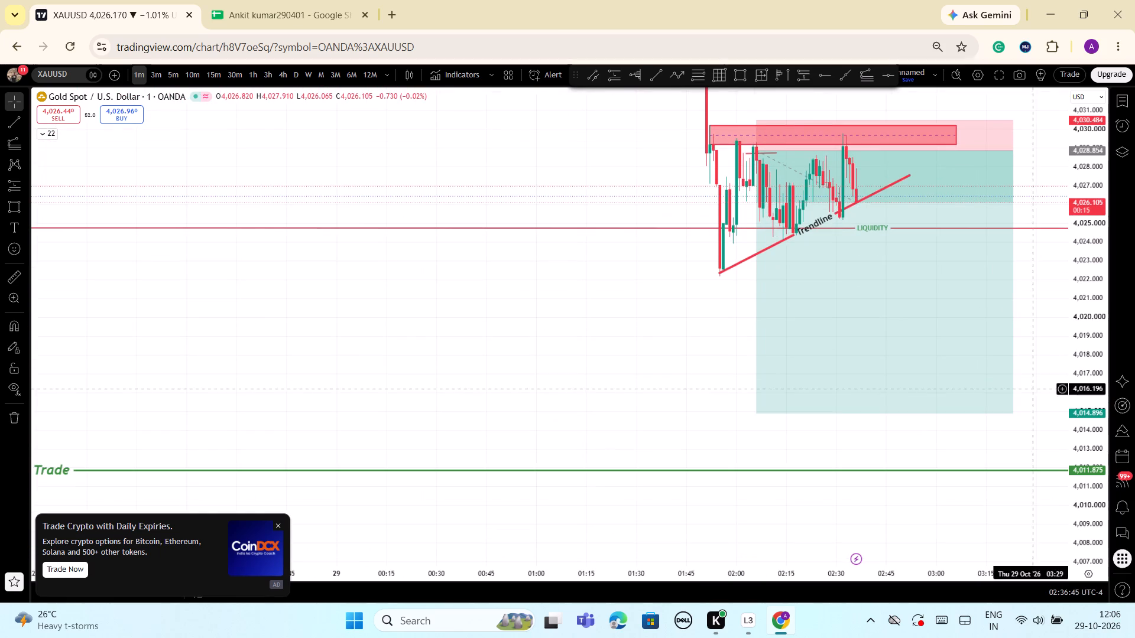
{"action": "scroll", "coordinate": [622, 298], "scroll_direction": "up", "scroll_amount": 3}
{"action": "left_click_drag", "start_coordinate": [1087, 389], "coordinate": [1083, 459]}
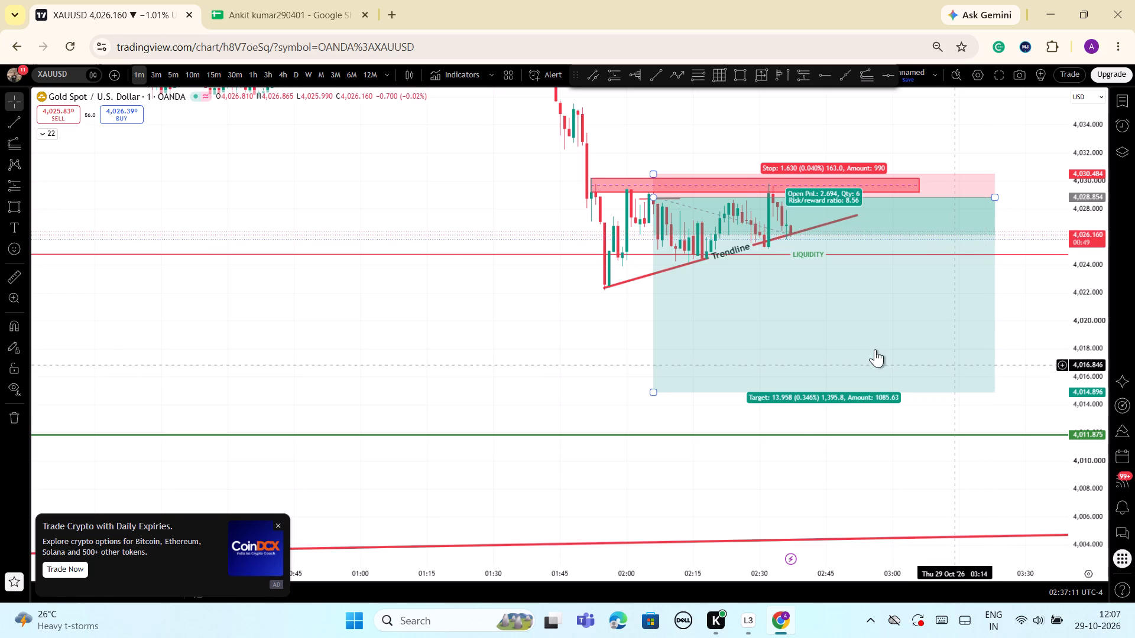
{"action": "scroll", "coordinate": [875, 349], "scroll_direction": "up", "scroll_amount": 2}
{"action": "left_click_drag", "start_coordinate": [1087, 490], "coordinate": [1066, 395]}
{"action": "scroll", "coordinate": [1019, 374], "scroll_direction": "up", "scroll_amount": 2}
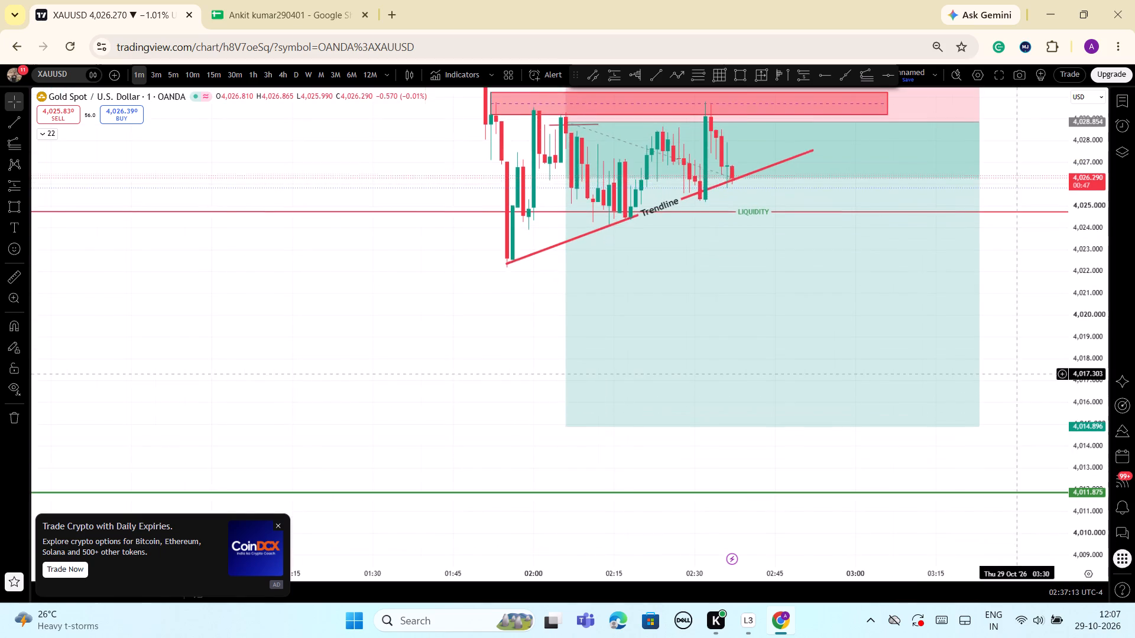
{"action": "scroll", "coordinate": [1019, 374], "scroll_direction": "up", "scroll_amount": 1}
{"action": "left_click_drag", "start_coordinate": [1081, 341], "coordinate": [1085, 418]}
{"action": "scroll", "coordinate": [1045, 322], "scroll_direction": "down", "scroll_amount": 1}
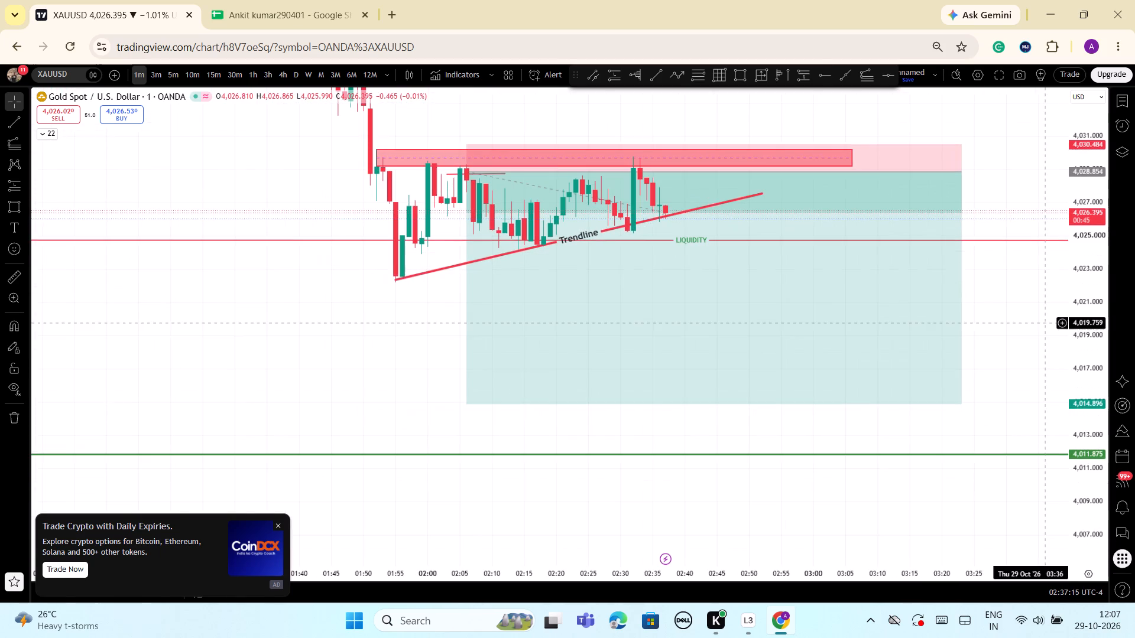
{"action": "left_click_drag", "start_coordinate": [1074, 393], "coordinate": [1069, 360]}
{"action": "scroll", "coordinate": [1023, 354], "scroll_direction": "up", "scroll_amount": 2}
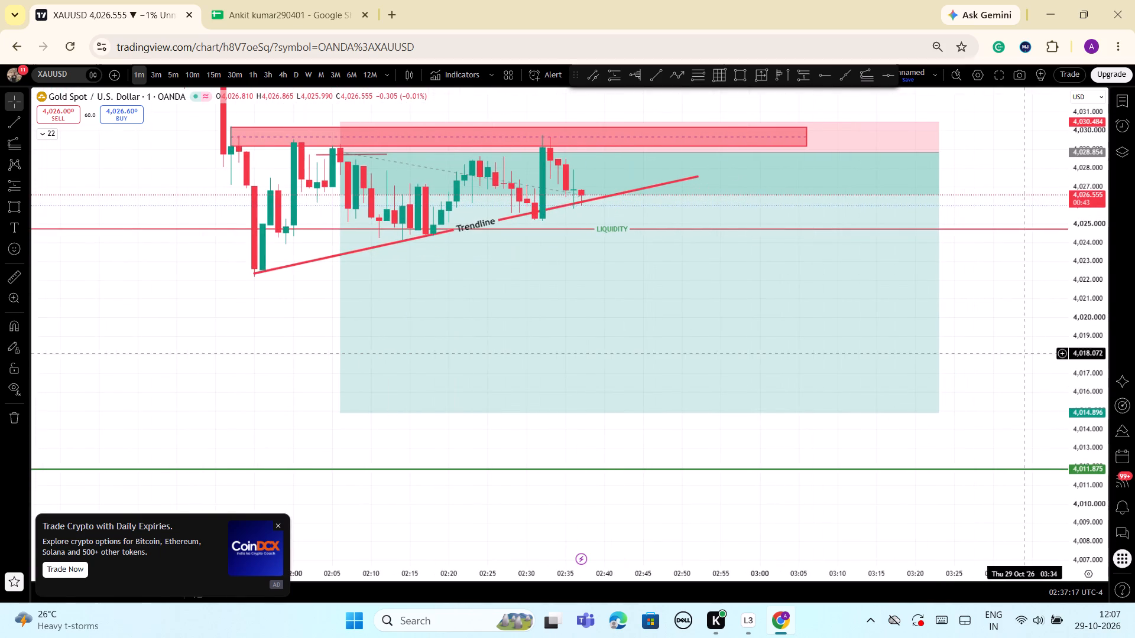
{"action": "left_click_drag", "start_coordinate": [1076, 385], "coordinate": [1081, 411]}
{"action": "scroll", "coordinate": [1045, 392], "scroll_direction": "down", "scroll_amount": 5}
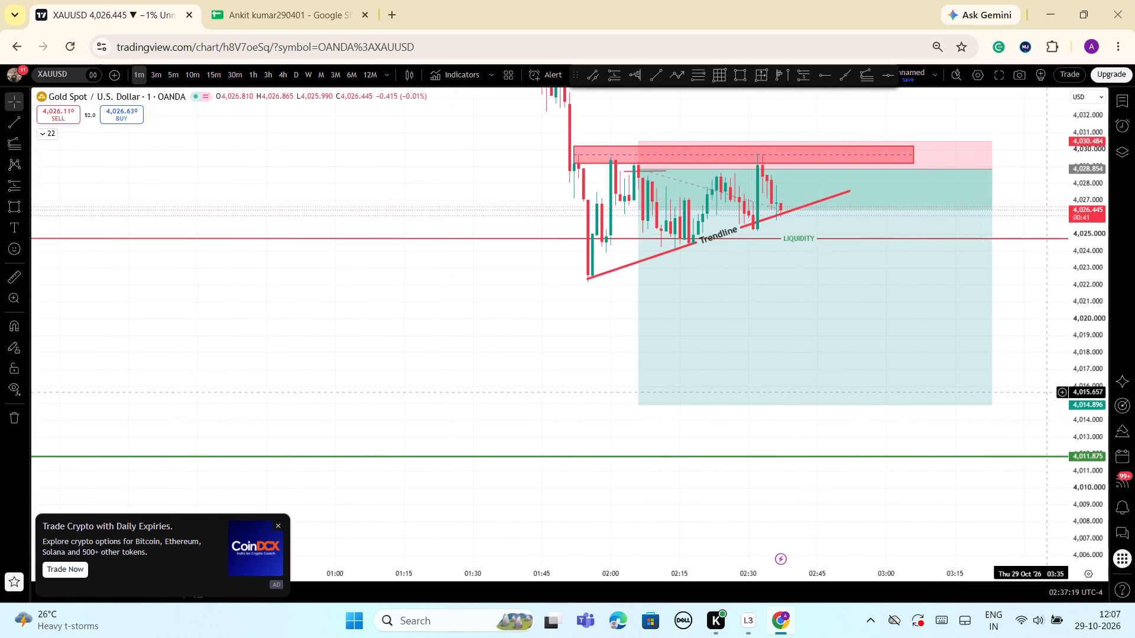
{"action": "left_click_drag", "start_coordinate": [1082, 292], "coordinate": [1085, 421]}
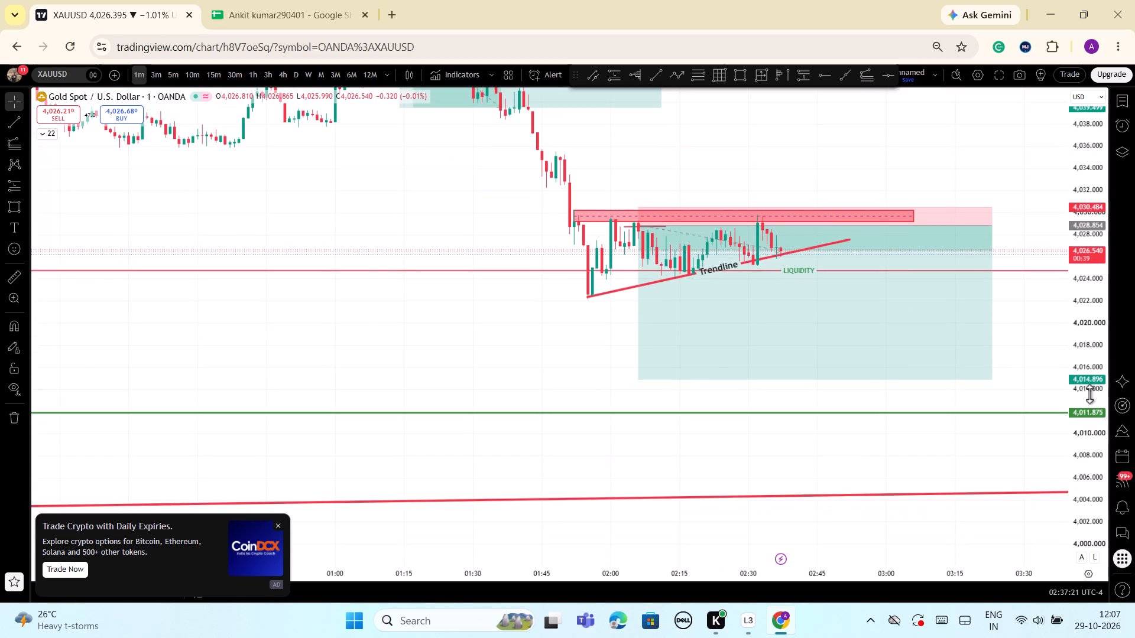
{"action": "left_click_drag", "start_coordinate": [1097, 396], "coordinate": [1096, 371]}
{"action": "scroll", "coordinate": [1035, 359], "scroll_direction": "down", "scroll_amount": 2}
{"action": "scroll", "coordinate": [1035, 359], "scroll_direction": "up", "scroll_amount": 2}
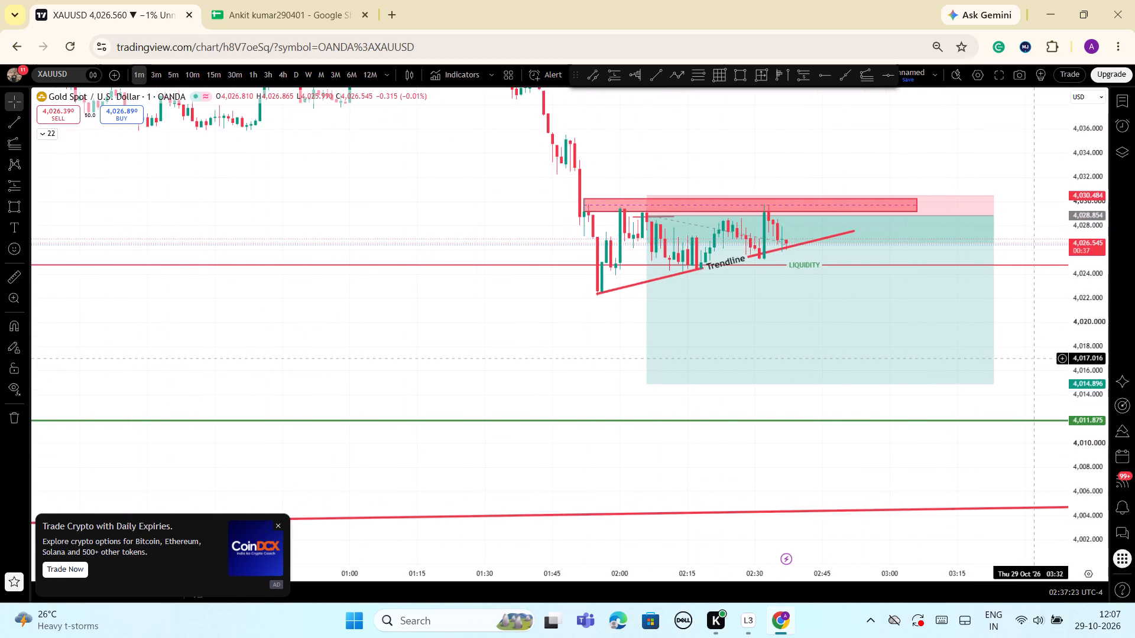
{"action": "left_click_drag", "start_coordinate": [976, 393], "coordinate": [950, 411]}
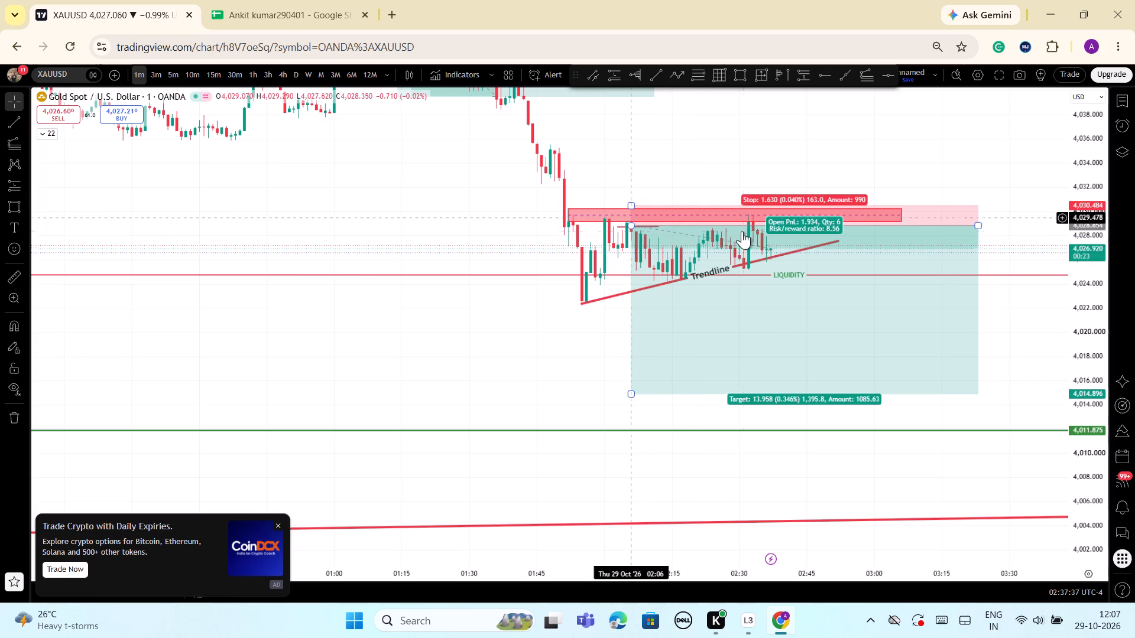
{"action": "scroll", "coordinate": [1065, 370], "scroll_direction": "down", "scroll_amount": 2}
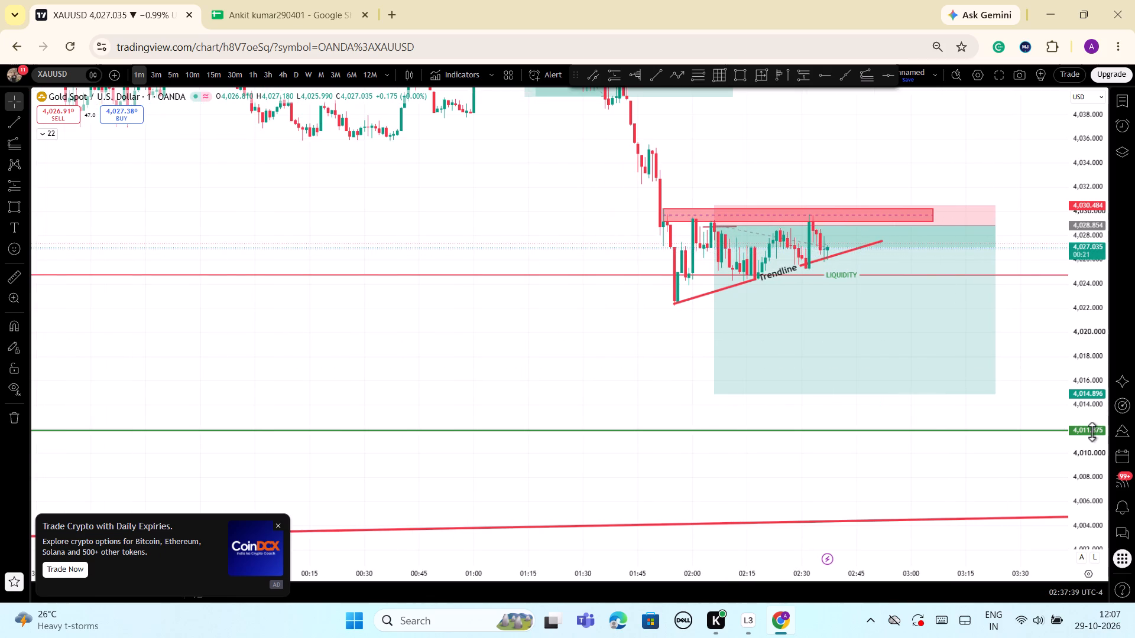
{"action": "scroll", "coordinate": [1090, 432], "scroll_direction": "up", "scroll_amount": 2}
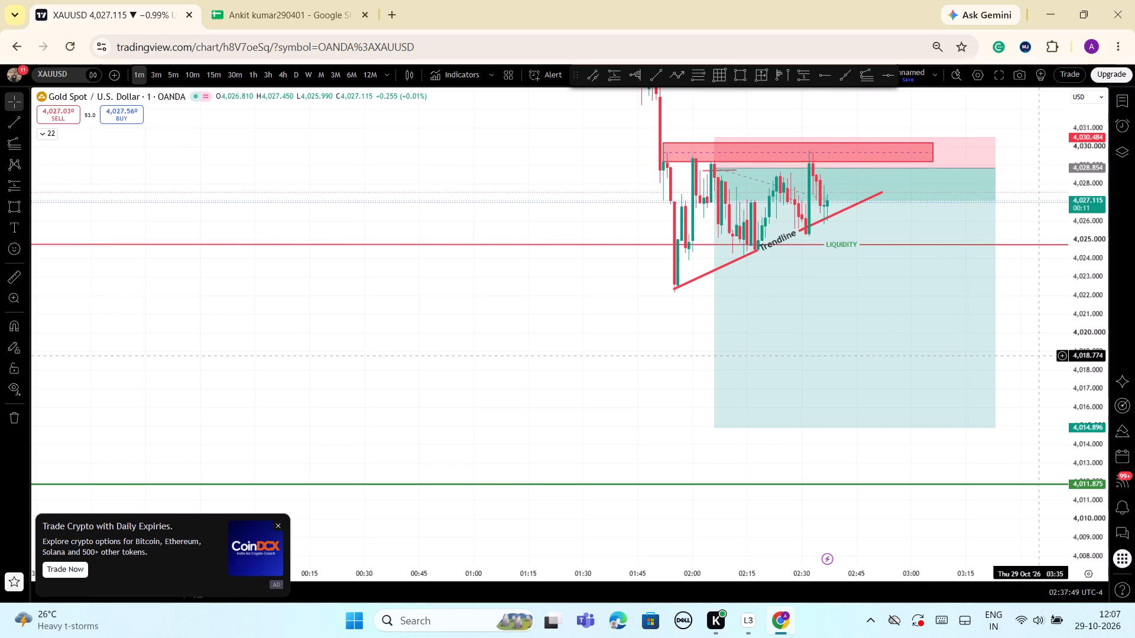
{"action": "scroll", "coordinate": [1038, 356], "scroll_direction": "up", "scroll_amount": 3}
{"action": "left_click_drag", "start_coordinate": [1093, 408], "coordinate": [1093, 479]}
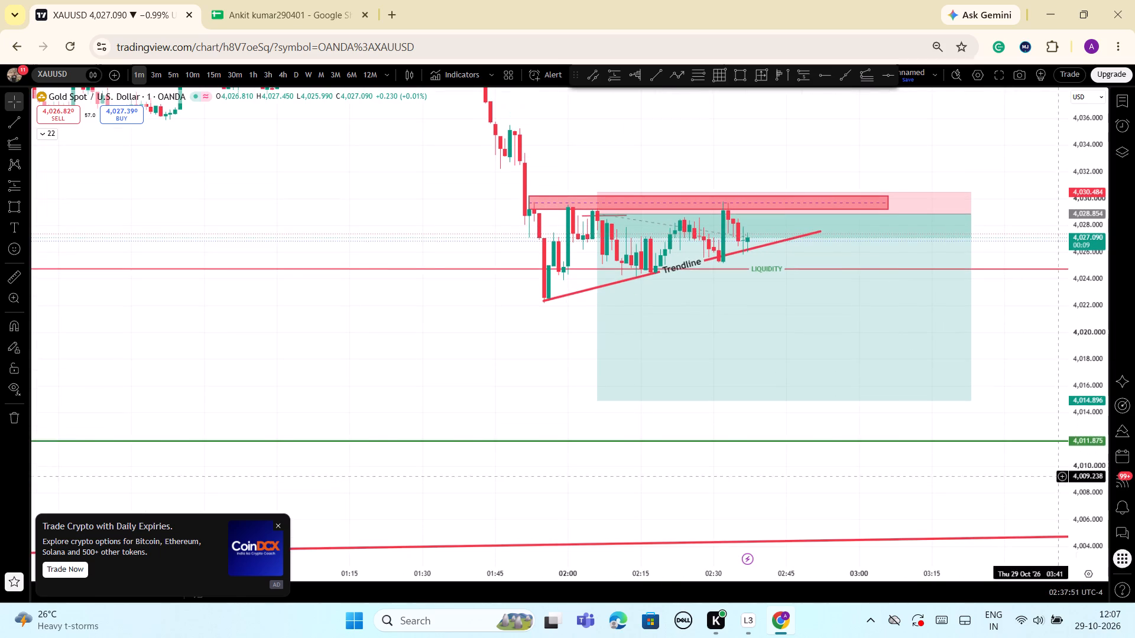
{"action": "scroll", "coordinate": [1035, 442], "scroll_direction": "up", "scroll_amount": 2}
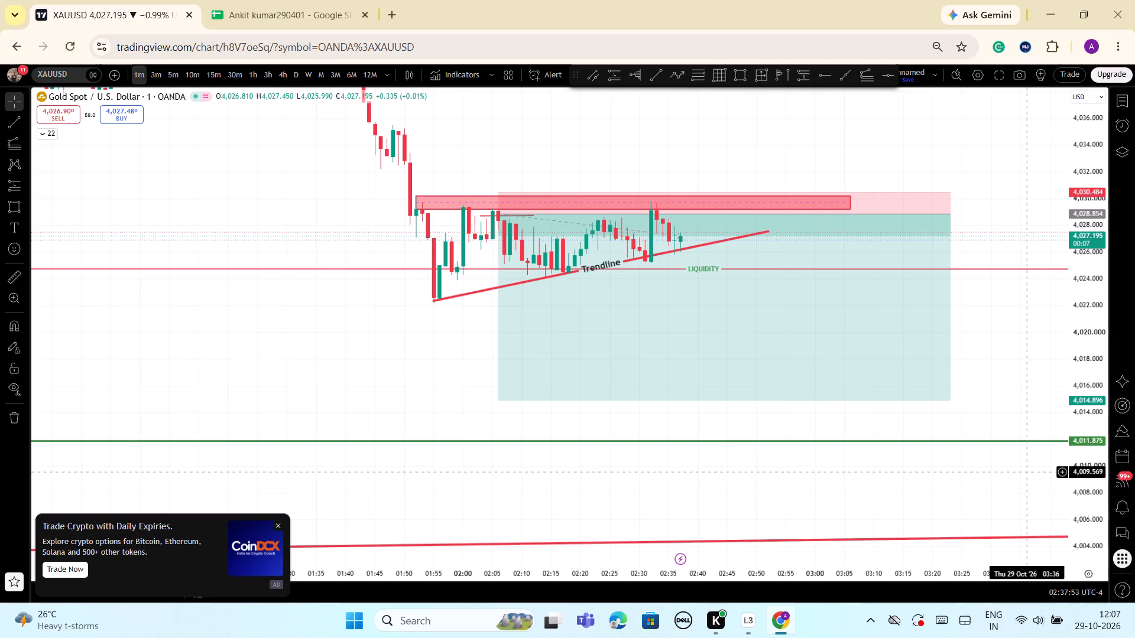
{"action": "scroll", "coordinate": [945, 441], "scroll_direction": "down", "scroll_amount": 1}
{"action": "left_click_drag", "start_coordinate": [1088, 168], "coordinate": [1076, 220]}
{"action": "scroll", "coordinate": [1007, 318], "scroll_direction": "down", "scroll_amount": 4}
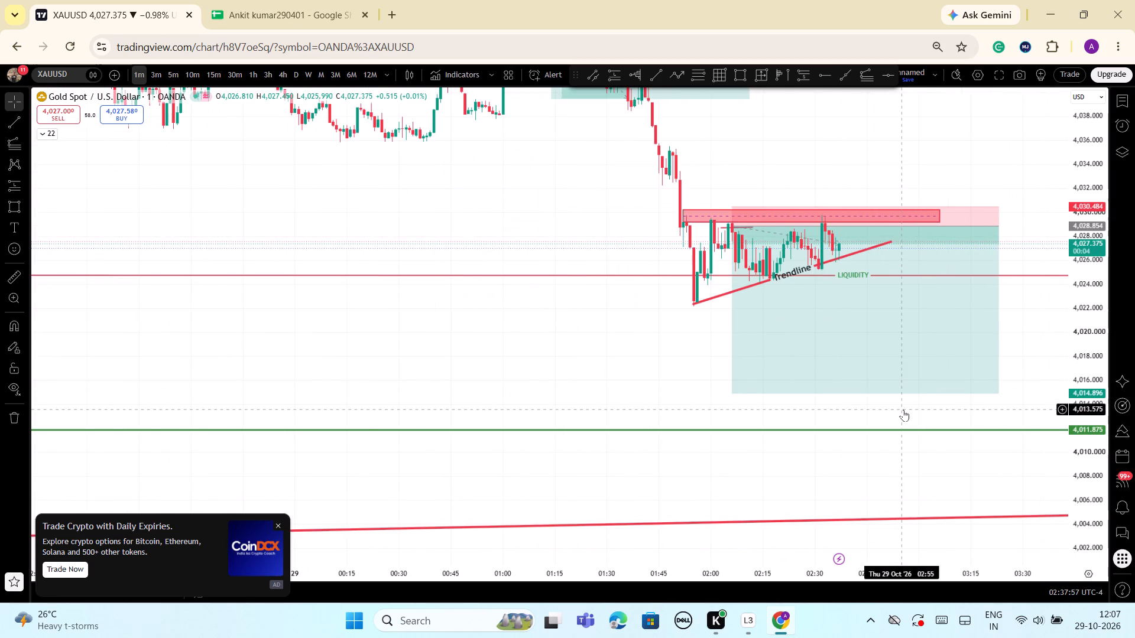
{"action": "scroll", "coordinate": [967, 377], "scroll_direction": "up", "scroll_amount": 3}
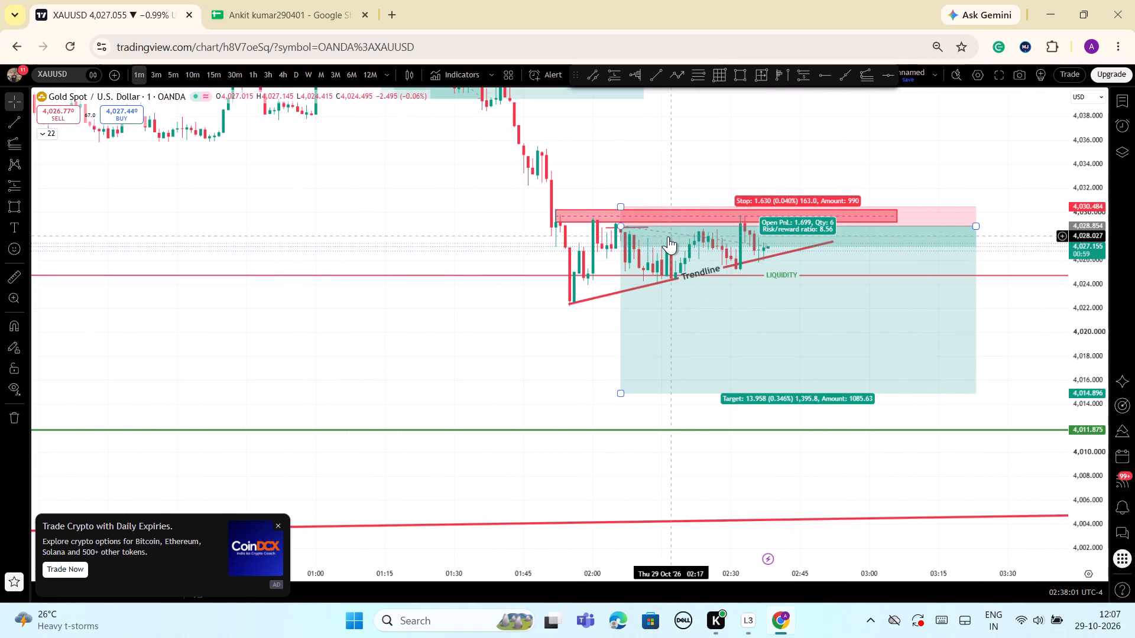
Extend the short red line just below the supply zone forward to about 03:06, ending at about 4,028.753.
{"action": "left_click_drag", "start_coordinate": [648, 228], "coordinate": [650, 229]}
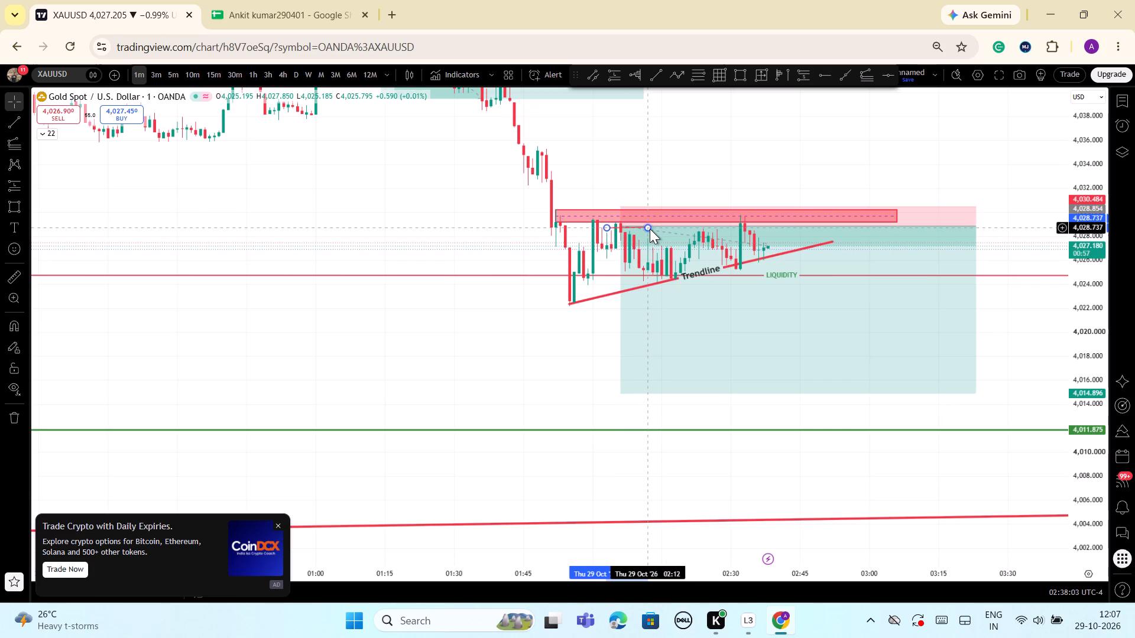
{"action": "left_click_drag", "start_coordinate": [650, 229], "coordinate": [808, 224]}
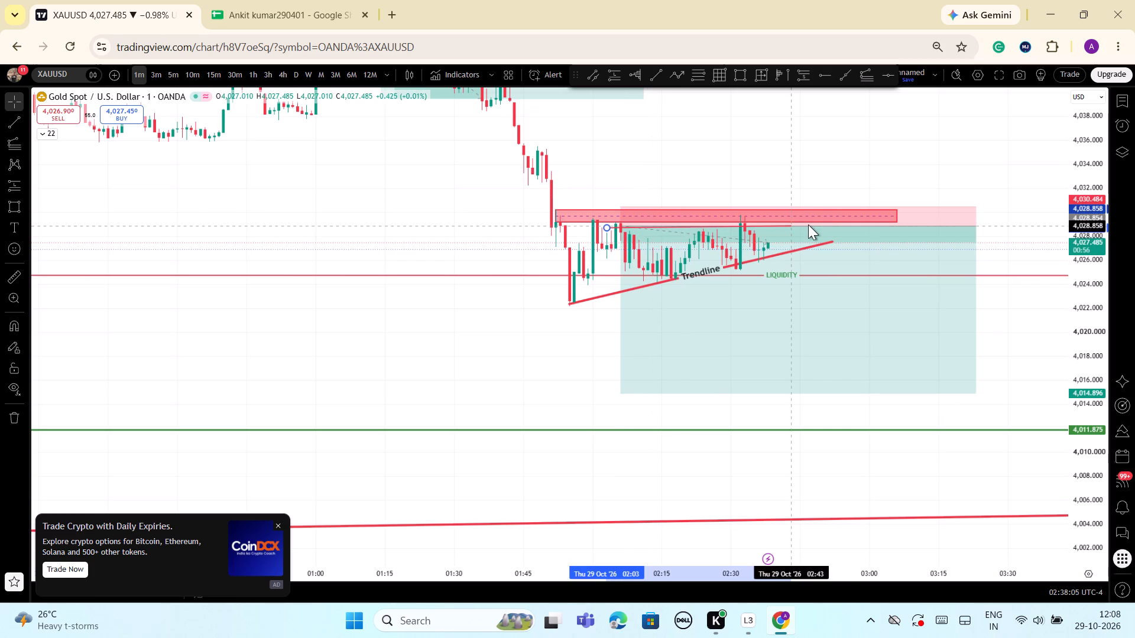
{"action": "left_click_drag", "start_coordinate": [808, 224], "coordinate": [835, 229]}
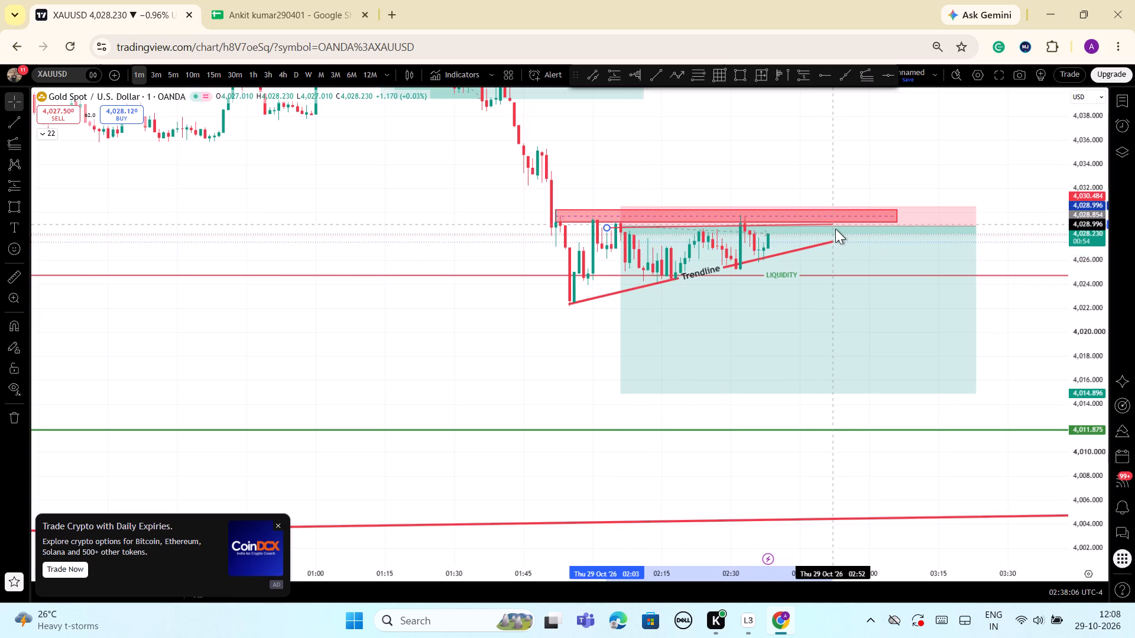
{"action": "left_click_drag", "start_coordinate": [835, 229], "coordinate": [843, 226]}
{"action": "left_click", "coordinate": [822, 175]}
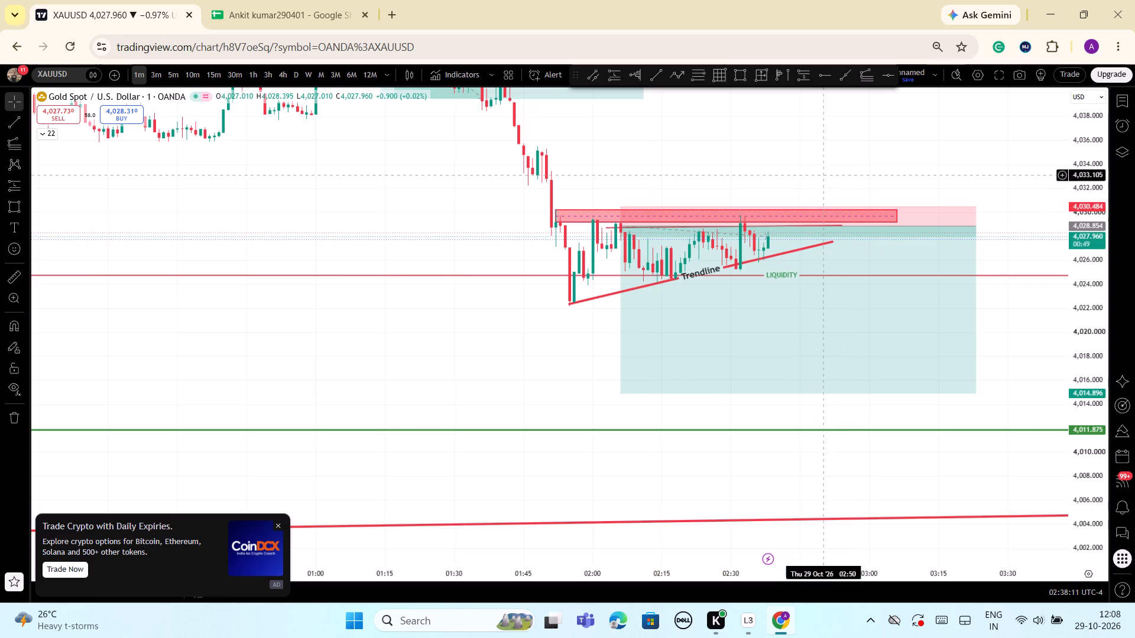
{"action": "left_click_drag", "start_coordinate": [1080, 440], "coordinate": [1059, 307]}
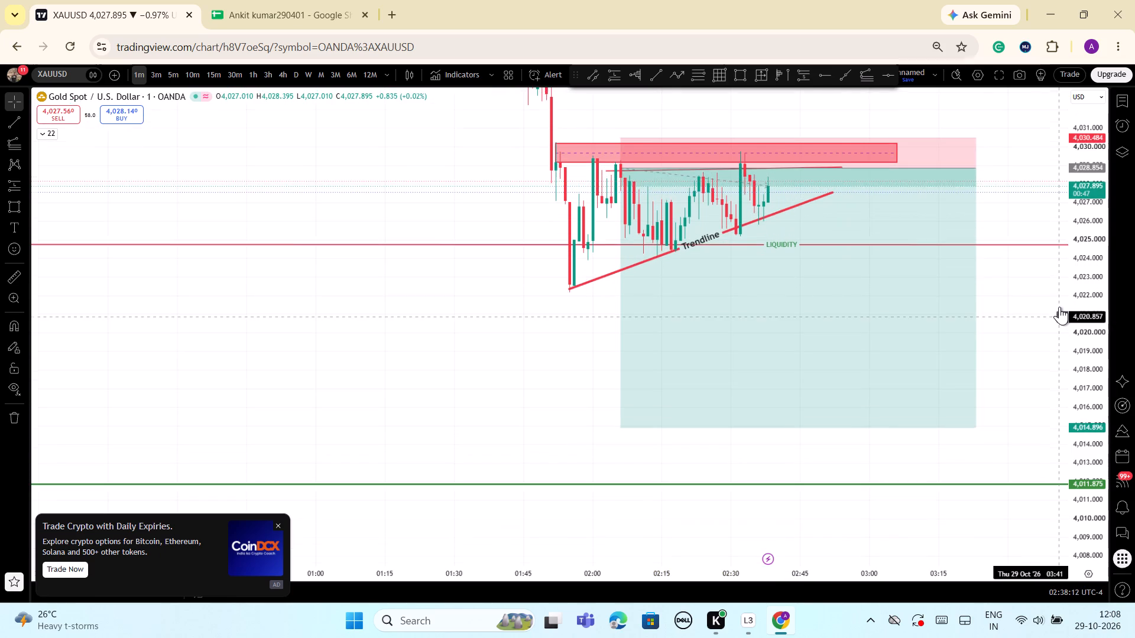
{"action": "left_click_drag", "start_coordinate": [842, 159], "coordinate": [898, 164]}
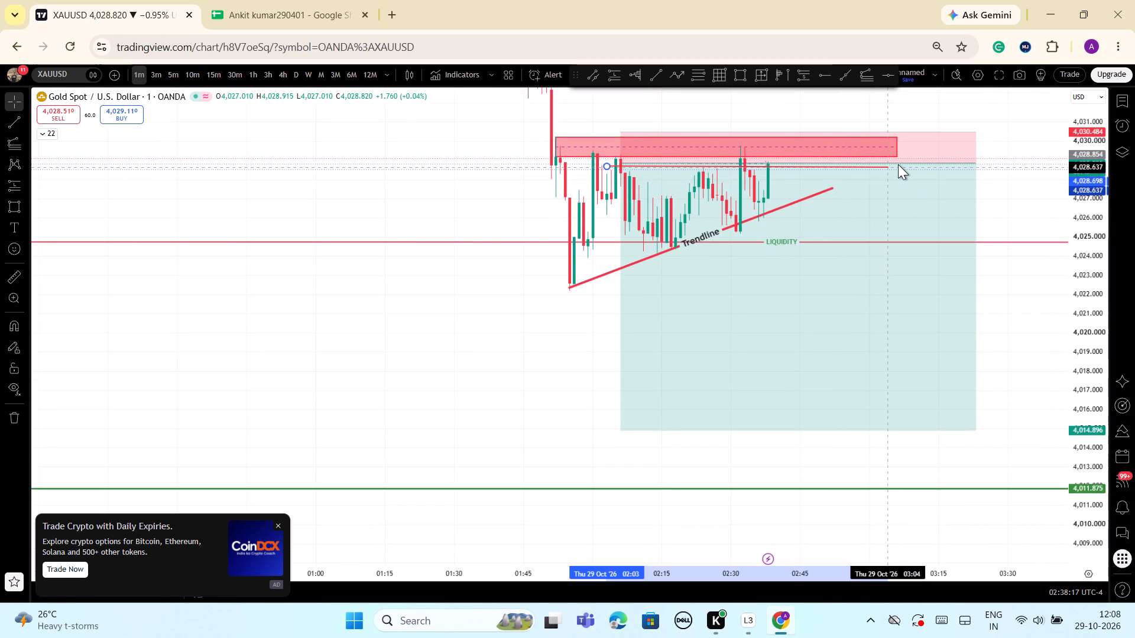
{"action": "left_click_drag", "start_coordinate": [898, 164], "coordinate": [899, 165]}
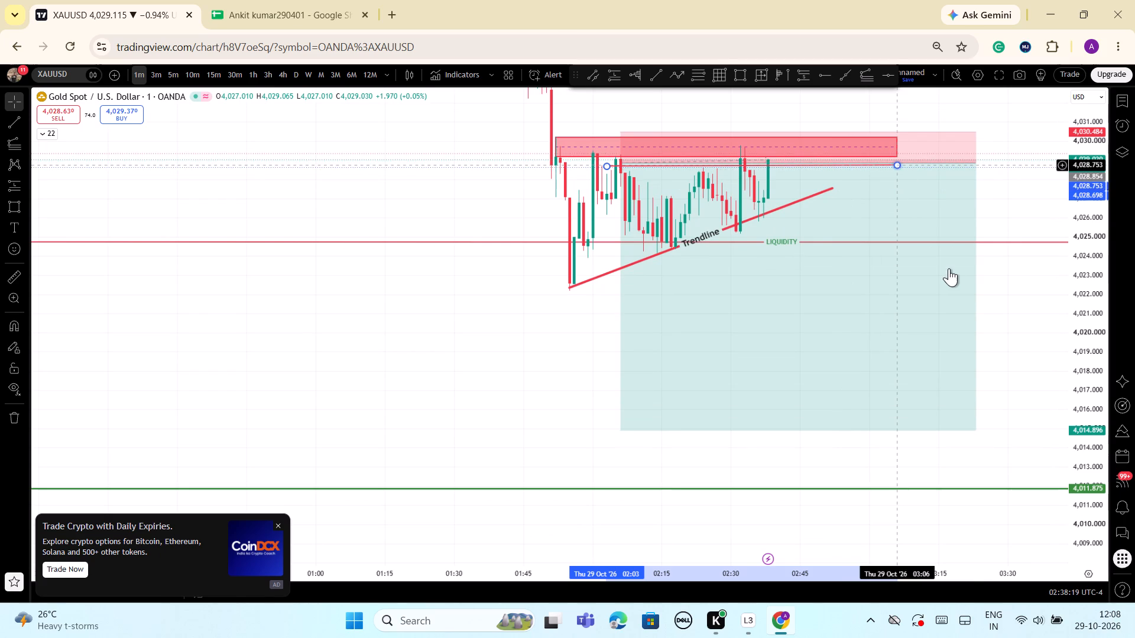
{"action": "left_click", "coordinate": [933, 318]}
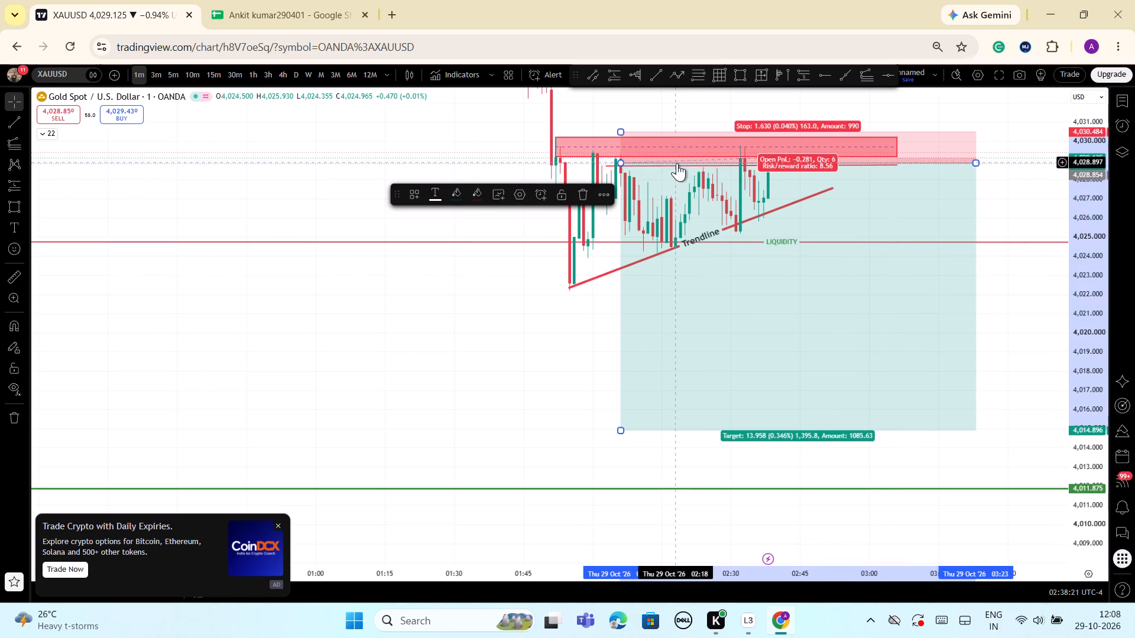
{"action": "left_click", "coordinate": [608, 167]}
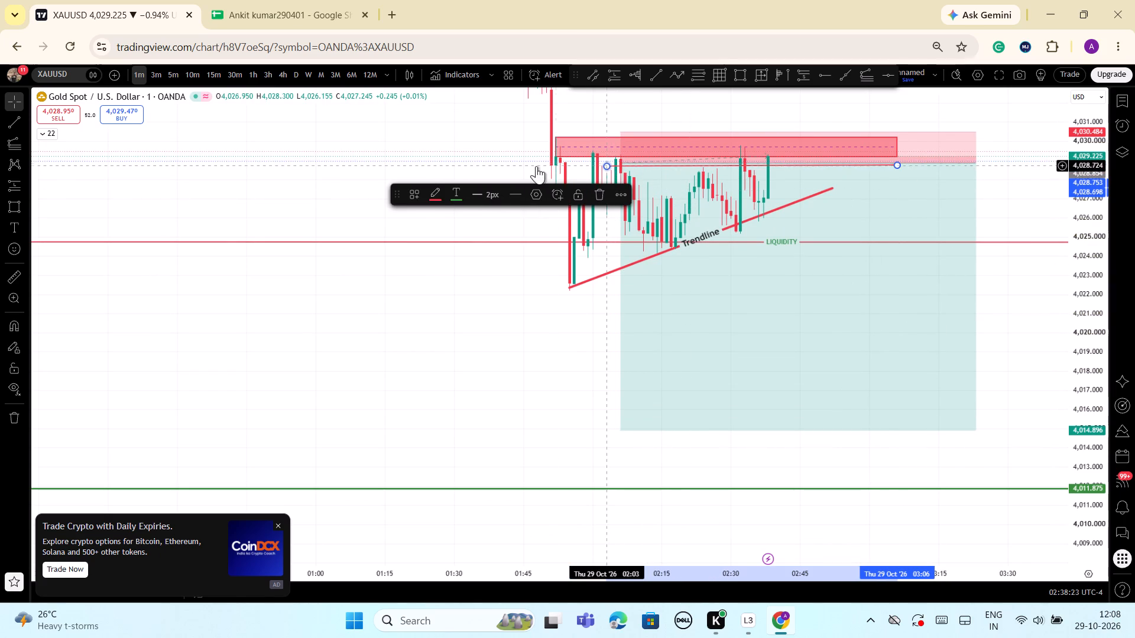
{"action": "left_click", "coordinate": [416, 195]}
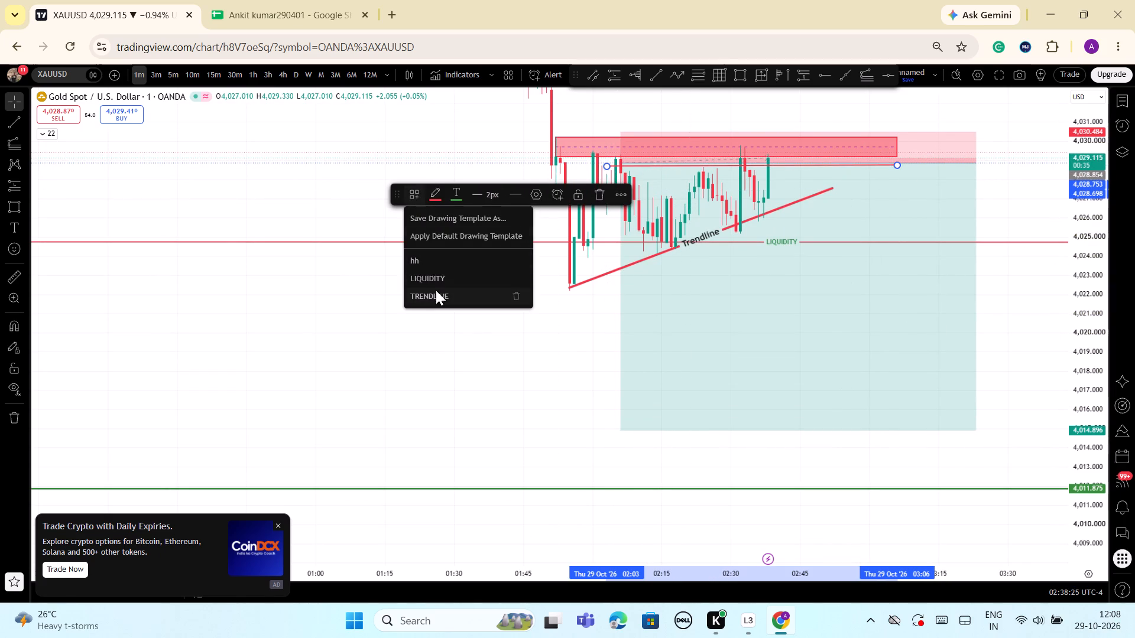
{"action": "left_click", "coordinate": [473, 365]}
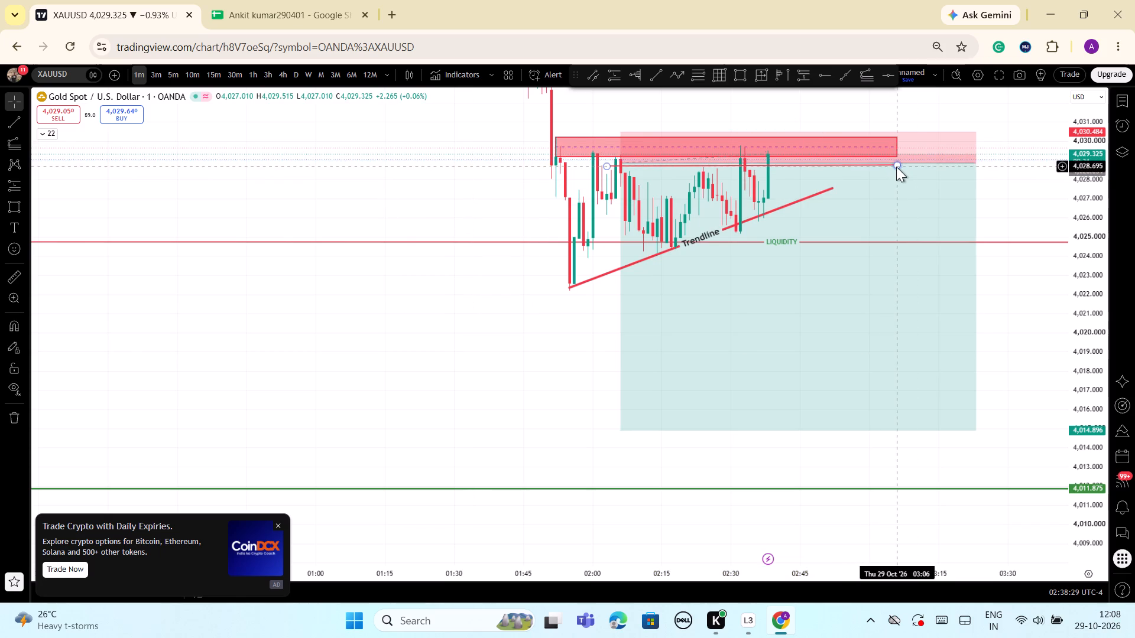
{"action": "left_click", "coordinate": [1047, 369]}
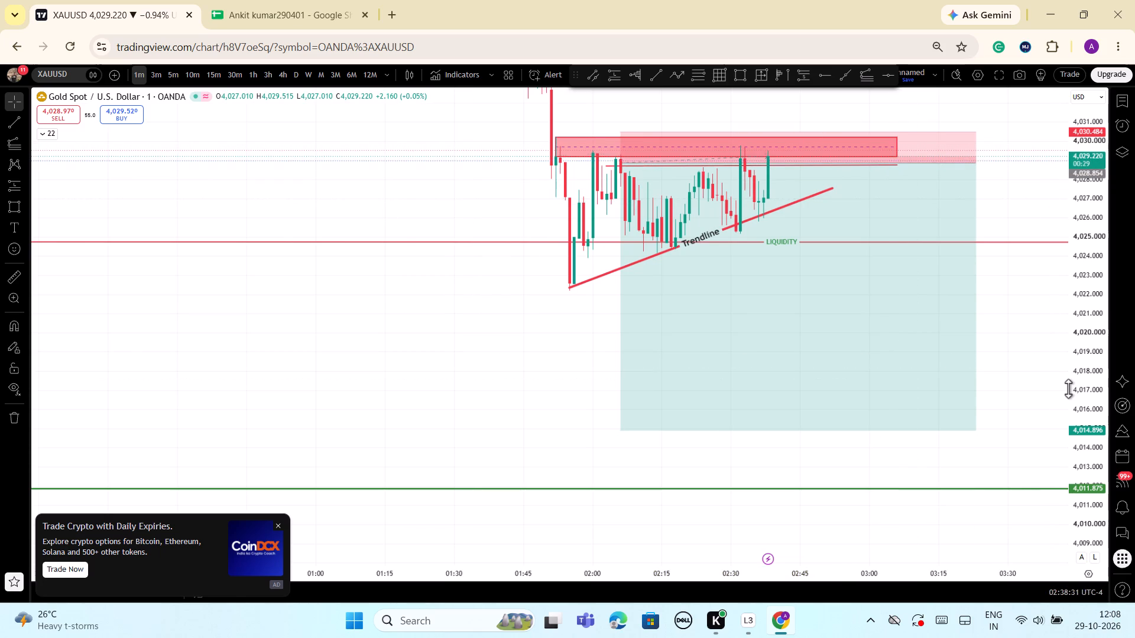
Delete the short red line that runs just below the red supply zone to about 03:06.
{"action": "scroll", "coordinate": [1068, 389], "scroll_direction": "up", "scroll_amount": 2}
{"action": "scroll", "coordinate": [1070, 389], "scroll_direction": "down", "scroll_amount": 1}
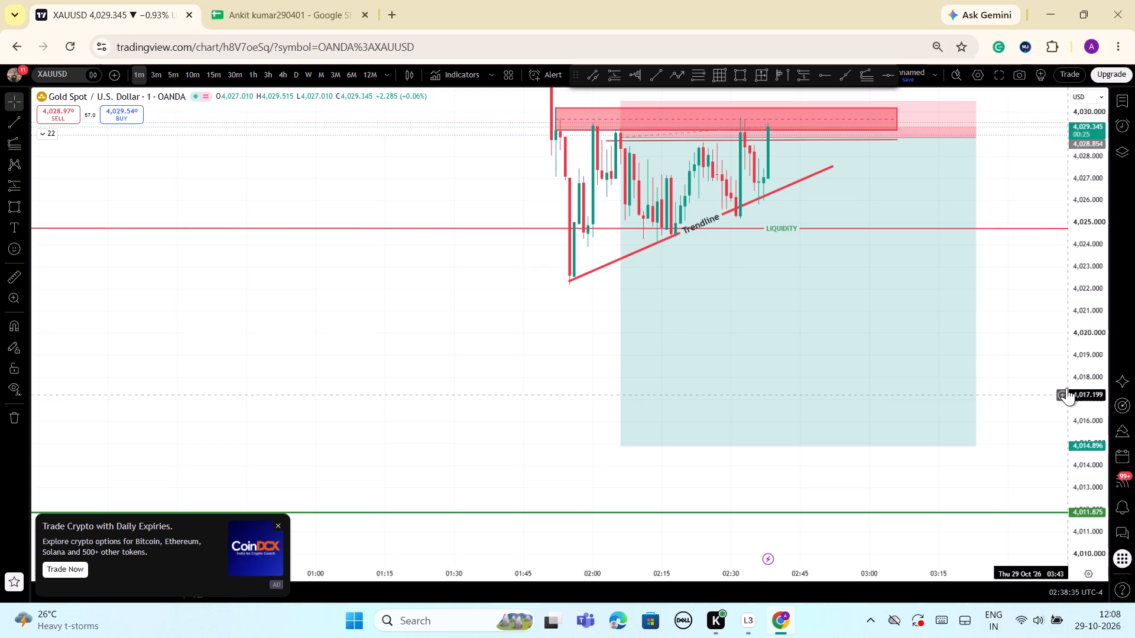
{"action": "left_click", "coordinate": [610, 141]}
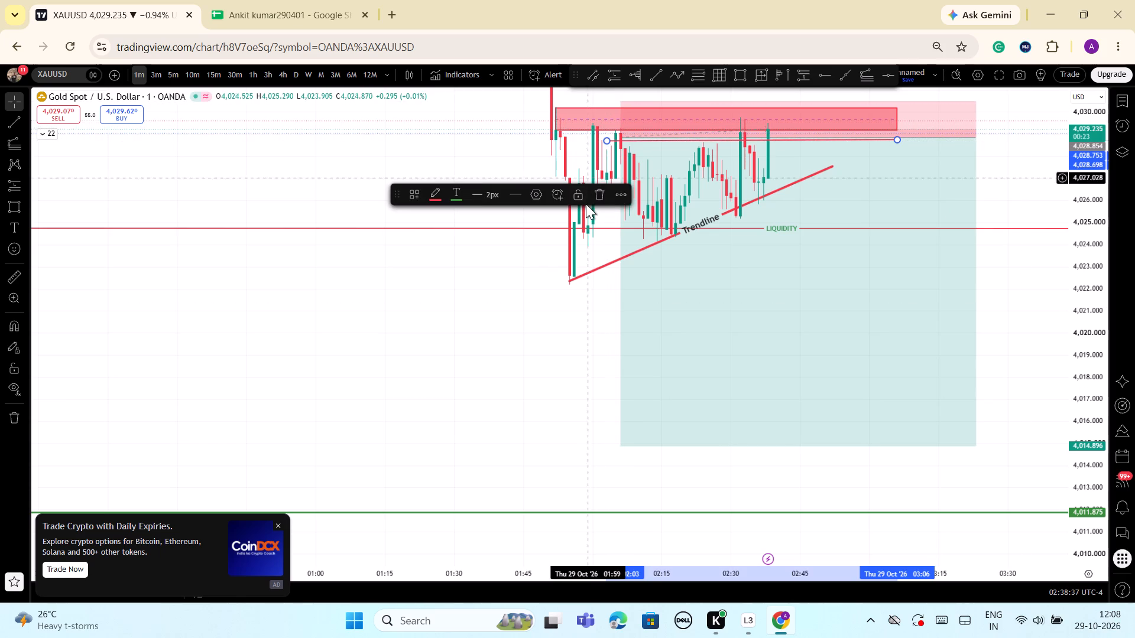
{"action": "left_click", "coordinate": [600, 194]}
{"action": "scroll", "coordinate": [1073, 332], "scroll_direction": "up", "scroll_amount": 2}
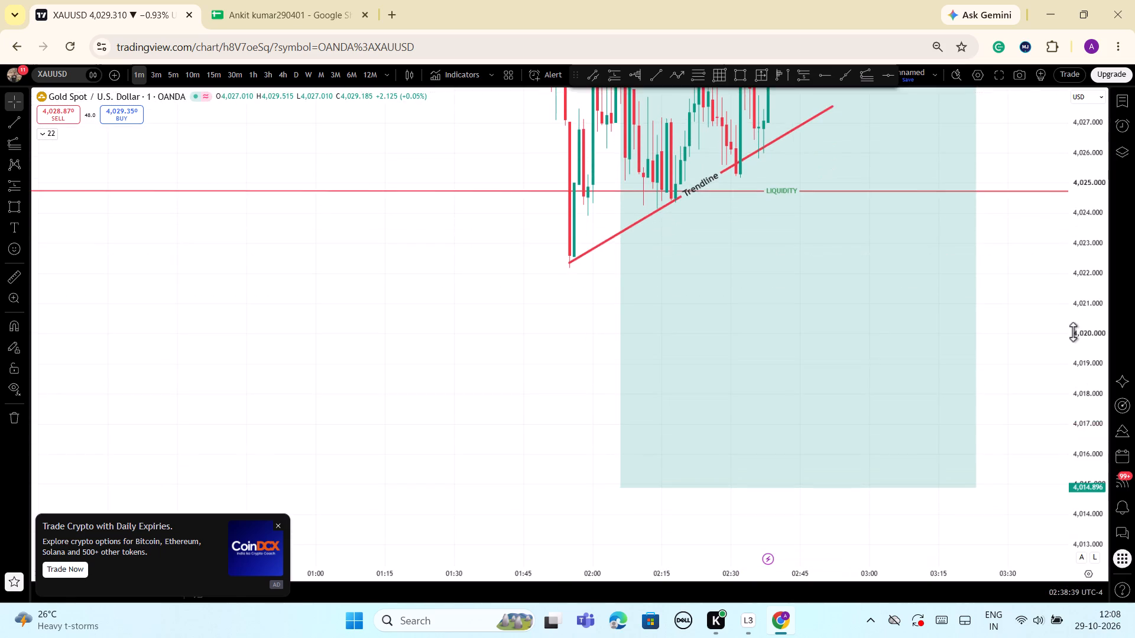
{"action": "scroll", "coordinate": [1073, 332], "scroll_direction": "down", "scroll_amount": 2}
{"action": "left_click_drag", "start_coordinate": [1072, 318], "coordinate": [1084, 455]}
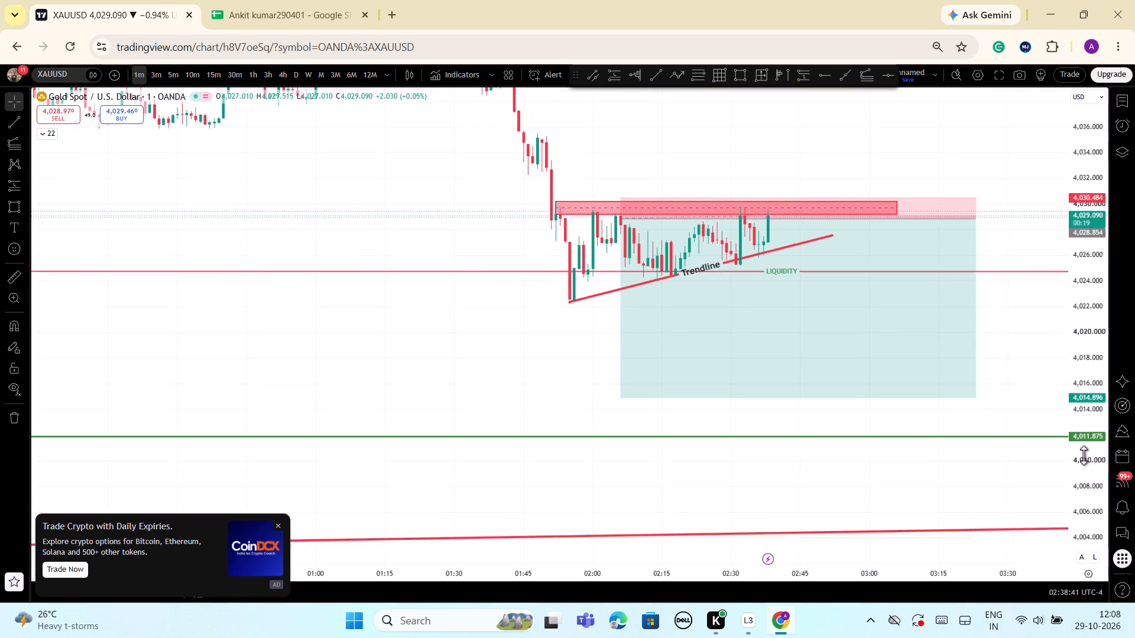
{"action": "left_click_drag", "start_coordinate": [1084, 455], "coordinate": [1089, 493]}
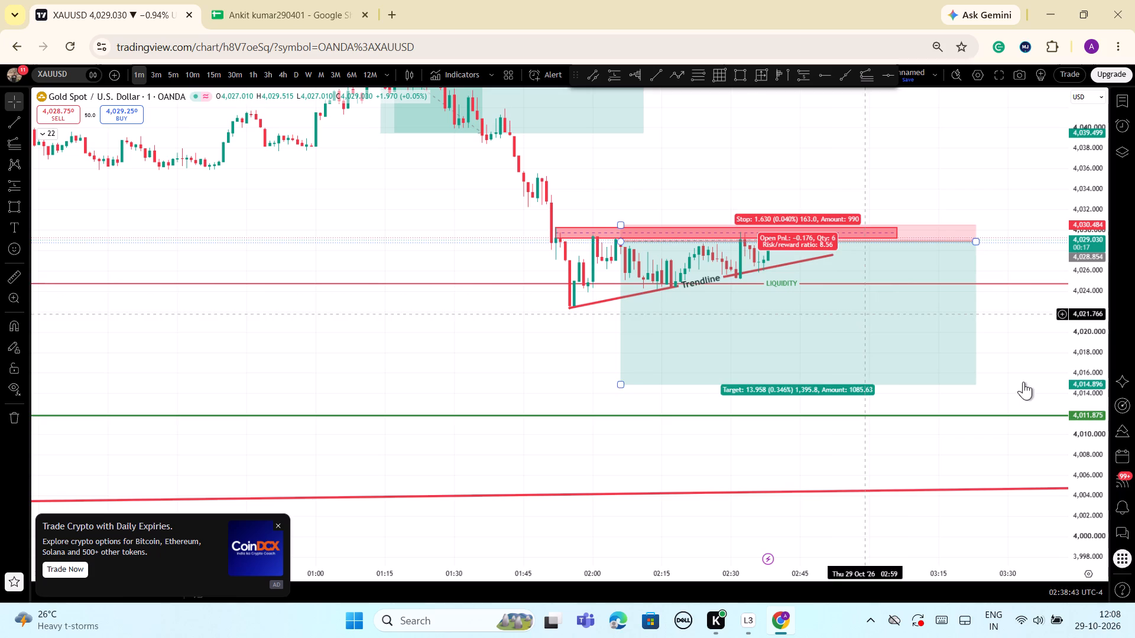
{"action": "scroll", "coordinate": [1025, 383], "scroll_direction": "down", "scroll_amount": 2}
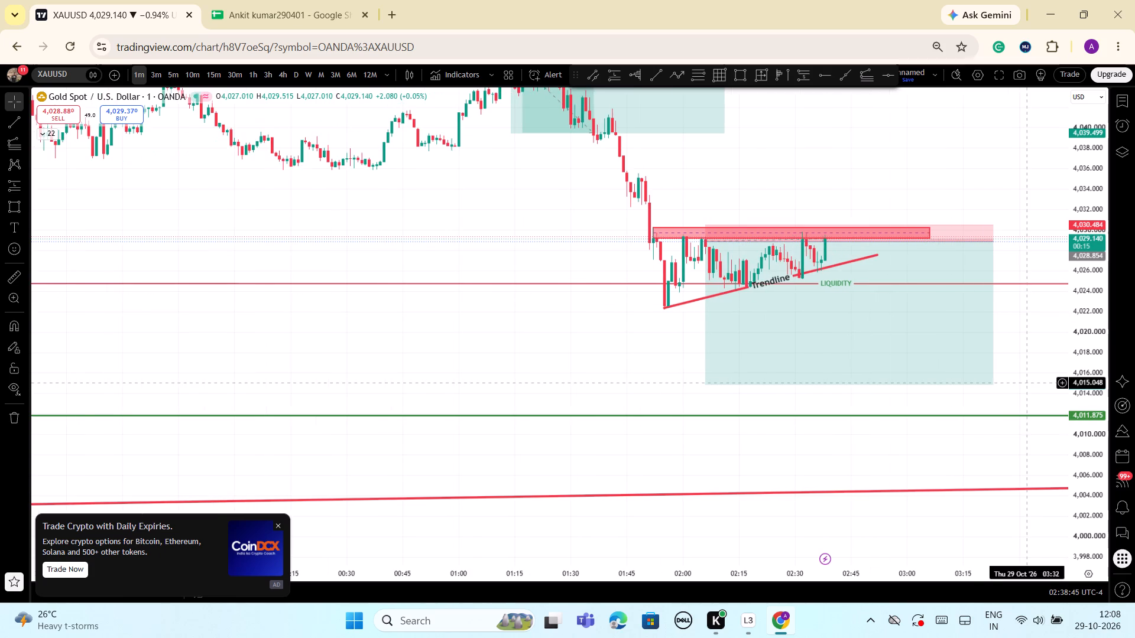
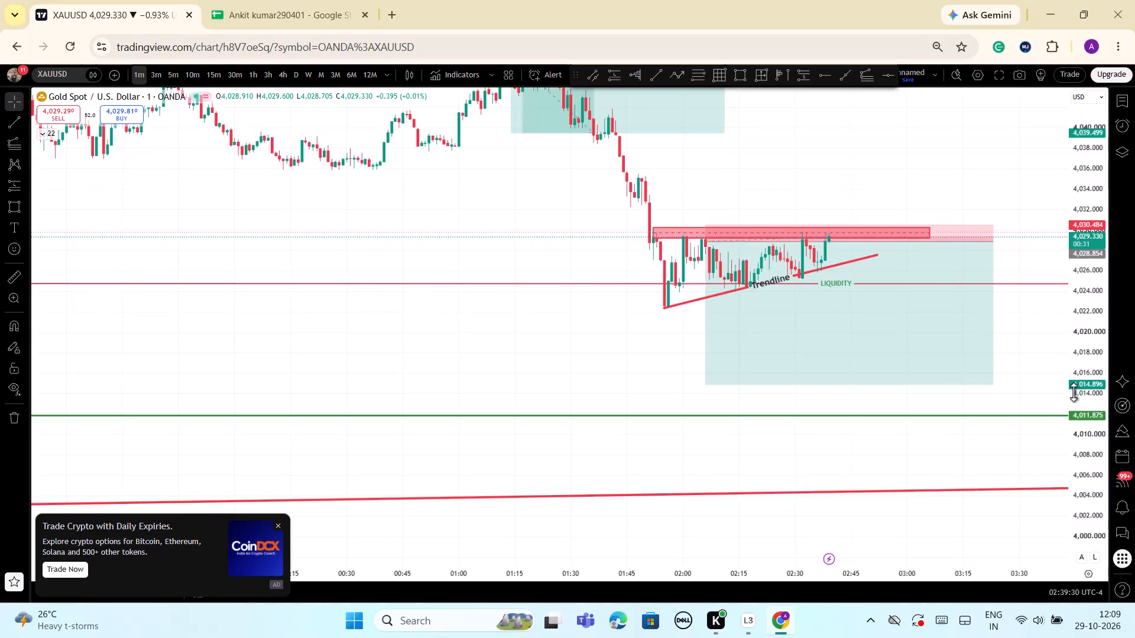
Close the crypto trading advertisement covering the lower part of the chart.
{"action": "scroll", "coordinate": [1069, 275], "scroll_direction": "down", "scroll_amount": 3}
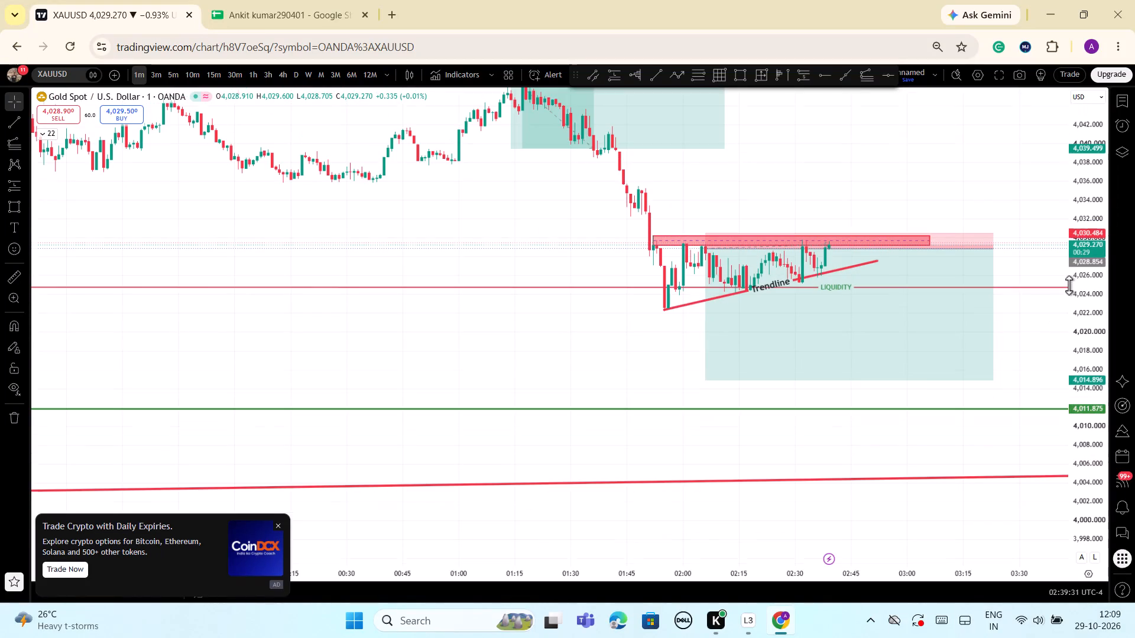
{"action": "scroll", "coordinate": [1022, 300], "scroll_direction": "down", "scroll_amount": 3}
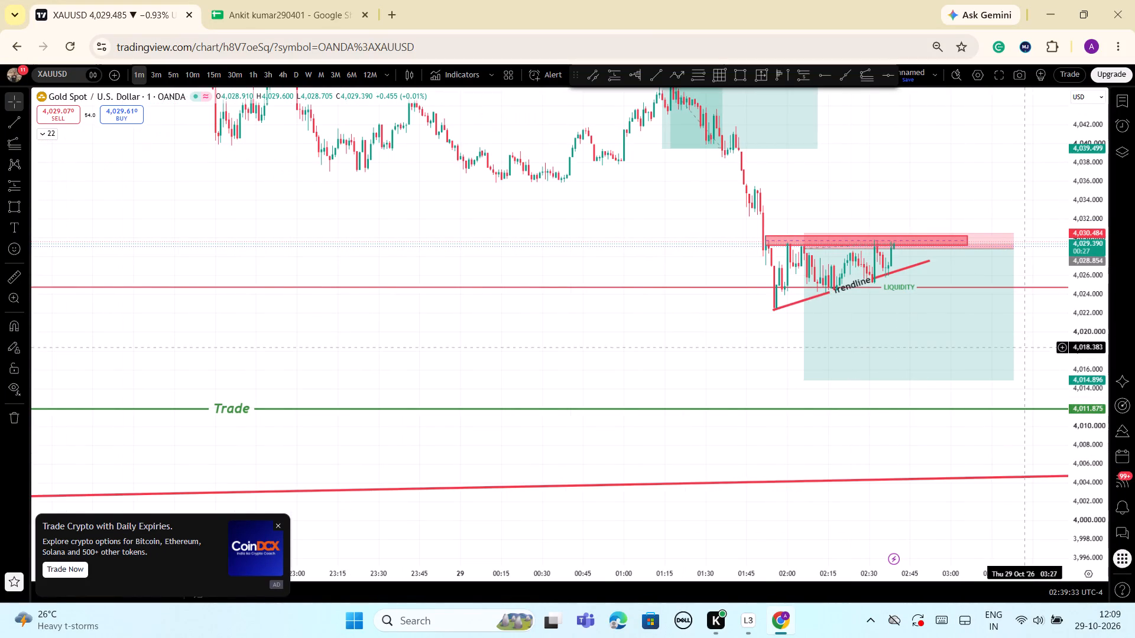
{"action": "left_click_drag", "start_coordinate": [630, 219], "coordinate": [556, 298]}
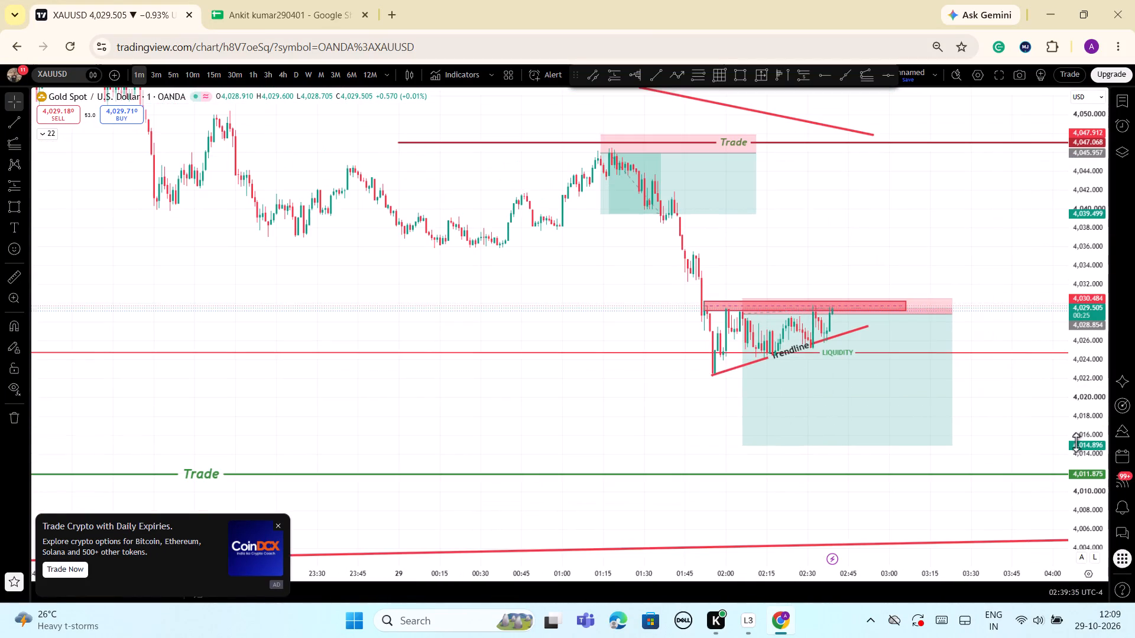
{"action": "left_click_drag", "start_coordinate": [1077, 443], "coordinate": [1041, 314]}
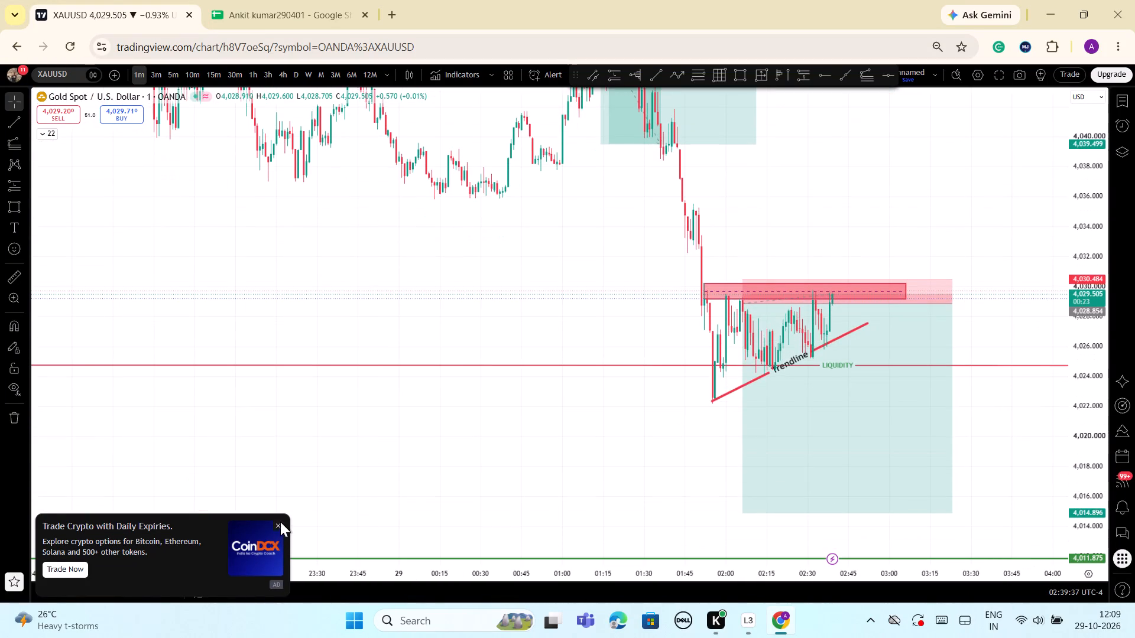
{"action": "left_click", "coordinate": [278, 527]}
Examine 1-minute price action around the red supply zone, the rising trendline, the LIQUIDITY level and the earlier short trade near 4,047.
{"action": "scroll", "coordinate": [468, 467], "scroll_direction": "up", "scroll_amount": 3}
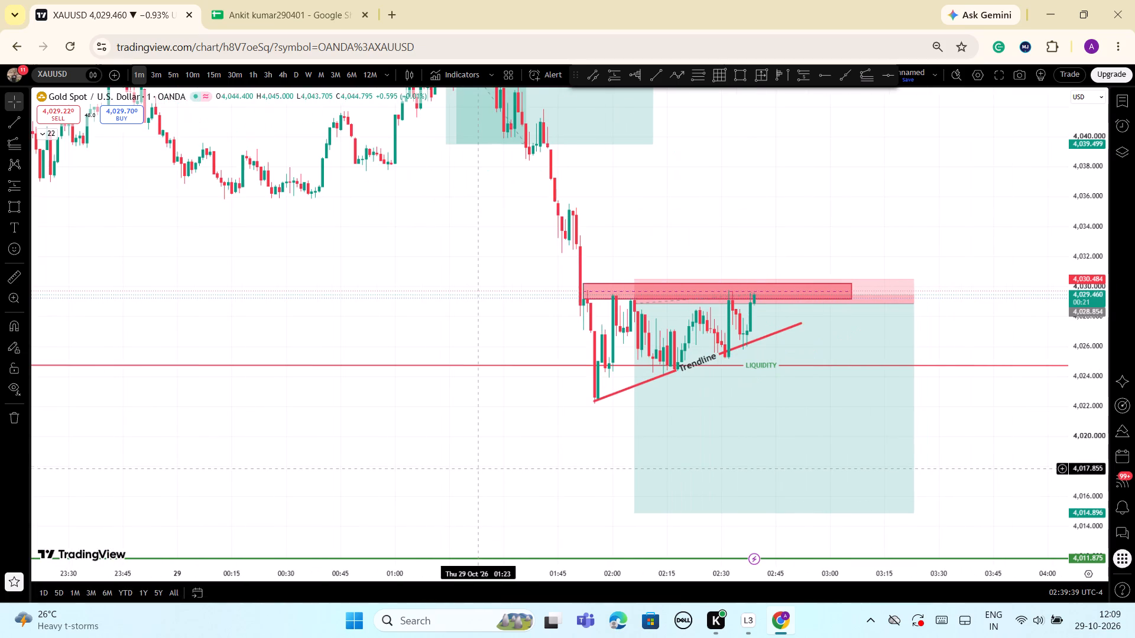
{"action": "scroll", "coordinate": [479, 470], "scroll_direction": "up", "scroll_amount": 1}
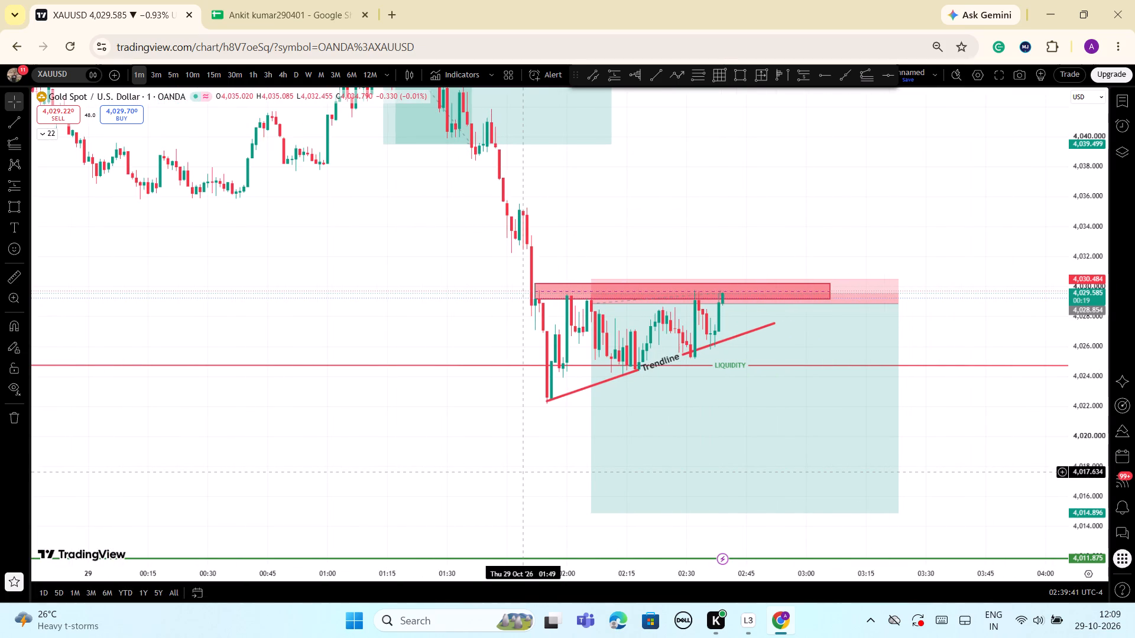
{"action": "left_click_drag", "start_coordinate": [702, 177], "coordinate": [716, 278]}
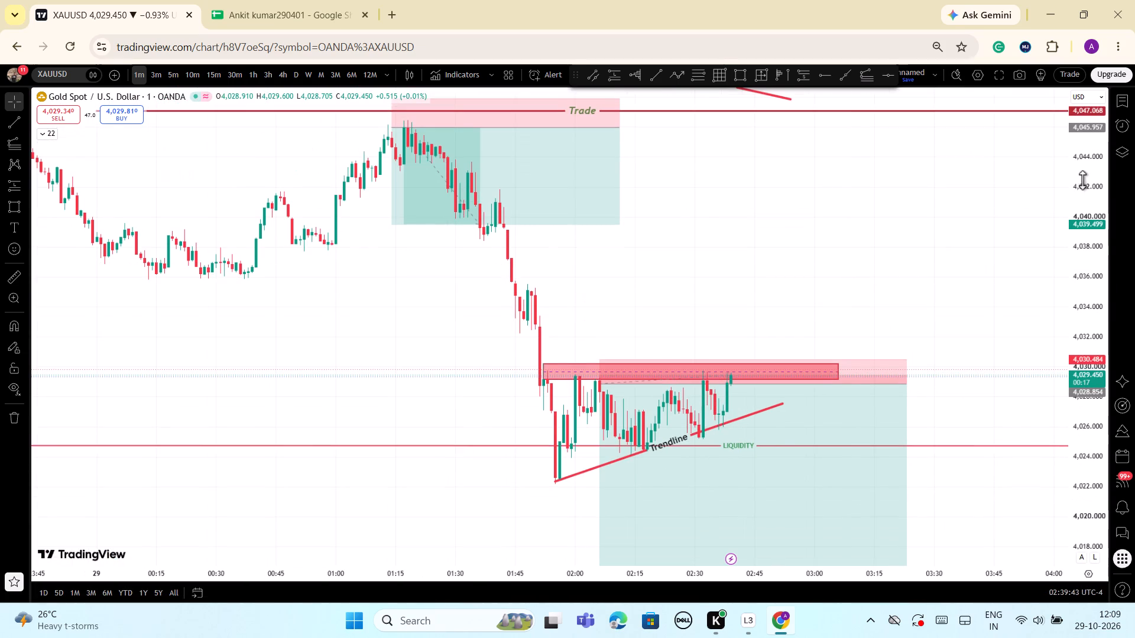
{"action": "left_click_drag", "start_coordinate": [1088, 178], "coordinate": [1097, 271]}
{"action": "scroll", "coordinate": [933, 264], "scroll_direction": "down", "scroll_amount": 2}
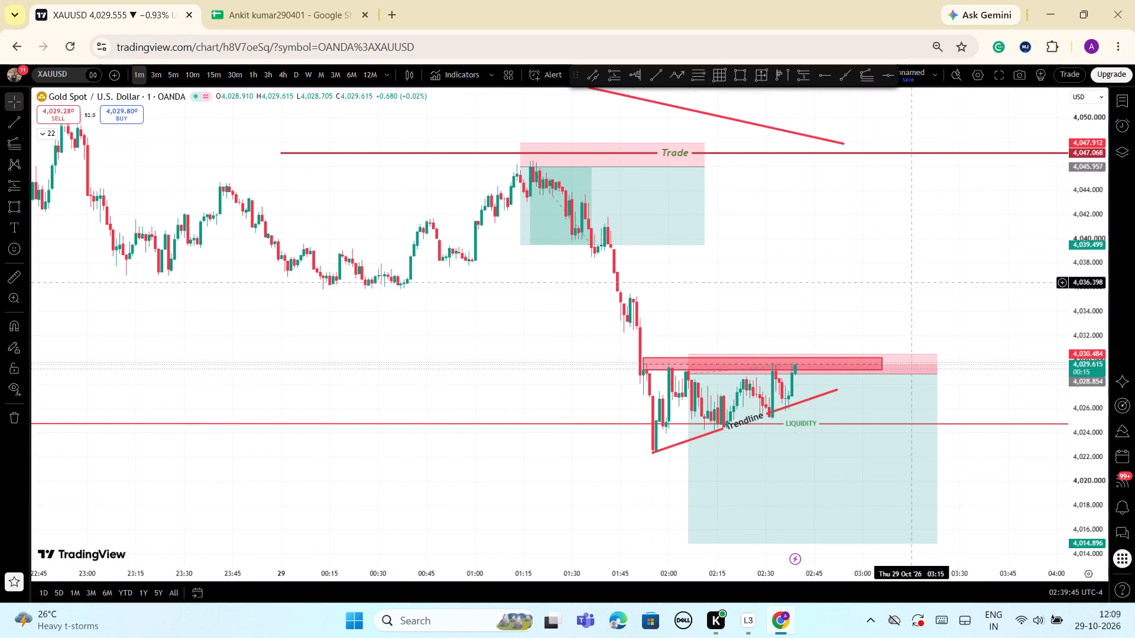
{"action": "scroll", "coordinate": [912, 280], "scroll_direction": "down", "scroll_amount": 2}
{"action": "scroll", "coordinate": [912, 280], "scroll_direction": "up", "scroll_amount": 2}
{"action": "scroll", "coordinate": [912, 280], "scroll_direction": "down", "scroll_amount": 1}
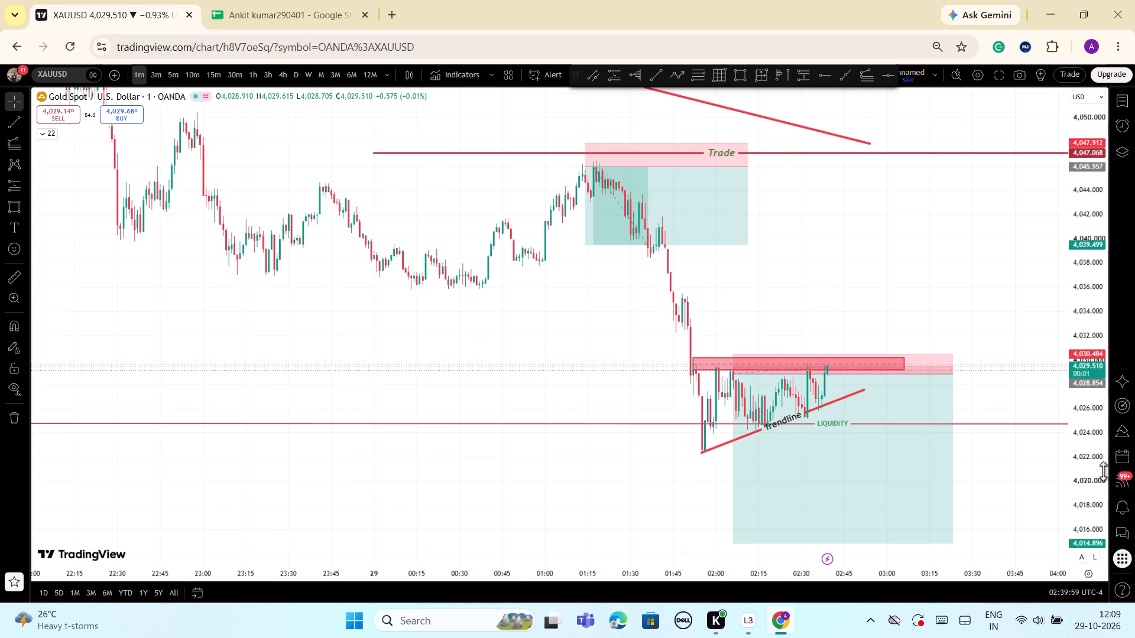
{"action": "left_click_drag", "start_coordinate": [1100, 485], "coordinate": [1052, 358]}
{"action": "left_click_drag", "start_coordinate": [1058, 369], "coordinate": [1075, 444]}
{"action": "left_click_drag", "start_coordinate": [1101, 286], "coordinate": [1111, 395]}
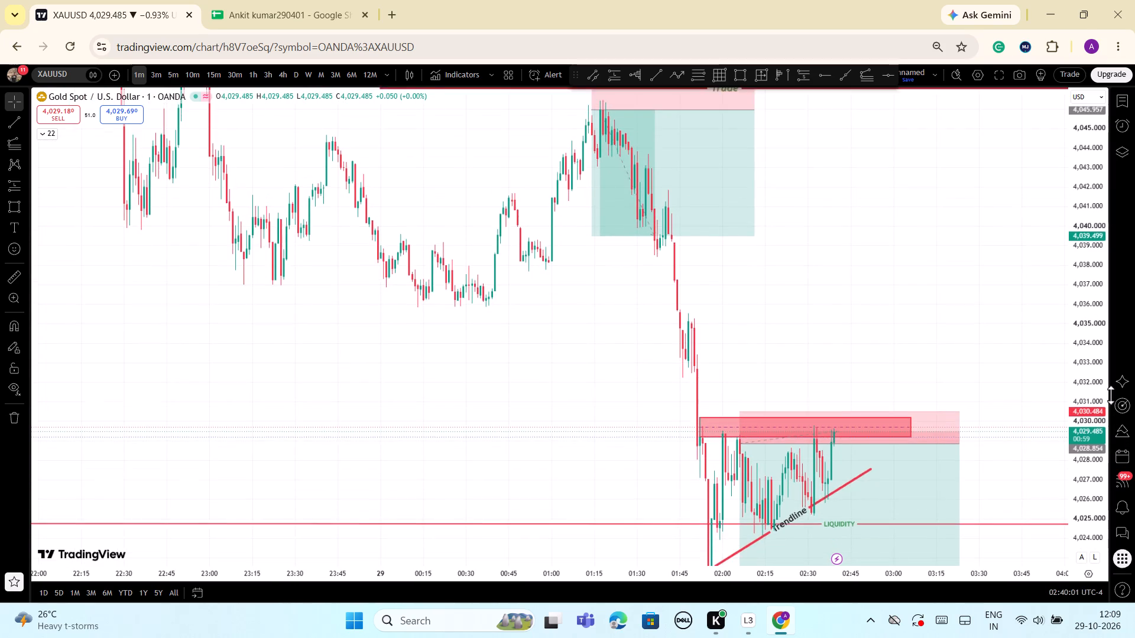
{"action": "left_click_drag", "start_coordinate": [1111, 395], "coordinate": [1112, 415]}
{"action": "scroll", "coordinate": [1004, 345], "scroll_direction": "up", "scroll_amount": 7}
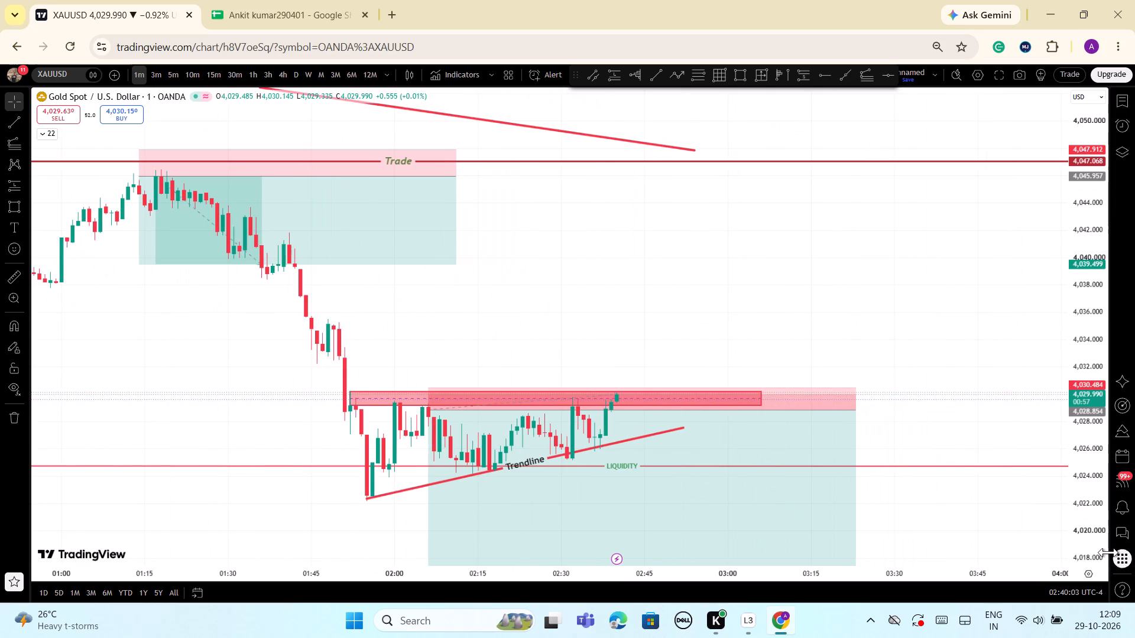
Raise the short position's target to about 4,024.599, just below the LIQUIDITY line.
{"action": "left_click_drag", "start_coordinate": [1080, 545], "coordinate": [1065, 405]}
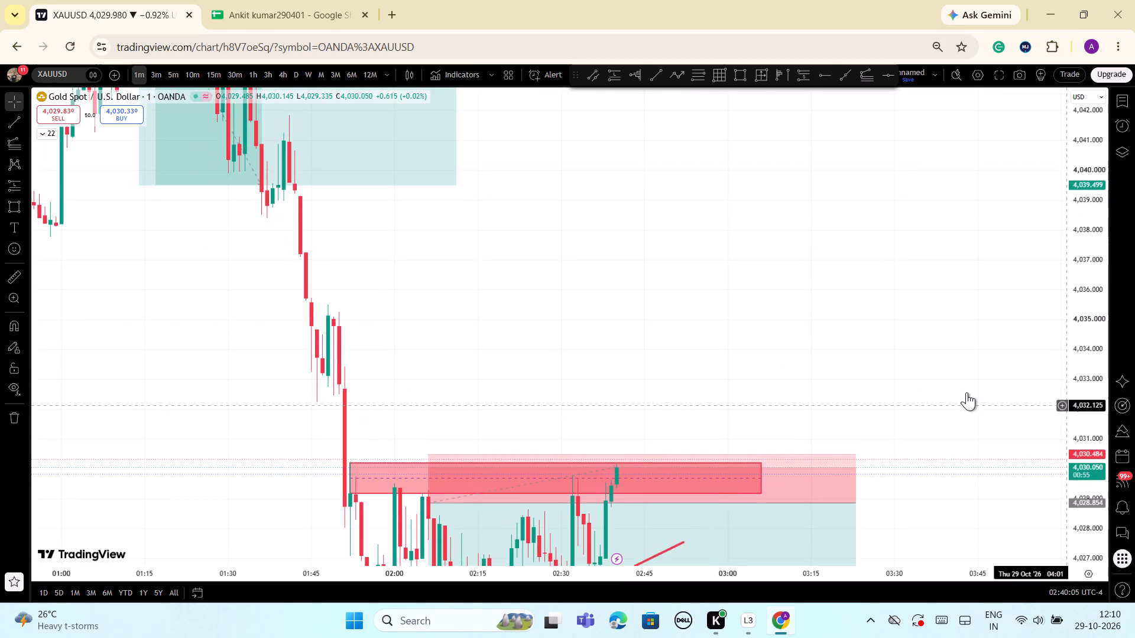
{"action": "left_click_drag", "start_coordinate": [906, 392], "coordinate": [906, 244]}
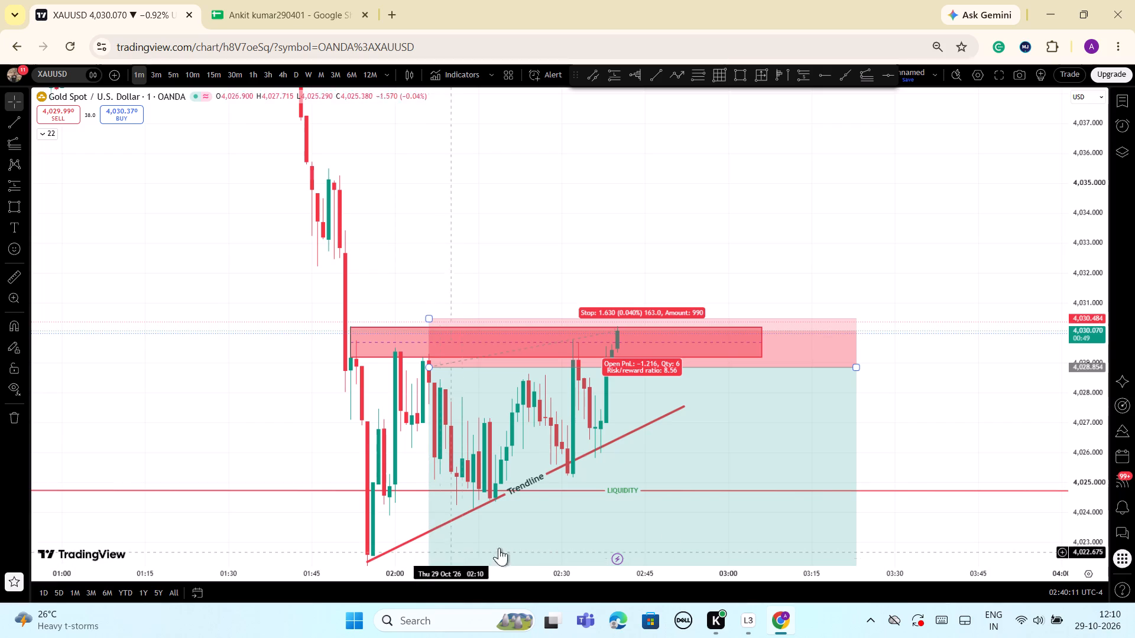
{"action": "left_click_drag", "start_coordinate": [935, 452], "coordinate": [972, 256]}
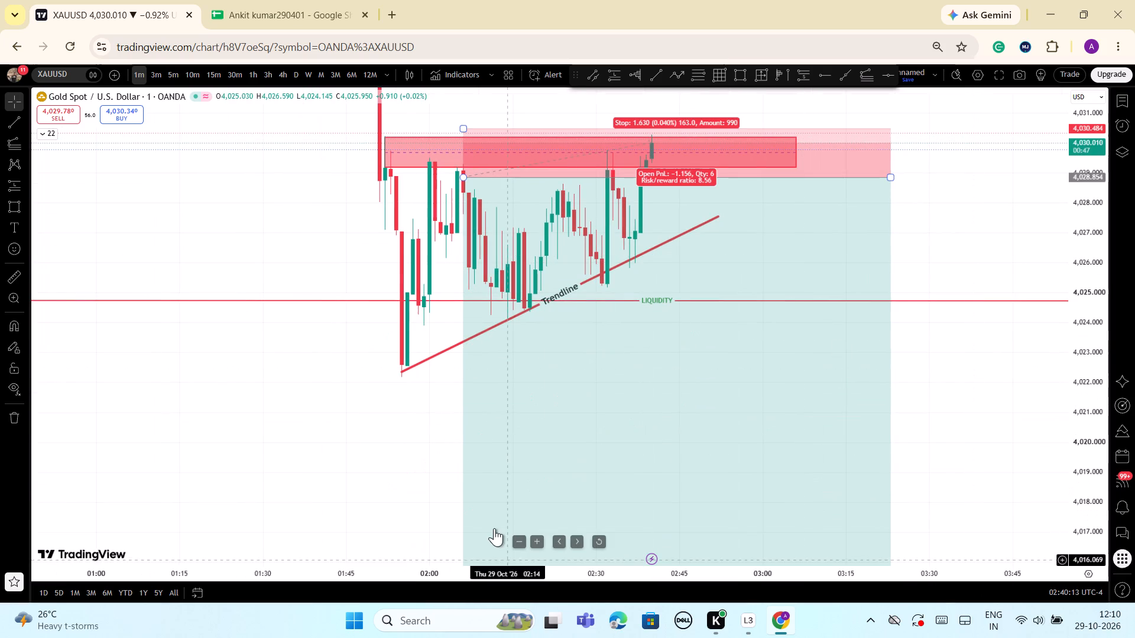
{"action": "left_click_drag", "start_coordinate": [1009, 482], "coordinate": [1031, 360]}
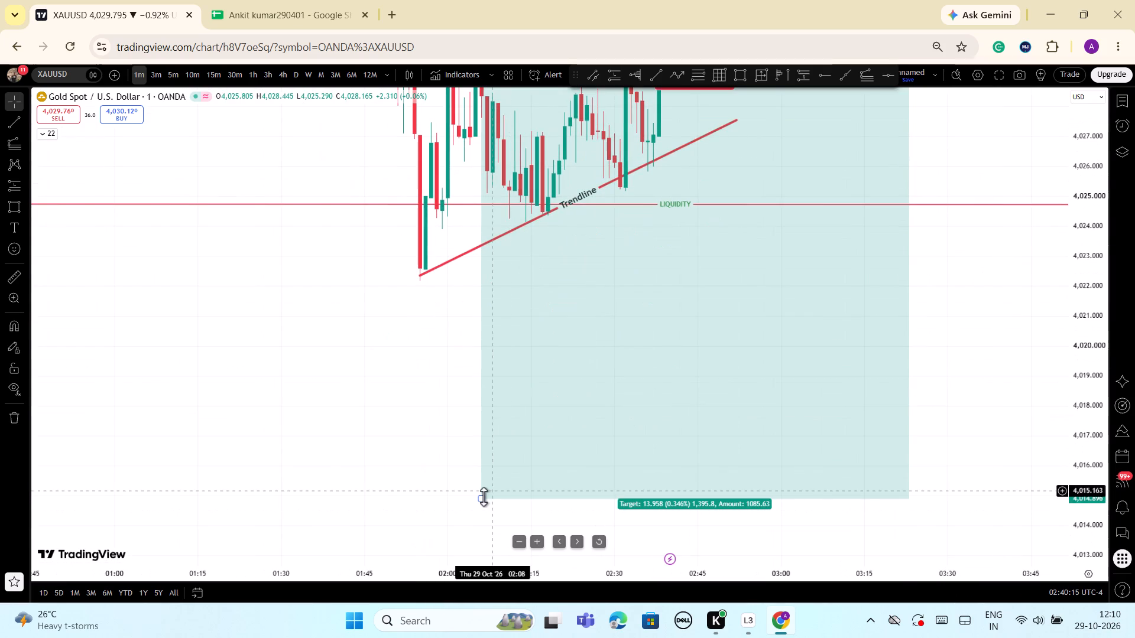
{"action": "left_click_drag", "start_coordinate": [484, 497], "coordinate": [479, 209]}
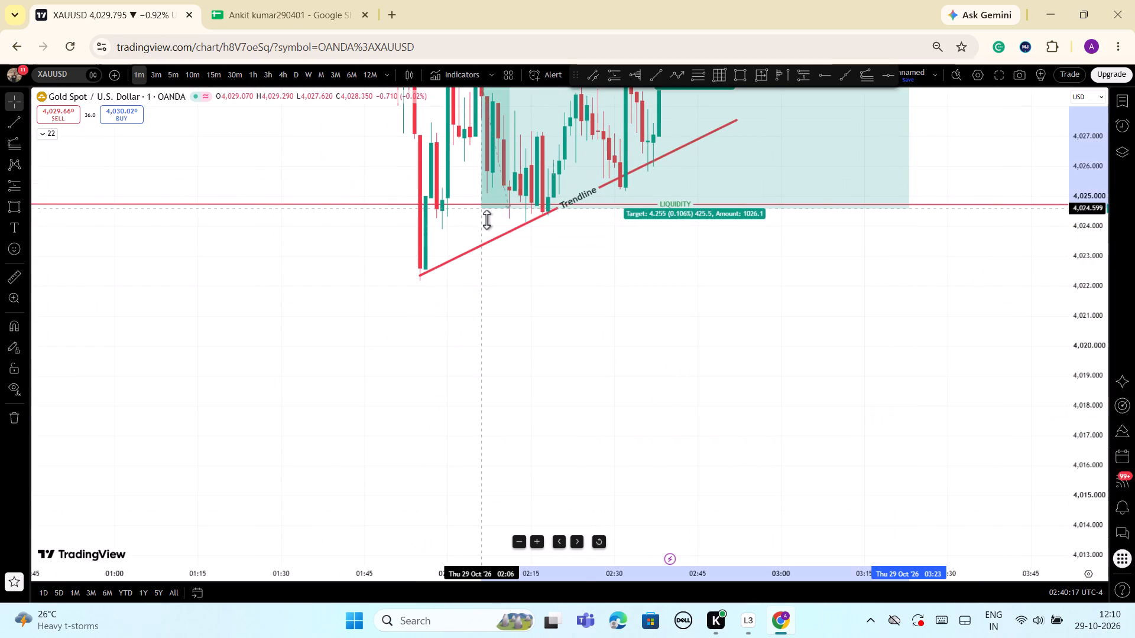
{"action": "left_click", "coordinate": [555, 360]}
Shorten the short position in time so that it ends at about 02:20.
{"action": "left_click_drag", "start_coordinate": [569, 369], "coordinate": [594, 522]}
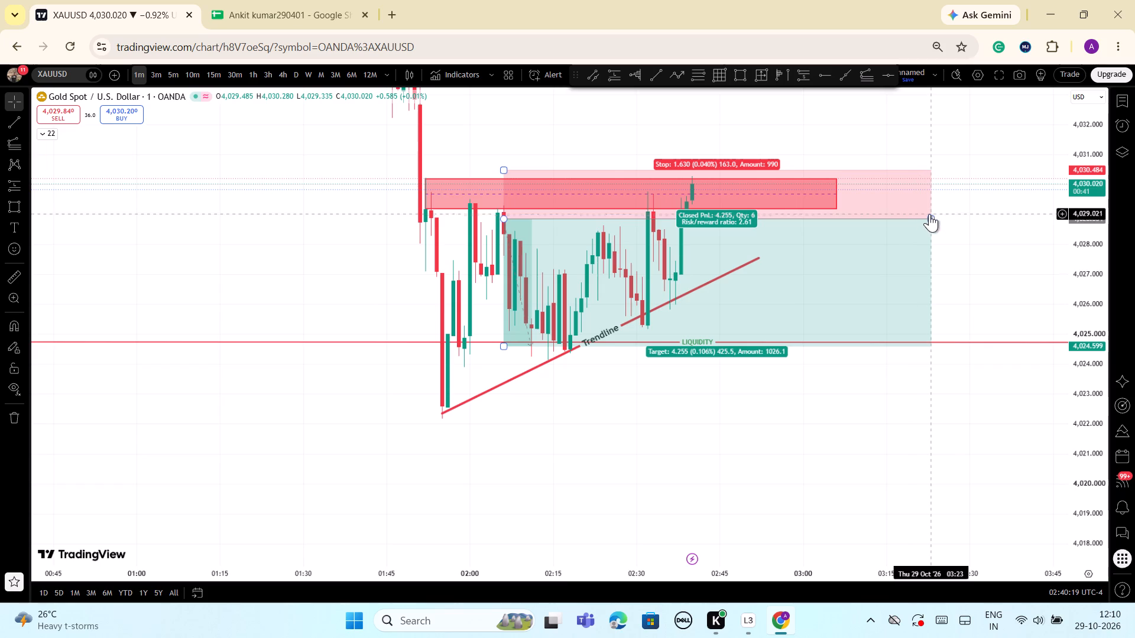
{"action": "left_click_drag", "start_coordinate": [932, 216], "coordinate": [563, 223]}
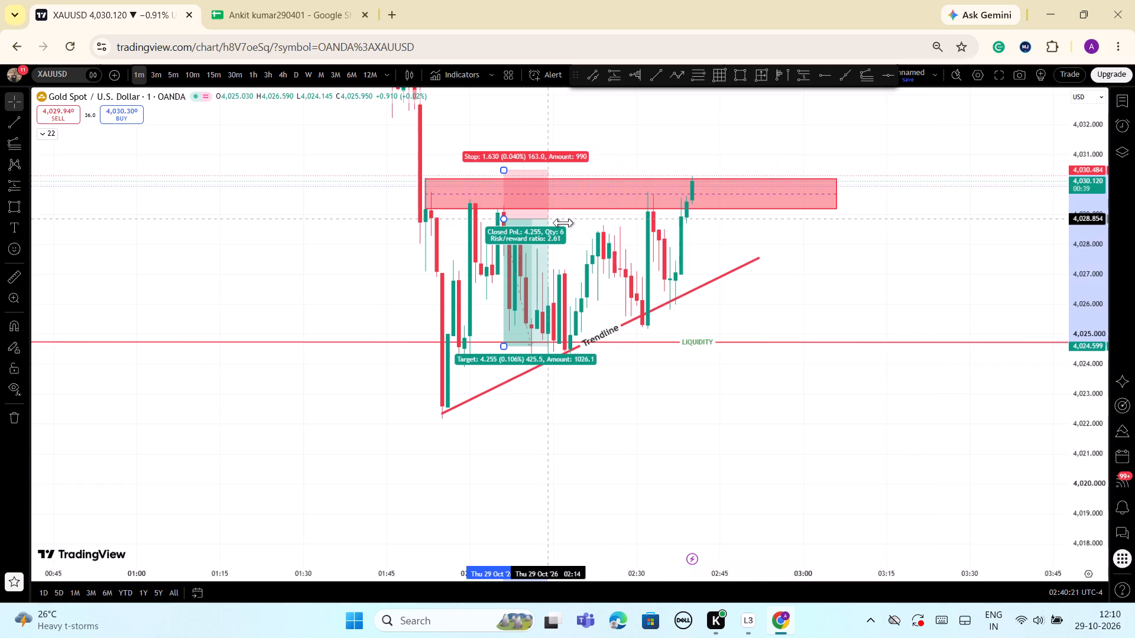
{"action": "left_click_drag", "start_coordinate": [563, 223], "coordinate": [582, 229]}
{"action": "left_click", "coordinate": [784, 490]}
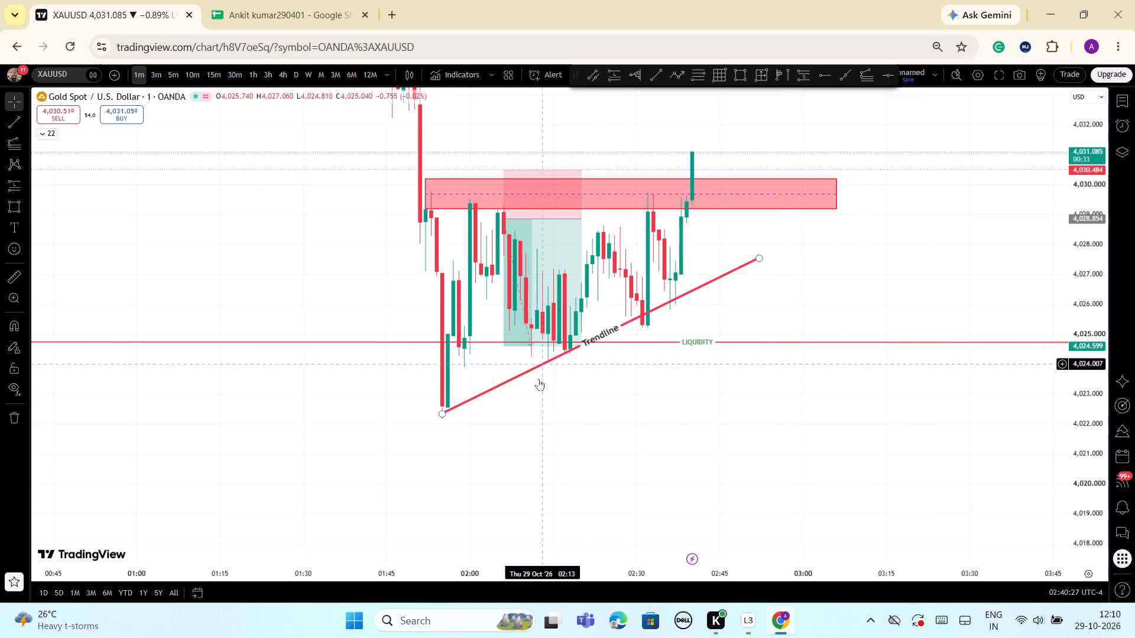
Lower the short position's stop to about 4,030.132, at the upper edge of the red supply zone.
{"action": "scroll", "coordinate": [700, 376], "scroll_direction": "up", "scroll_amount": 1}
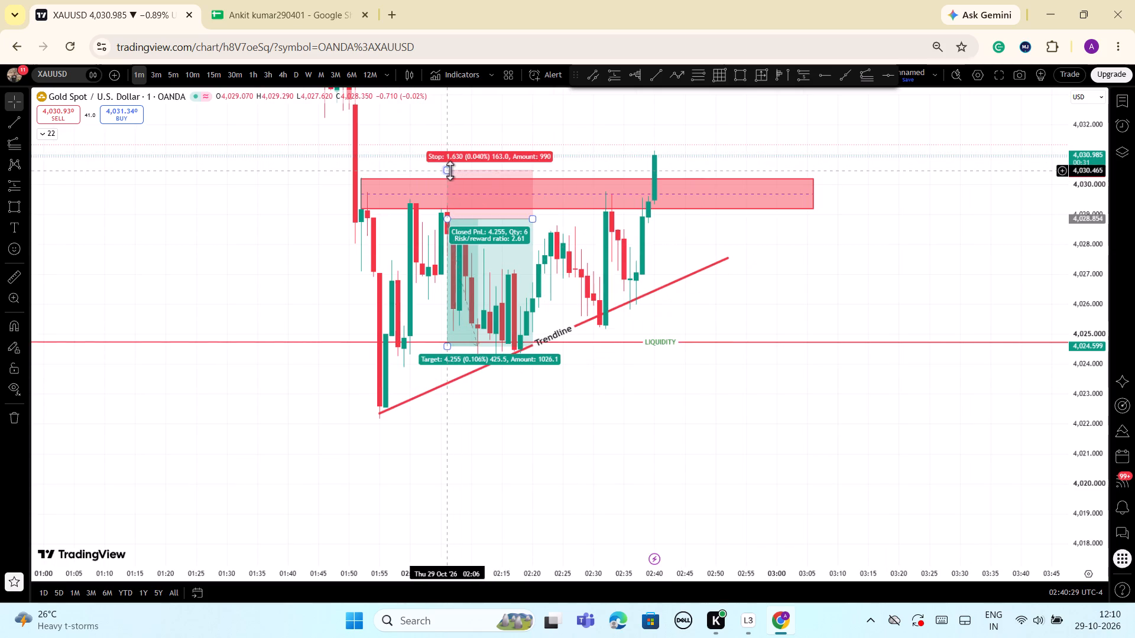
{"action": "left_click_drag", "start_coordinate": [447, 171], "coordinate": [446, 181]}
{"action": "left_click", "coordinate": [492, 113]}
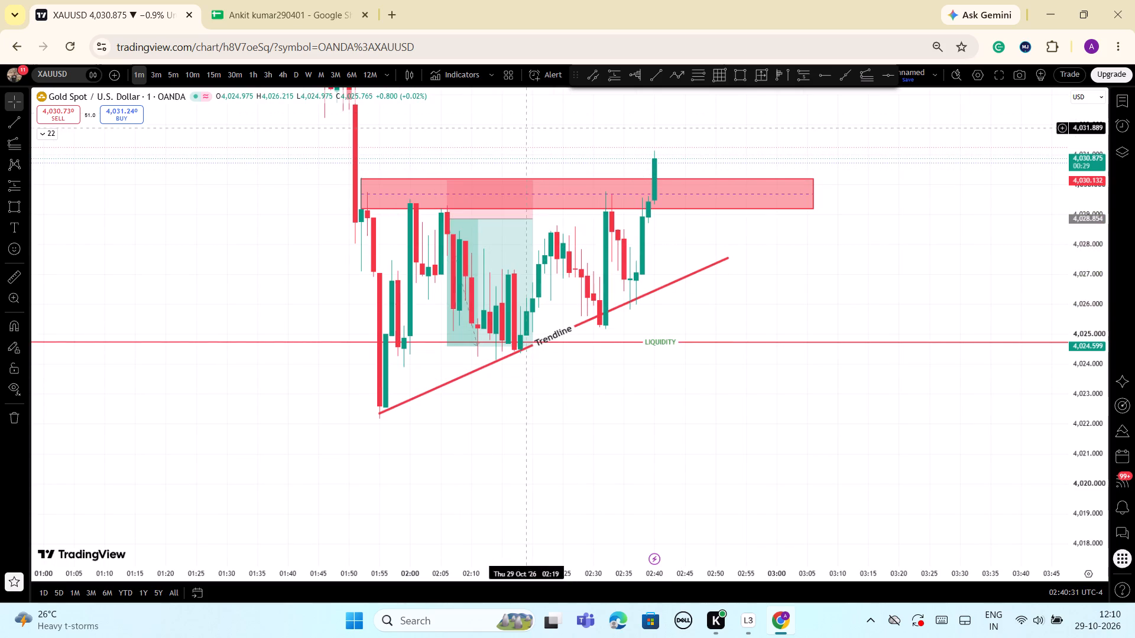
Examine the 1-minute price move at the red supply zone relative to the earlier decline and the green line below.
{"action": "left_click_drag", "start_coordinate": [1076, 439], "coordinate": [1069, 478]}
{"action": "scroll", "coordinate": [861, 392], "scroll_direction": "down", "scroll_amount": 2}
{"action": "left_click_drag", "start_coordinate": [839, 446], "coordinate": [815, 494]}
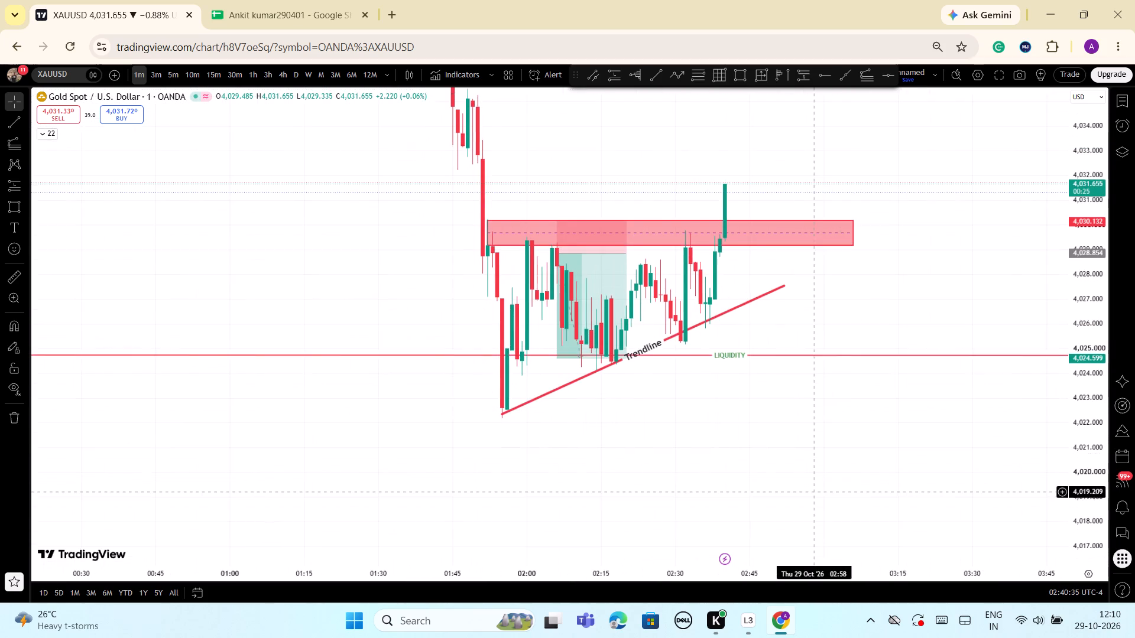
{"action": "left_click_drag", "start_coordinate": [815, 494], "coordinate": [835, 507]}
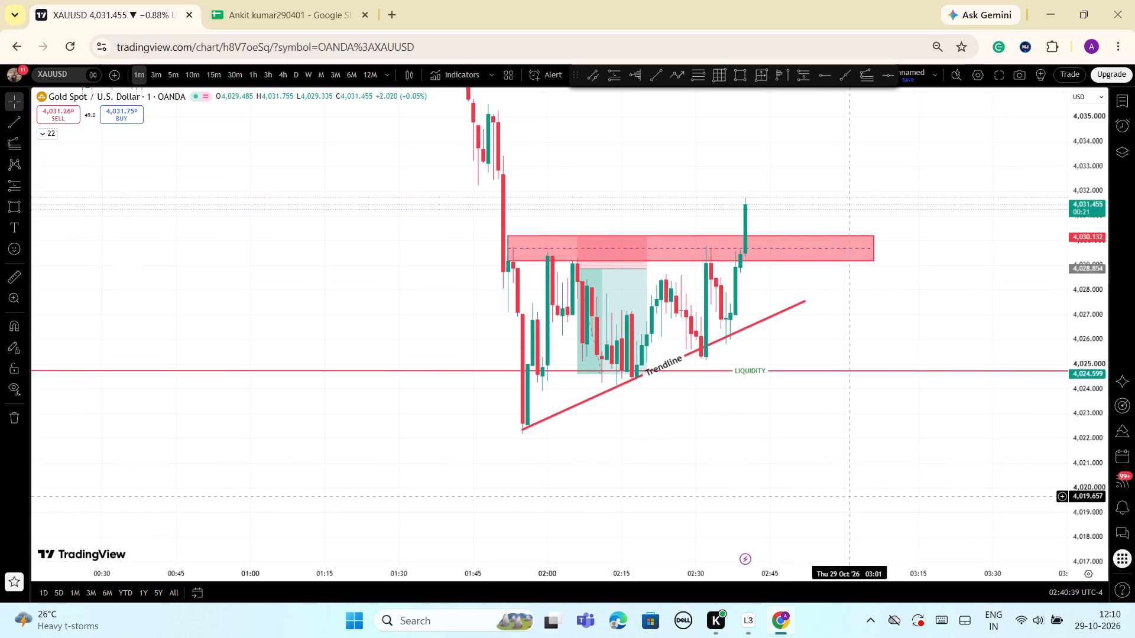
{"action": "left_click_drag", "start_coordinate": [1074, 124], "coordinate": [1098, 370]}
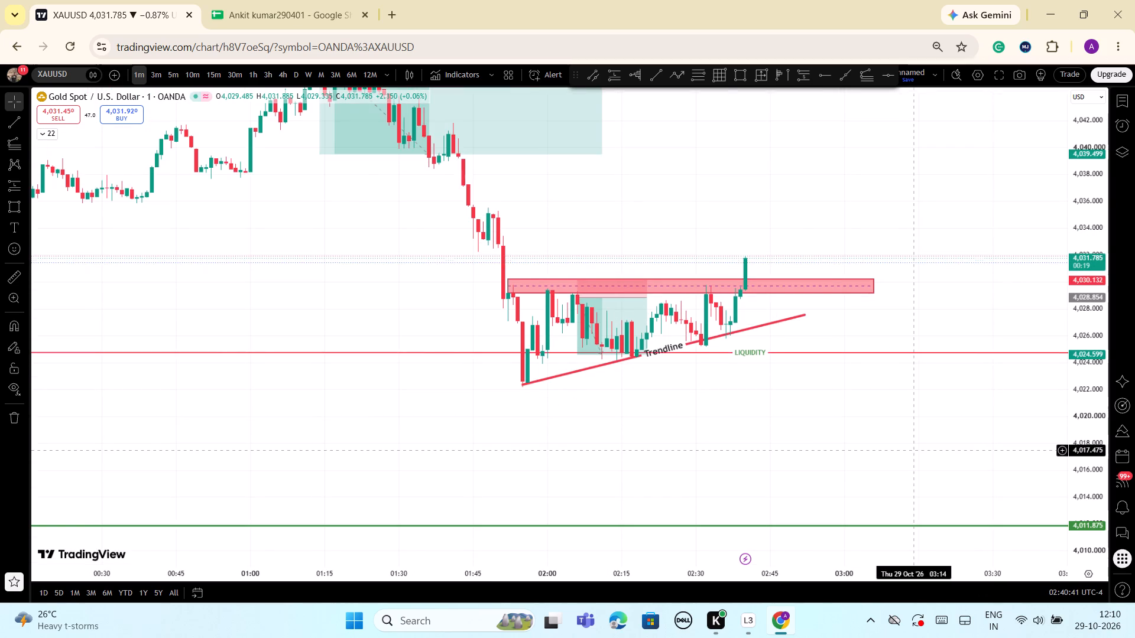
{"action": "scroll", "coordinate": [914, 451], "scroll_direction": "down", "scroll_amount": 5}
{"action": "scroll", "coordinate": [912, 449], "scroll_direction": "up", "scroll_amount": 3}
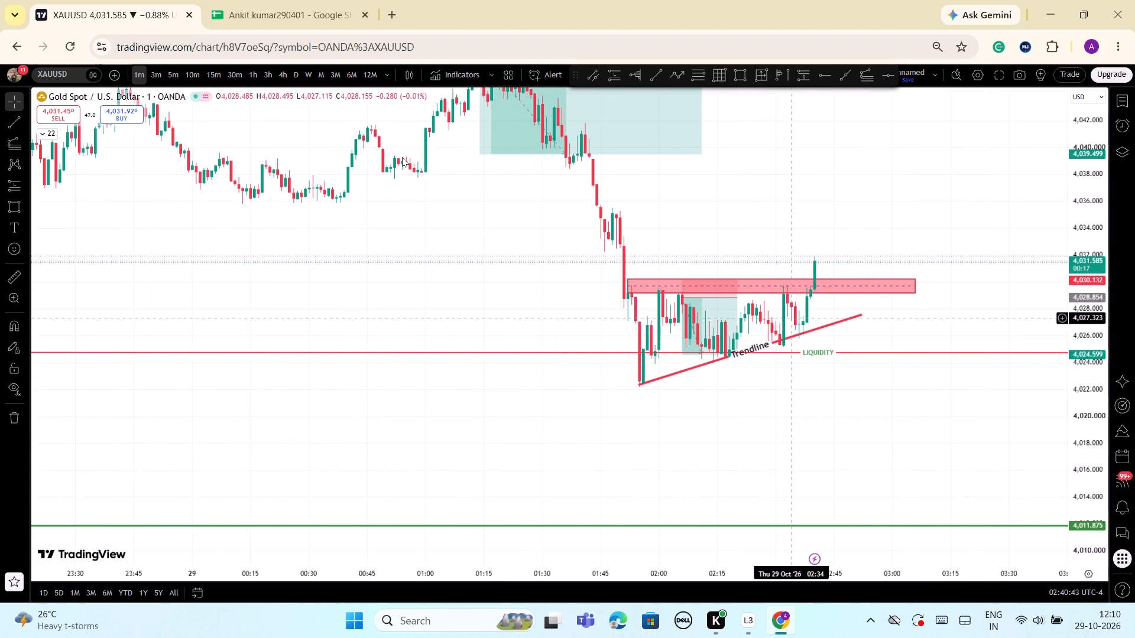
Switch the chart to the 3-minute timeframe.
{"action": "left_click", "coordinate": [159, 77]}
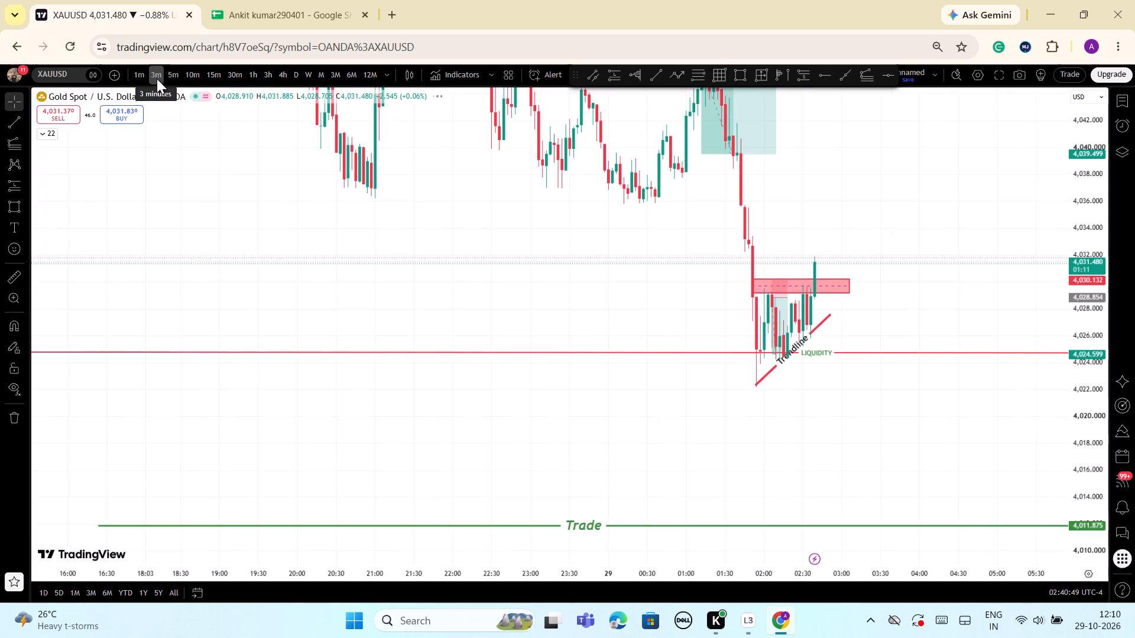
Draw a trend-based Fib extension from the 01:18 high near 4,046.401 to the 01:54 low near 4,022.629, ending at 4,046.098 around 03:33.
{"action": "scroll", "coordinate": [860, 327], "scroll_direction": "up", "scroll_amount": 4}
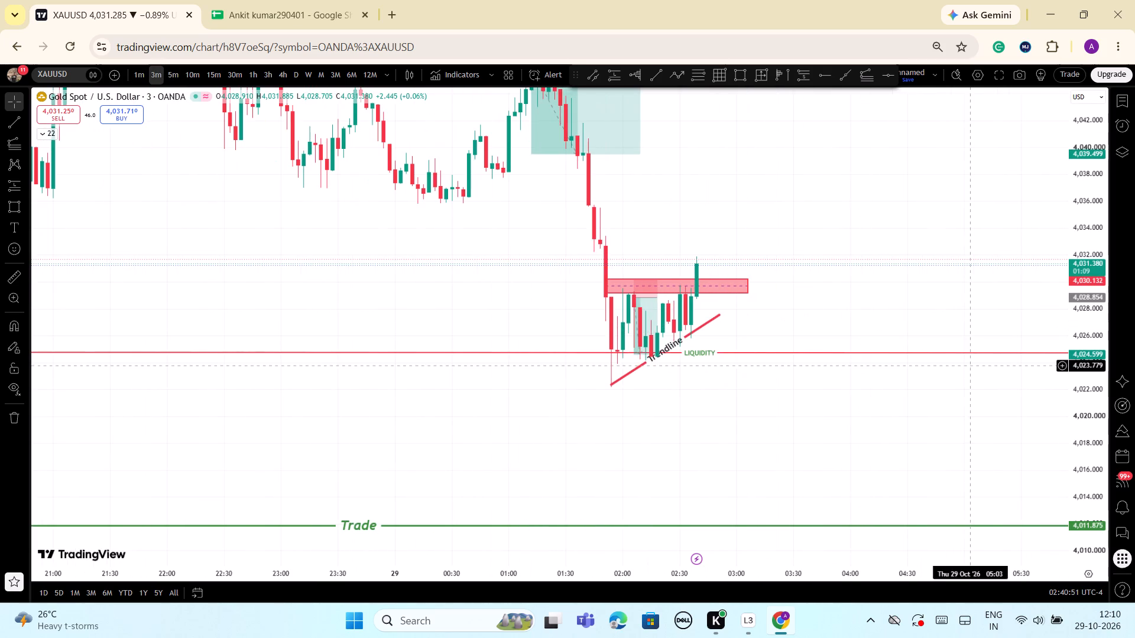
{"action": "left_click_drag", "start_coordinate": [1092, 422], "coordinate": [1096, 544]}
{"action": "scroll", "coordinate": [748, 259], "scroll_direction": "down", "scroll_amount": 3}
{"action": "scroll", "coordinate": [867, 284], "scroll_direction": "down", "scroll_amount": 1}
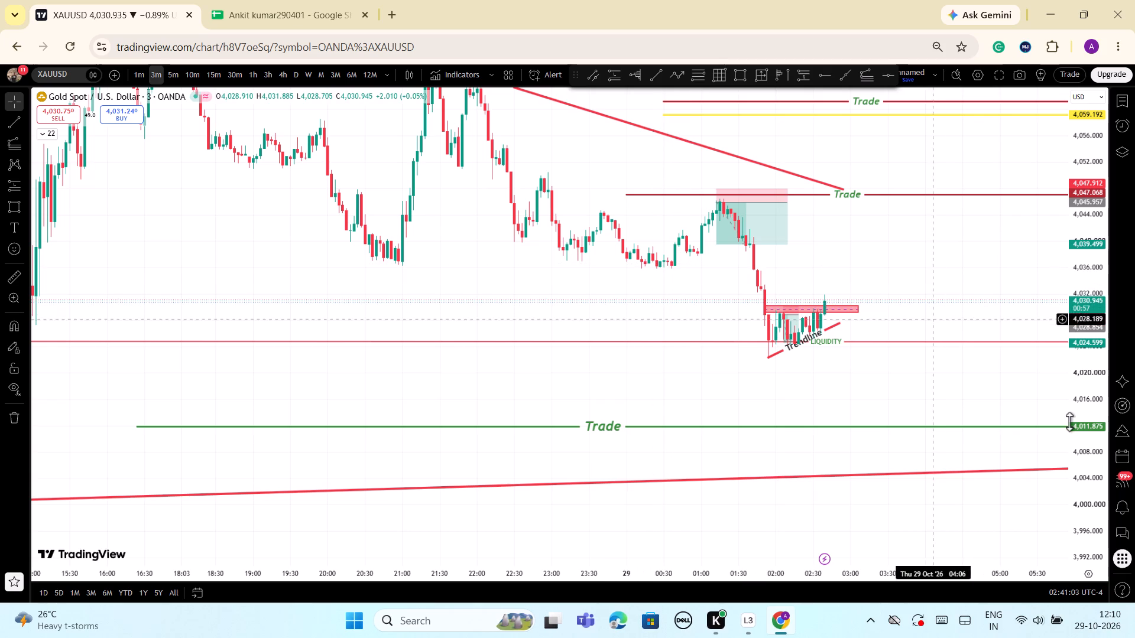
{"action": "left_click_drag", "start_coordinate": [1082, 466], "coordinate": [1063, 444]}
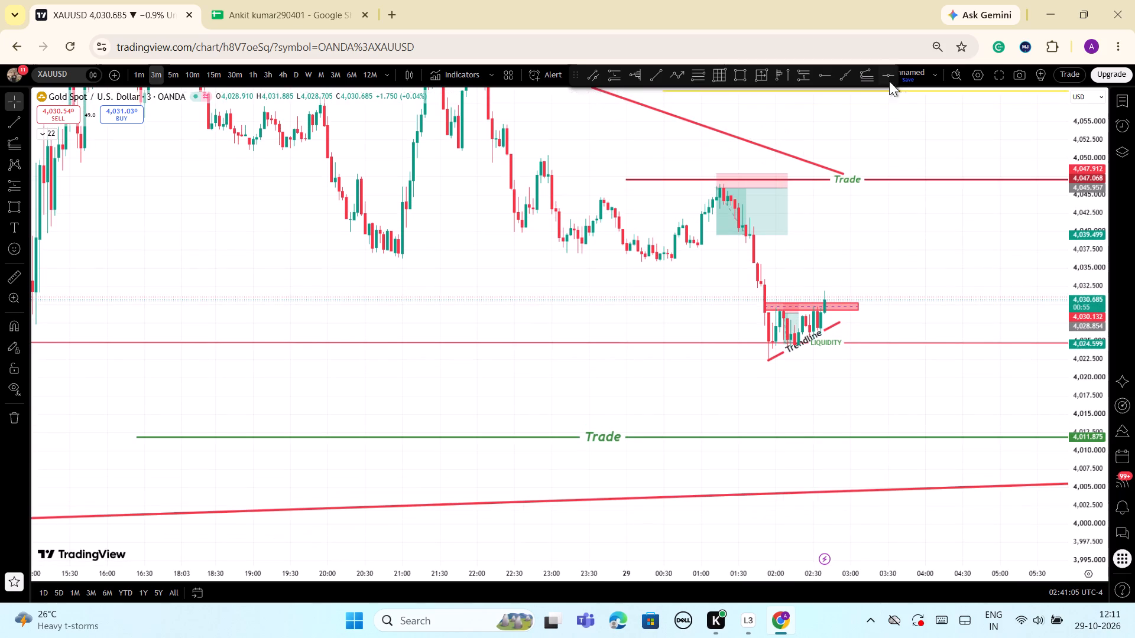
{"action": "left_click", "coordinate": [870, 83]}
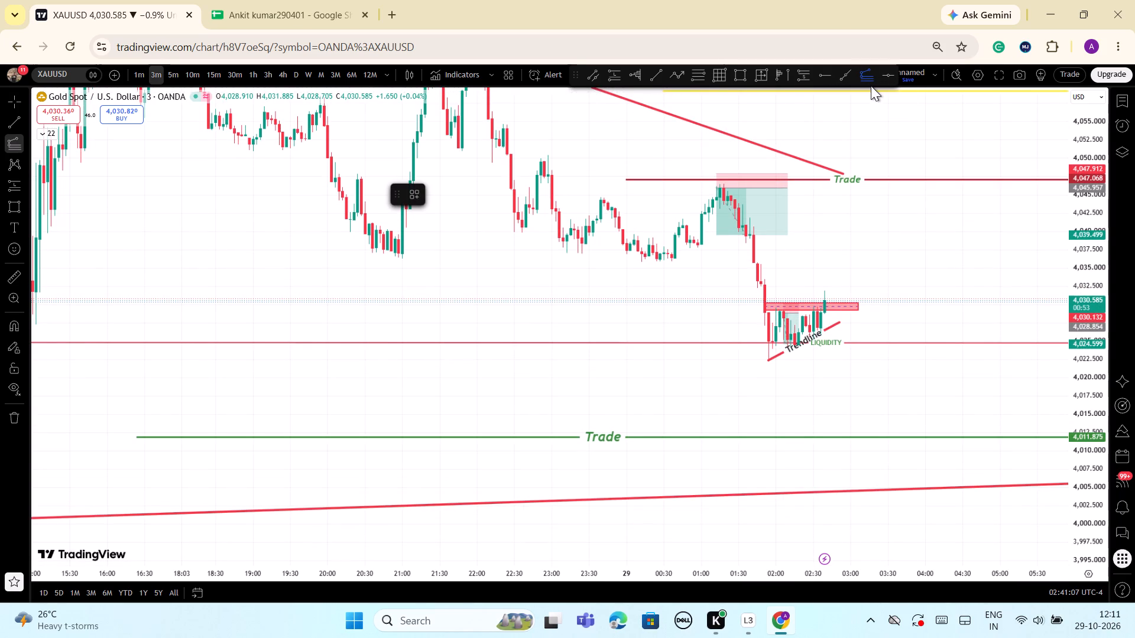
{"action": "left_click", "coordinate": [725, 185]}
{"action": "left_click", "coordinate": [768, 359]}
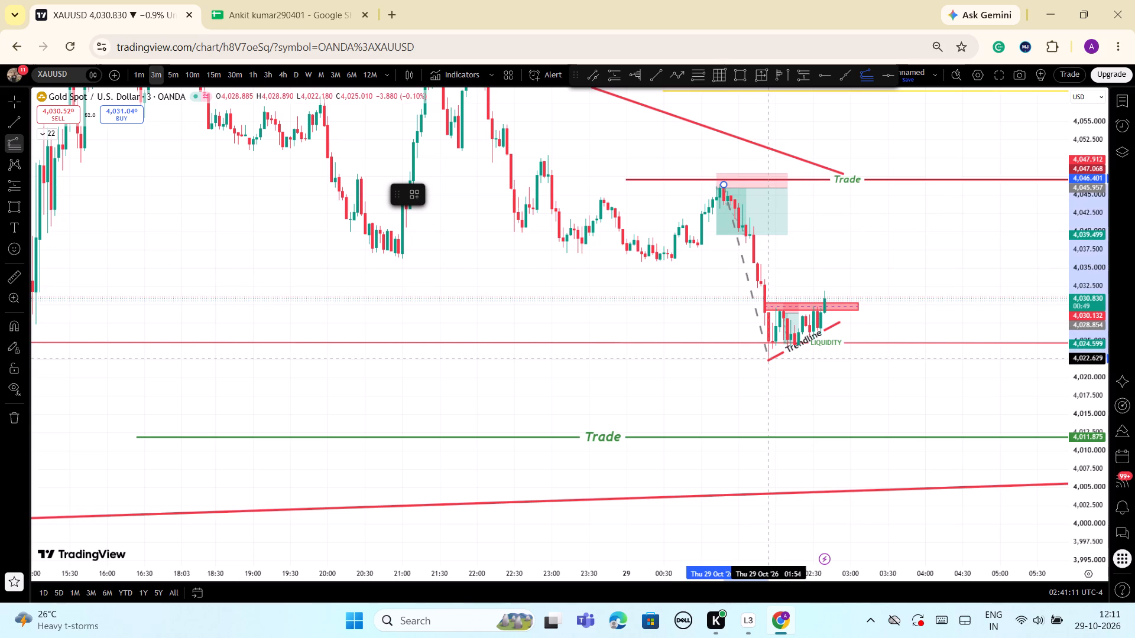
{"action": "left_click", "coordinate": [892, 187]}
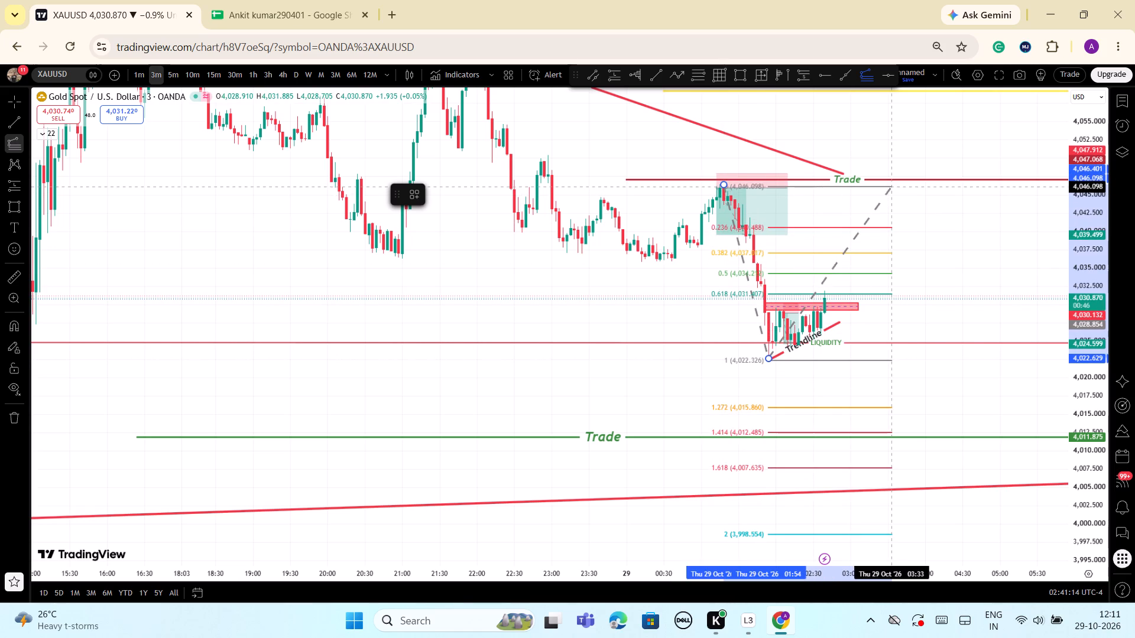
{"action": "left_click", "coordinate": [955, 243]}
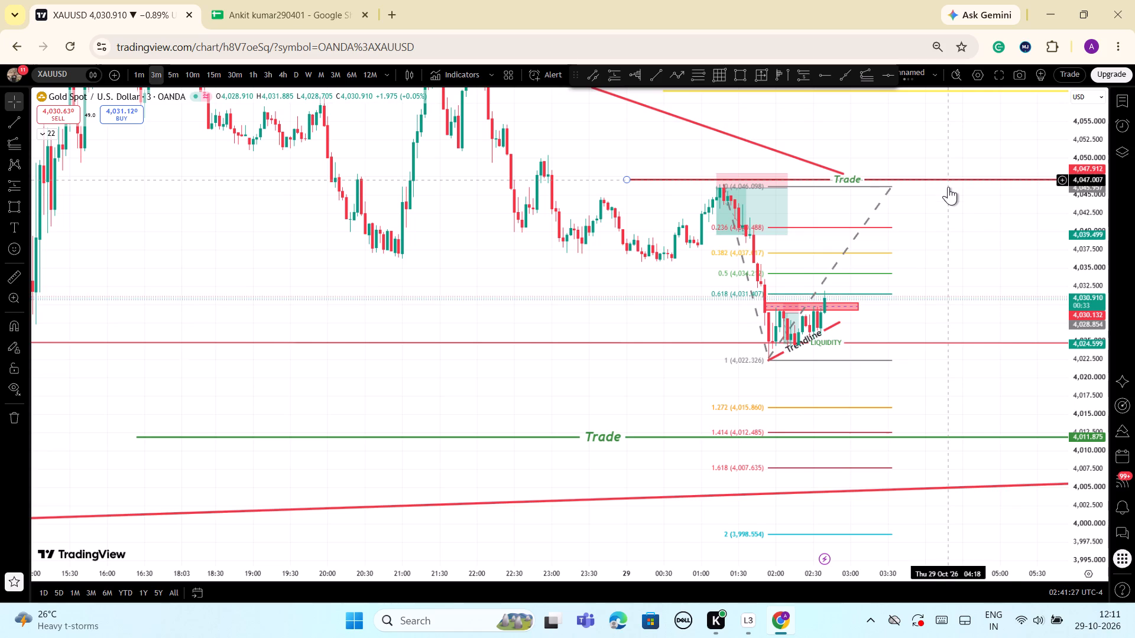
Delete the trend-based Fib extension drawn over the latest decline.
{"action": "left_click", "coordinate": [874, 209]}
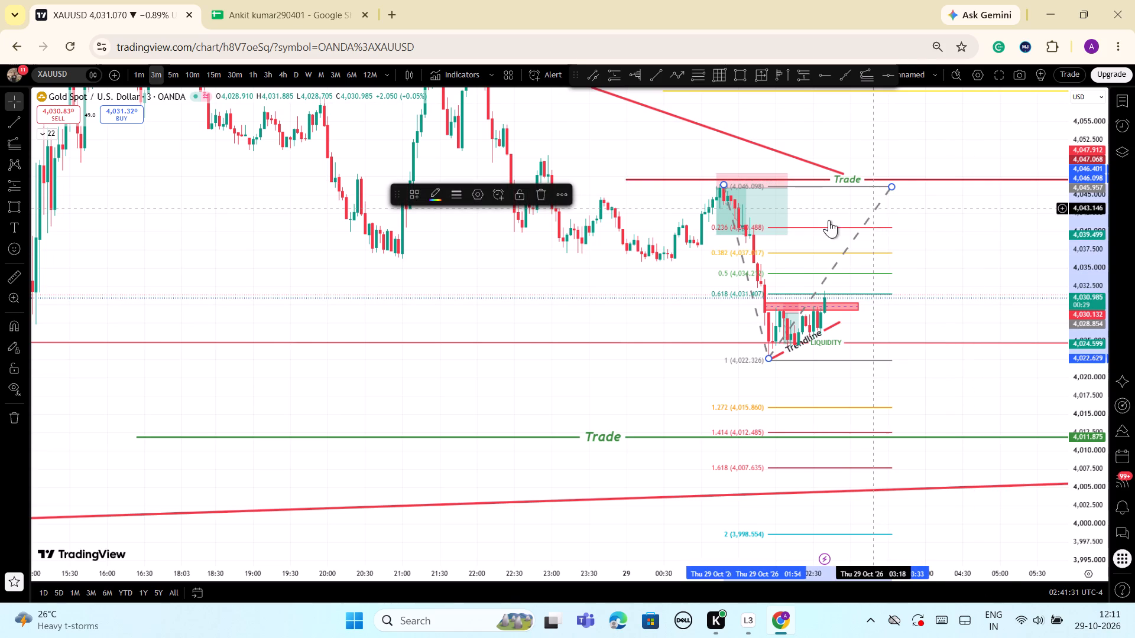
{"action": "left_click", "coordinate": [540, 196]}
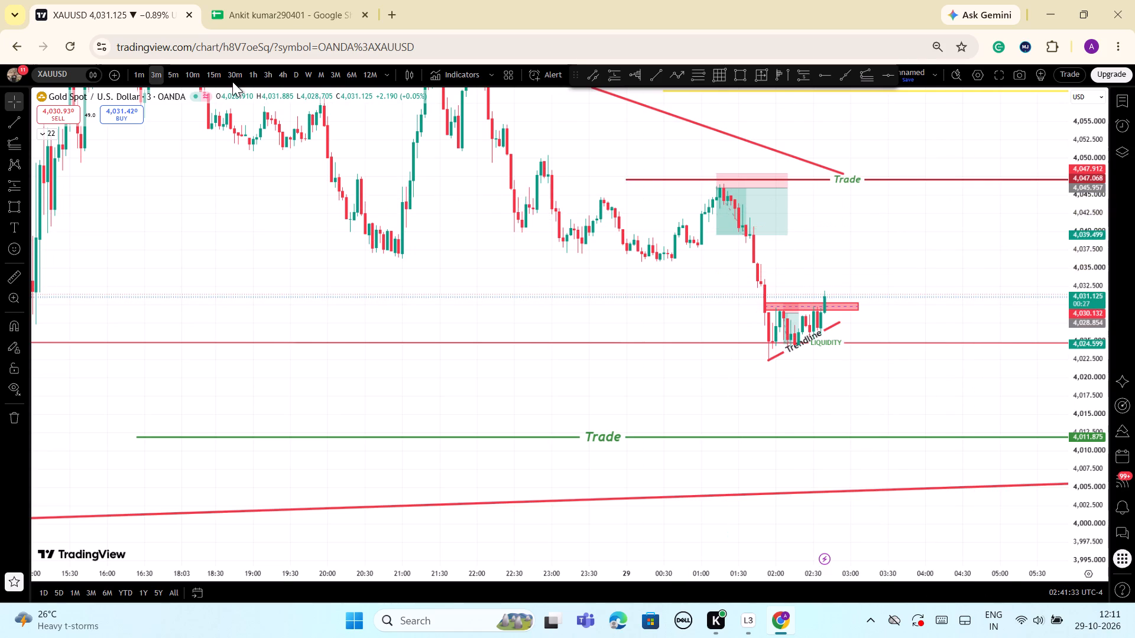
Switch the chart to the 1-minute timeframe.
{"action": "left_click", "coordinate": [141, 78]}
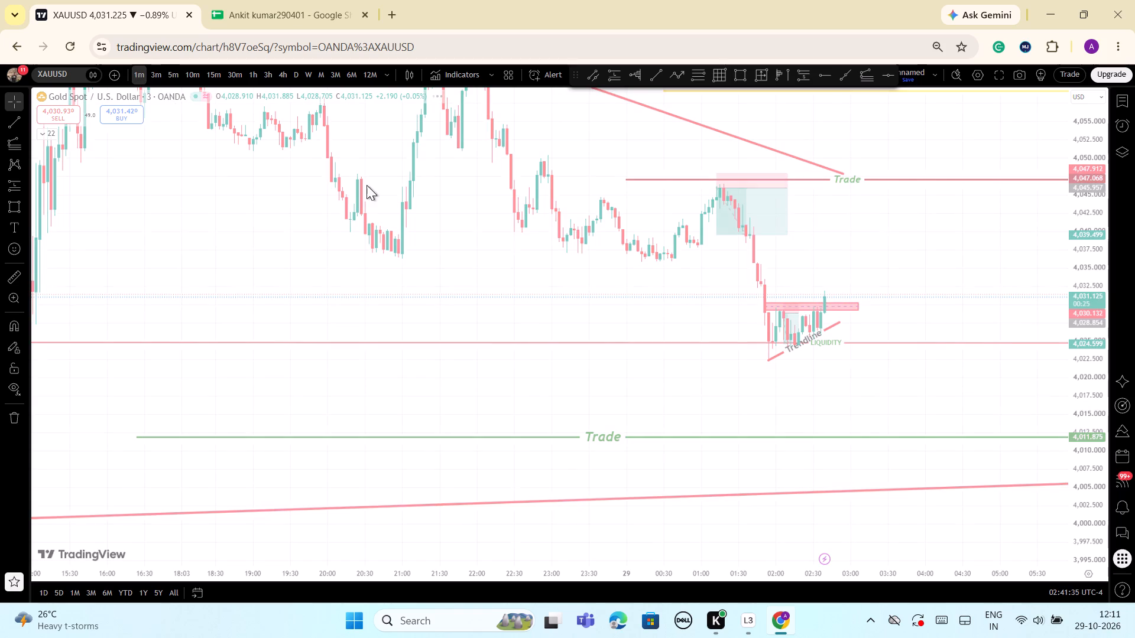
Examine the 1-minute price action around the red supply zone, comparing it with the earlier decline and the LIQUIDITY and green Trade levels.
{"action": "scroll", "coordinate": [716, 315], "scroll_direction": "down", "scroll_amount": 2}
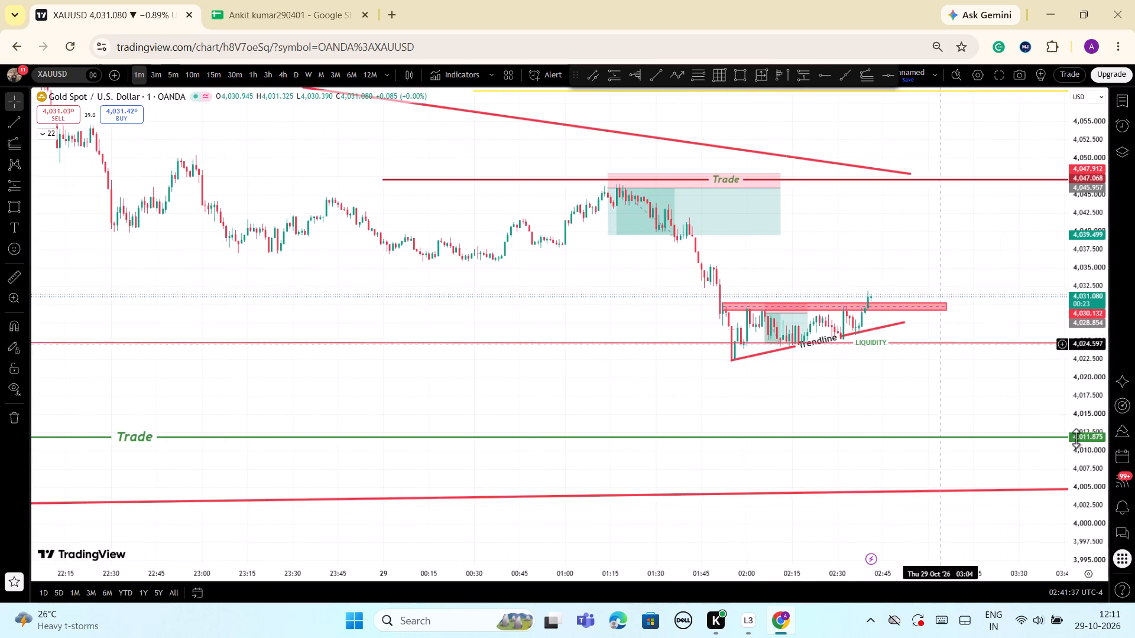
{"action": "left_click_drag", "start_coordinate": [1079, 469], "coordinate": [1037, 322]}
{"action": "scroll", "coordinate": [972, 360], "scroll_direction": "up", "scroll_amount": 4}
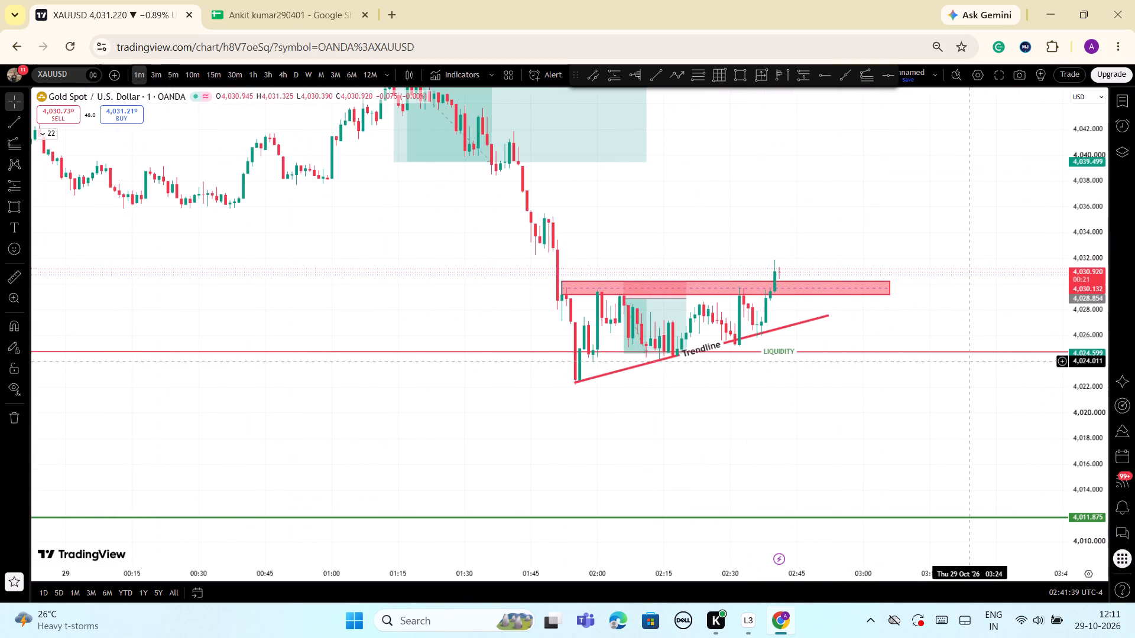
{"action": "scroll", "coordinate": [972, 362], "scroll_direction": "down", "scroll_amount": 3}
{"action": "left_click_drag", "start_coordinate": [1097, 368], "coordinate": [1090, 440]}
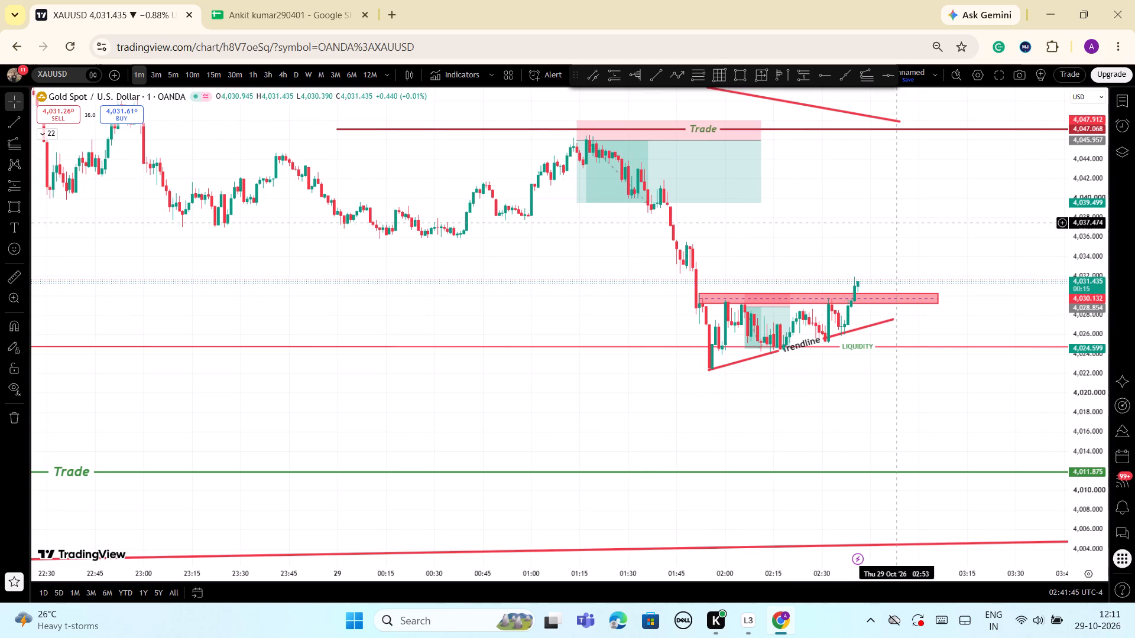
{"action": "scroll", "coordinate": [863, 245], "scroll_direction": "down", "scroll_amount": 2}
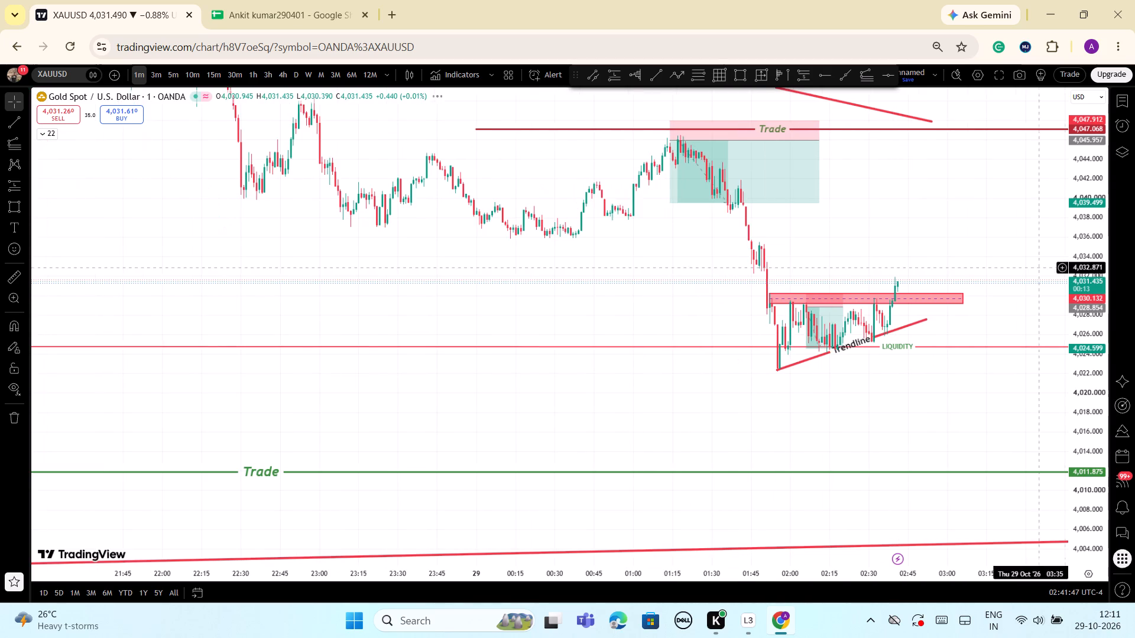
{"action": "left_click_drag", "start_coordinate": [1077, 279], "coordinate": [1091, 348]}
{"action": "scroll", "coordinate": [937, 291], "scroll_direction": "down", "scroll_amount": 2}
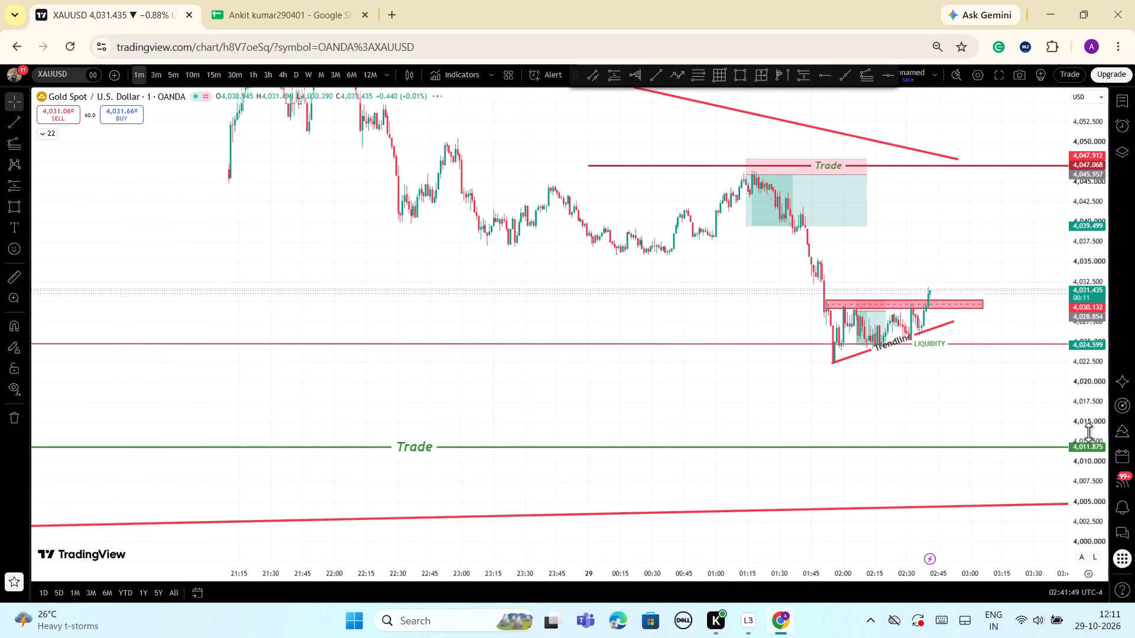
{"action": "left_click_drag", "start_coordinate": [1088, 432], "coordinate": [1074, 362]}
{"action": "scroll", "coordinate": [1023, 293], "scroll_direction": "up", "scroll_amount": 6}
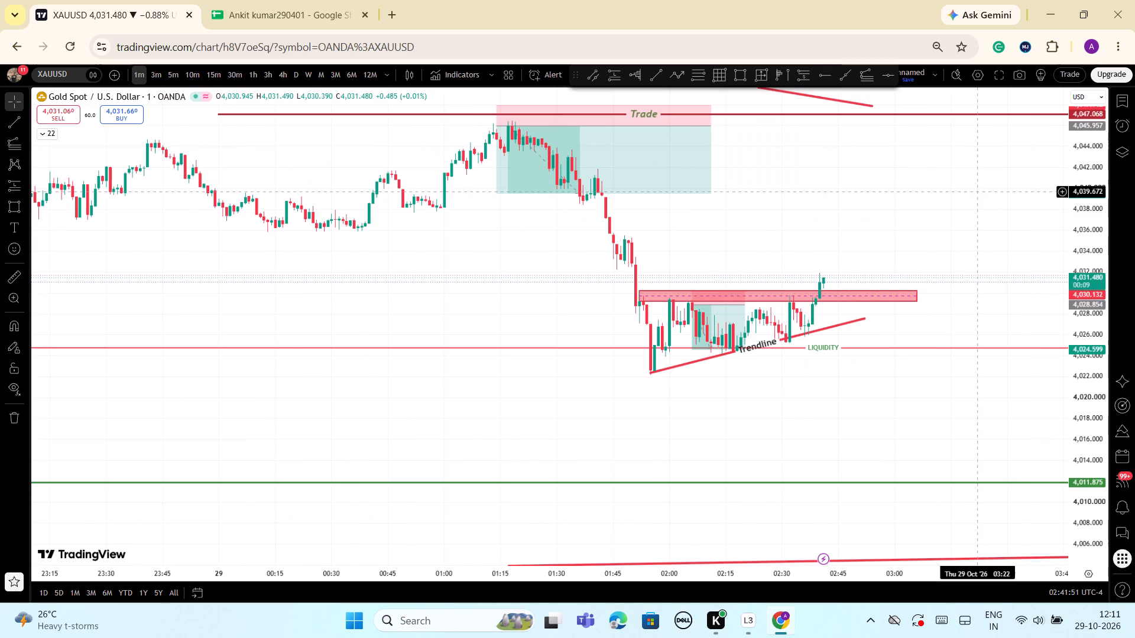
Draw a trend-based Fib extension from the 01:41 high near 4,041.578 to the 01:56 low near 4,022.2, ending near 4,041.525.
{"action": "left_click", "coordinate": [865, 80]}
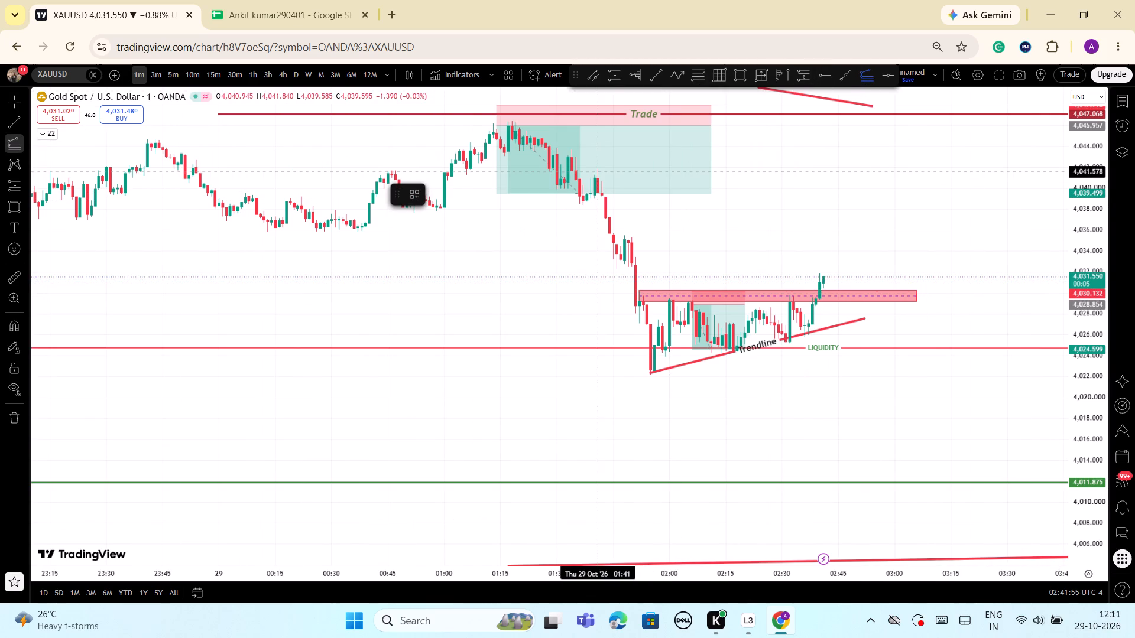
{"action": "left_click", "coordinate": [599, 171]}
{"action": "left_click", "coordinate": [653, 374]}
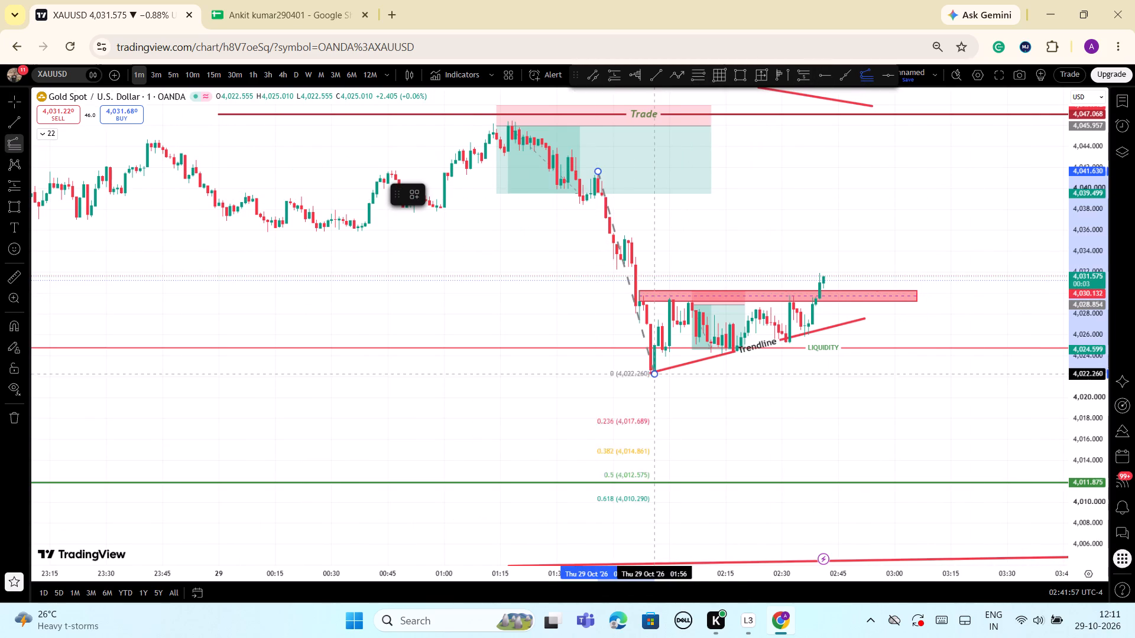
{"action": "left_click", "coordinate": [854, 172]}
{"action": "left_click", "coordinate": [961, 188]}
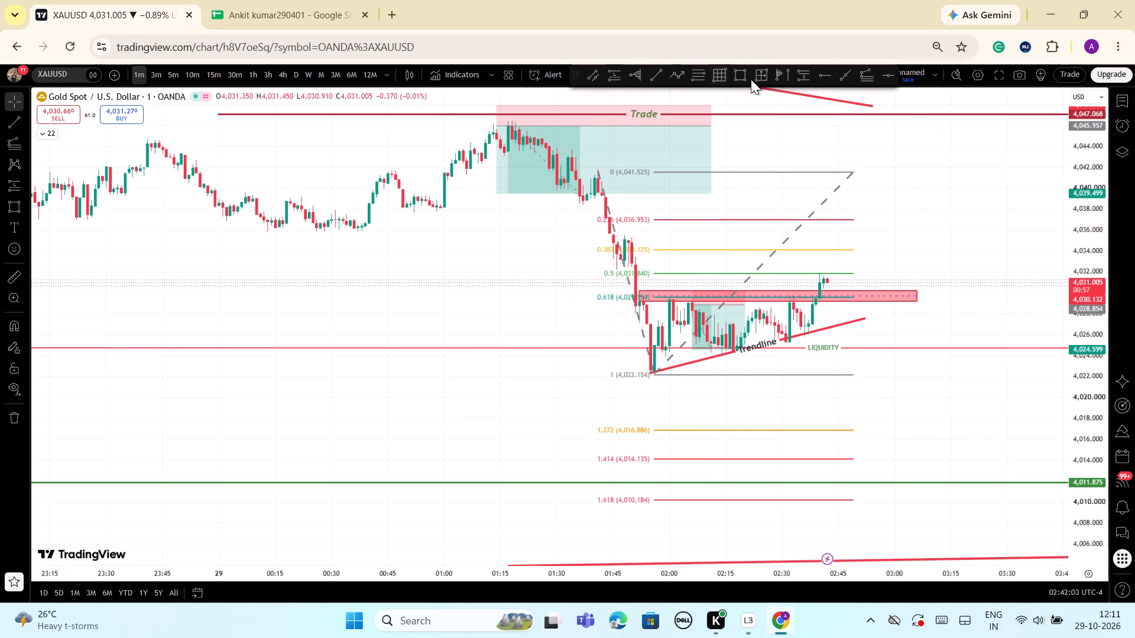
Place a short position at 02:42 with entry at 4,034.062, stop at the Fib 0 level 4,041.525 and target at 4,017.127.
{"action": "left_click", "coordinate": [806, 73]}
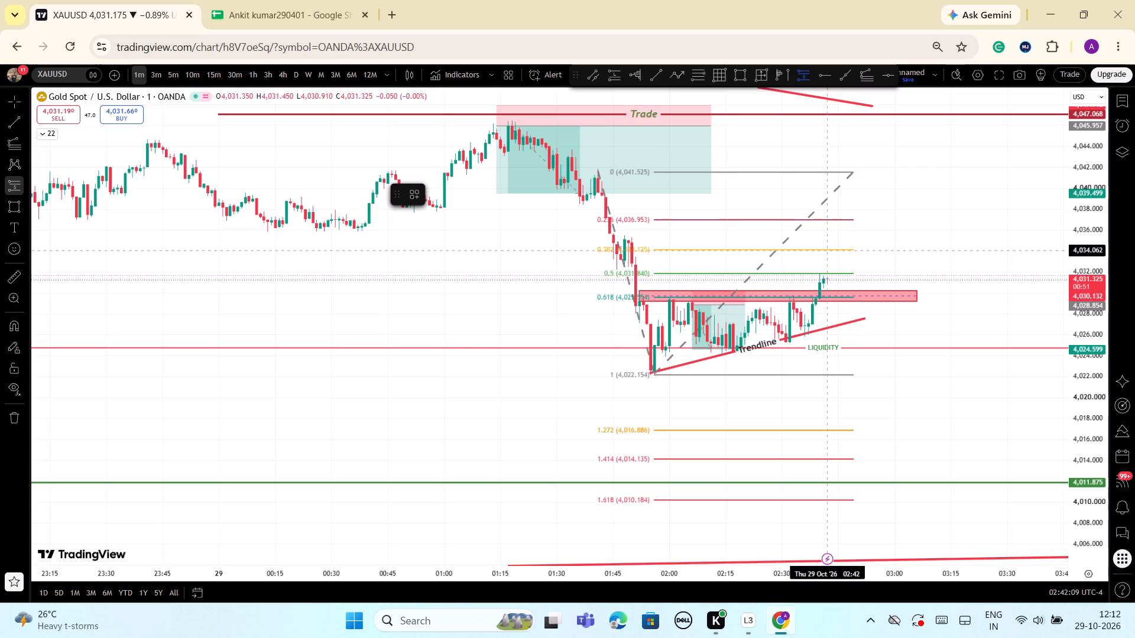
{"action": "left_click", "coordinate": [828, 250]}
{"action": "left_click_drag", "start_coordinate": [829, 201], "coordinate": [826, 178]}
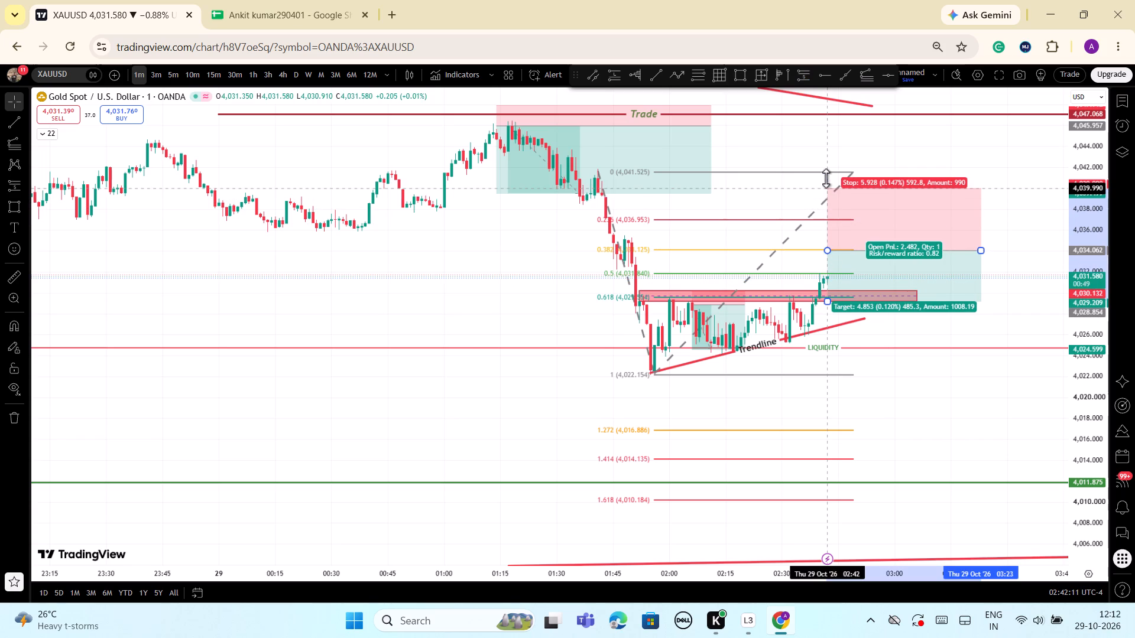
{"action": "left_click_drag", "start_coordinate": [826, 178], "coordinate": [826, 172]}
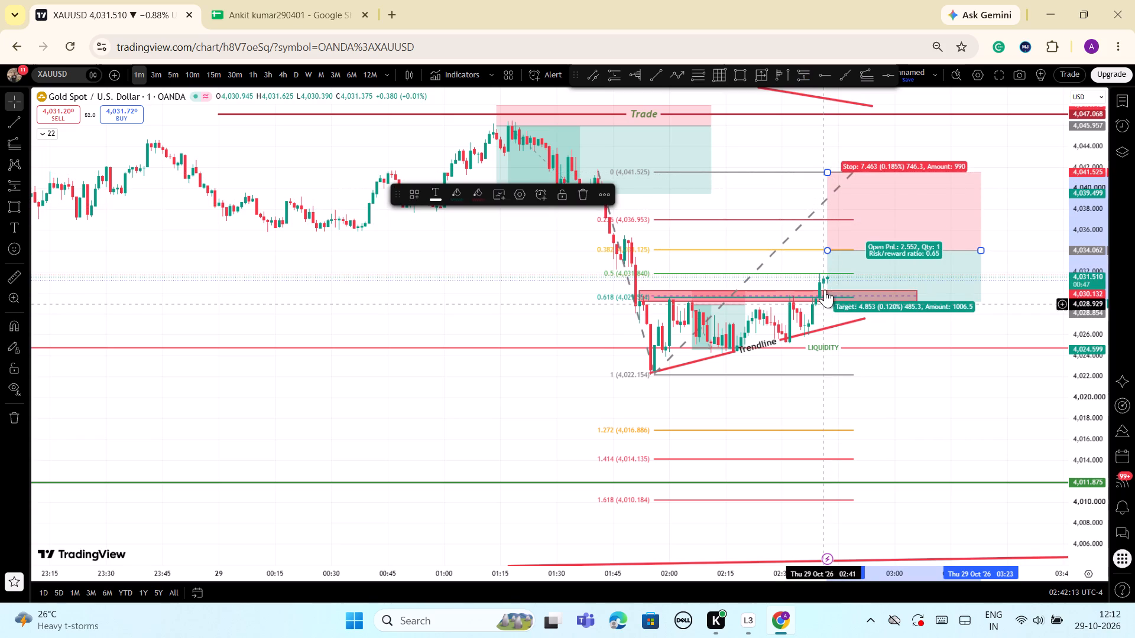
{"action": "left_click_drag", "start_coordinate": [826, 301], "coordinate": [835, 380]}
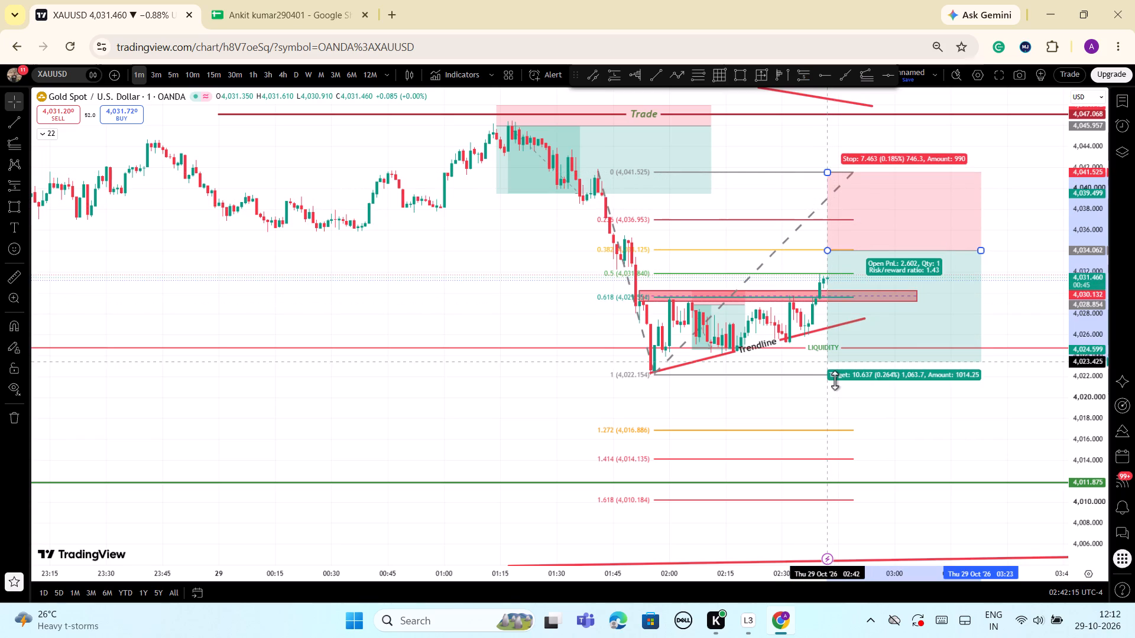
{"action": "left_click_drag", "start_coordinate": [835, 380], "coordinate": [838, 438]}
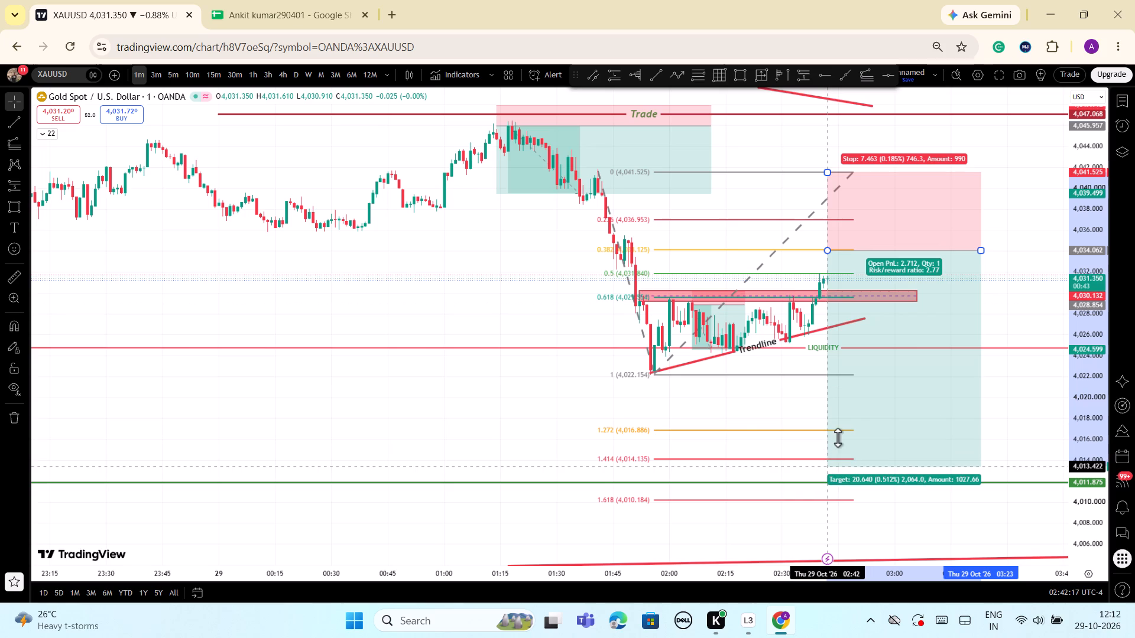
{"action": "left_click_drag", "start_coordinate": [838, 438], "coordinate": [839, 428]}
{"action": "left_click", "coordinate": [773, 403]}
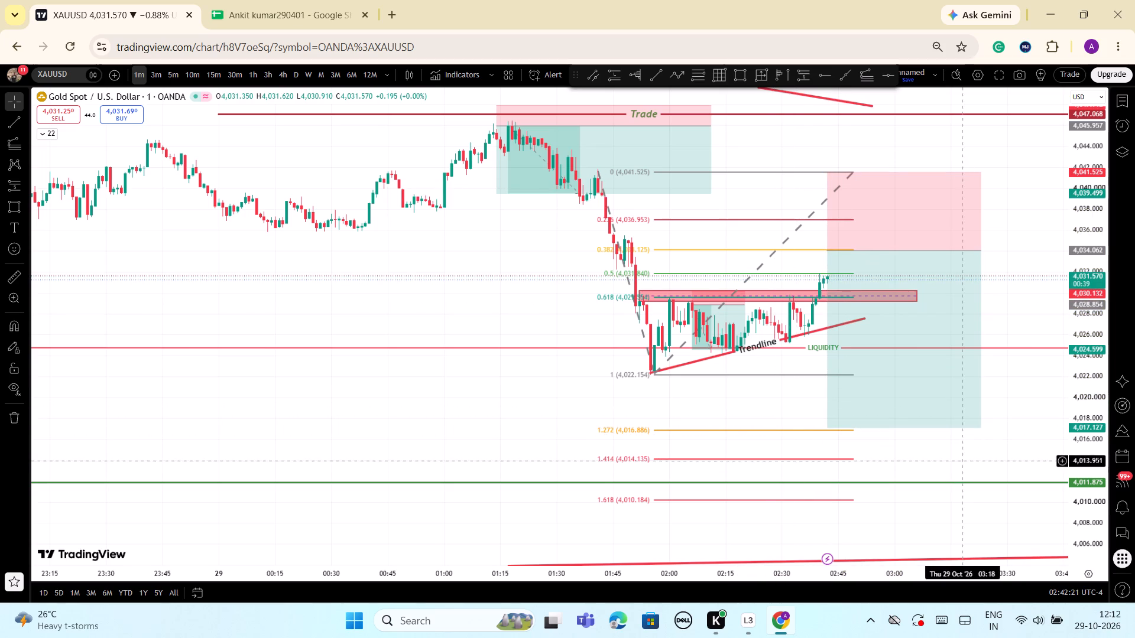
{"action": "left_click_drag", "start_coordinate": [1091, 483], "coordinate": [1076, 470]}
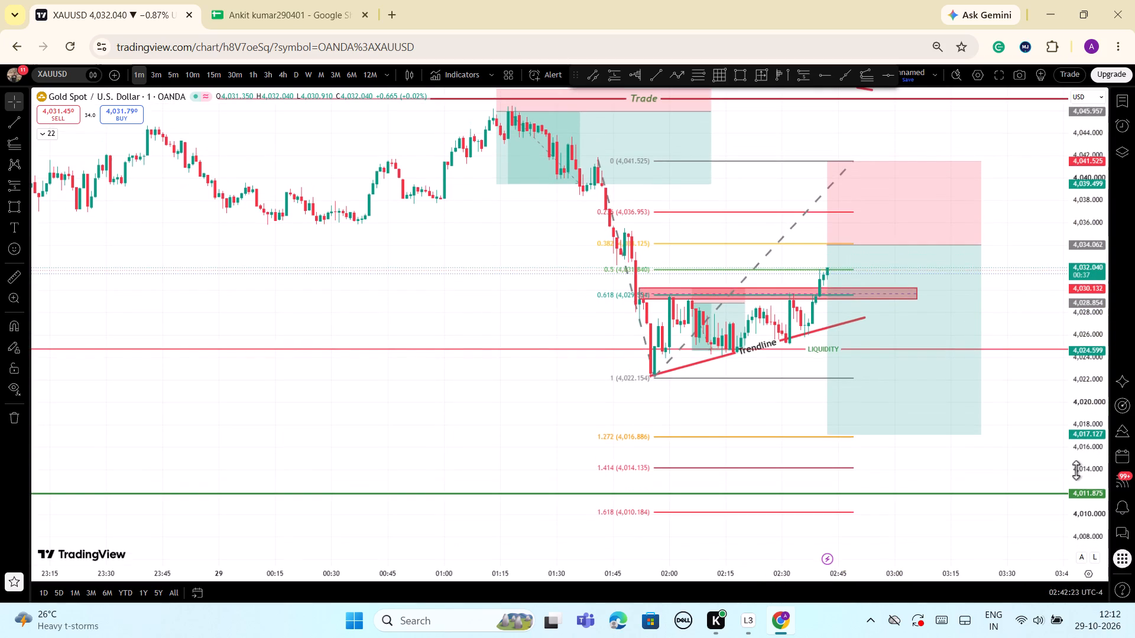
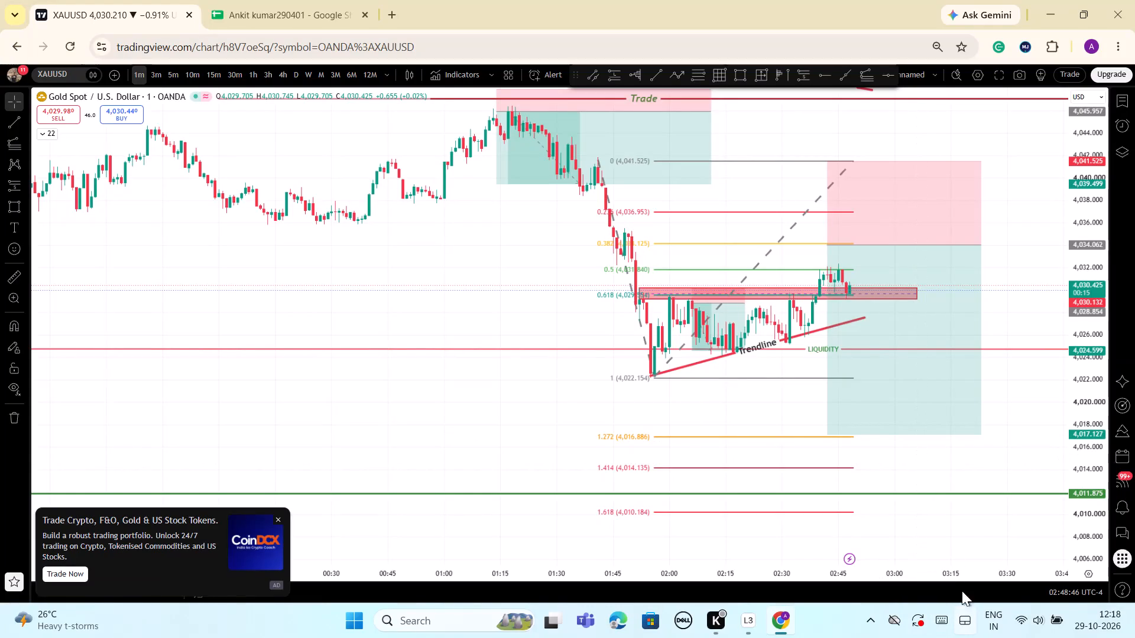
Switch the computer's Wi-Fi connection from the POCO C55 hotspot to the secured Airtel network.
{"action": "left_click", "coordinate": [1021, 623]}
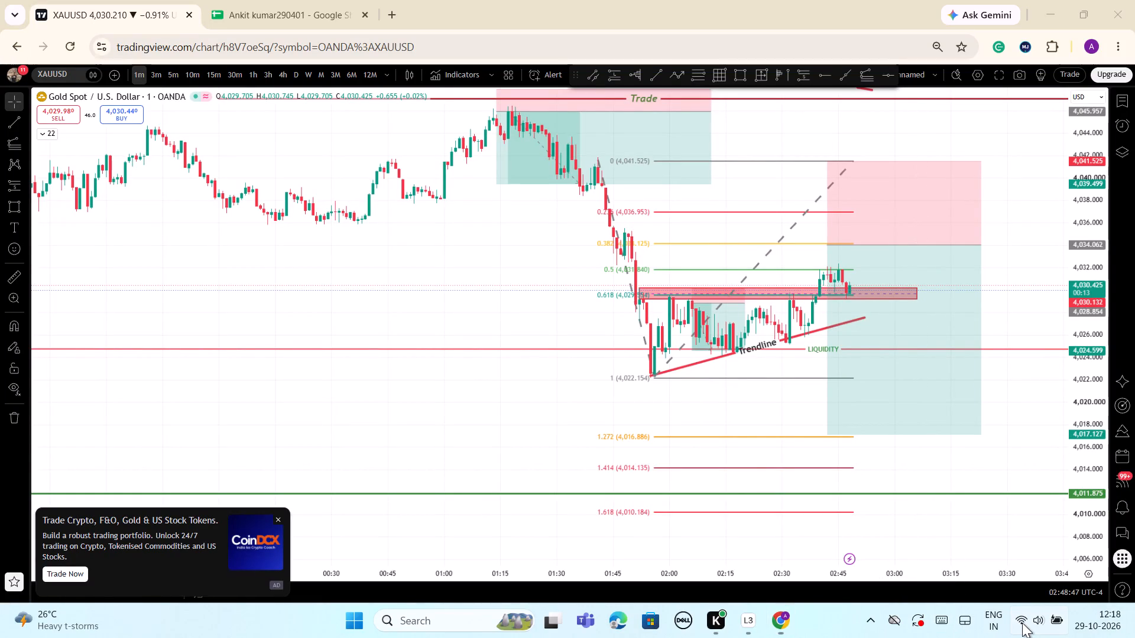
{"action": "left_click", "coordinate": [1017, 422]}
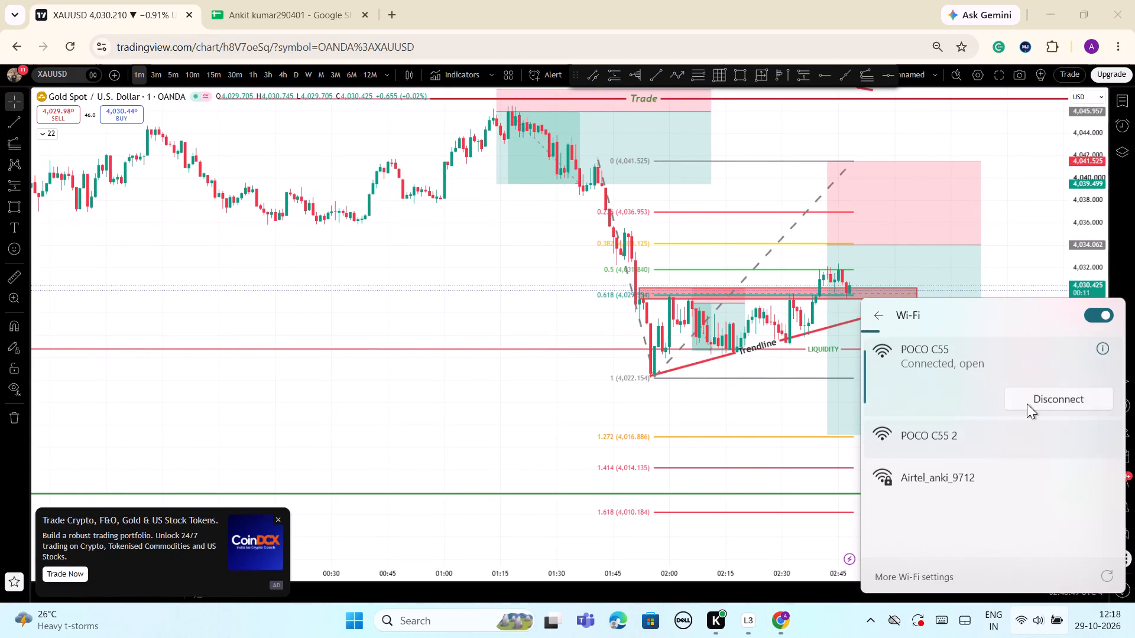
{"action": "left_click", "coordinate": [955, 480]}
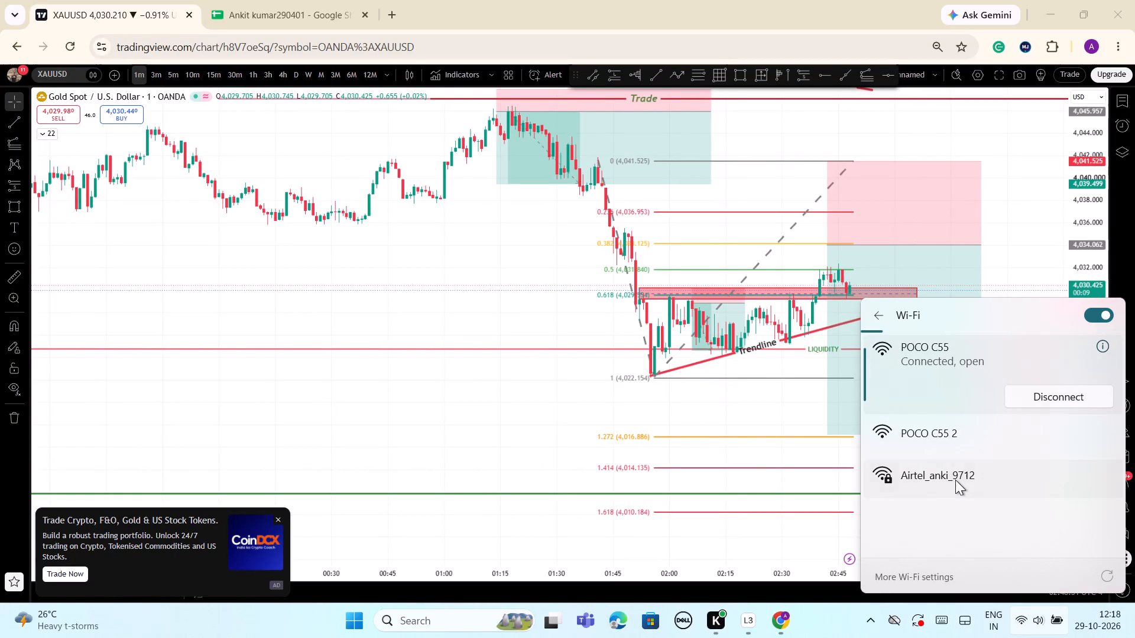
{"action": "left_click", "coordinate": [1030, 503]}
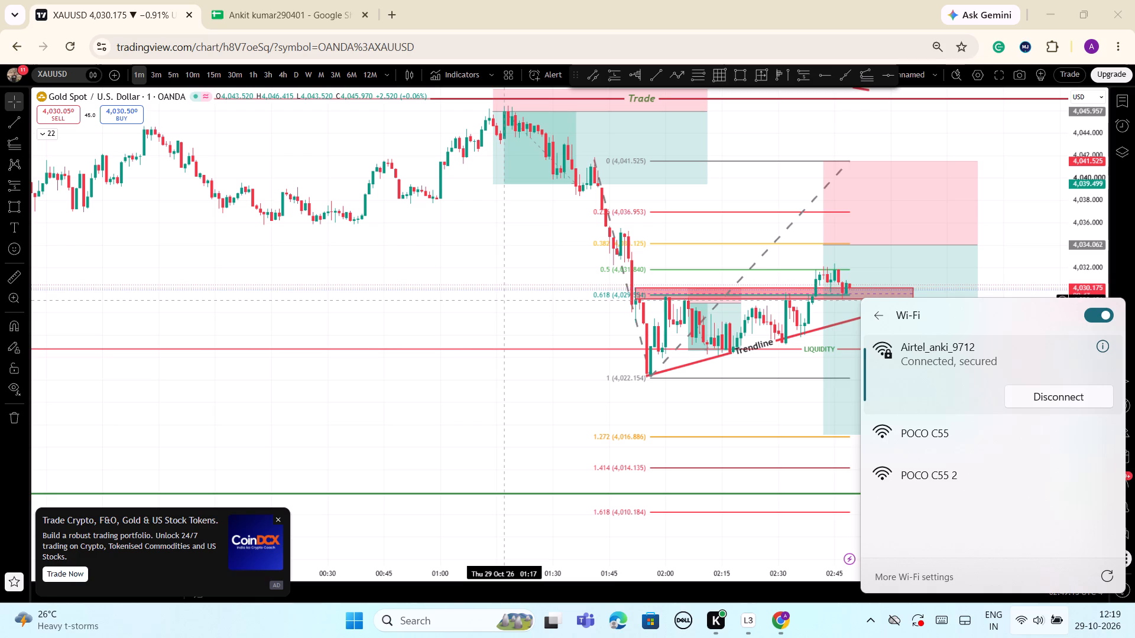
{"action": "left_click", "coordinate": [1023, 220]}
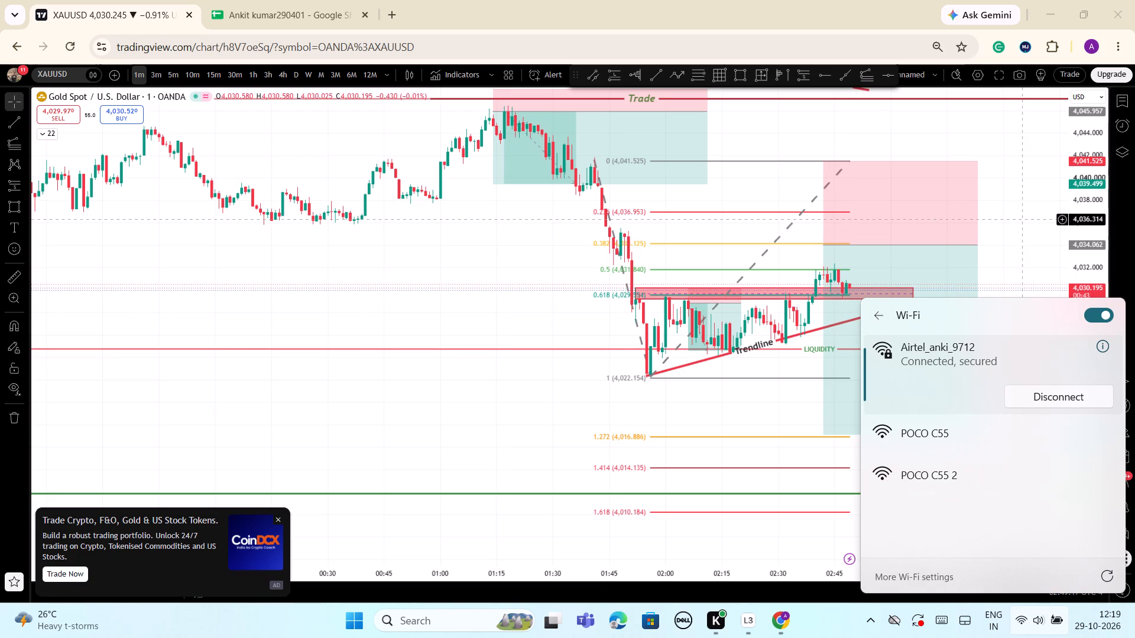
Lower the stop of the short position placed at 02:42 to 4,040.140, just below the Fib 0 level.
{"action": "scroll", "coordinate": [1036, 365], "scroll_direction": "up", "scroll_amount": 3}
{"action": "left_click_drag", "start_coordinate": [1075, 485], "coordinate": [1081, 431]}
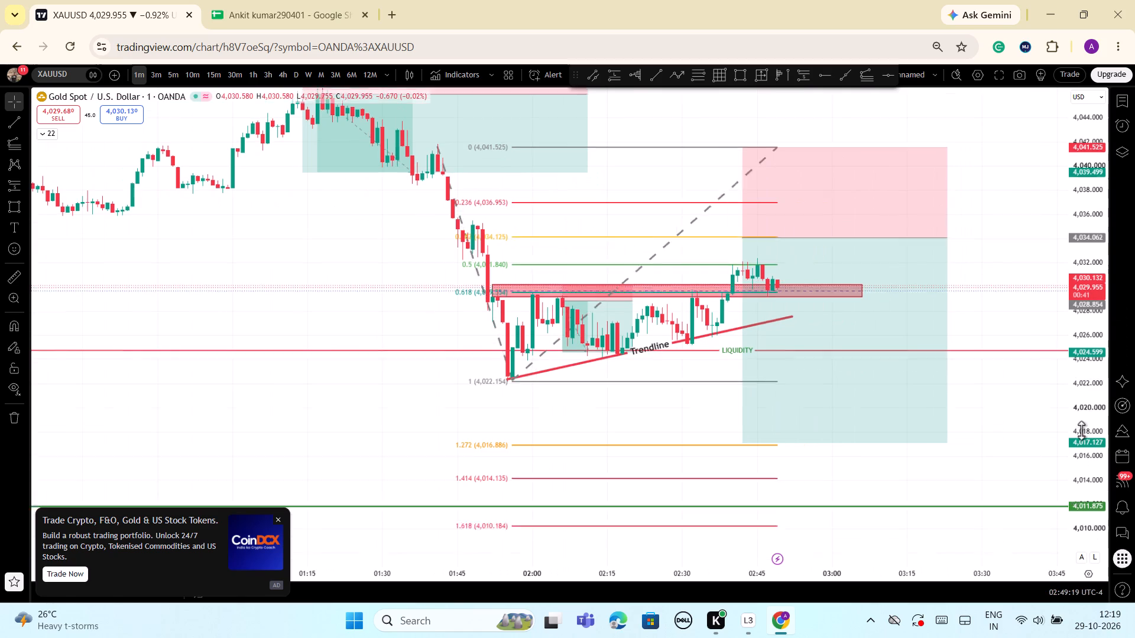
{"action": "left_click_drag", "start_coordinate": [1081, 431], "coordinate": [1079, 352]}
{"action": "scroll", "coordinate": [1036, 357], "scroll_direction": "up", "scroll_amount": 3}
{"action": "left_click_drag", "start_coordinate": [1081, 442], "coordinate": [1080, 367]}
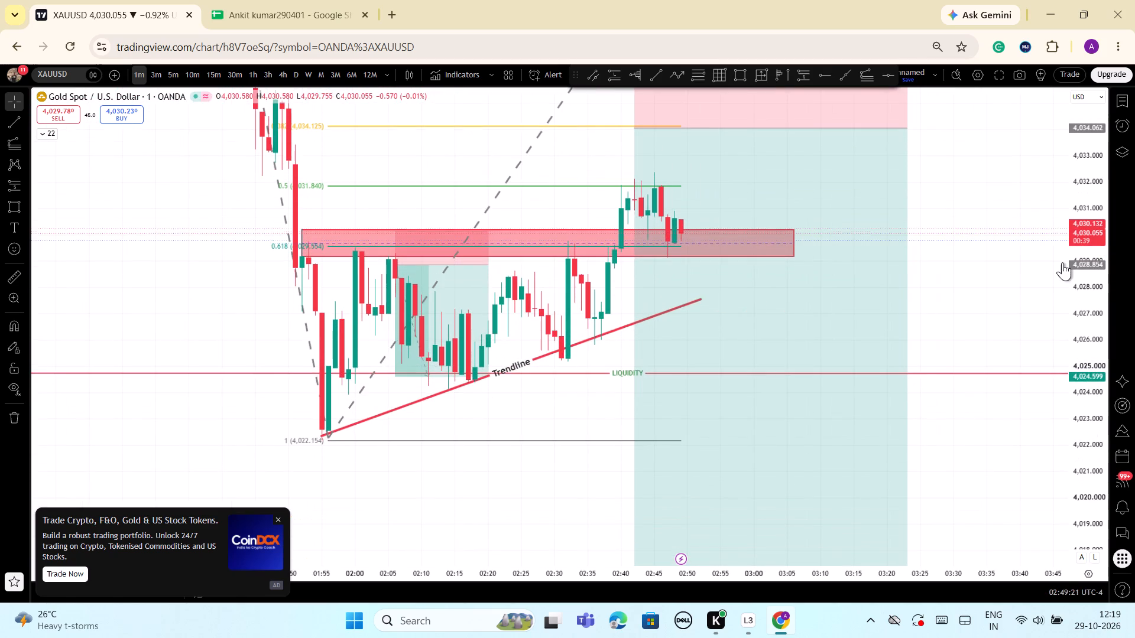
{"action": "left_click_drag", "start_coordinate": [1072, 171], "coordinate": [1123, 382]}
{"action": "scroll", "coordinate": [1072, 376], "scroll_direction": "down", "scroll_amount": 2}
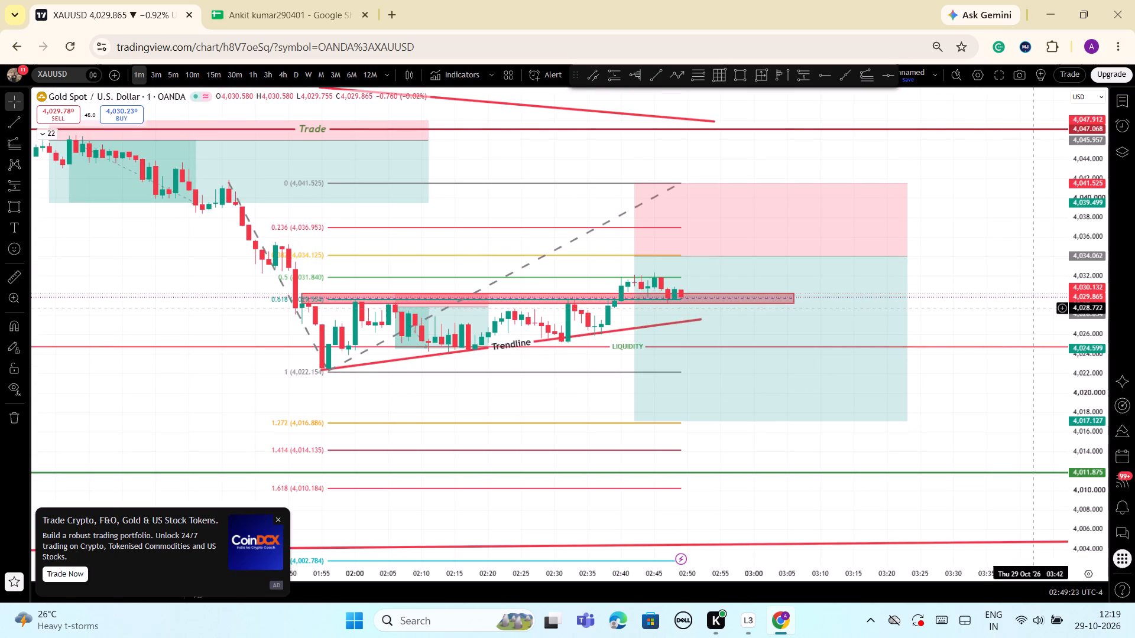
{"action": "left_click_drag", "start_coordinate": [997, 289], "coordinate": [1016, 252]}
{"action": "scroll", "coordinate": [1035, 398], "scroll_direction": "down", "scroll_amount": 3}
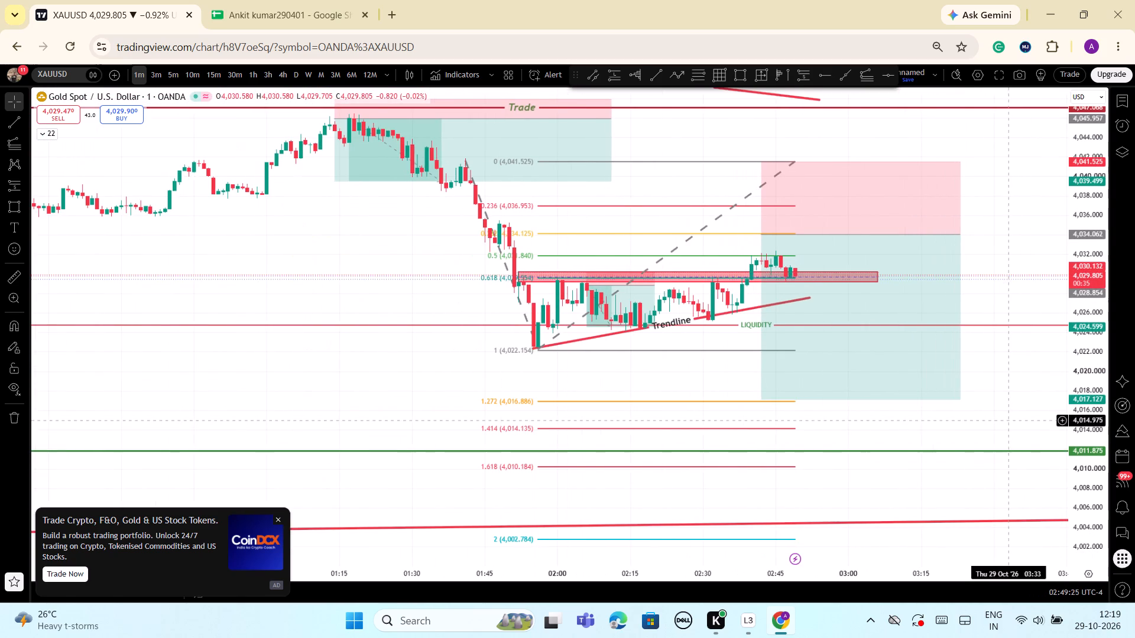
{"action": "left_click_drag", "start_coordinate": [1003, 427], "coordinate": [975, 440]}
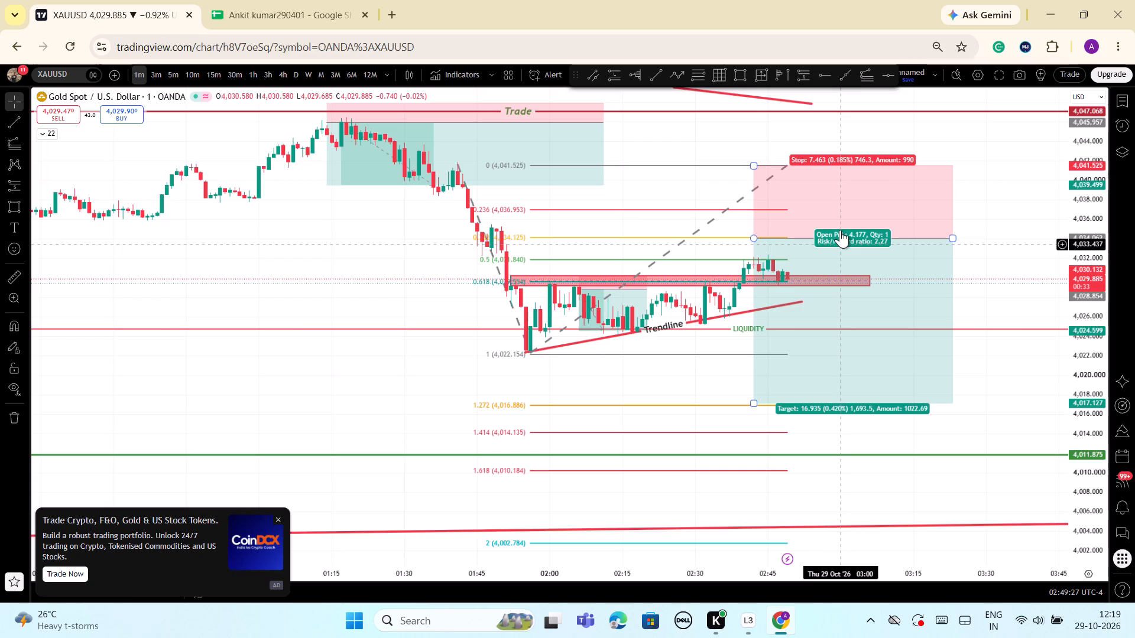
{"action": "left_click_drag", "start_coordinate": [753, 166], "coordinate": [759, 179]}
{"action": "left_click", "coordinate": [1013, 308]}
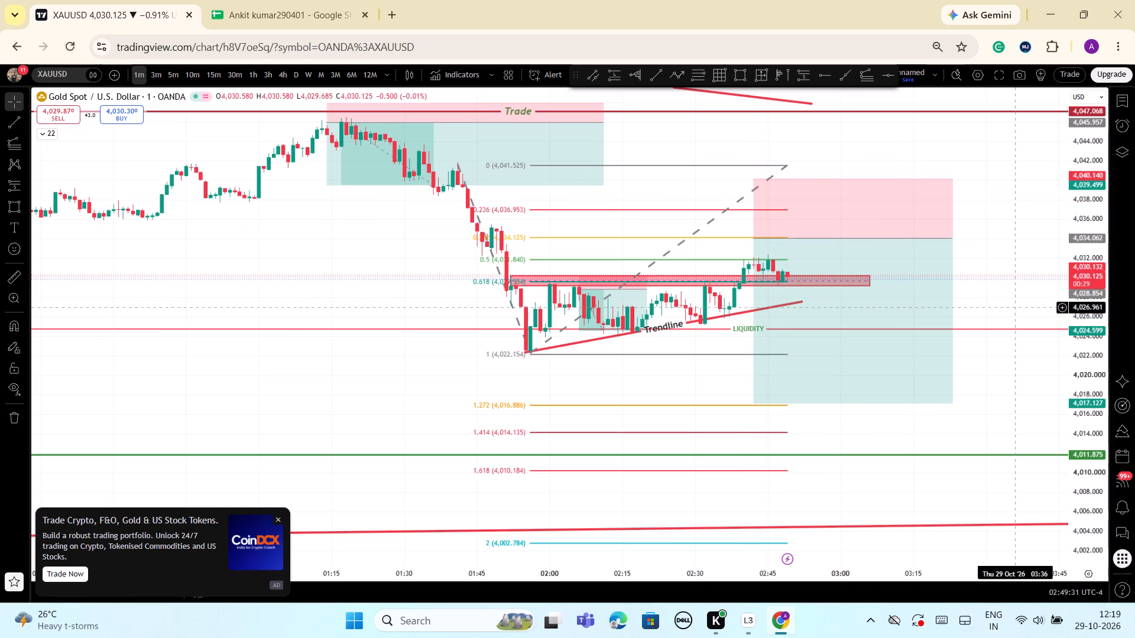
Examine the latest 1-minute candles at the red supply zone against the short position's entry, the rising Trendline and the LIQUIDITY level.
{"action": "left_click_drag", "start_coordinate": [1087, 436], "coordinate": [1087, 416]}
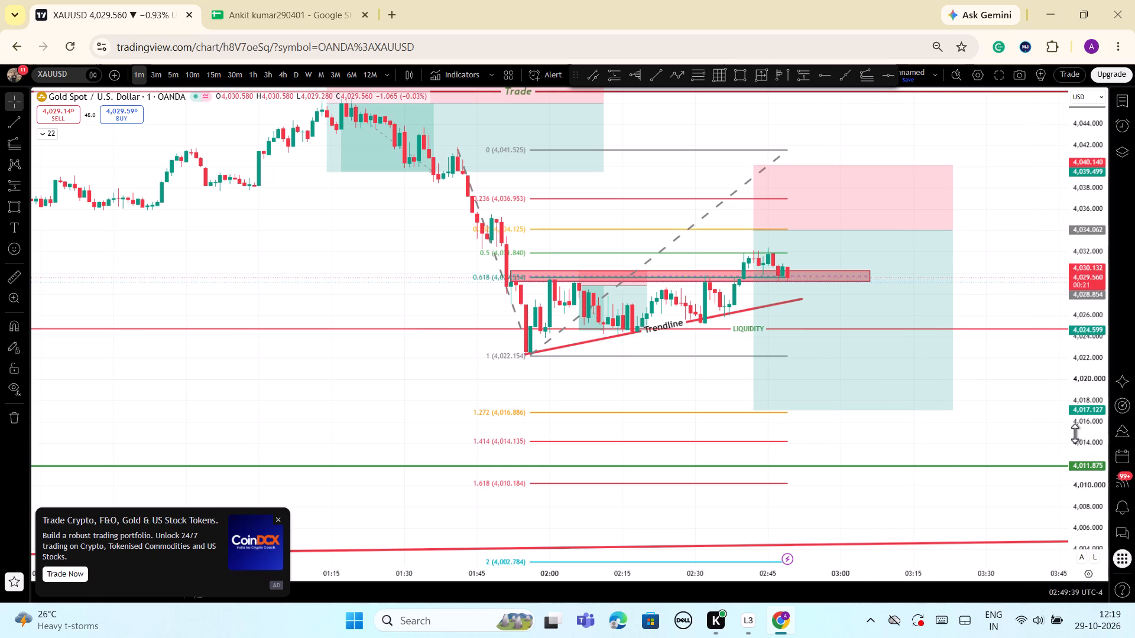
{"action": "left_click_drag", "start_coordinate": [1075, 434], "coordinate": [1070, 269]}
{"action": "scroll", "coordinate": [1004, 262], "scroll_direction": "up", "scroll_amount": 2}
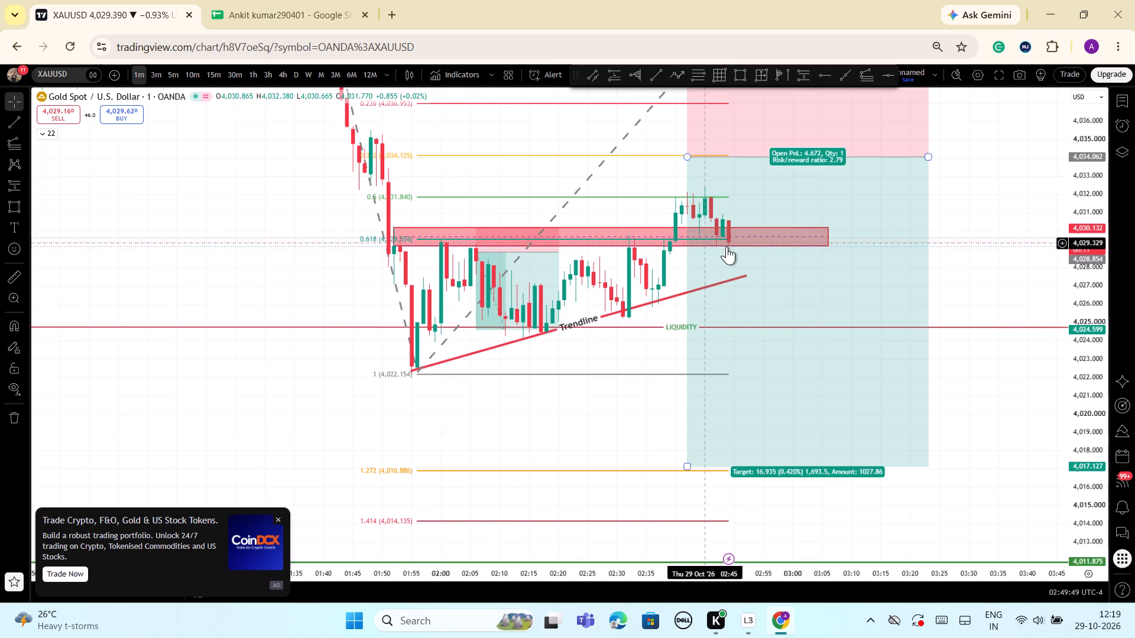
{"action": "left_click_drag", "start_coordinate": [1086, 451], "coordinate": [1073, 375]}
{"action": "scroll", "coordinate": [970, 334], "scroll_direction": "up", "scroll_amount": 2}
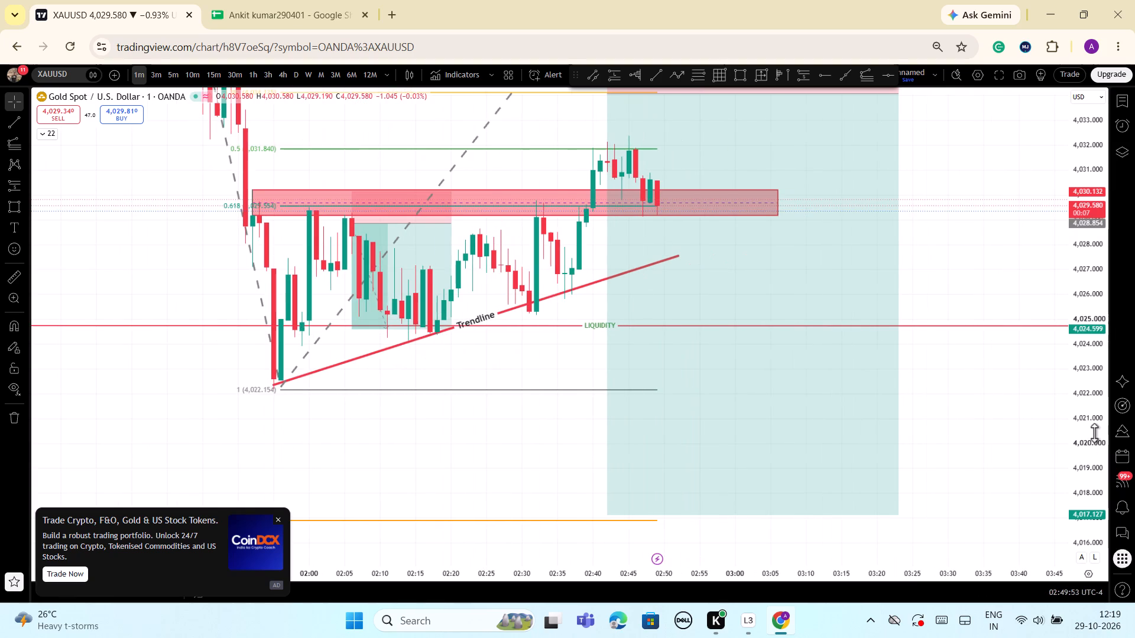
{"action": "left_click_drag", "start_coordinate": [1094, 435], "coordinate": [1078, 498]}
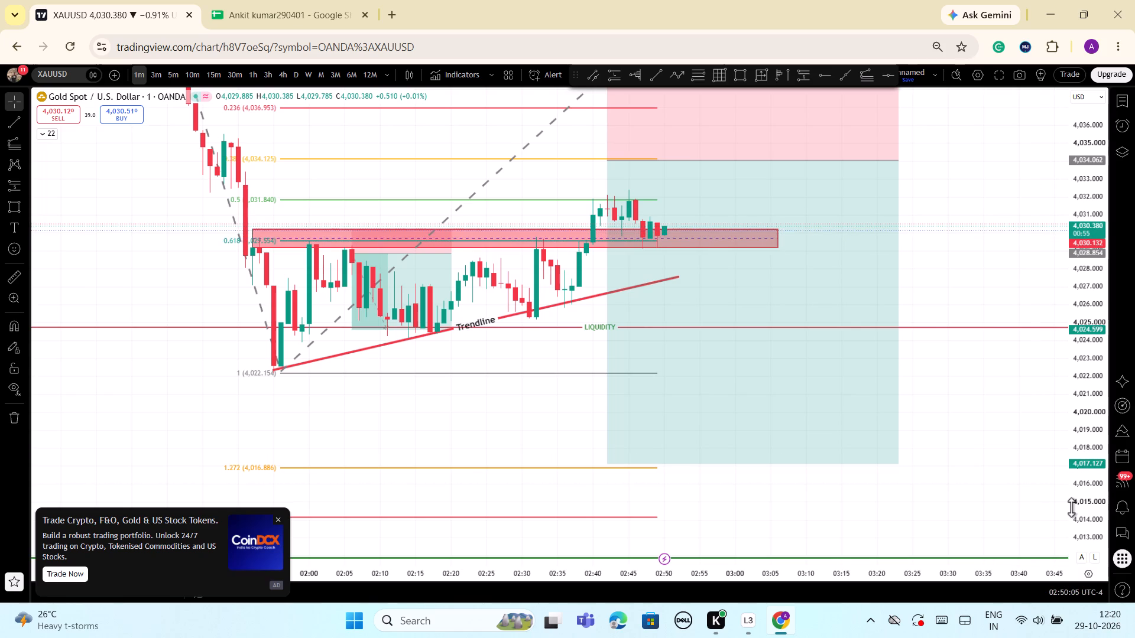
{"action": "left_click_drag", "start_coordinate": [1071, 507], "coordinate": [1071, 497]}
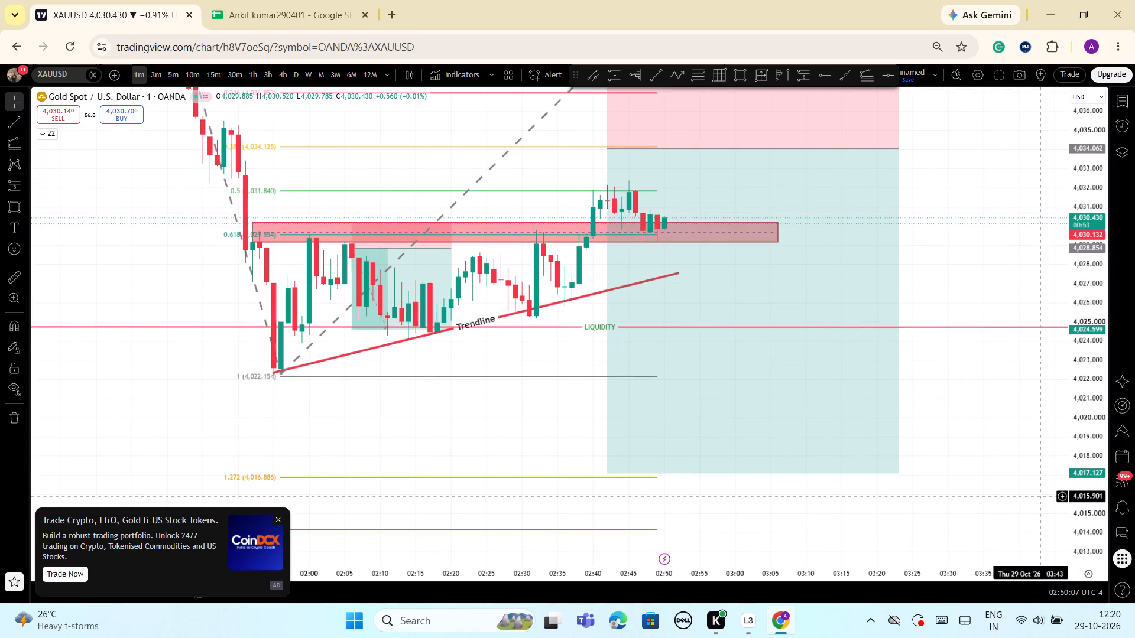
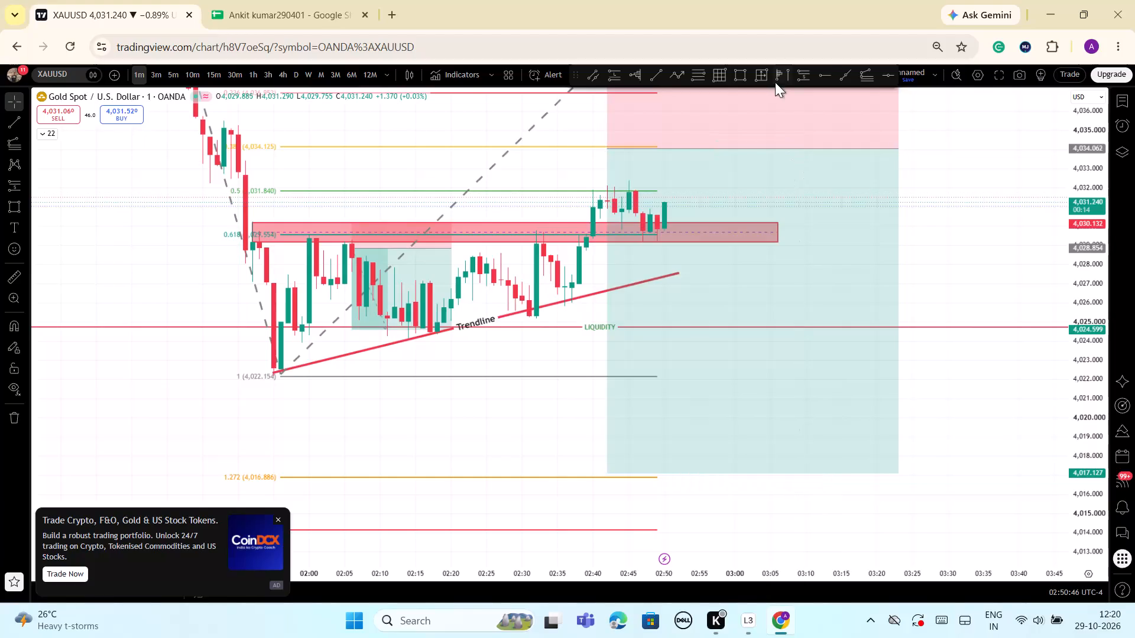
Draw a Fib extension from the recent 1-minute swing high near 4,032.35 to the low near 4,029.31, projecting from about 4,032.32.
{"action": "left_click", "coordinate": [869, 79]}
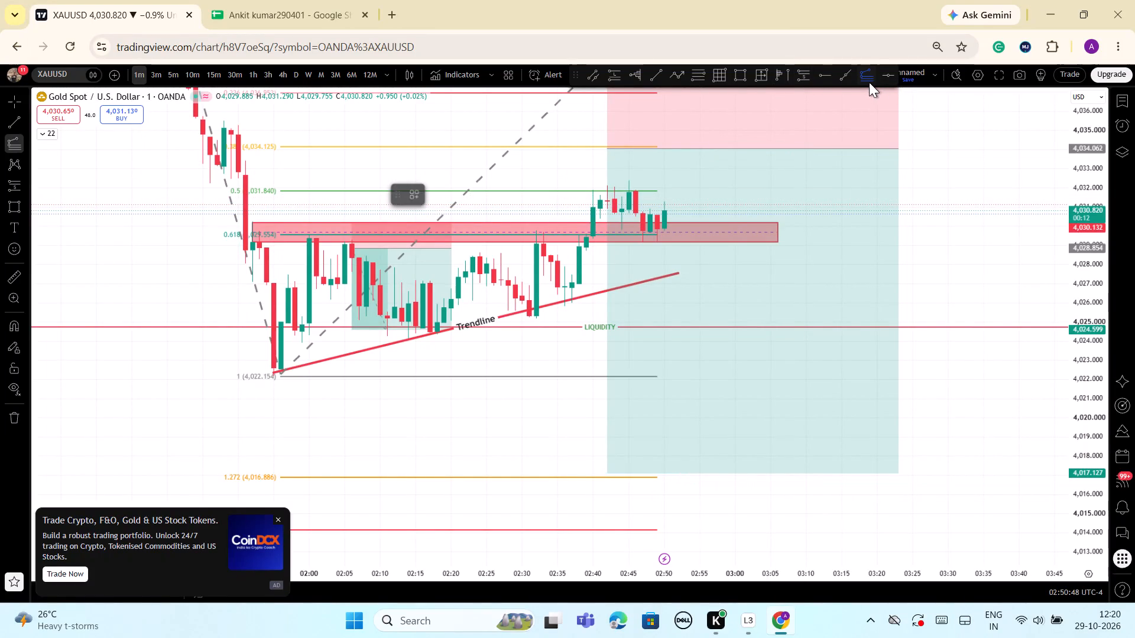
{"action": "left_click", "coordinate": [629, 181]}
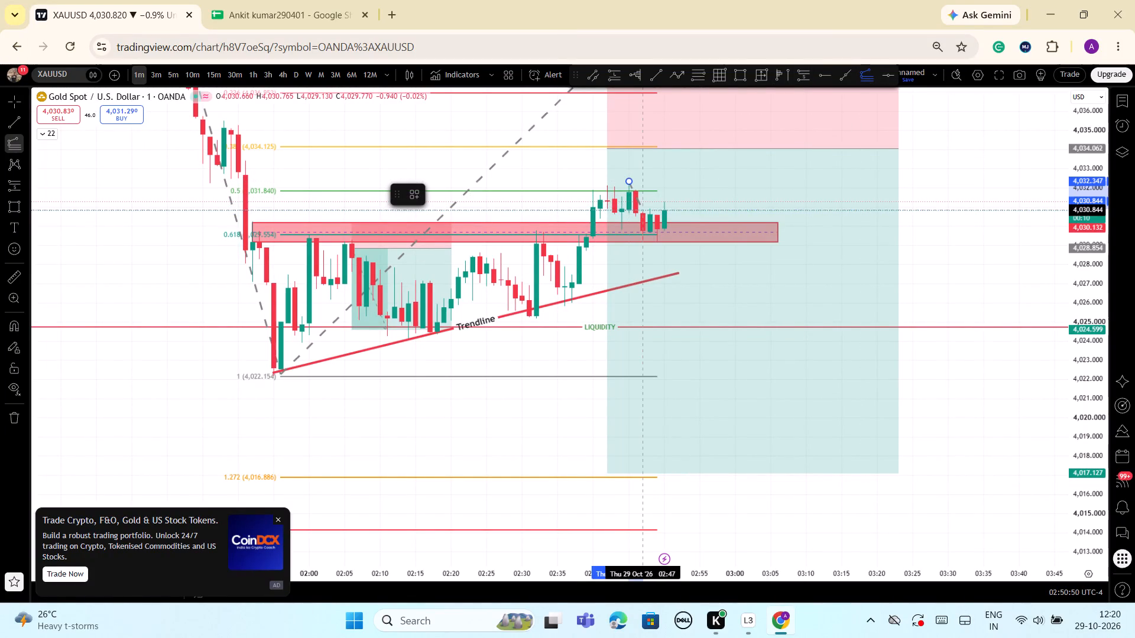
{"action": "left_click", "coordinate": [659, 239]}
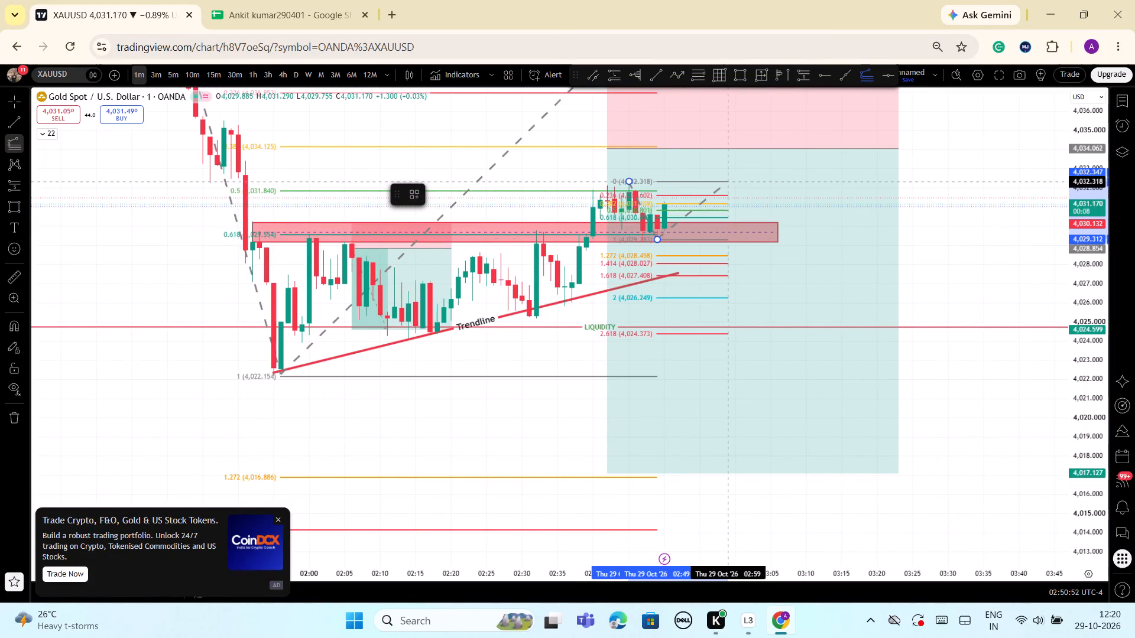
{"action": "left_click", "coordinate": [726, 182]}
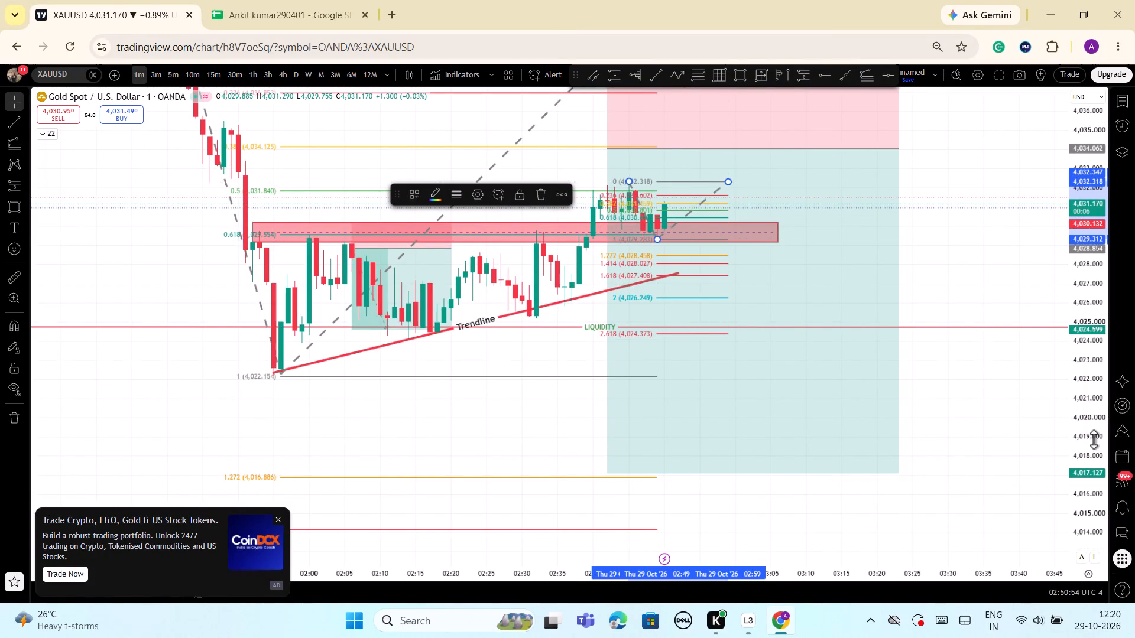
Draw a horizontal ray at about 4,031.671 from the latest 1-minute candle and apply the "trade" drawing template to it.
{"action": "left_click_drag", "start_coordinate": [1094, 440], "coordinate": [1084, 466]}
{"action": "scroll", "coordinate": [995, 431], "scroll_direction": "down", "scroll_amount": 1}
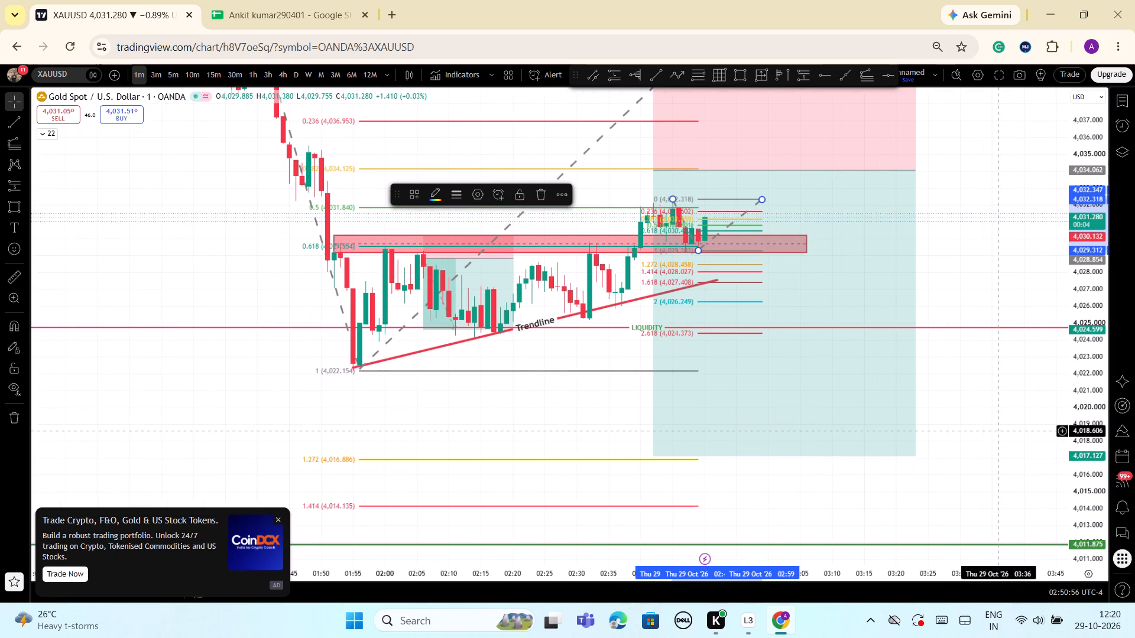
{"action": "left_click", "coordinate": [824, 75]}
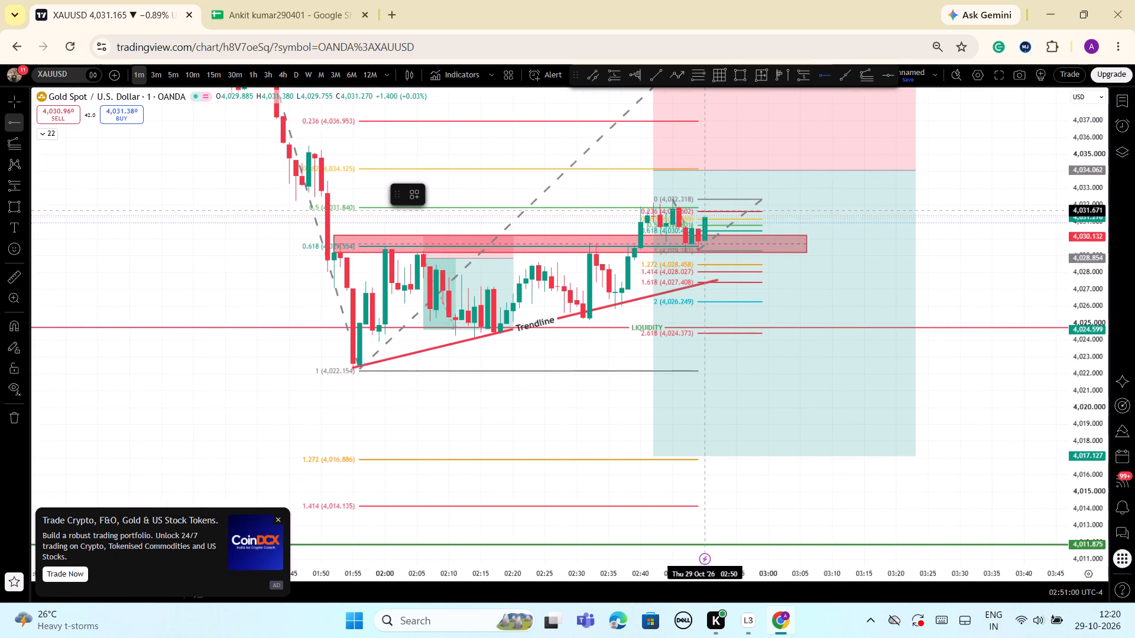
{"action": "left_click", "coordinate": [702, 211]}
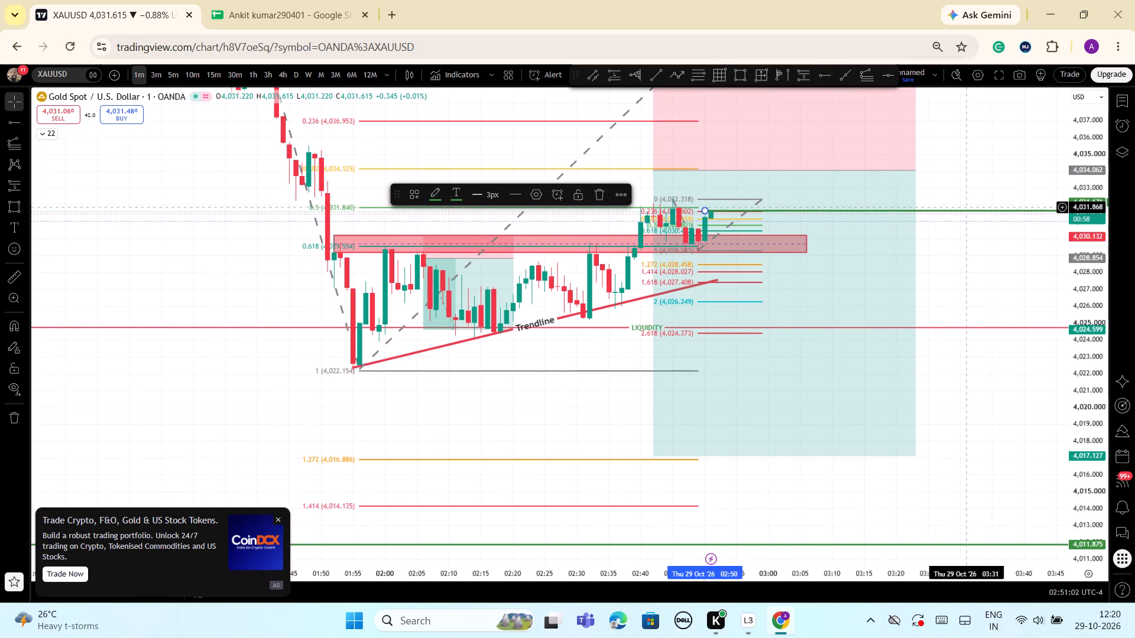
{"action": "left_click", "coordinate": [968, 209]}
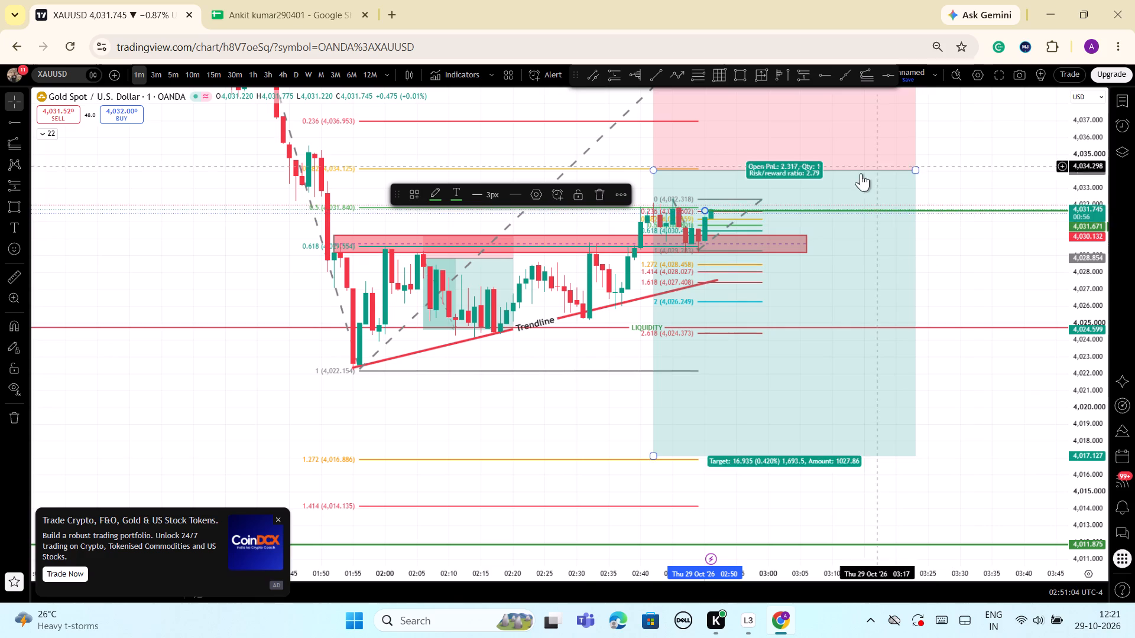
{"action": "left_click", "coordinate": [416, 198]}
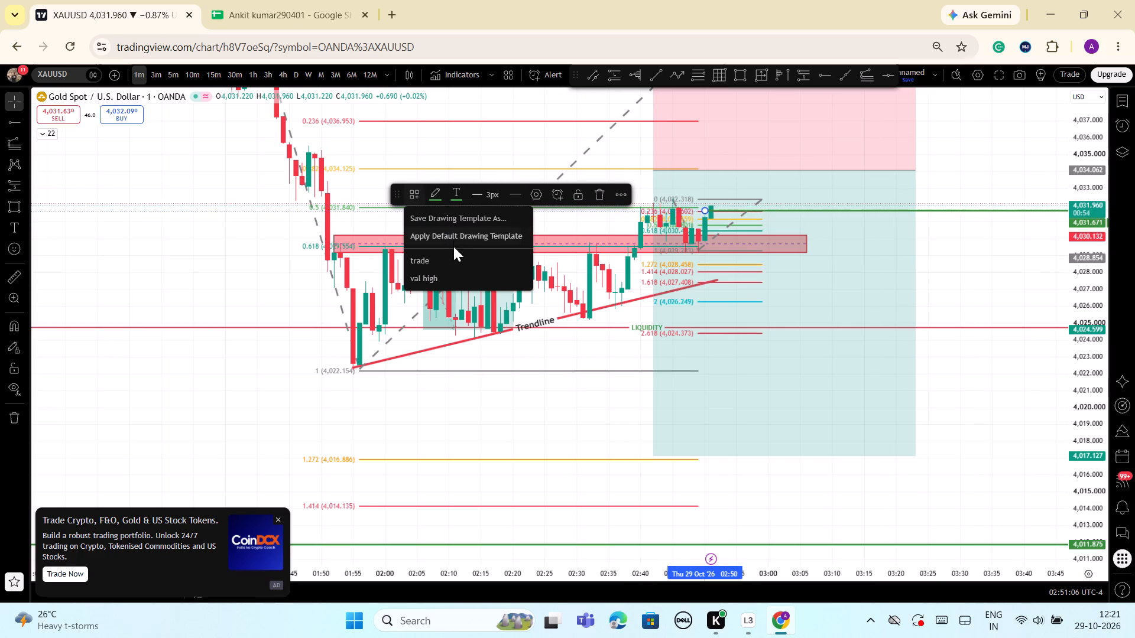
{"action": "left_click", "coordinate": [448, 260]}
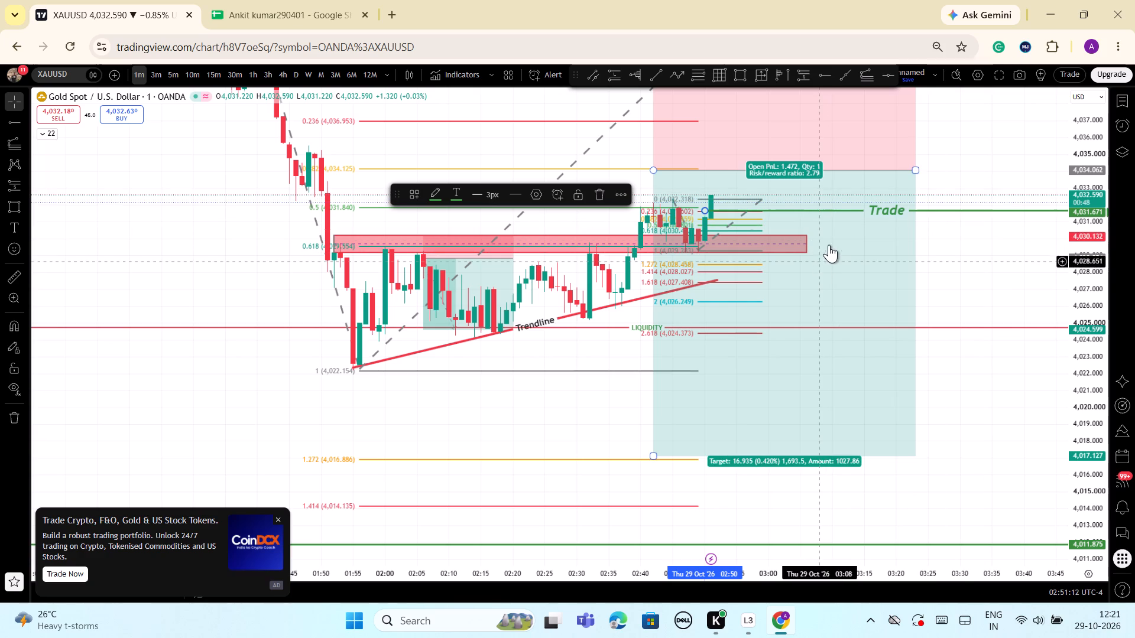
Move the green Trade ray up to the short position's entry level, at about 4,034.068.
{"action": "left_click_drag", "start_coordinate": [934, 210], "coordinate": [921, 179]}
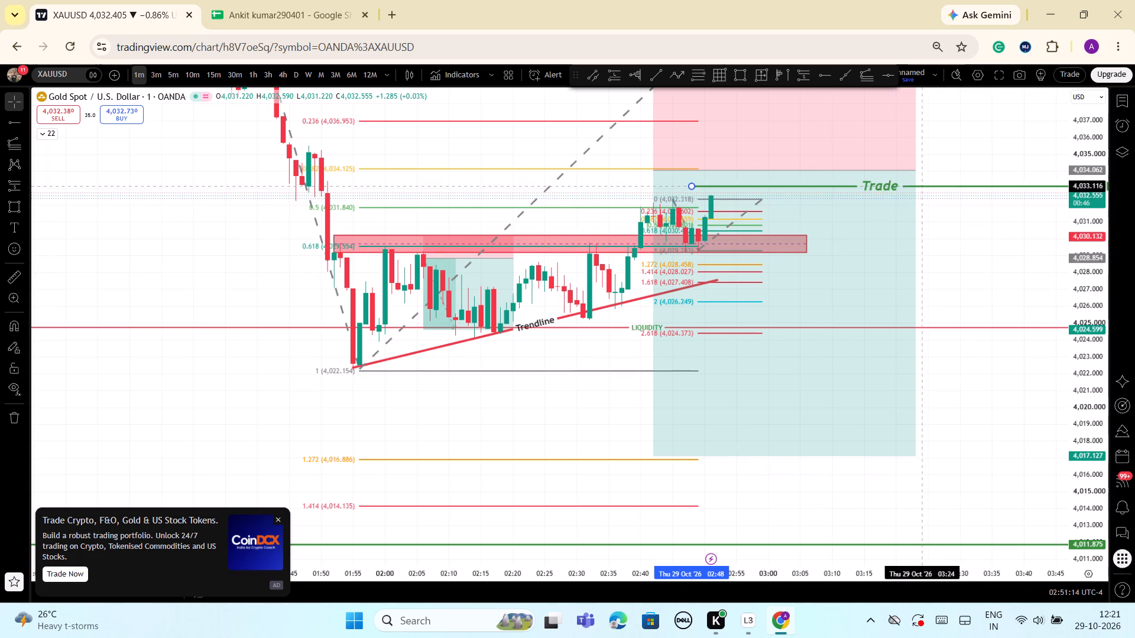
{"action": "left_click_drag", "start_coordinate": [921, 179], "coordinate": [866, 170]}
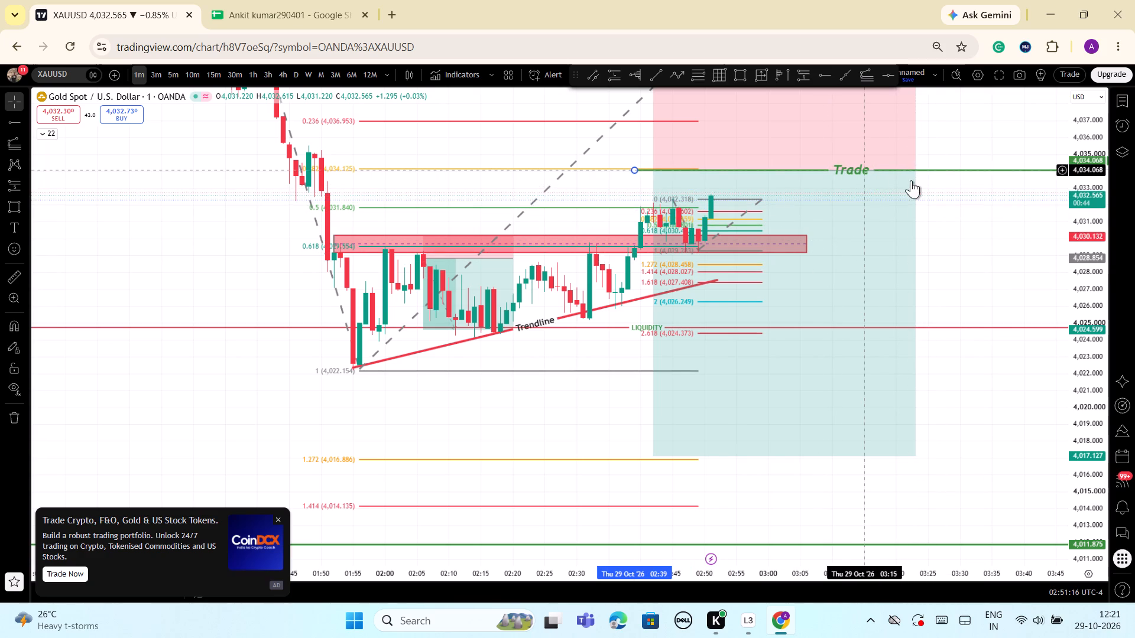
{"action": "left_click", "coordinate": [1003, 236]}
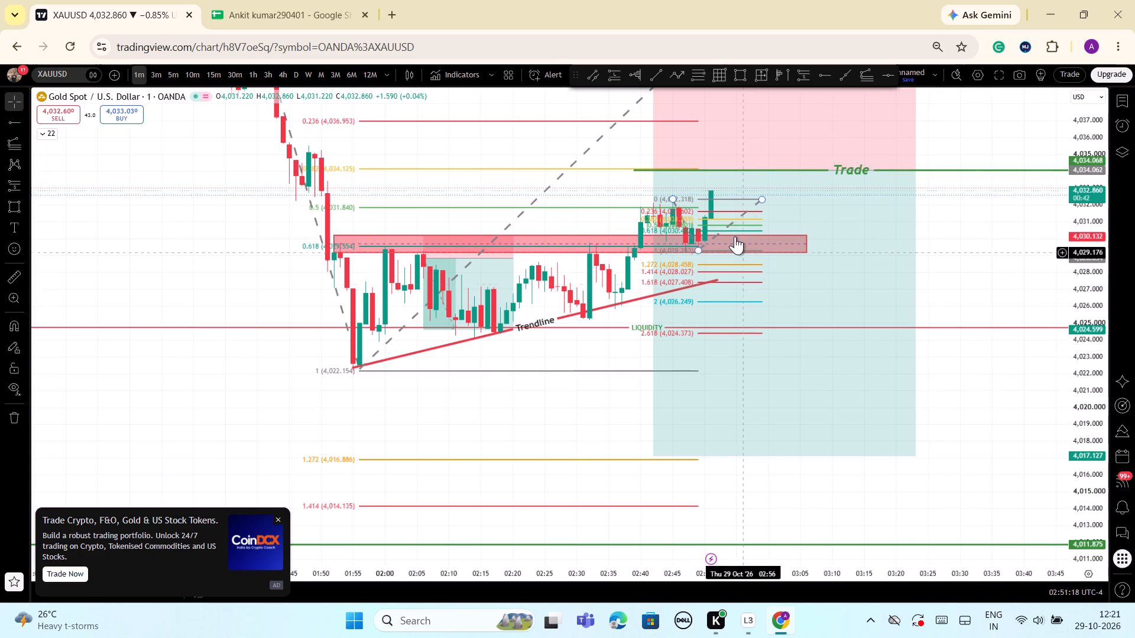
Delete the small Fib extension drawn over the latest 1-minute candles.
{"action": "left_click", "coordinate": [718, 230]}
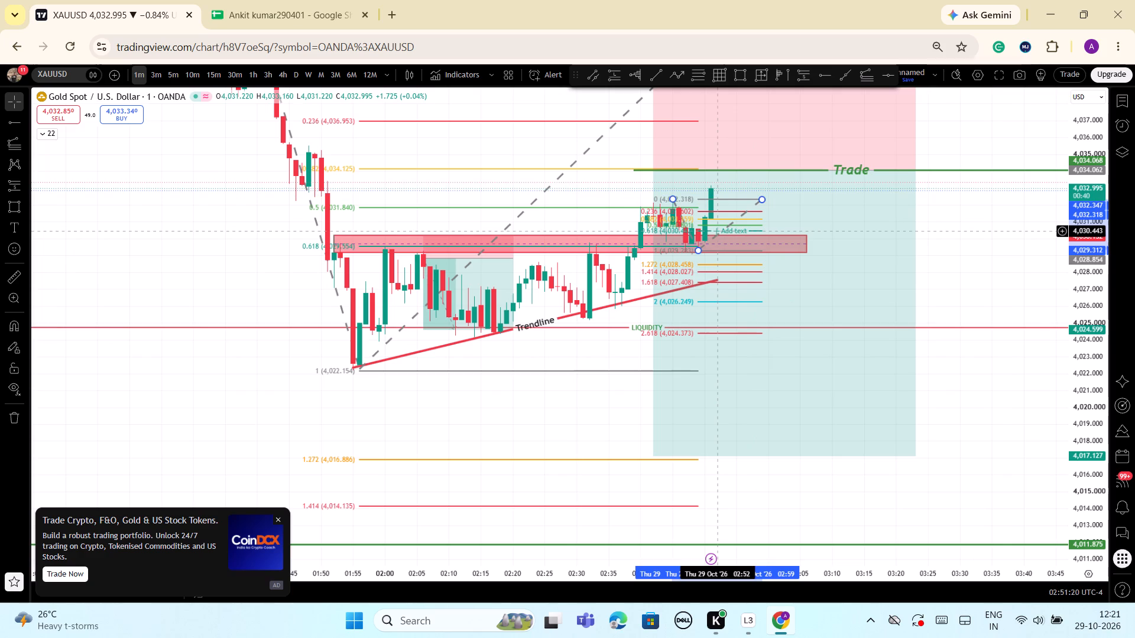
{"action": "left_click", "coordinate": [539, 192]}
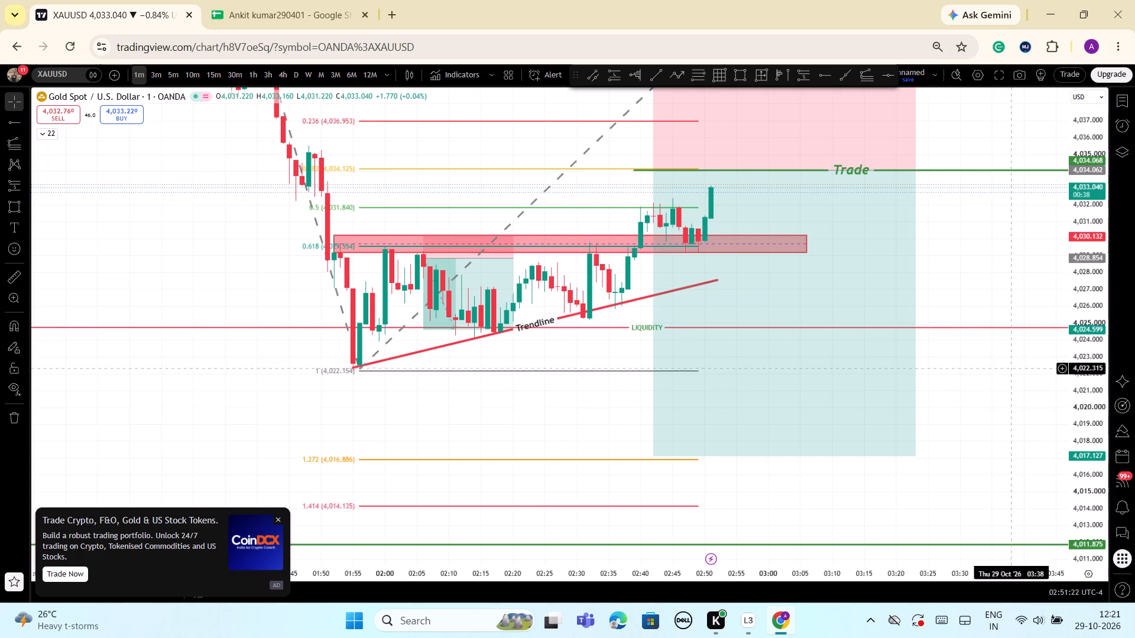
Examine price against the Trade ray, supply zone and larger Fib levels on the 1-minute chart, then on the 5-minute timeframe.
{"action": "scroll", "coordinate": [1014, 379], "scroll_direction": "down", "scroll_amount": 2}
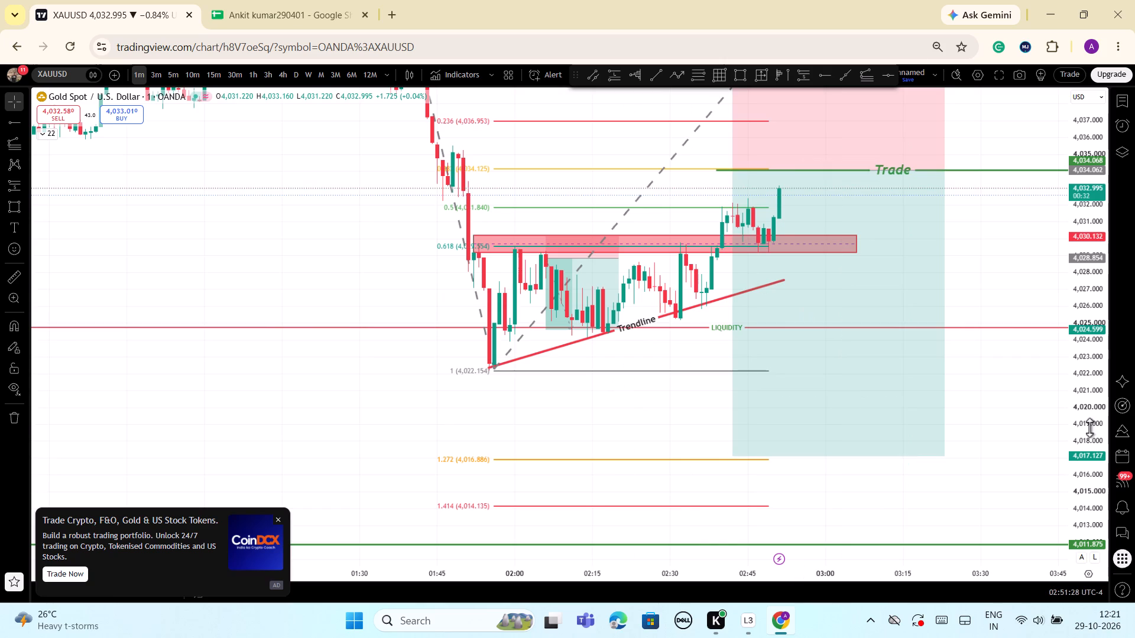
{"action": "scroll", "coordinate": [1089, 428], "scroll_direction": "down", "scroll_amount": 1}
{"action": "left_click_drag", "start_coordinate": [1091, 446], "coordinate": [1084, 409]}
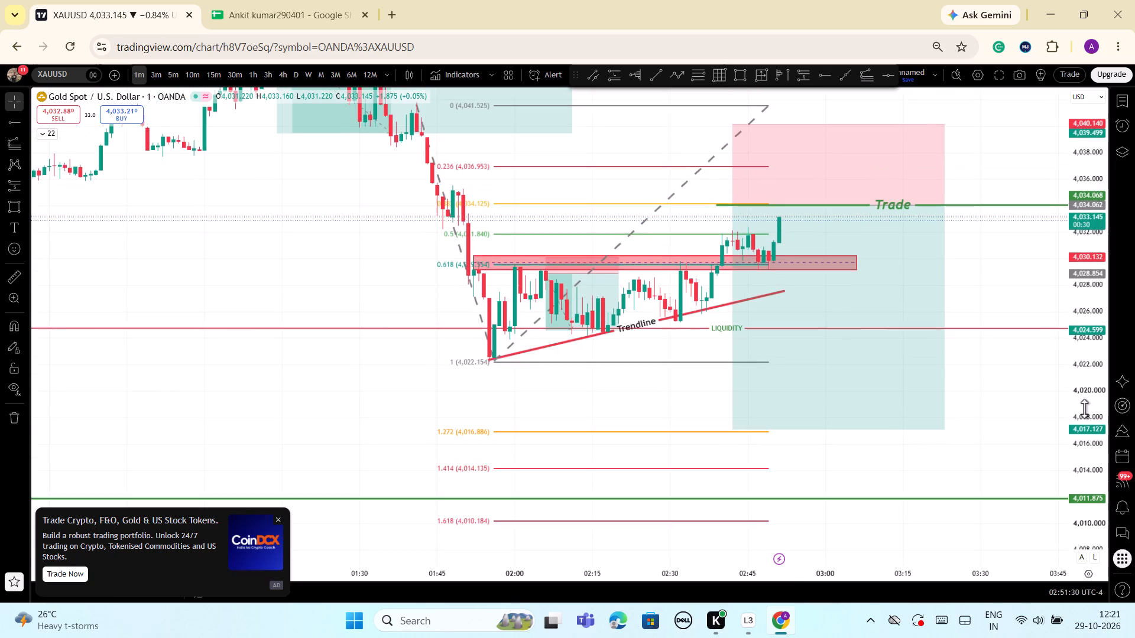
{"action": "left_click_drag", "start_coordinate": [1084, 409], "coordinate": [1068, 332]}
{"action": "left_click_drag", "start_coordinate": [1016, 222], "coordinate": [1024, 334]}
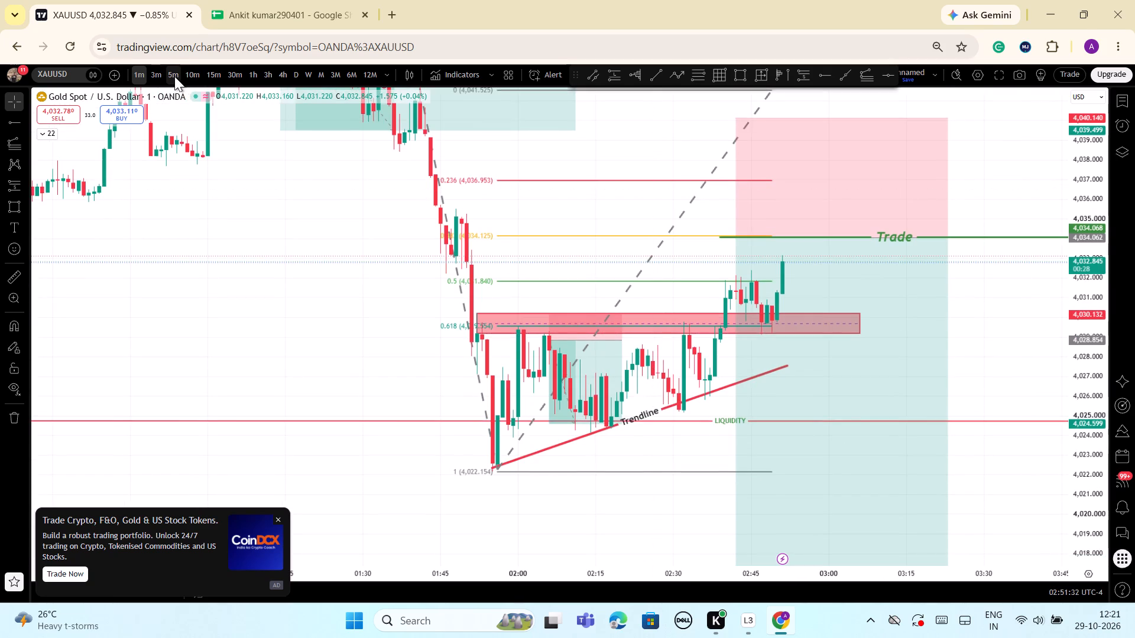
{"action": "left_click", "coordinate": [175, 76]}
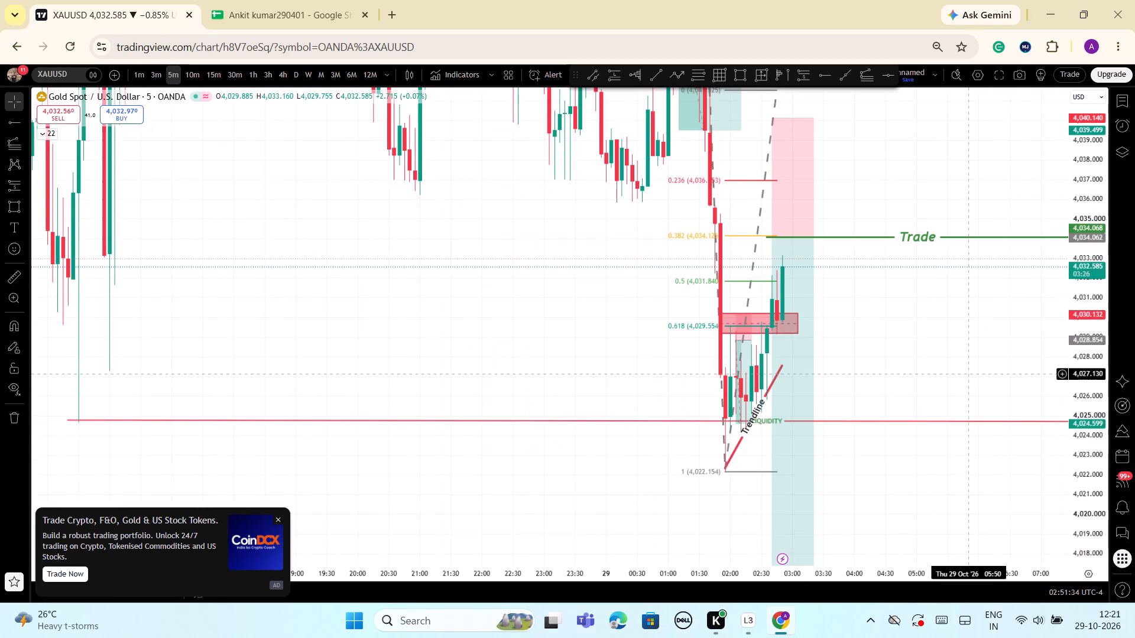
{"action": "left_click_drag", "start_coordinate": [1078, 304], "coordinate": [1088, 499]}
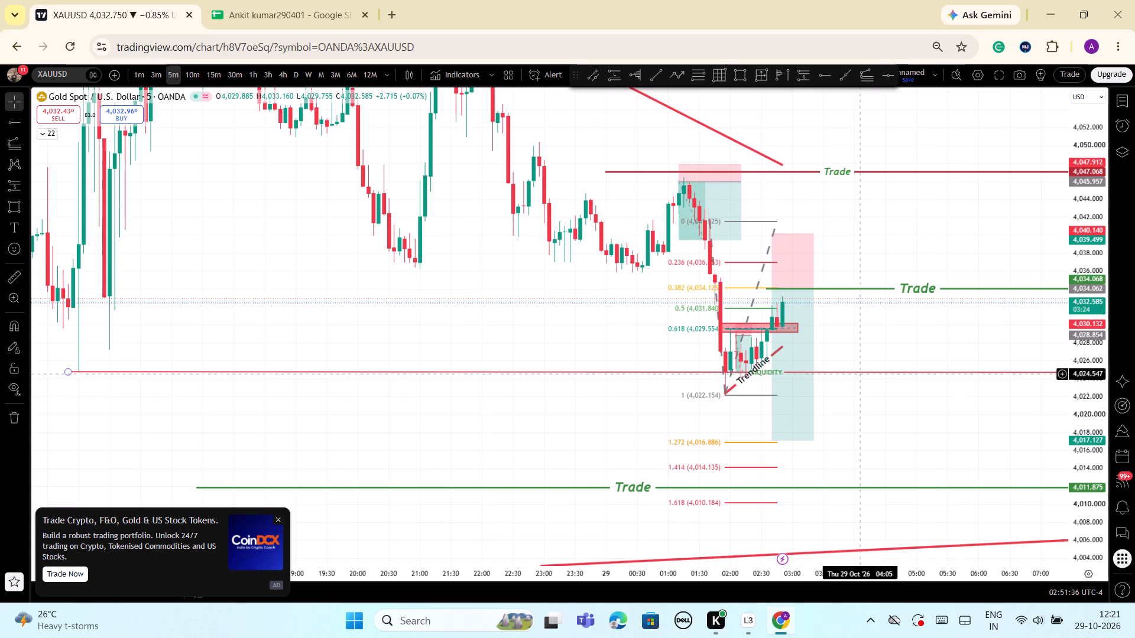
{"action": "scroll", "coordinate": [880, 403], "scroll_direction": "up", "scroll_amount": 1}
{"action": "left_click_drag", "start_coordinate": [1088, 457], "coordinate": [1067, 357]}
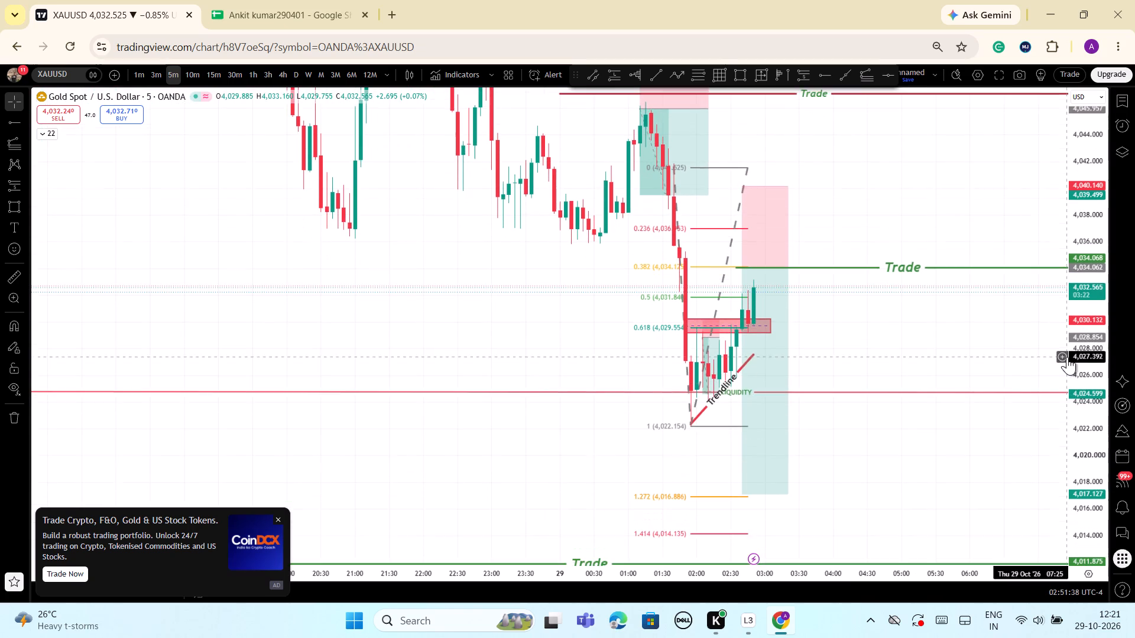
{"action": "left_click_drag", "start_coordinate": [1067, 357], "coordinate": [1067, 389]}
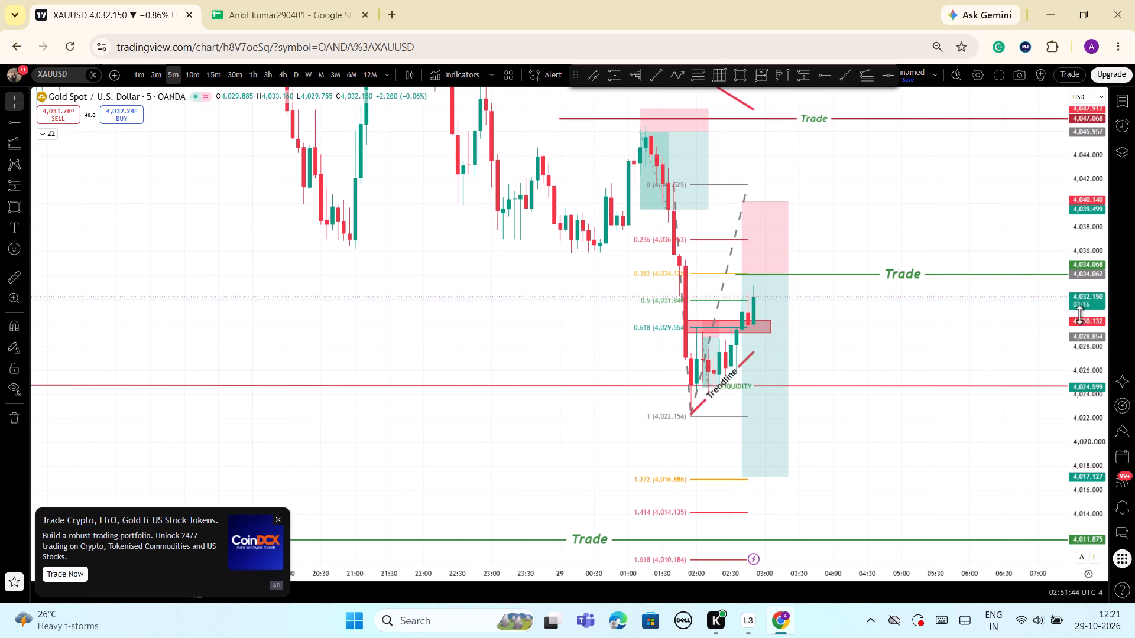
{"action": "left_click_drag", "start_coordinate": [1083, 310], "coordinate": [1085, 423]}
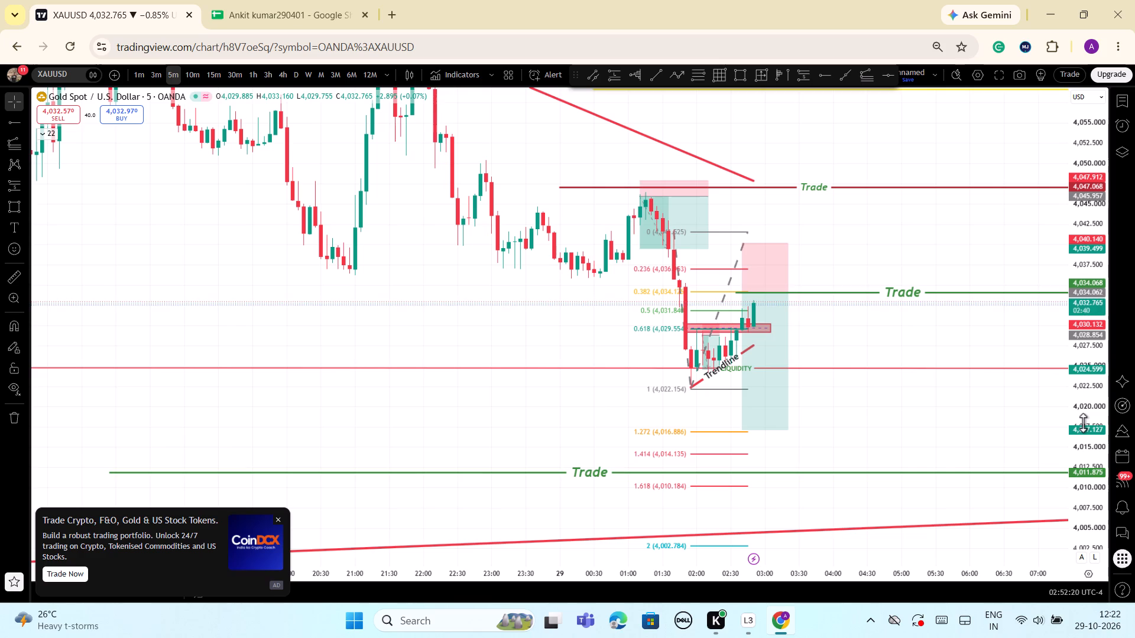
Switch to the 3-minute timeframe and examine price approaching the short entry against the Fib levels, Trendline and other Trade levels.
{"action": "left_click", "coordinate": [154, 77]}
{"action": "scroll", "coordinate": [1023, 350], "scroll_direction": "up", "scroll_amount": 2}
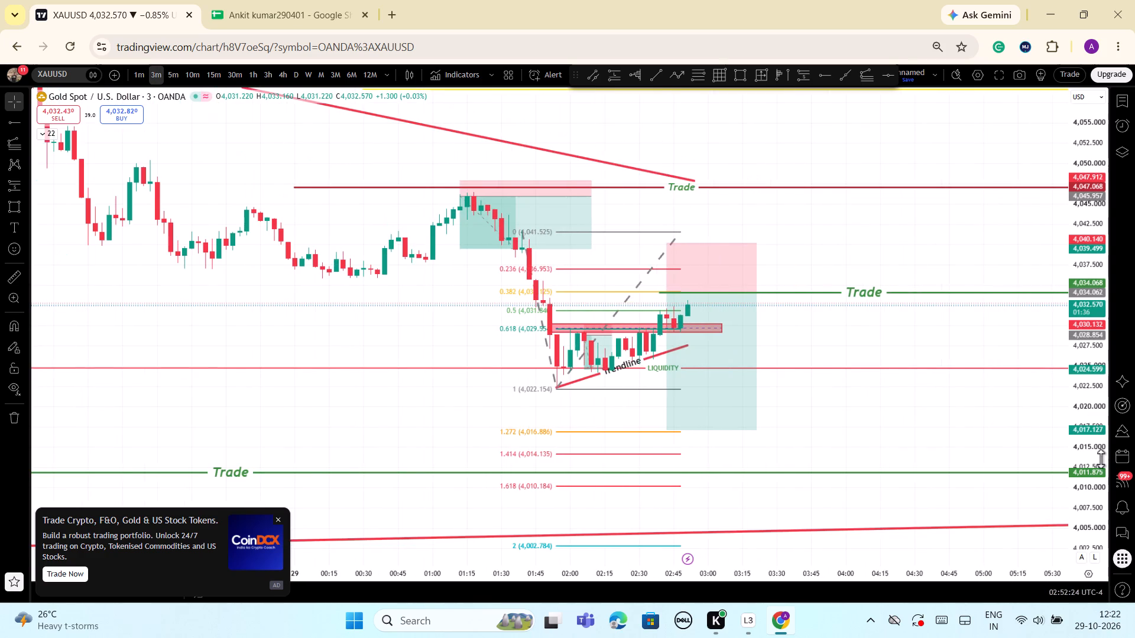
{"action": "left_click_drag", "start_coordinate": [1101, 459], "coordinate": [1054, 248]}
{"action": "scroll", "coordinate": [928, 323], "scroll_direction": "down", "scroll_amount": 5}
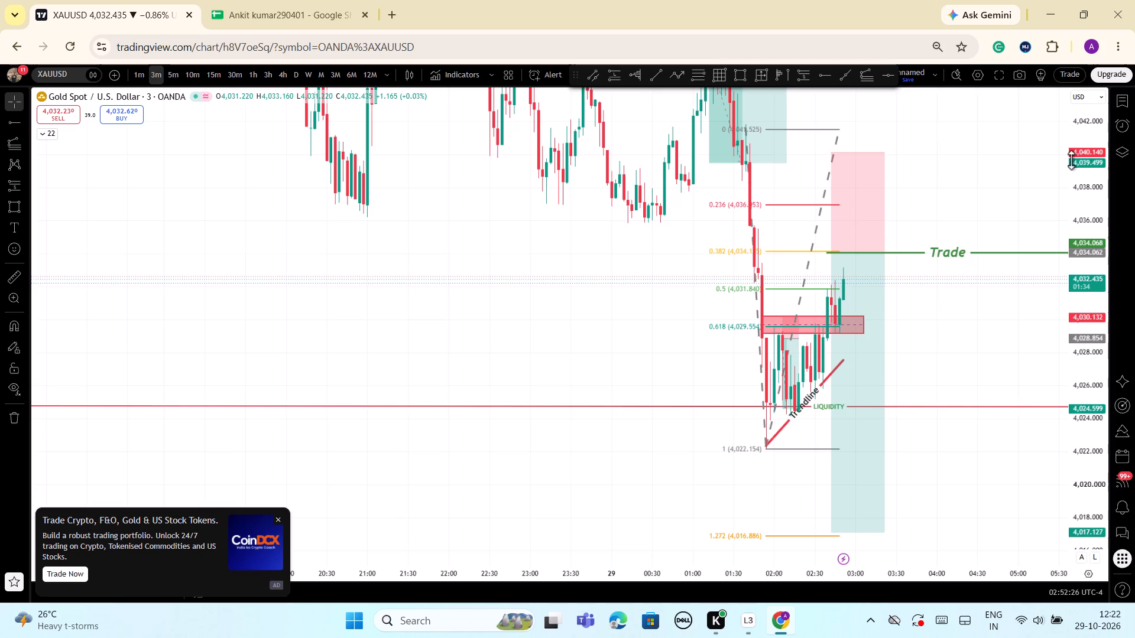
{"action": "left_click_drag", "start_coordinate": [1080, 151], "coordinate": [1092, 233]}
{"action": "right_click_drag", "start_coordinate": [1084, 168], "coordinate": [1101, 260]}
{"action": "left_click", "coordinate": [995, 188]}
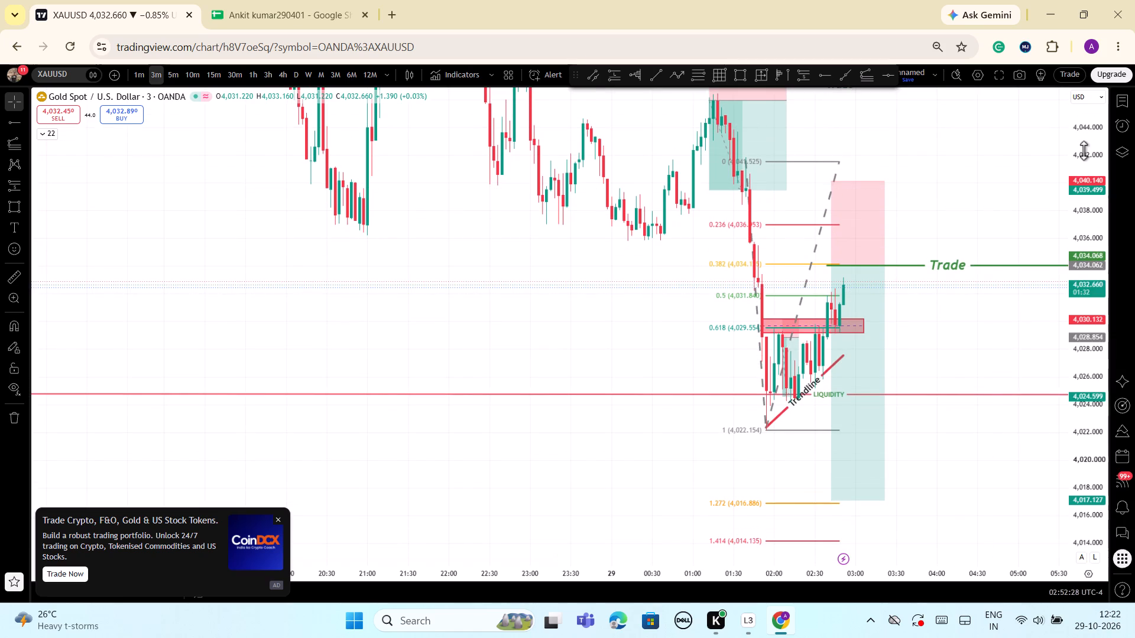
{"action": "left_click_drag", "start_coordinate": [1085, 150], "coordinate": [1072, 333]}
{"action": "scroll", "coordinate": [984, 295], "scroll_direction": "down", "scroll_amount": 2}
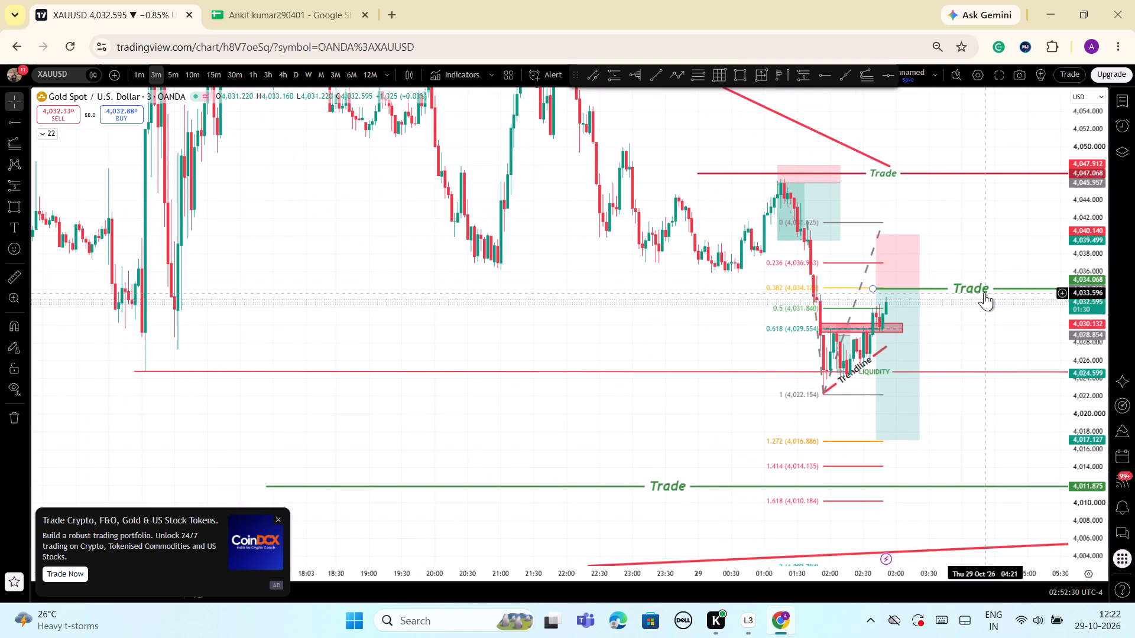
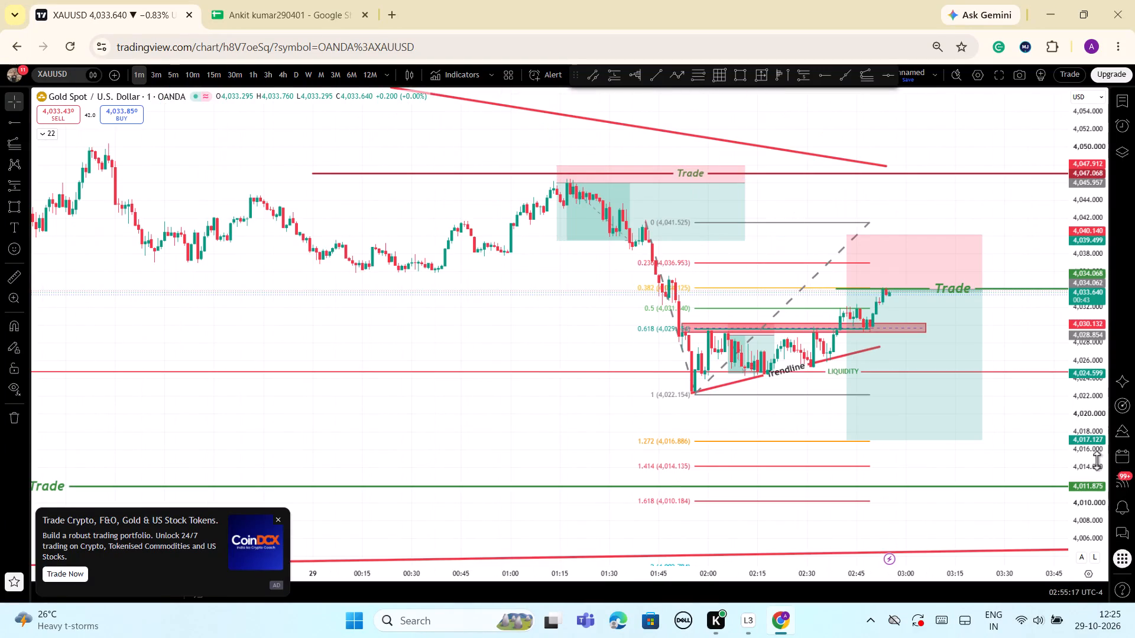
Examine the latest 1-minute candles at the short entry against the green Trade ray and the 0.382 Fib level.
{"action": "left_click_drag", "start_coordinate": [1097, 467], "coordinate": [1092, 372]}
{"action": "scroll", "coordinate": [1087, 370], "scroll_direction": "up", "scroll_amount": 1}
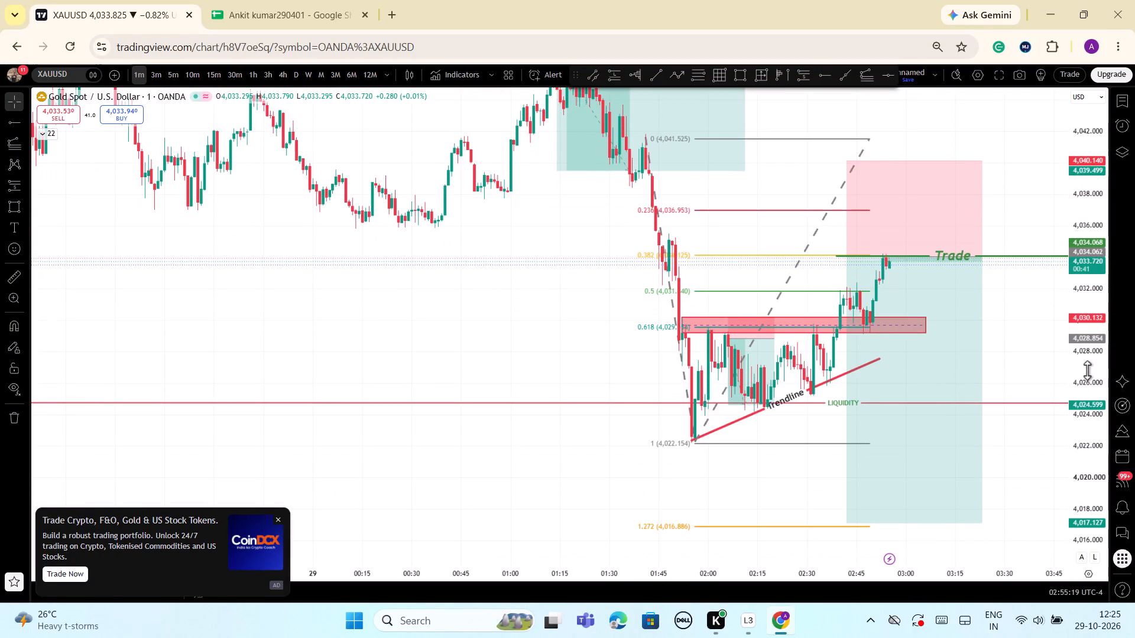
{"action": "left_click_drag", "start_coordinate": [1083, 311], "coordinate": [1090, 369]}
{"action": "scroll", "coordinate": [1058, 399], "scroll_direction": "up", "scroll_amount": 2}
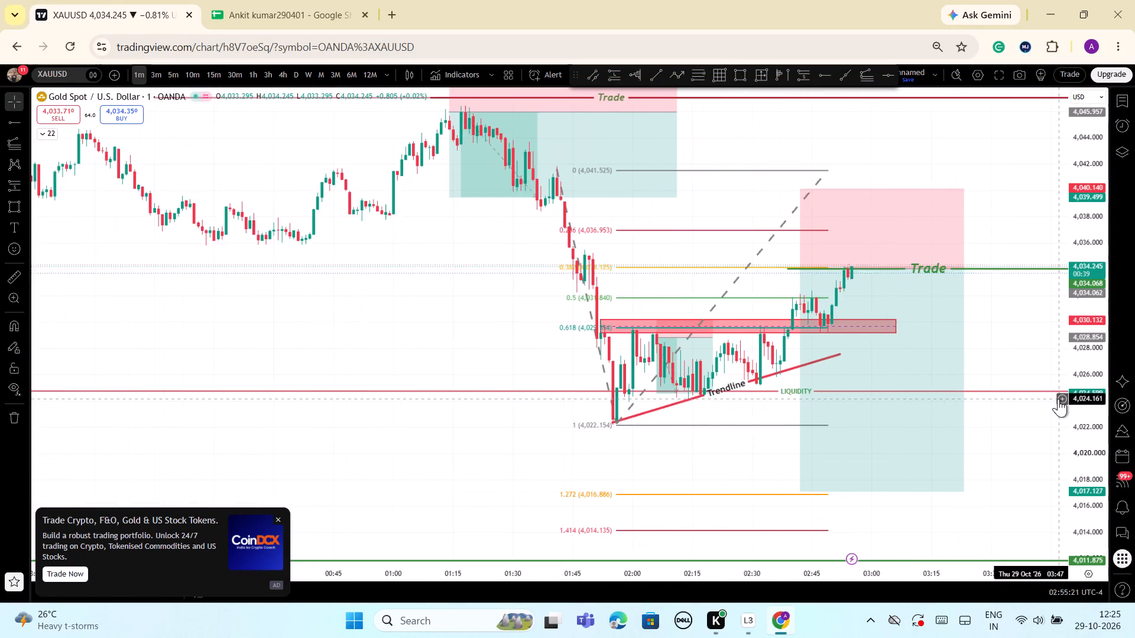
{"action": "scroll", "coordinate": [1058, 399], "scroll_direction": "up", "scroll_amount": 4}
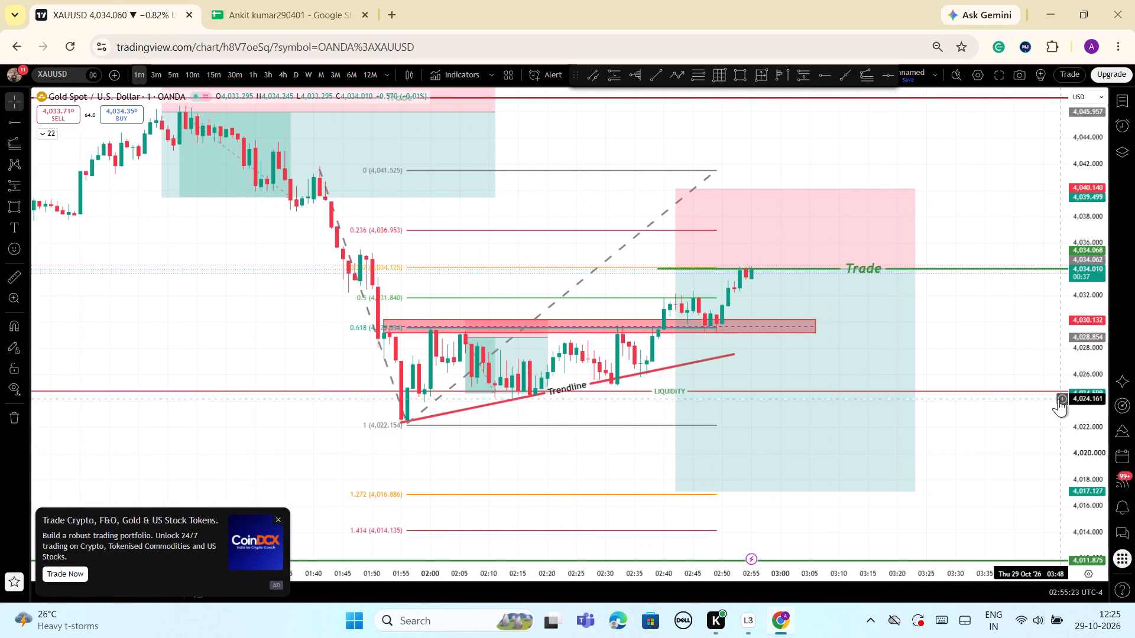
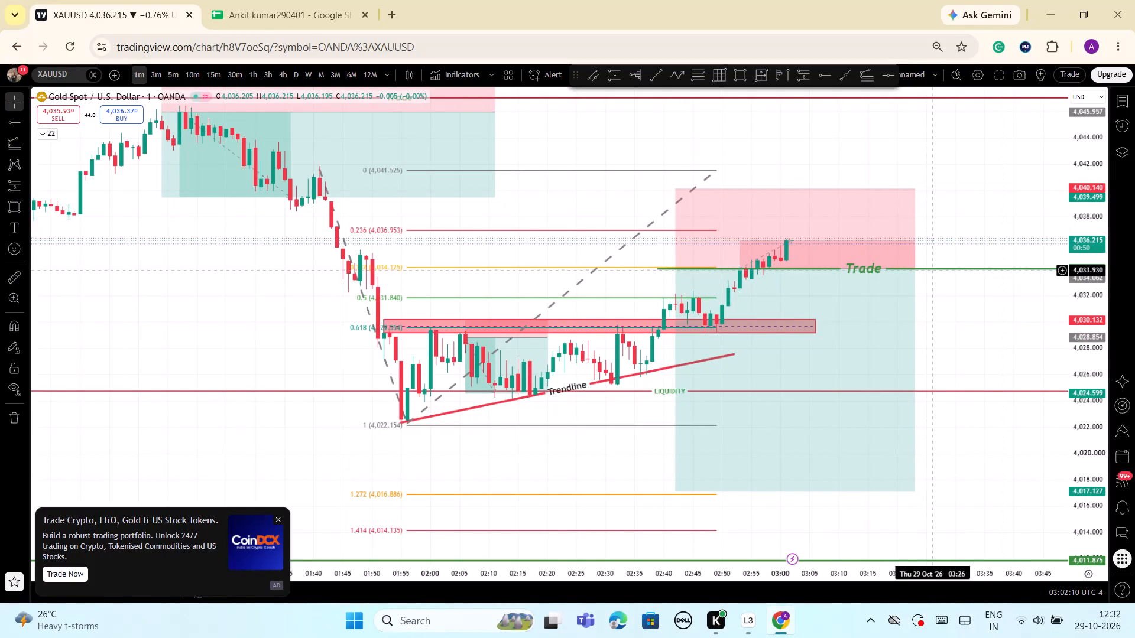
Move the green Trade ray up to the 0.236 Fib level, at about 4,036.96.
{"action": "left_click_drag", "start_coordinate": [926, 268], "coordinate": [918, 245]}
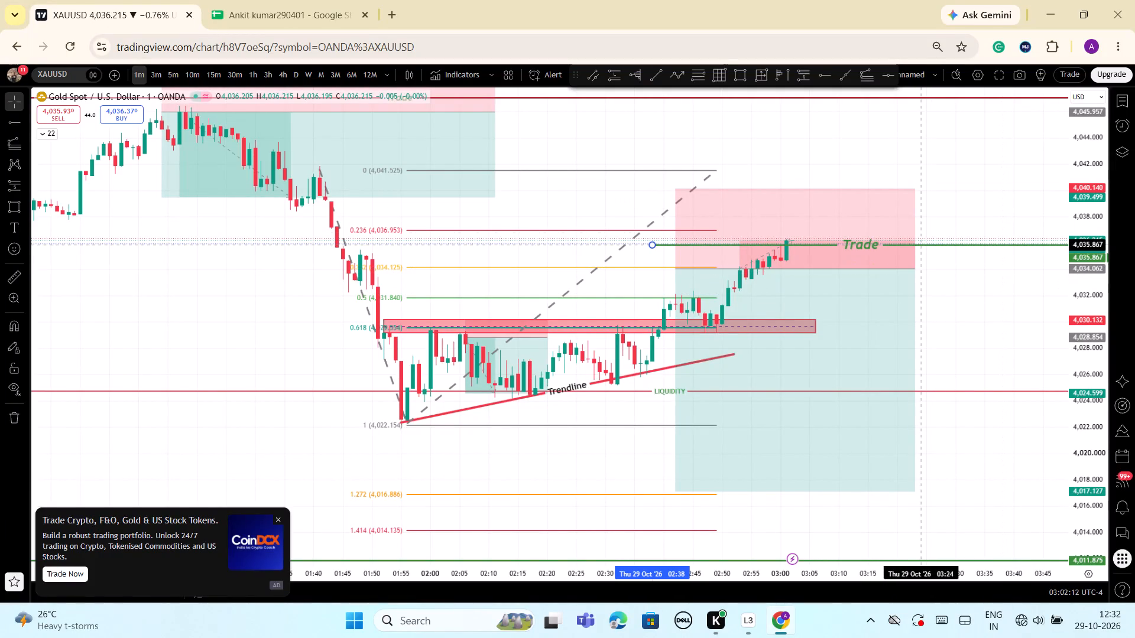
{"action": "left_click_drag", "start_coordinate": [918, 245], "coordinate": [920, 230]}
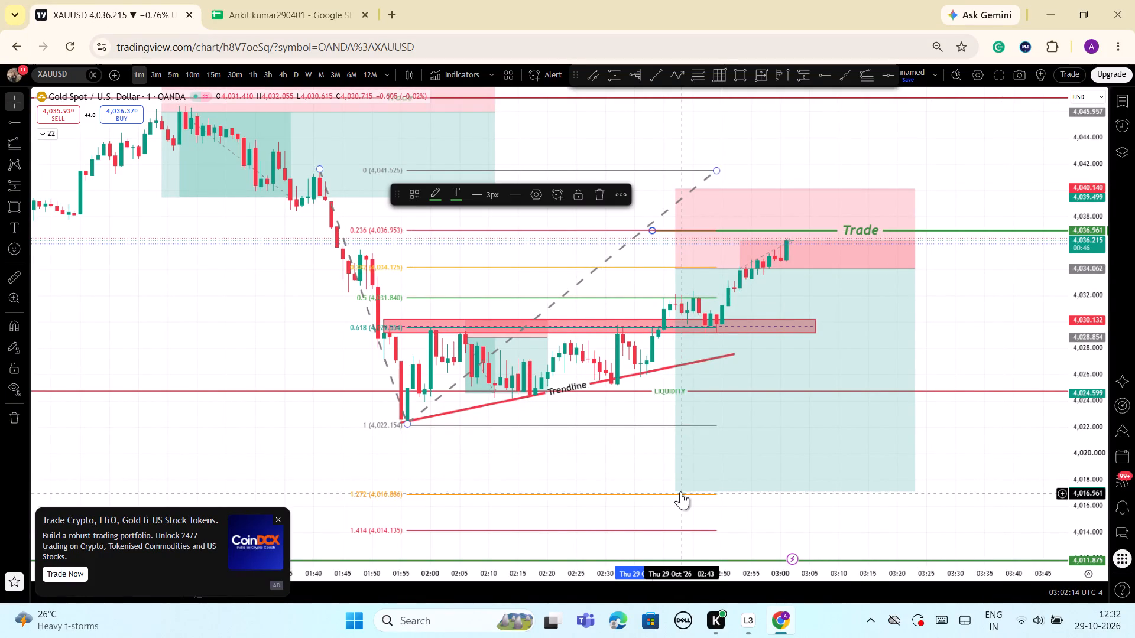
Extend the short position's target down to the lower green line, at about 4,011.99.
{"action": "left_click_drag", "start_coordinate": [676, 490], "coordinate": [669, 548]}
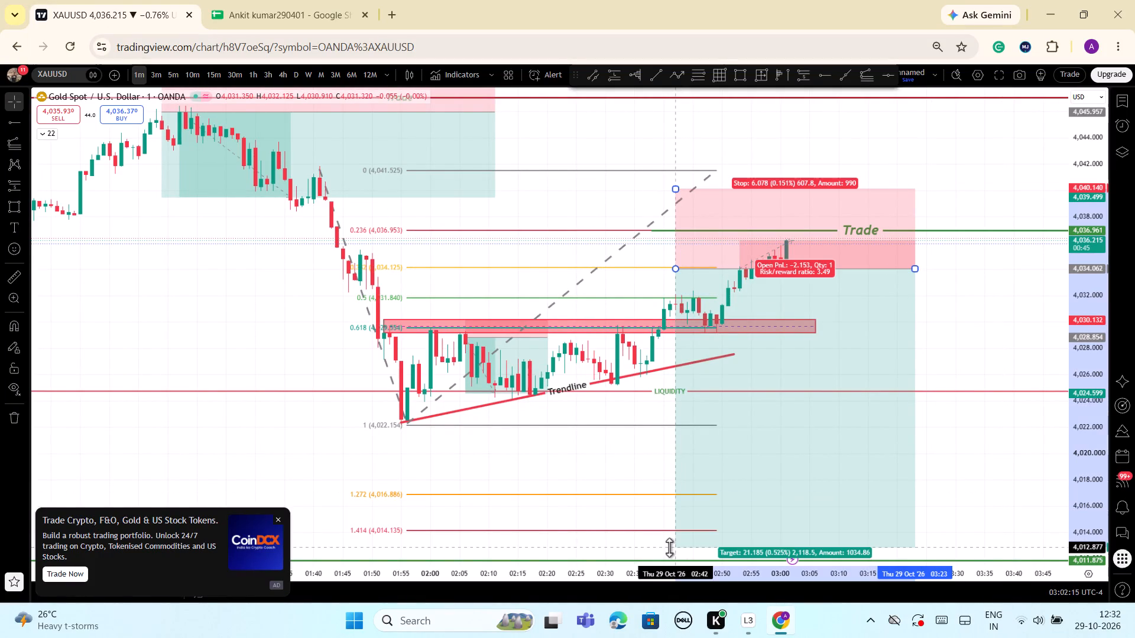
{"action": "left_click_drag", "start_coordinate": [669, 548], "coordinate": [667, 559]}
{"action": "left_click", "coordinate": [1016, 454]}
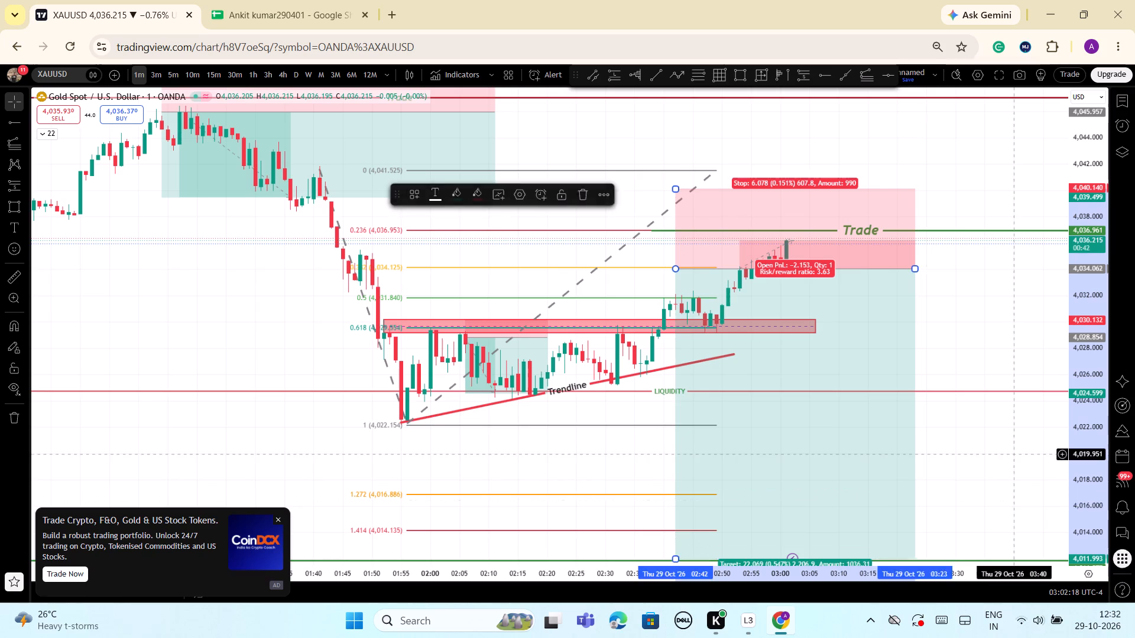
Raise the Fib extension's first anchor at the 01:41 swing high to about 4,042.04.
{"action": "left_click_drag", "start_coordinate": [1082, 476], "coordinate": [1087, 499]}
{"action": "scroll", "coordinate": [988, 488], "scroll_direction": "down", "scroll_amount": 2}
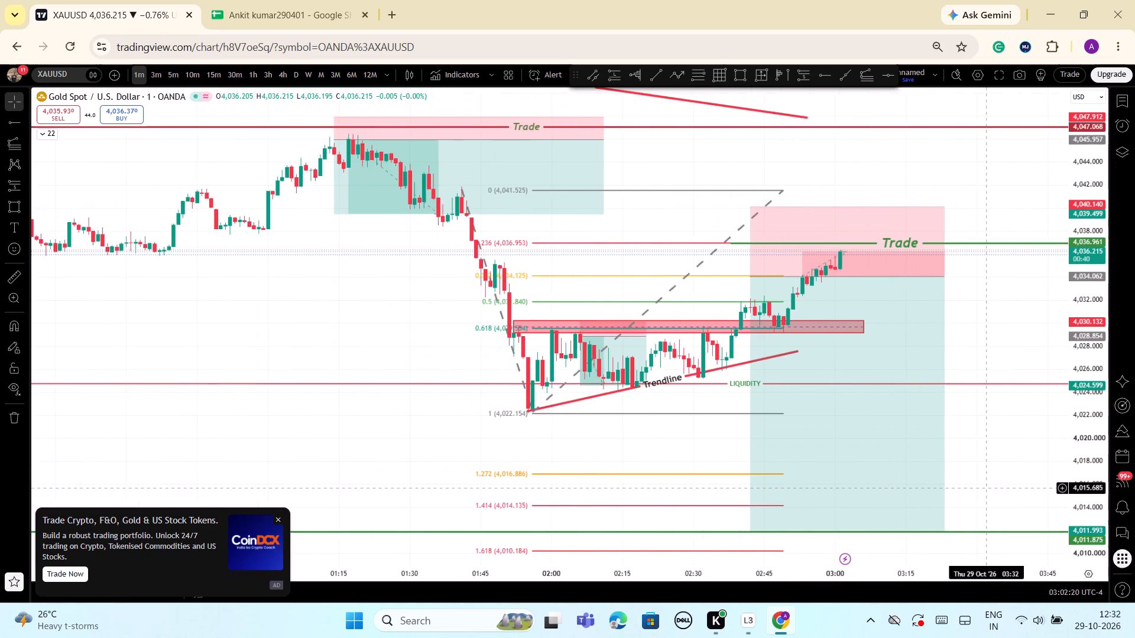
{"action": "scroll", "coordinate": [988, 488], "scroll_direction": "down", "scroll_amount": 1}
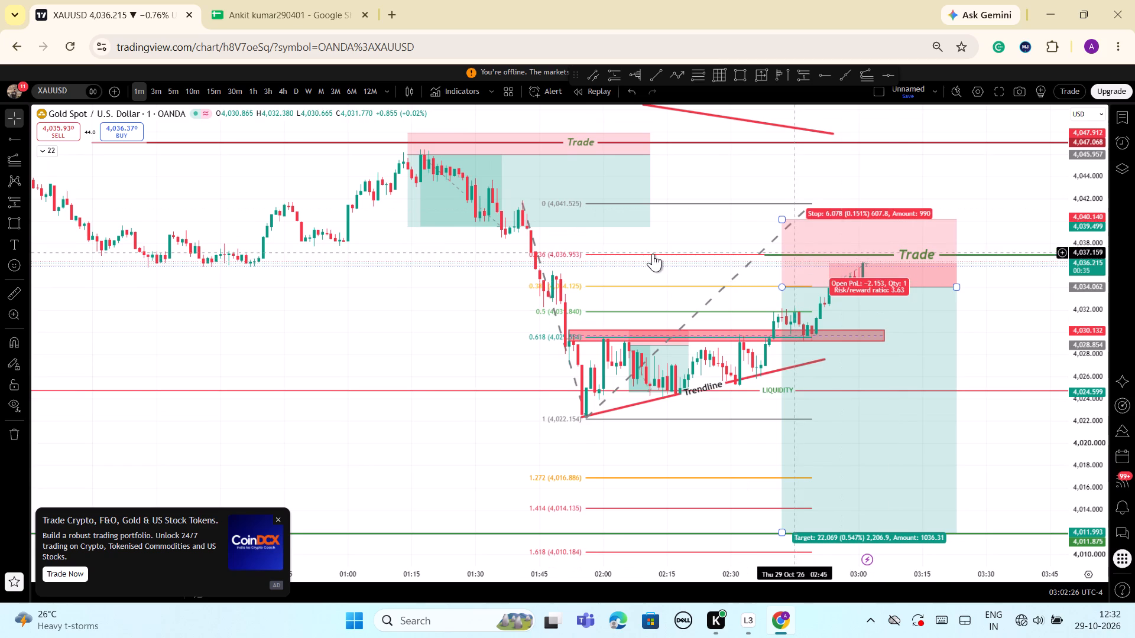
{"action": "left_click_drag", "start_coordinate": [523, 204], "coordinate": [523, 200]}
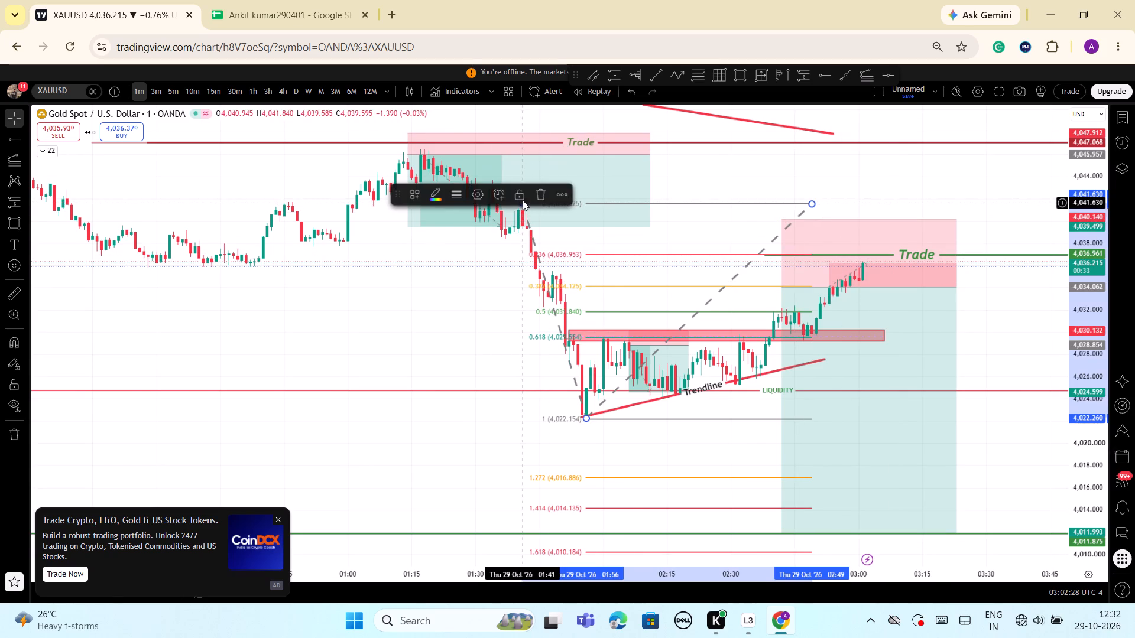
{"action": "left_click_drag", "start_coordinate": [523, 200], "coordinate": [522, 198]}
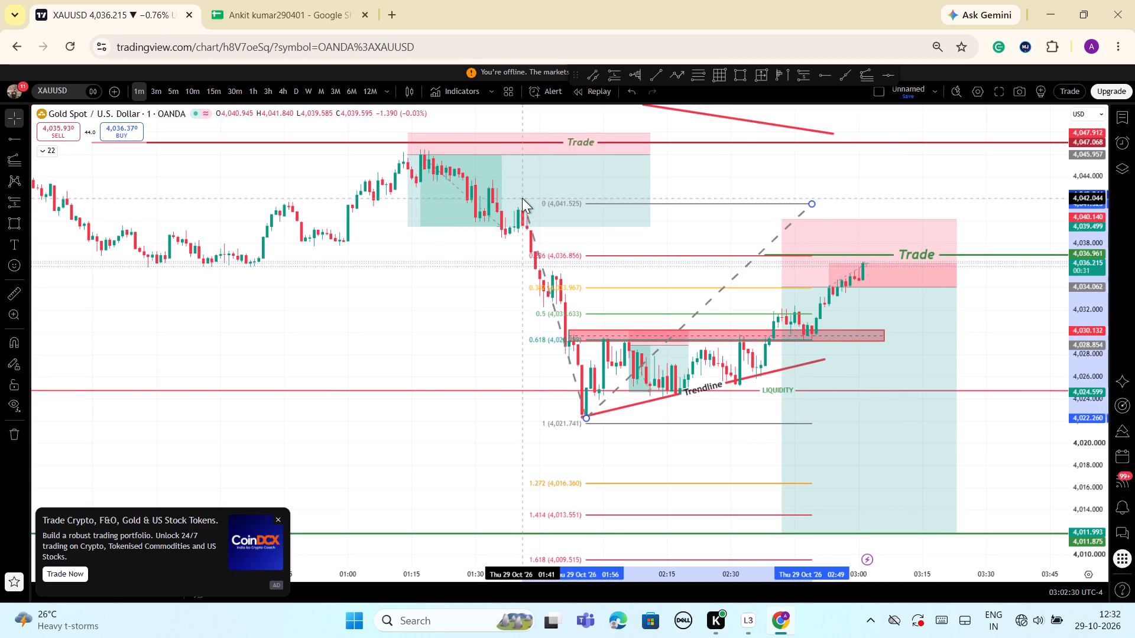
Realign the green Trade ray with the shifted 0.236 Fib level, at about 4,036.86.
{"action": "left_click", "coordinate": [870, 253]}
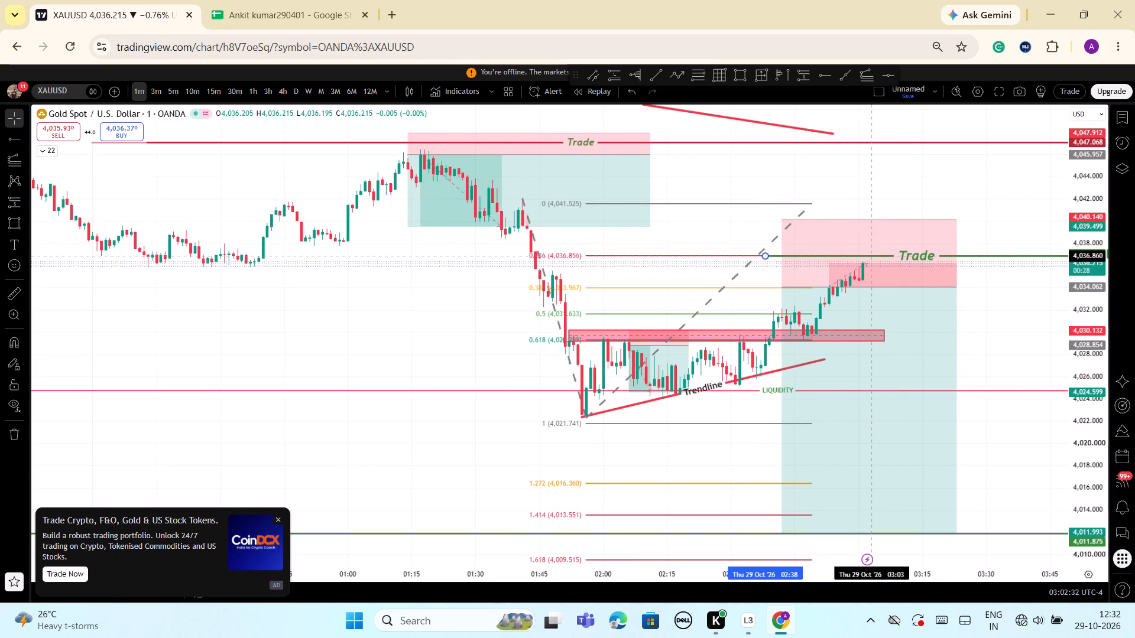
{"action": "left_click", "coordinate": [985, 308]}
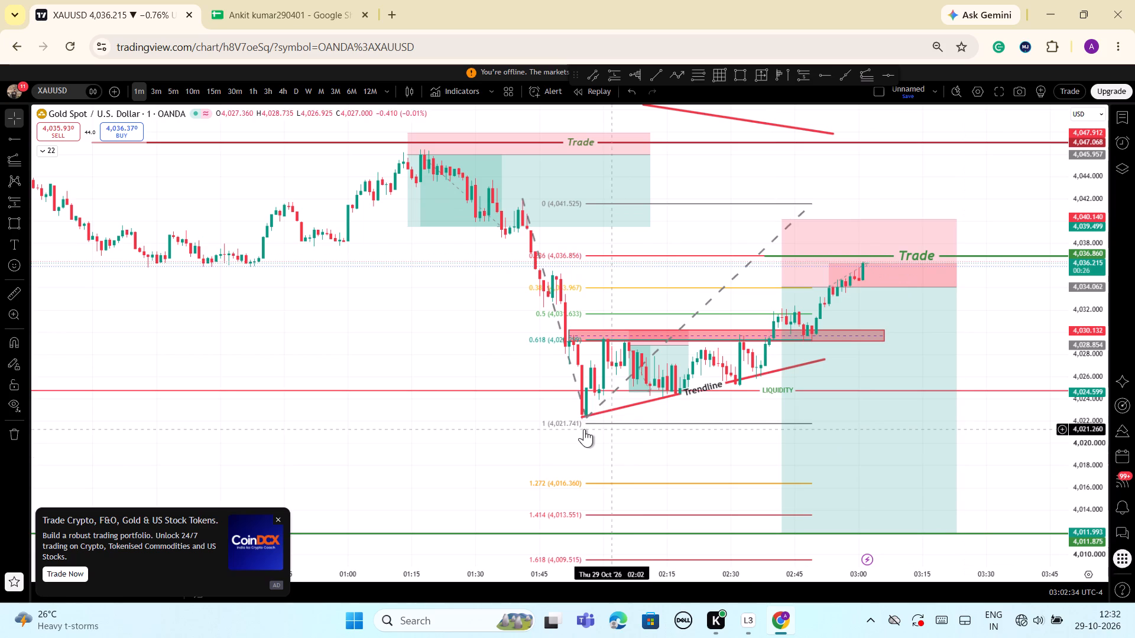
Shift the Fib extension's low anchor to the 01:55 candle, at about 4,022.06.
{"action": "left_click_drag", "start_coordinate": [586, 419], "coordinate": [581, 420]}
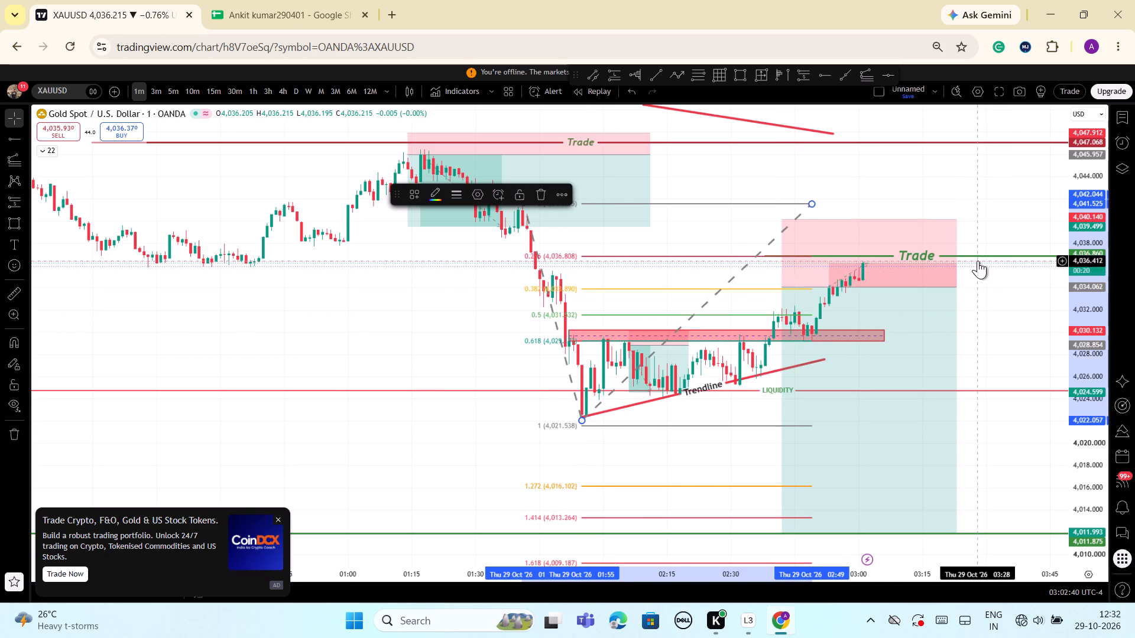
Move the short position to the latest candles, with its entry just below the green Trade ray at about 4,036.60.
{"action": "left_click_drag", "start_coordinate": [911, 350], "coordinate": [965, 319]}
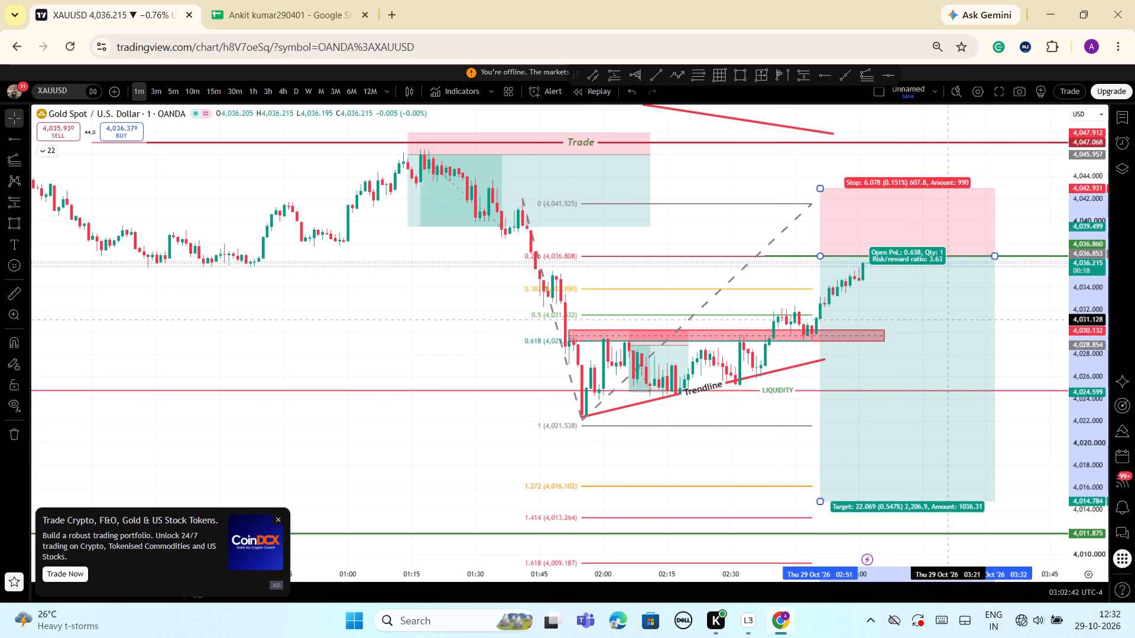
{"action": "left_click_drag", "start_coordinate": [965, 319], "coordinate": [979, 320]}
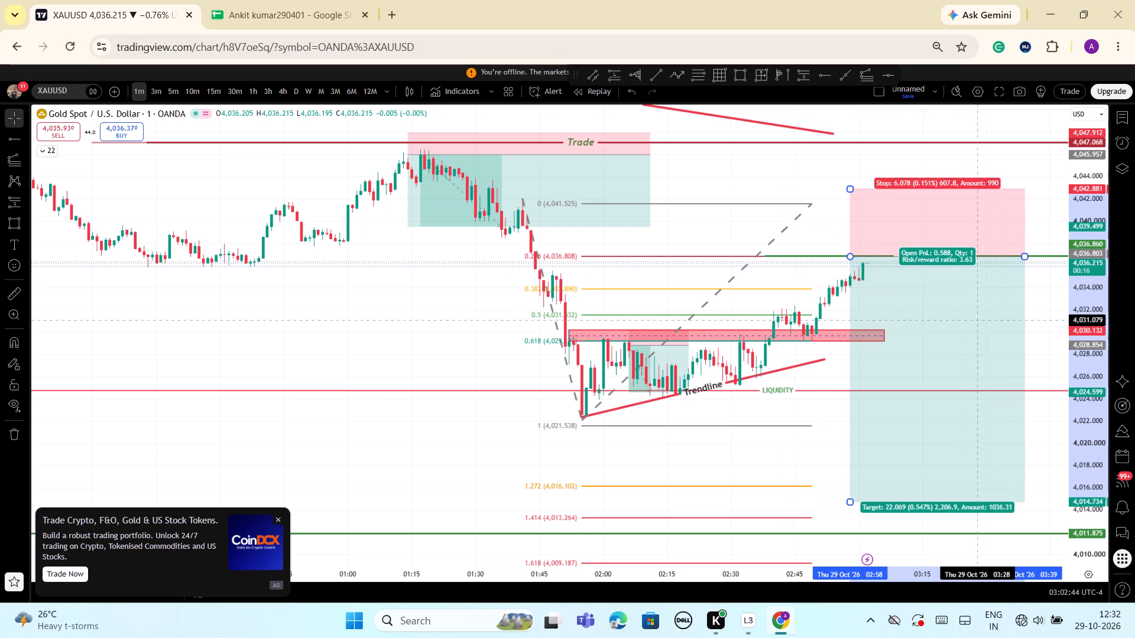
{"action": "left_click_drag", "start_coordinate": [979, 320], "coordinate": [982, 323]}
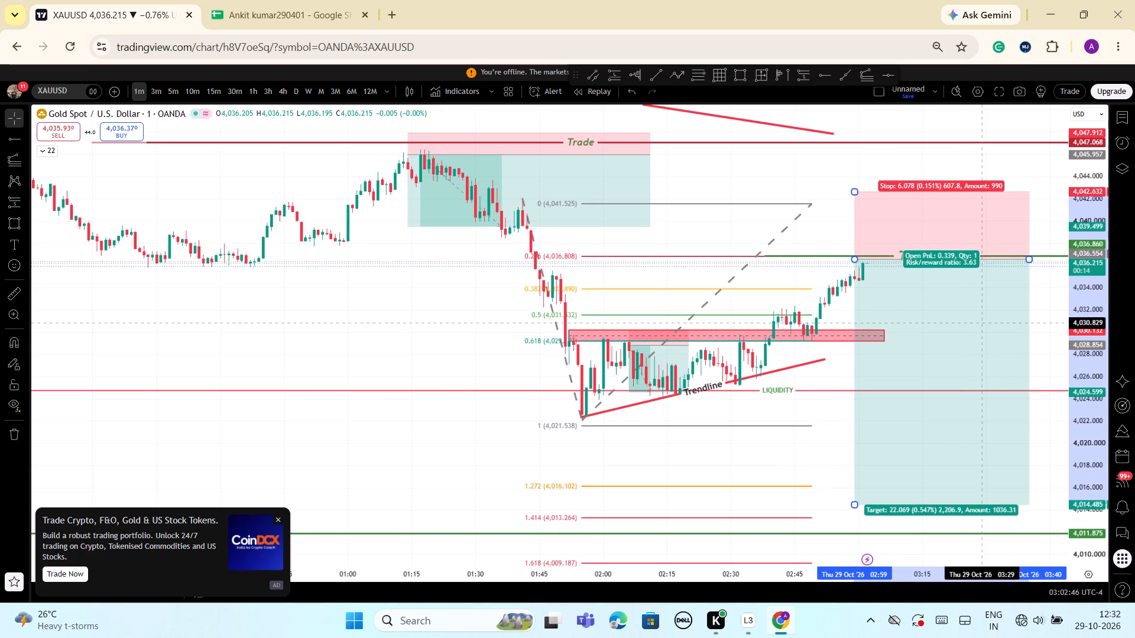
{"action": "left_click_drag", "start_coordinate": [982, 323], "coordinate": [984, 322]}
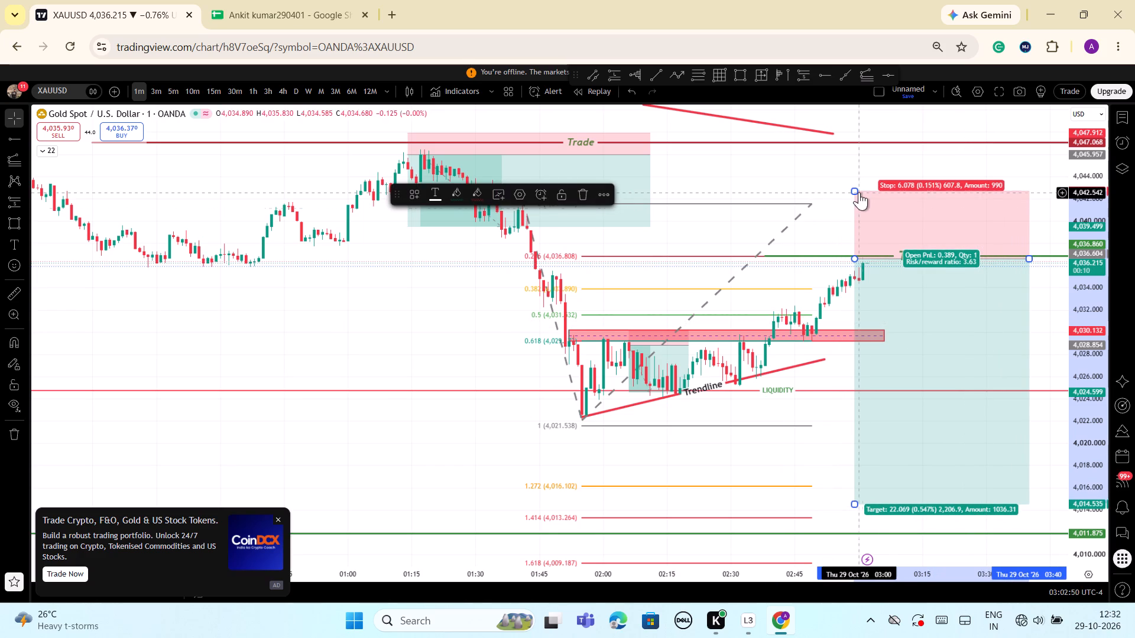
Tighten the short position's stop to about 4,041.60, near the Fib 0 level.
{"action": "left_click_drag", "start_coordinate": [857, 192], "coordinate": [861, 205]}
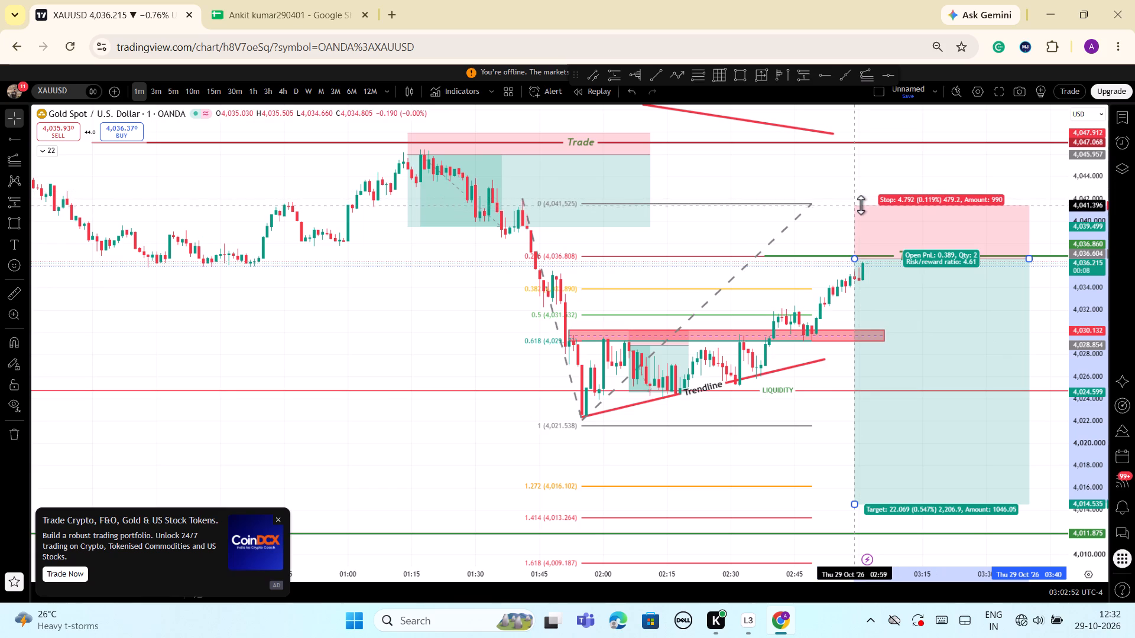
{"action": "left_click_drag", "start_coordinate": [861, 205], "coordinate": [863, 203]}
Delete the Fib extension from the chart.
{"action": "left_click_drag", "start_coordinate": [793, 167], "coordinate": [793, 173]}
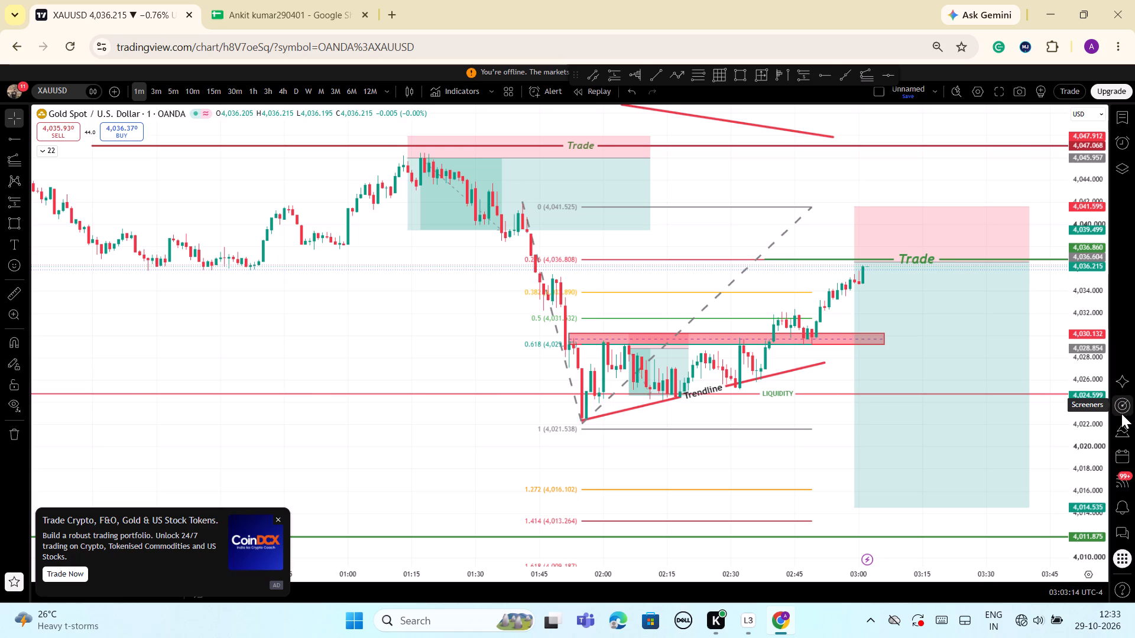
{"action": "left_click", "coordinate": [804, 212]}
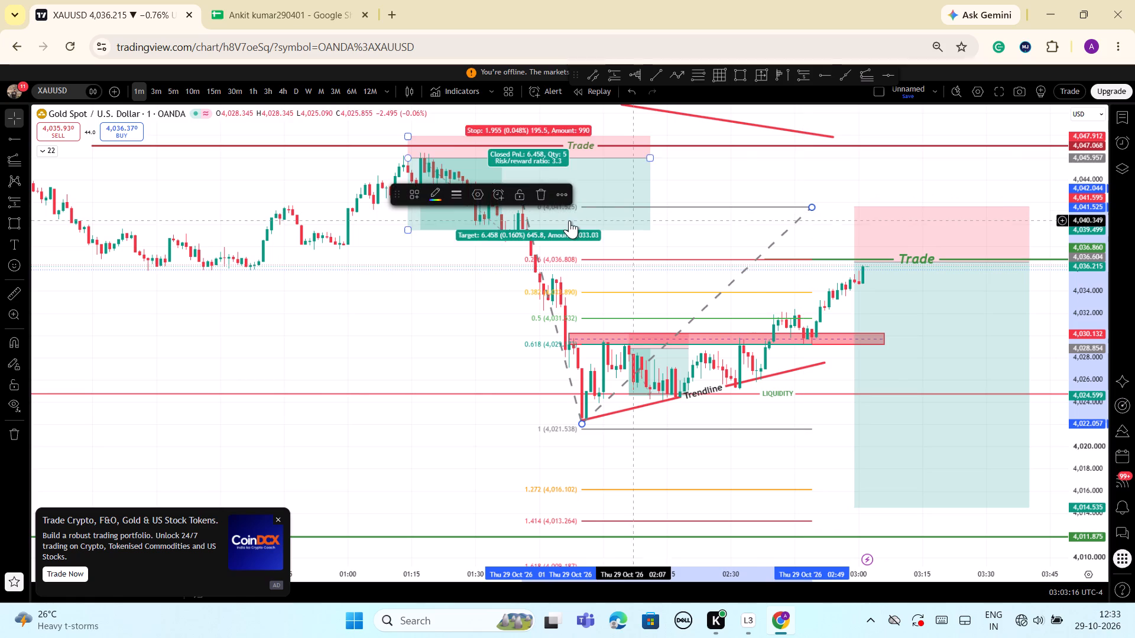
{"action": "left_click", "coordinate": [536, 194]}
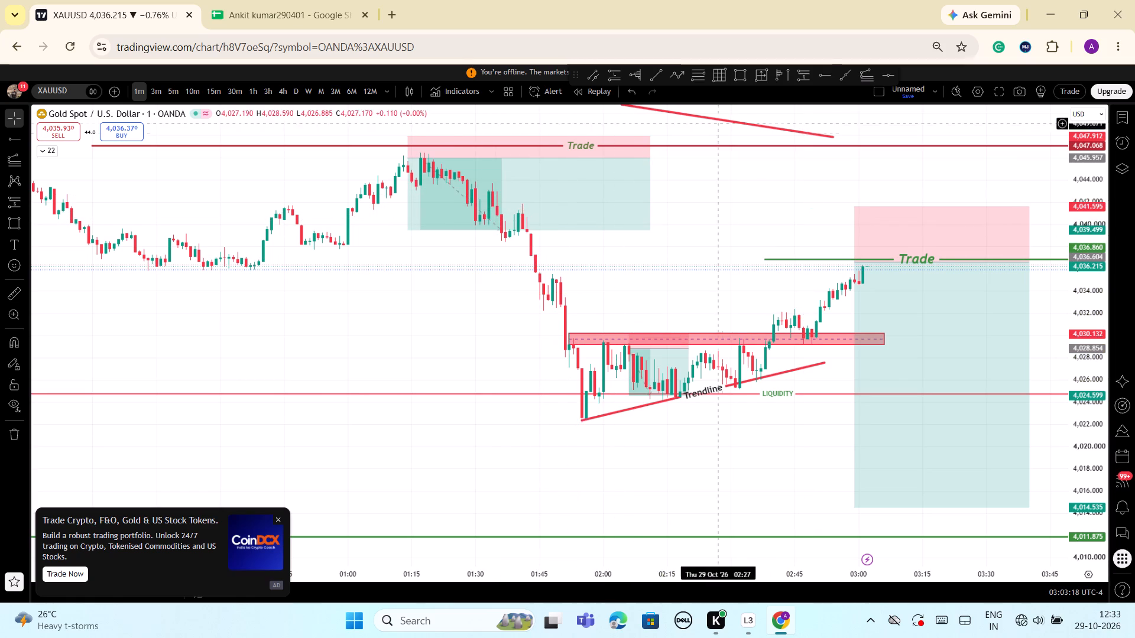
Draw a near-horizontal trend line from the 01:48 swing high at about 4,035.5 to the 03:00 candle and select it.
{"action": "left_click", "coordinate": [658, 77]}
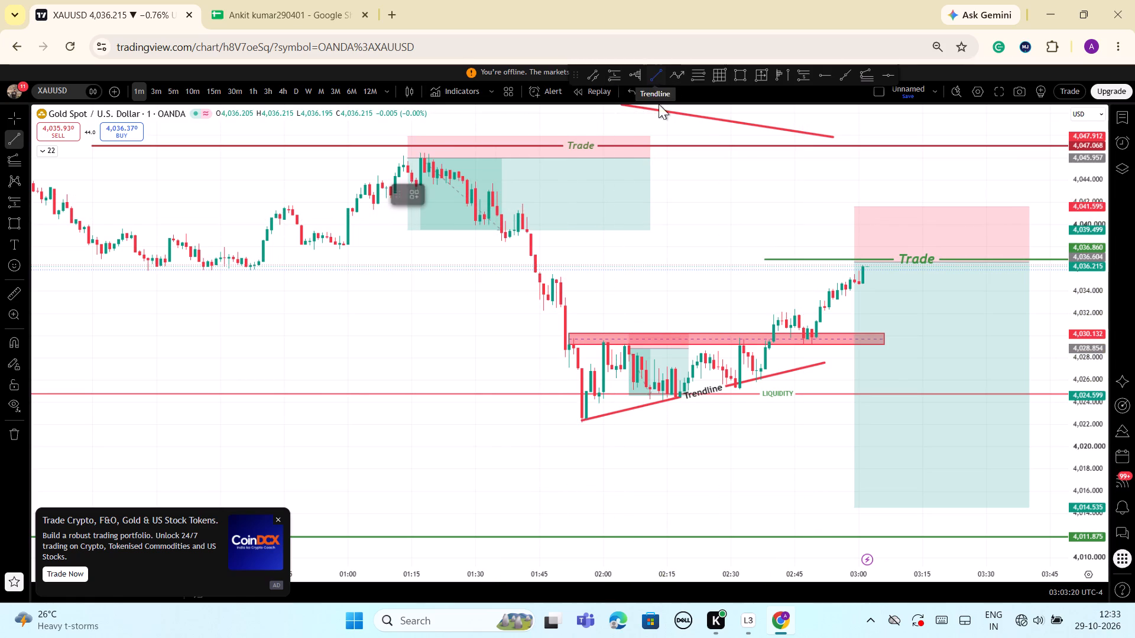
{"action": "left_click", "coordinate": [552, 274]}
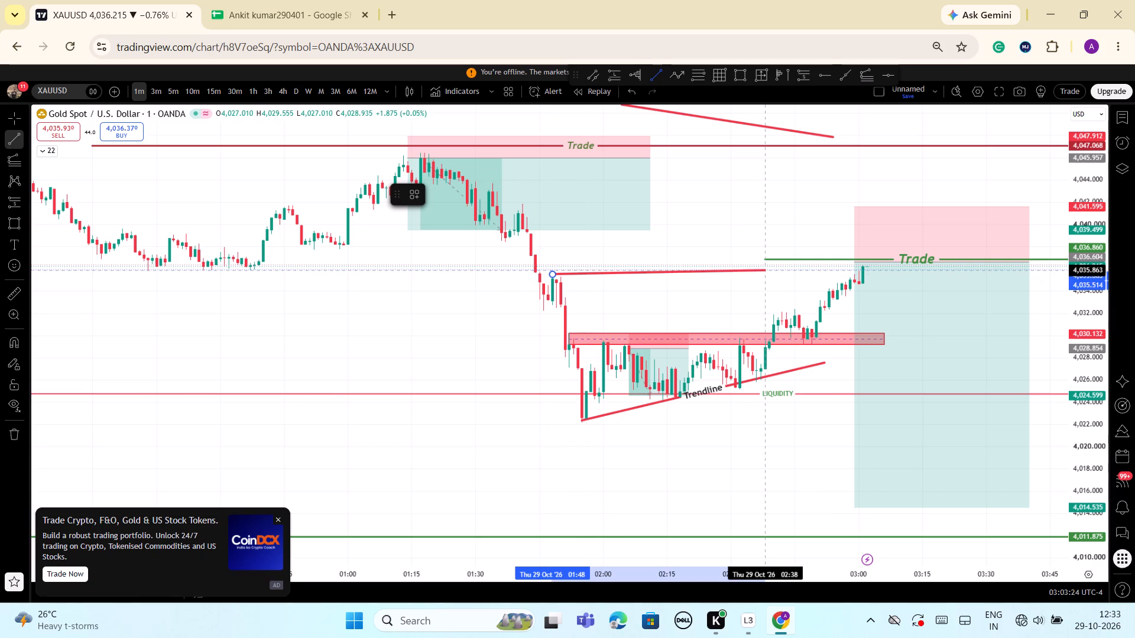
{"action": "left_click", "coordinate": [859, 272]}
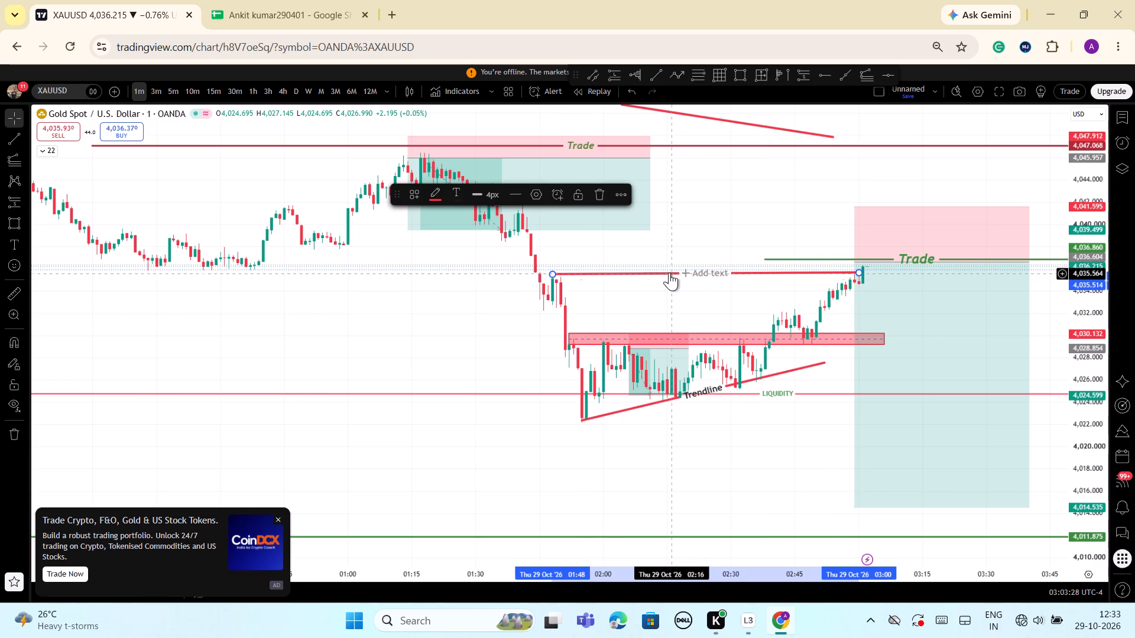
{"action": "left_click", "coordinate": [669, 272]}
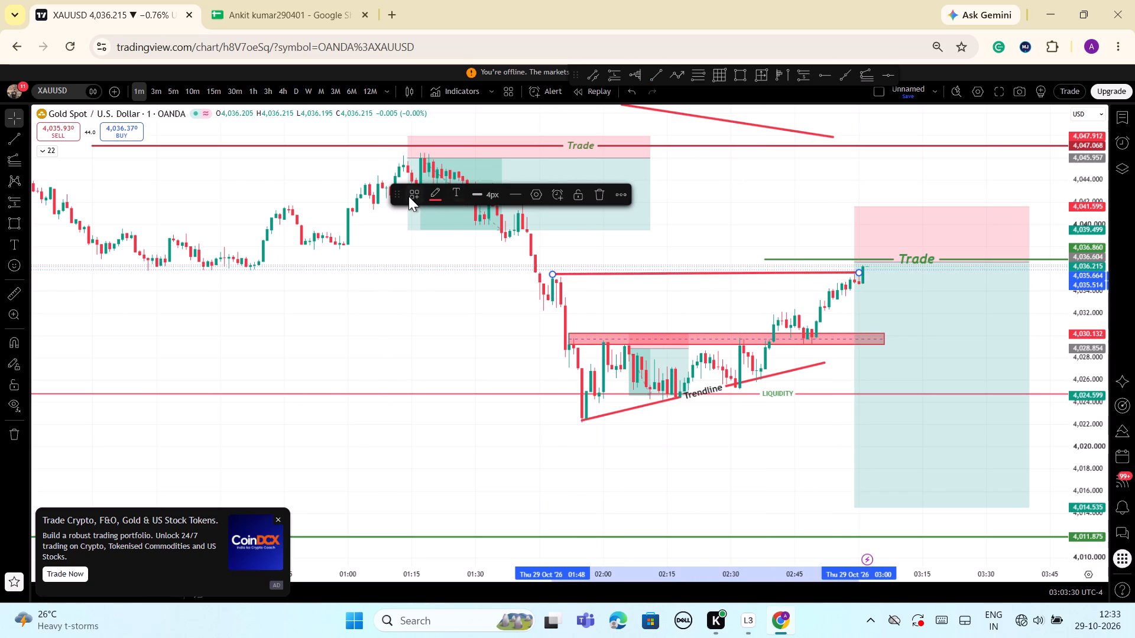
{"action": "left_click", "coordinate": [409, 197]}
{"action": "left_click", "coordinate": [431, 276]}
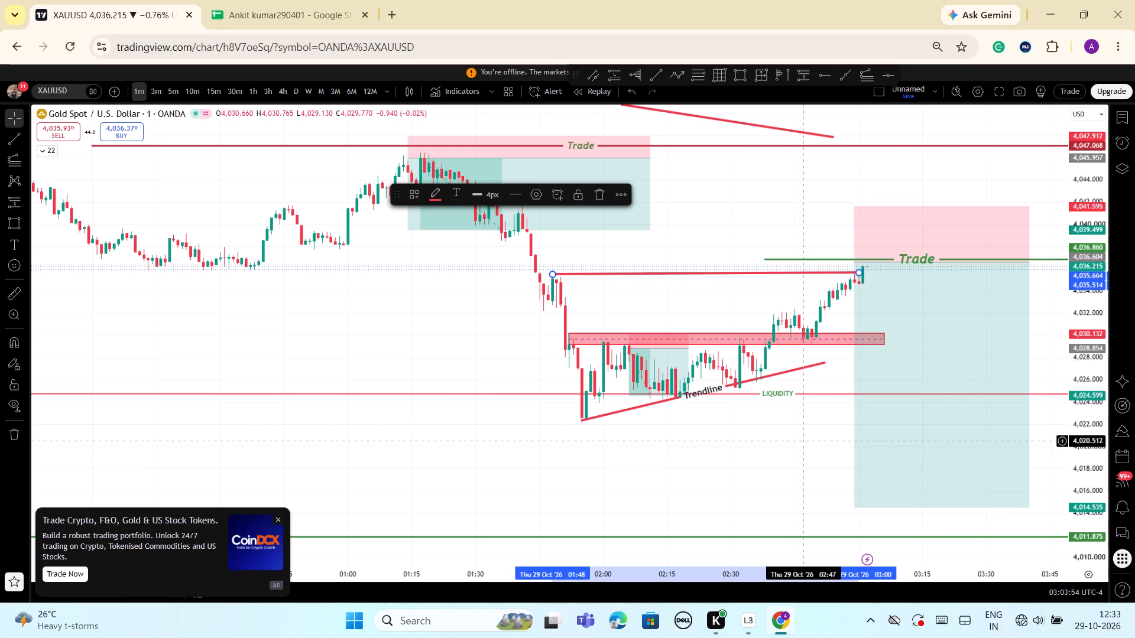
Switch to the Windows quick settings and bring up the available Wi-Fi networks to restore the internet connection.
{"action": "left_click", "coordinate": [1024, 622]}
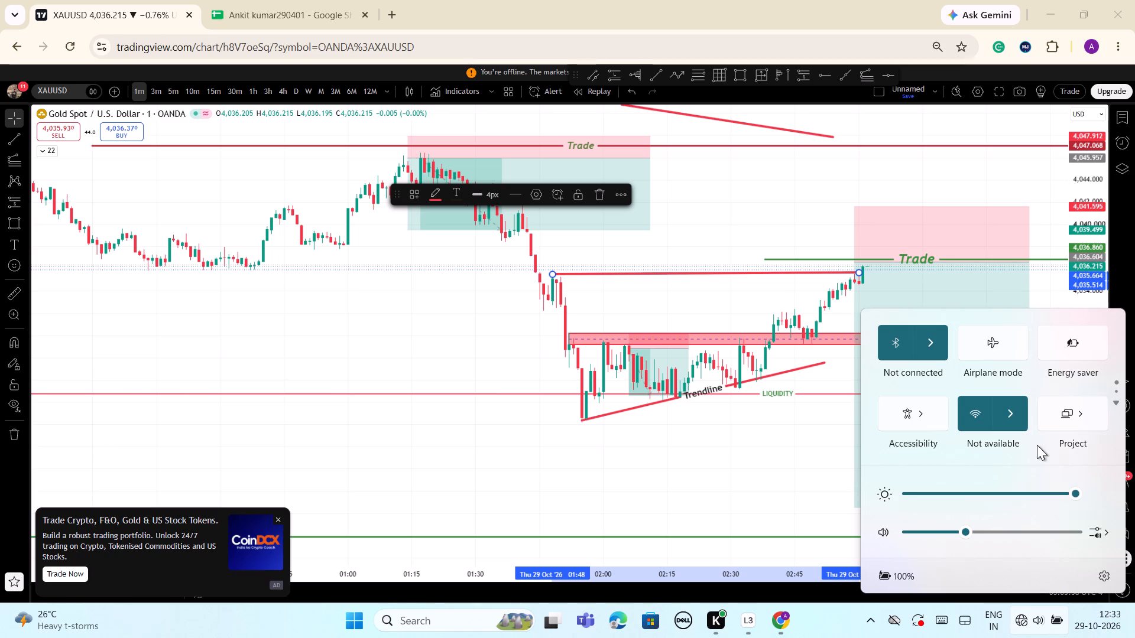
{"action": "left_click", "coordinate": [1014, 424]}
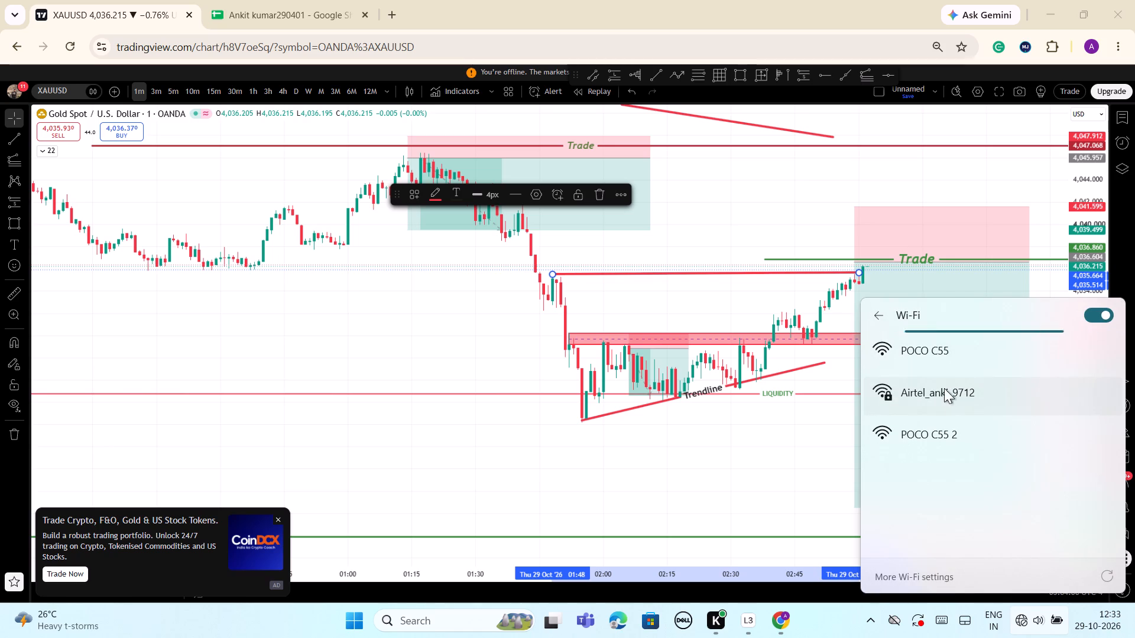
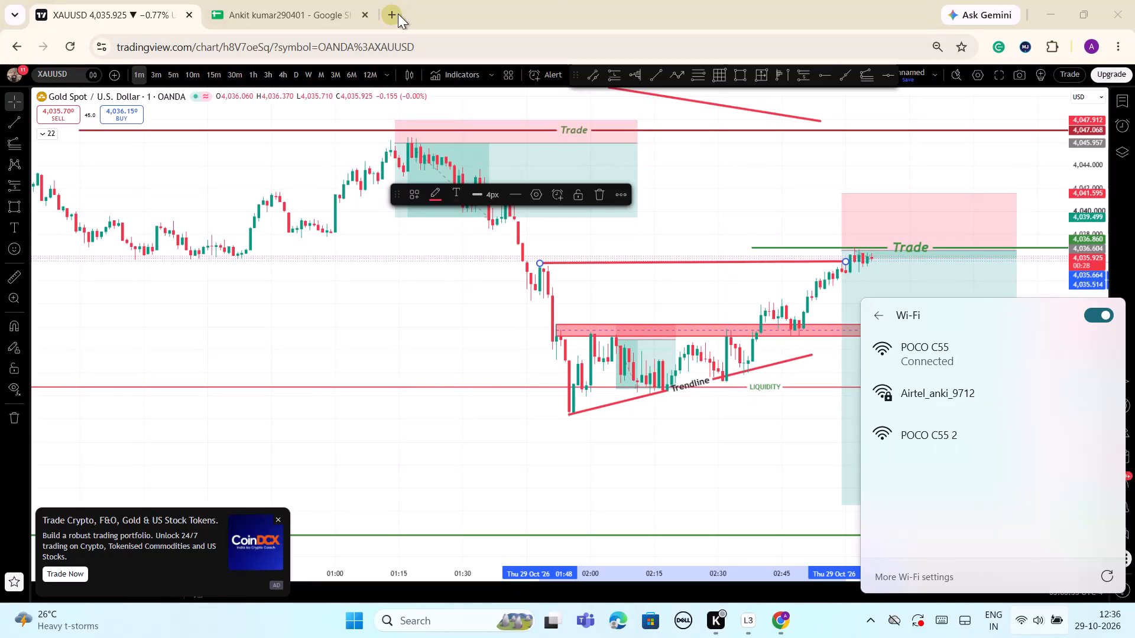
Open a new blank browser tab beside the chart and the spreadsheet.
{"action": "left_click", "coordinate": [386, 12]}
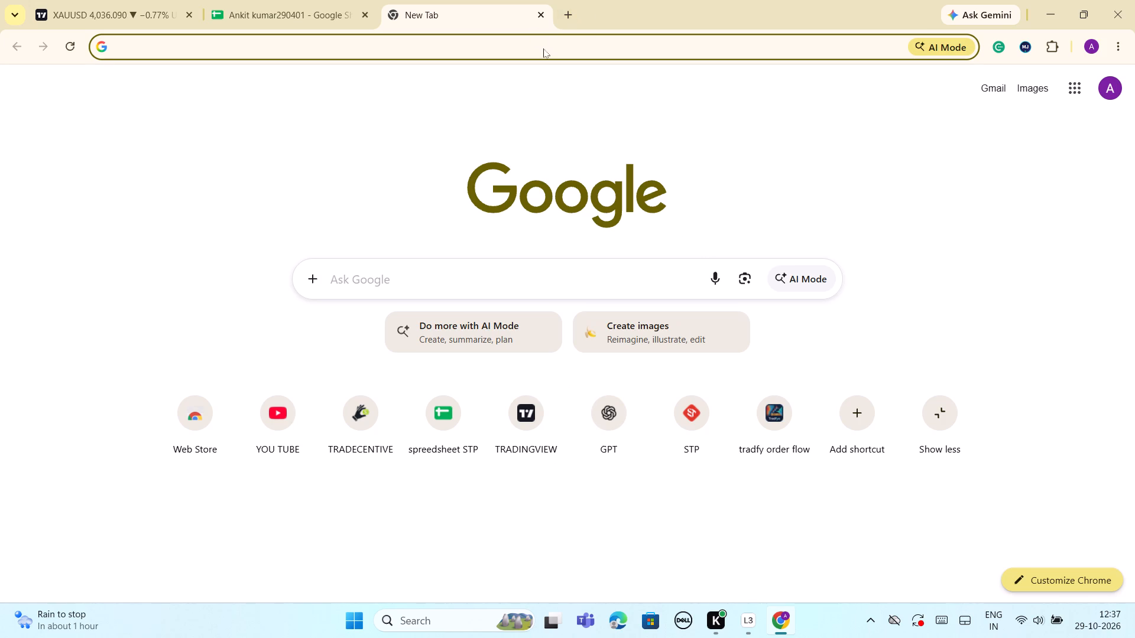
Search Google for gocharting in the new browser tab, reusing the earlier search suggestion.
{"action": "left_click", "coordinate": [399, 282]}
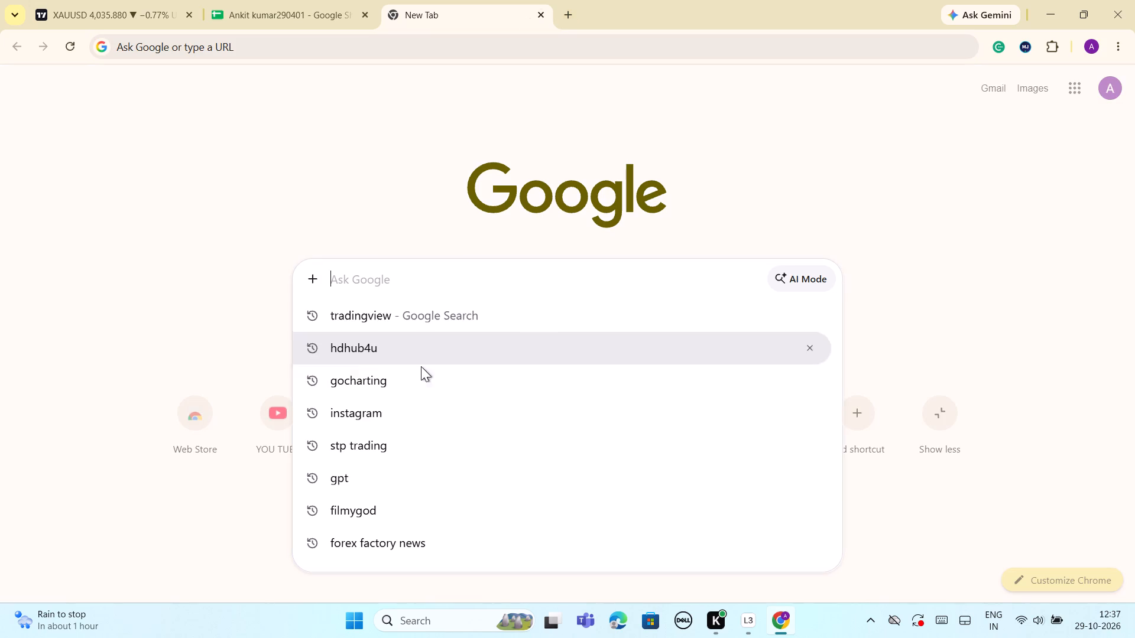
{"action": "left_click", "coordinate": [365, 382]}
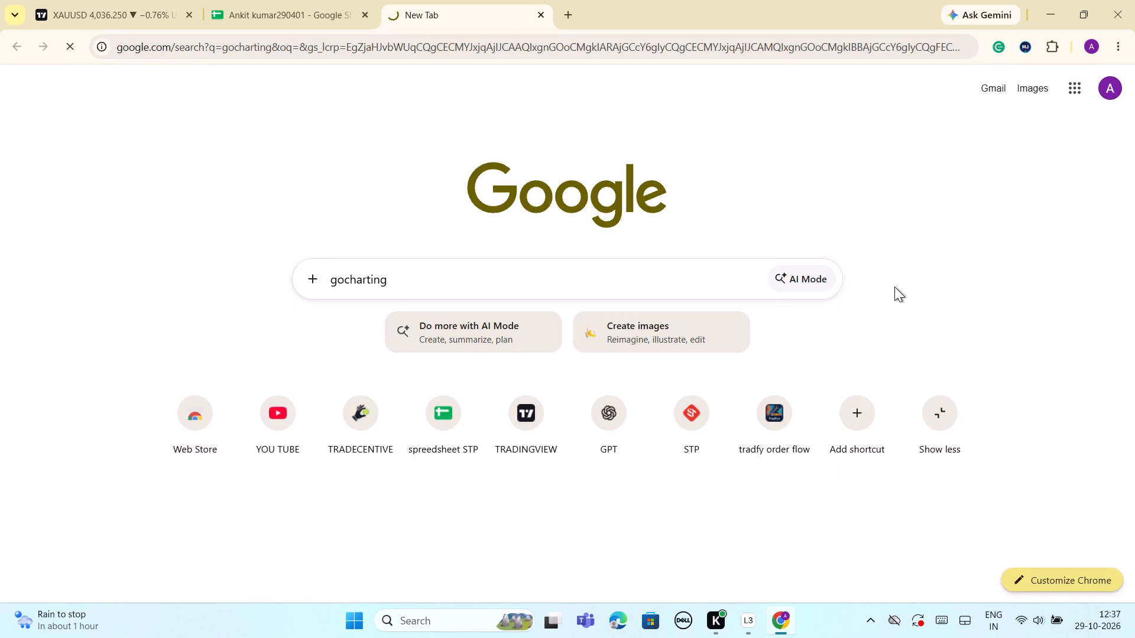
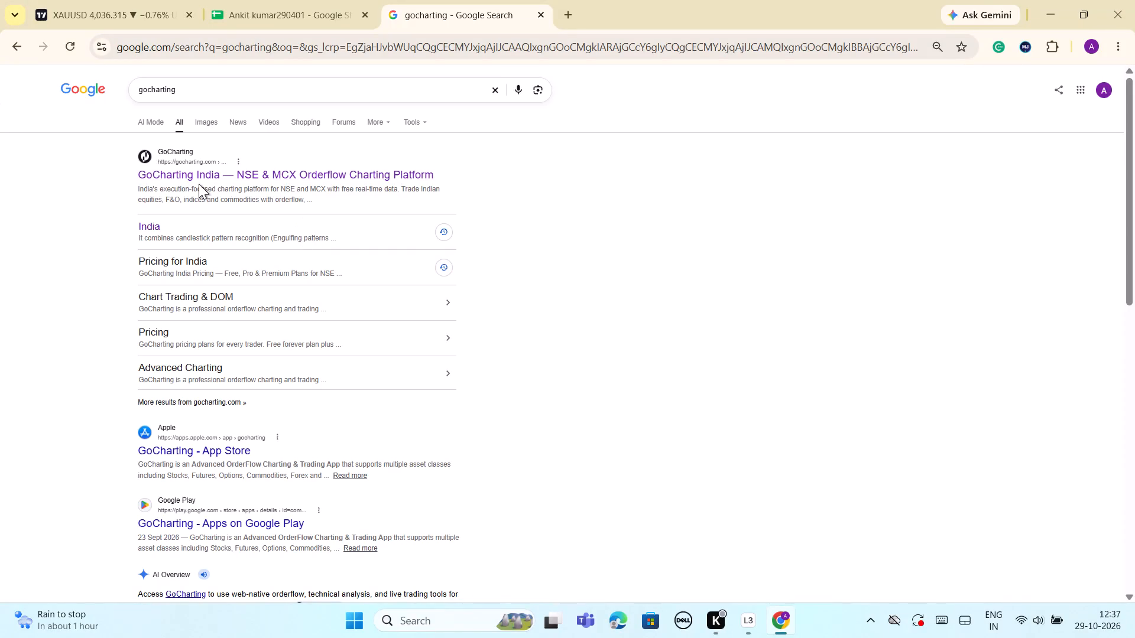
Open the GoCharting India website from the search results.
{"action": "left_click", "coordinate": [199, 184]}
{"action": "double_click", "coordinate": [202, 180]}
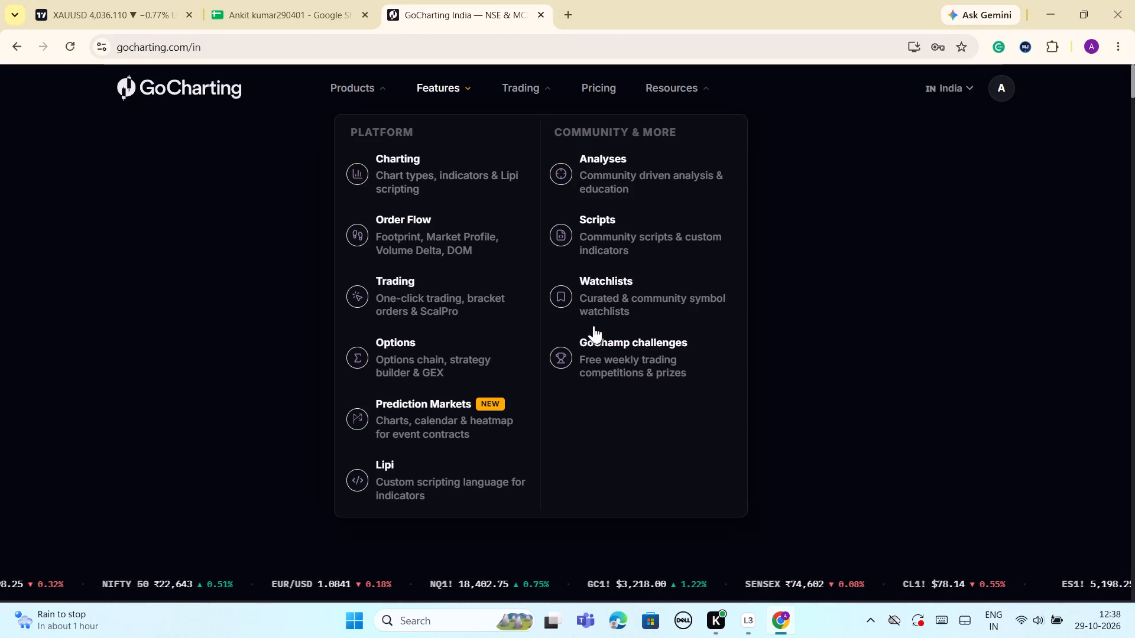
Look over the GoChamp free trading challenge page and return to the GoCharting India home page.
{"action": "left_click", "coordinate": [597, 341]}
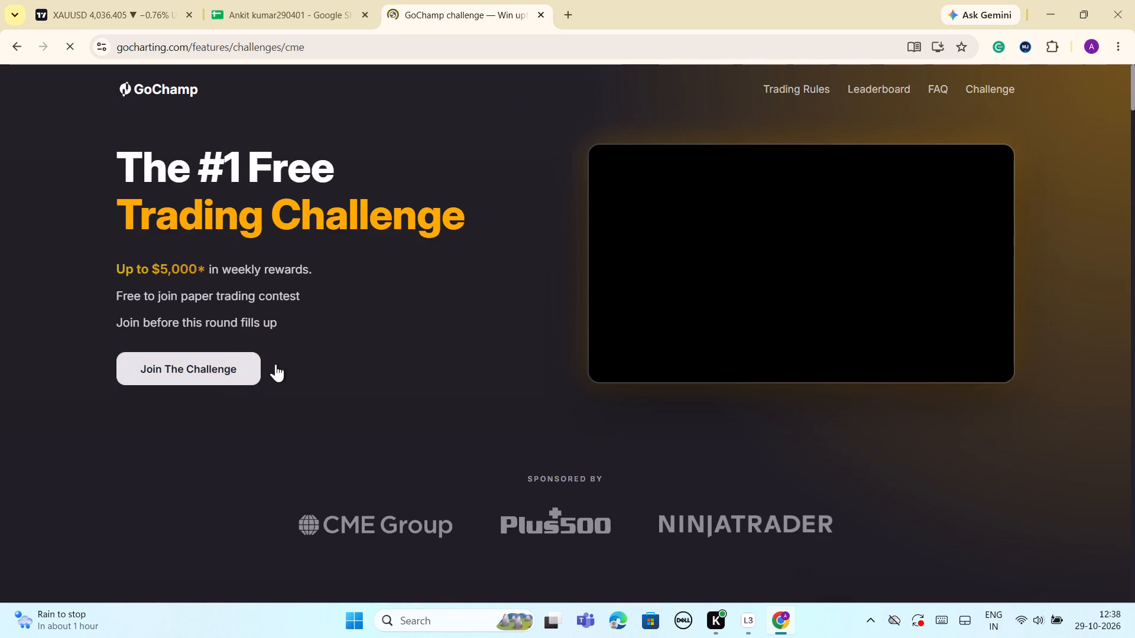
{"action": "scroll", "coordinate": [812, 282], "scroll_direction": "down", "scroll_amount": 2}
{"action": "scroll", "coordinate": [812, 282], "scroll_direction": "up", "scroll_amount": 5}
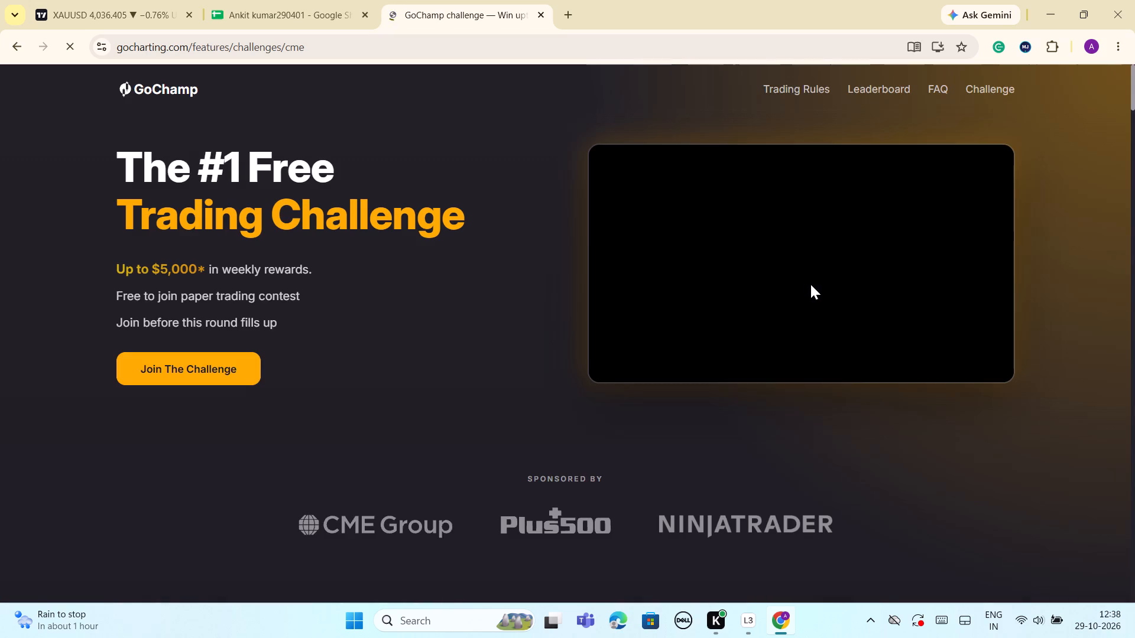
{"action": "scroll", "coordinate": [810, 284], "scroll_direction": "up", "scroll_amount": 2}
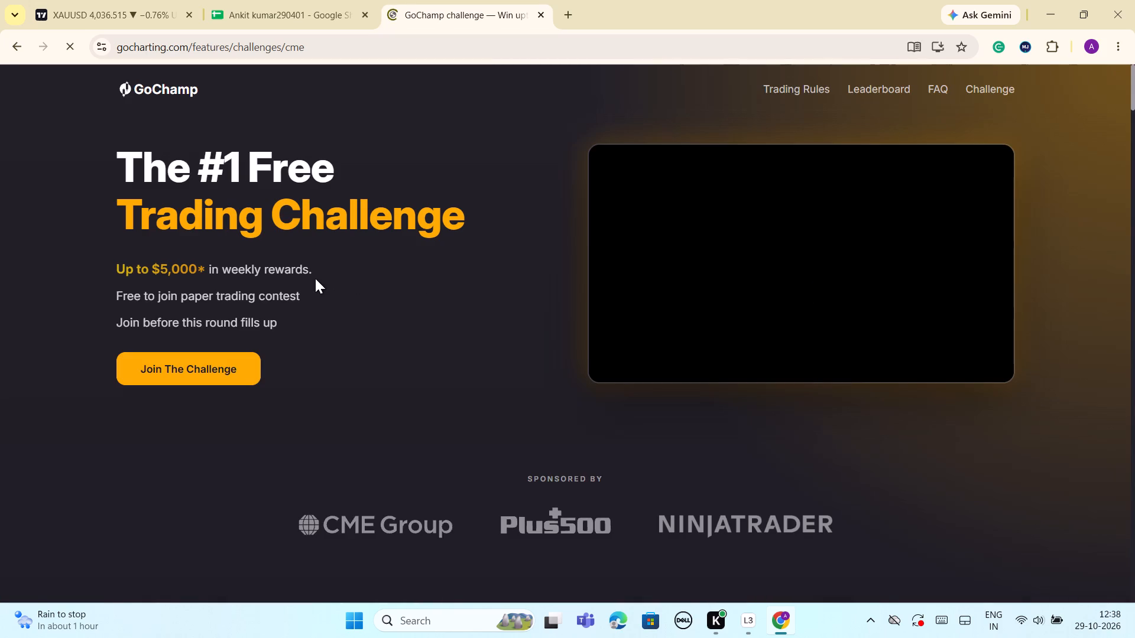
{"action": "scroll", "coordinate": [278, 313], "scroll_direction": "down", "scroll_amount": 1}
{"action": "scroll", "coordinate": [316, 217], "scroll_direction": "up", "scroll_amount": 1}
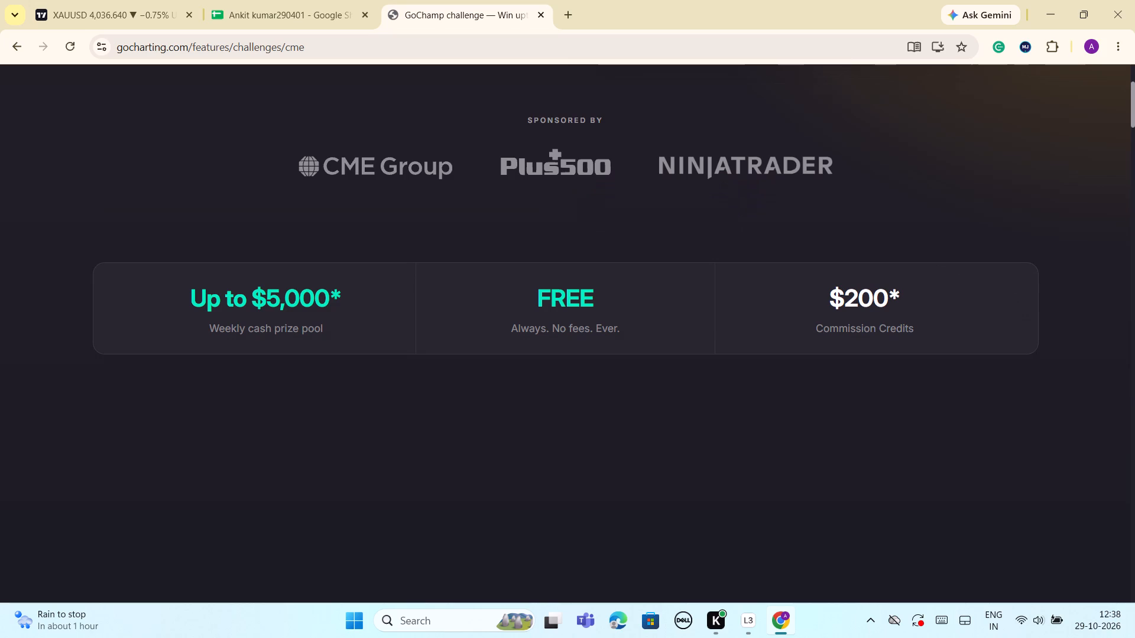
{"action": "scroll", "coordinate": [331, 212], "scroll_direction": "up", "scroll_amount": 1}
{"action": "scroll", "coordinate": [526, 265], "scroll_direction": "up", "scroll_amount": 2}
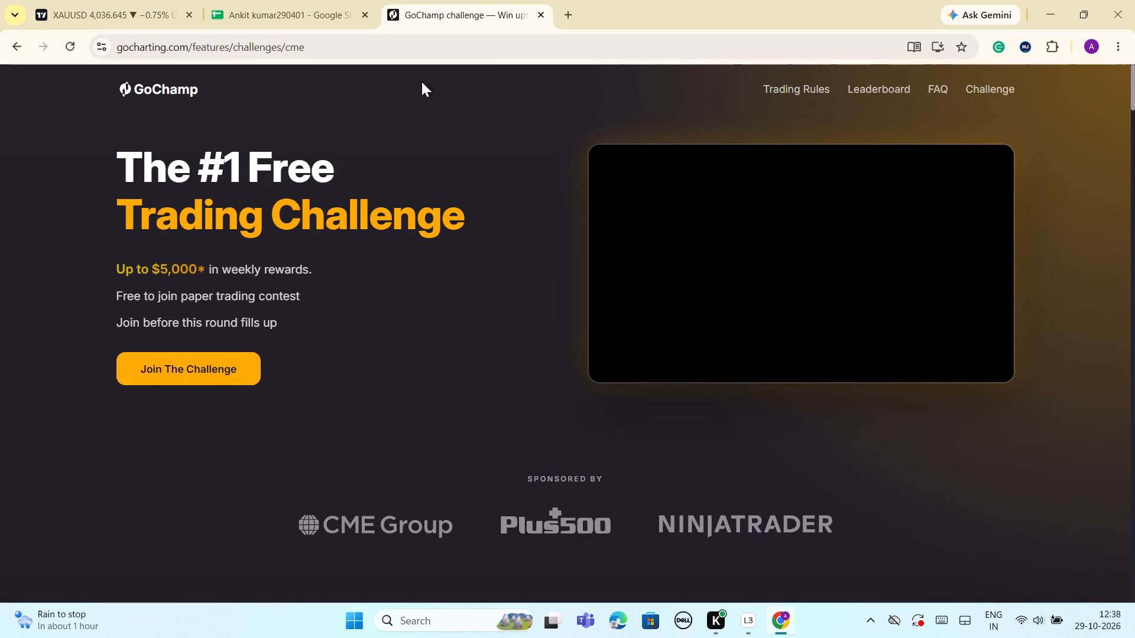
{"action": "left_click", "coordinate": [447, 13]}
{"action": "left_click", "coordinate": [11, 45]}
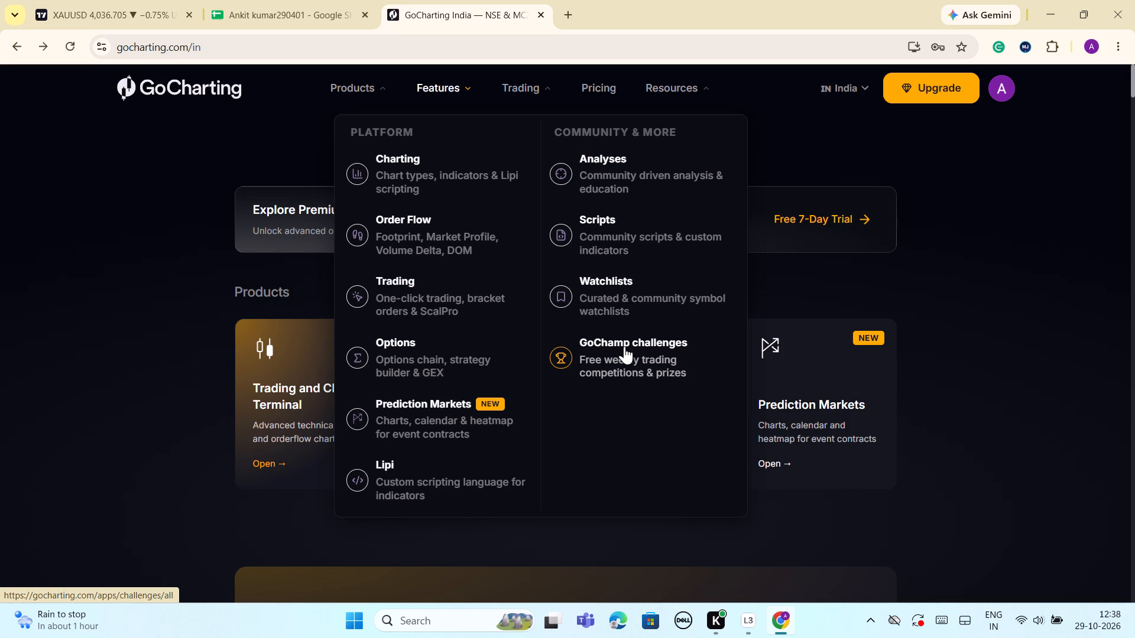
Open the CME challenge from the GoChamp challenges page to reach its trading chart.
{"action": "left_click", "coordinate": [625, 347]}
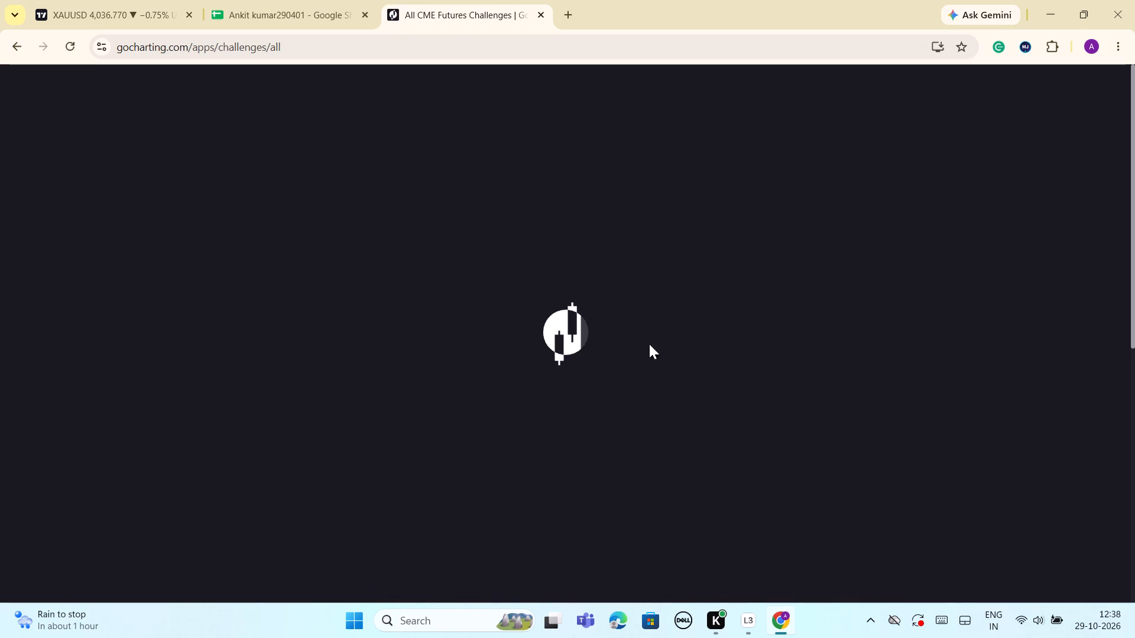
{"action": "left_click", "coordinate": [352, 250]}
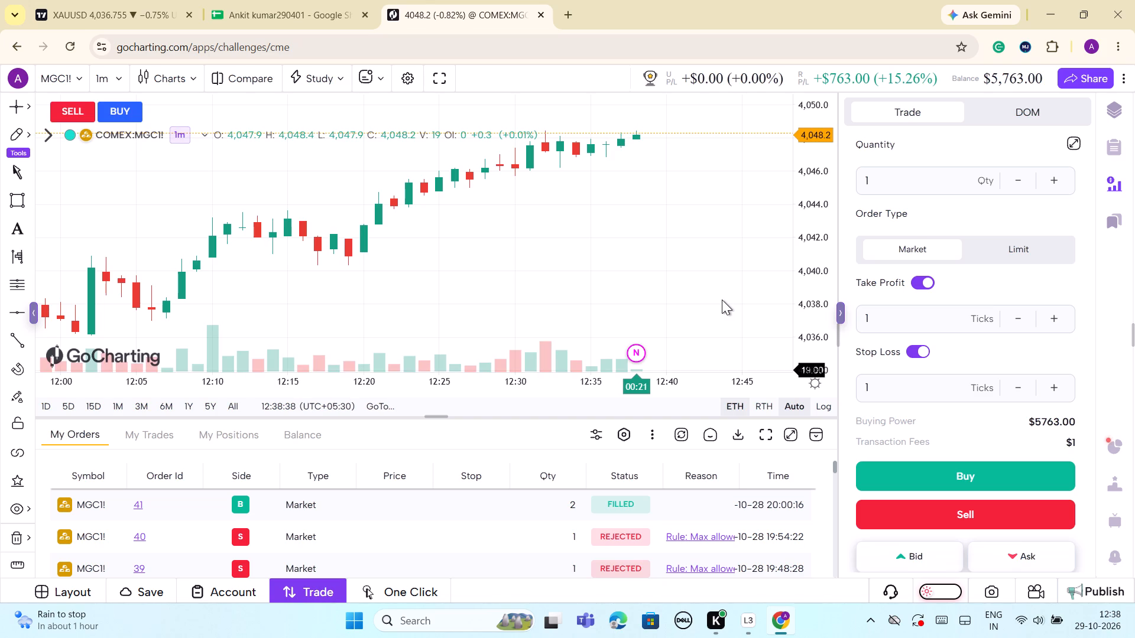
Examine the recent price swings on the 1-minute COMEX MGC1! gold futures chart at wider and closer ranges.
{"action": "scroll", "coordinate": [631, 258], "scroll_direction": "down", "scroll_amount": 11}
{"action": "scroll", "coordinate": [683, 244], "scroll_direction": "down", "scroll_amount": 6}
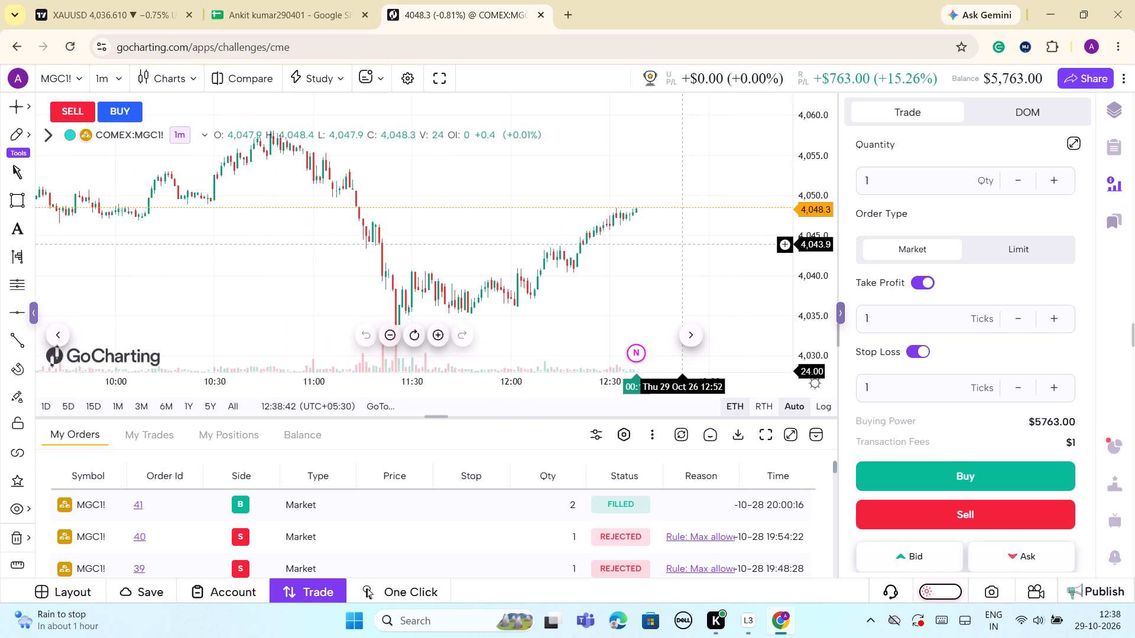
{"action": "scroll", "coordinate": [683, 244], "scroll_direction": "down", "scroll_amount": 8}
{"action": "scroll", "coordinate": [683, 244], "scroll_direction": "up", "scroll_amount": 1}
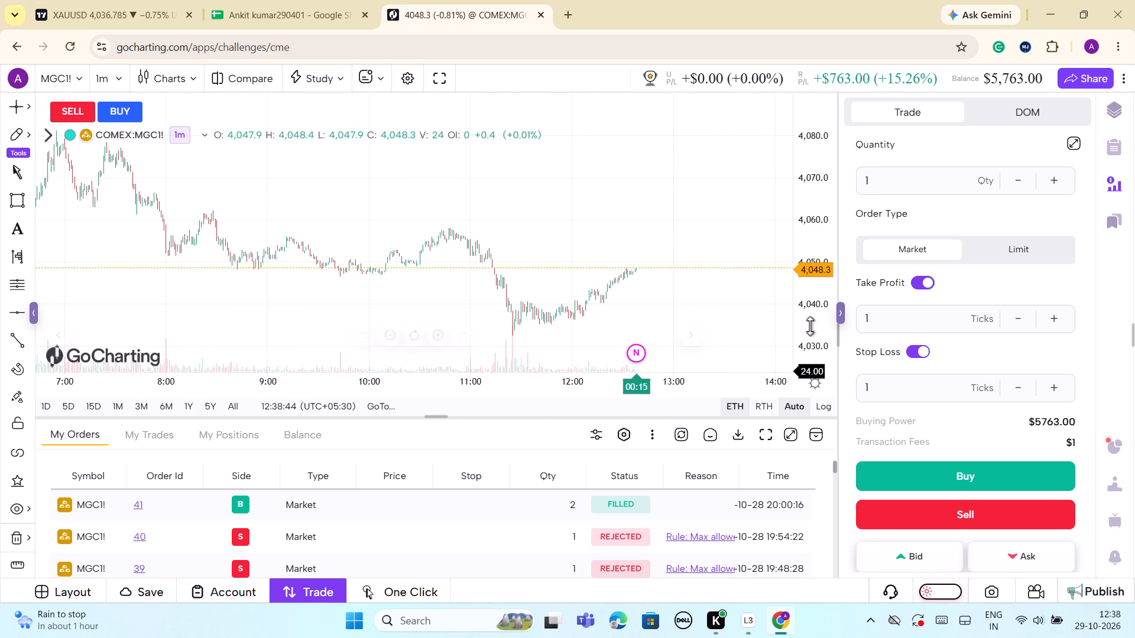
{"action": "left_click_drag", "start_coordinate": [810, 326], "coordinate": [789, 167]}
{"action": "scroll", "coordinate": [736, 234], "scroll_direction": "up", "scroll_amount": 3}
{"action": "left_click_drag", "start_coordinate": [675, 258], "coordinate": [704, 164]}
{"action": "left_click_drag", "start_coordinate": [716, 257], "coordinate": [723, 323]}
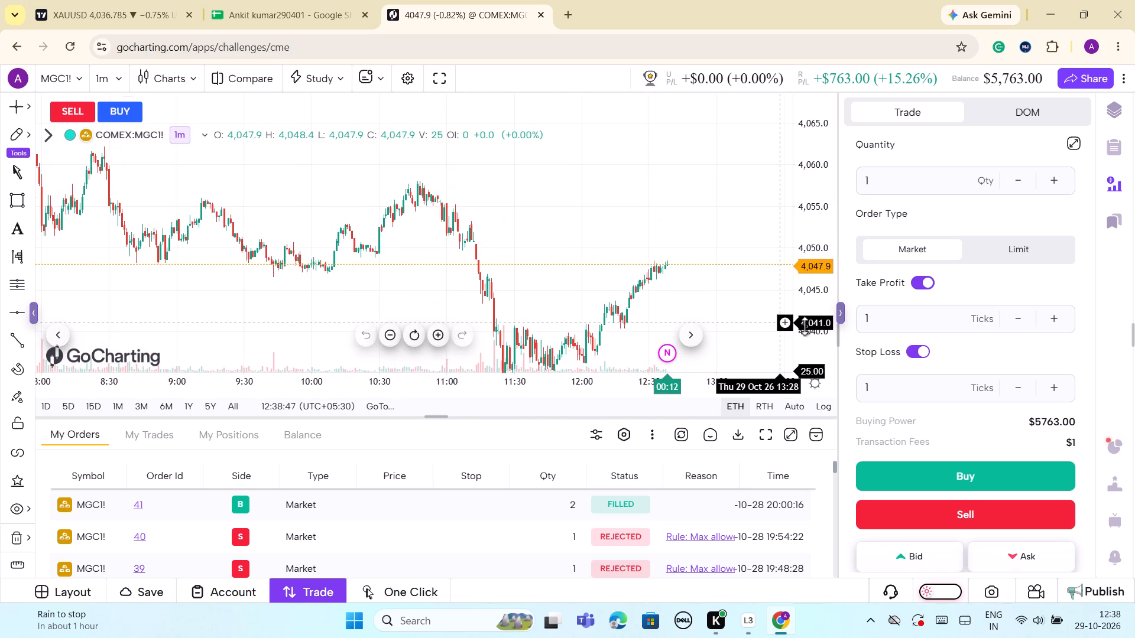
{"action": "left_click_drag", "start_coordinate": [805, 326], "coordinate": [785, 208]}
{"action": "scroll", "coordinate": [716, 244], "scroll_direction": "up", "scroll_amount": 3}
{"action": "left_click_drag", "start_coordinate": [696, 256], "coordinate": [698, 145]}
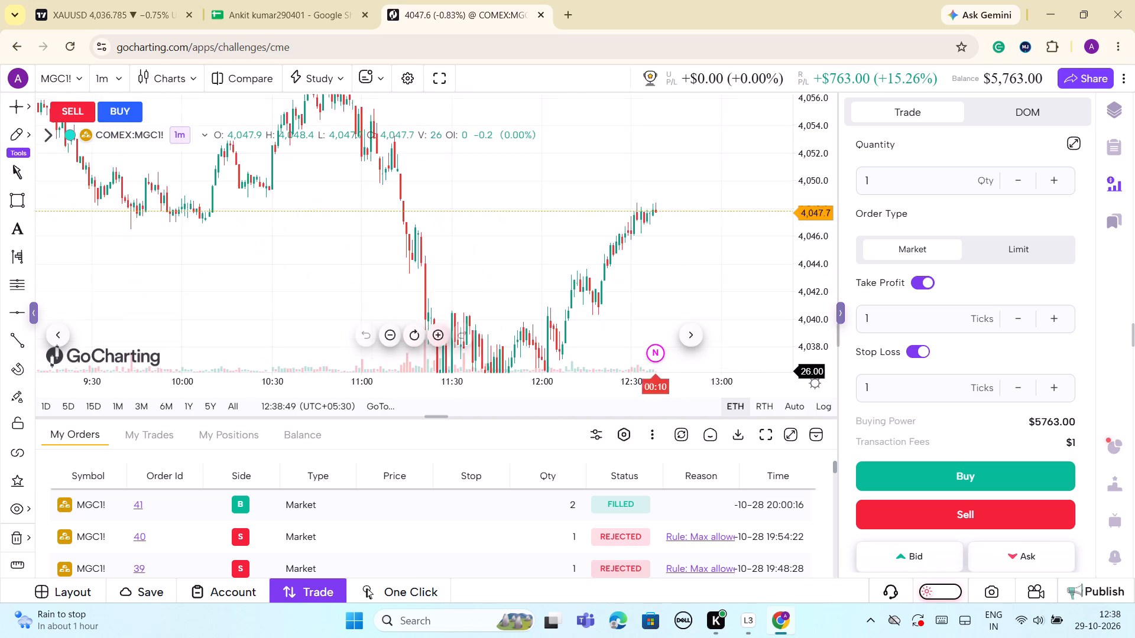
{"action": "left_click_drag", "start_coordinate": [698, 145], "coordinate": [701, 140]}
{"action": "left_click_drag", "start_coordinate": [809, 225], "coordinate": [816, 294]}
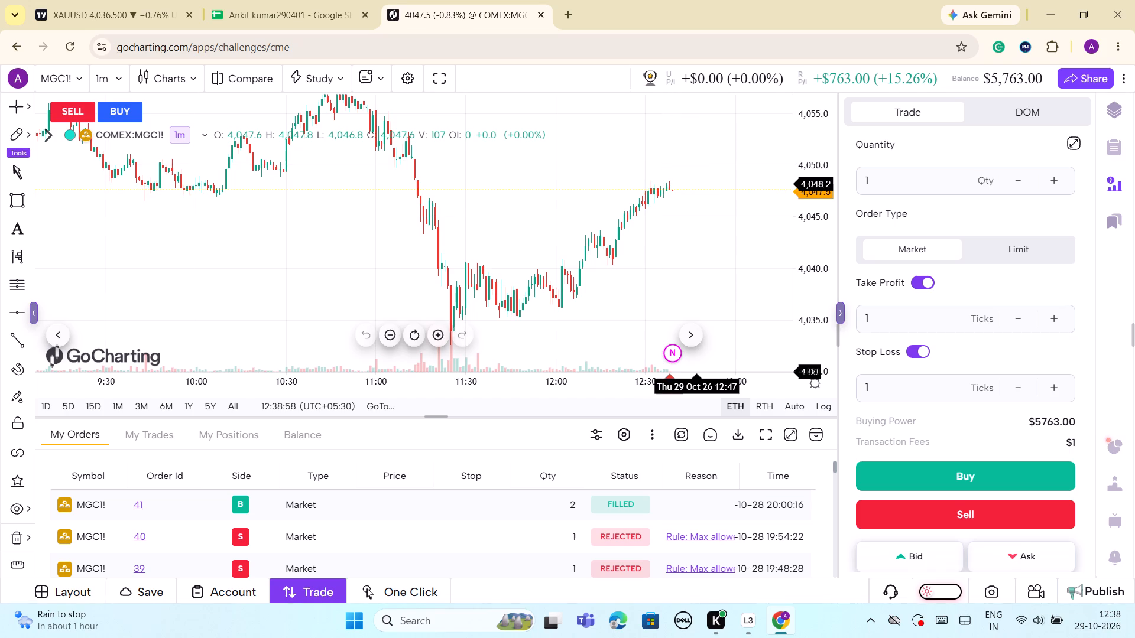
Place two market sell orders on MGC1! in quick succession, quantity 1 each, with take profit and stop loss at 1 tick.
{"action": "left_click", "coordinate": [85, 114]}
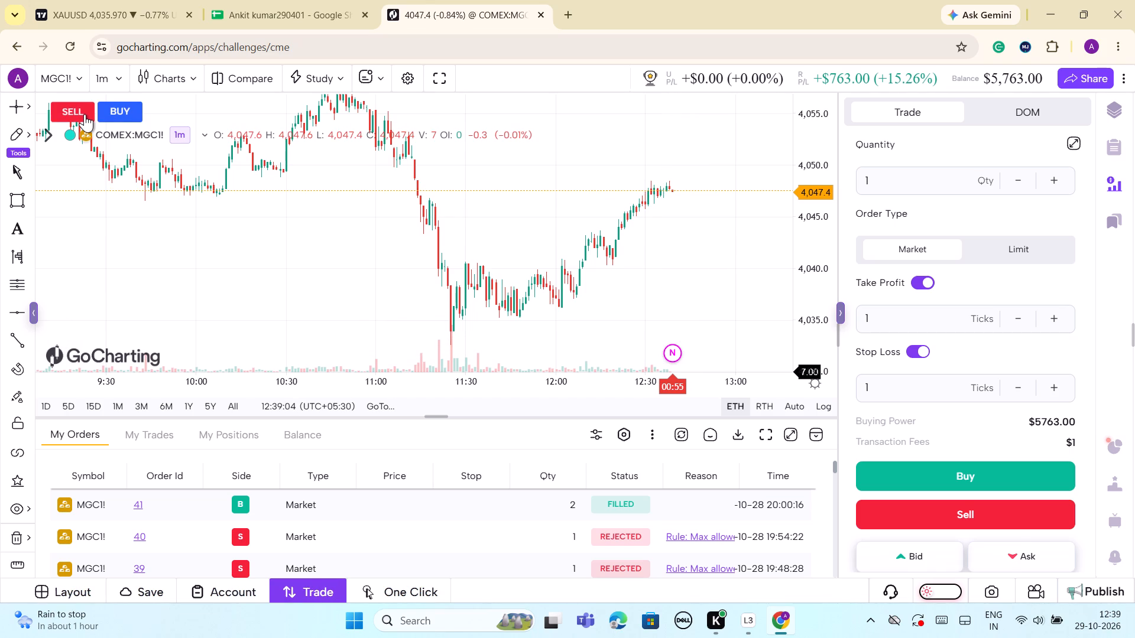
{"action": "triple_click", "coordinate": [85, 114]}
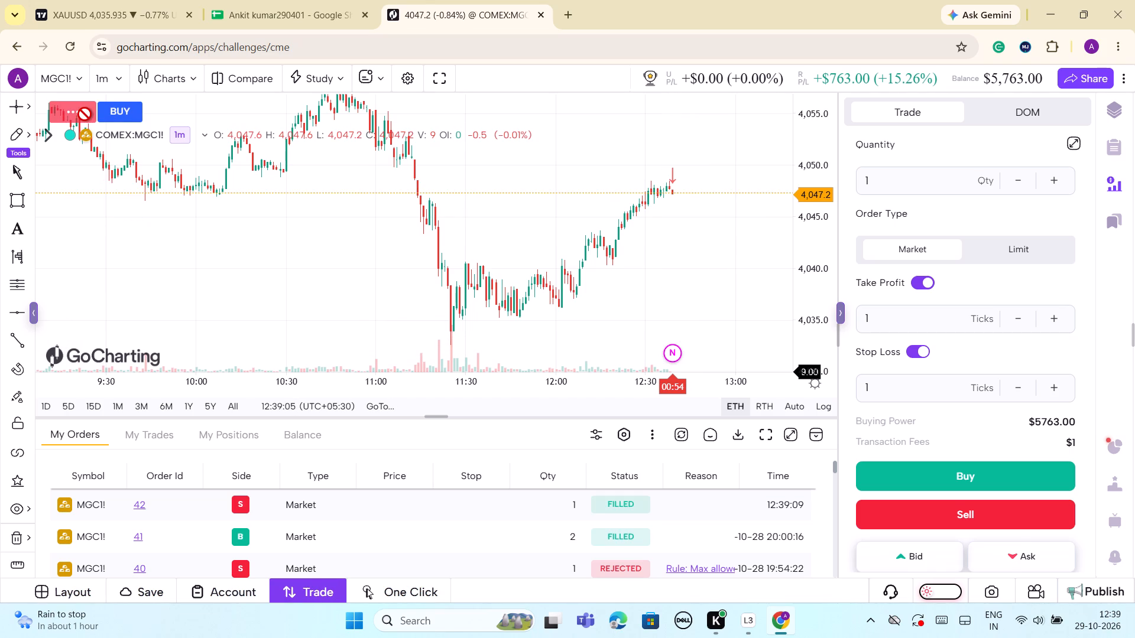
{"action": "triple_click", "coordinate": [85, 114]}
{"action": "left_click", "coordinate": [85, 114]}
{"action": "left_click", "coordinate": [85, 114]}
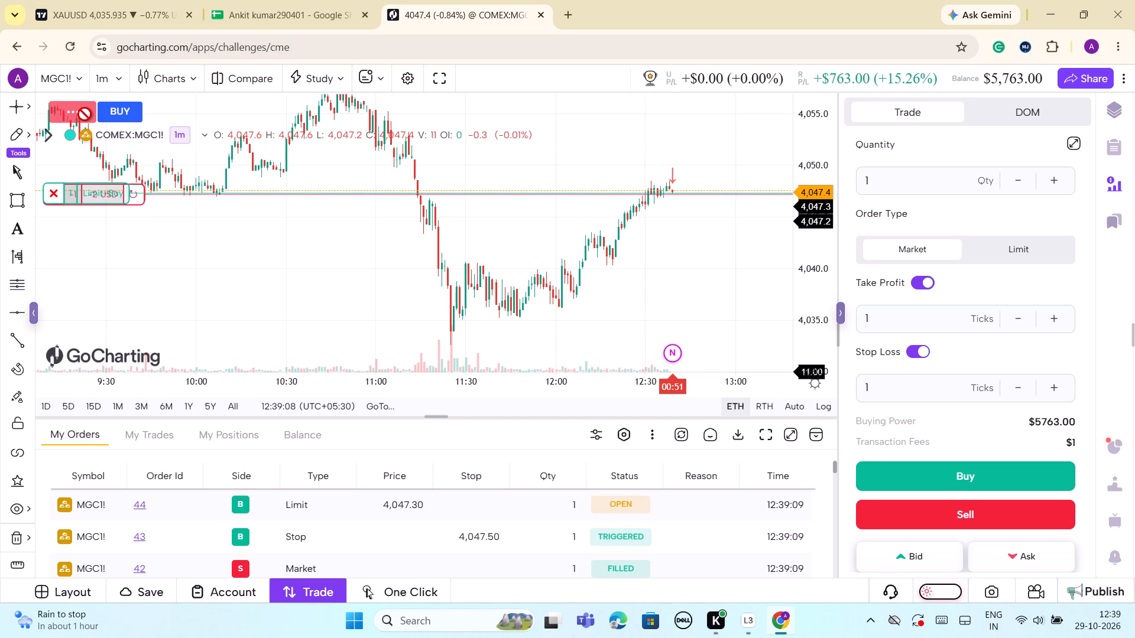
{"action": "triple_click", "coordinate": [85, 114]}
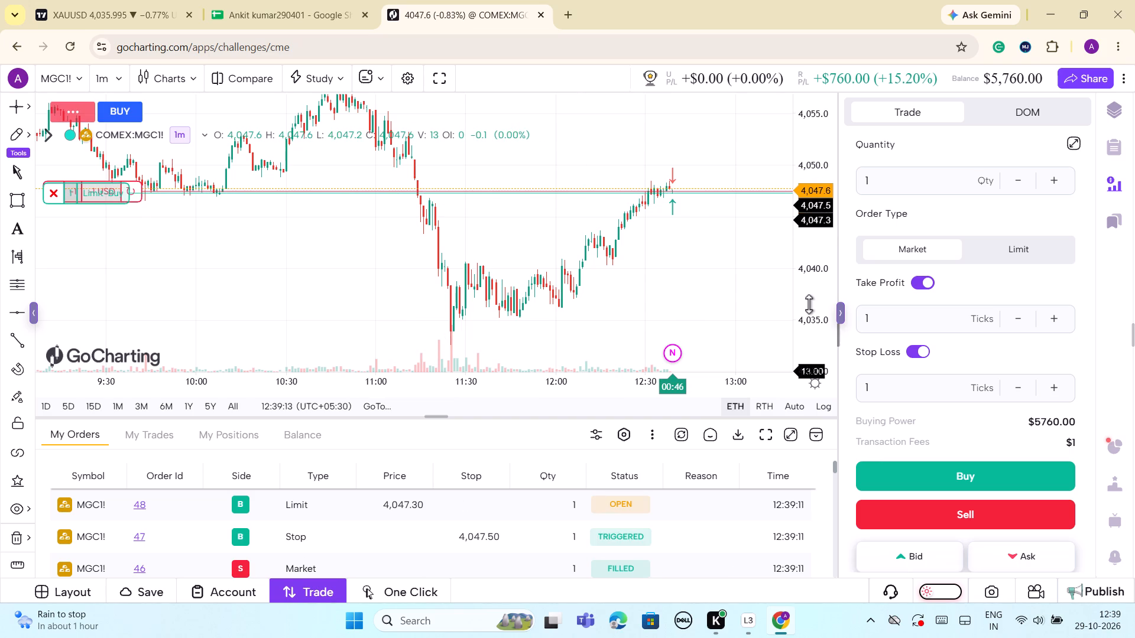
Place another market sell order on MGC1! for quantity 1 with take profit and stop loss at 1 tick.
{"action": "left_click_drag", "start_coordinate": [806, 297], "coordinate": [807, 278]}
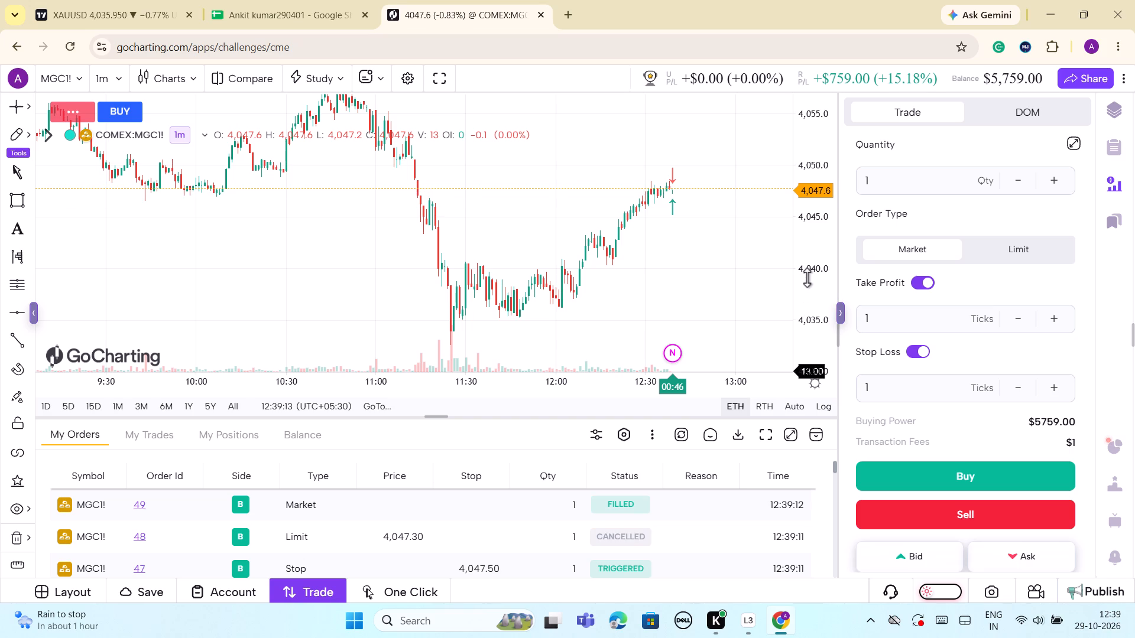
{"action": "left_click_drag", "start_coordinate": [807, 278], "coordinate": [807, 263]}
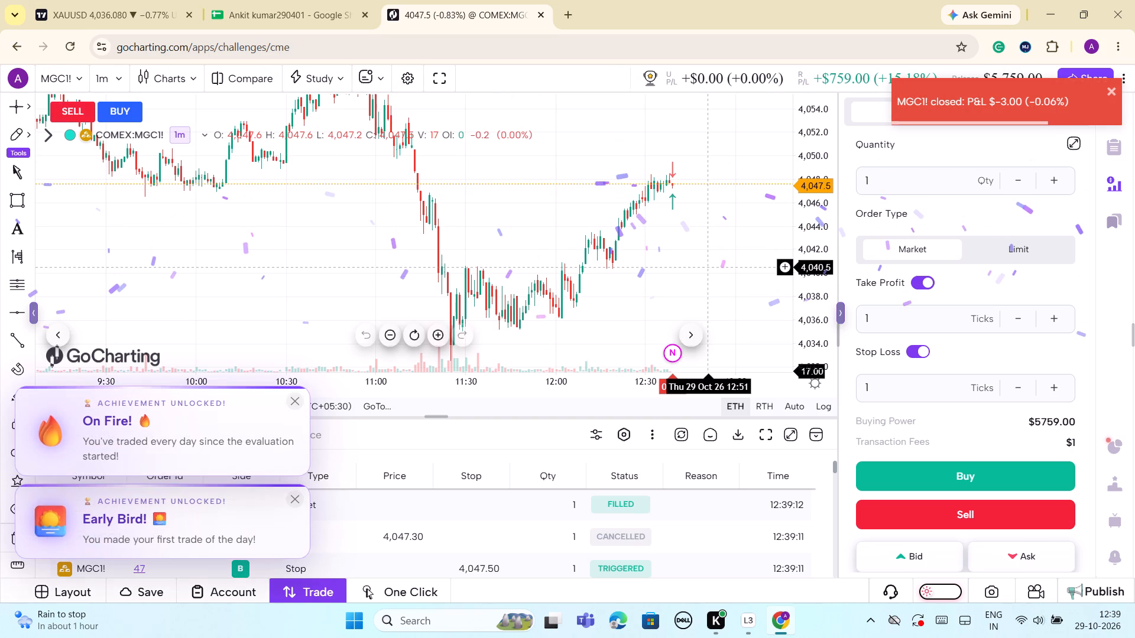
{"action": "scroll", "coordinate": [709, 267], "scroll_direction": "up", "scroll_amount": 2}
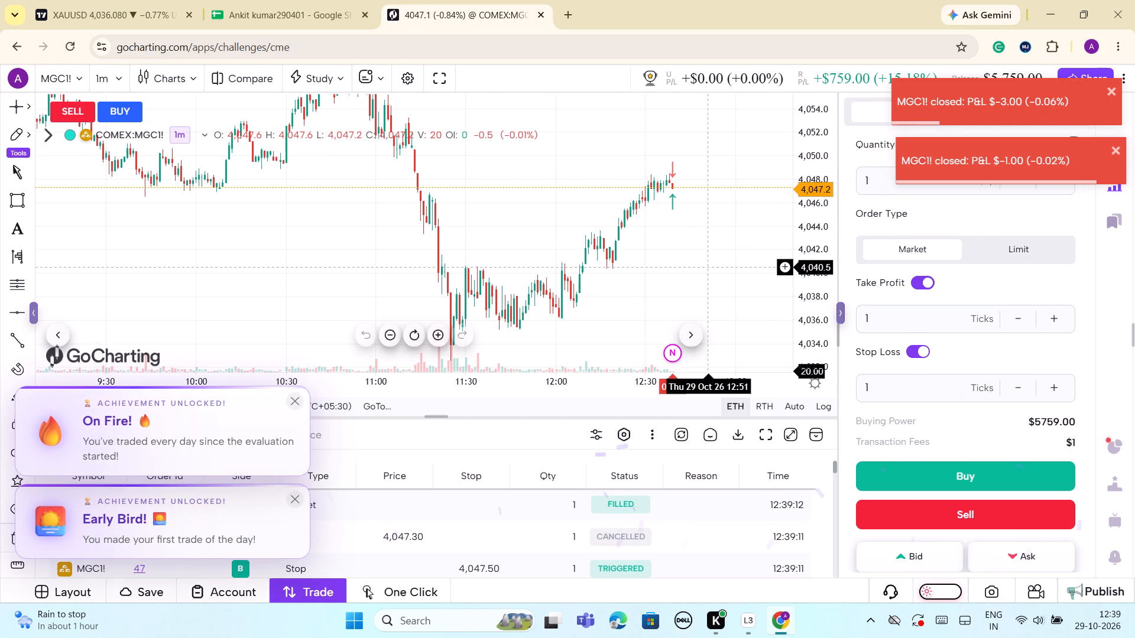
{"action": "scroll", "coordinate": [709, 267], "scroll_direction": "up", "scroll_amount": 2}
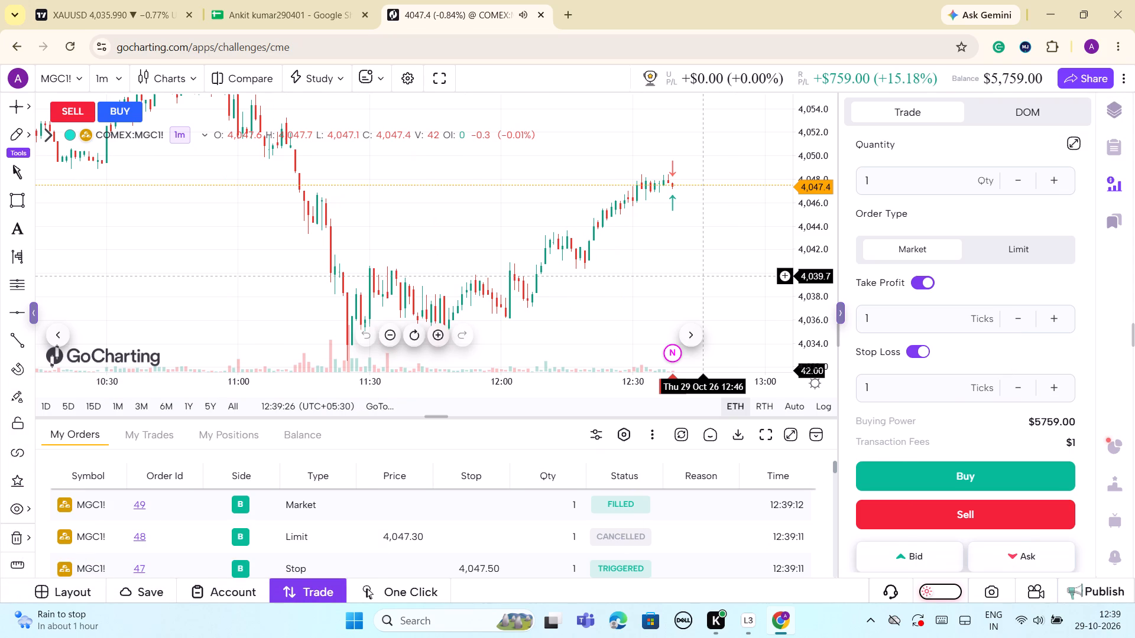
{"action": "scroll", "coordinate": [705, 276], "scroll_direction": "up", "scroll_amount": 3}
{"action": "scroll", "coordinate": [705, 276], "scroll_direction": "down", "scroll_amount": 2}
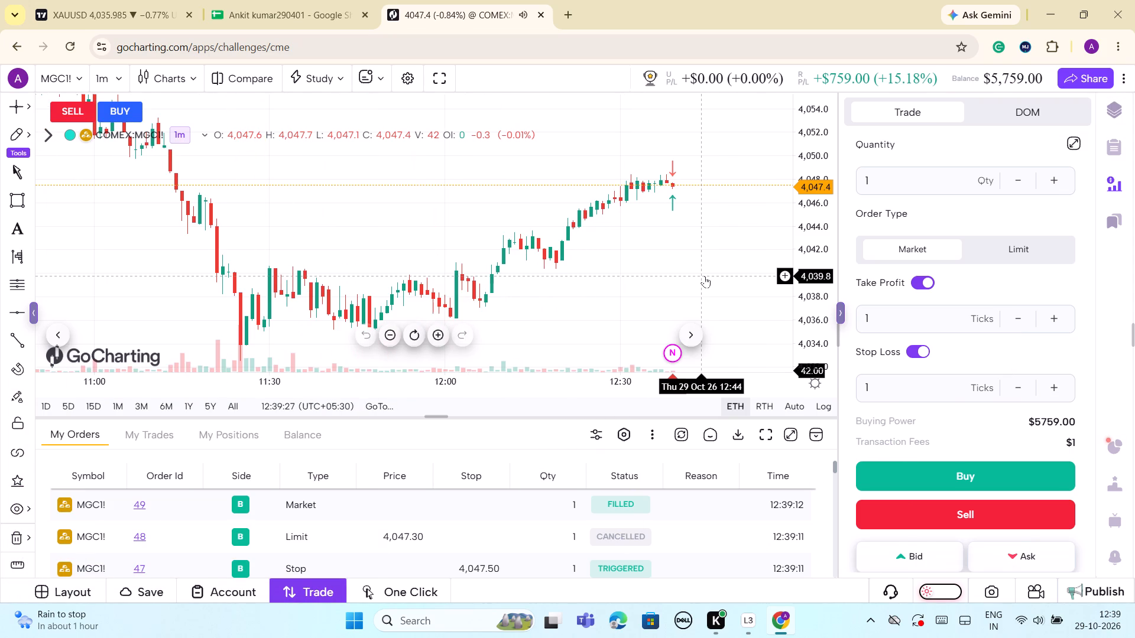
{"action": "left_click", "coordinate": [73, 113]}
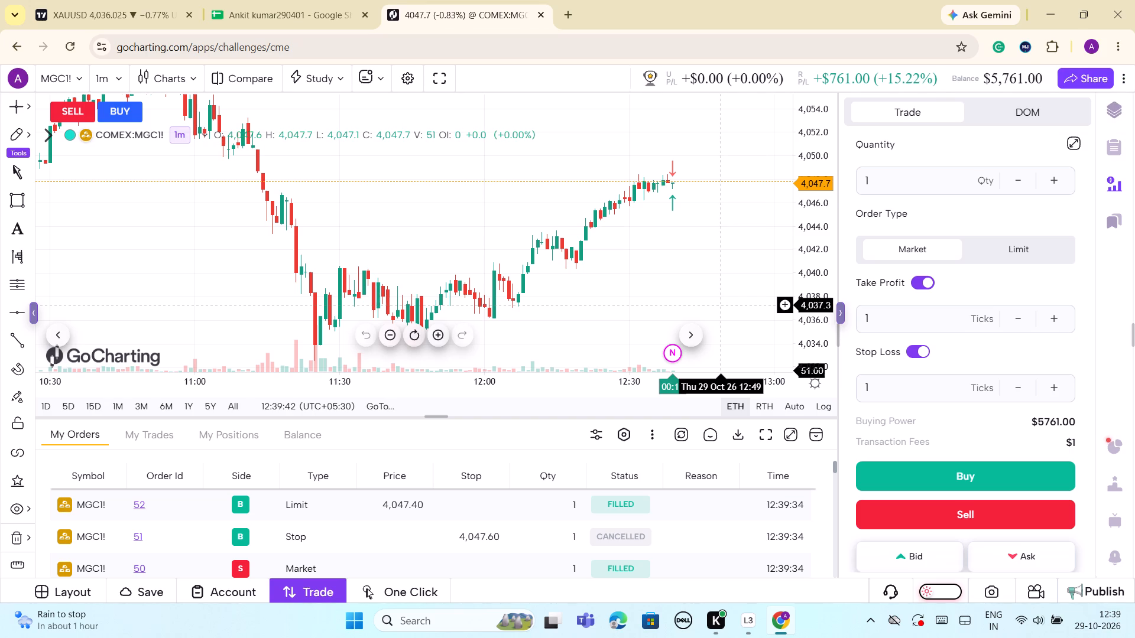
Examine the latest candles on the 1-minute MGC1! chart and compare them with the earlier price decline.
{"action": "left_click_drag", "start_coordinate": [819, 317], "coordinate": [819, 281]}
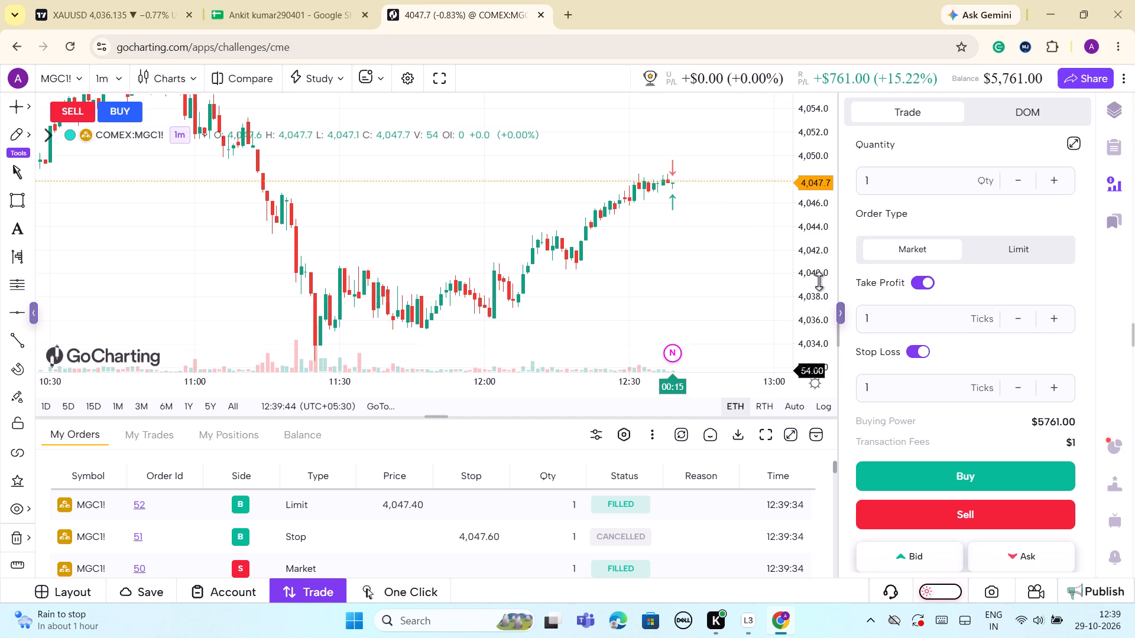
{"action": "left_click_drag", "start_coordinate": [819, 281], "coordinate": [803, 218]}
{"action": "scroll", "coordinate": [735, 248], "scroll_direction": "up", "scroll_amount": 3}
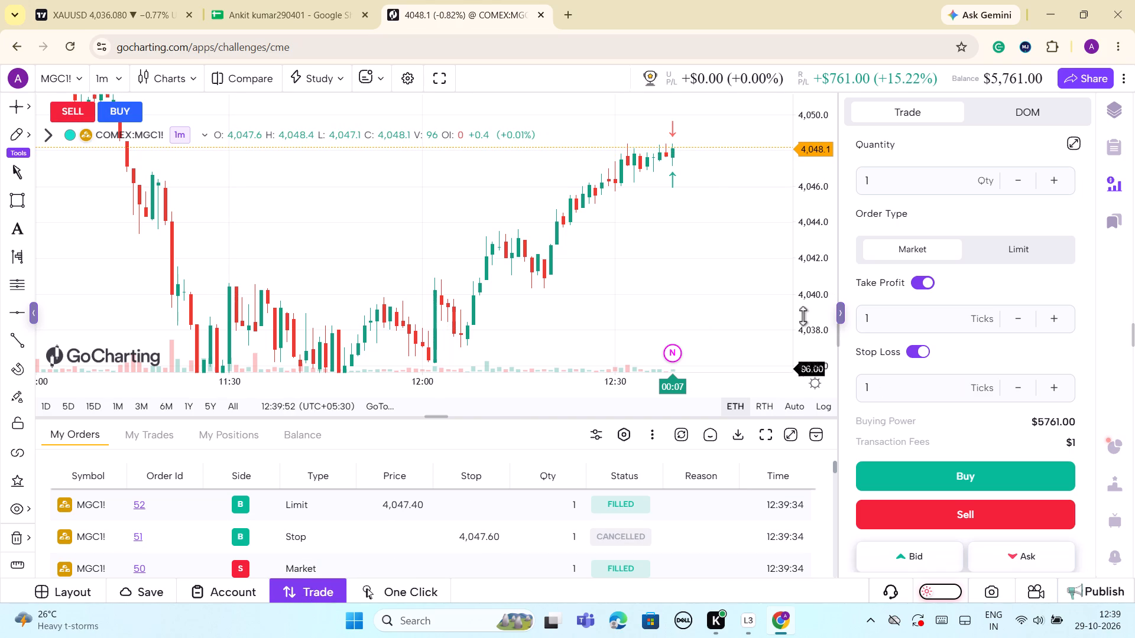
{"action": "left_click_drag", "start_coordinate": [815, 331], "coordinate": [816, 299]}
{"action": "left_click_drag", "start_coordinate": [748, 268], "coordinate": [741, 285]}
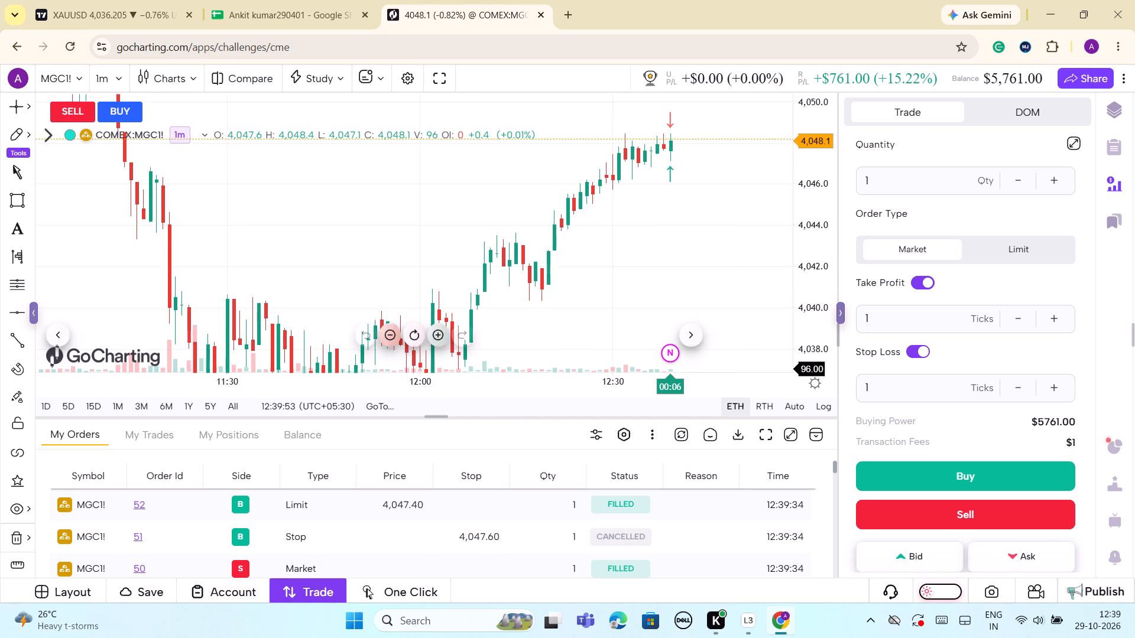
{"action": "left_click_drag", "start_coordinate": [741, 285], "coordinate": [734, 335]}
{"action": "scroll", "coordinate": [704, 307], "scroll_direction": "up", "scroll_amount": 3}
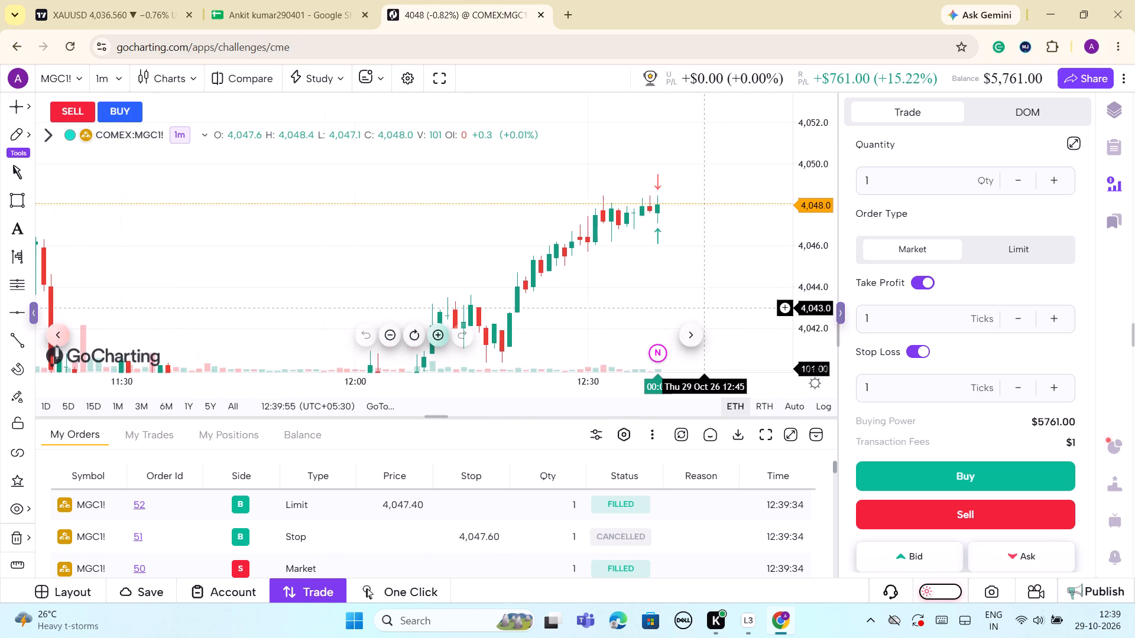
{"action": "scroll", "coordinate": [704, 307], "scroll_direction": "up", "scroll_amount": 3}
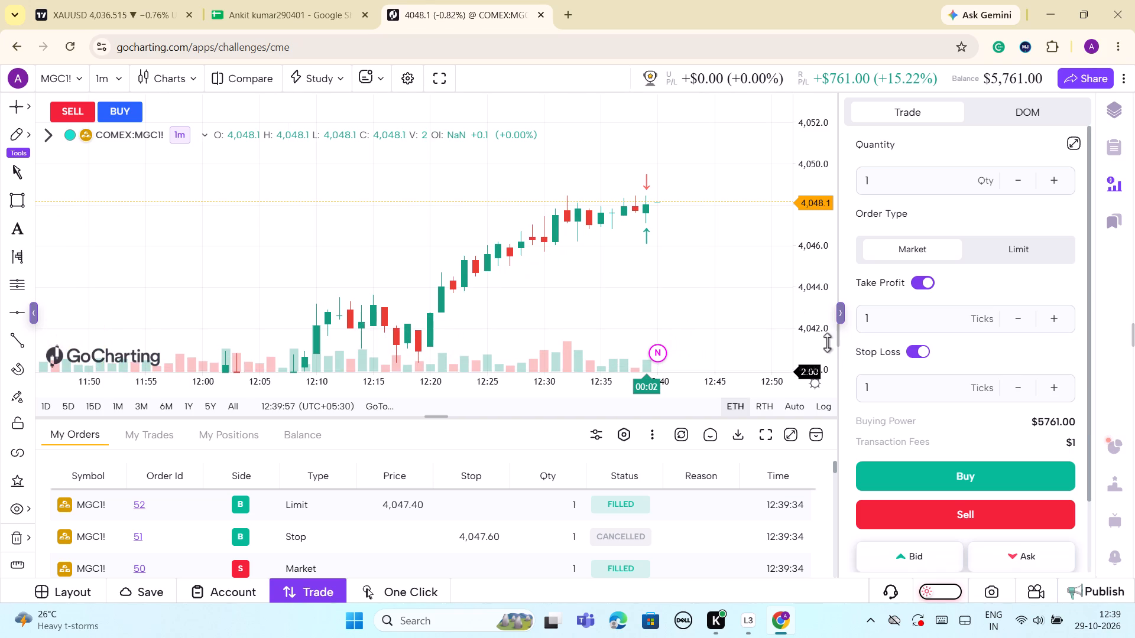
{"action": "left_click_drag", "start_coordinate": [827, 343], "coordinate": [824, 198]}
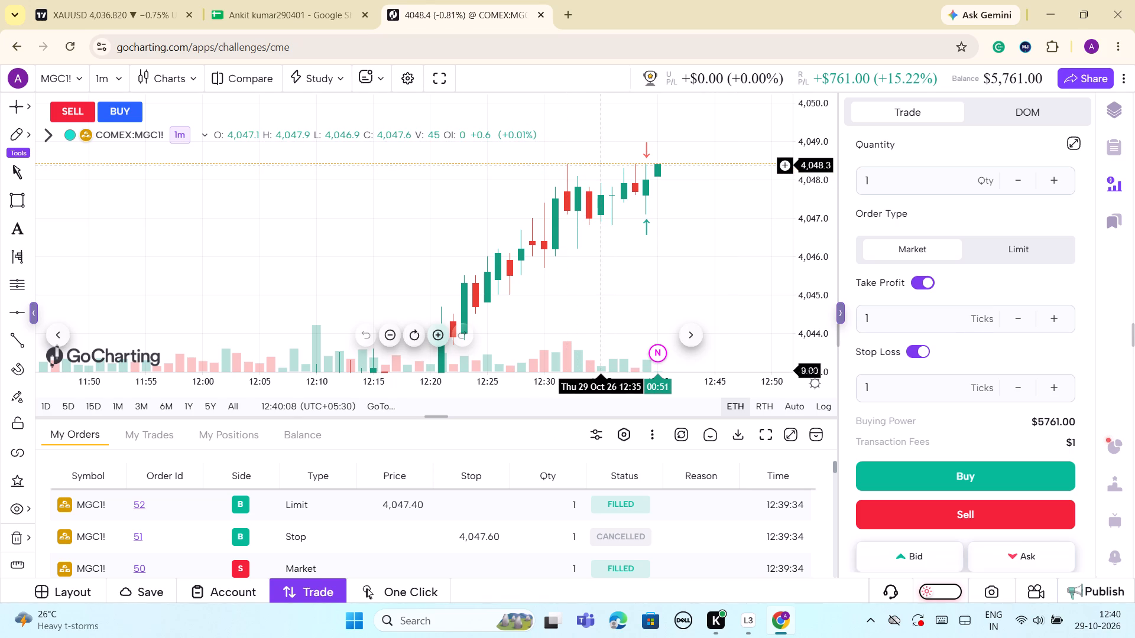
{"action": "scroll", "coordinate": [597, 165], "scroll_direction": "down", "scroll_amount": 3}
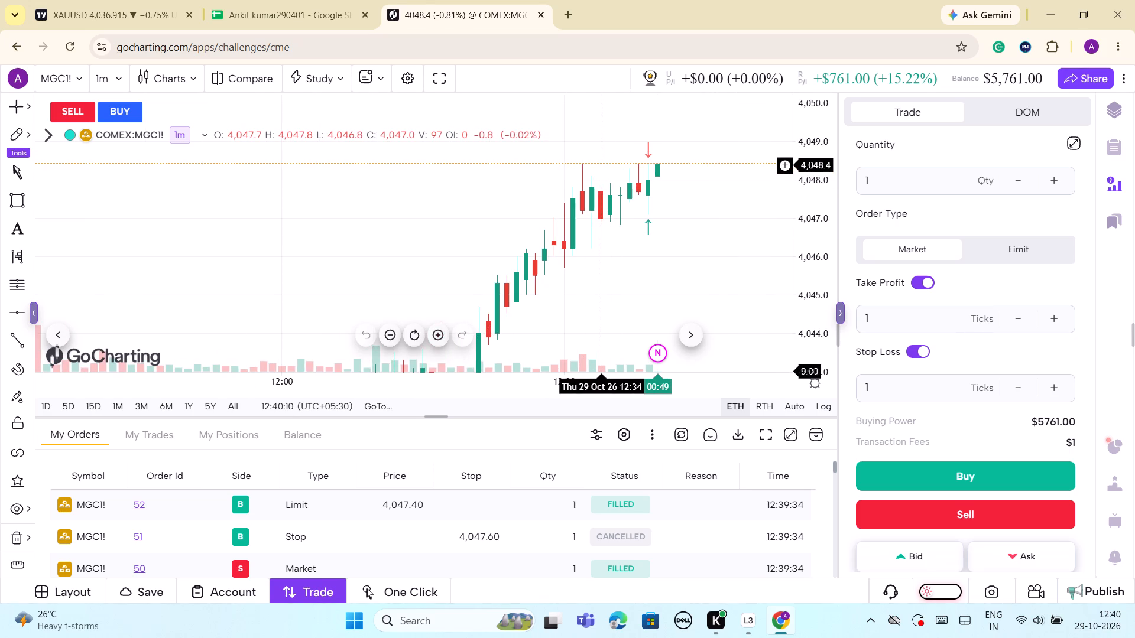
{"action": "scroll", "coordinate": [598, 165], "scroll_direction": "down", "scroll_amount": 8}
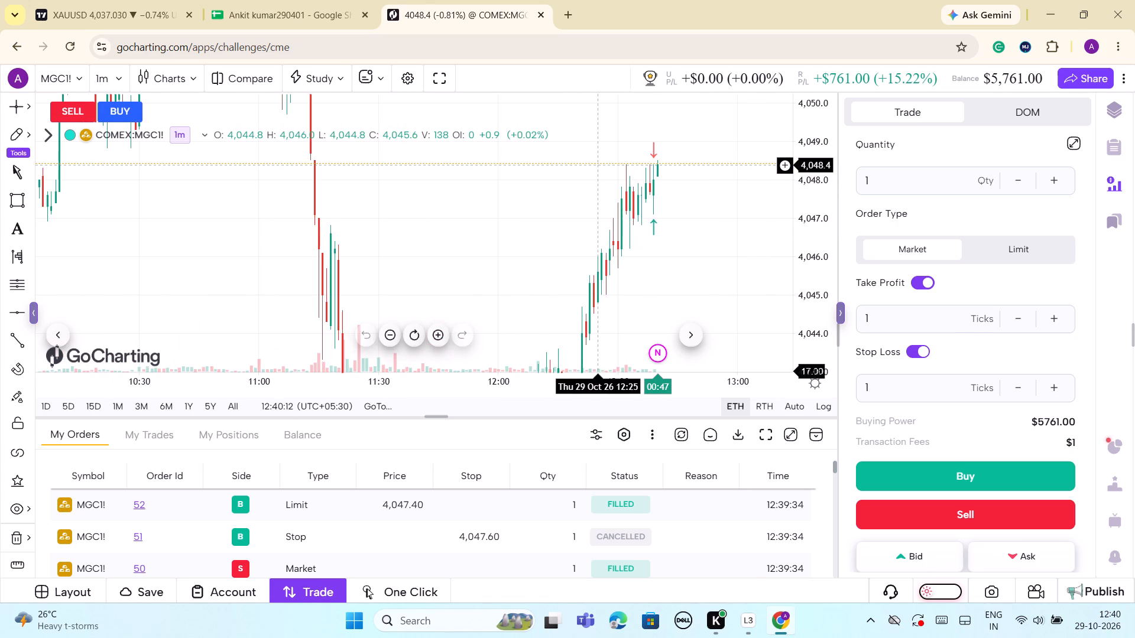
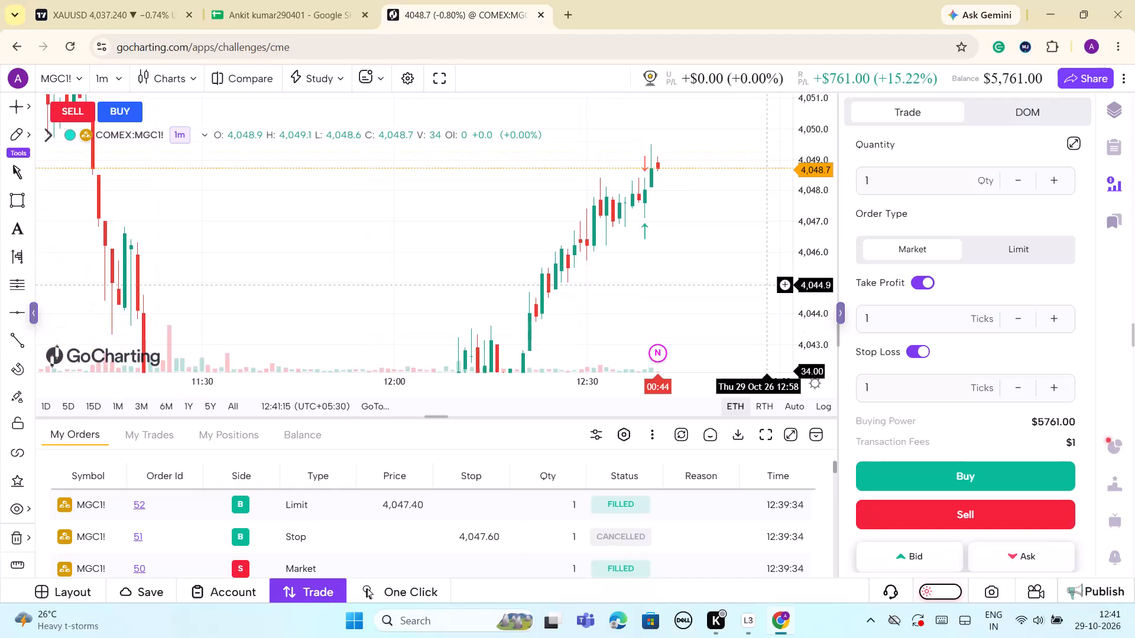
Examine the 1-minute MGC1! chart over a wider time and price range, covering the earlier decline and the current climb.
{"action": "scroll", "coordinate": [774, 247], "scroll_direction": "down", "scroll_amount": 4}
{"action": "left_click_drag", "start_coordinate": [813, 228], "coordinate": [813, 343]}
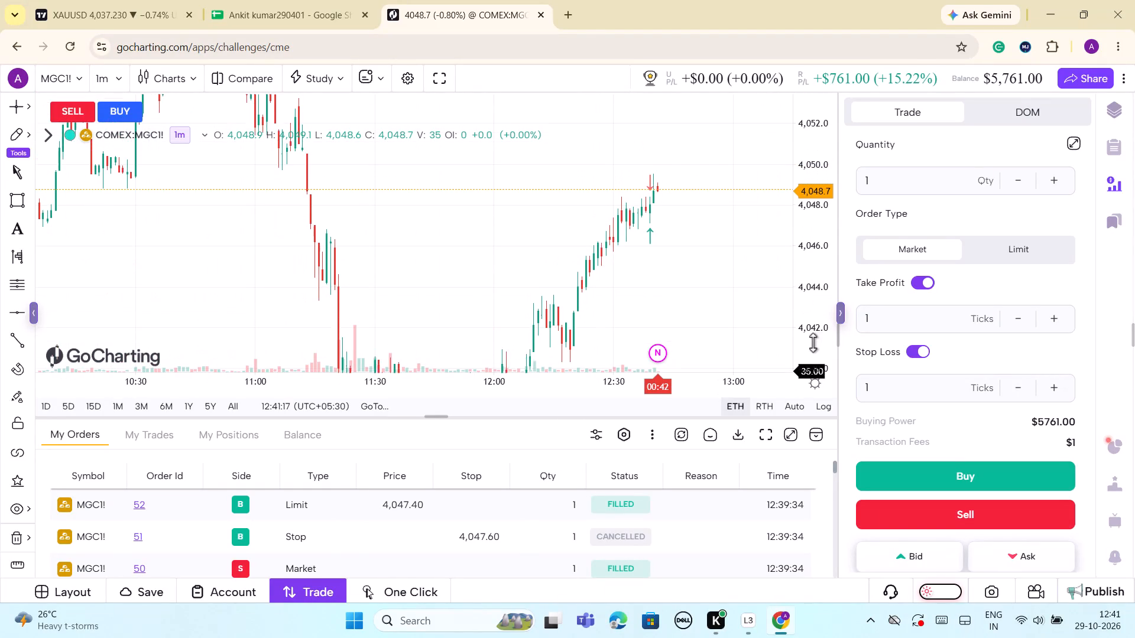
{"action": "left_click_drag", "start_coordinate": [813, 343], "coordinate": [811, 360]}
{"action": "scroll", "coordinate": [724, 312], "scroll_direction": "down", "scroll_amount": 1}
{"action": "left_click_drag", "start_coordinate": [722, 306], "coordinate": [737, 221]}
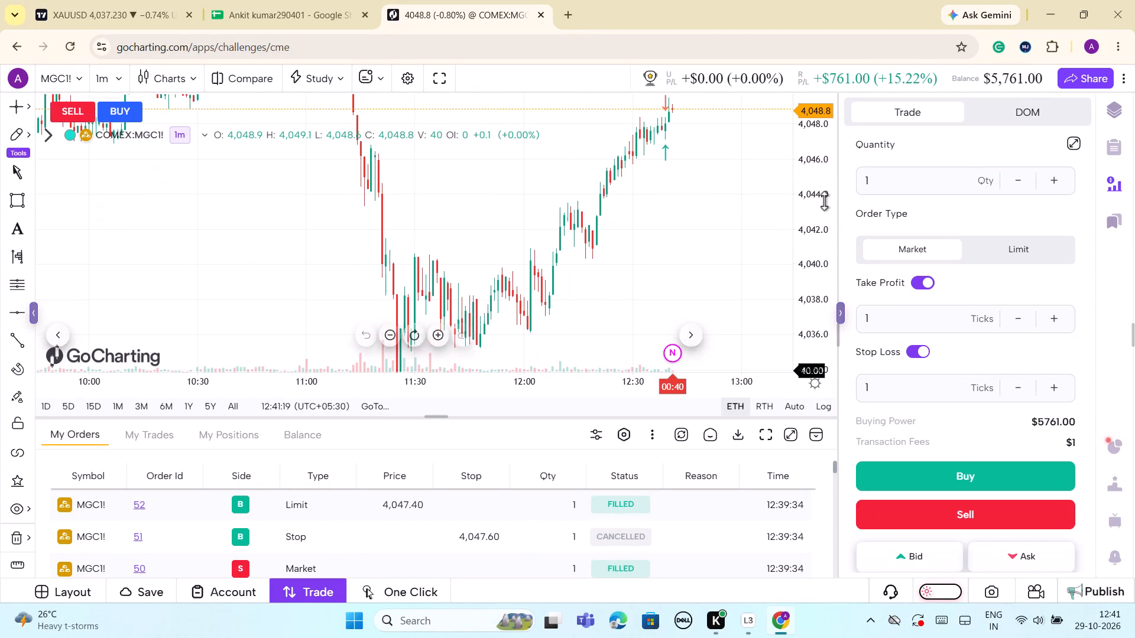
{"action": "left_click_drag", "start_coordinate": [822, 201], "coordinate": [819, 302]}
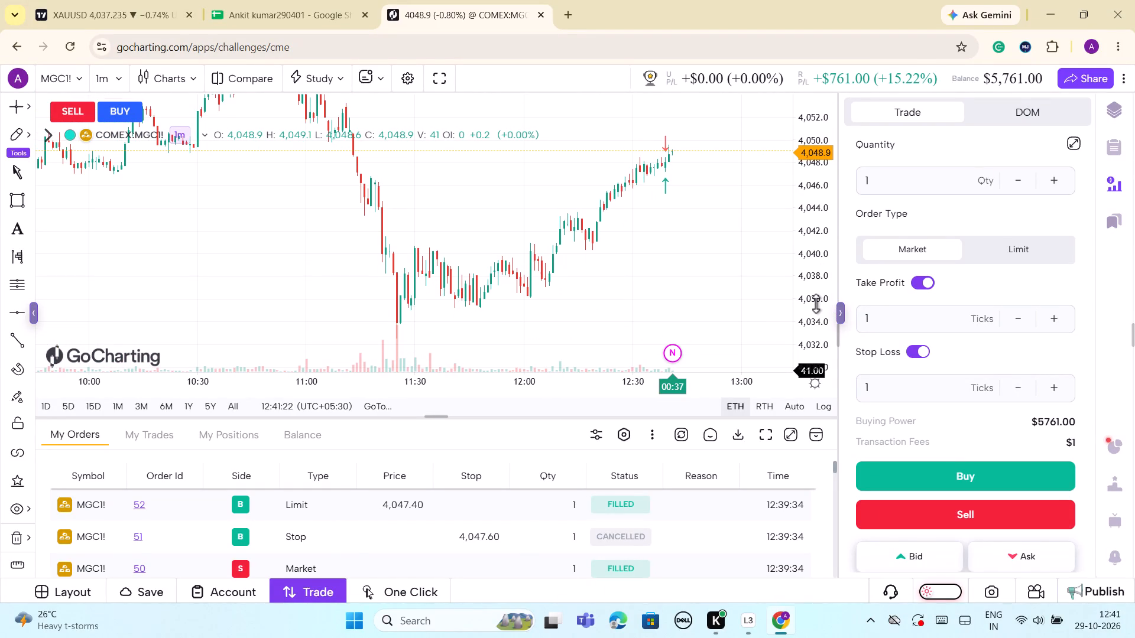
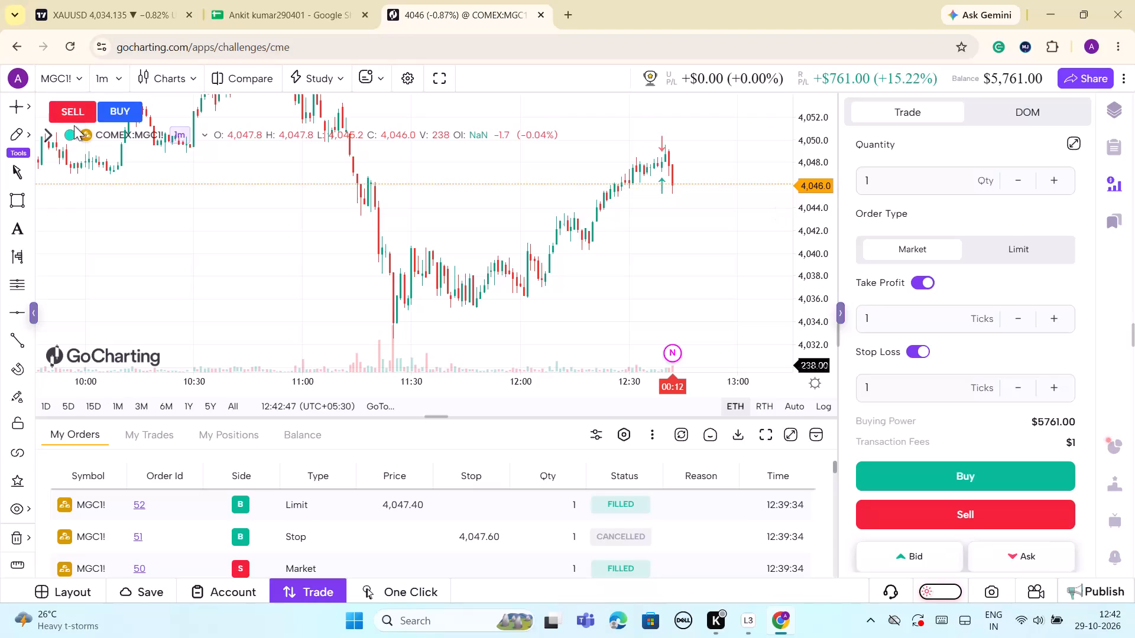
Sell 1 MGC1! contract at market with take profit and stop loss each at 1 tick.
{"action": "left_click", "coordinate": [74, 109]}
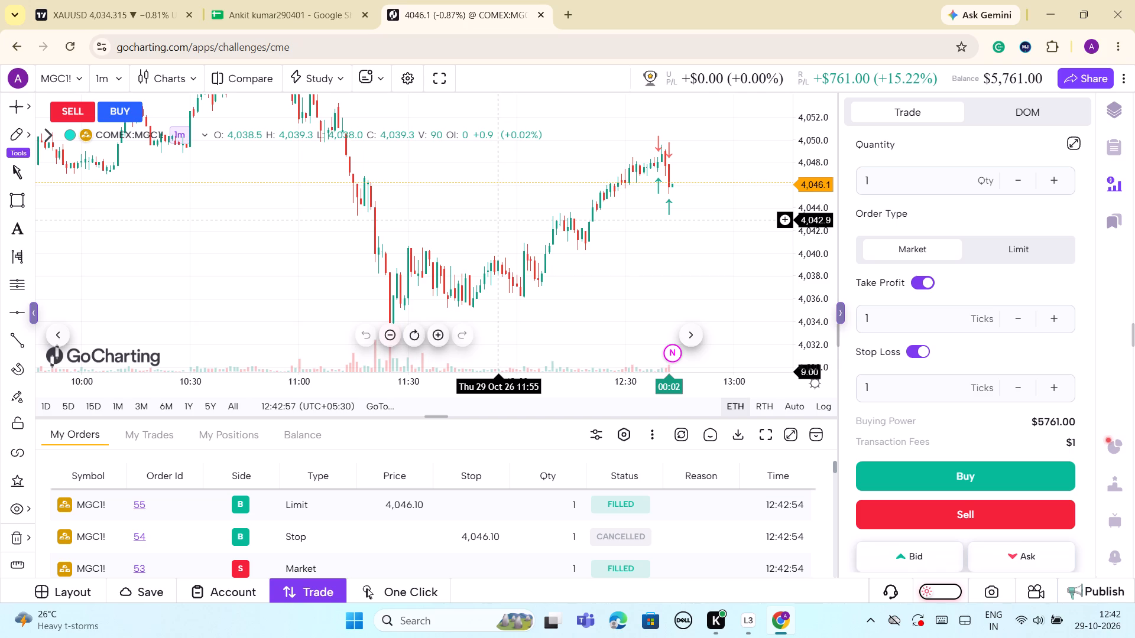
Sell another MGC1! contract at market with the same 1-tick take profit and stop loss.
{"action": "left_click_drag", "start_coordinate": [811, 145], "coordinate": [811, 211]}
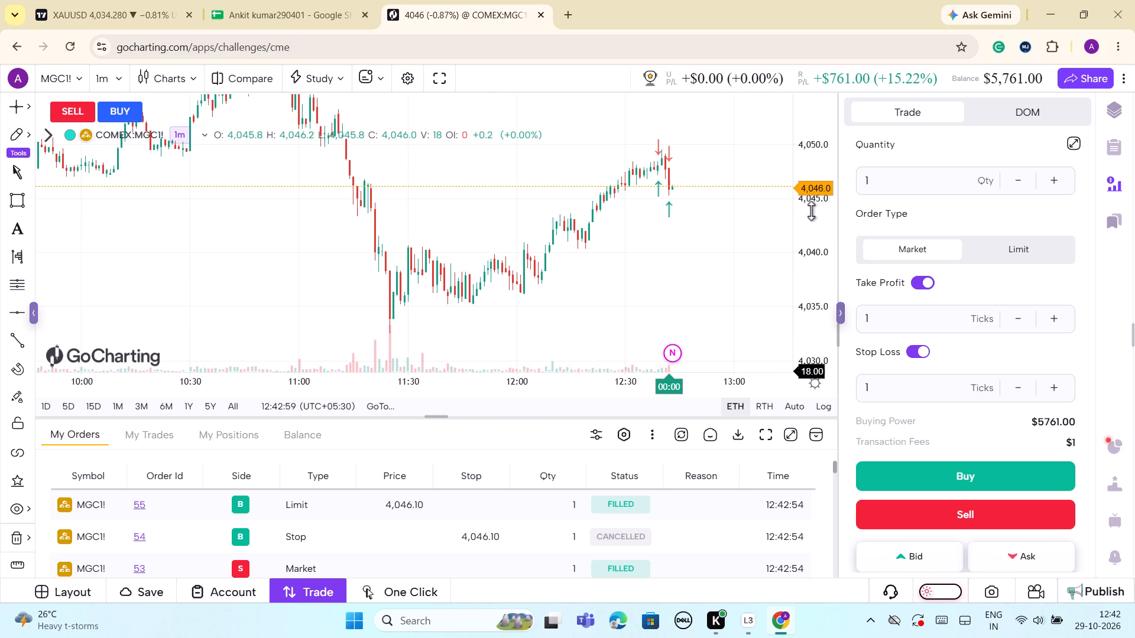
{"action": "left_click_drag", "start_coordinate": [811, 211], "coordinate": [800, 250]}
{"action": "scroll", "coordinate": [637, 261], "scroll_direction": "down", "scroll_amount": 2}
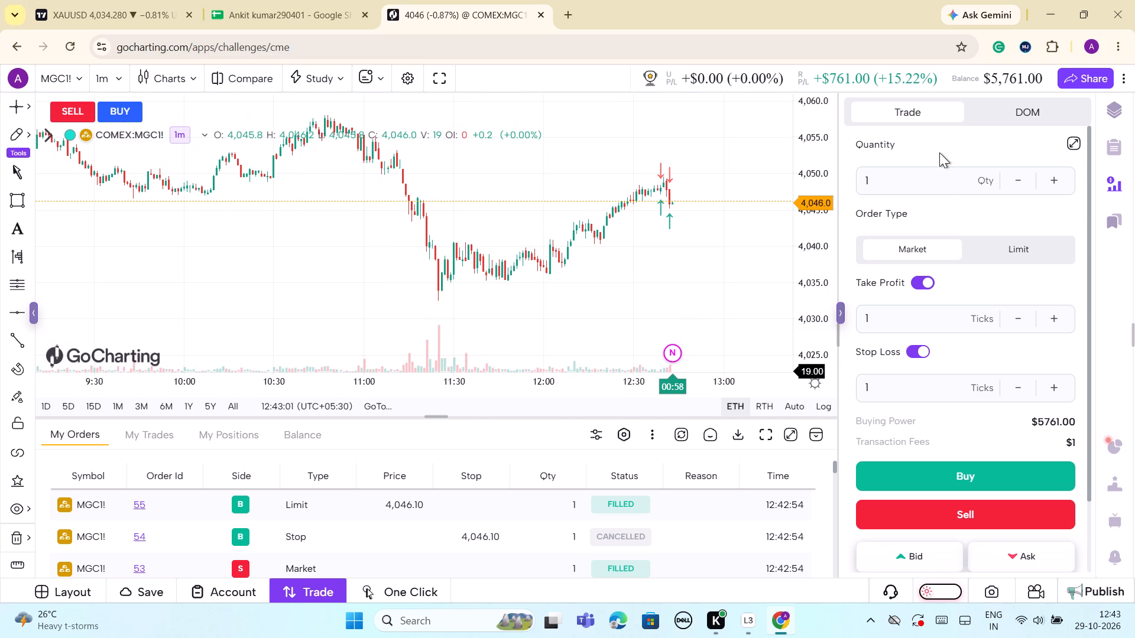
{"action": "left_click", "coordinate": [971, 515]}
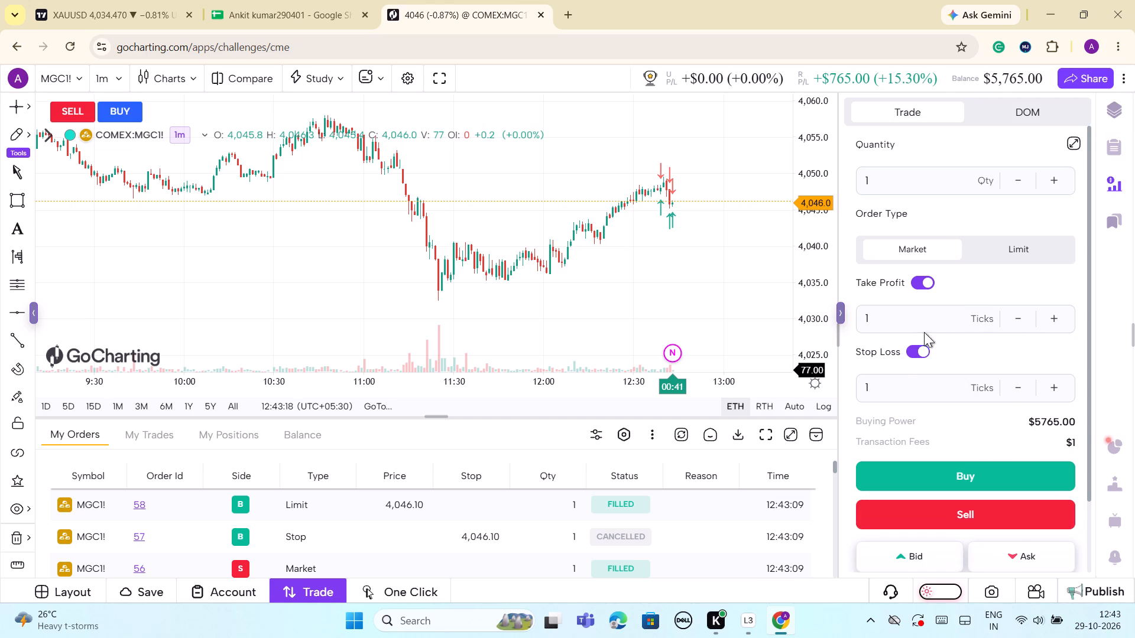
Switch off stop loss and take profit, sell two MGC1! contracts in one-contract market orders, and try to add a third.
{"action": "left_click", "coordinate": [917, 351]}
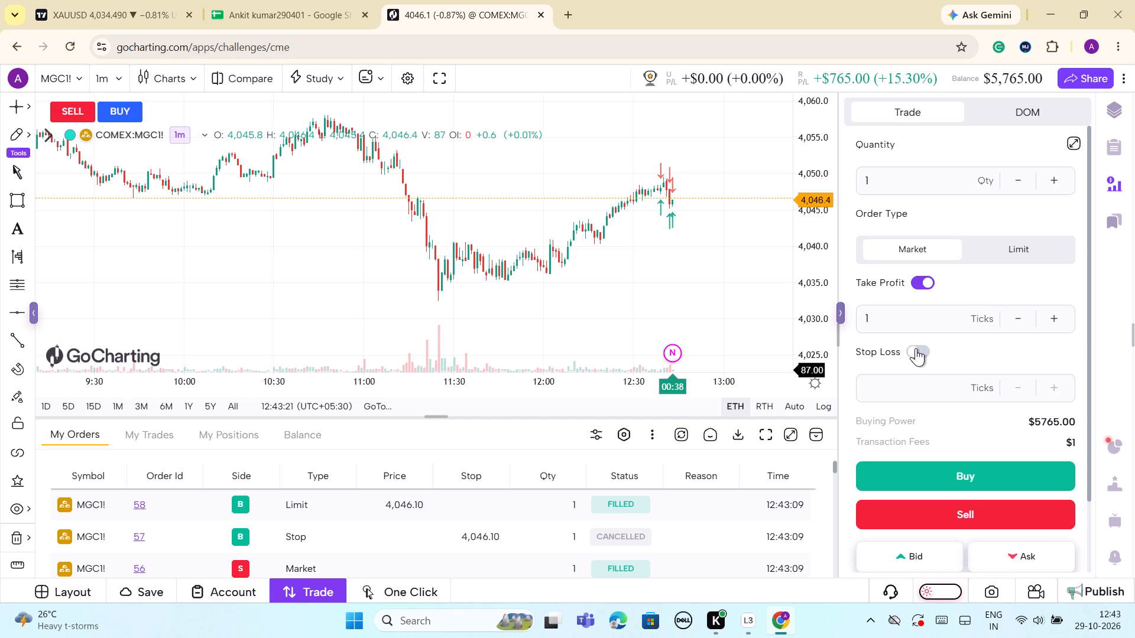
{"action": "left_click", "coordinate": [917, 282]}
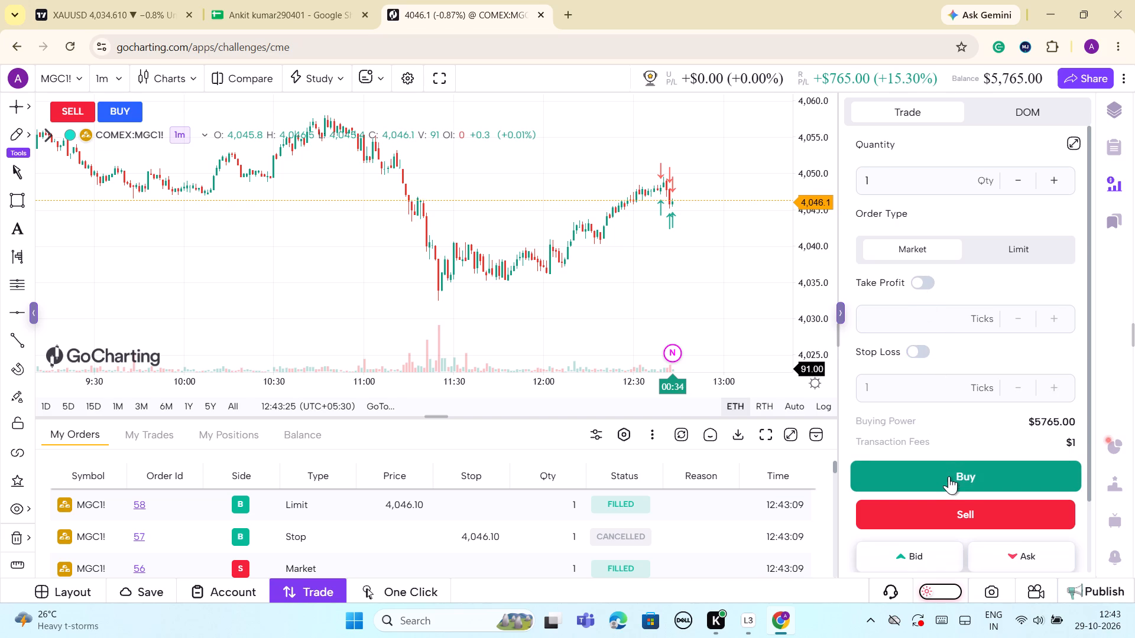
{"action": "left_click", "coordinate": [969, 512]}
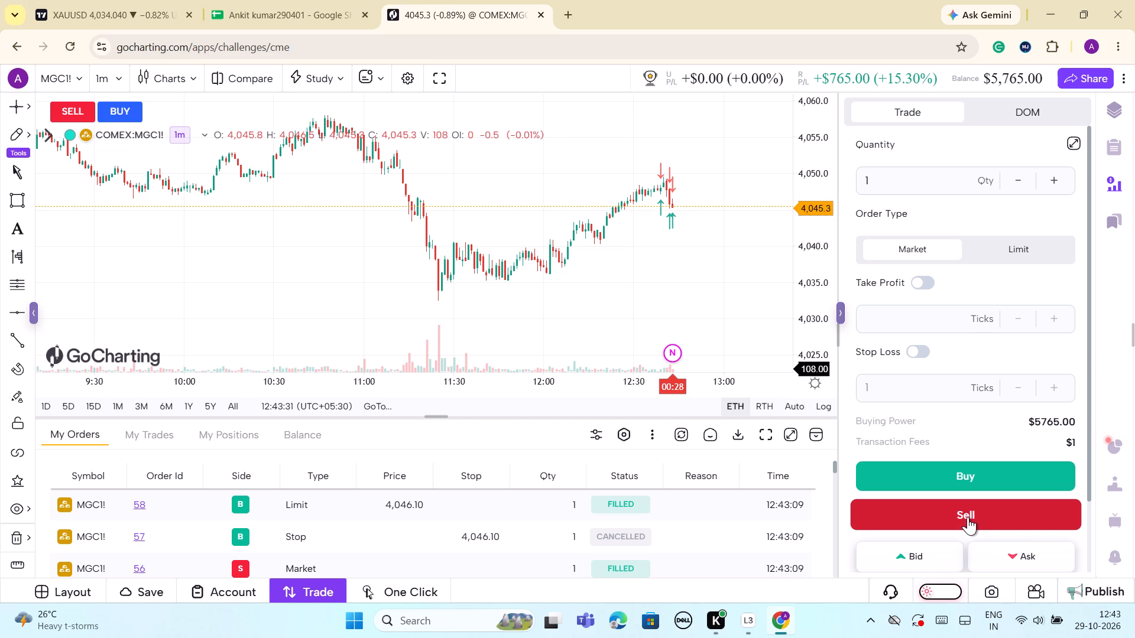
{"action": "left_click", "coordinate": [968, 517]}
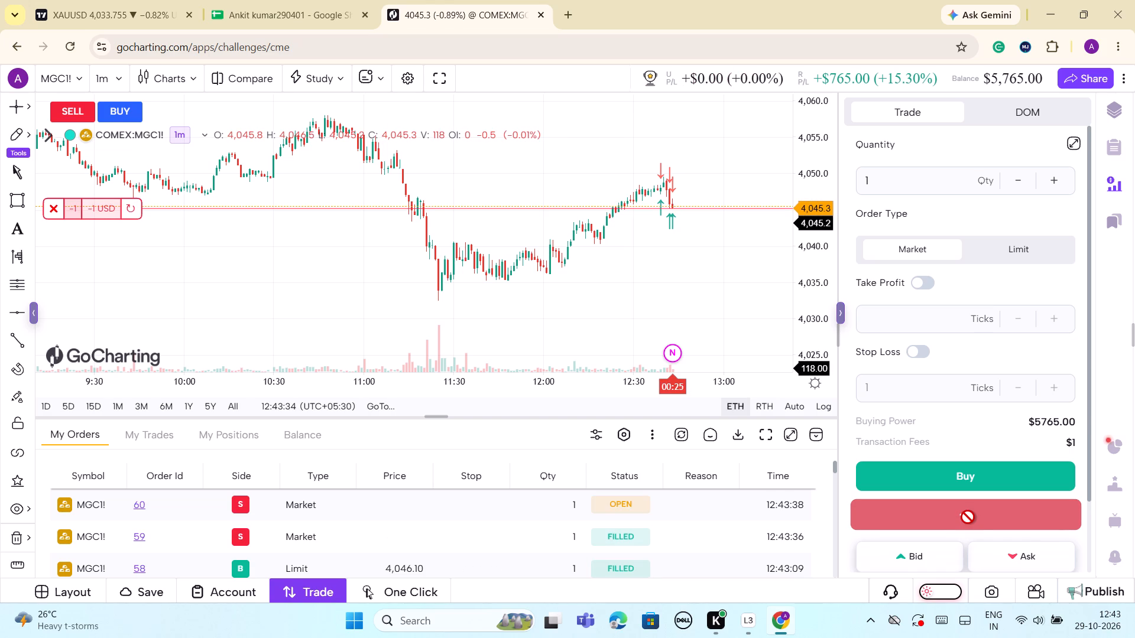
{"action": "left_click", "coordinate": [968, 517]}
{"action": "left_click", "coordinate": [968, 517]}
{"action": "left_click", "coordinate": [968, 517]}
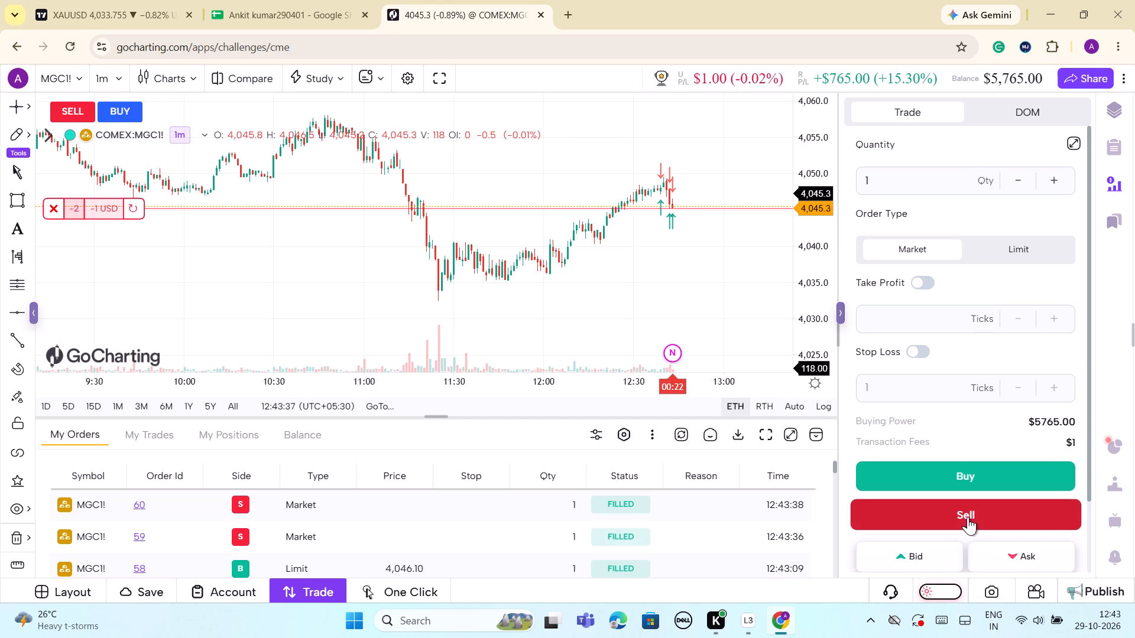
{"action": "left_click", "coordinate": [968, 517]}
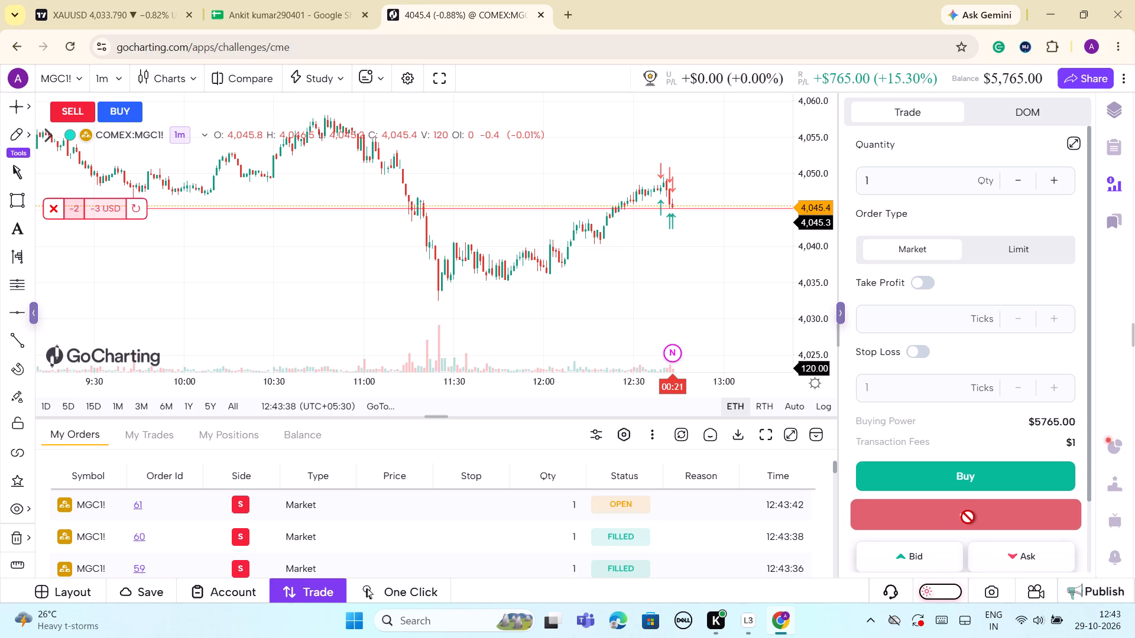
{"action": "left_click", "coordinate": [968, 517]}
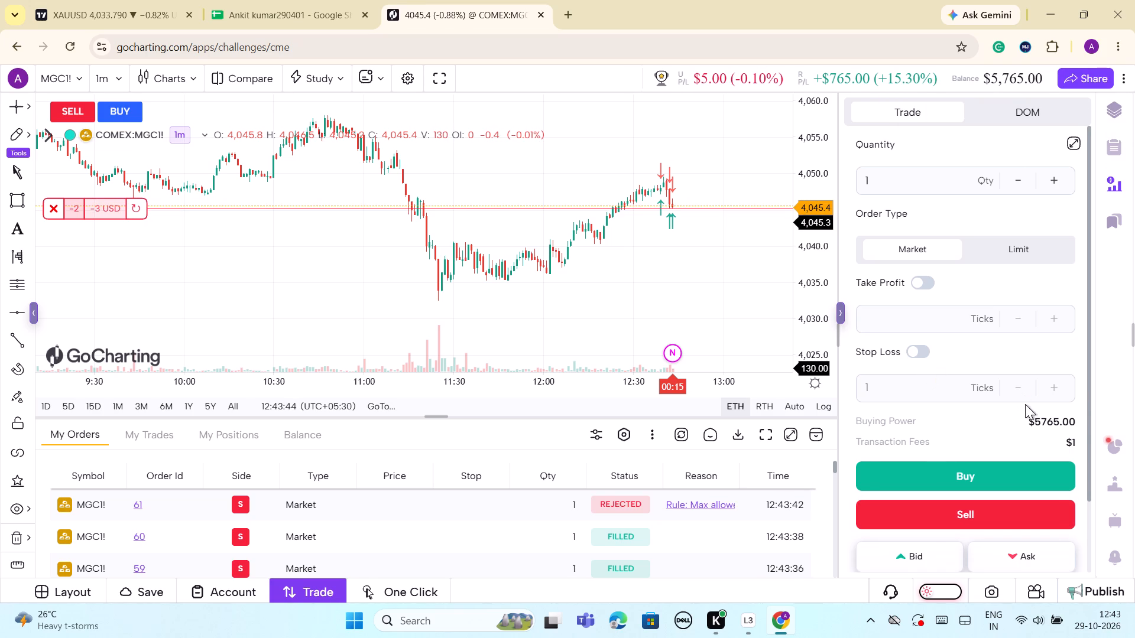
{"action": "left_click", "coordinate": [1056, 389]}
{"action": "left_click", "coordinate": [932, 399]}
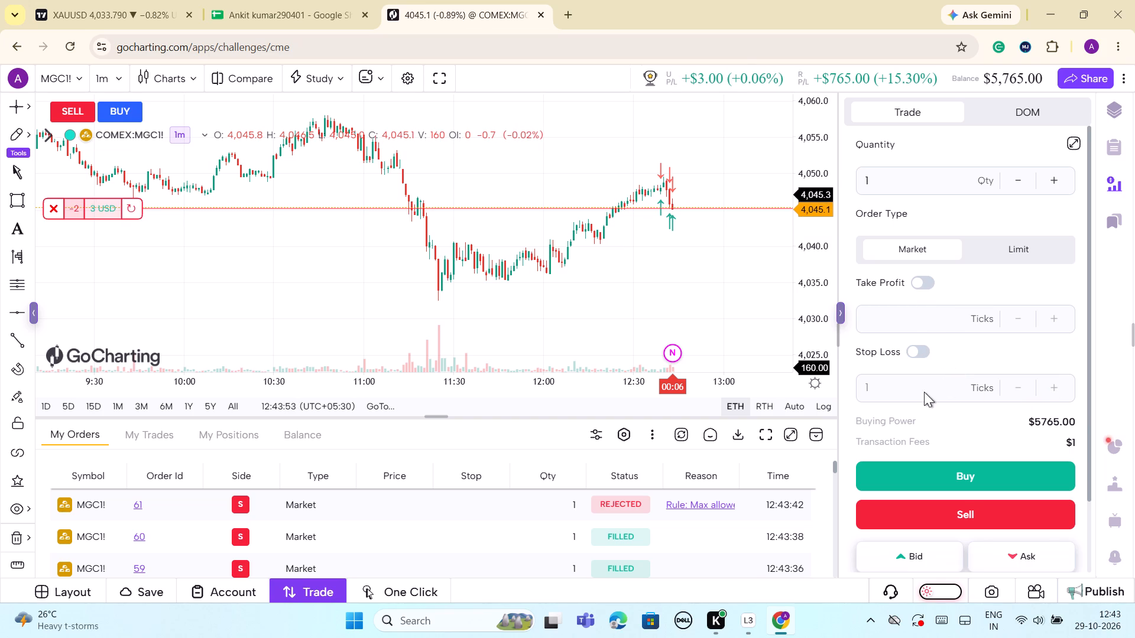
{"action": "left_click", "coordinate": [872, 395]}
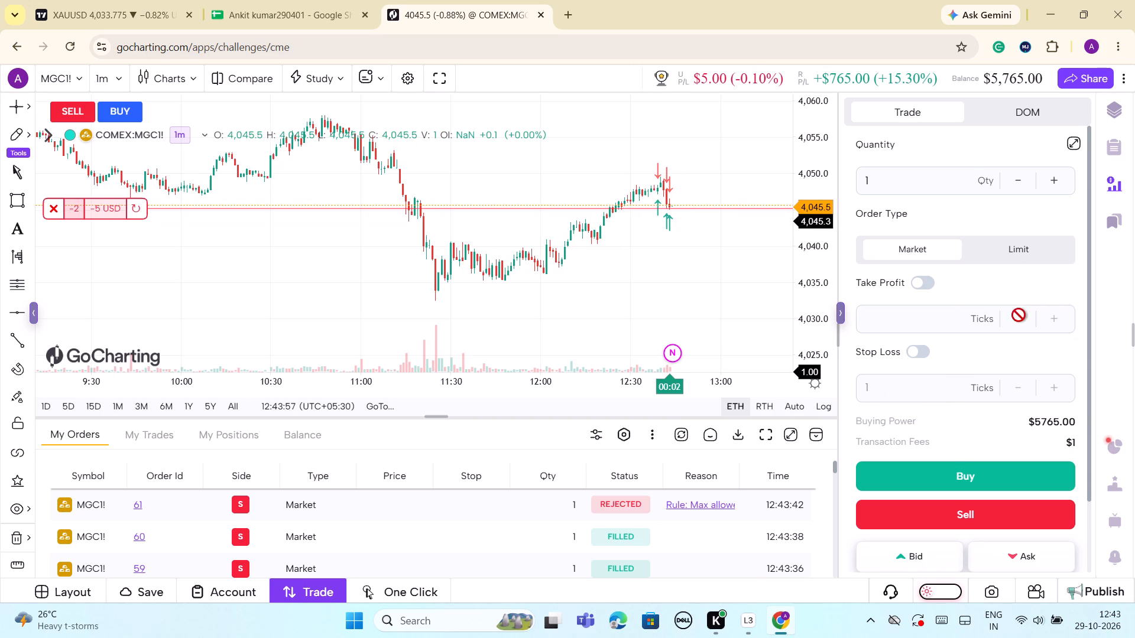
Examine the 1-minute MGC1! chart around the short entry, comparing the earlier decline, the climb and the latest pullback.
{"action": "left_click", "coordinate": [818, 284]}
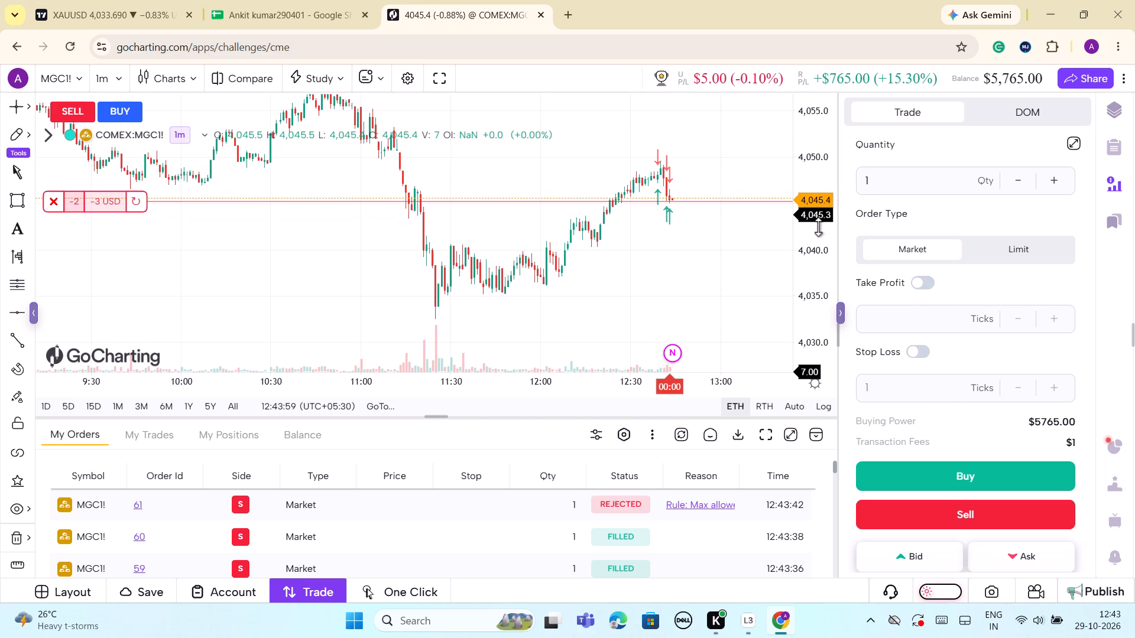
{"action": "scroll", "coordinate": [675, 288], "scroll_direction": "down", "scroll_amount": 5}
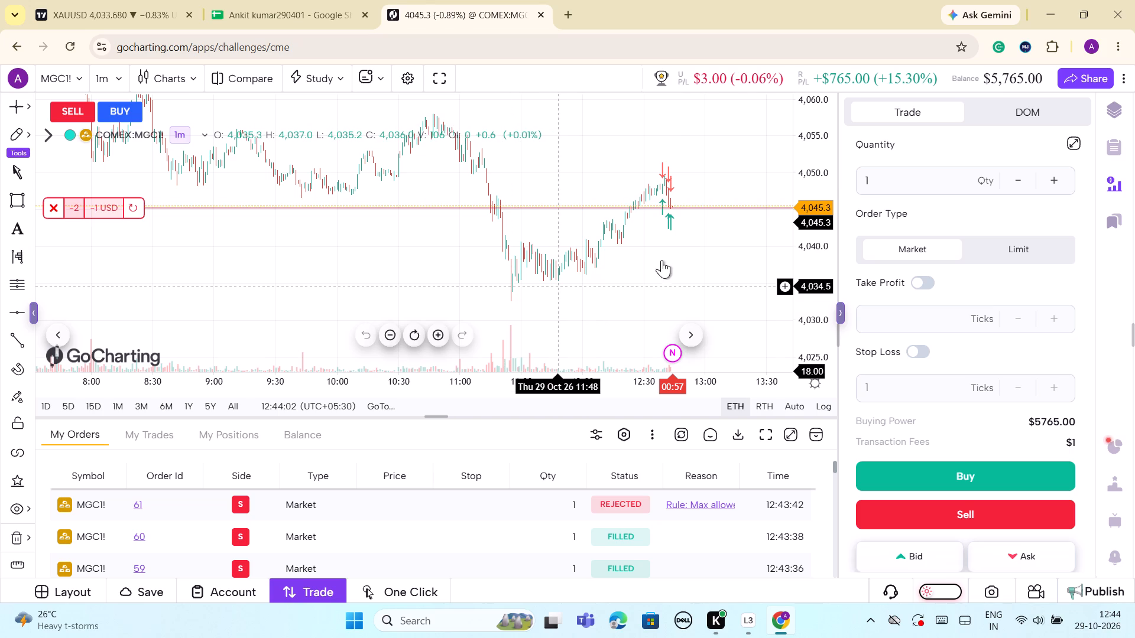
{"action": "scroll", "coordinate": [709, 303], "scroll_direction": "up", "scroll_amount": 5}
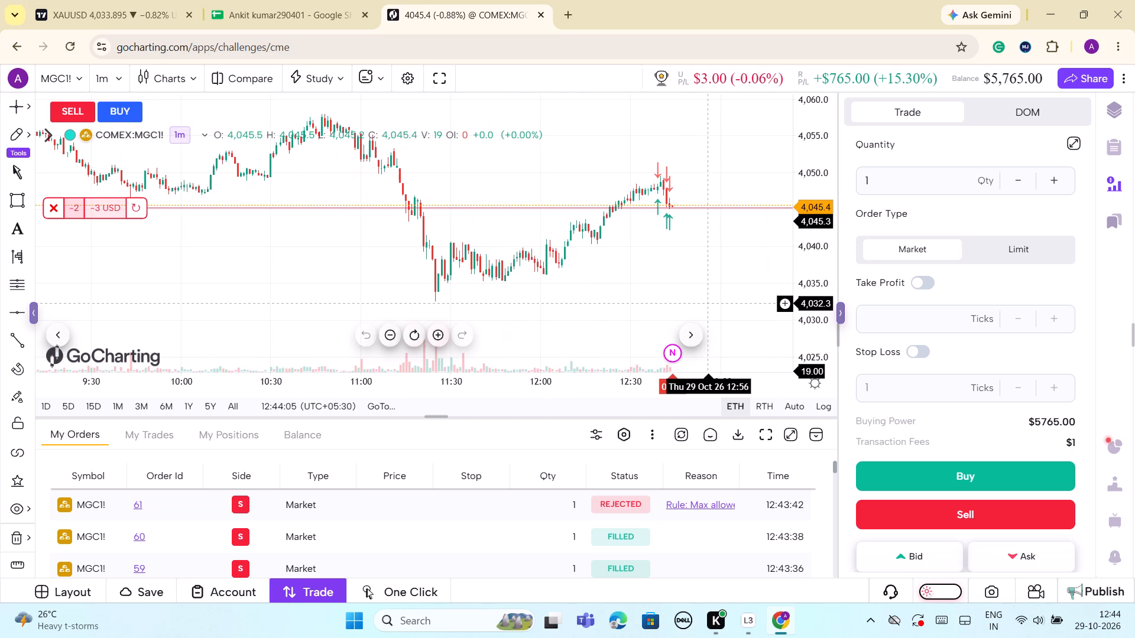
{"action": "scroll", "coordinate": [709, 303], "scroll_direction": "up", "scroll_amount": 2}
{"action": "left_click_drag", "start_coordinate": [810, 334], "coordinate": [823, 282]}
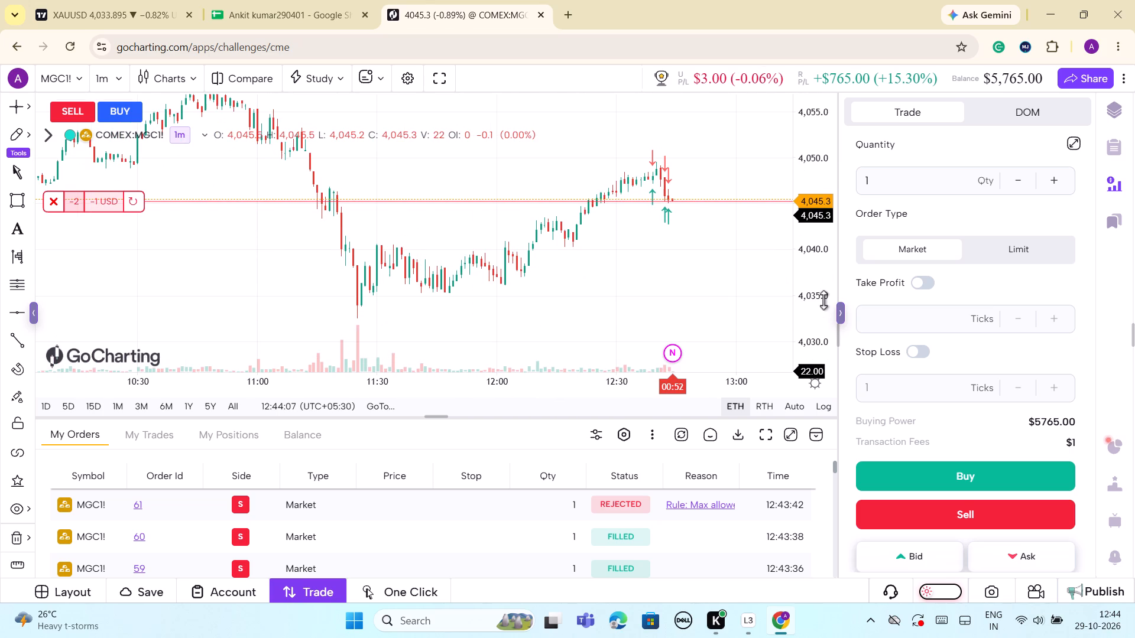
{"action": "left_click_drag", "start_coordinate": [823, 320], "coordinate": [826, 198]}
{"action": "left_click_drag", "start_coordinate": [747, 237], "coordinate": [710, 269]}
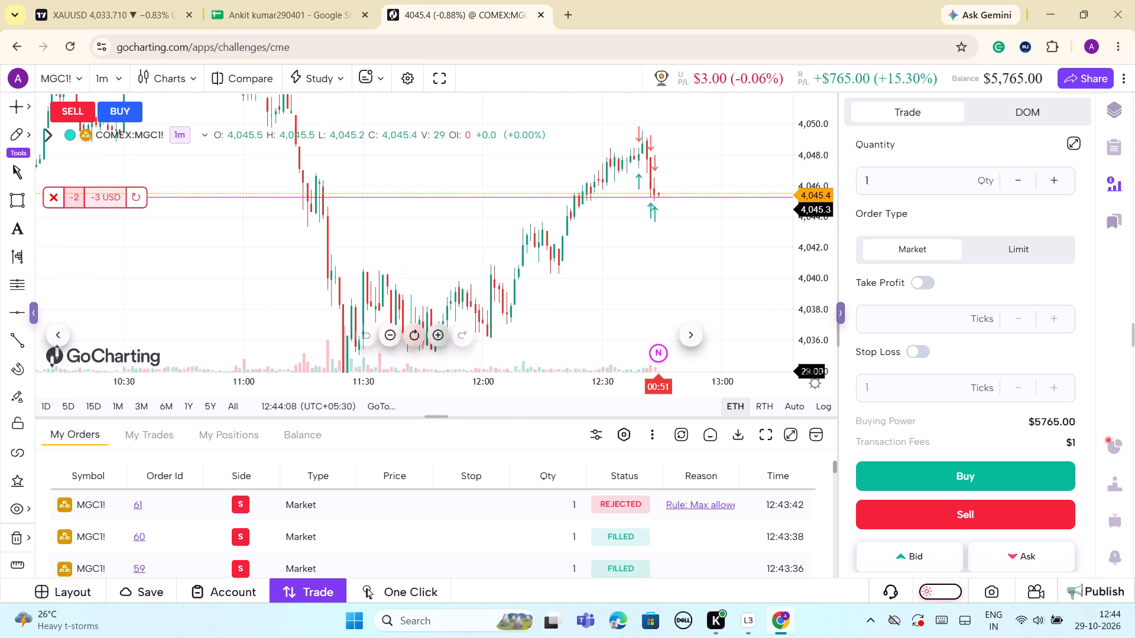
{"action": "left_click_drag", "start_coordinate": [710, 269], "coordinate": [706, 271]}
{"action": "scroll", "coordinate": [686, 279], "scroll_direction": "up", "scroll_amount": 5}
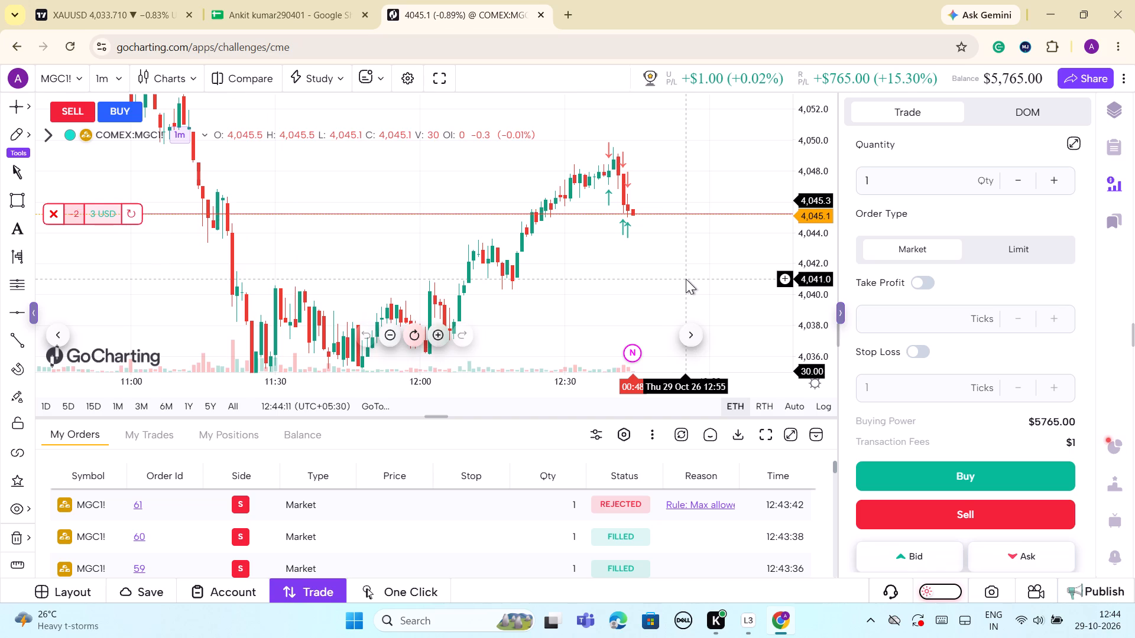
{"action": "scroll", "coordinate": [686, 279], "scroll_direction": "up", "scroll_amount": 2}
{"action": "scroll", "coordinate": [686, 279], "scroll_direction": "down", "scroll_amount": 8}
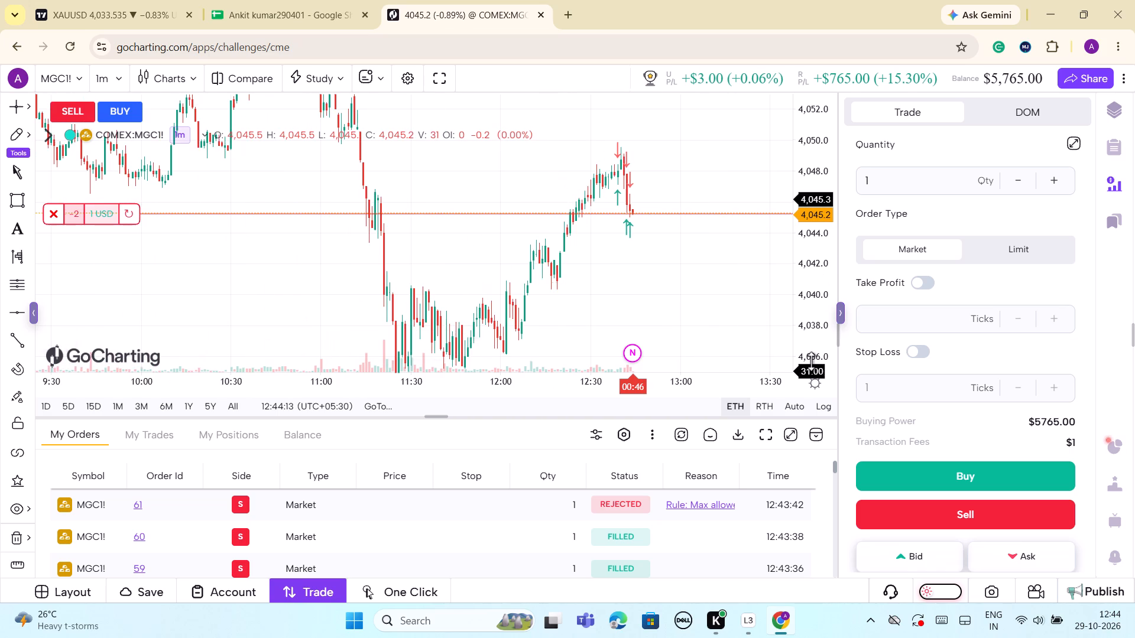
{"action": "left_click_drag", "start_coordinate": [811, 362], "coordinate": [812, 299]}
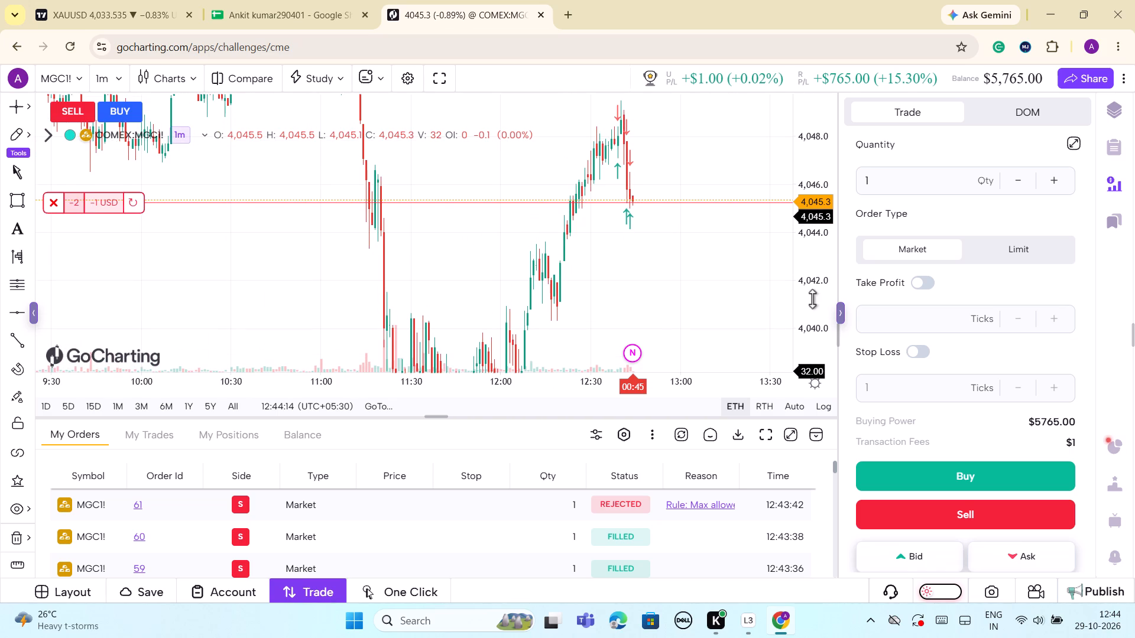
{"action": "scroll", "coordinate": [790, 313], "scroll_direction": "up", "scroll_amount": 7}
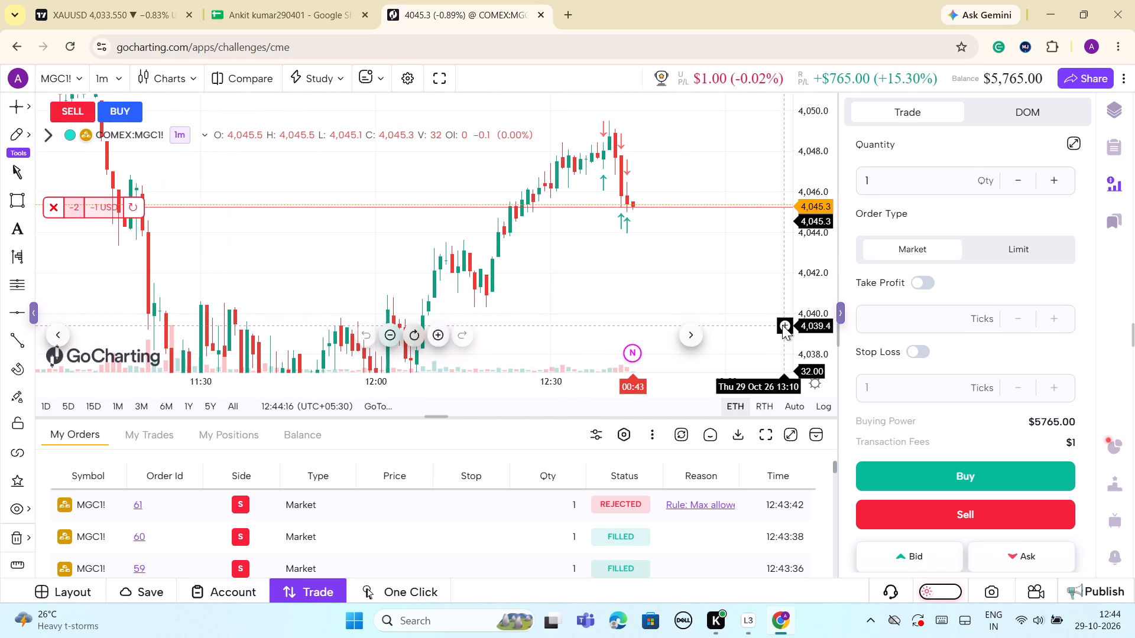
{"action": "scroll", "coordinate": [782, 325], "scroll_direction": "up", "scroll_amount": 3}
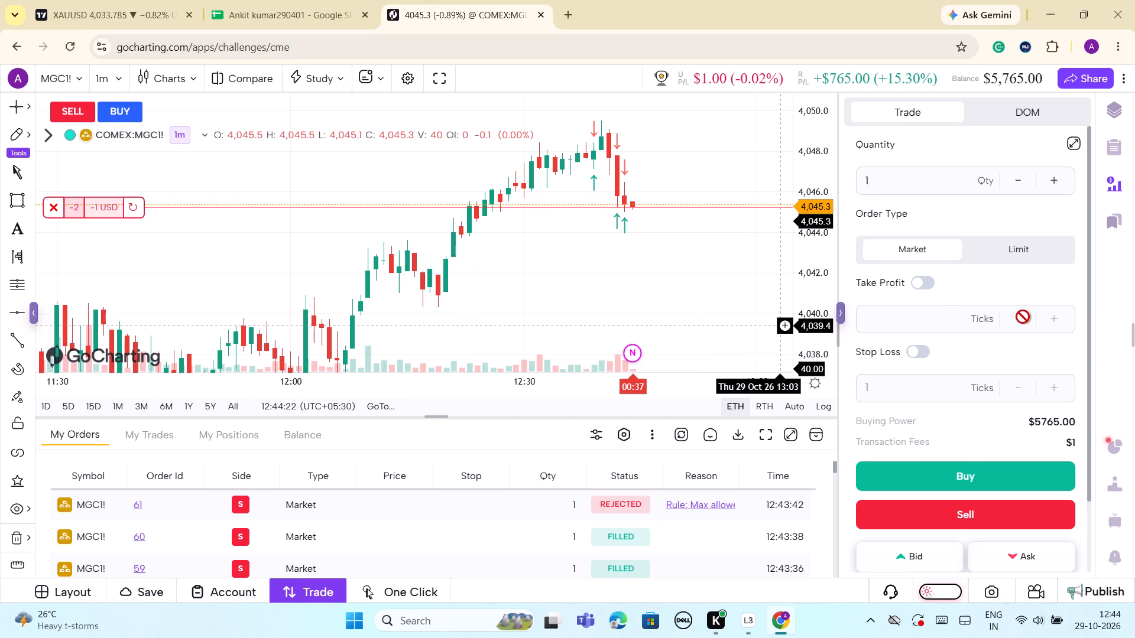
Enable the stop loss in the order form and set its value to 4047.8.
{"action": "left_click", "coordinate": [925, 352]}
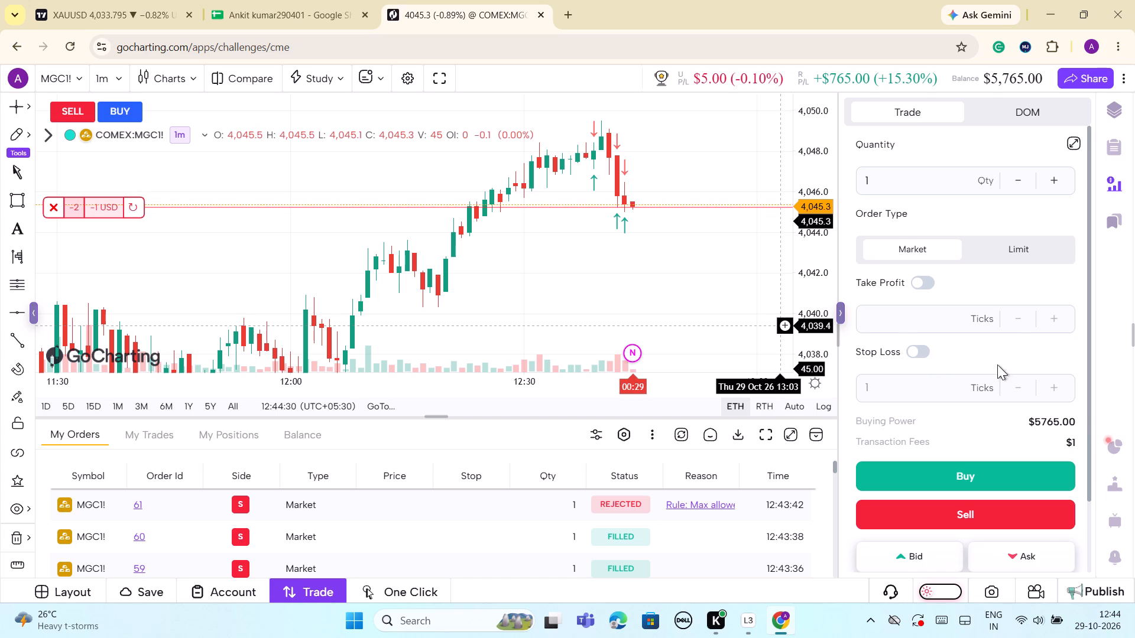
{"action": "left_click", "coordinate": [1068, 399]}
{"action": "triple_click", "coordinate": [1066, 396]}
{"action": "left_click", "coordinate": [1045, 381]}
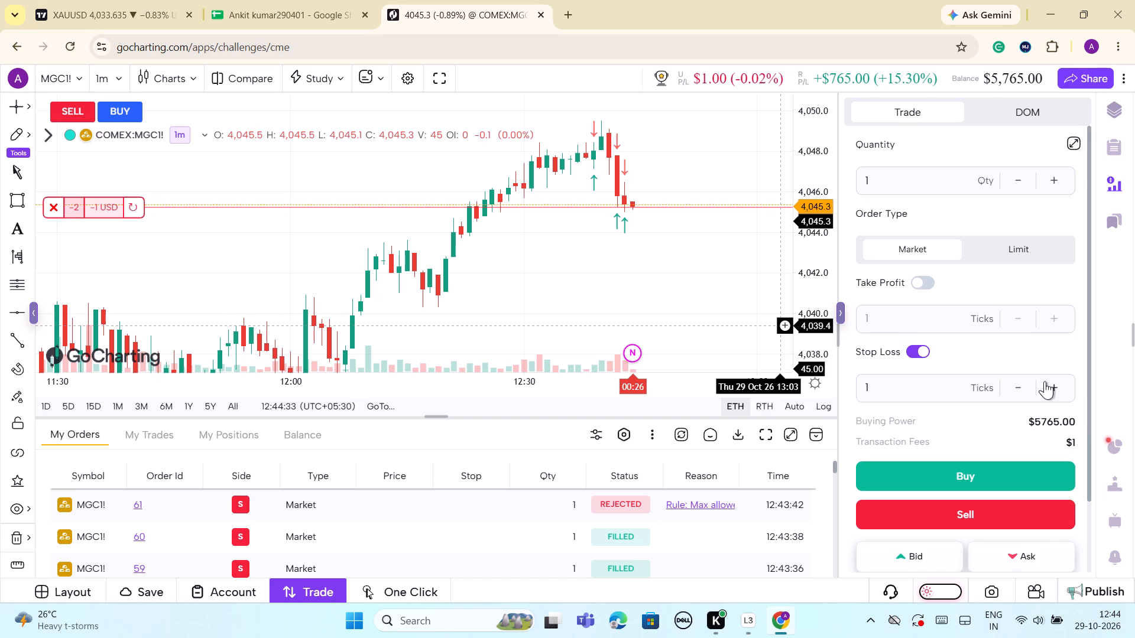
{"action": "triple_click", "coordinate": [1050, 383]}
{"action": "double_click", "coordinate": [1052, 385]}
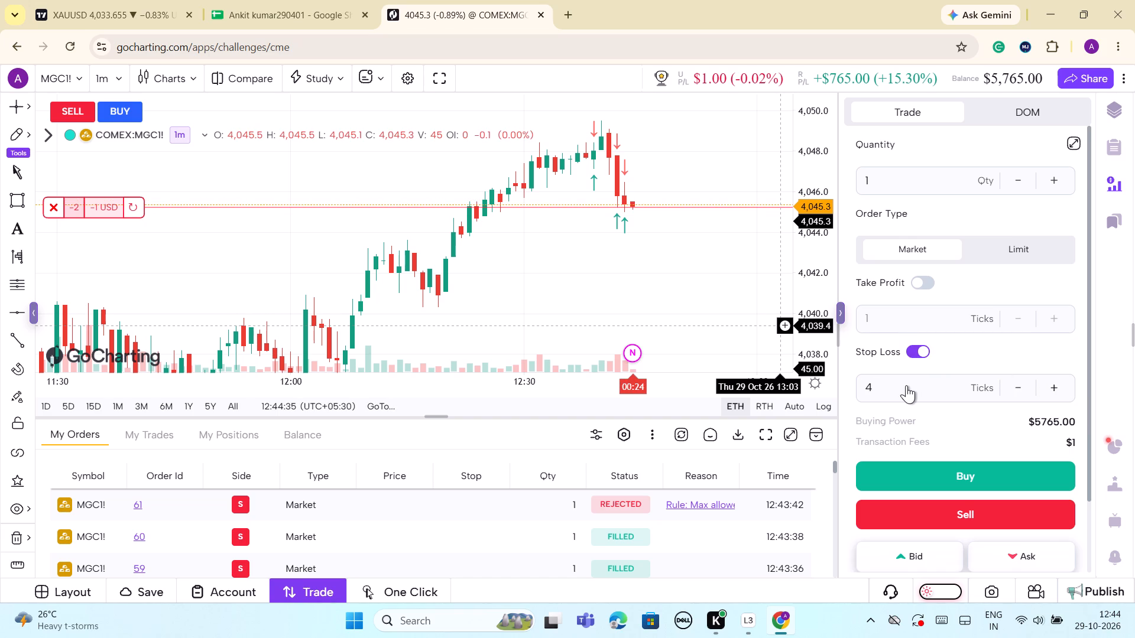
{"action": "left_click", "coordinate": [906, 385]}
{"action": "left_click", "coordinate": [902, 385]}
{"action": "key", "text": "BackSpace"}
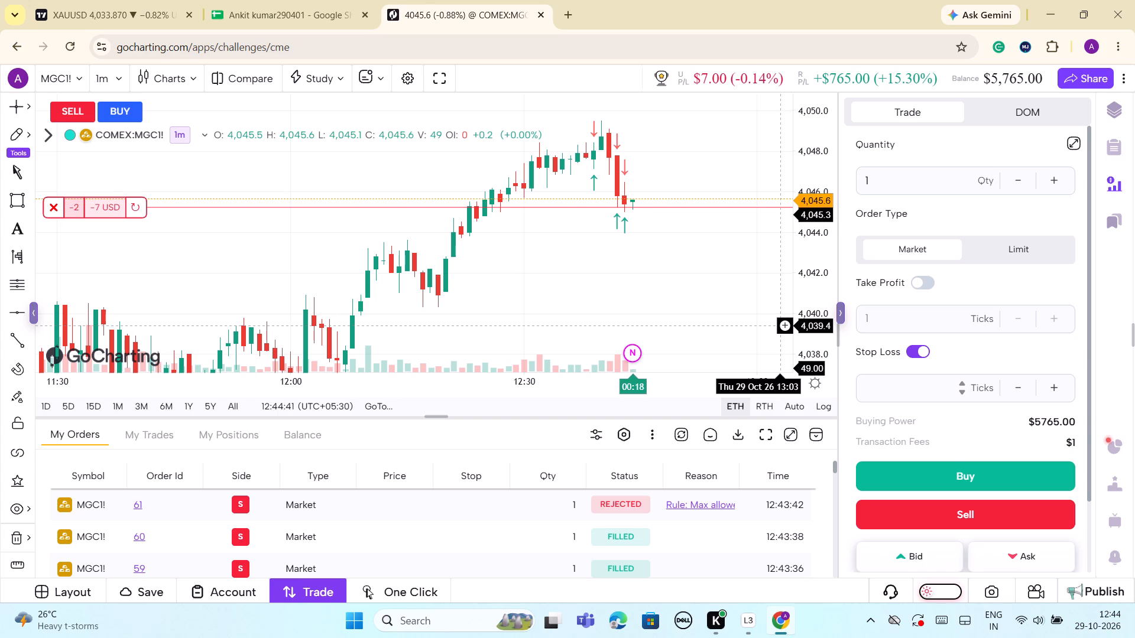
{"action": "key", "text": "4"}
{"action": "key", "text": "comma"}
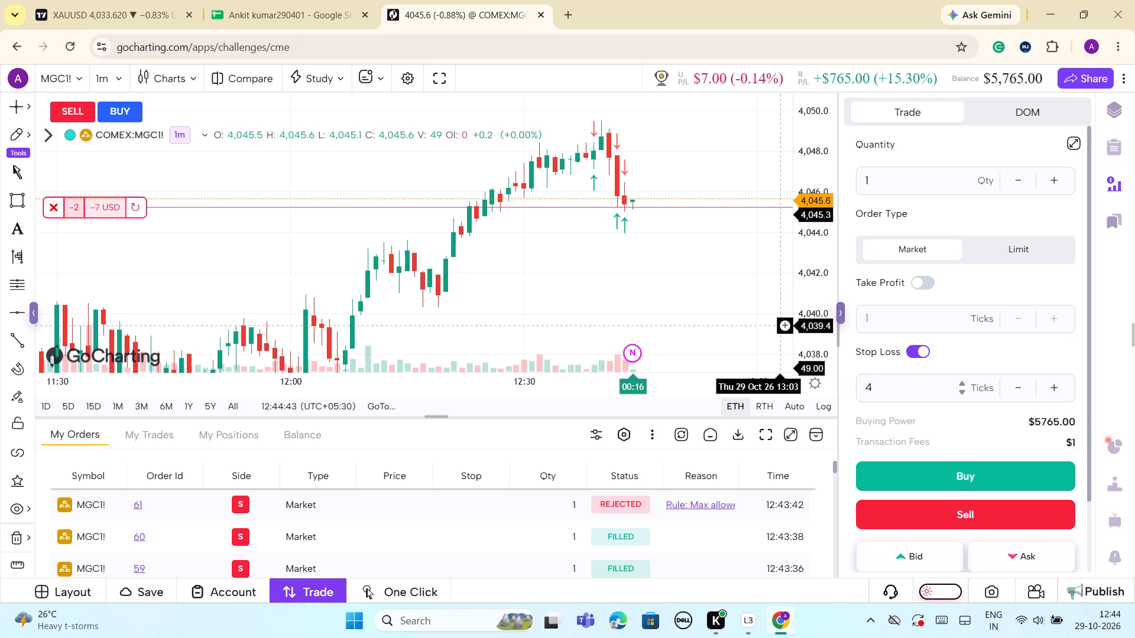
{"action": "key", "text": "0"}
{"action": "key", "text": "4"}
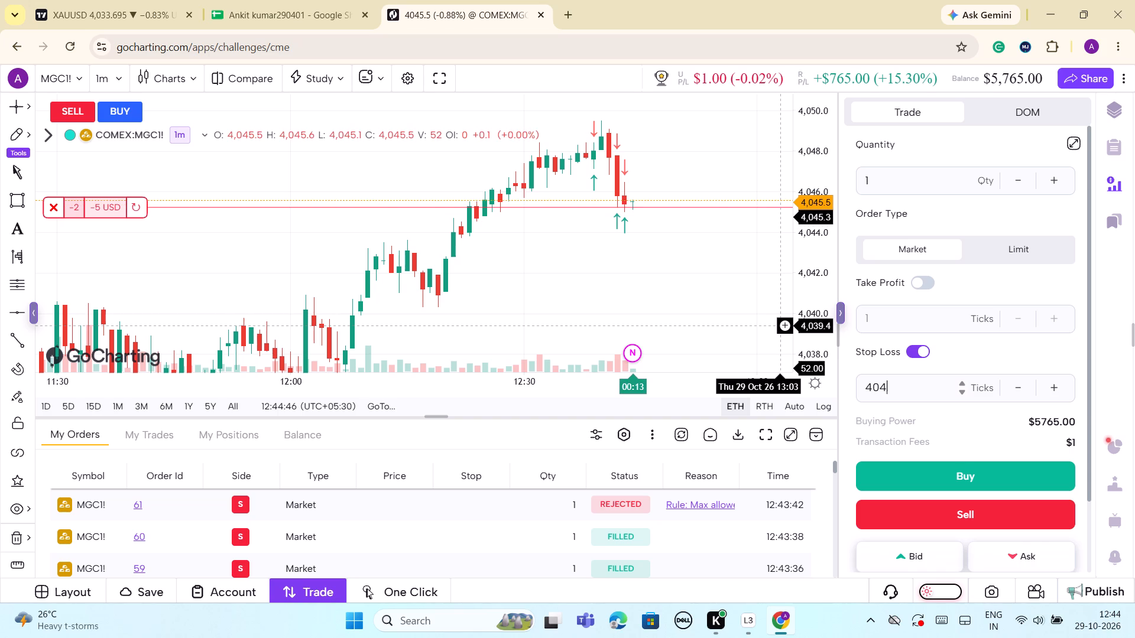
{"action": "key", "text": "8"}
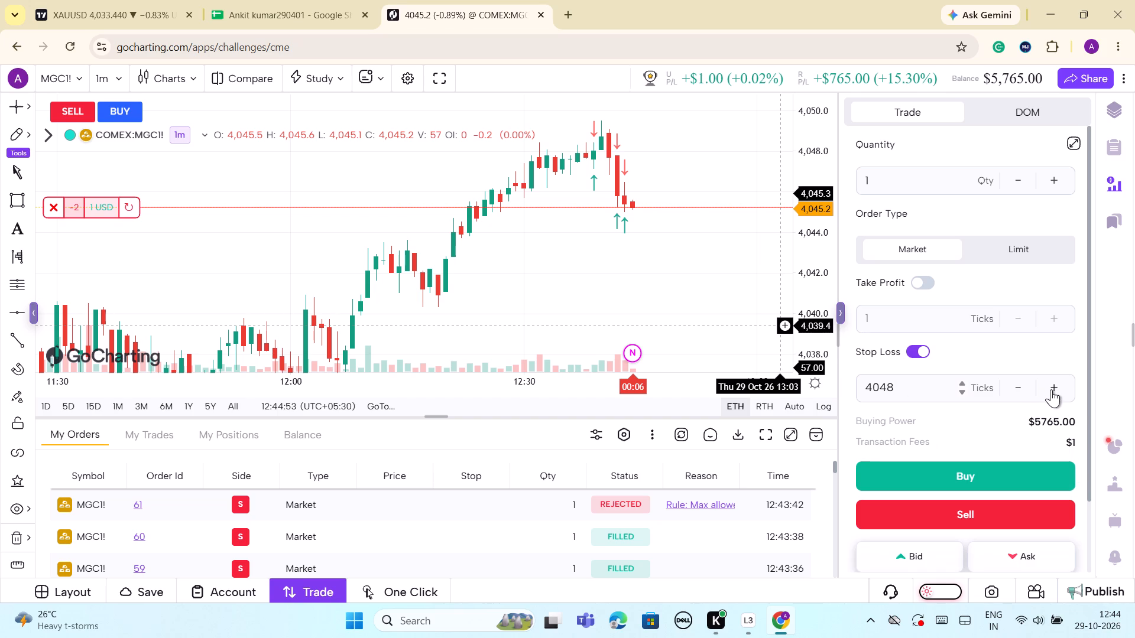
{"action": "left_click", "coordinate": [965, 395]}
{"action": "left_click", "coordinate": [962, 394]}
{"action": "left_click", "coordinate": [961, 379]}
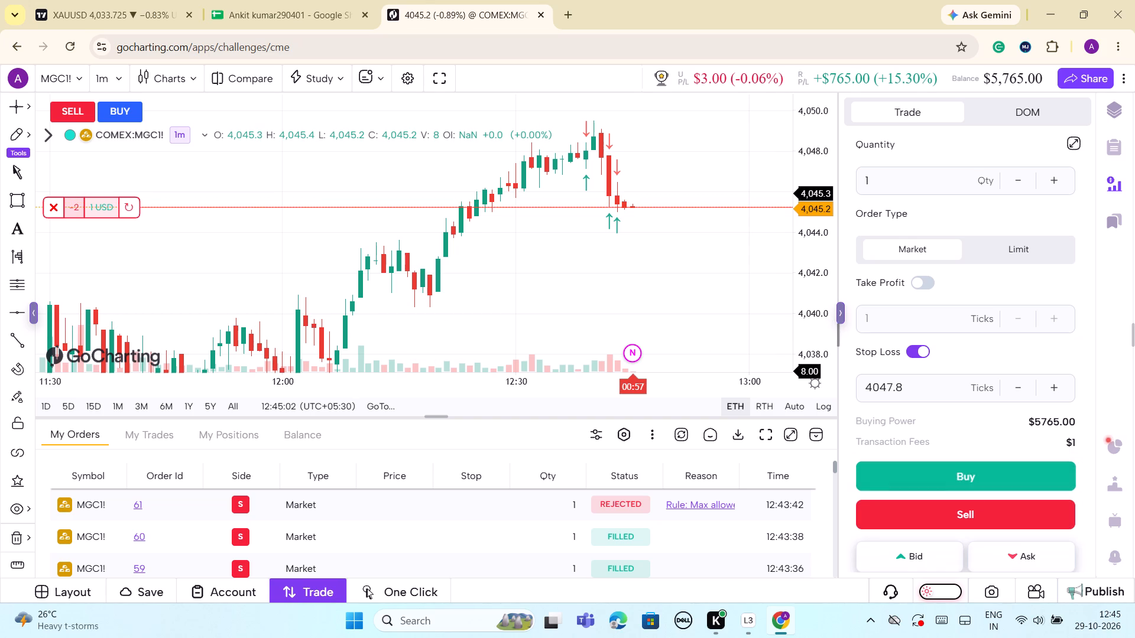
Examine the latest 1-minute MGC1! candles up close around the open short position's entry line.
{"action": "left_click", "coordinate": [728, 310]}
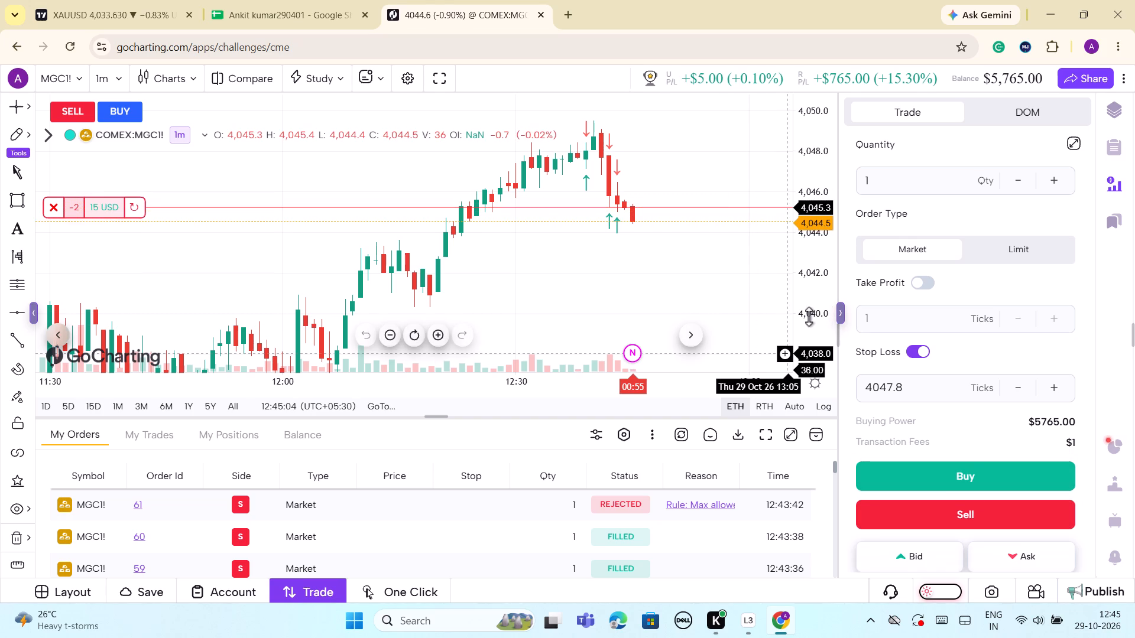
{"action": "left_click_drag", "start_coordinate": [809, 319], "coordinate": [809, 277]}
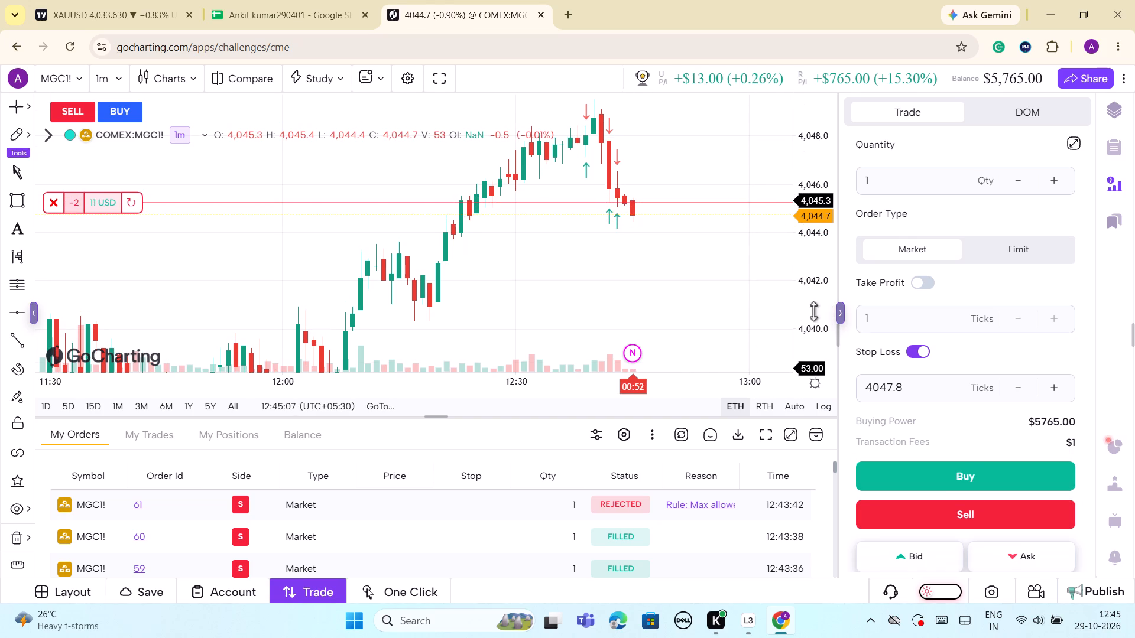
{"action": "left_click_drag", "start_coordinate": [806, 323], "coordinate": [802, 237]}
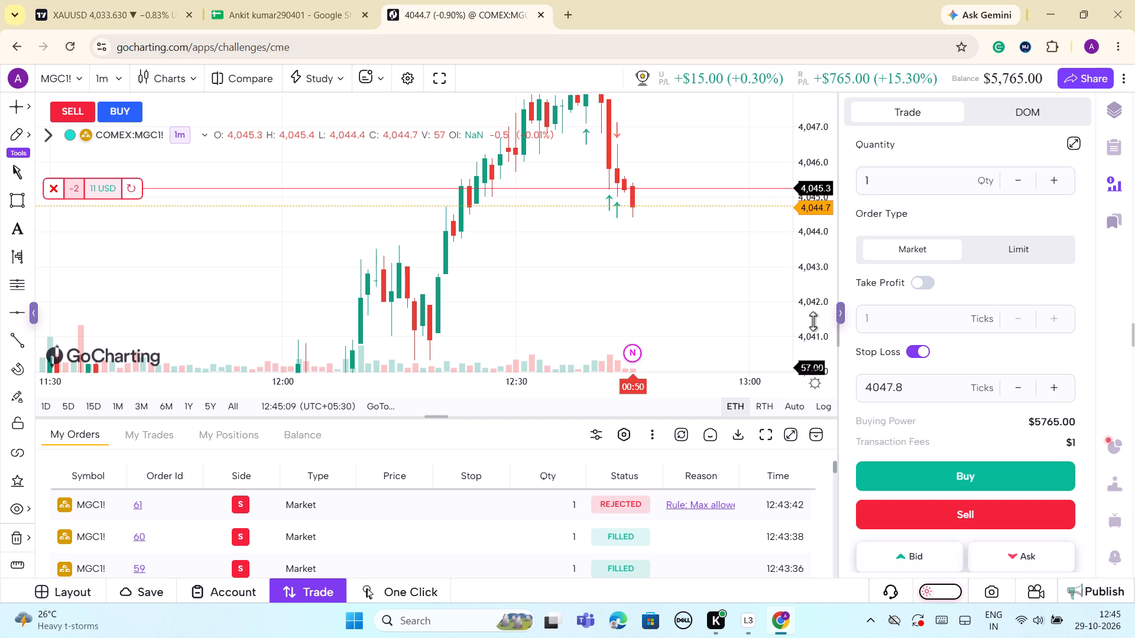
{"action": "scroll", "coordinate": [813, 323], "scroll_direction": "up", "scroll_amount": 6}
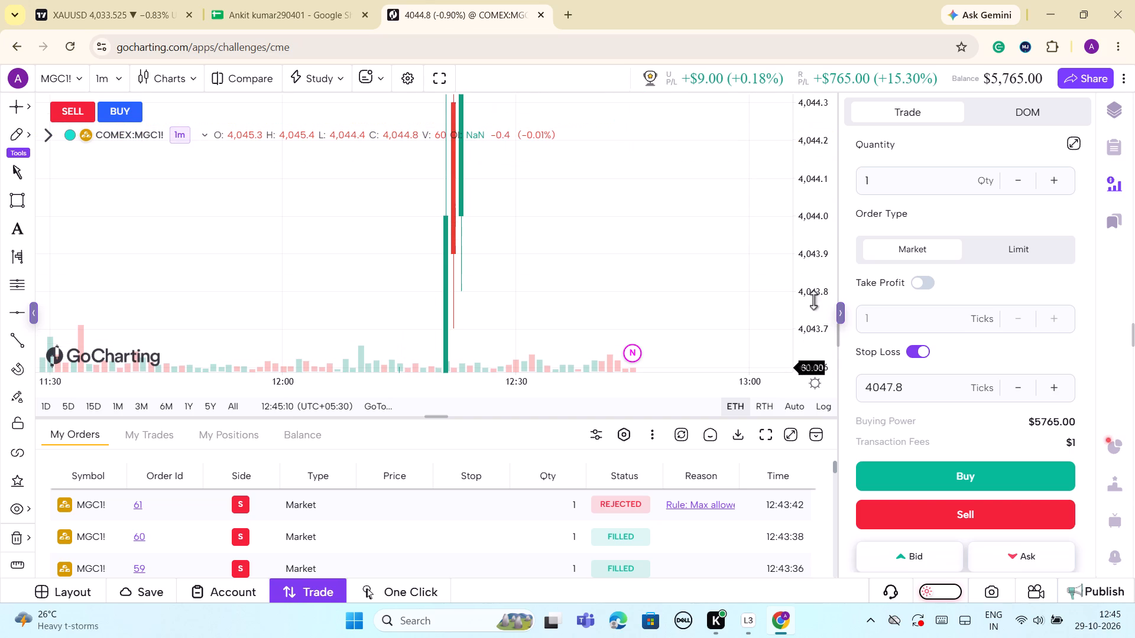
{"action": "left_click_drag", "start_coordinate": [812, 224], "coordinate": [826, 474]}
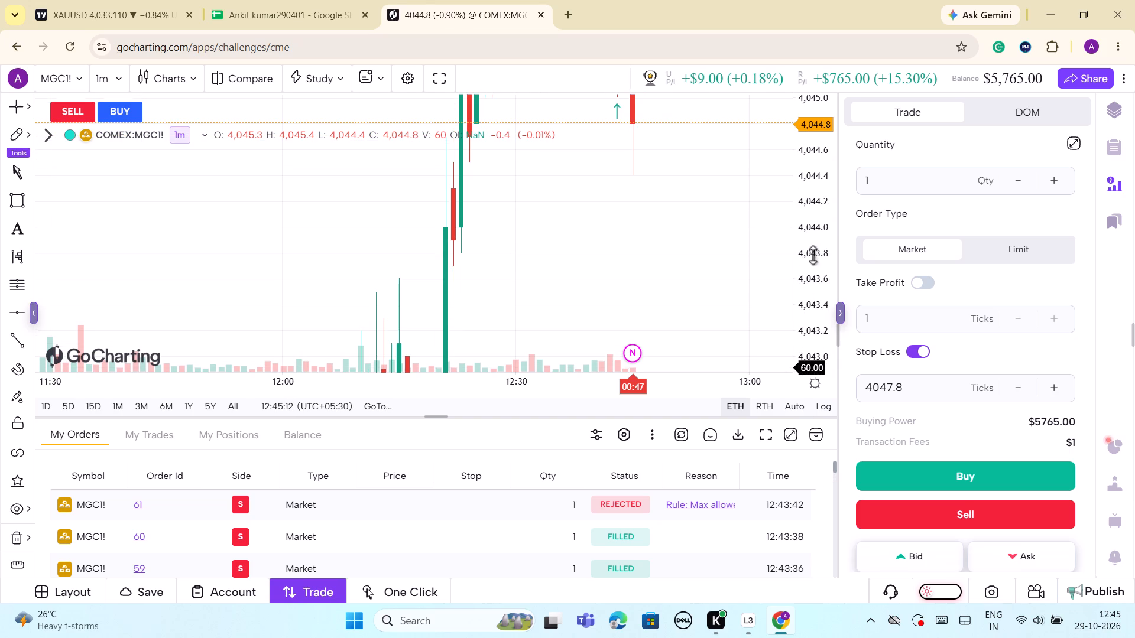
{"action": "left_click_drag", "start_coordinate": [813, 255], "coordinate": [815, 461]}
{"action": "scroll", "coordinate": [689, 385], "scroll_direction": "up", "scroll_amount": 4}
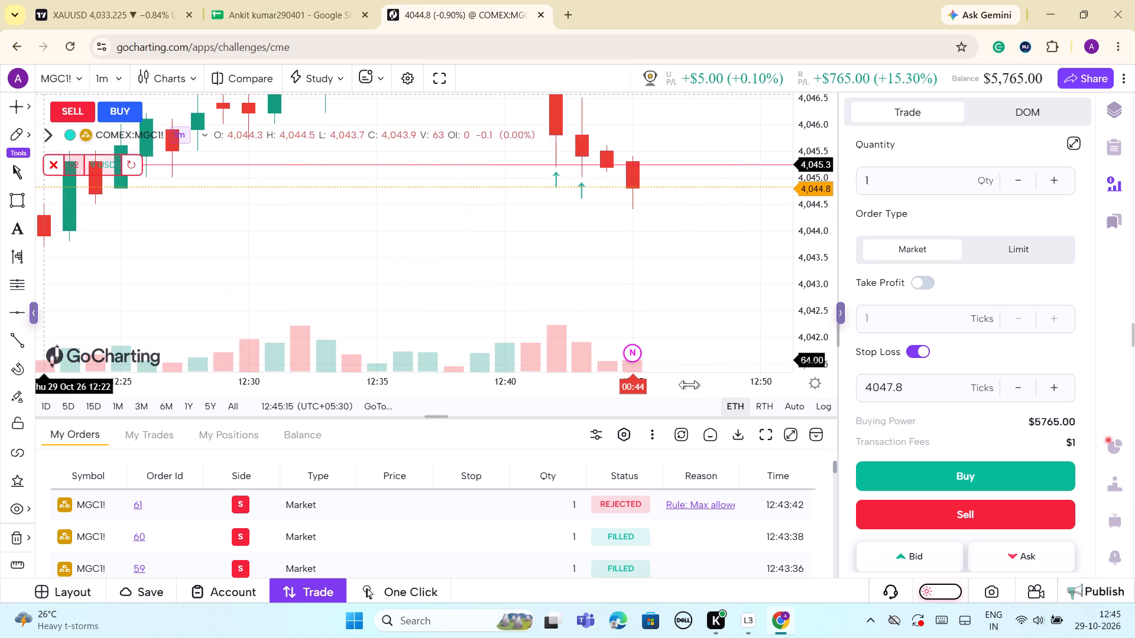
{"action": "left_click_drag", "start_coordinate": [813, 323], "coordinate": [811, 257]}
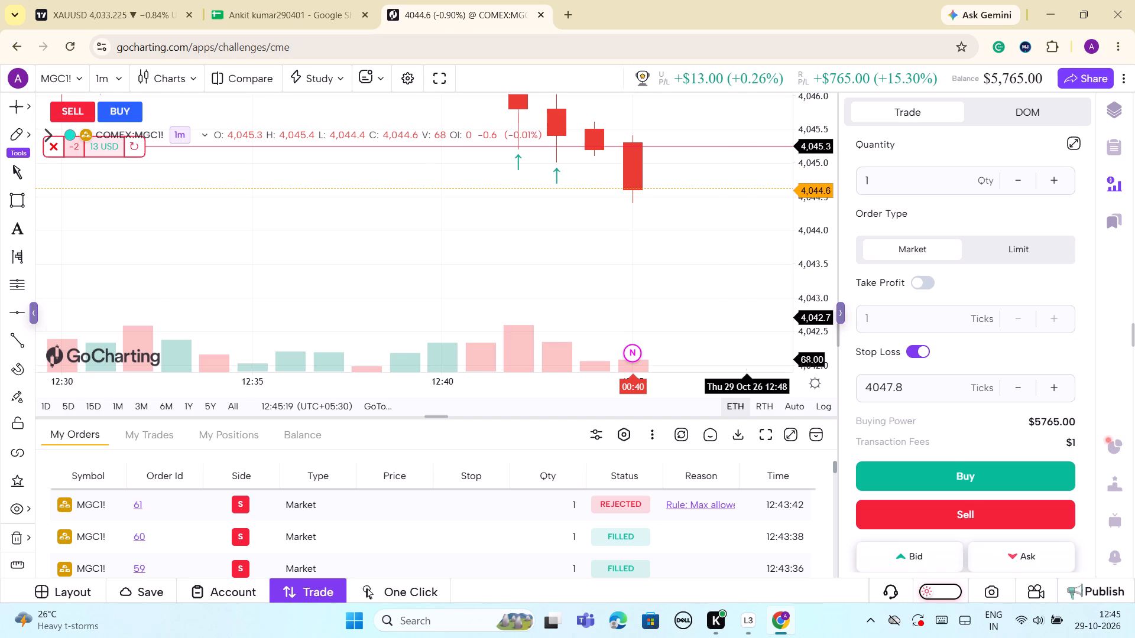
{"action": "scroll", "coordinate": [734, 317], "scroll_direction": "down", "scroll_amount": 10}
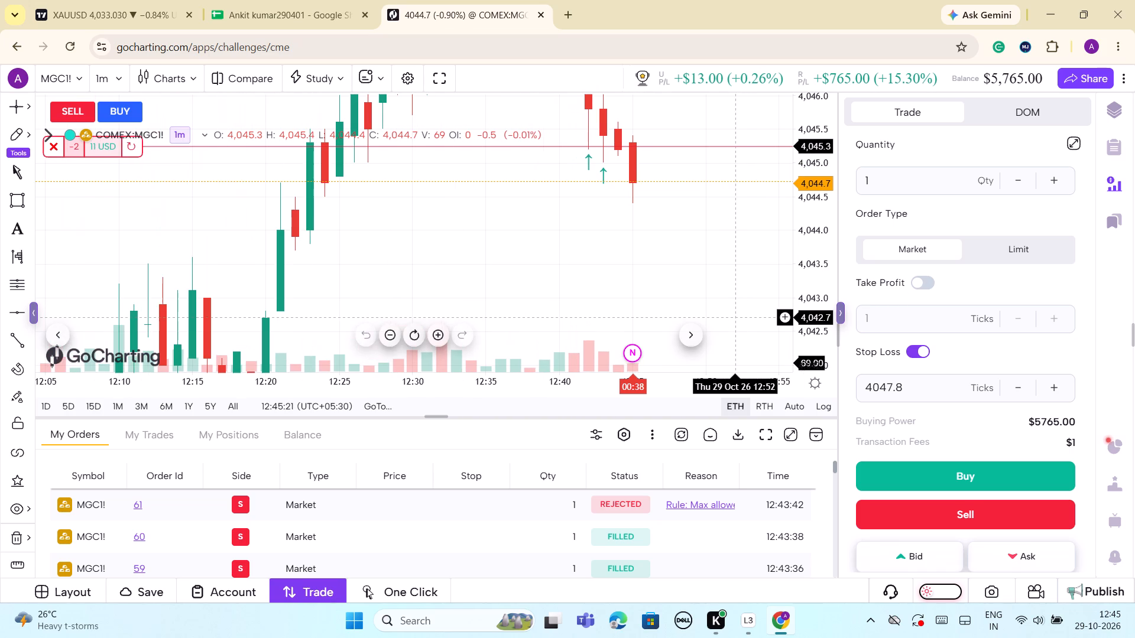
{"action": "left_click_drag", "start_coordinate": [734, 274], "coordinate": [641, 336]}
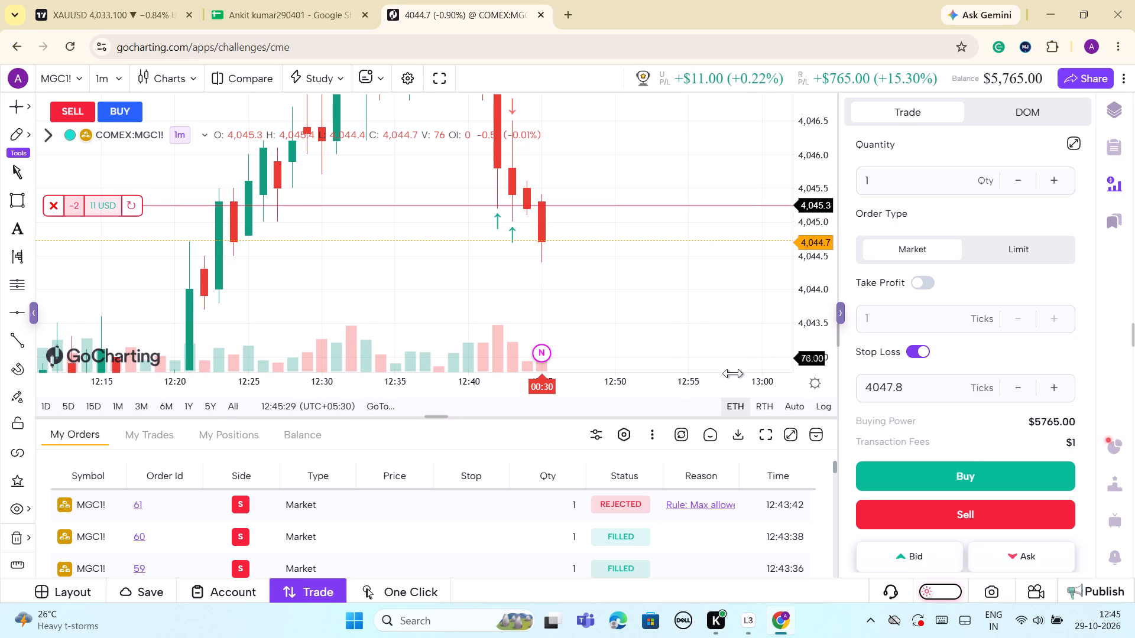
Examine the 1-minute MGC1! price action since about 10:30, comparing the earlier decline and climb with the current pullback.
{"action": "scroll", "coordinate": [579, 318], "scroll_direction": "down", "scroll_amount": 7}
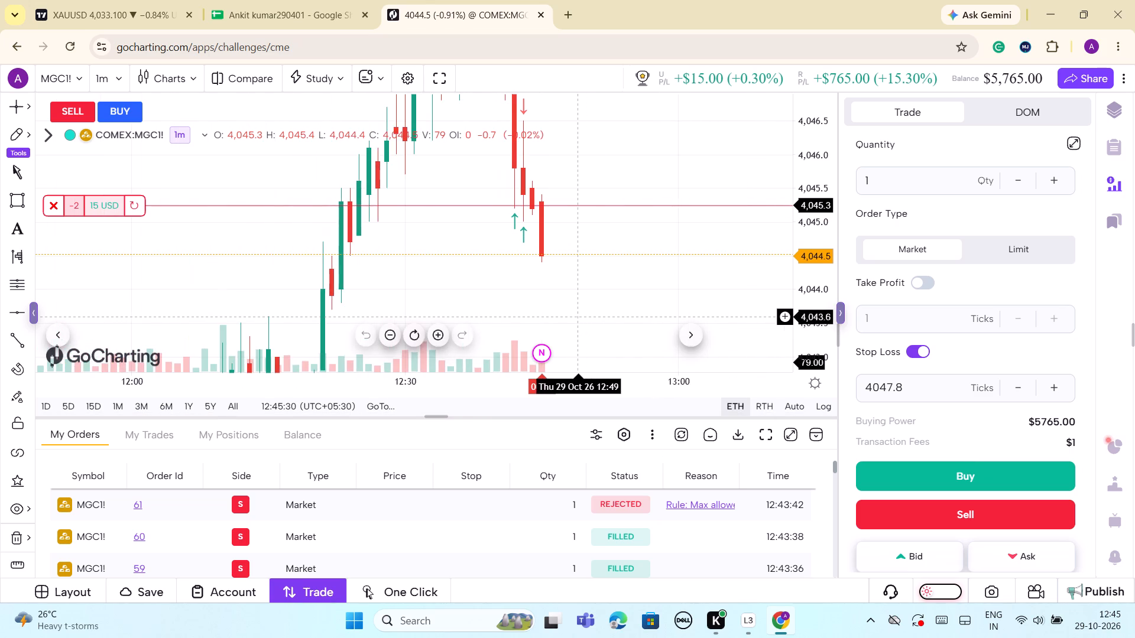
{"action": "scroll", "coordinate": [611, 314], "scroll_direction": "down", "scroll_amount": 2}
{"action": "left_click_drag", "start_coordinate": [821, 324], "coordinate": [828, 207]}
{"action": "left_click_drag", "start_coordinate": [808, 105], "coordinate": [841, 344]}
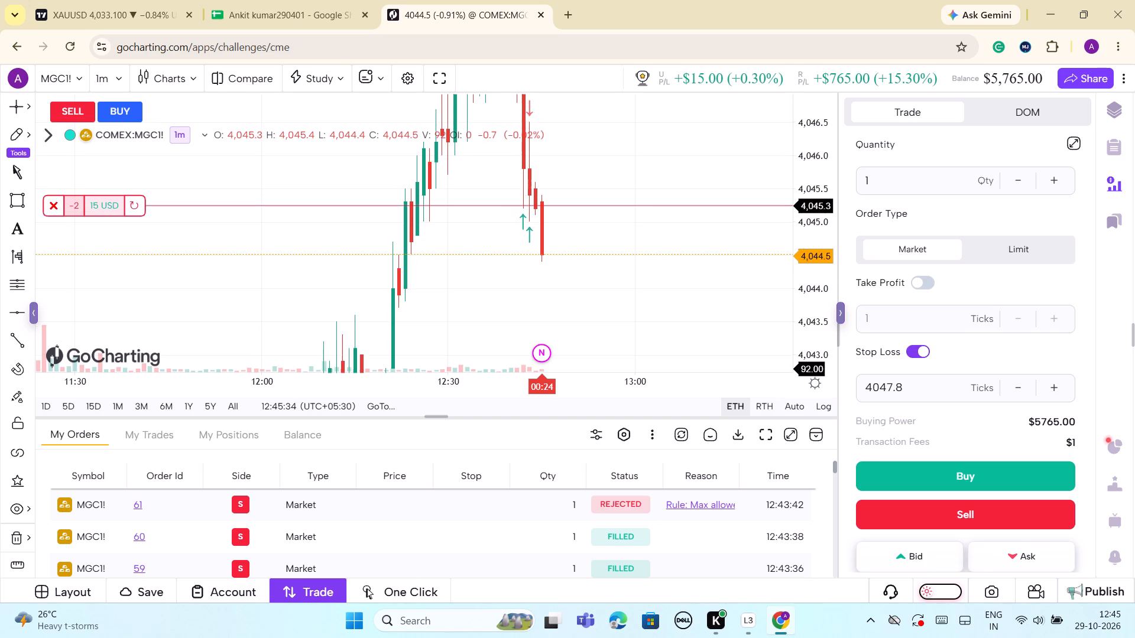
{"action": "left_click_drag", "start_coordinate": [841, 344], "coordinate": [841, 387]}
{"action": "scroll", "coordinate": [713, 341], "scroll_direction": "down", "scroll_amount": 5}
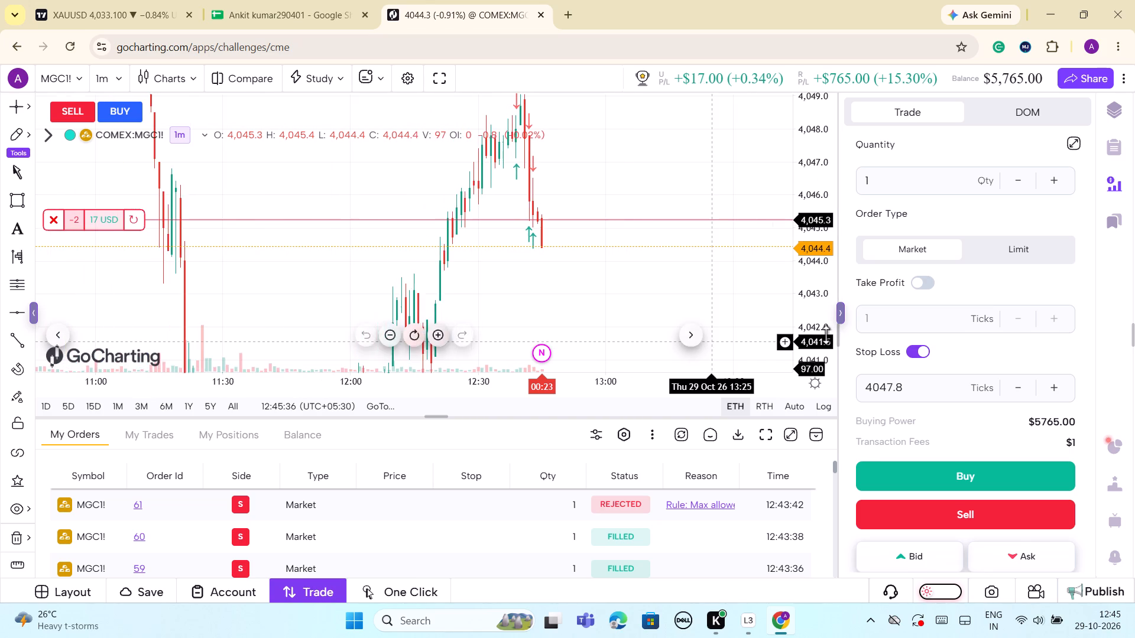
{"action": "left_click_drag", "start_coordinate": [817, 323], "coordinate": [809, 244]}
{"action": "left_click_drag", "start_coordinate": [658, 277], "coordinate": [705, 145]}
{"action": "left_click_drag", "start_coordinate": [799, 217], "coordinate": [835, 445]}
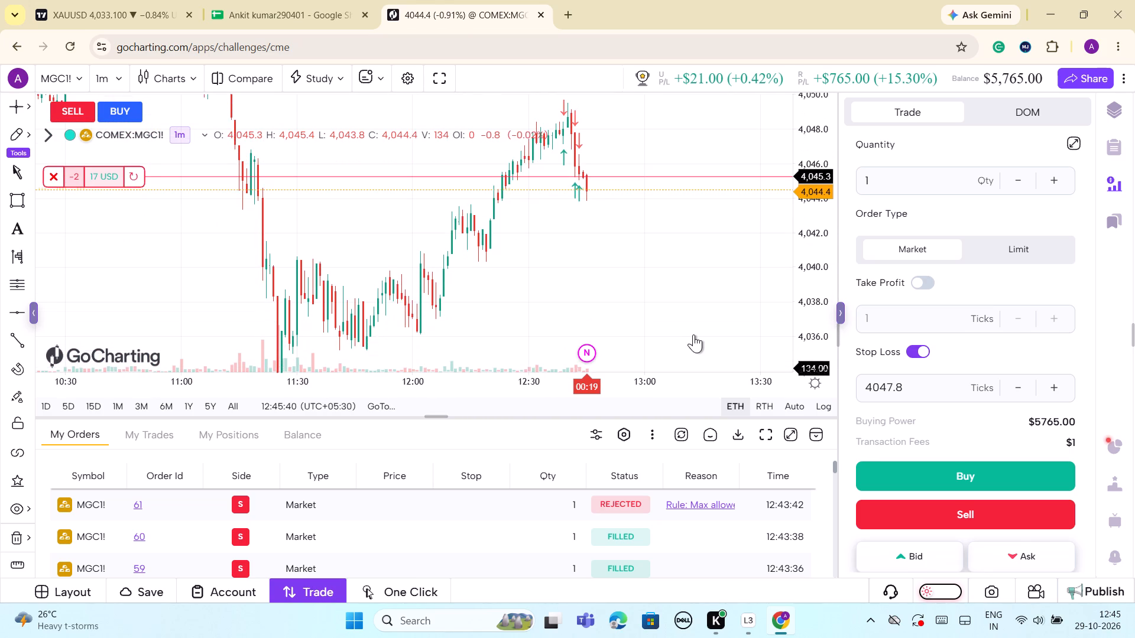
{"action": "scroll", "coordinate": [693, 337], "scroll_direction": "up", "scroll_amount": 4}
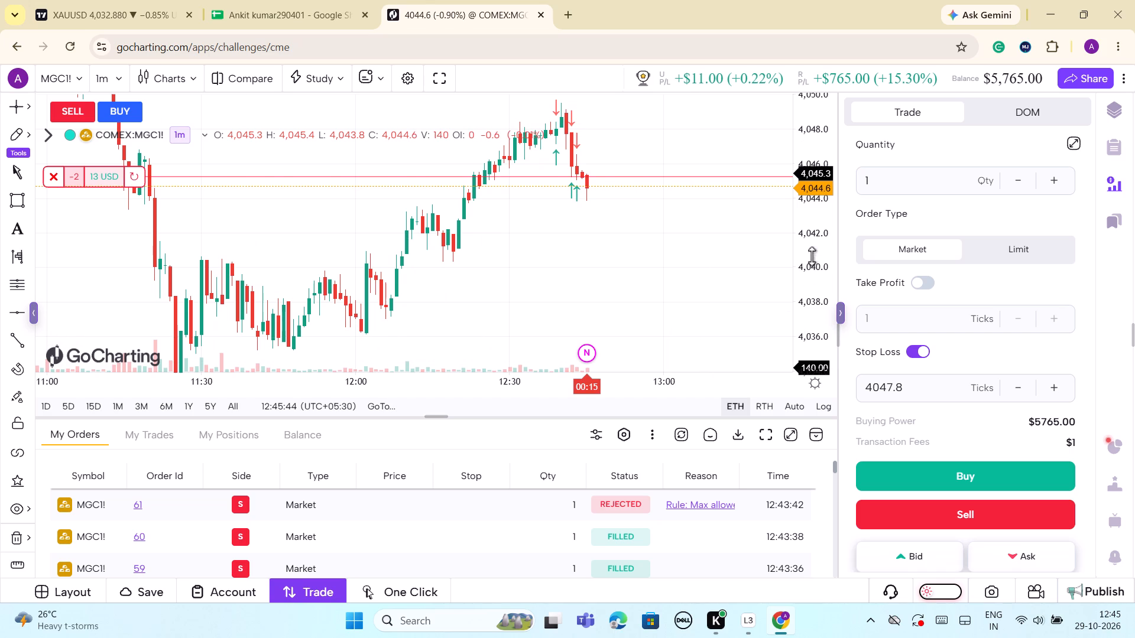
Switch off the stop loss in the order form and collapse the form to widen the chart.
{"action": "left_click", "coordinate": [912, 344]}
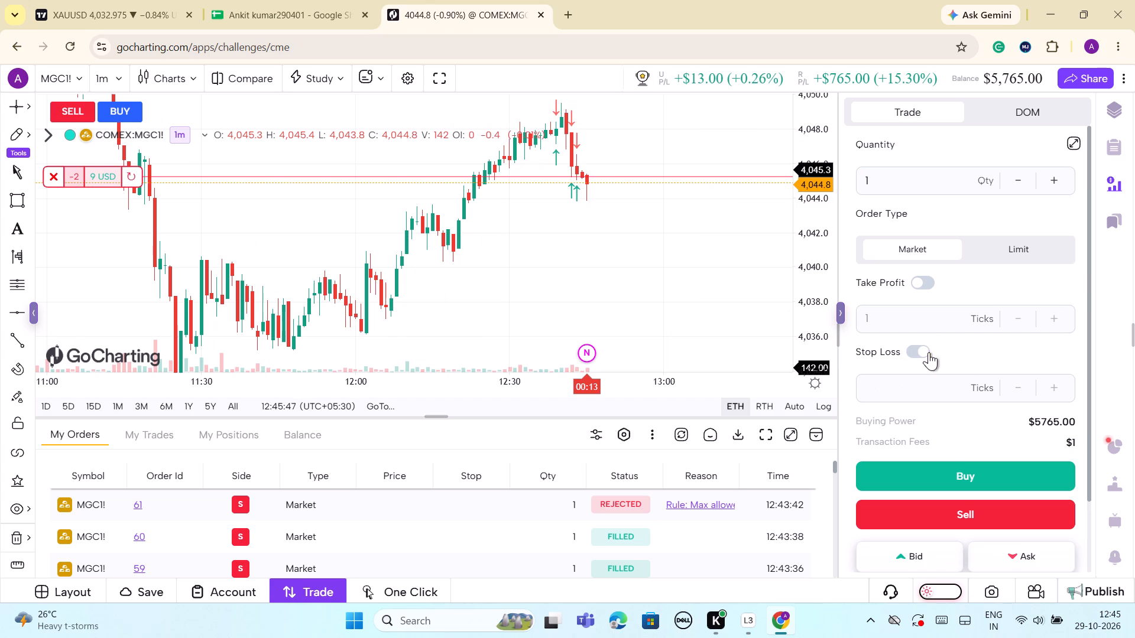
{"action": "left_click", "coordinate": [885, 319]}
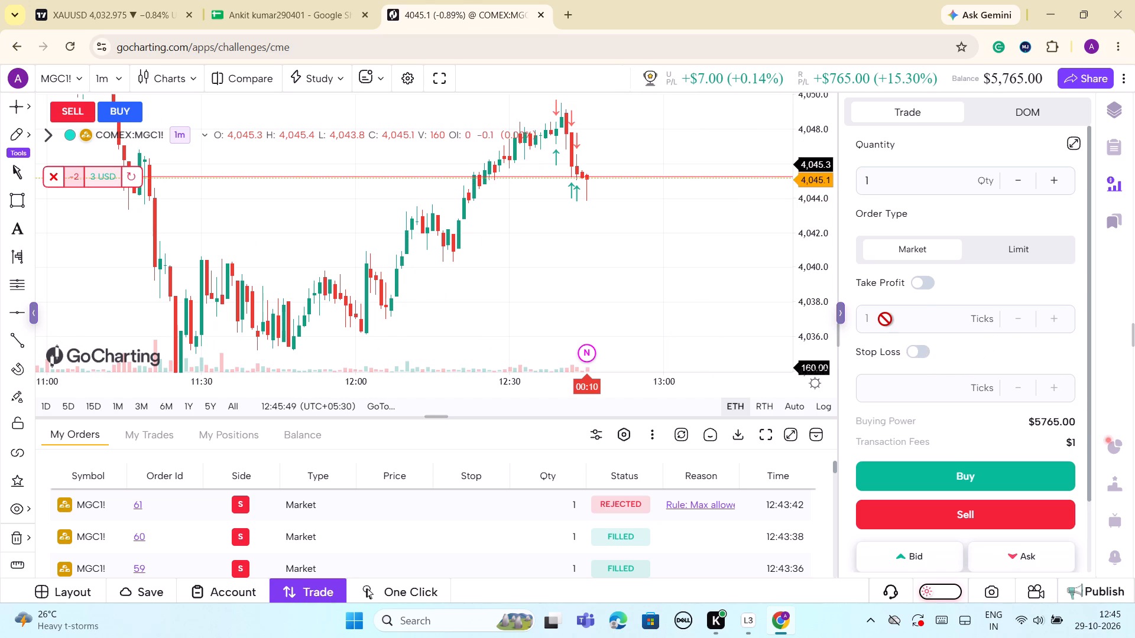
{"action": "left_click", "coordinate": [844, 311]}
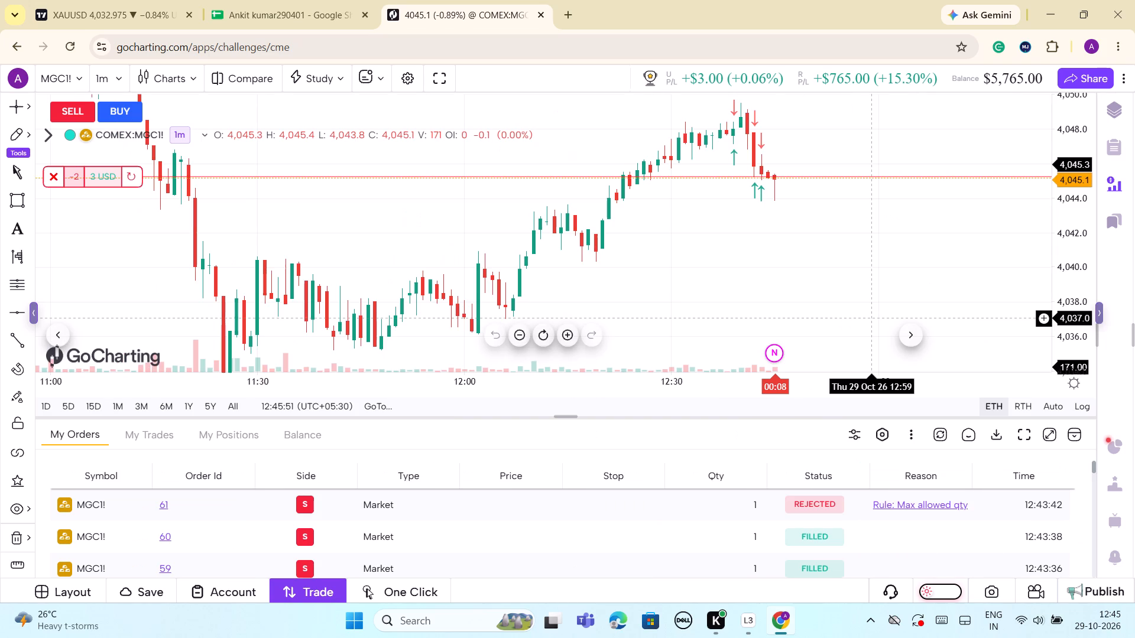
Review the wider 1-minute MGC1! history back to about 07:30 against the open short position.
{"action": "scroll", "coordinate": [868, 308], "scroll_direction": "down", "scroll_amount": 11}
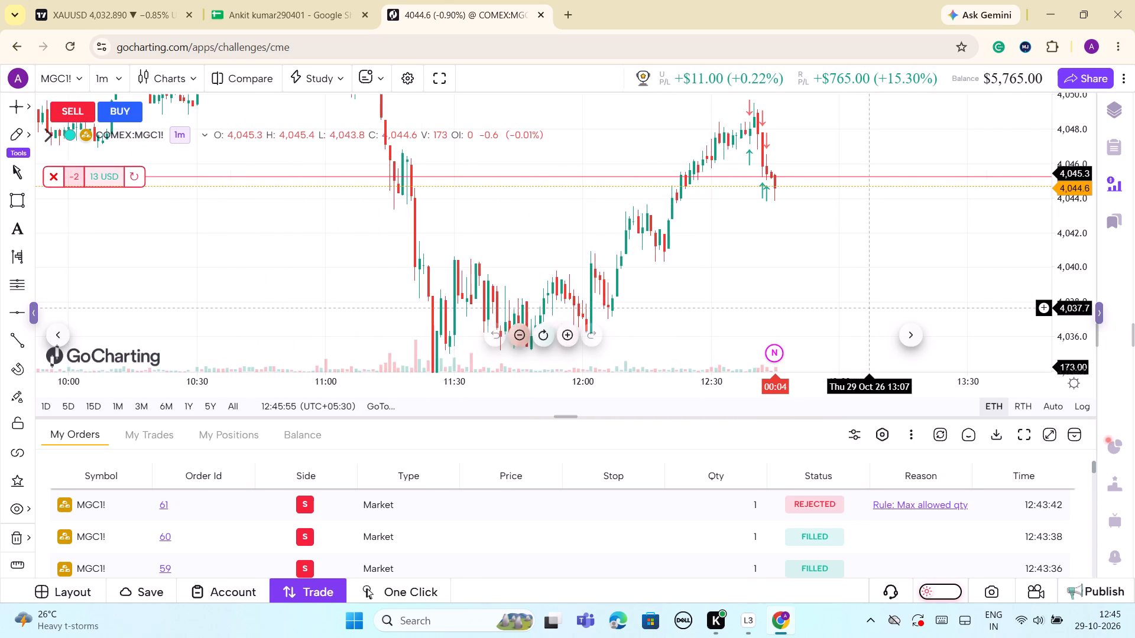
{"action": "scroll", "coordinate": [868, 308], "scroll_direction": "down", "scroll_amount": 6}
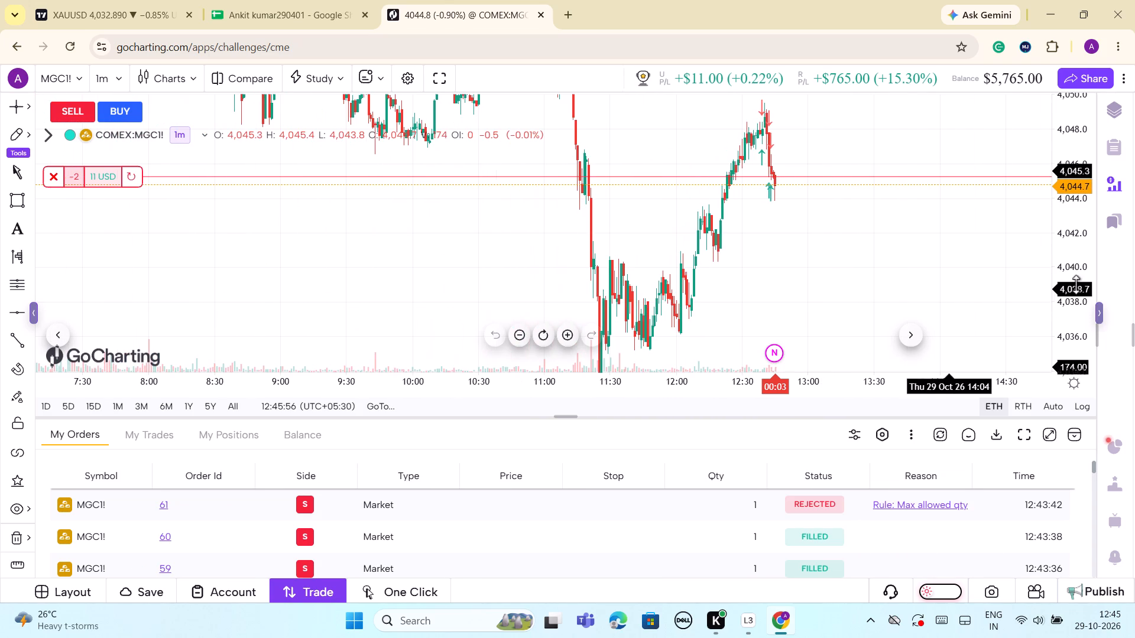
{"action": "left_click_drag", "start_coordinate": [1076, 289], "coordinate": [1079, 190]}
Examine MGC1! price swings from about 11:00 to the newest 1-minute candle, checking the pullback against earlier levels.
{"action": "scroll", "coordinate": [898, 270], "scroll_direction": "up", "scroll_amount": 4}
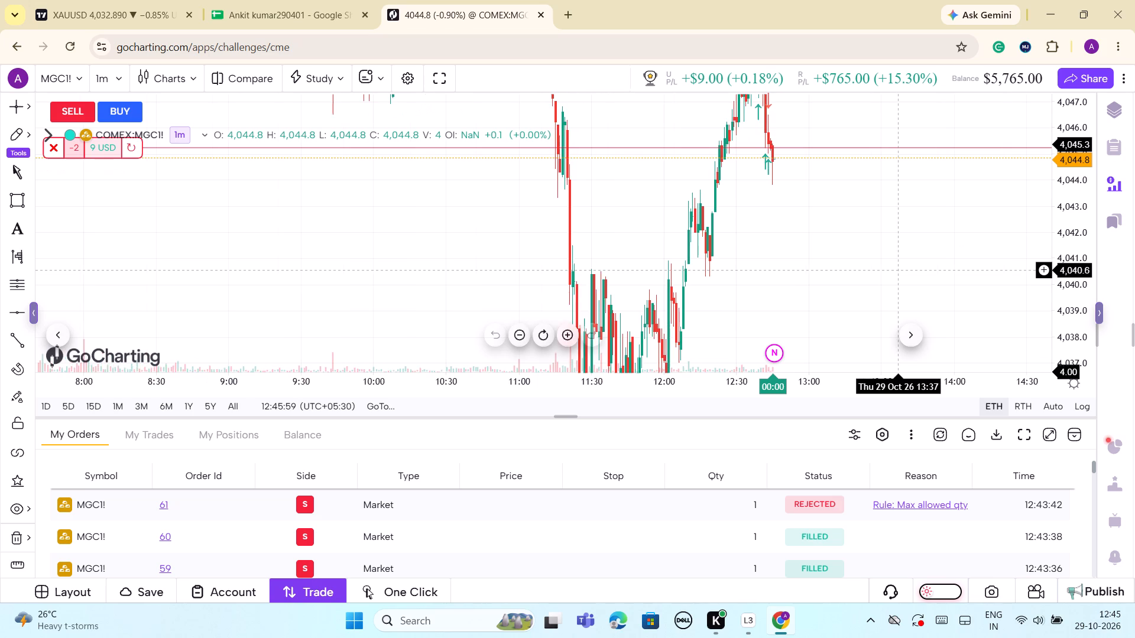
{"action": "scroll", "coordinate": [905, 275], "scroll_direction": "up", "scroll_amount": 13}
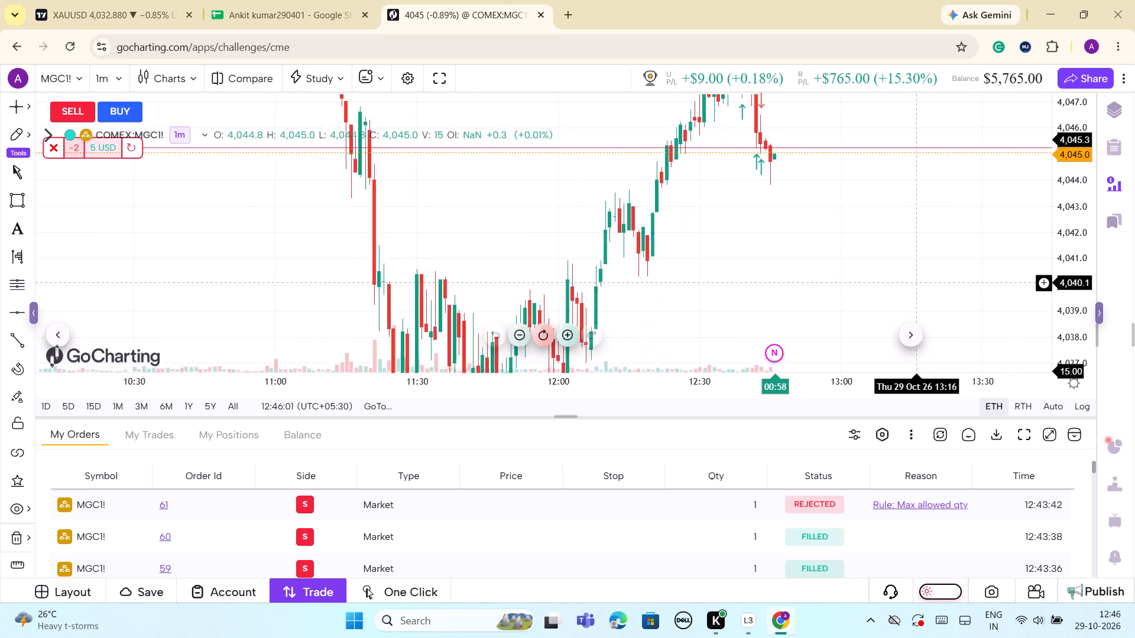
{"action": "scroll", "coordinate": [917, 282], "scroll_direction": "up", "scroll_amount": 2}
{"action": "left_click_drag", "start_coordinate": [1068, 248], "coordinate": [1082, 326]}
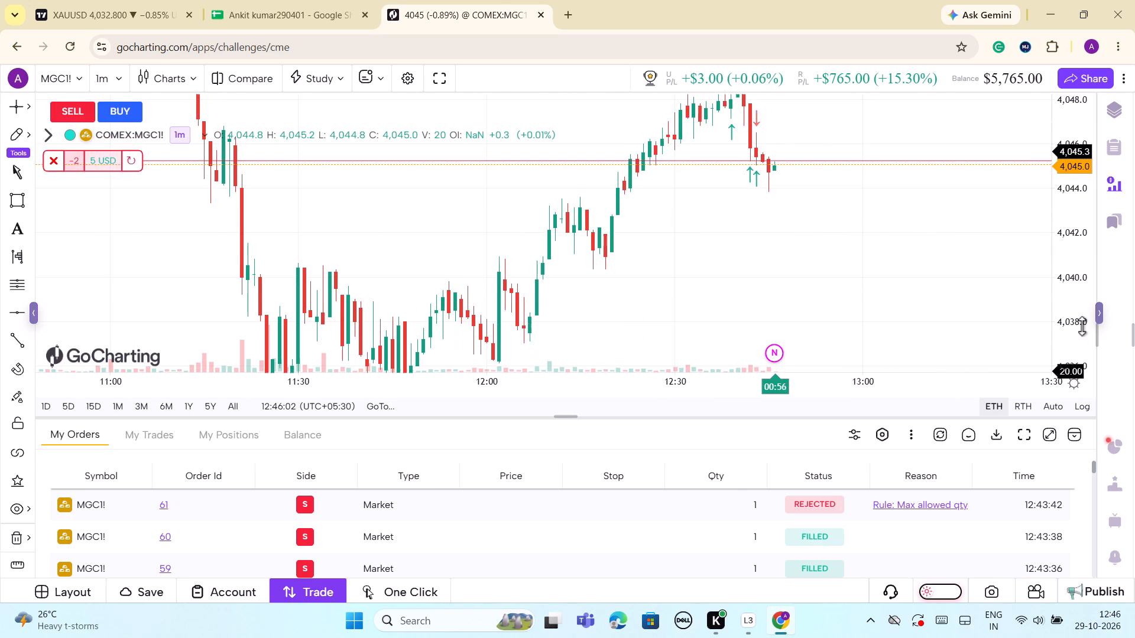
{"action": "left_click_drag", "start_coordinate": [1082, 326], "coordinate": [1082, 346]}
{"action": "scroll", "coordinate": [819, 346], "scroll_direction": "down", "scroll_amount": 7}
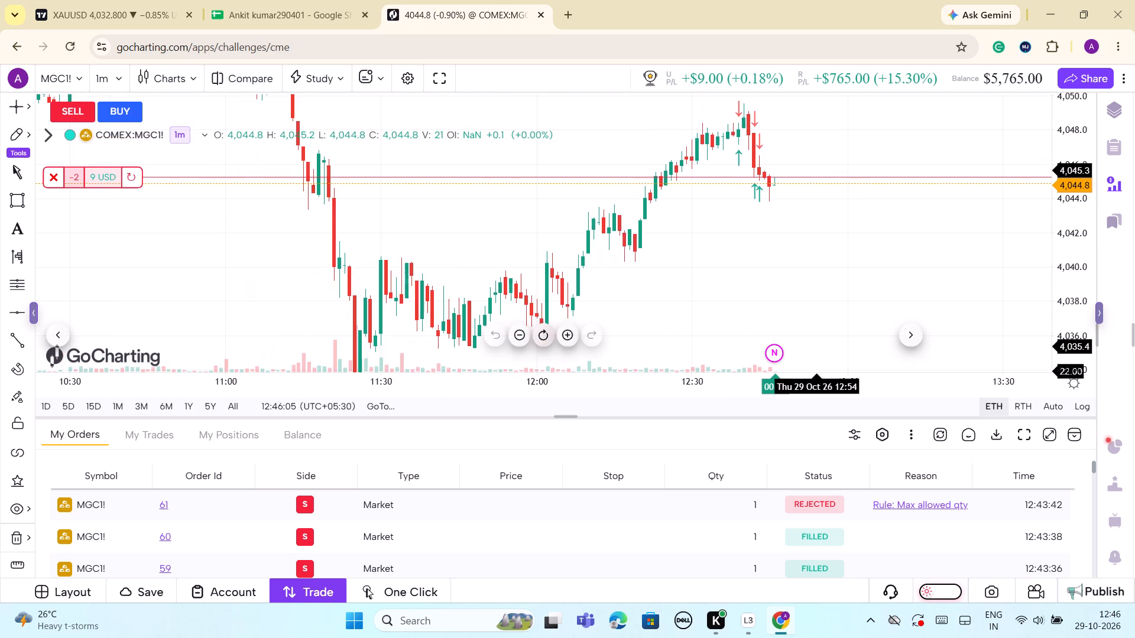
{"action": "scroll", "coordinate": [819, 346], "scroll_direction": "down", "scroll_amount": 2}
{"action": "scroll", "coordinate": [818, 346], "scroll_direction": "up", "scroll_amount": 7}
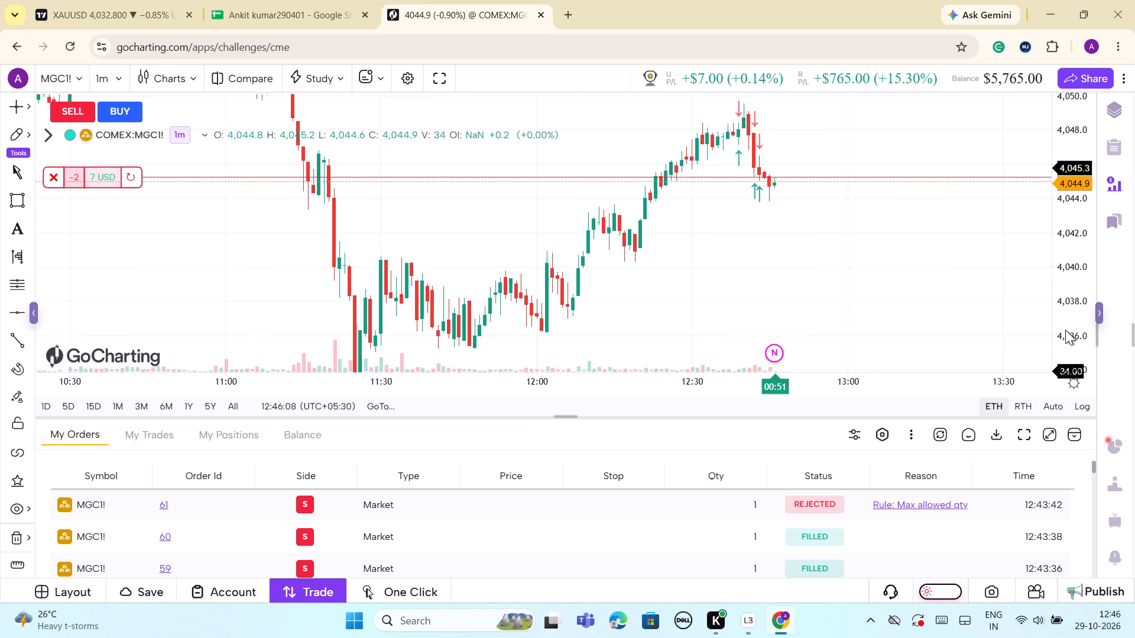
{"action": "left_click_drag", "start_coordinate": [1074, 334], "coordinate": [1074, 185]}
{"action": "scroll", "coordinate": [999, 269], "scroll_direction": "up", "scroll_amount": 8}
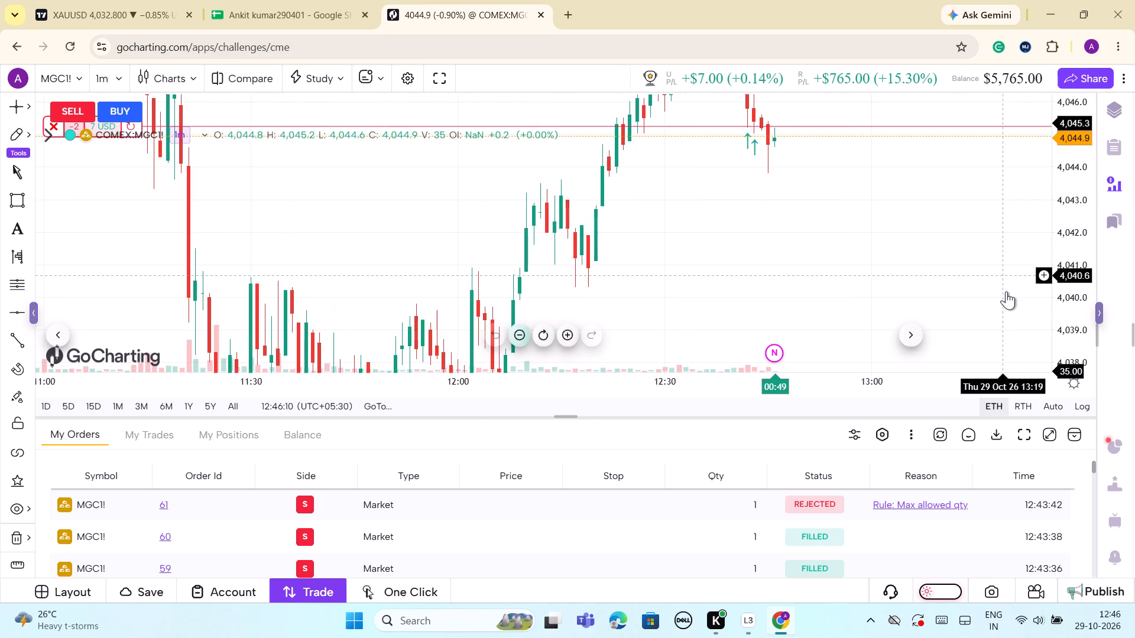
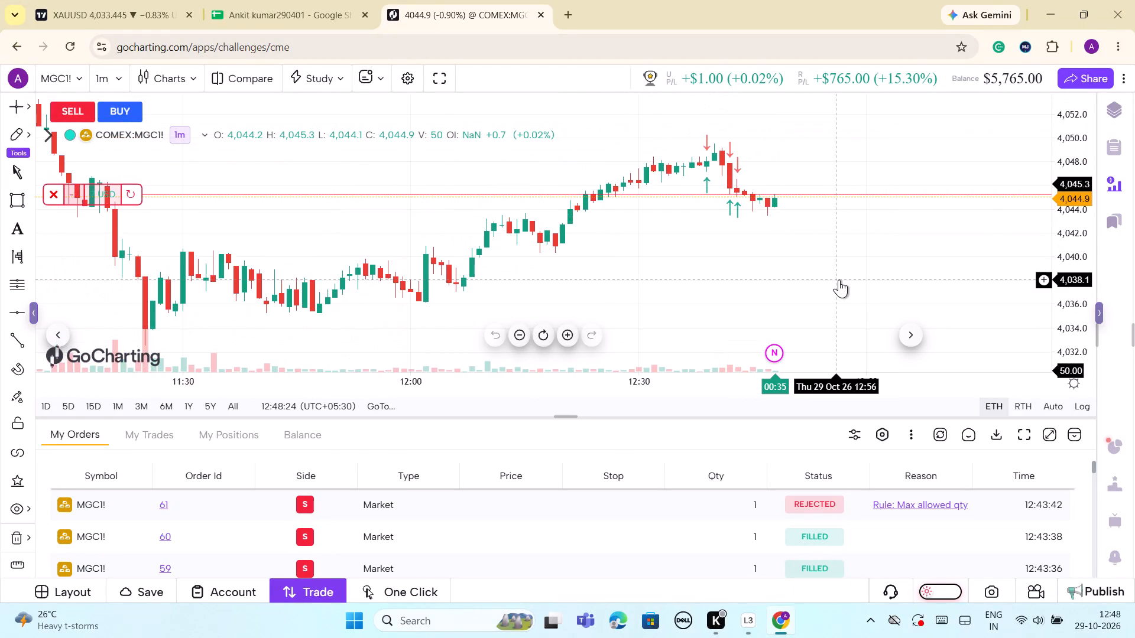
Examine the 1-minute MGC1! swings from about 09:00 to the newest candle, looking for a support zone below the current price.
{"action": "scroll", "coordinate": [839, 279], "scroll_direction": "down", "scroll_amount": 11}
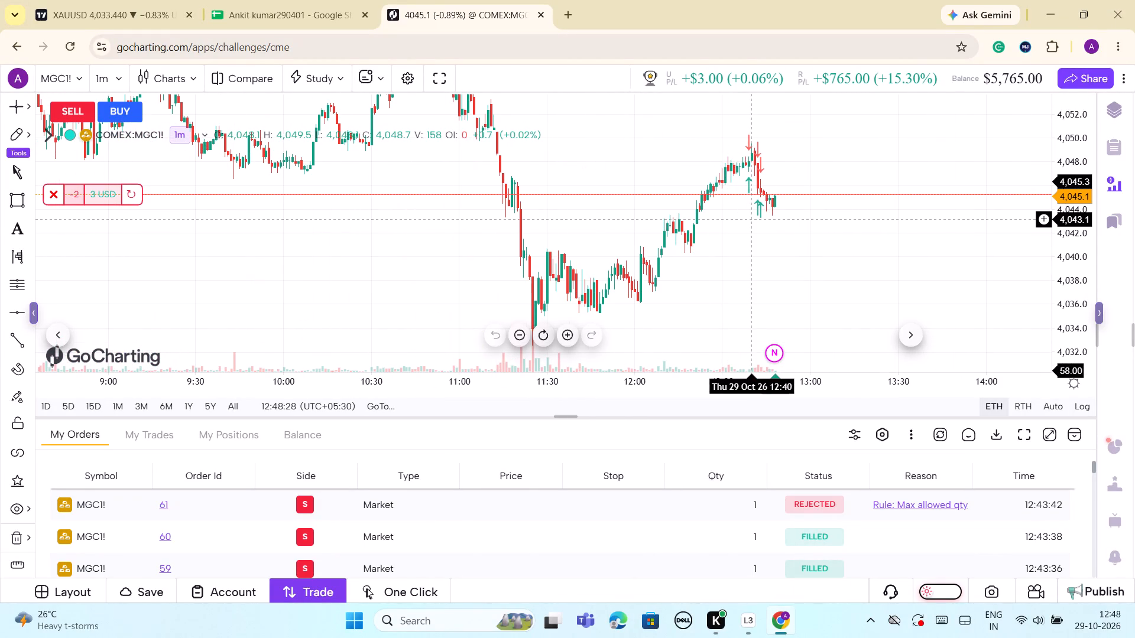
{"action": "left_click_drag", "start_coordinate": [1079, 354], "coordinate": [1081, 337]}
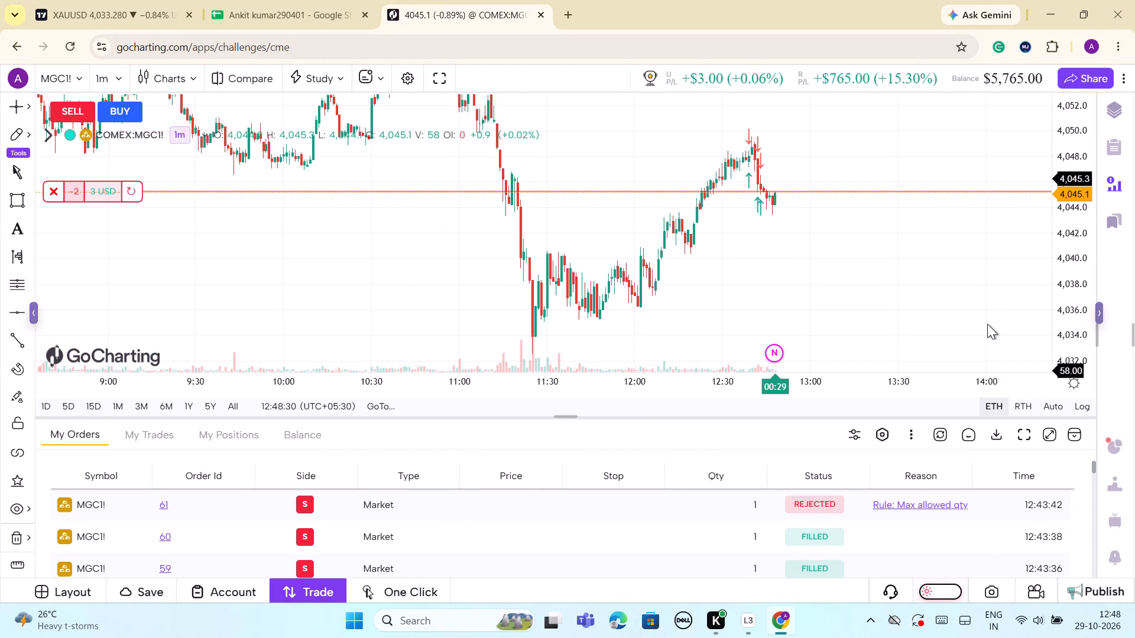
{"action": "scroll", "coordinate": [985, 324], "scroll_direction": "up", "scroll_amount": 7}
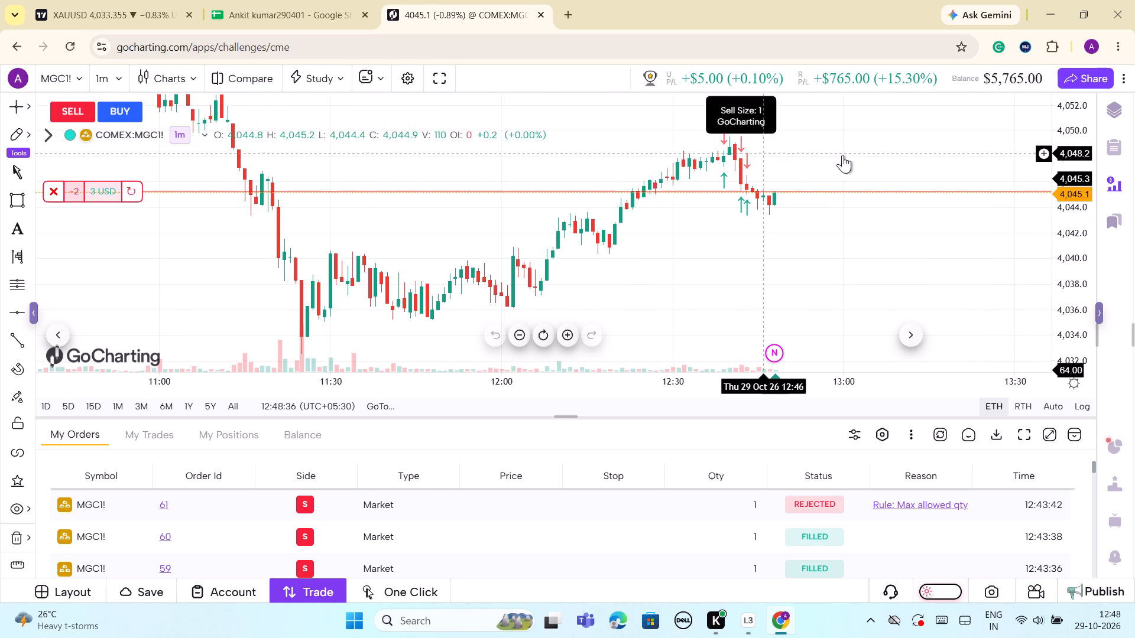
{"action": "scroll", "coordinate": [912, 317], "scroll_direction": "down", "scroll_amount": 3}
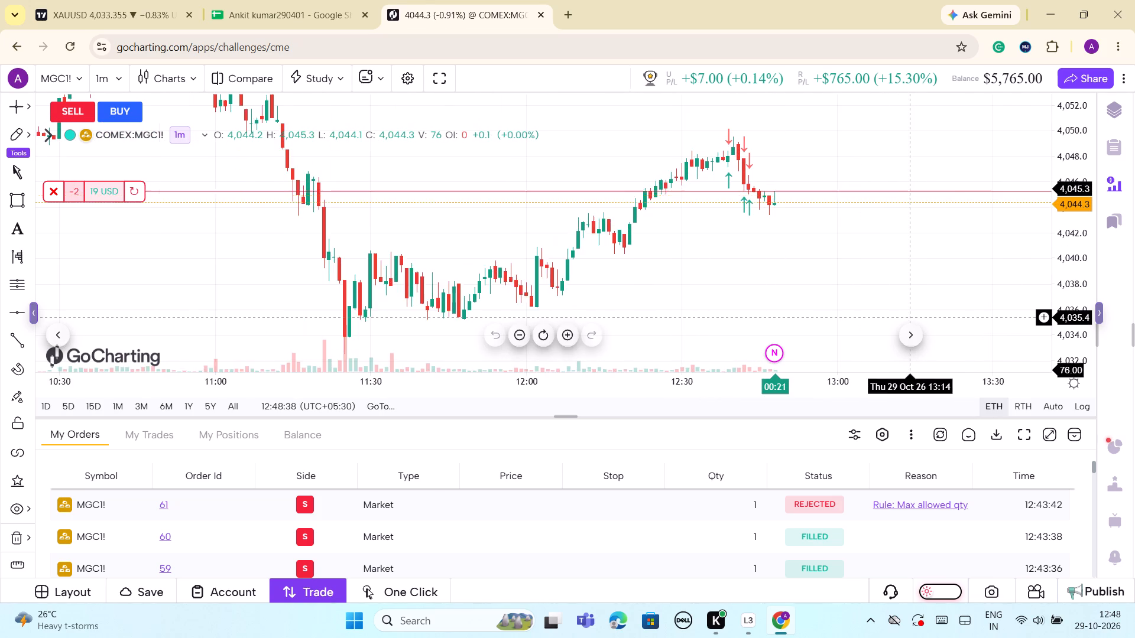
{"action": "scroll", "coordinate": [969, 280], "scroll_direction": "down", "scroll_amount": 2}
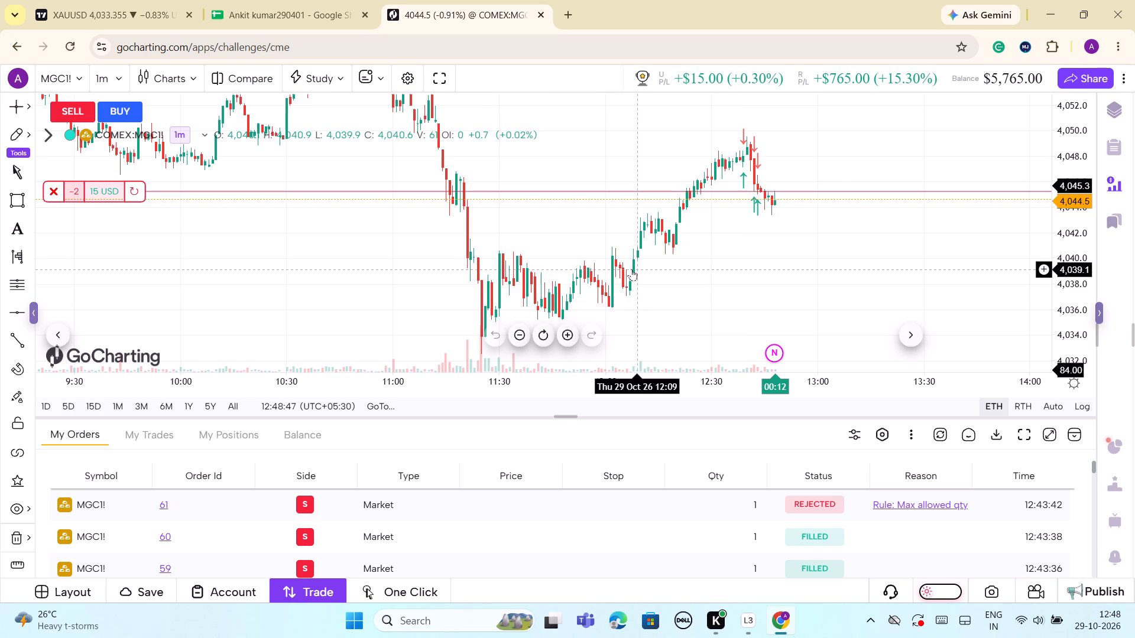
Draw a rectangle zone from about 4,040.0 down to 4,038.6, spanning roughly 12:06 to 13:45 on the 1-minute chart.
{"action": "left_click", "coordinate": [15, 197]}
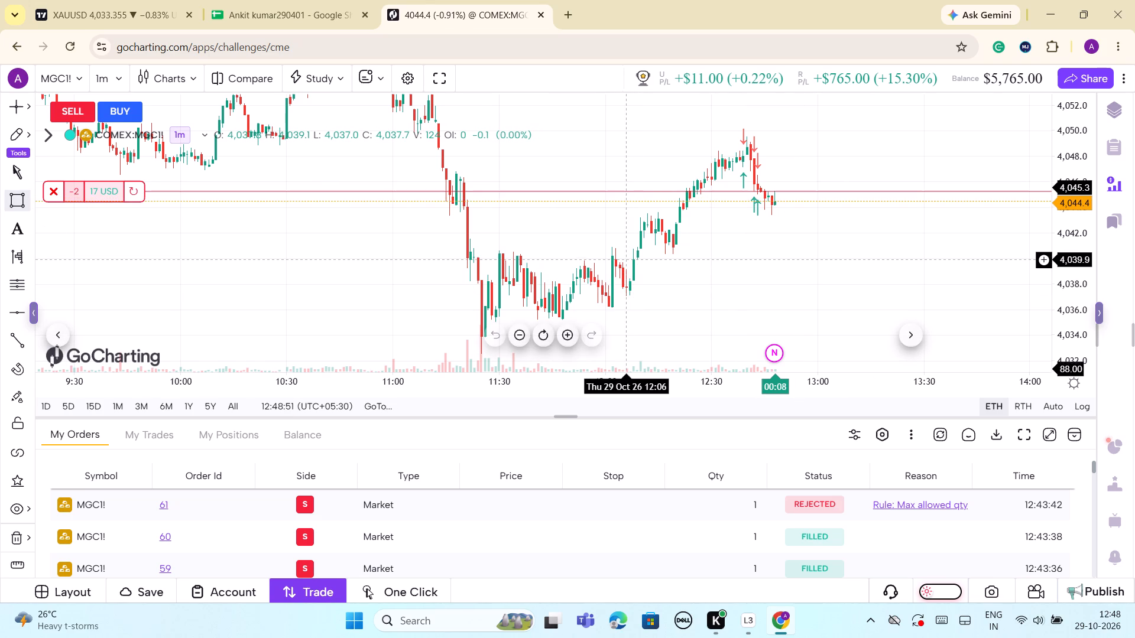
{"action": "left_click", "coordinate": [628, 258]}
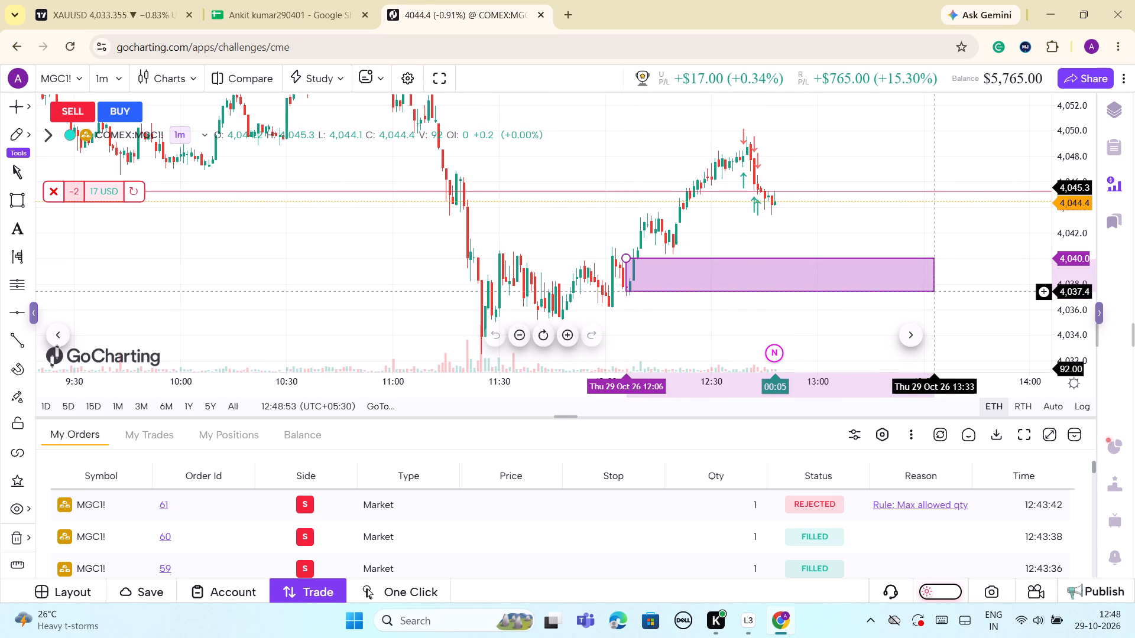
{"action": "left_click", "coordinate": [975, 276]}
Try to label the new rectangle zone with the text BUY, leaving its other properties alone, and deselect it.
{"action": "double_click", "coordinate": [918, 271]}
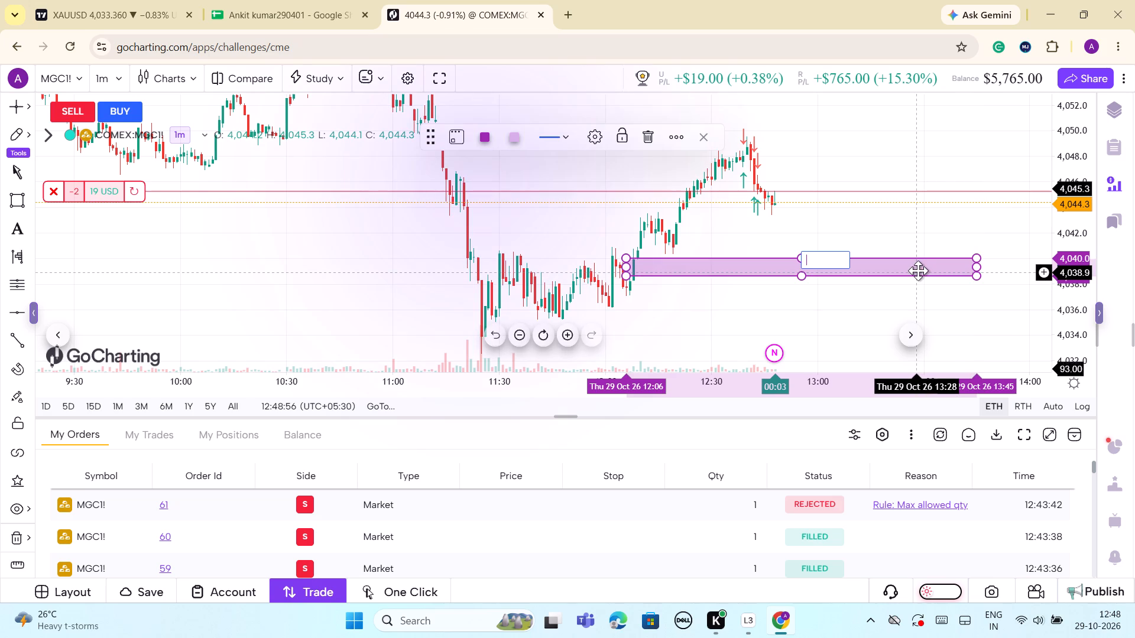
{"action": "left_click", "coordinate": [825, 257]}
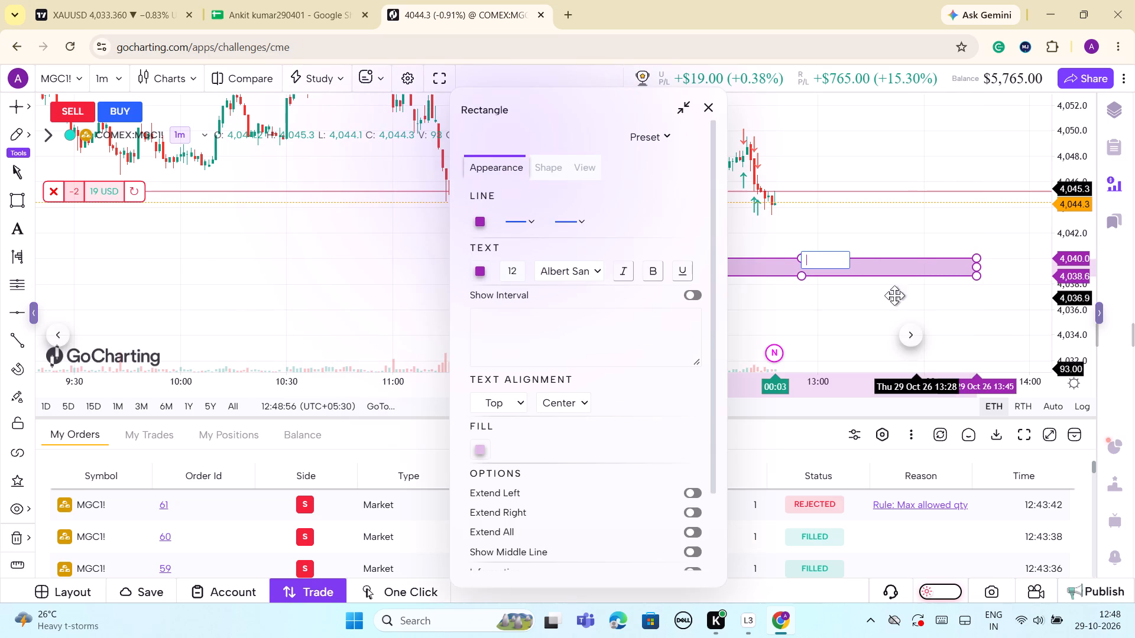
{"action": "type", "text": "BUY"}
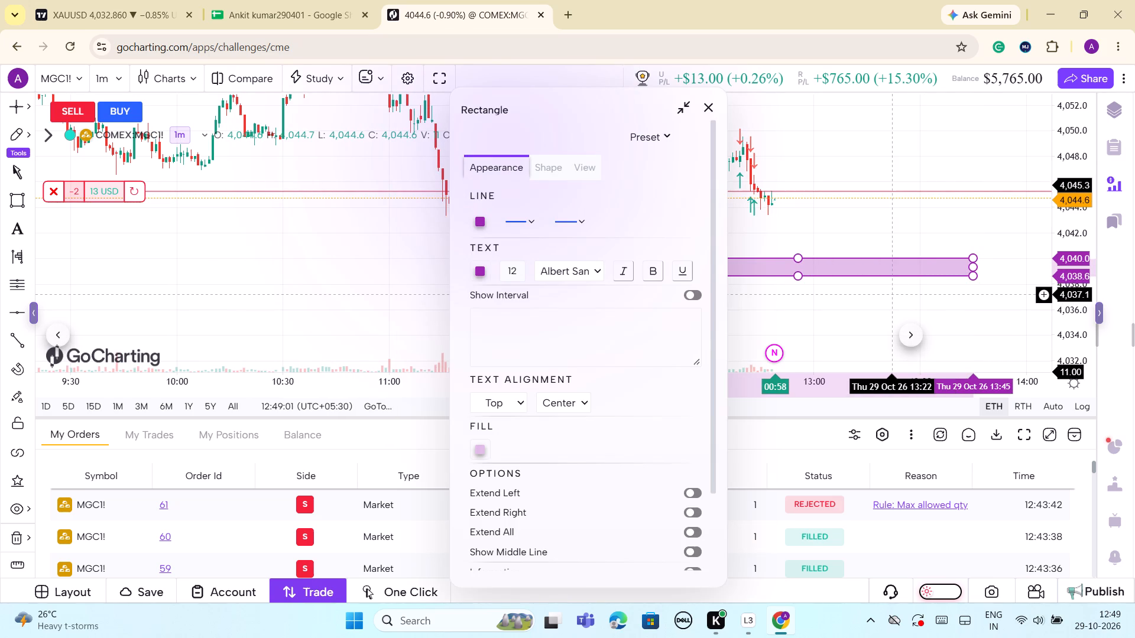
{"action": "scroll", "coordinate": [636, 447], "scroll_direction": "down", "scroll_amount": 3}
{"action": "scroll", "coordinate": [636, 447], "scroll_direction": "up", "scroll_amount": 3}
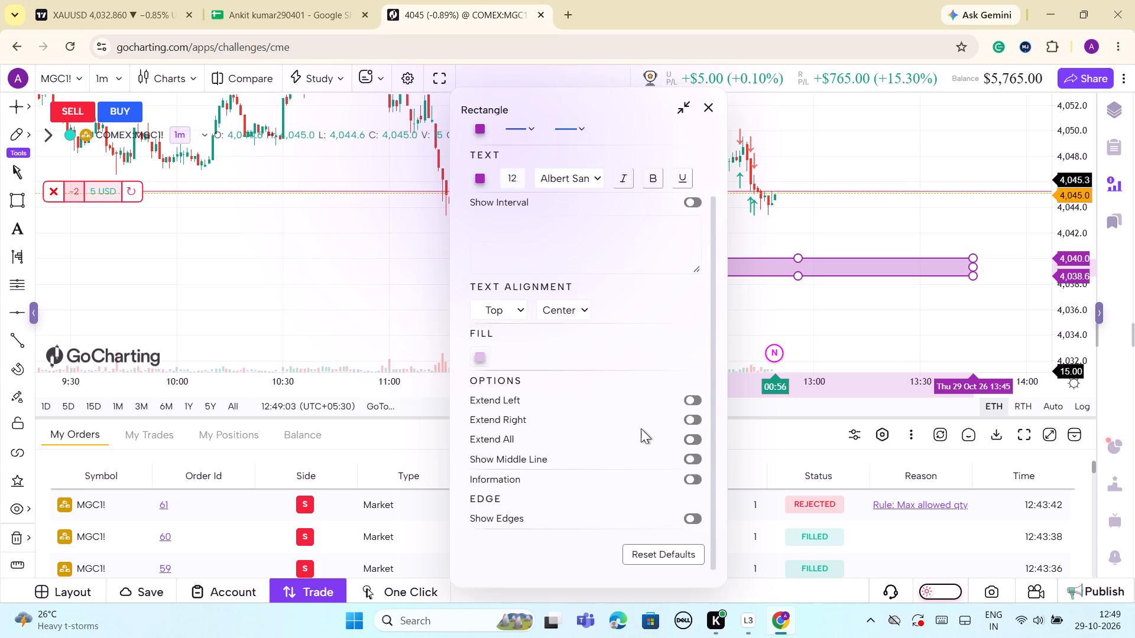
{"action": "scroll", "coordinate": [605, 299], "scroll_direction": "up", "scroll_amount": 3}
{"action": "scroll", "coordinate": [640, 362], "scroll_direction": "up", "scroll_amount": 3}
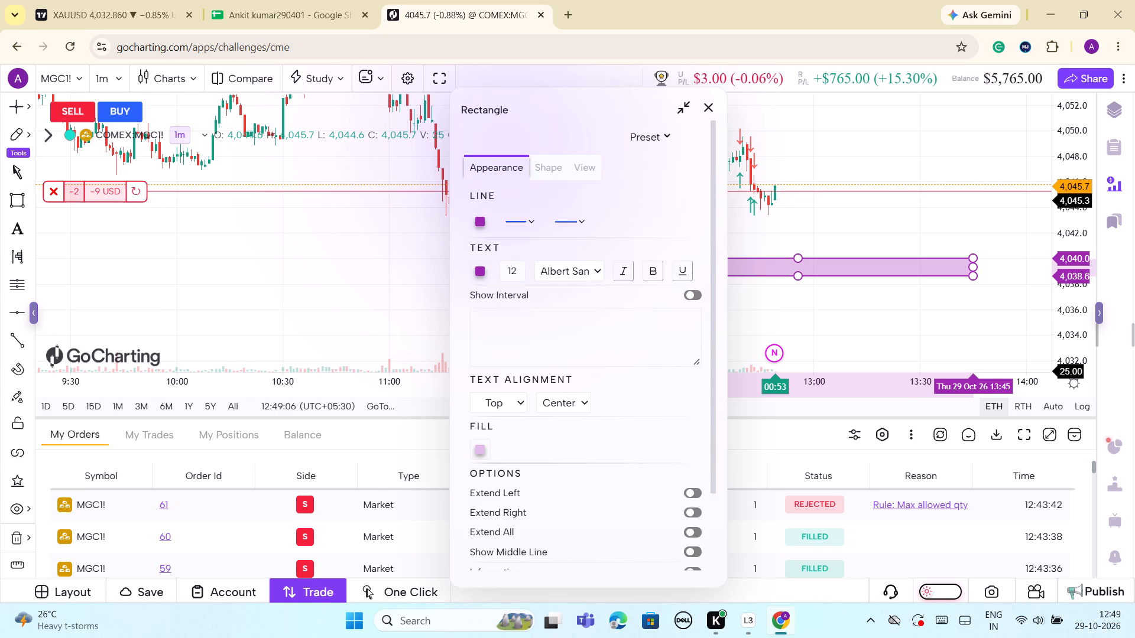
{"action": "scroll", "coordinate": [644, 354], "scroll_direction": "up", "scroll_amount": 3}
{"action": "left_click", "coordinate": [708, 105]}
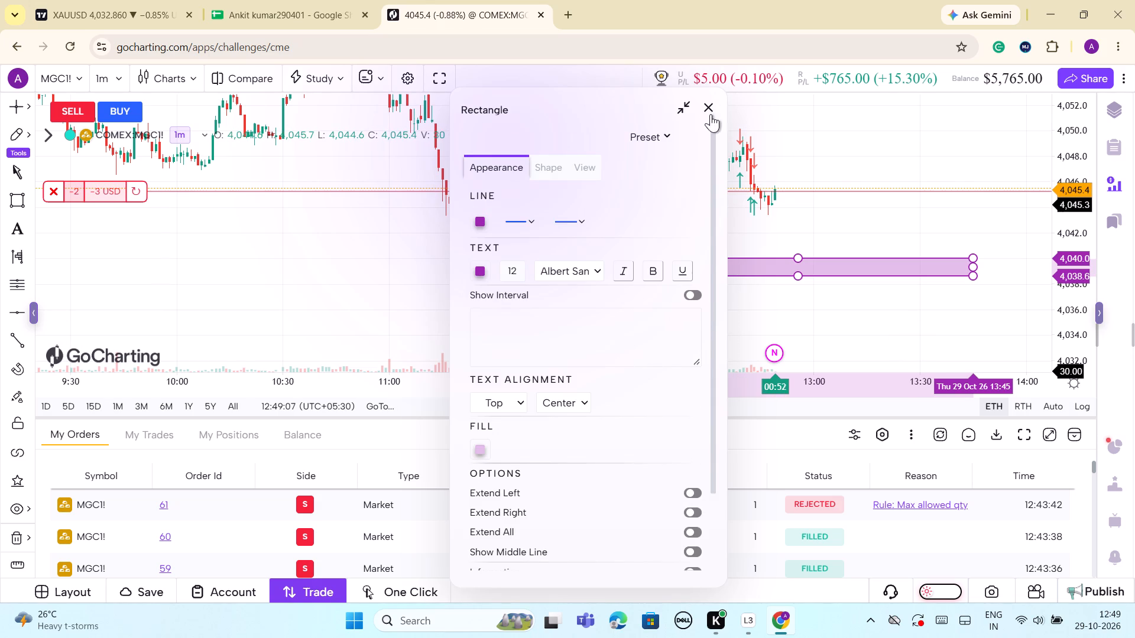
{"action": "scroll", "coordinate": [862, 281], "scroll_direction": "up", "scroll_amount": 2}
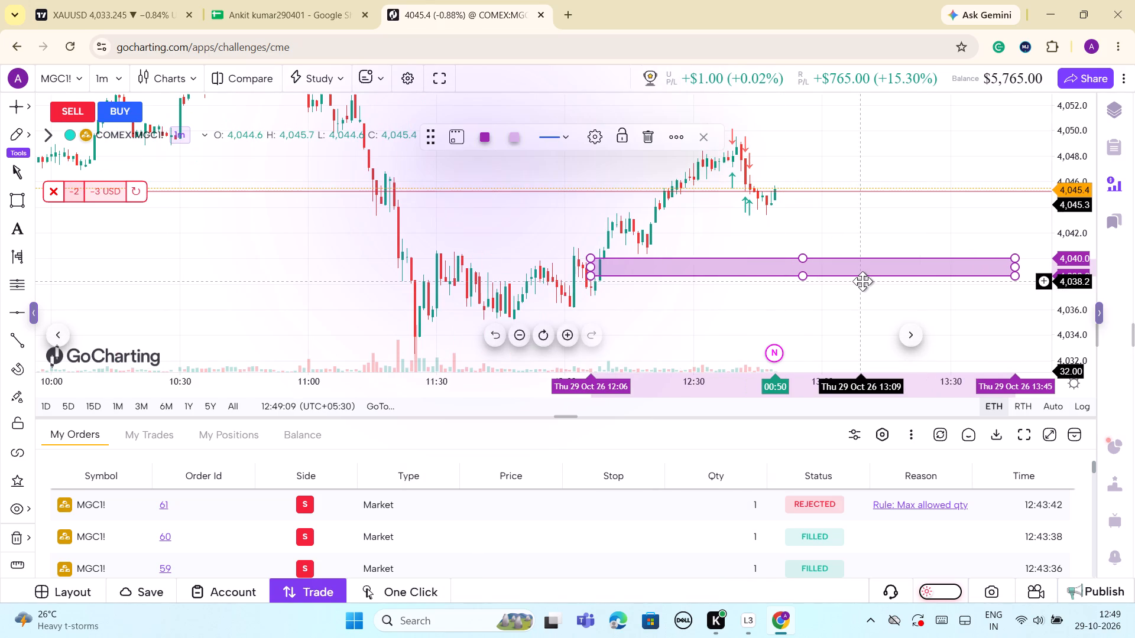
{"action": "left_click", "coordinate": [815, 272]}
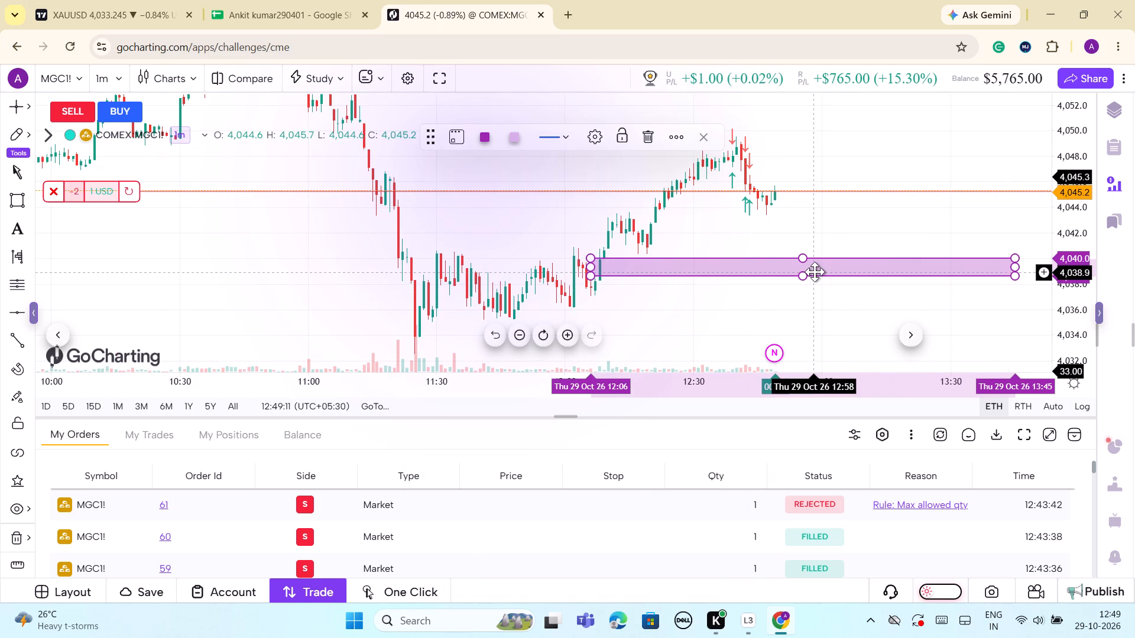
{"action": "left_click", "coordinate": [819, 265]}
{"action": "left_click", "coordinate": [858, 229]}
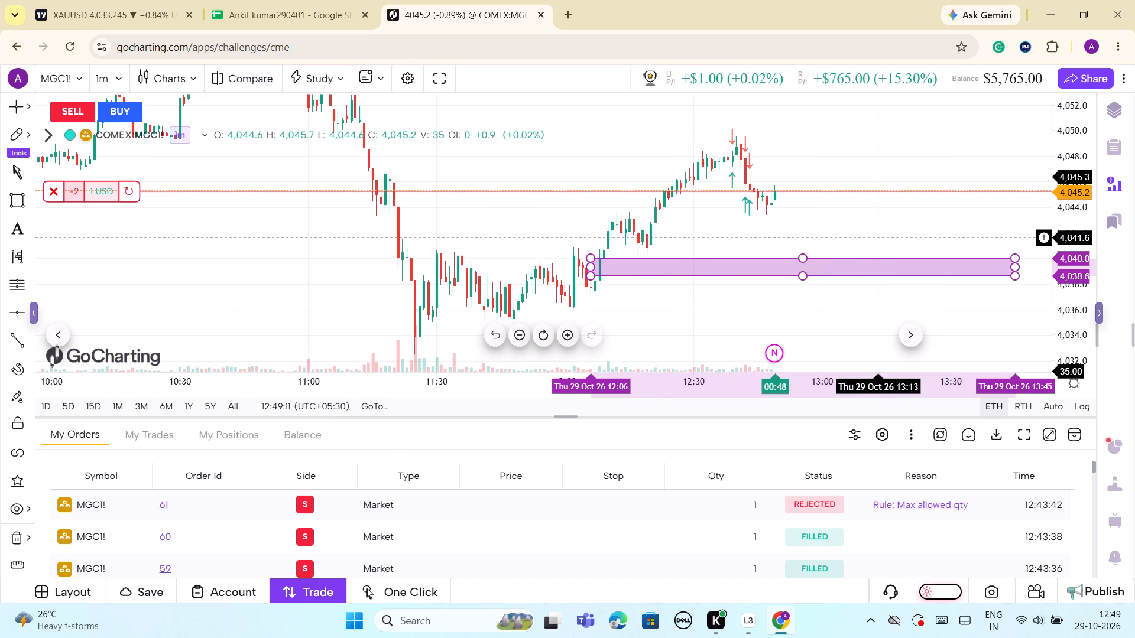
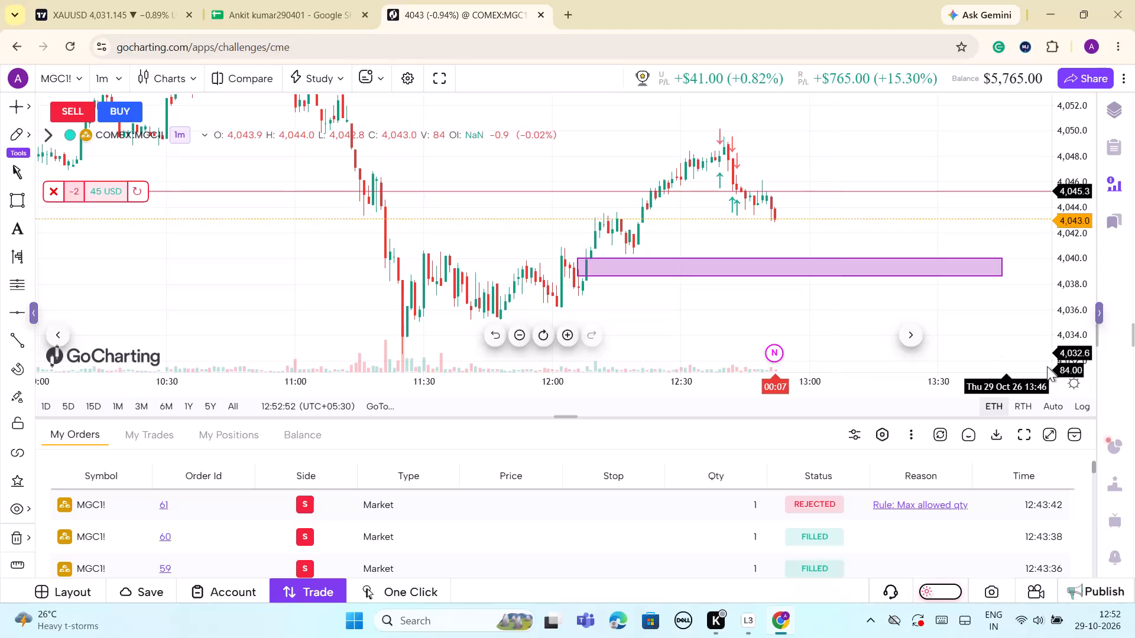
Close the full open short position of 2 MGC1! contracts.
{"action": "left_click_drag", "start_coordinate": [1065, 349], "coordinate": [1066, 235]}
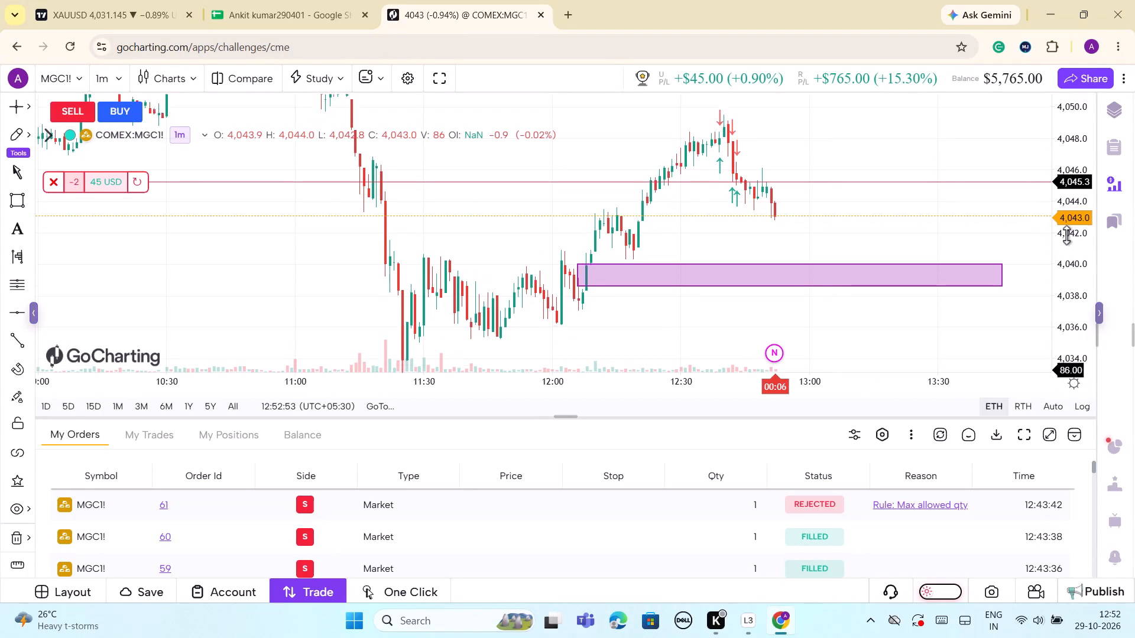
{"action": "left_click_drag", "start_coordinate": [1066, 235], "coordinate": [1063, 154]}
{"action": "scroll", "coordinate": [1052, 259], "scroll_direction": "up", "scroll_amount": 4}
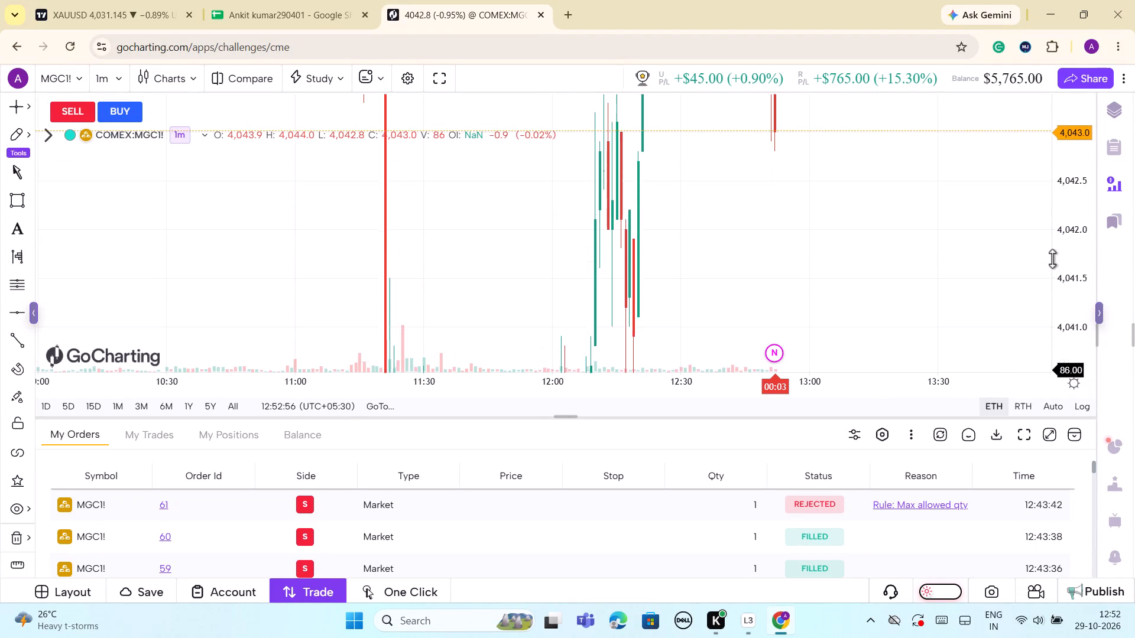
{"action": "scroll", "coordinate": [1061, 243], "scroll_direction": "down", "scroll_amount": 3}
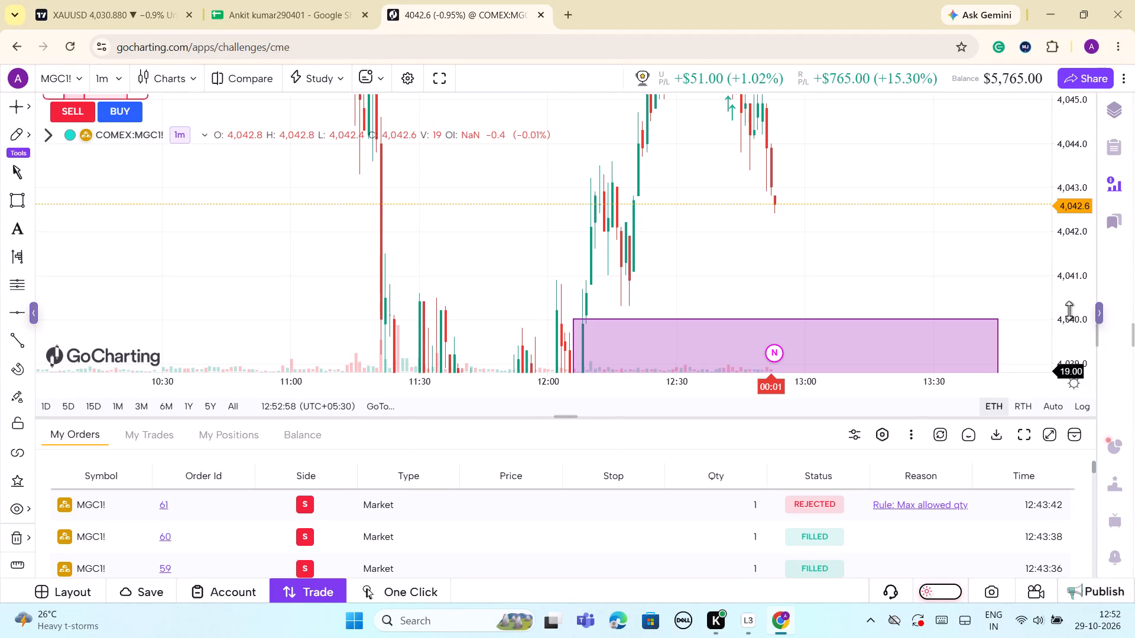
{"action": "scroll", "coordinate": [1071, 317], "scroll_direction": "up", "scroll_amount": 2}
{"action": "scroll", "coordinate": [1071, 317], "scroll_direction": "down", "scroll_amount": 2}
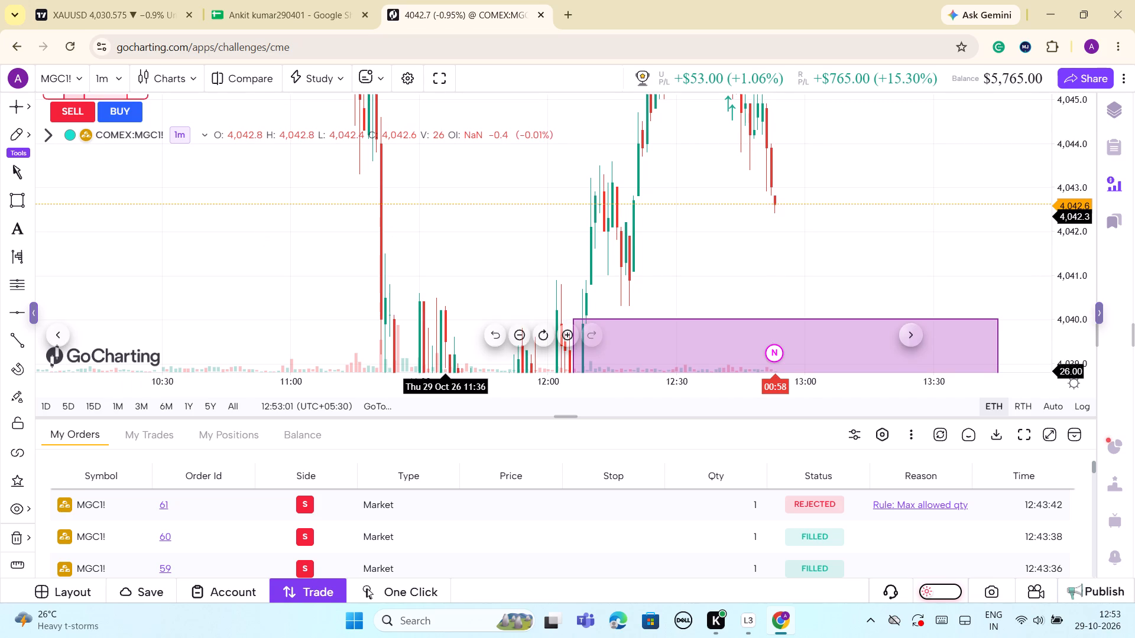
{"action": "left_click_drag", "start_coordinate": [667, 181], "coordinate": [757, 335]}
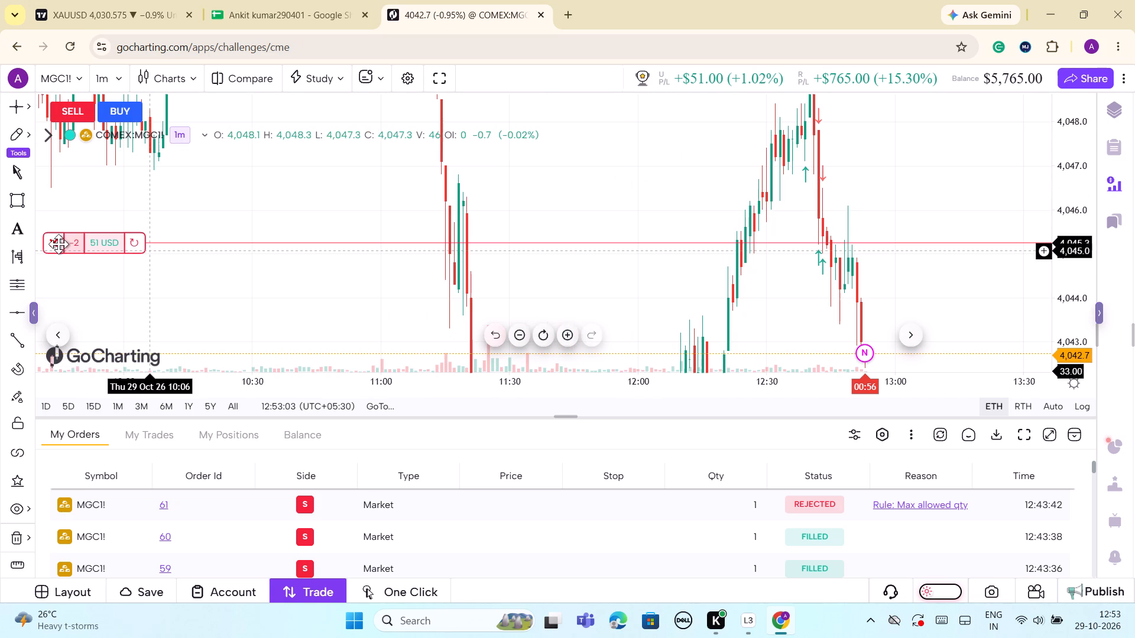
{"action": "left_click", "coordinate": [49, 245]}
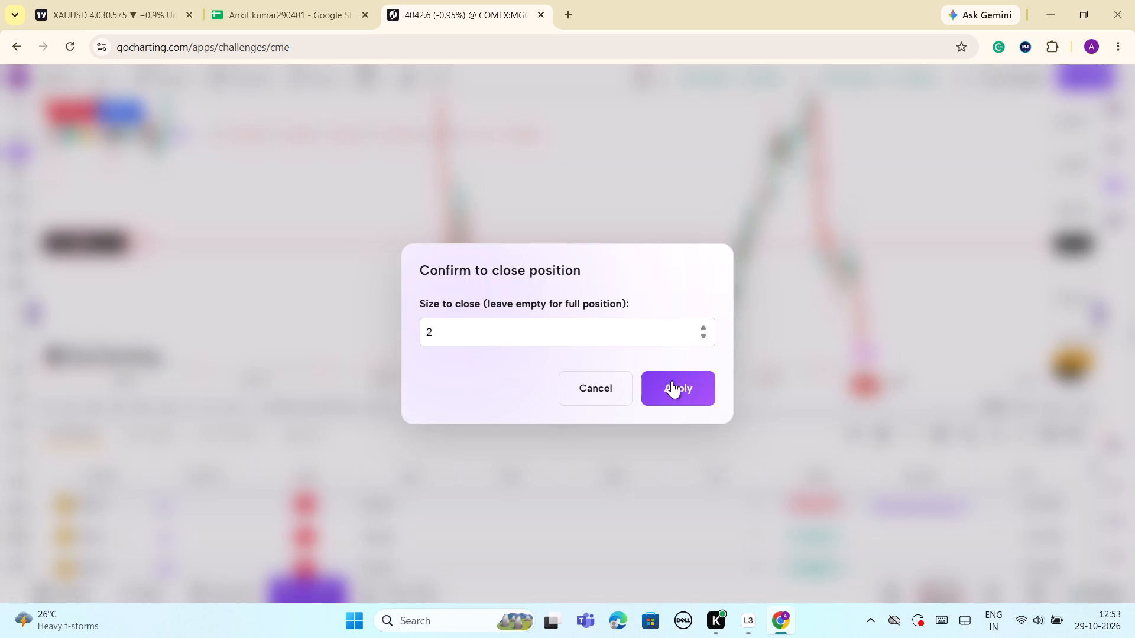
{"action": "left_click", "coordinate": [672, 380]}
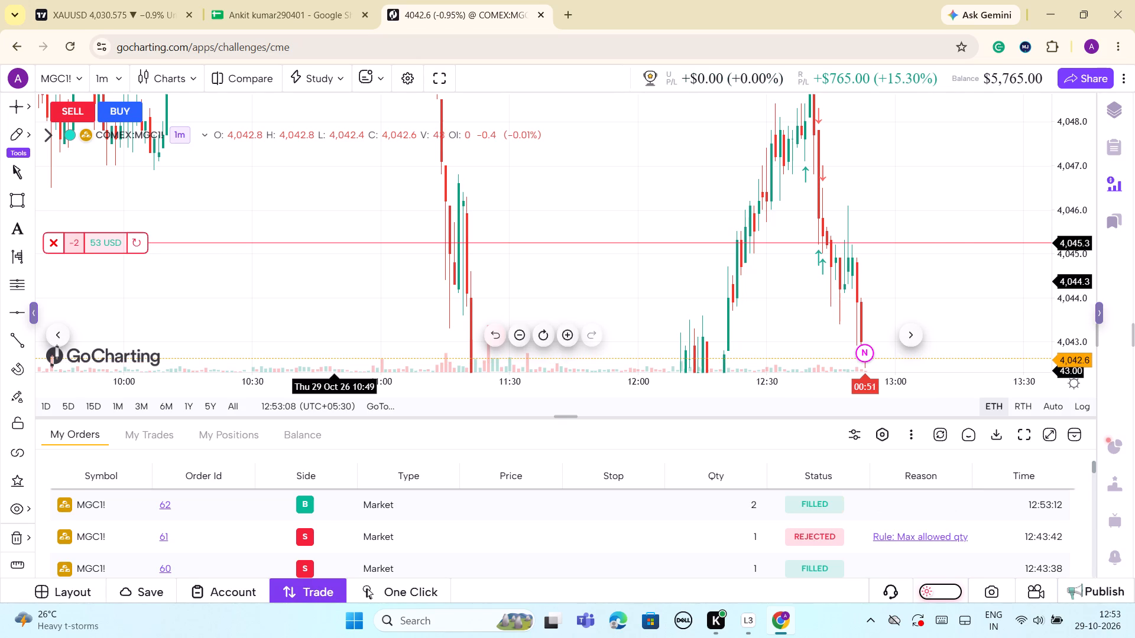
Examine how the latest 1-minute MGC1! candles are moving relative to the purple zone around 4,040.0 to 4,038.6.
{"action": "scroll", "coordinate": [563, 248], "scroll_direction": "down", "scroll_amount": 1}
{"action": "left_click_drag", "start_coordinate": [627, 276], "coordinate": [631, 265]}
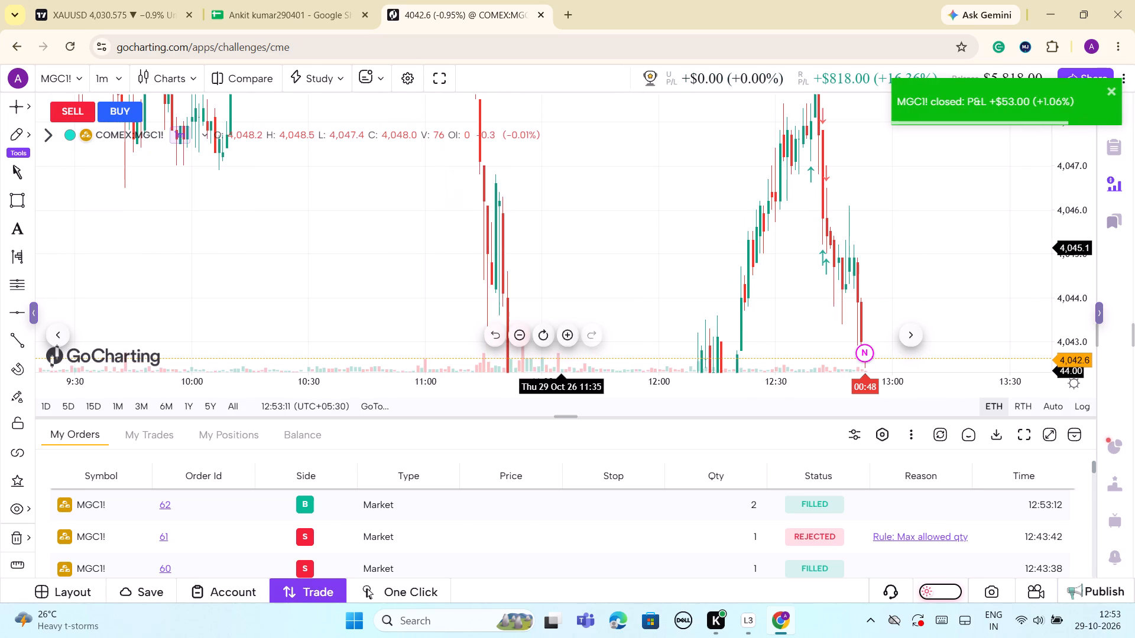
{"action": "left_click_drag", "start_coordinate": [631, 265], "coordinate": [643, 144]}
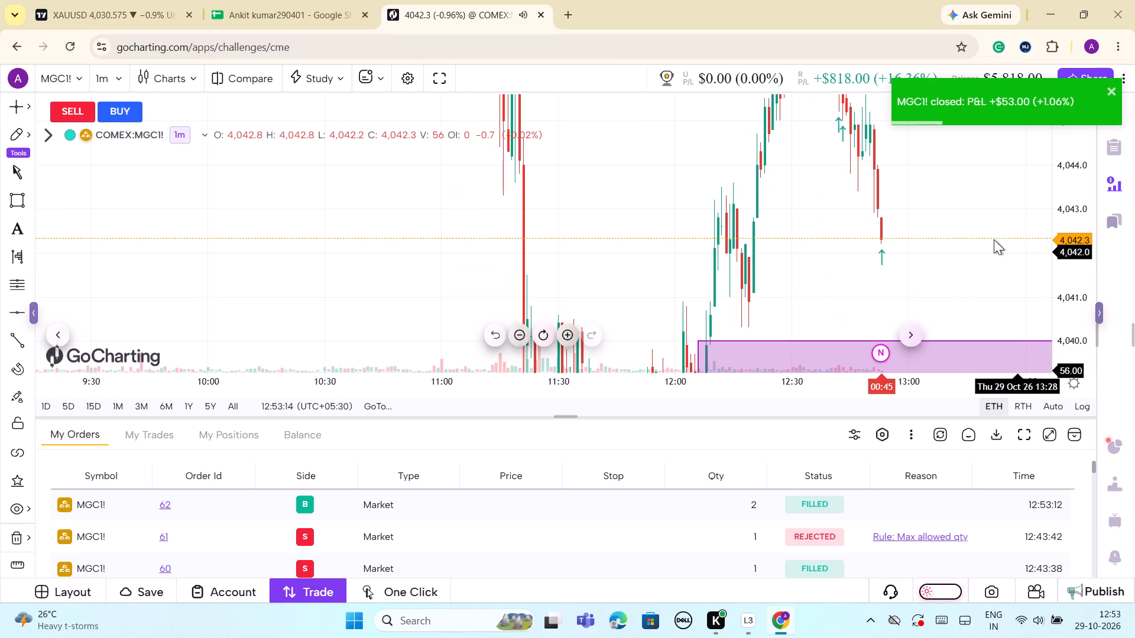
{"action": "scroll", "coordinate": [994, 239], "scroll_direction": "up", "scroll_amount": 2}
{"action": "left_click_drag", "start_coordinate": [1078, 165], "coordinate": [1006, 243]}
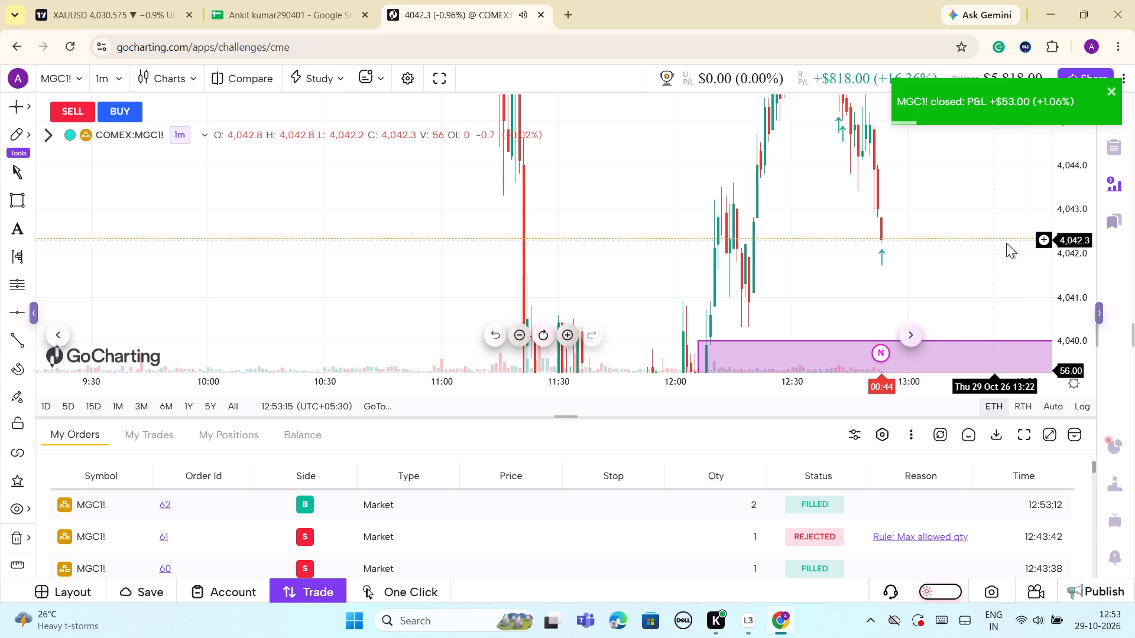
{"action": "left_click_drag", "start_coordinate": [1006, 243], "coordinate": [1082, 246]}
{"action": "scroll", "coordinate": [964, 230], "scroll_direction": "down", "scroll_amount": 2}
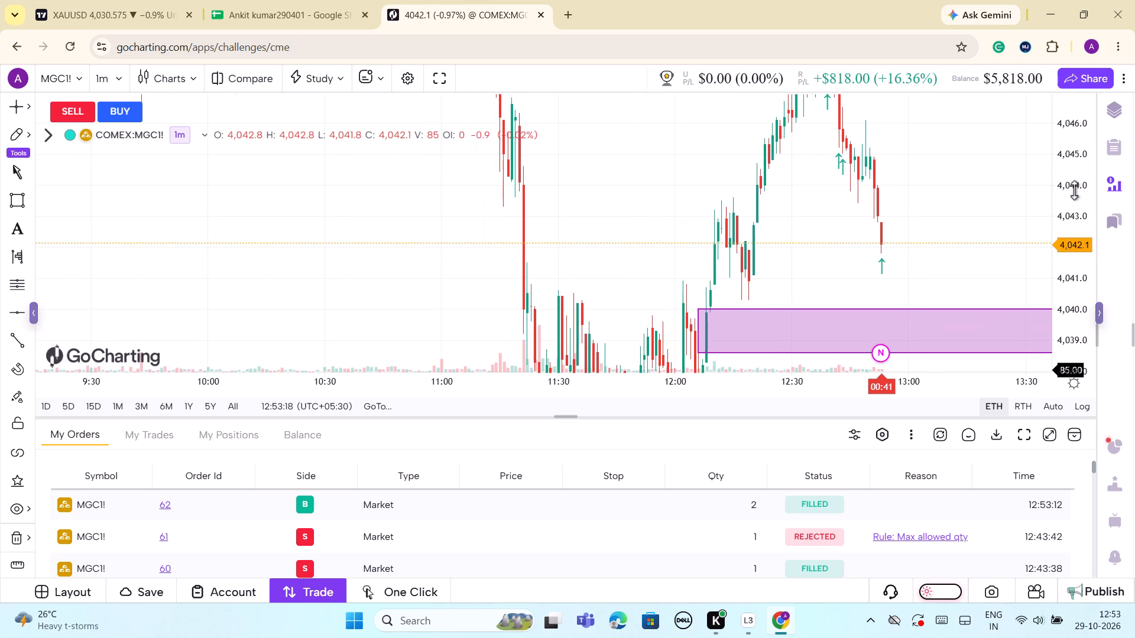
{"action": "left_click_drag", "start_coordinate": [1074, 190], "coordinate": [1072, 321]}
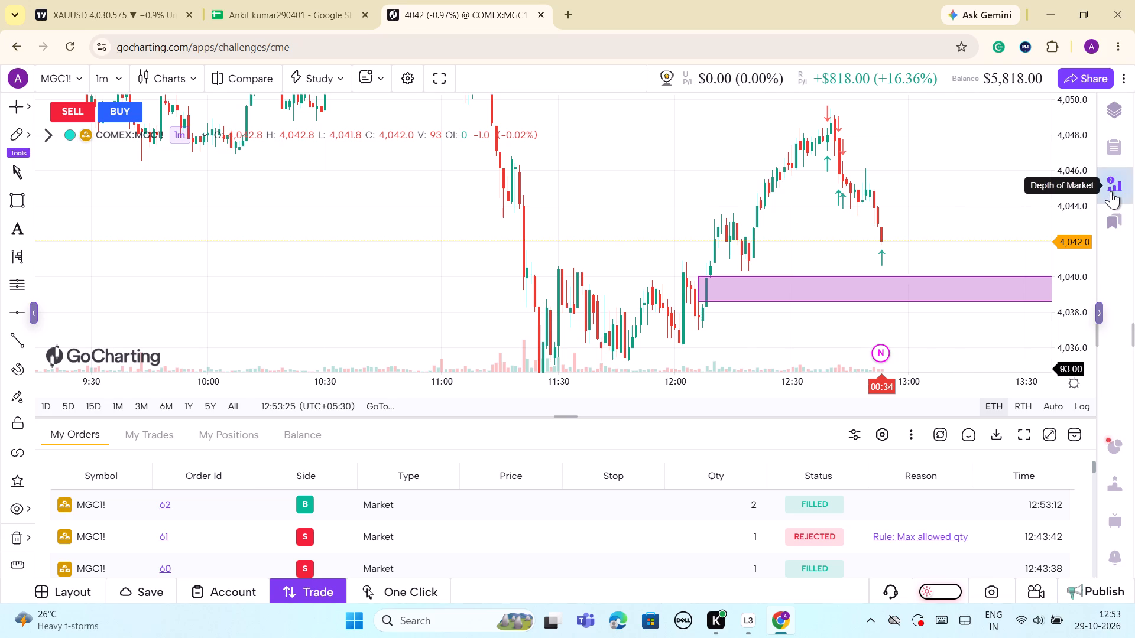
Check the challenge leaderboard for the current week's Open Prize ranking and P&L, and close it.
{"action": "left_click", "coordinate": [1107, 484]}
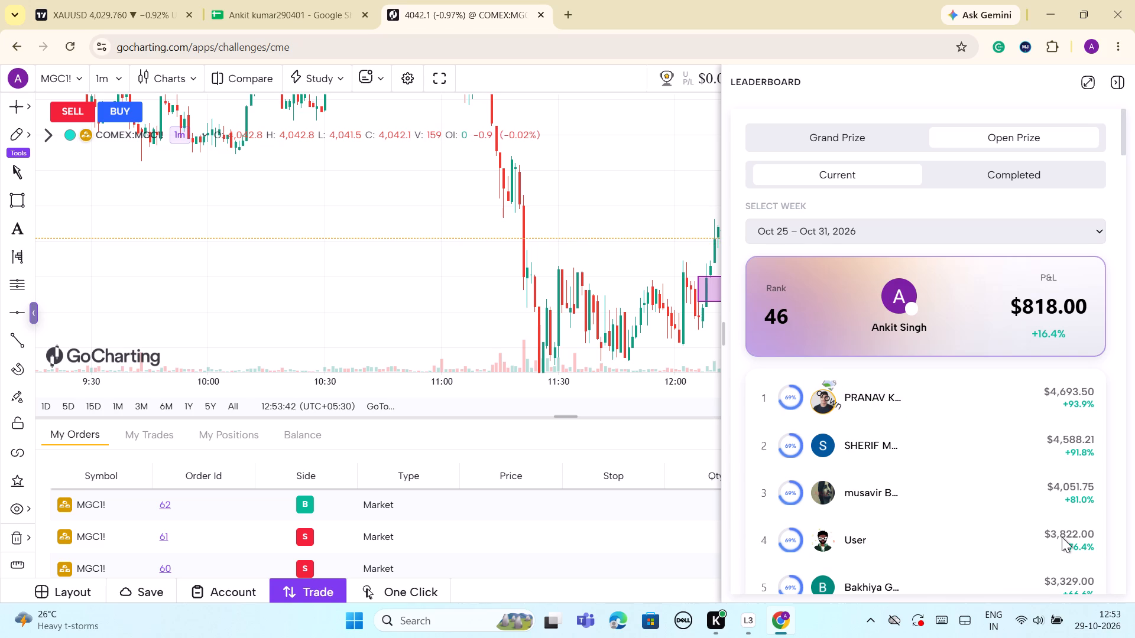
{"action": "scroll", "coordinate": [1033, 481], "scroll_direction": "down", "scroll_amount": 2}
{"action": "scroll", "coordinate": [1033, 481], "scroll_direction": "up", "scroll_amount": 2}
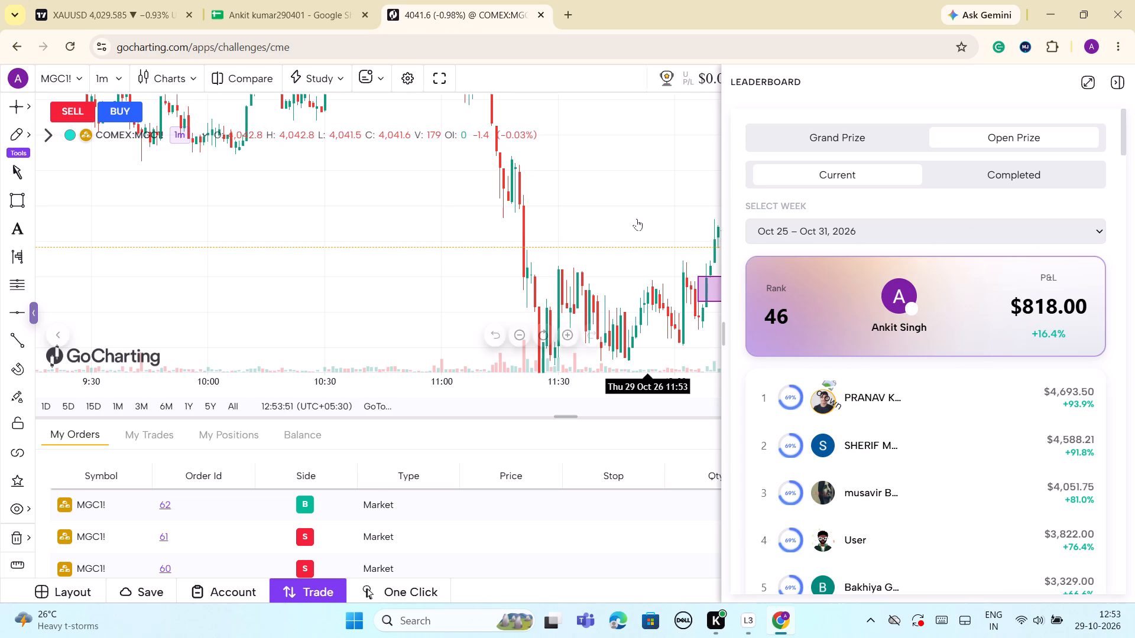
{"action": "left_click", "coordinate": [1087, 86]}
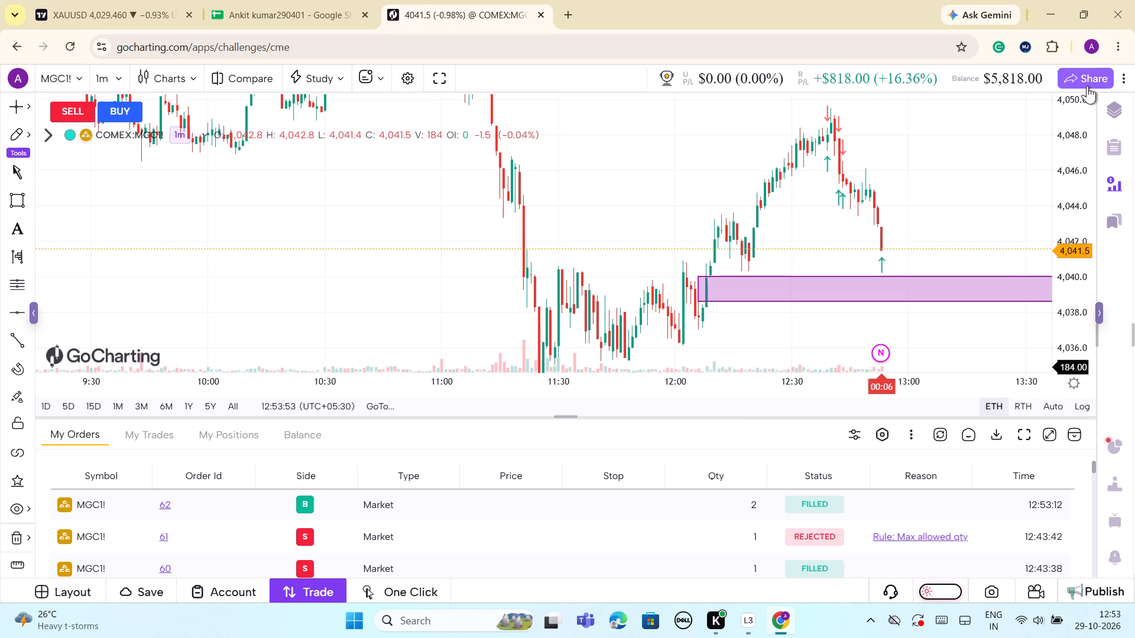
{"action": "scroll", "coordinate": [965, 254], "scroll_direction": "up", "scroll_amount": 2}
{"action": "scroll", "coordinate": [990, 249], "scroll_direction": "down", "scroll_amount": 1}
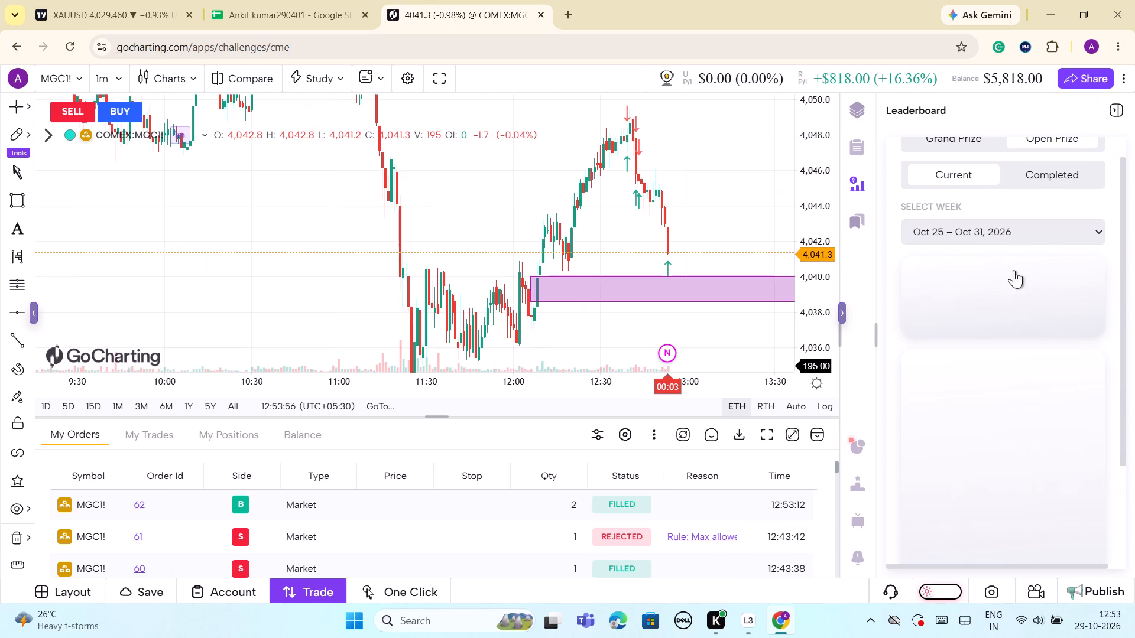
{"action": "scroll", "coordinate": [776, 309], "scroll_direction": "down", "scroll_amount": 1}
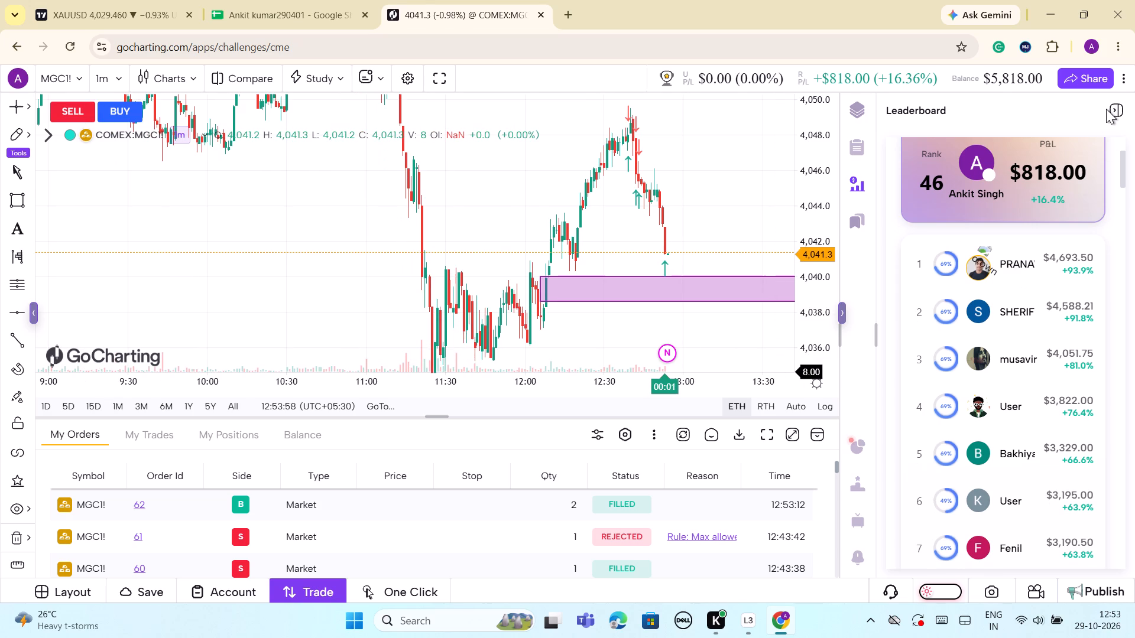
{"action": "left_click", "coordinate": [1113, 108]}
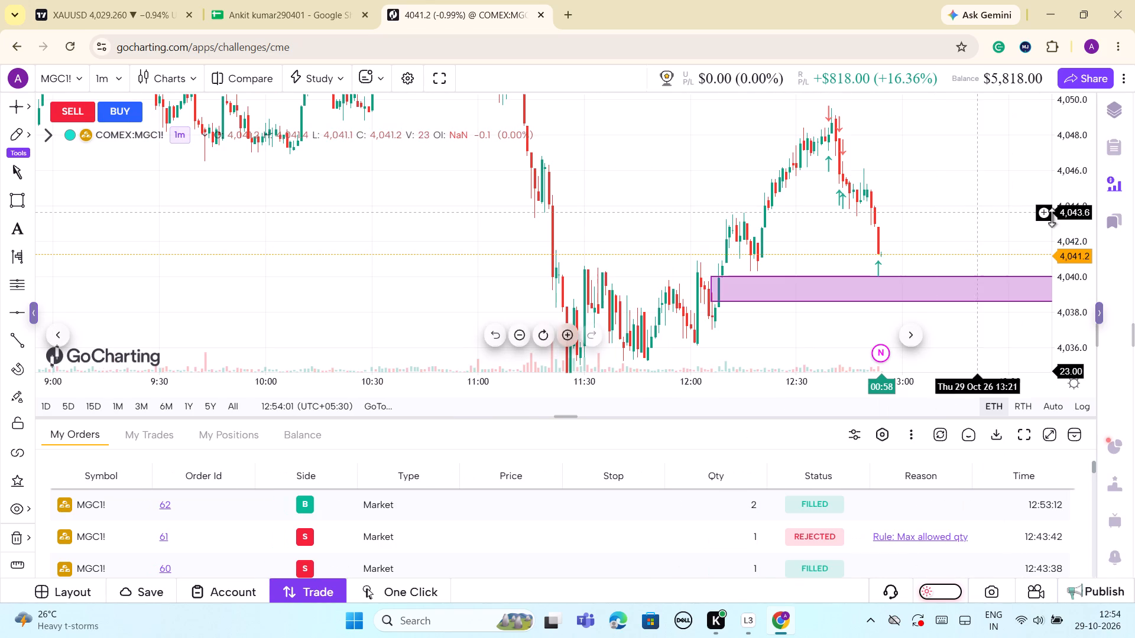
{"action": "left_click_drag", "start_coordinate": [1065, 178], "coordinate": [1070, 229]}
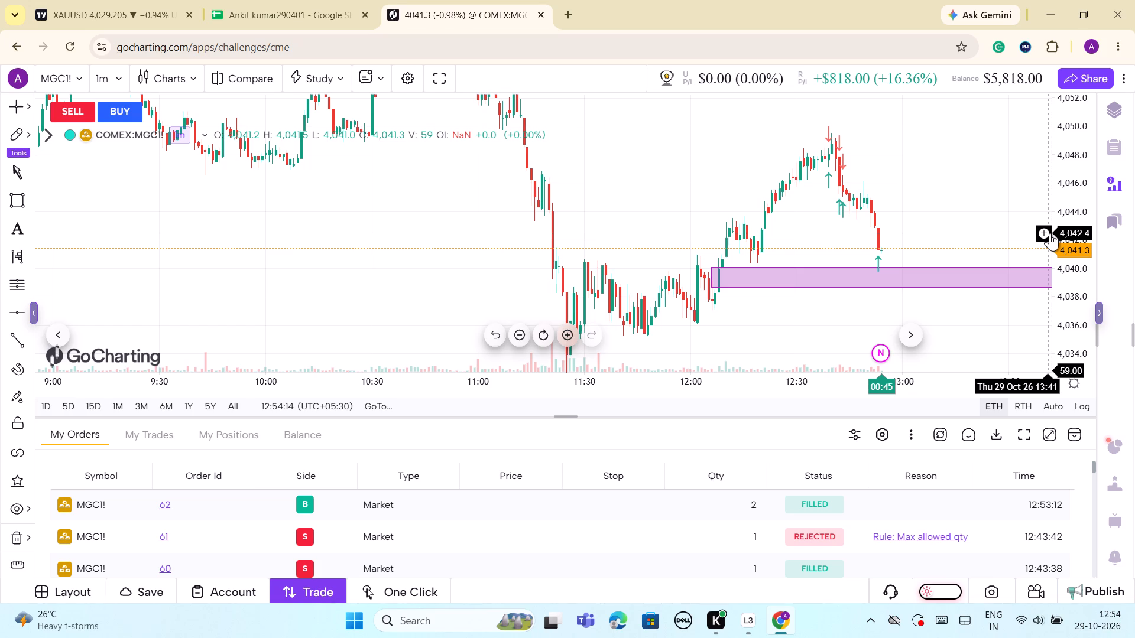
Switch the computer's Wi-Fi connection from POCO C55 to the Airtel network and close the network list.
{"action": "left_click", "coordinate": [1020, 627]}
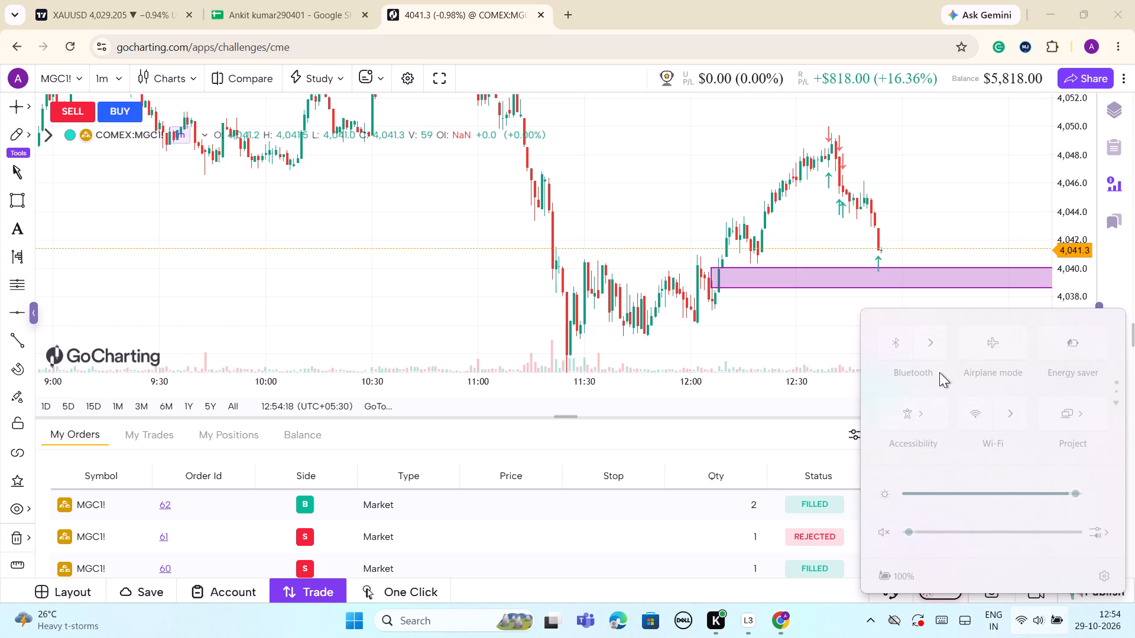
{"action": "left_click", "coordinate": [1010, 421]}
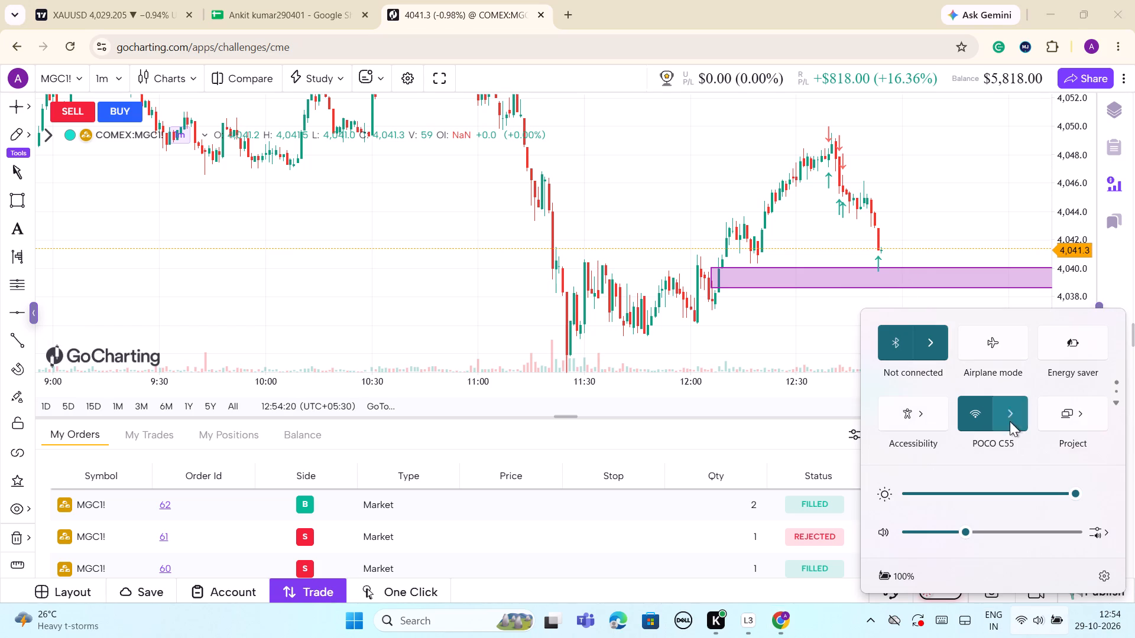
{"action": "left_click", "coordinate": [965, 478]}
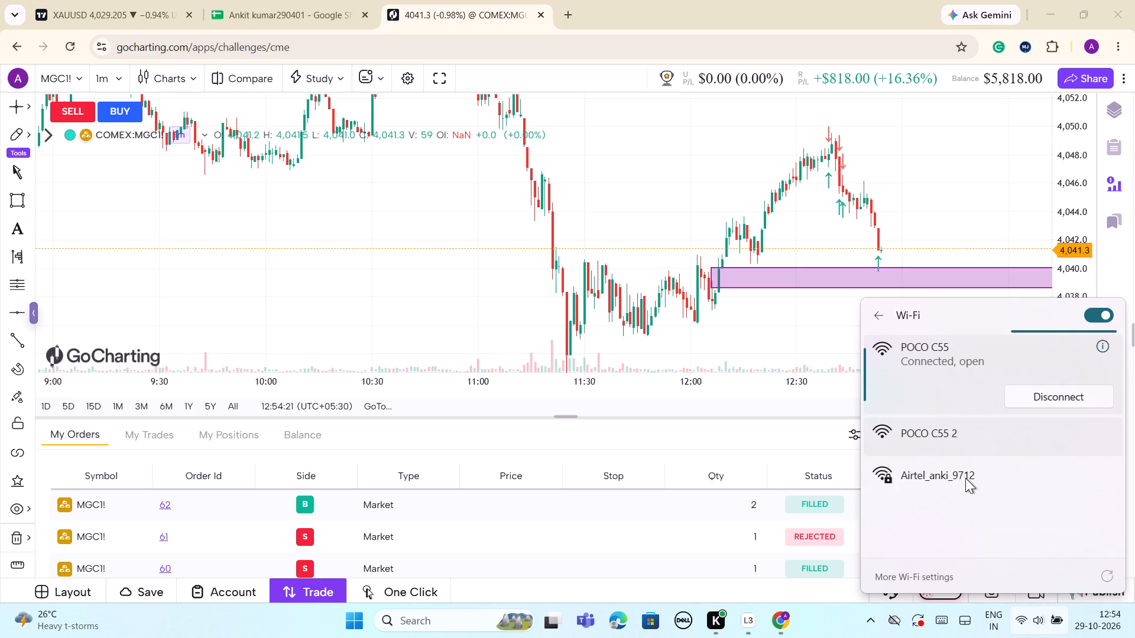
{"action": "left_click", "coordinate": [937, 539]}
{"action": "left_click", "coordinate": [931, 180]}
Examine the 1-minute MGC1! price action around the purple zone and the earlier lows beneath it.
{"action": "scroll", "coordinate": [929, 201], "scroll_direction": "up", "scroll_amount": 3}
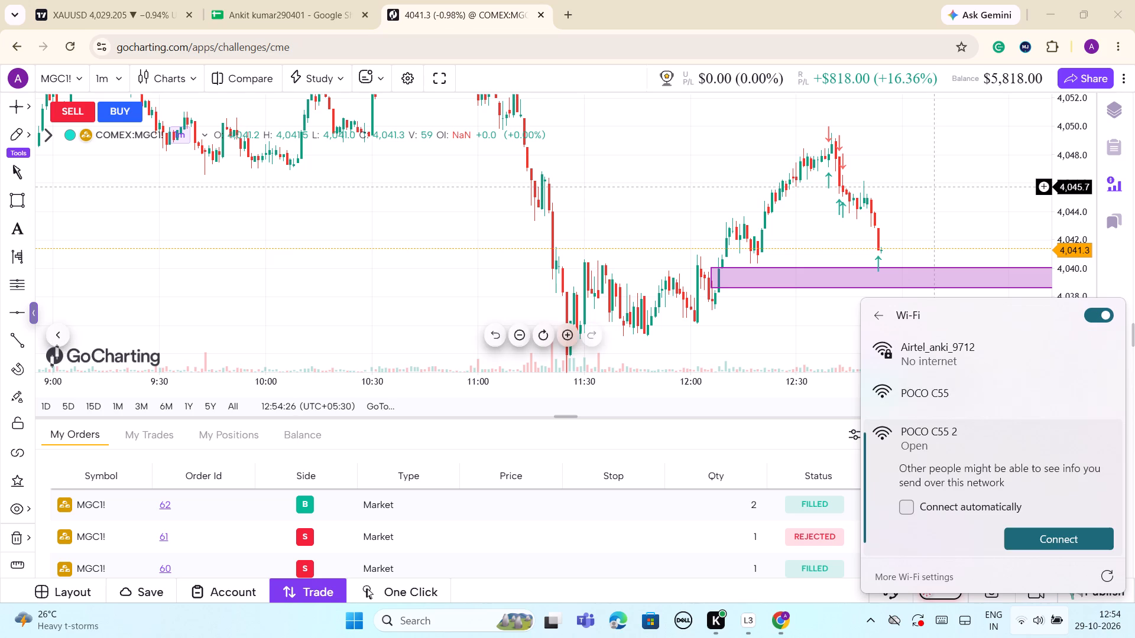
{"action": "left_click_drag", "start_coordinate": [1056, 337], "coordinate": [1043, 277]}
{"action": "scroll", "coordinate": [1013, 261], "scroll_direction": "down", "scroll_amount": 2}
{"action": "left_click_drag", "start_coordinate": [1004, 247], "coordinate": [993, 159]}
{"action": "left_click_drag", "start_coordinate": [773, 275], "coordinate": [869, 264]}
{"action": "left_click_drag", "start_coordinate": [1065, 282], "coordinate": [773, 275]}
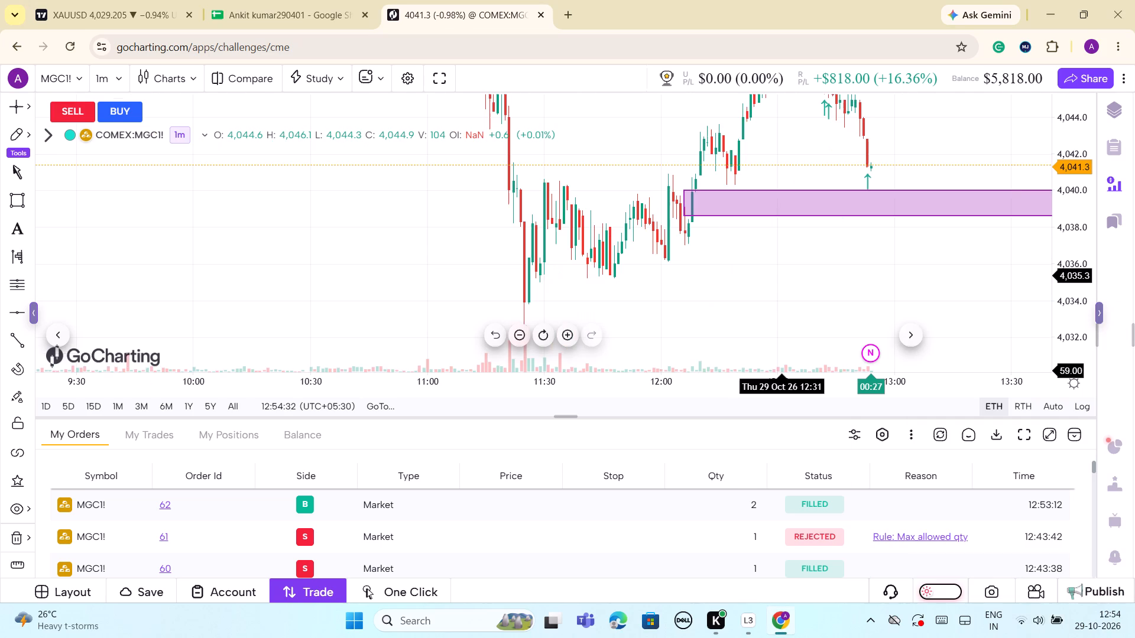
{"action": "left_click_drag", "start_coordinate": [773, 275], "coordinate": [1052, 369]}
{"action": "scroll", "coordinate": [842, 305], "scroll_direction": "down", "scroll_amount": 7}
{"action": "left_click_drag", "start_coordinate": [921, 272], "coordinate": [879, 230]}
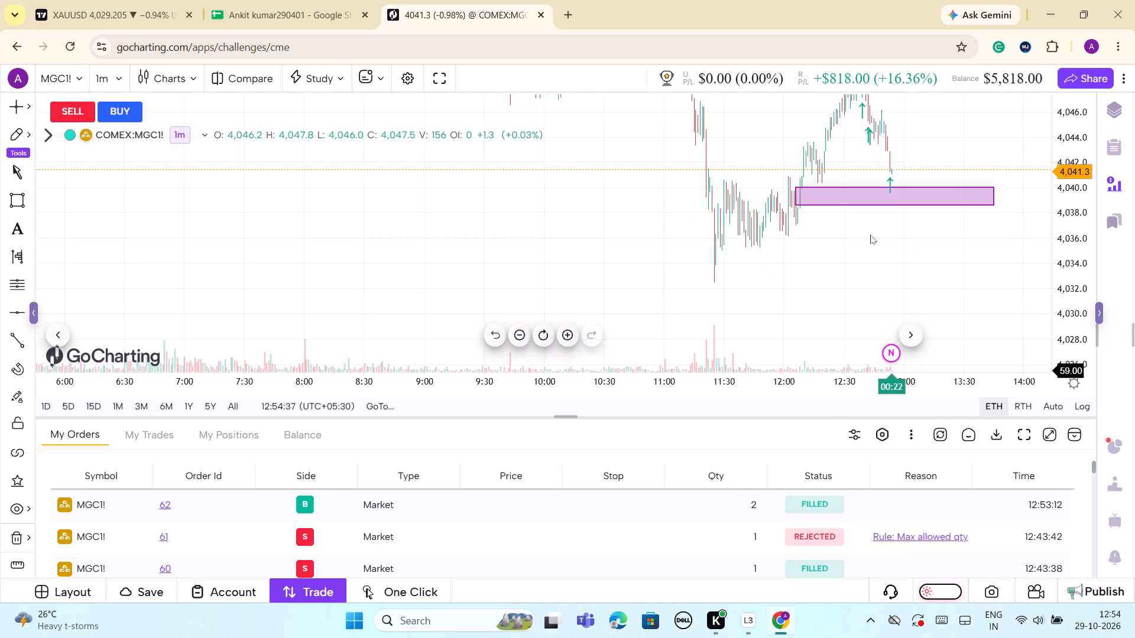
{"action": "scroll", "coordinate": [849, 246], "scroll_direction": "up", "scroll_amount": 3}
{"action": "left_click_drag", "start_coordinate": [799, 278], "coordinate": [789, 295]}
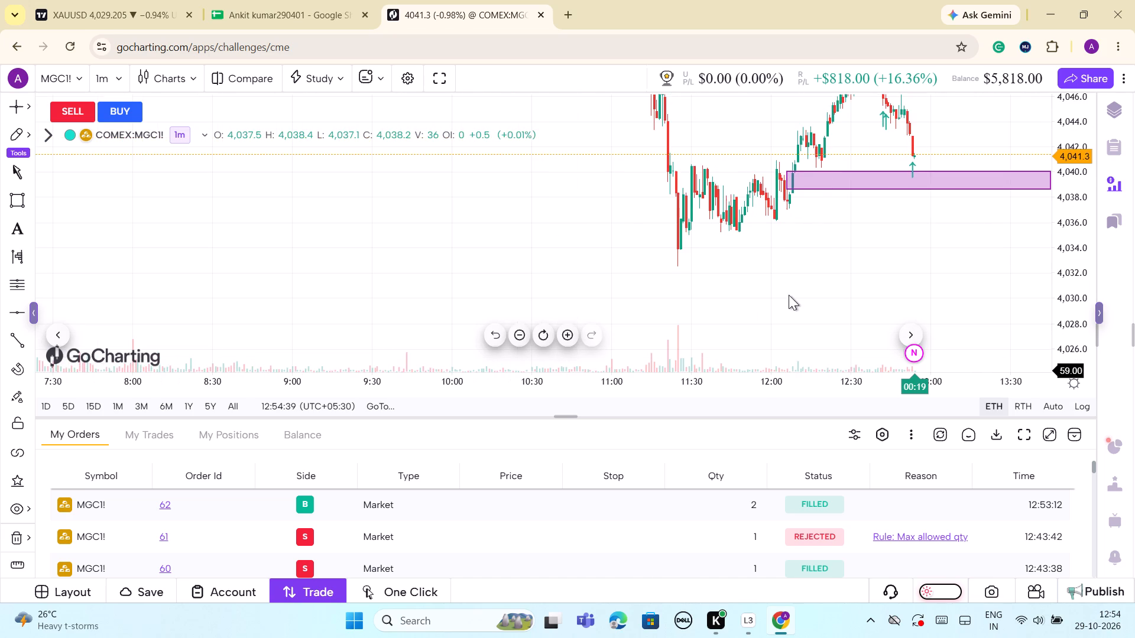
On the TradingView XAUUSD chart, move the target of the latest short position to about 4,029.84.
{"action": "left_click", "coordinate": [105, 12]}
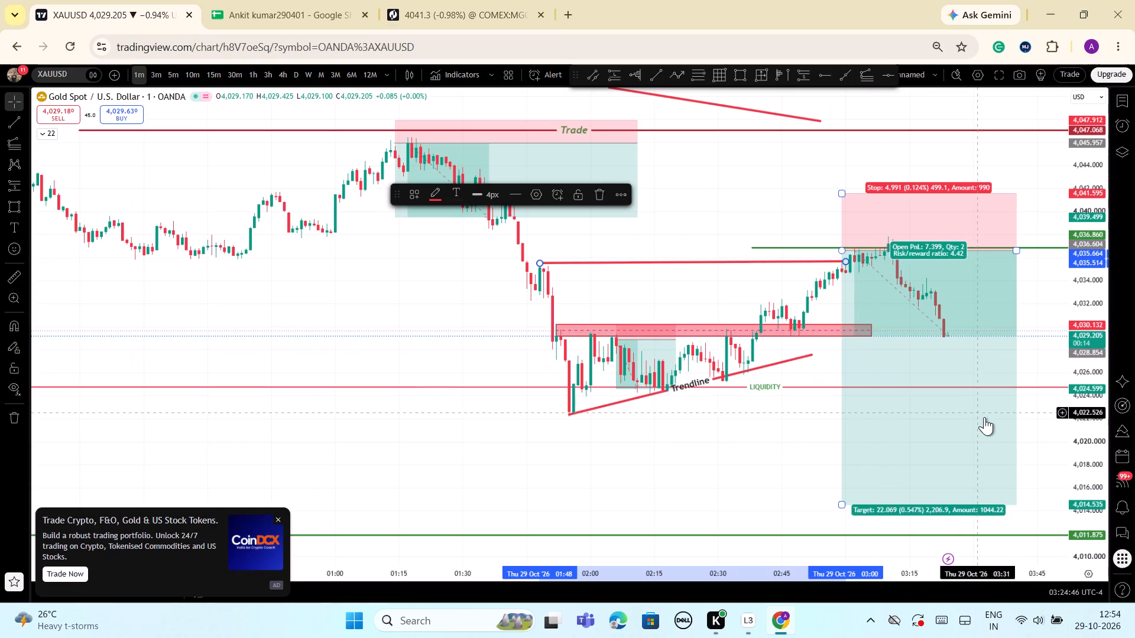
{"action": "scroll", "coordinate": [986, 417], "scroll_direction": "down", "scroll_amount": 2}
{"action": "left_click_drag", "start_coordinate": [836, 450], "coordinate": [806, 389]}
{"action": "left_click_drag", "start_coordinate": [869, 463], "coordinate": [858, 331]}
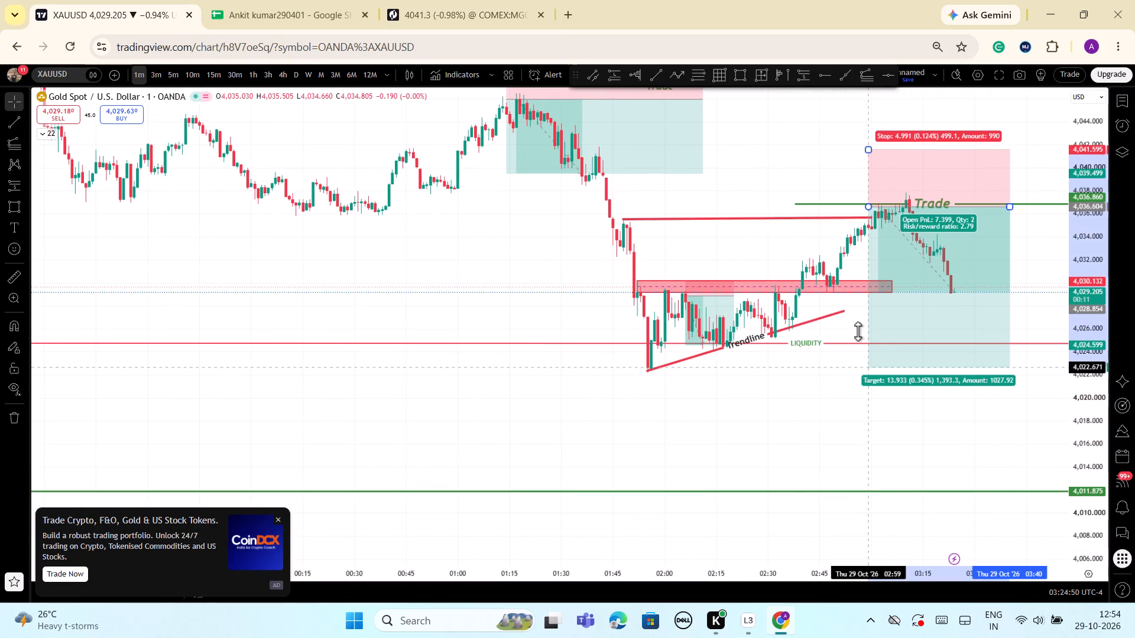
{"action": "left_click_drag", "start_coordinate": [858, 331], "coordinate": [854, 305]}
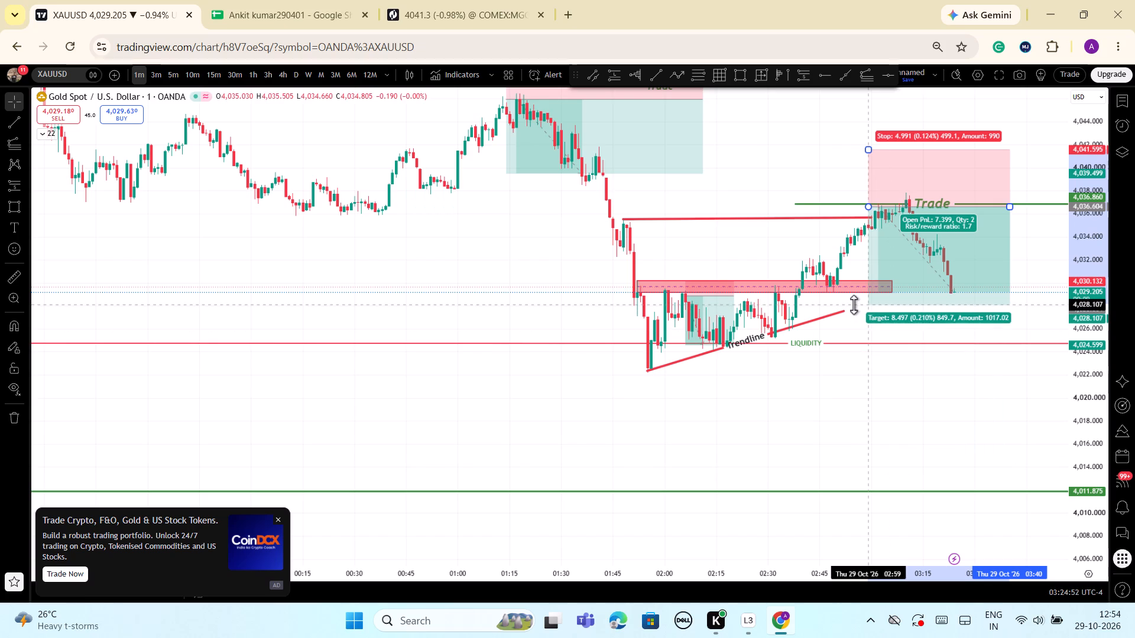
{"action": "left_click_drag", "start_coordinate": [854, 305], "coordinate": [852, 302]}
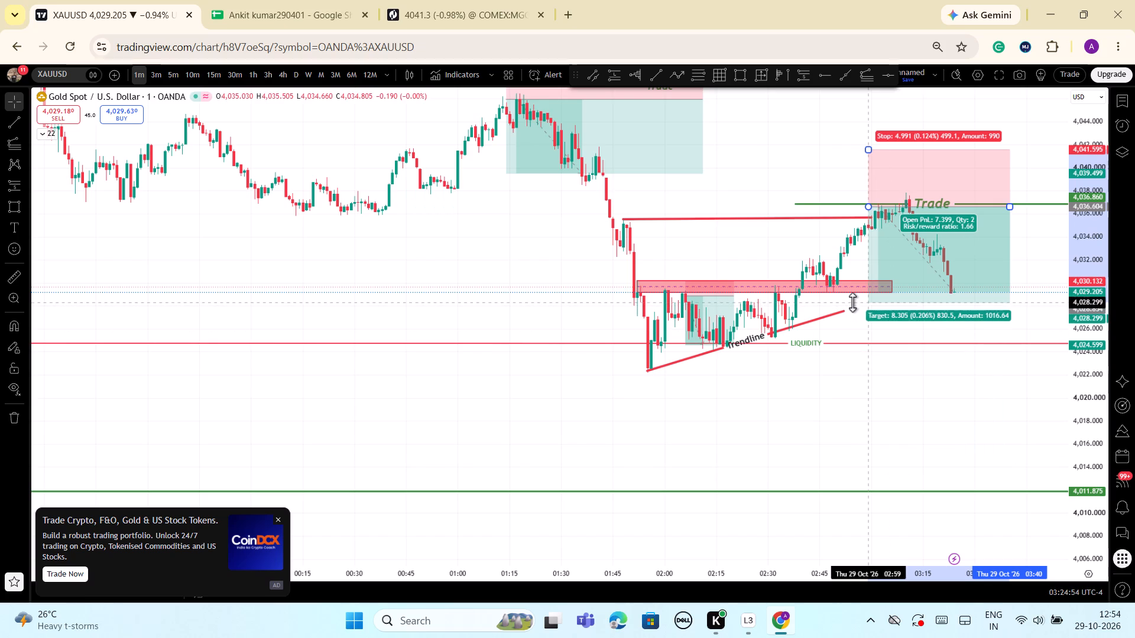
{"action": "left_click_drag", "start_coordinate": [852, 302], "coordinate": [852, 285]}
{"action": "left_click", "coordinate": [919, 398]}
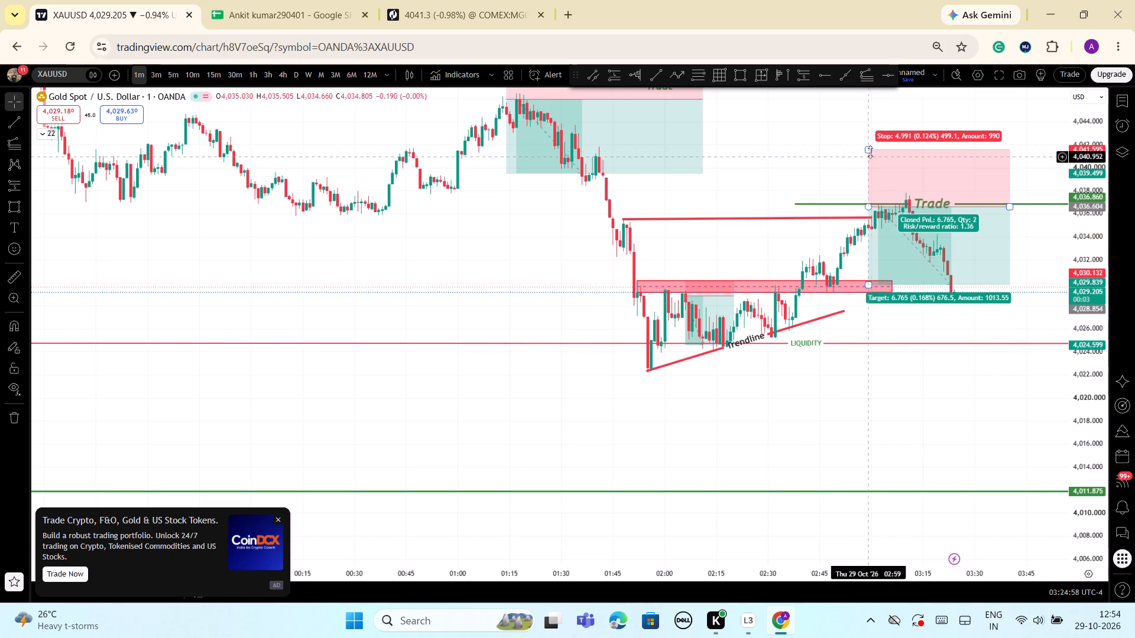
Tighten the latest short position's stop to about 4,039.08 and deselect it.
{"action": "left_click_drag", "start_coordinate": [870, 151], "coordinate": [878, 178]}
{"action": "left_click", "coordinate": [807, 175]}
Extend the red rectangle zone near 4,030 forward in time to about 03:50 on the 1-minute XAUUSD chart.
{"action": "scroll", "coordinate": [1032, 282], "scroll_direction": "down", "scroll_amount": 1}
{"action": "left_click_drag", "start_coordinate": [1085, 425], "coordinate": [1077, 385]}
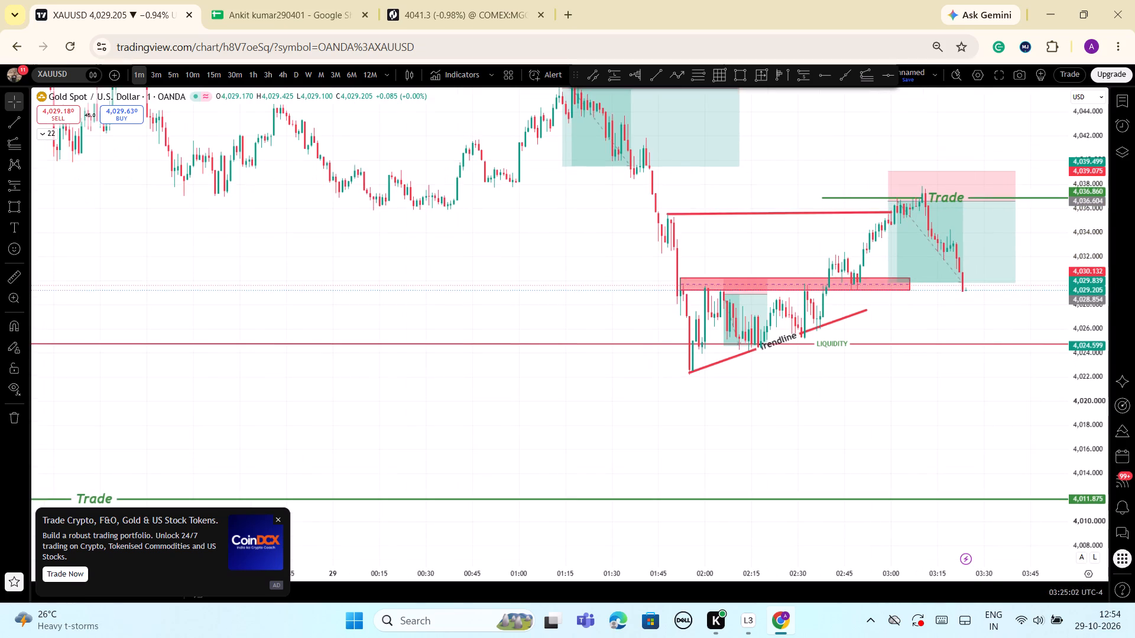
{"action": "left_click_drag", "start_coordinate": [1077, 385], "coordinate": [1053, 306]}
{"action": "scroll", "coordinate": [1011, 317], "scroll_direction": "up", "scroll_amount": 2}
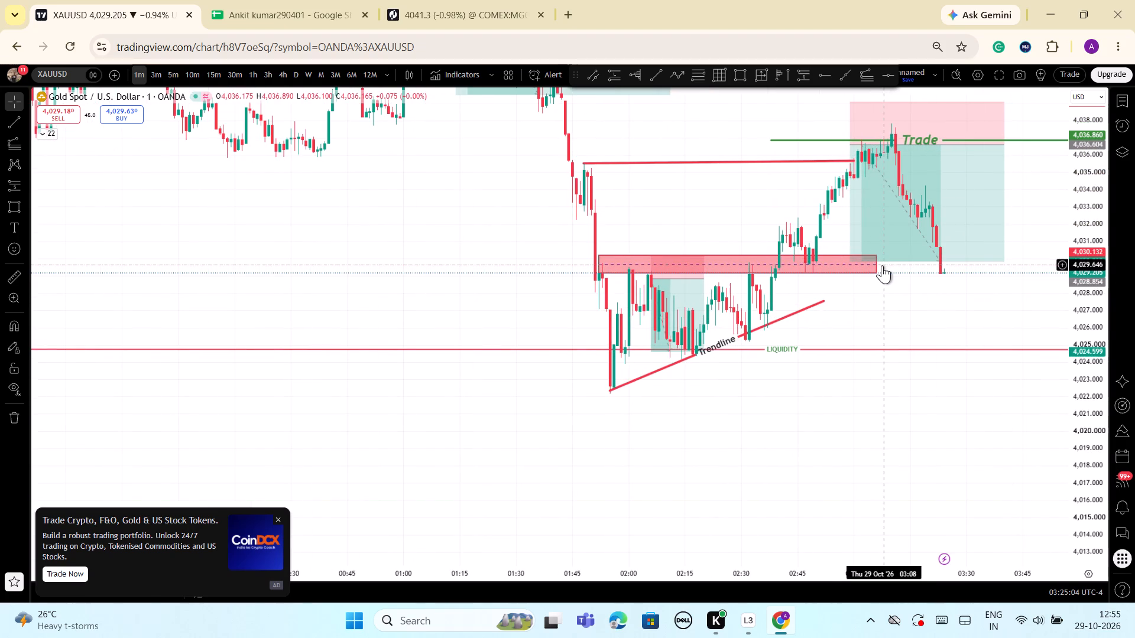
{"action": "left_click_drag", "start_coordinate": [877, 265], "coordinate": [1043, 261]}
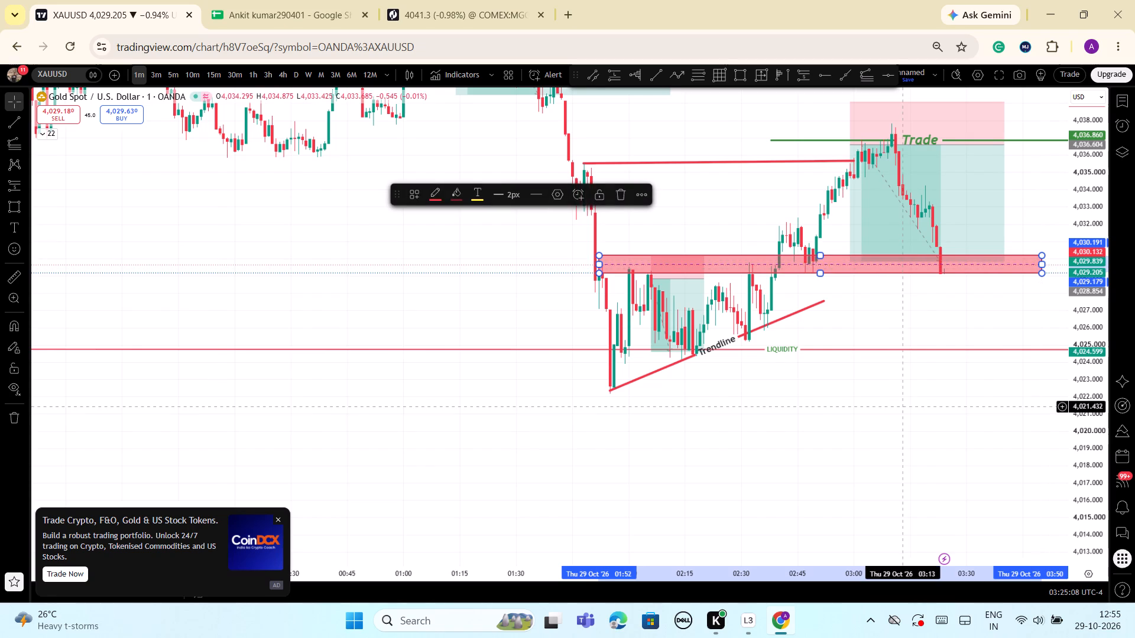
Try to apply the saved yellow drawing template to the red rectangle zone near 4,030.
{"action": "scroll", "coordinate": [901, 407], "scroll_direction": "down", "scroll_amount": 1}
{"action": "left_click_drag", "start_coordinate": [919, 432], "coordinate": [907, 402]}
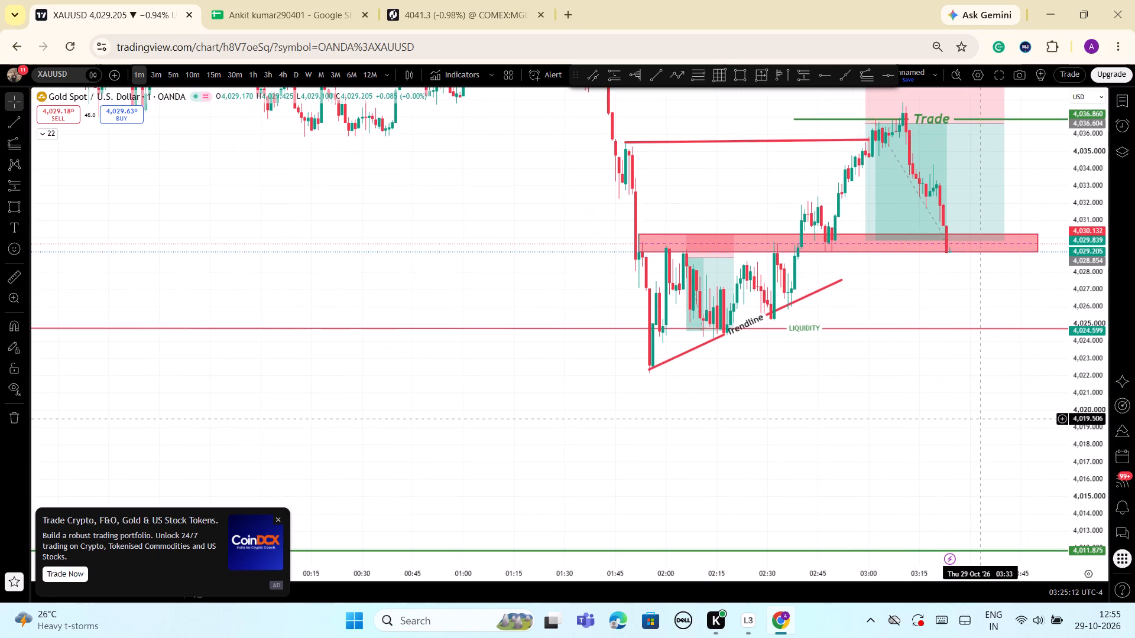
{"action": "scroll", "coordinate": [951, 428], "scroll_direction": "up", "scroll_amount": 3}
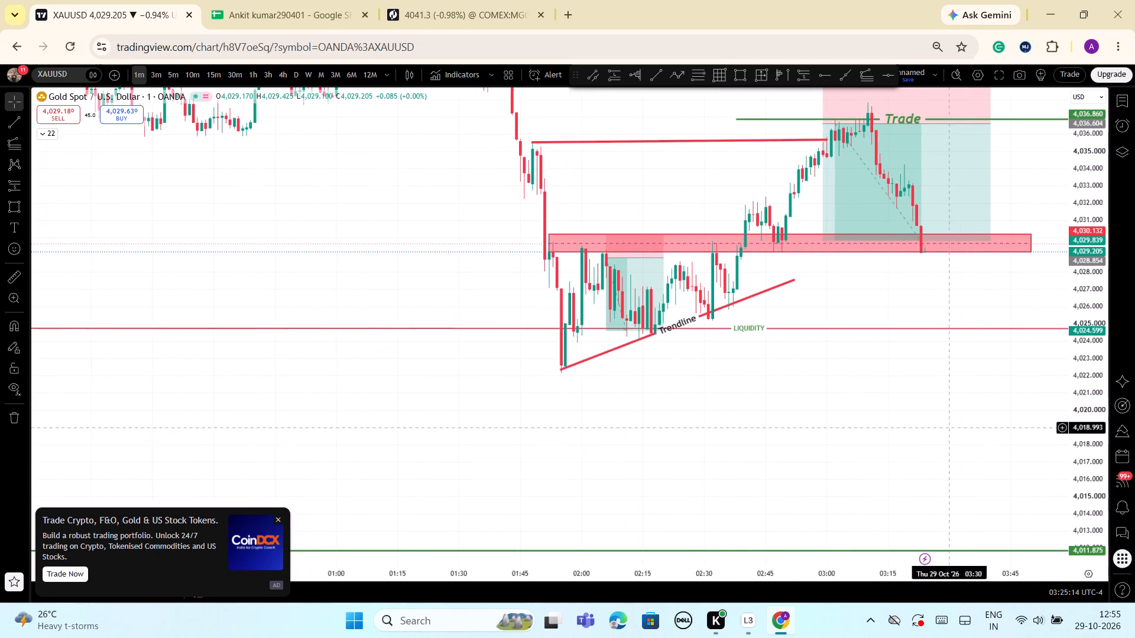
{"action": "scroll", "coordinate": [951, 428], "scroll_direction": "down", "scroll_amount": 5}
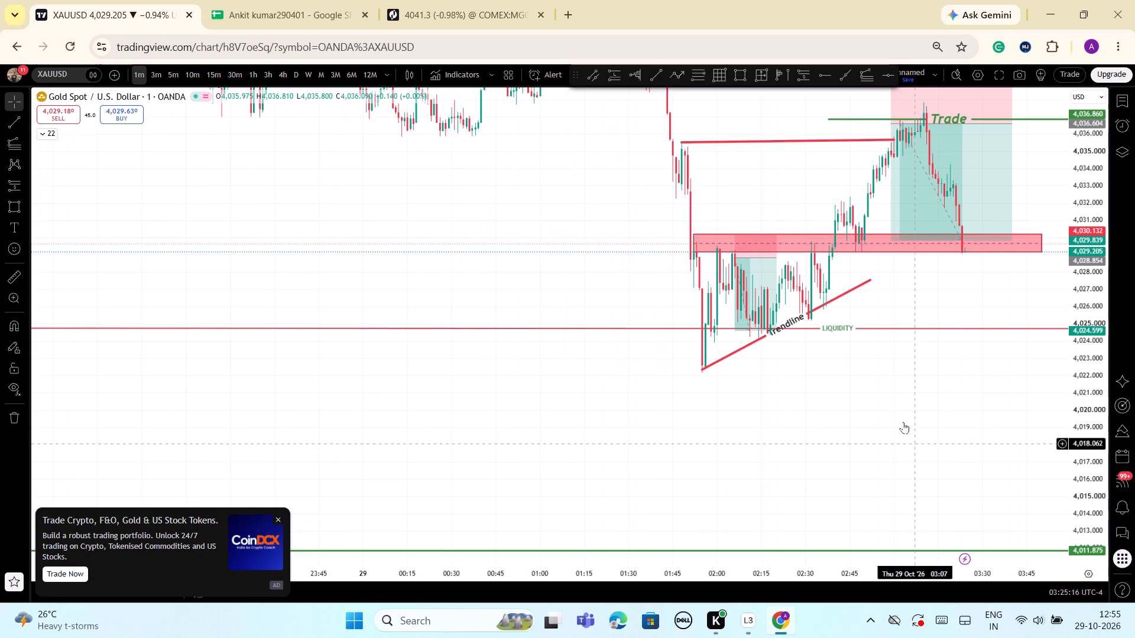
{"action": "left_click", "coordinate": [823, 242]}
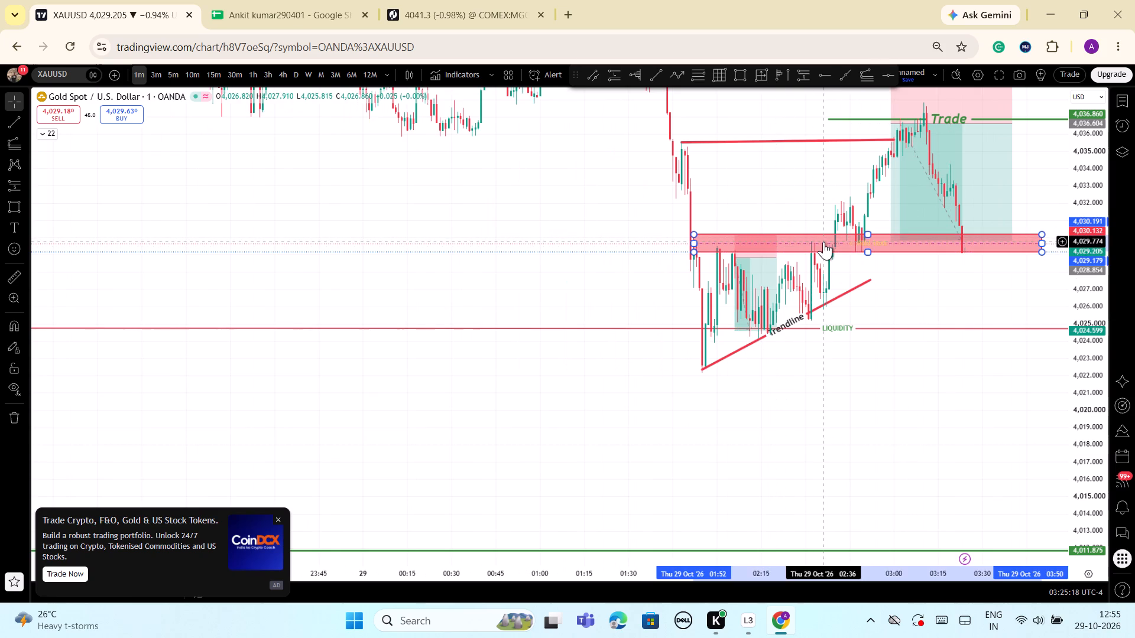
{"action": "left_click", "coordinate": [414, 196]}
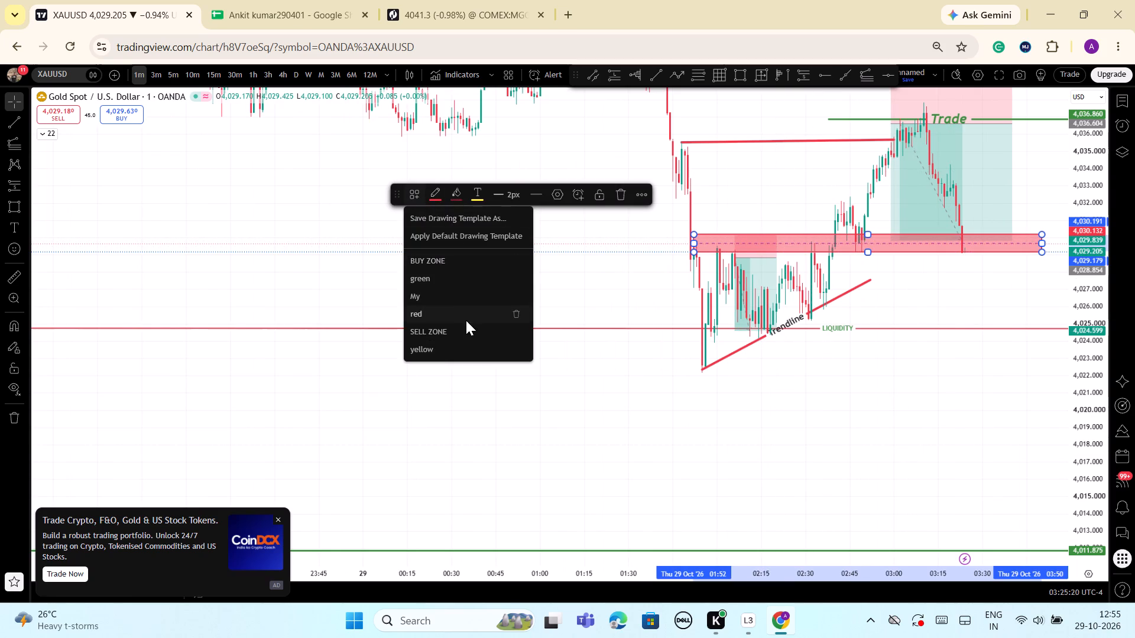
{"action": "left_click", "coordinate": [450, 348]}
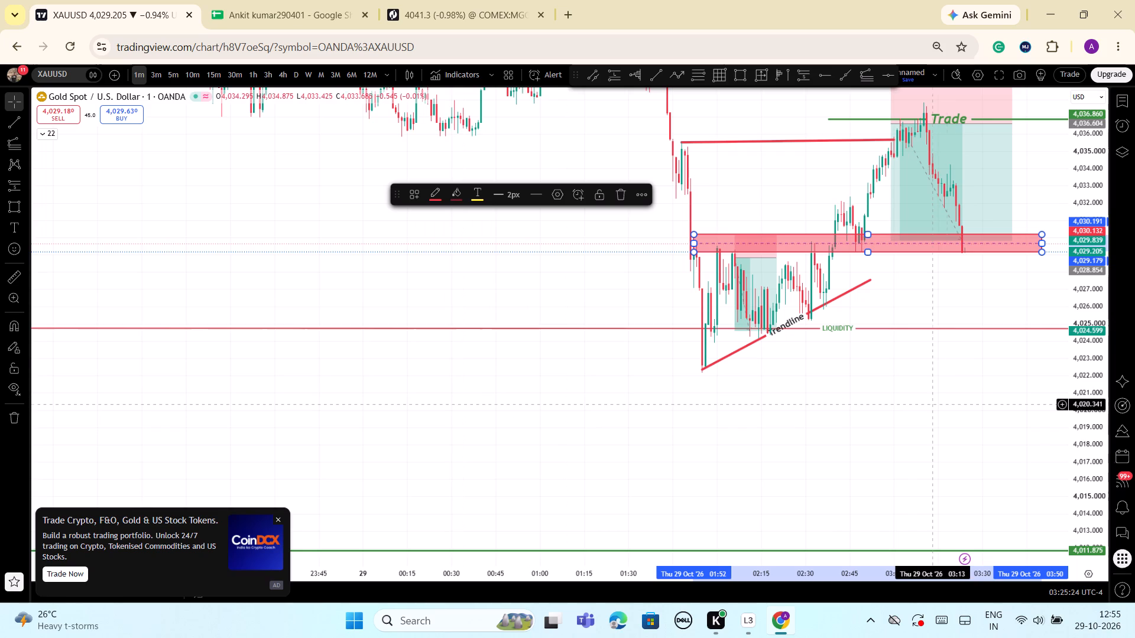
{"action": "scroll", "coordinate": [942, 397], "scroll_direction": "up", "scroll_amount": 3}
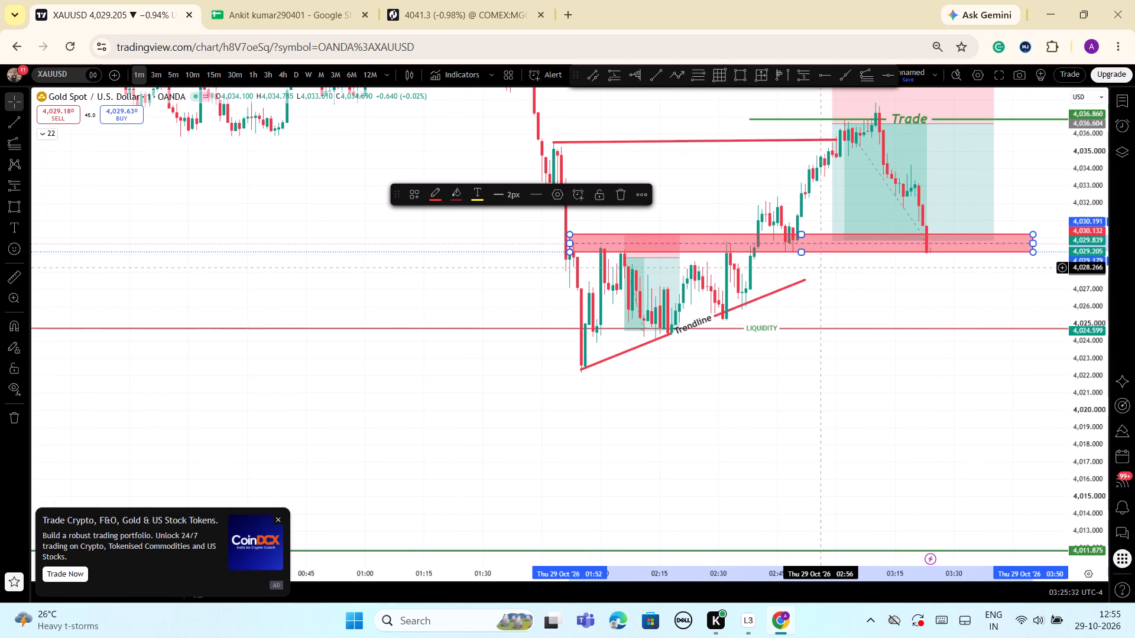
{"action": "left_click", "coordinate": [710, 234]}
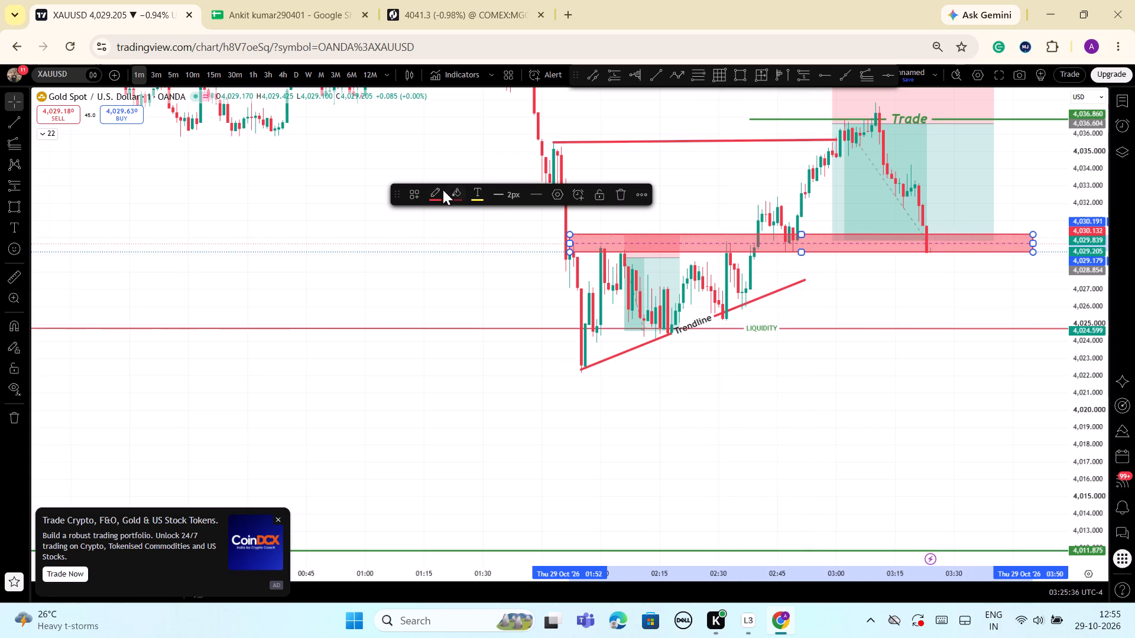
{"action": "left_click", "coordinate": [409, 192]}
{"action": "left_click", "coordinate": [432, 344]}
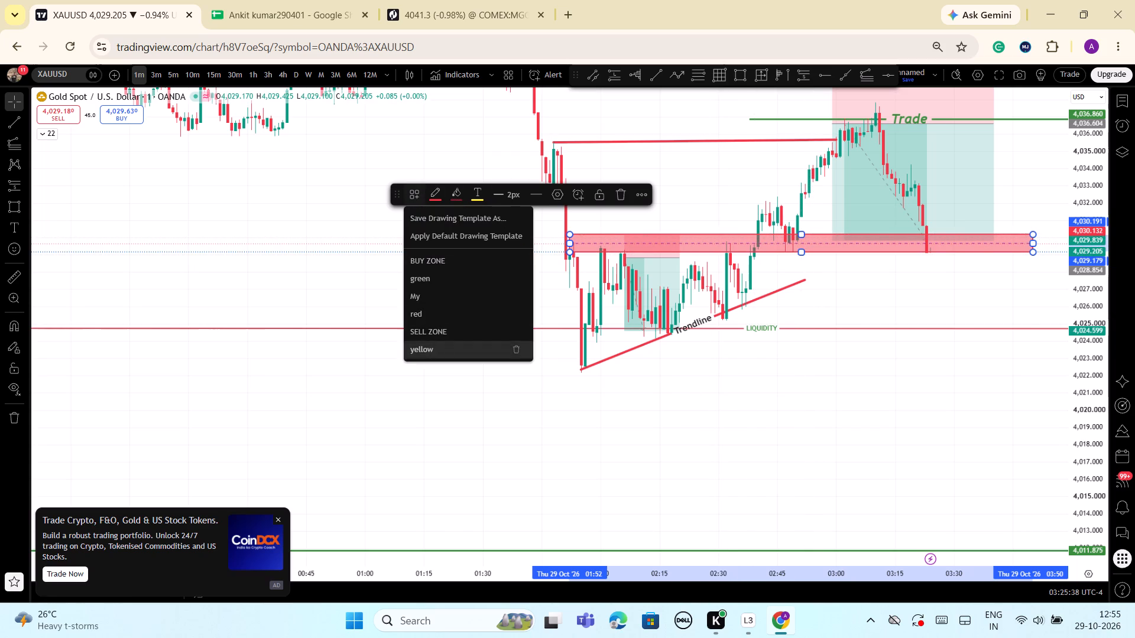
Shorten the red rectangle zone near 4,030 so it ends at about 03:48.
{"action": "left_click", "coordinate": [1033, 244]}
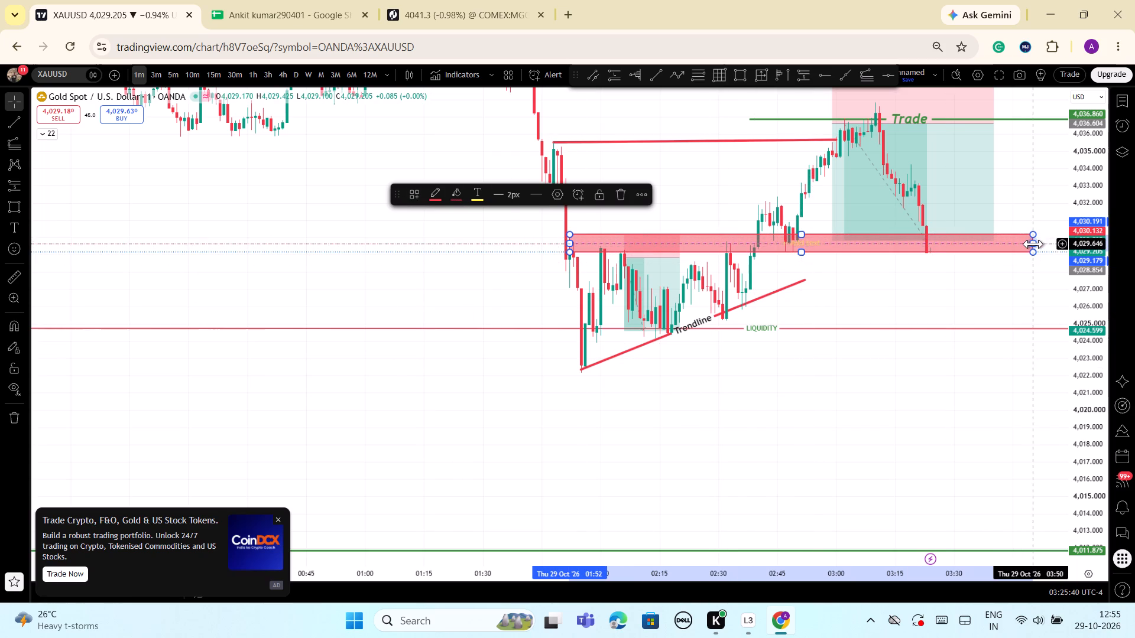
{"action": "left_click_drag", "start_coordinate": [1031, 246], "coordinate": [1025, 244]}
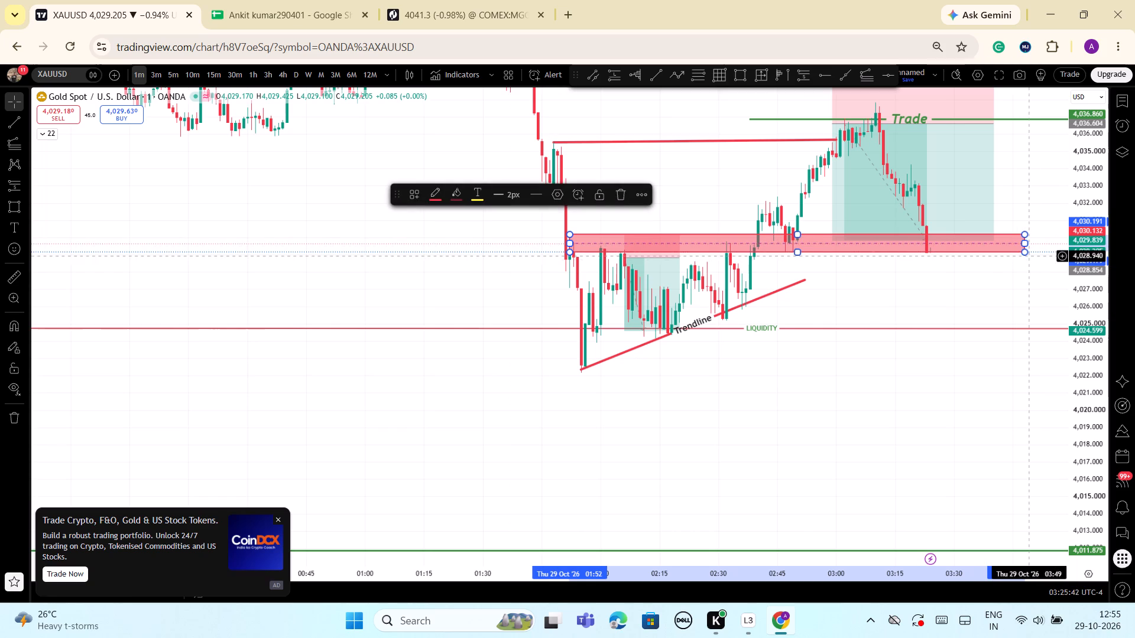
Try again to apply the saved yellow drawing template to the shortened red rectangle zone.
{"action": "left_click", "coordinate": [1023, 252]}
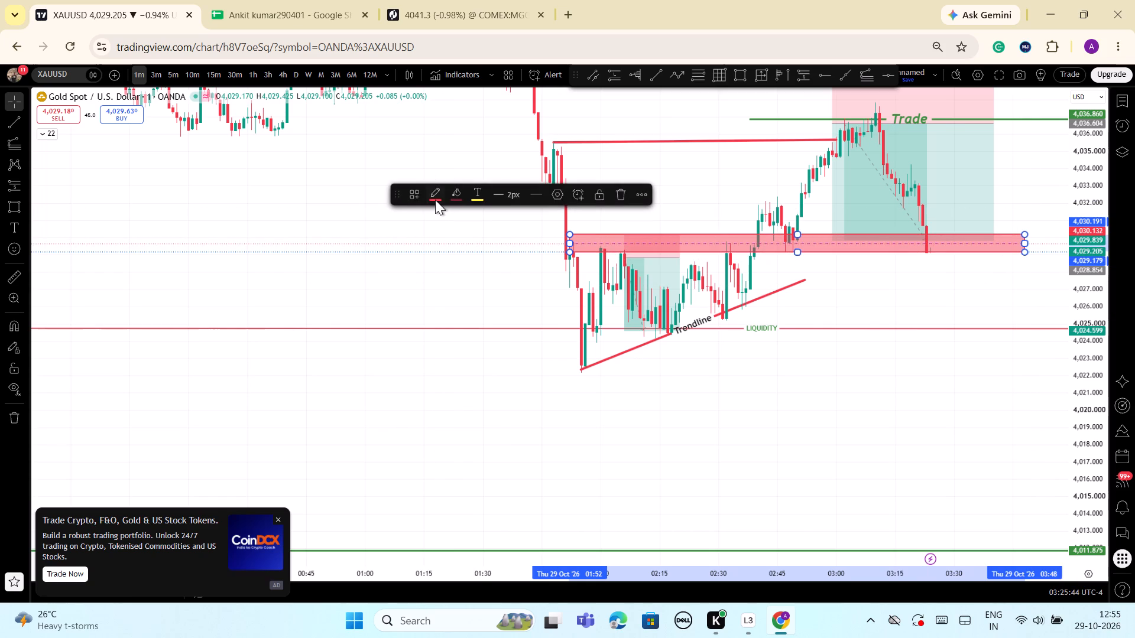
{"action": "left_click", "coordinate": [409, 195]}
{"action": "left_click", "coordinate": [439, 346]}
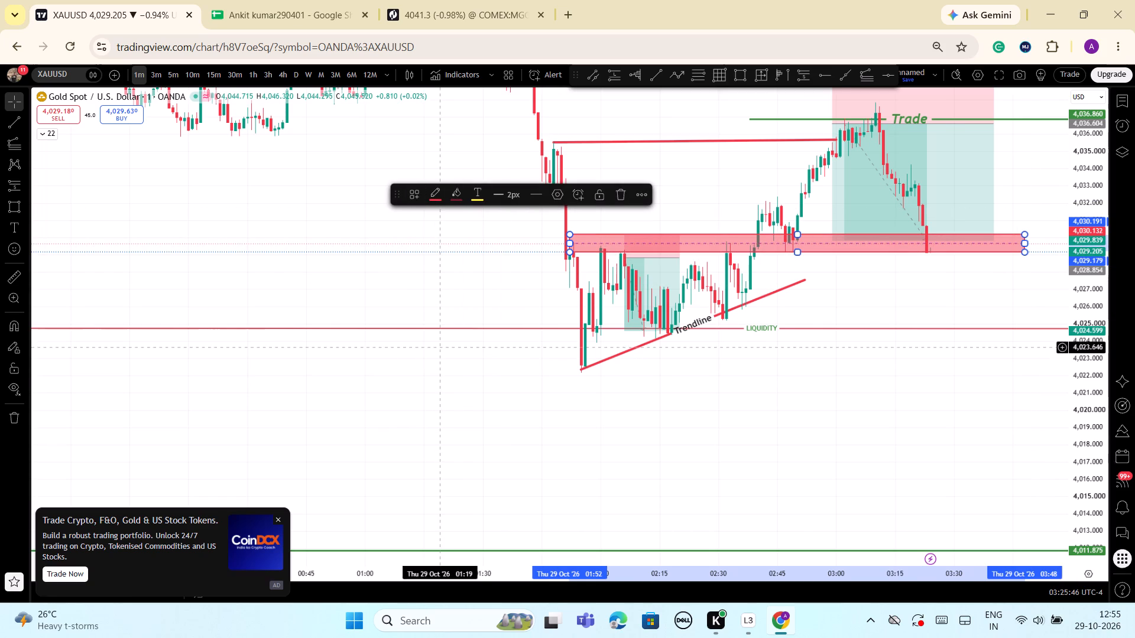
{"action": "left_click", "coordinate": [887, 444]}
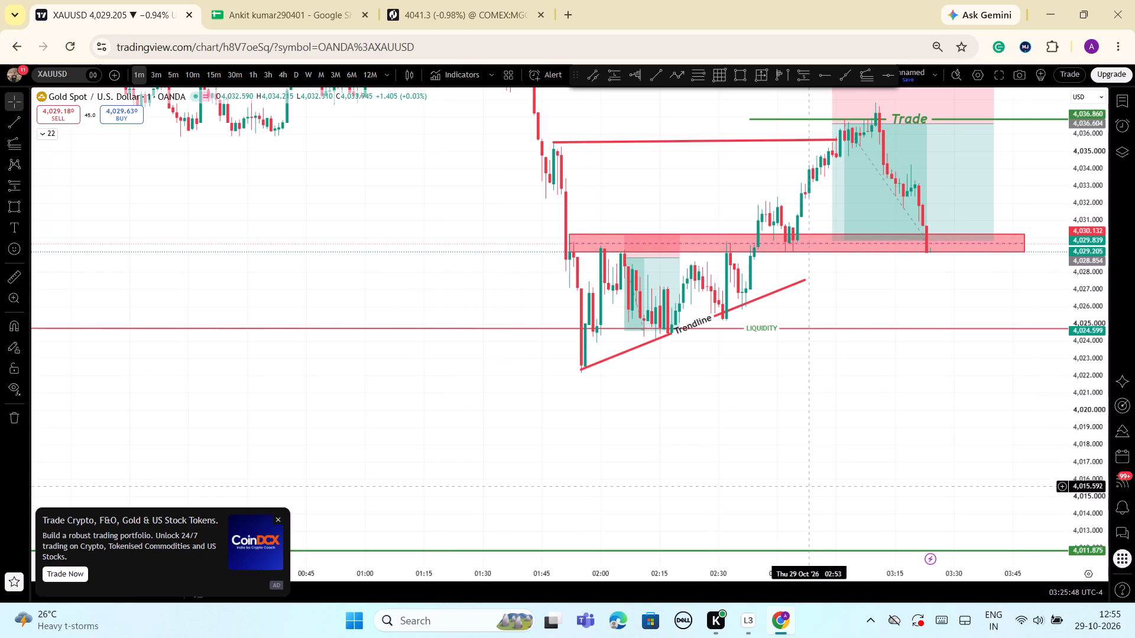
Draw a trend-based Fib extension from the 4,022.35 low at 01:56 to the 4,037.87 high at 03:11, ending at 4,022.35 around 03:50.
{"action": "scroll", "coordinate": [844, 527], "scroll_direction": "up", "scroll_amount": 1}
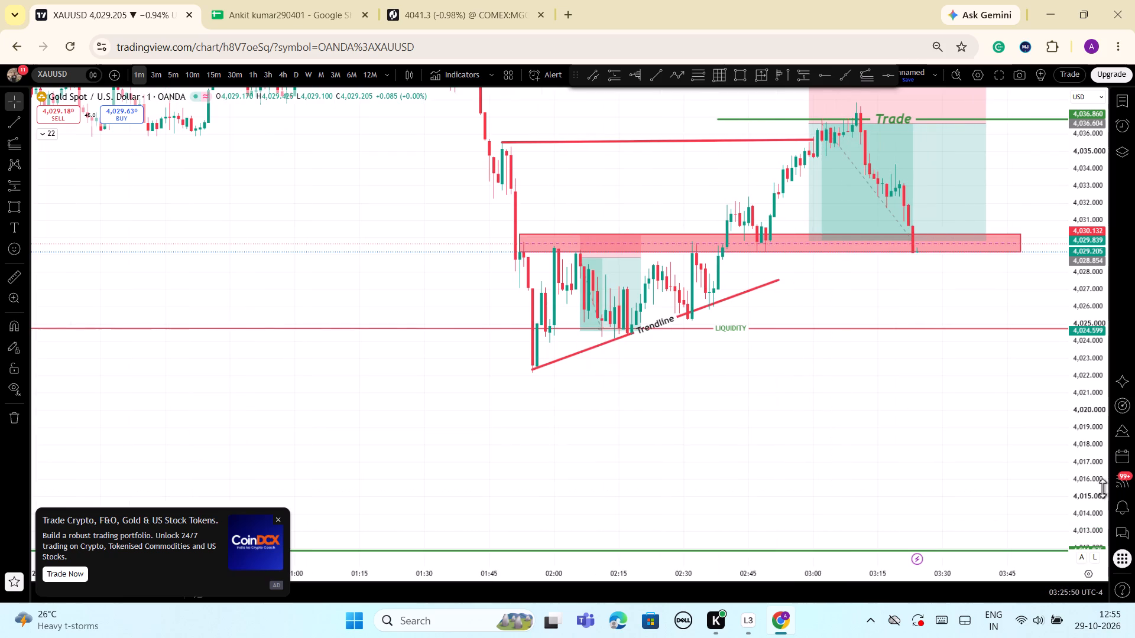
{"action": "left_click_drag", "start_coordinate": [1069, 483], "coordinate": [1063, 481]}
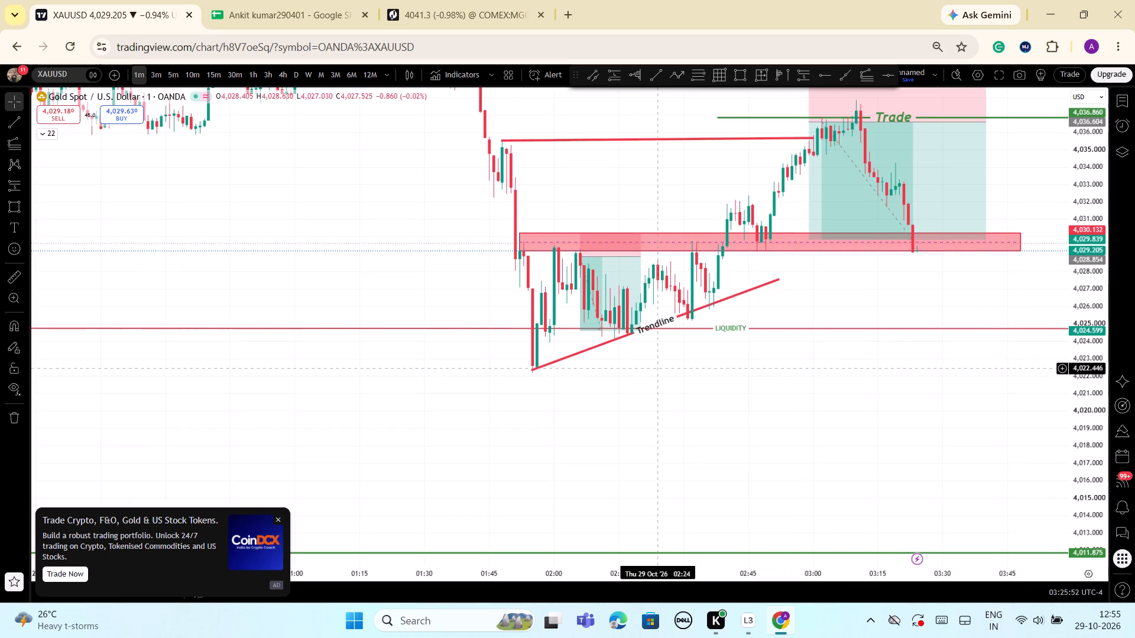
{"action": "scroll", "coordinate": [977, 411], "scroll_direction": "down", "scroll_amount": 2}
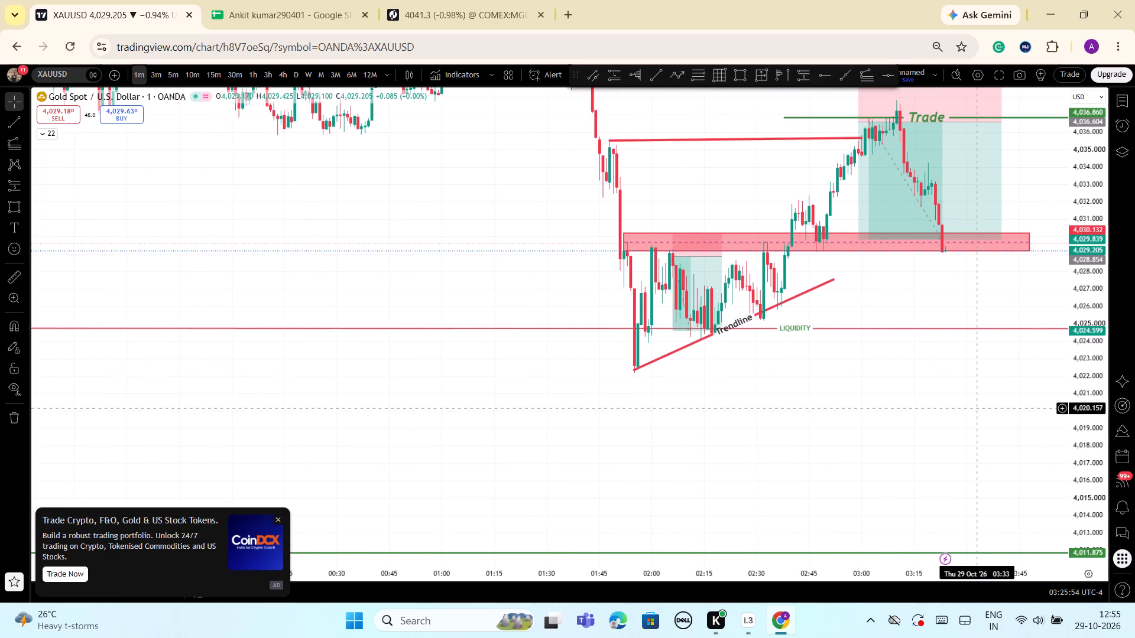
{"action": "left_click_drag", "start_coordinate": [971, 393], "coordinate": [935, 471]}
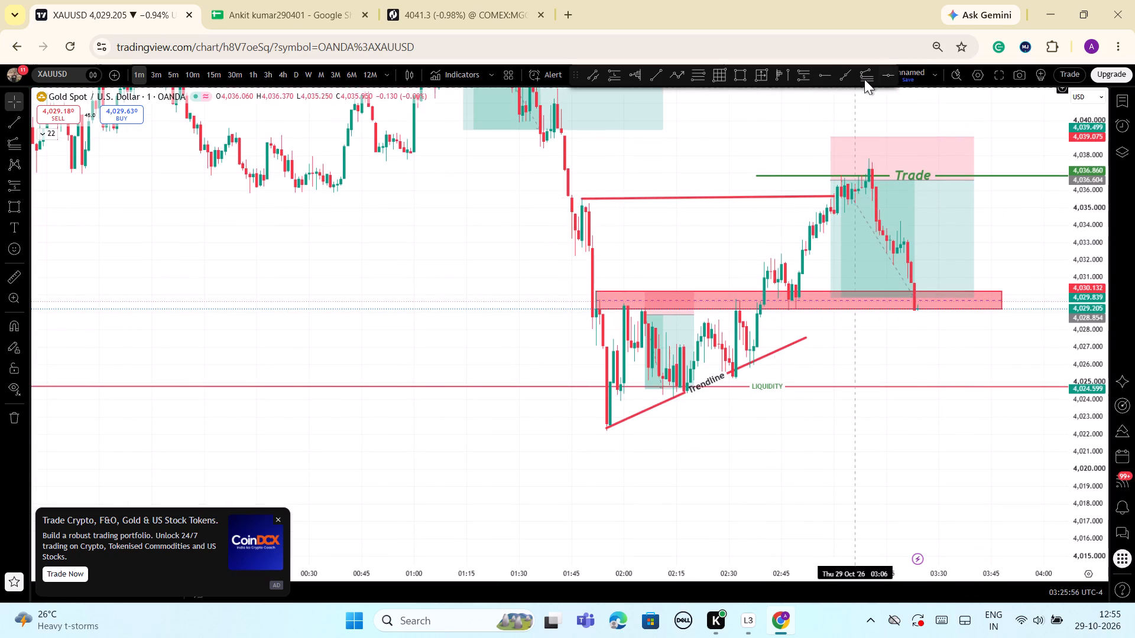
{"action": "left_click", "coordinate": [870, 76]}
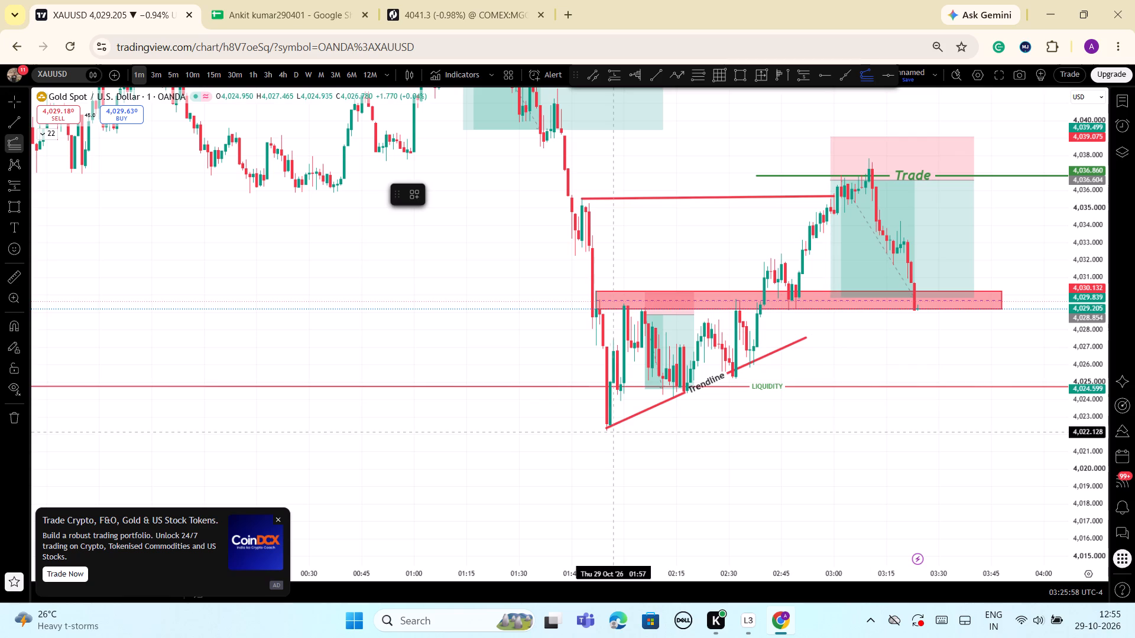
{"action": "left_click", "coordinate": [609, 428]}
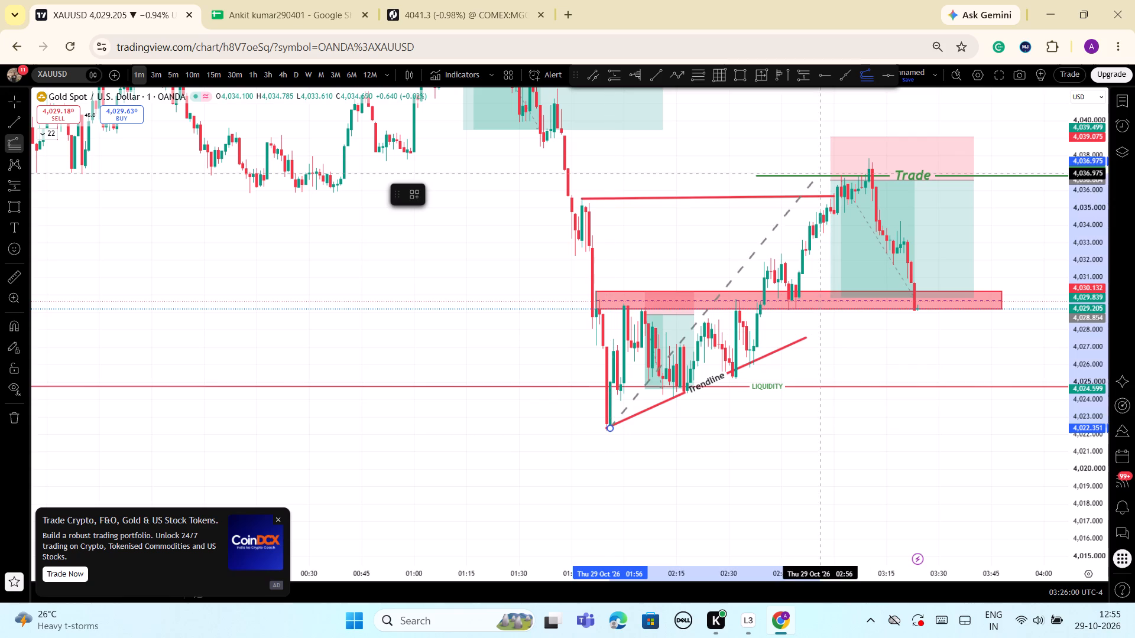
{"action": "left_click", "coordinate": [871, 158]}
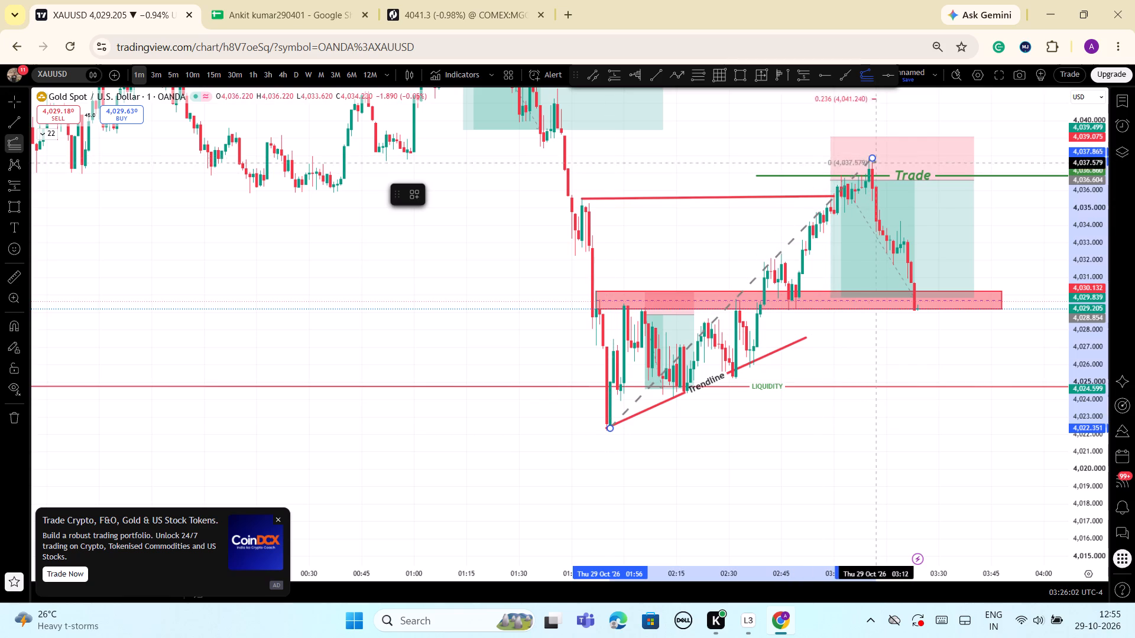
{"action": "left_click", "coordinate": [1008, 428]}
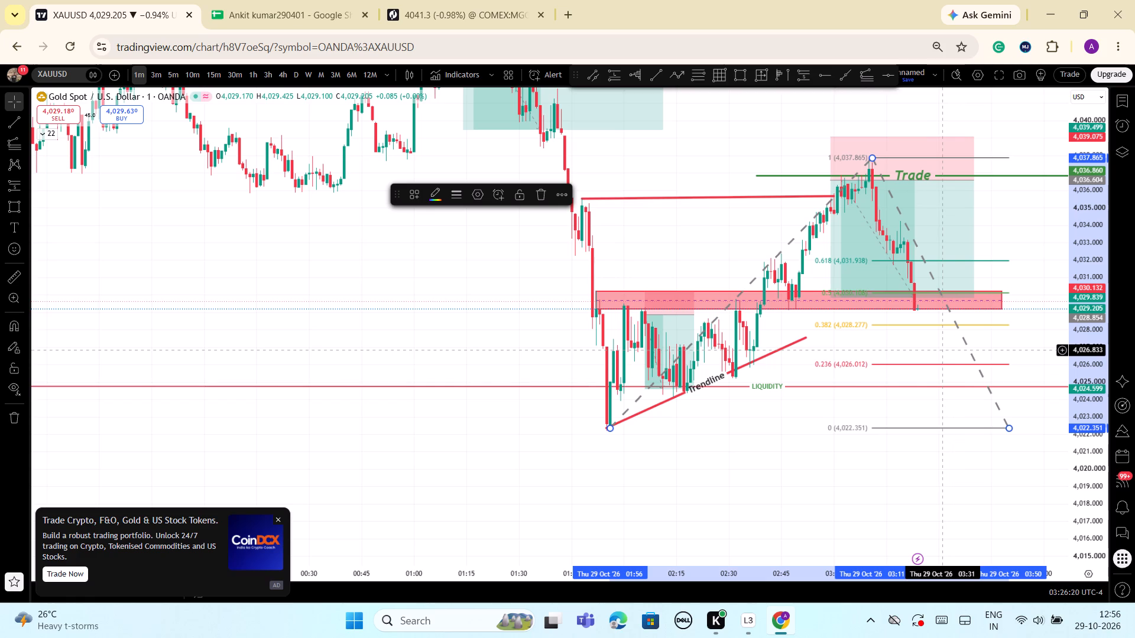
{"action": "left_click_drag", "start_coordinate": [718, 474], "coordinate": [715, 484]}
Draw a horizontal ray from about 03:11 at the Fib 0.382 level, at about 4,028.33.
{"action": "scroll", "coordinate": [768, 437], "scroll_direction": "up", "scroll_amount": 1}
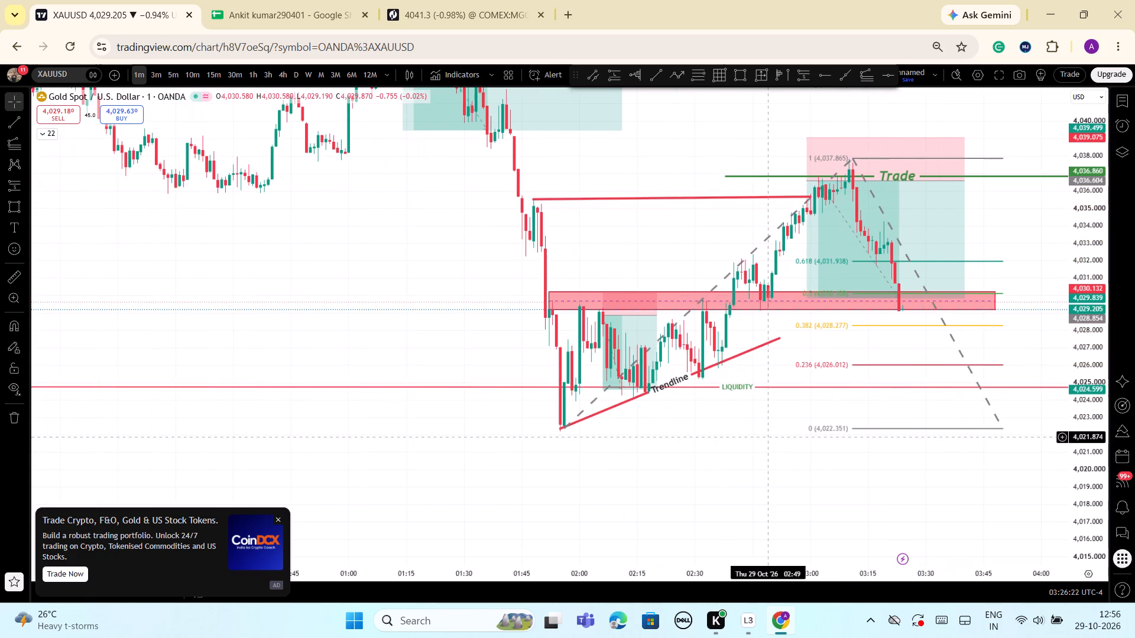
{"action": "scroll", "coordinate": [763, 440], "scroll_direction": "up", "scroll_amount": 2}
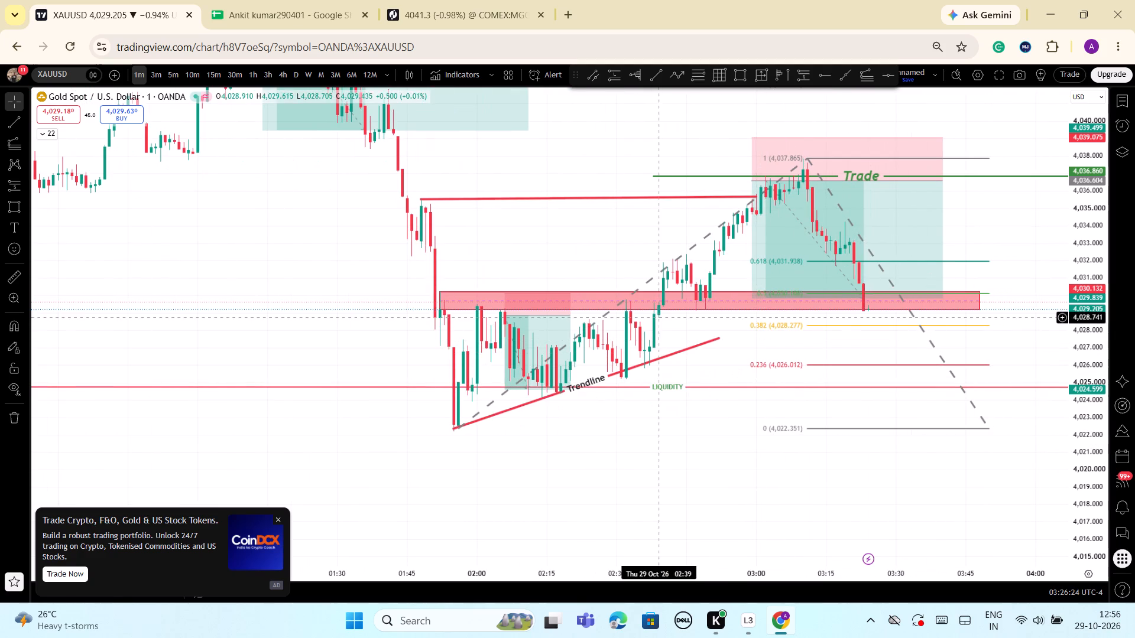
{"action": "left_click", "coordinate": [826, 77]}
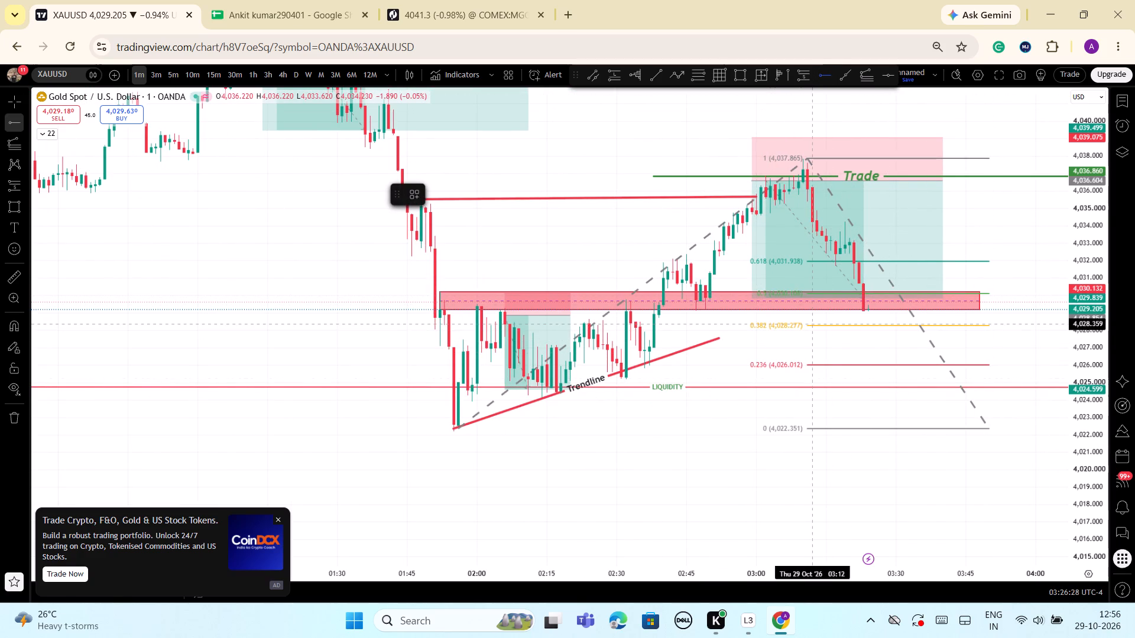
{"action": "left_click", "coordinate": [809, 325]}
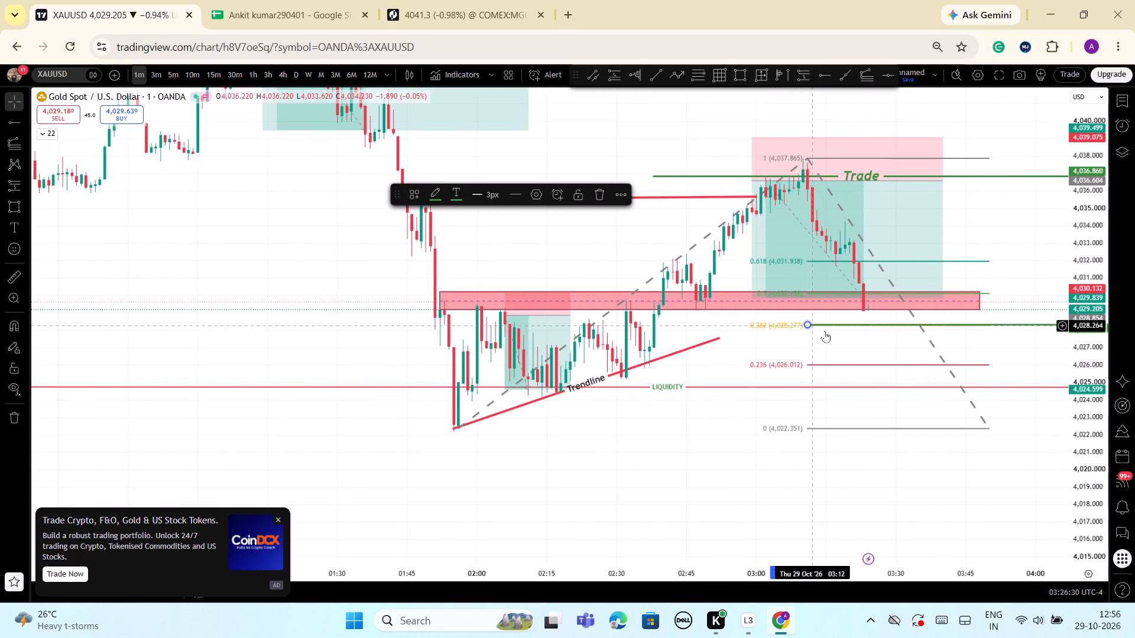
{"action": "left_click", "coordinate": [915, 359]}
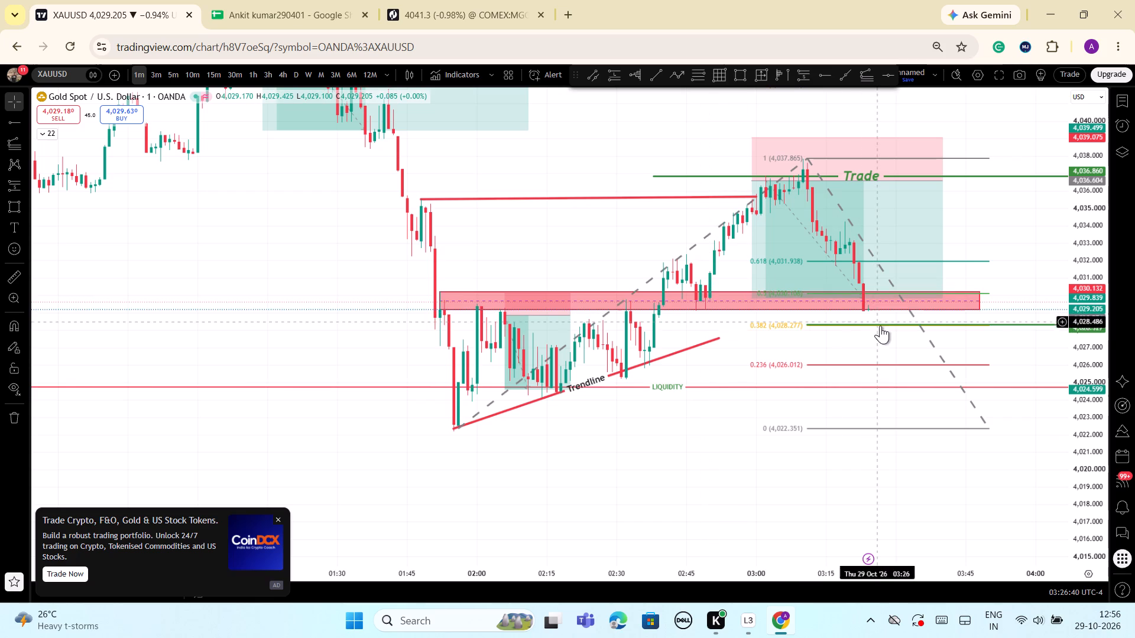
Draw a horizontal ray from about 03:11 at the Fib 0.236 level, at about 4,026.04.
{"action": "left_click", "coordinate": [829, 78]}
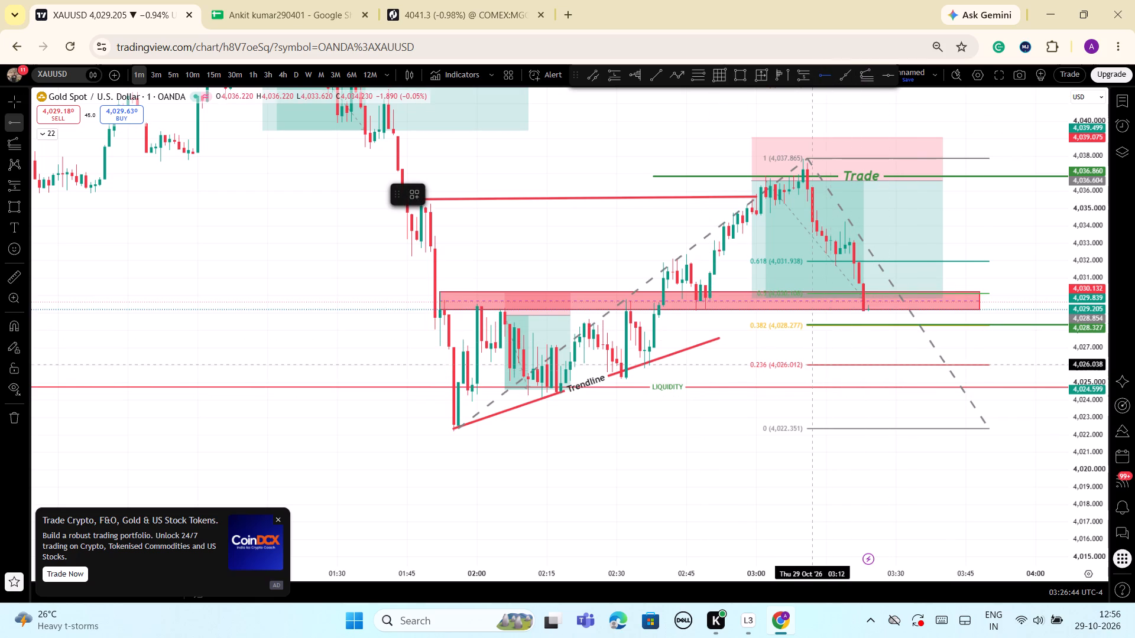
{"action": "left_click", "coordinate": [809, 364]}
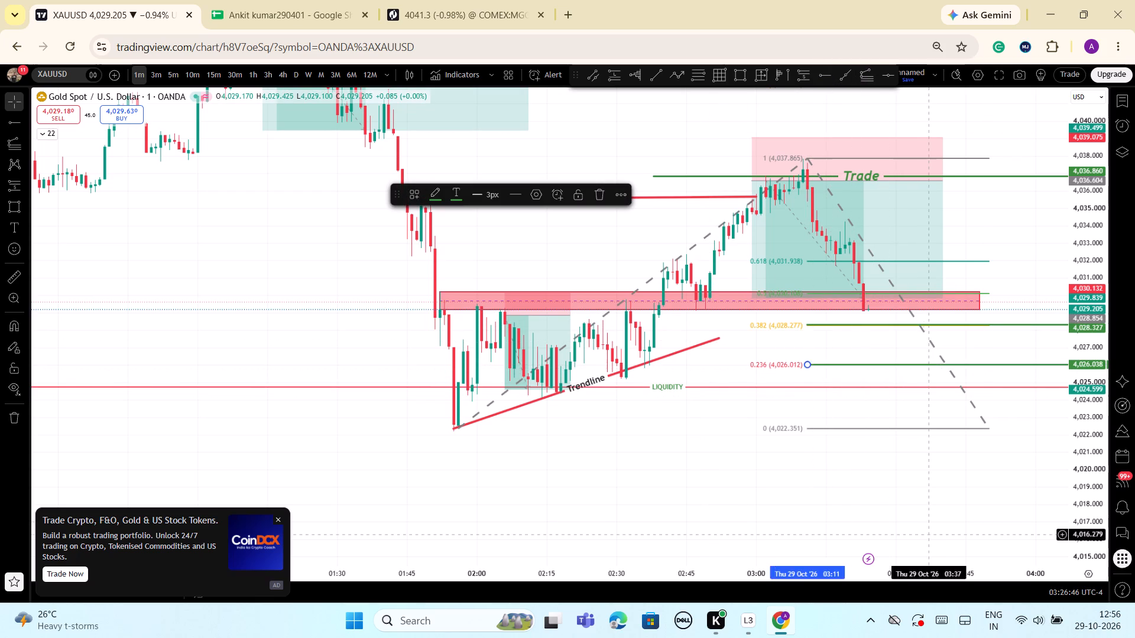
{"action": "left_click", "coordinate": [929, 534]}
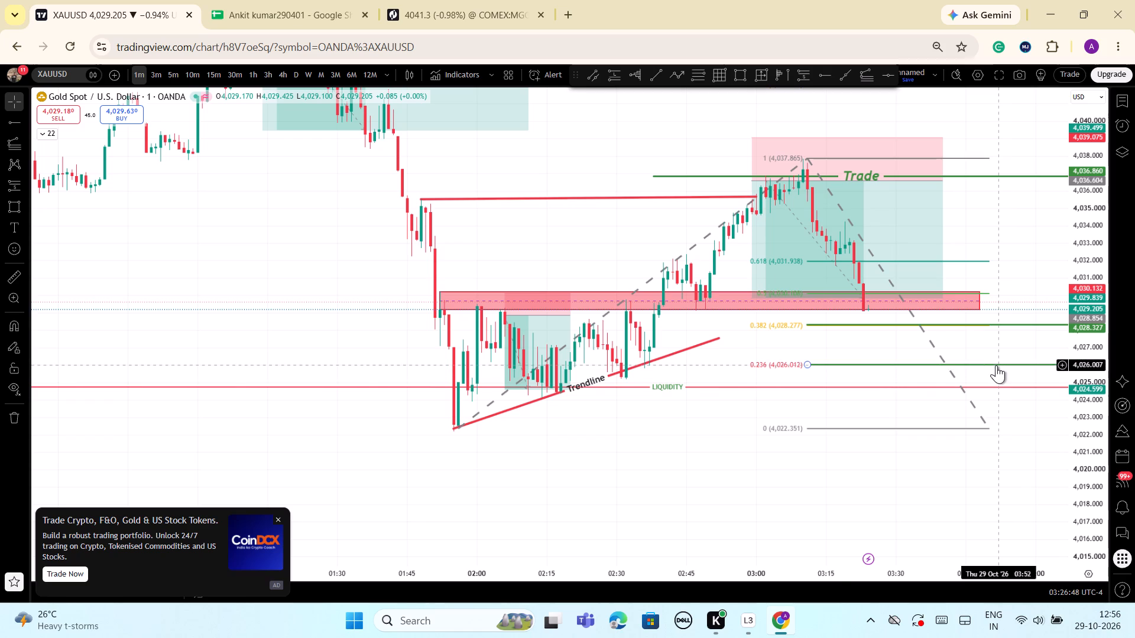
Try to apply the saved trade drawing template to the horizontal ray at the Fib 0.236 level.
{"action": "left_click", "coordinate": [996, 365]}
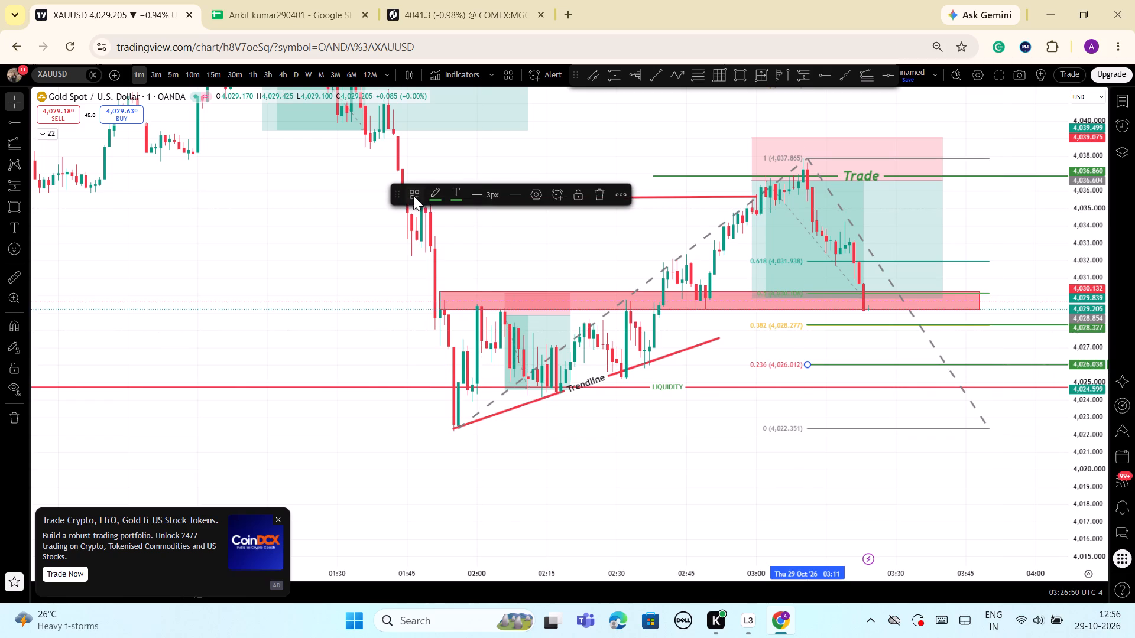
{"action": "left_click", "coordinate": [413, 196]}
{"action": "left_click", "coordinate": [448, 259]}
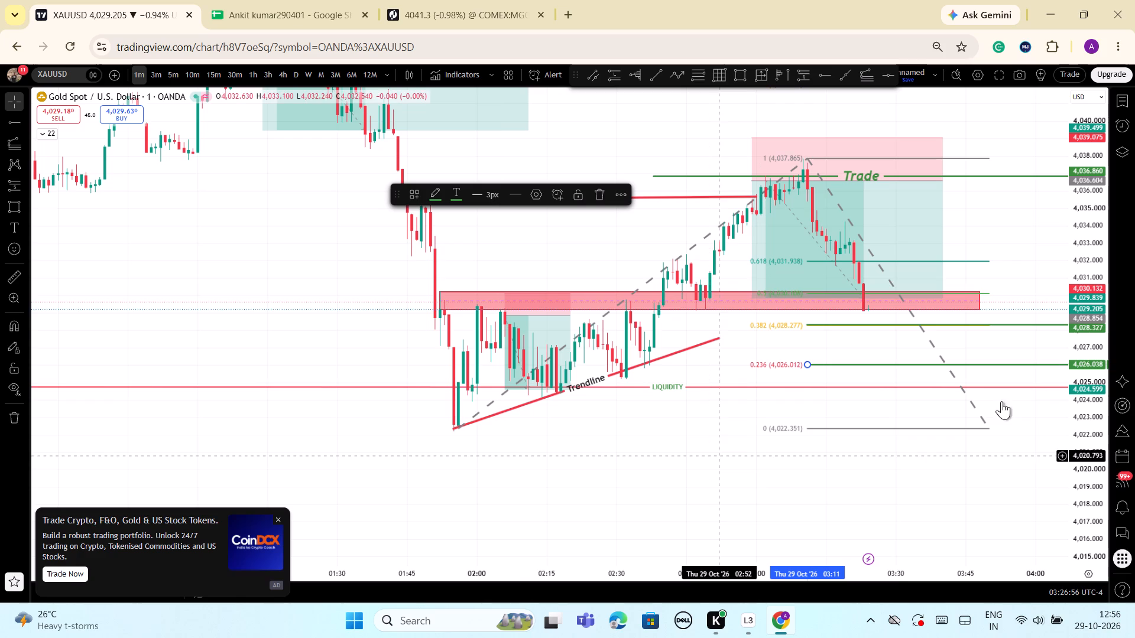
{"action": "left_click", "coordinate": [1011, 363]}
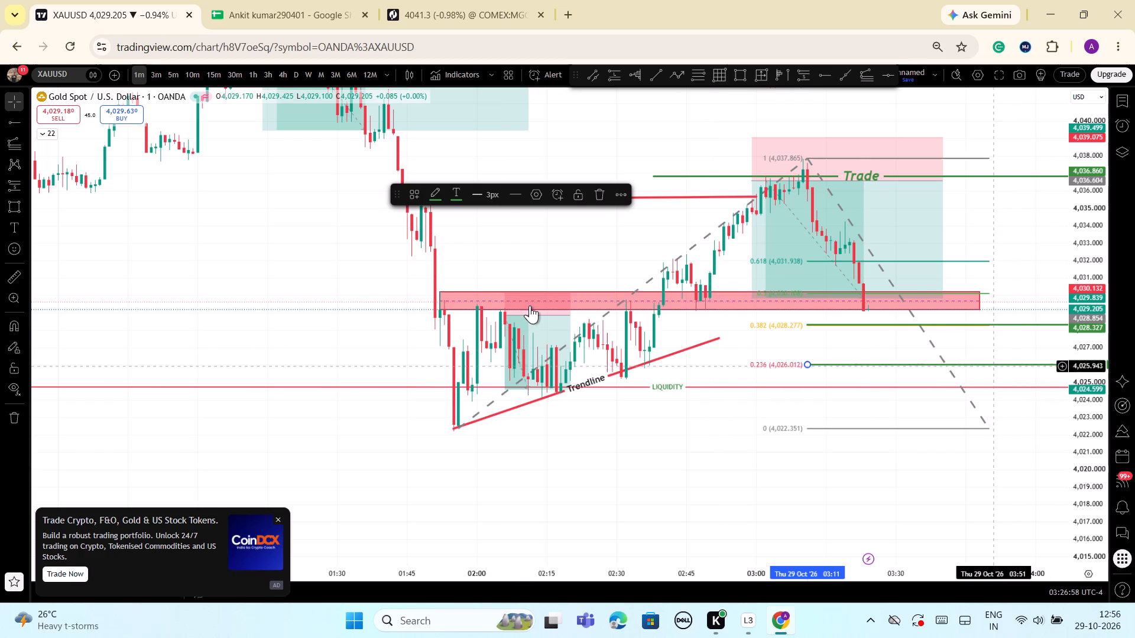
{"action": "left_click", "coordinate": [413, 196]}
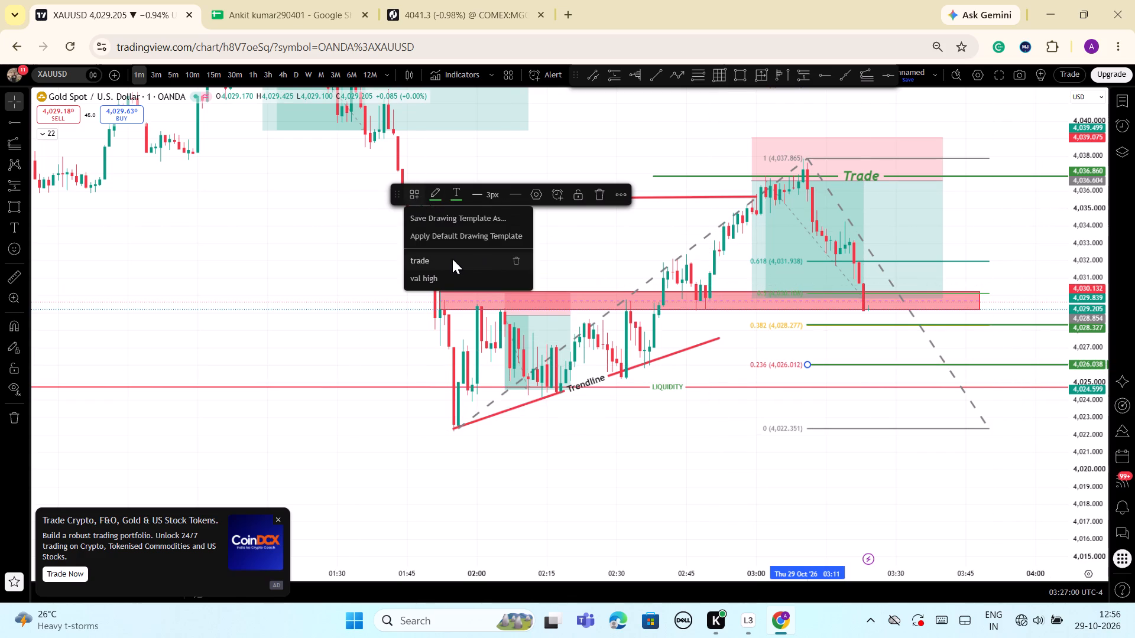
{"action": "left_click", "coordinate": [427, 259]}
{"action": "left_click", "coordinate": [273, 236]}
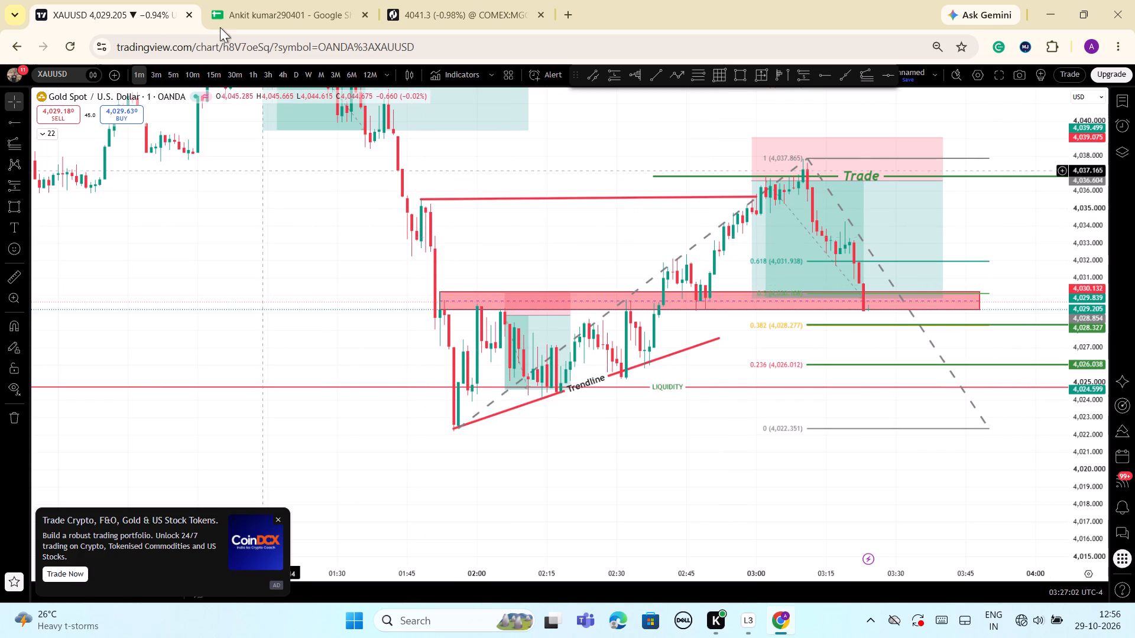
Reload the XAUUSD chart page despite possible unsaved changes.
{"action": "left_click", "coordinate": [79, 45]}
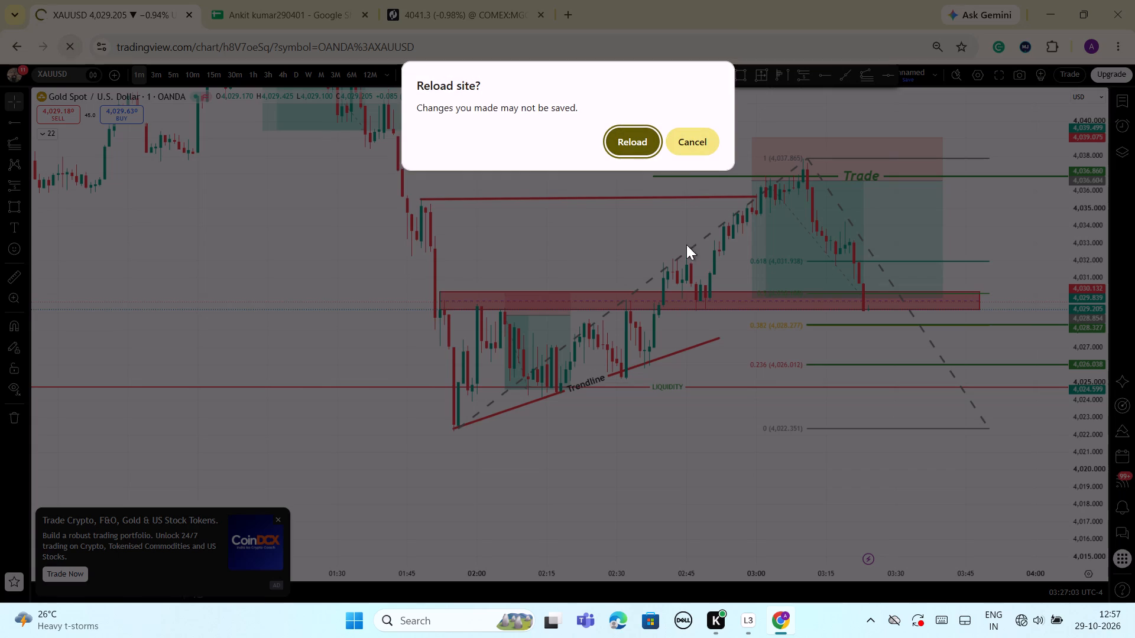
{"action": "left_click", "coordinate": [628, 143]}
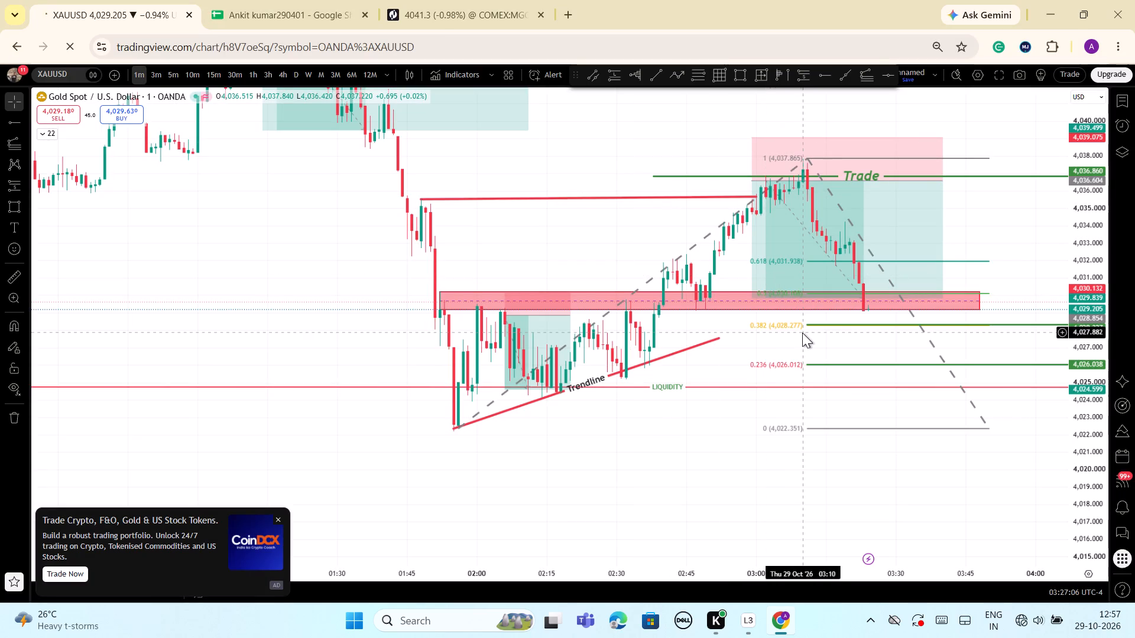
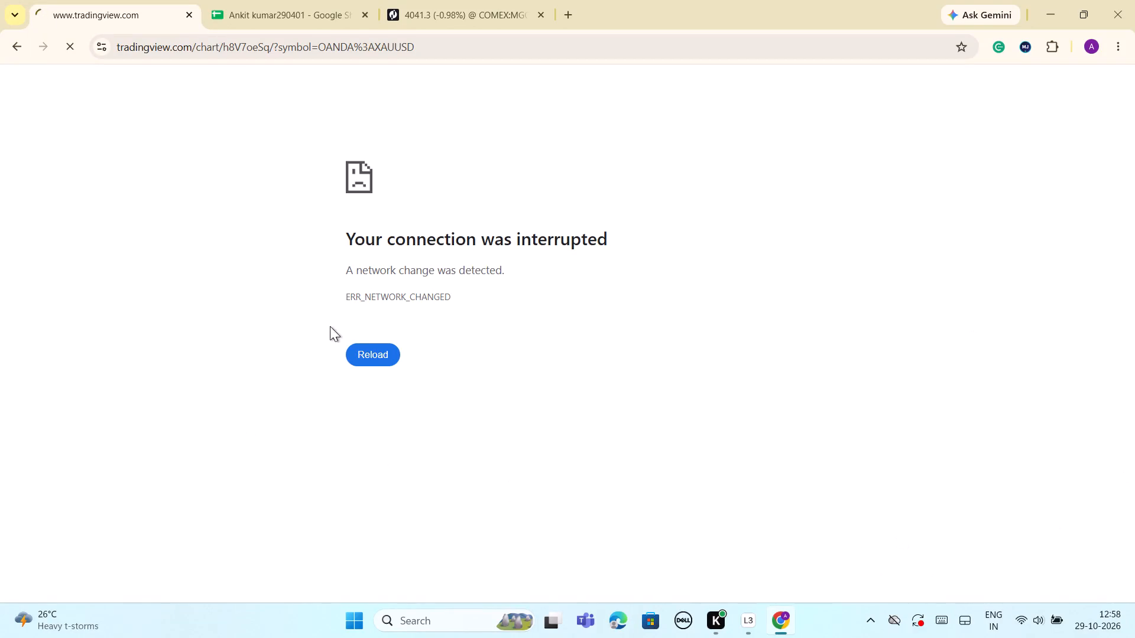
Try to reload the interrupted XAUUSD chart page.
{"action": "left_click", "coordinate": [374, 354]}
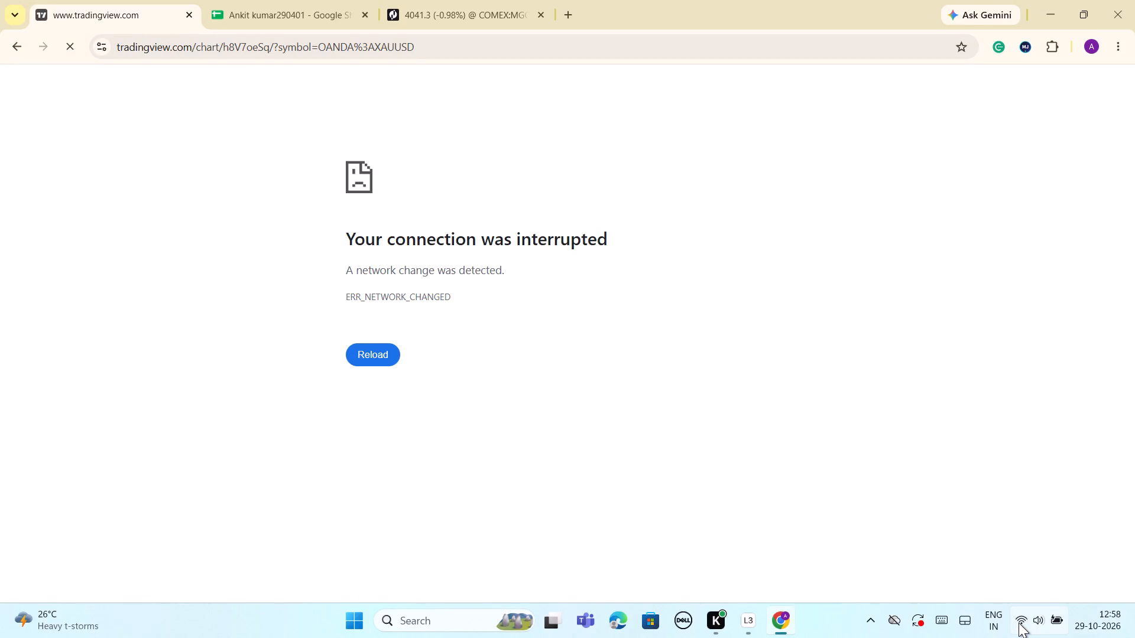
Restart the computer's wireless connection by switching Wi-Fi off and back on.
{"action": "left_click", "coordinate": [1019, 623]}
{"action": "left_click", "coordinate": [980, 417]}
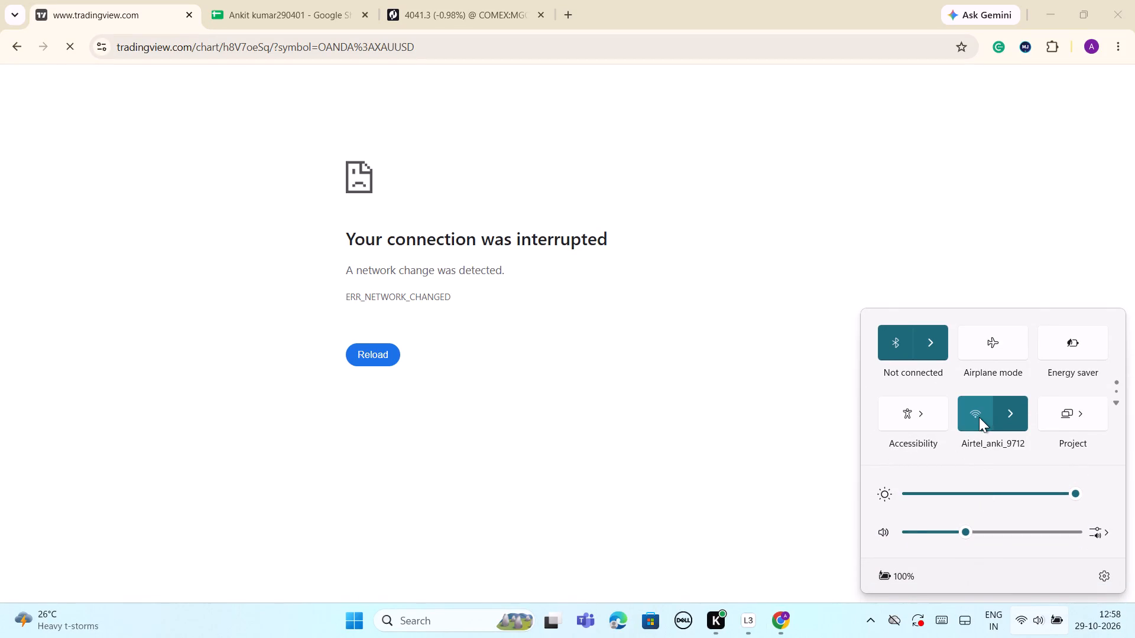
{"action": "left_click", "coordinate": [1019, 418]}
{"action": "left_click", "coordinate": [1011, 419]}
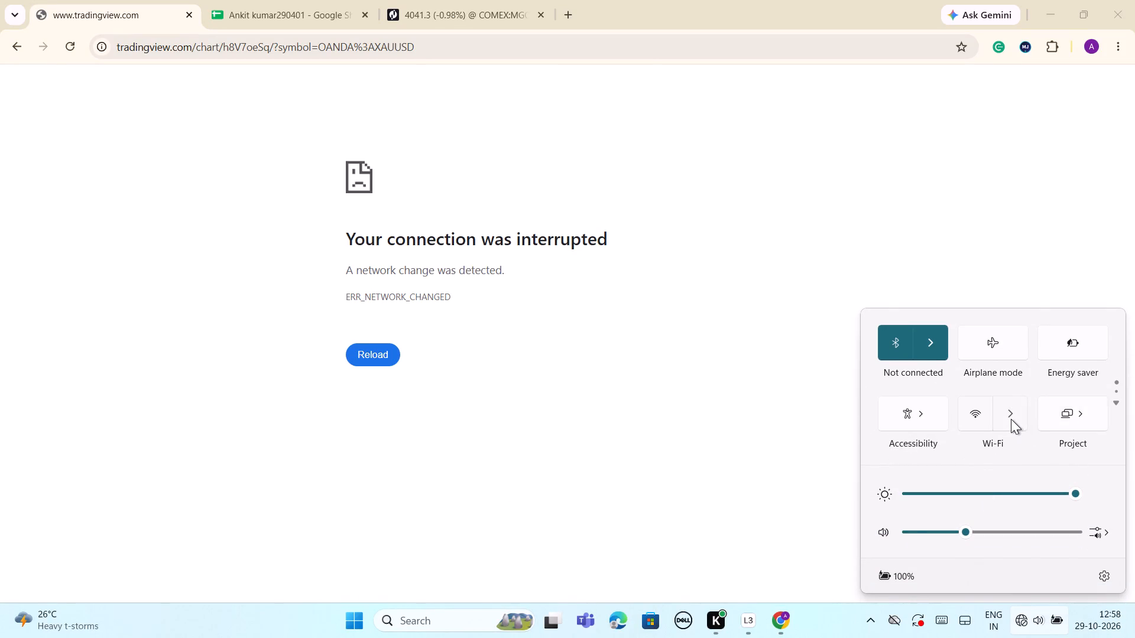
{"action": "left_click", "coordinate": [1107, 315]}
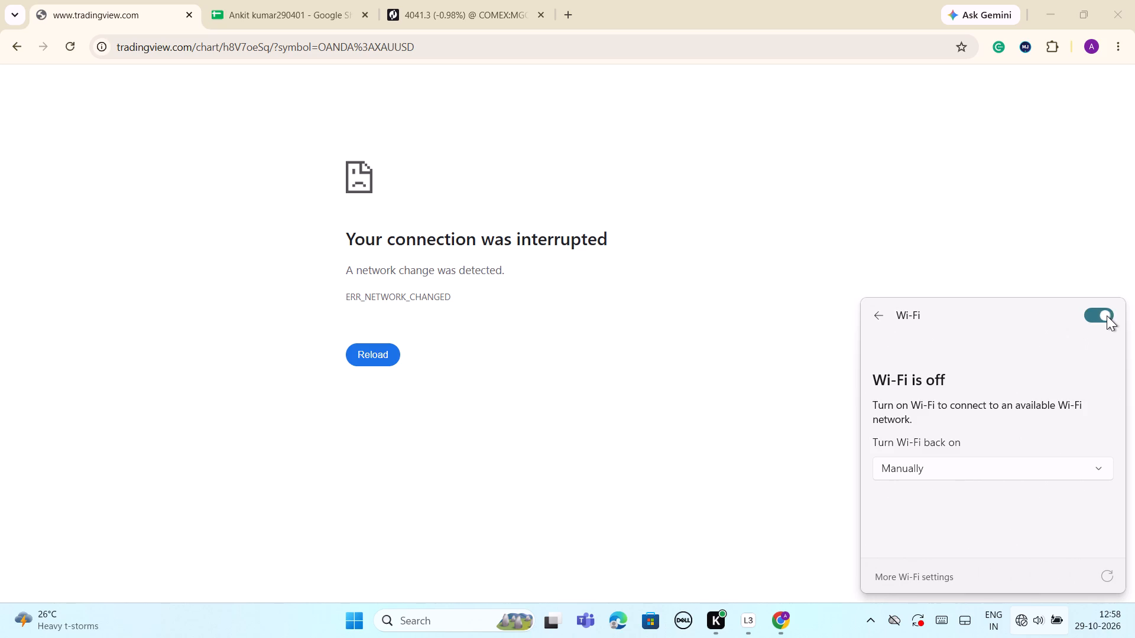
{"action": "left_click", "coordinate": [702, 408]}
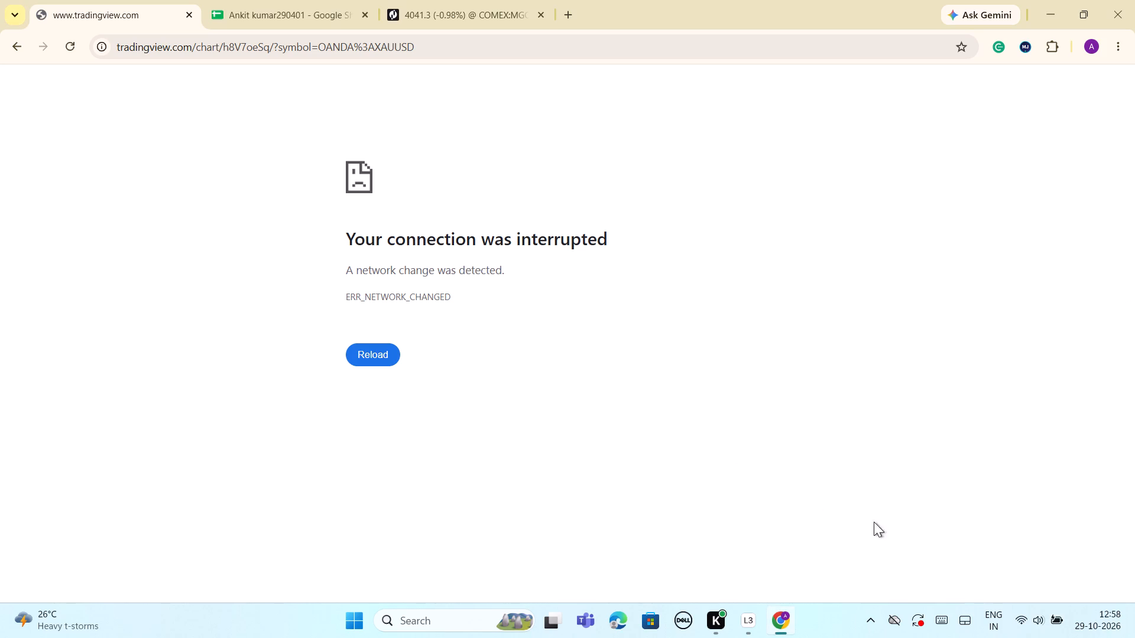
Reload the XAUUSD chart page after the Wi-Fi restart.
{"action": "left_click", "coordinate": [376, 360]}
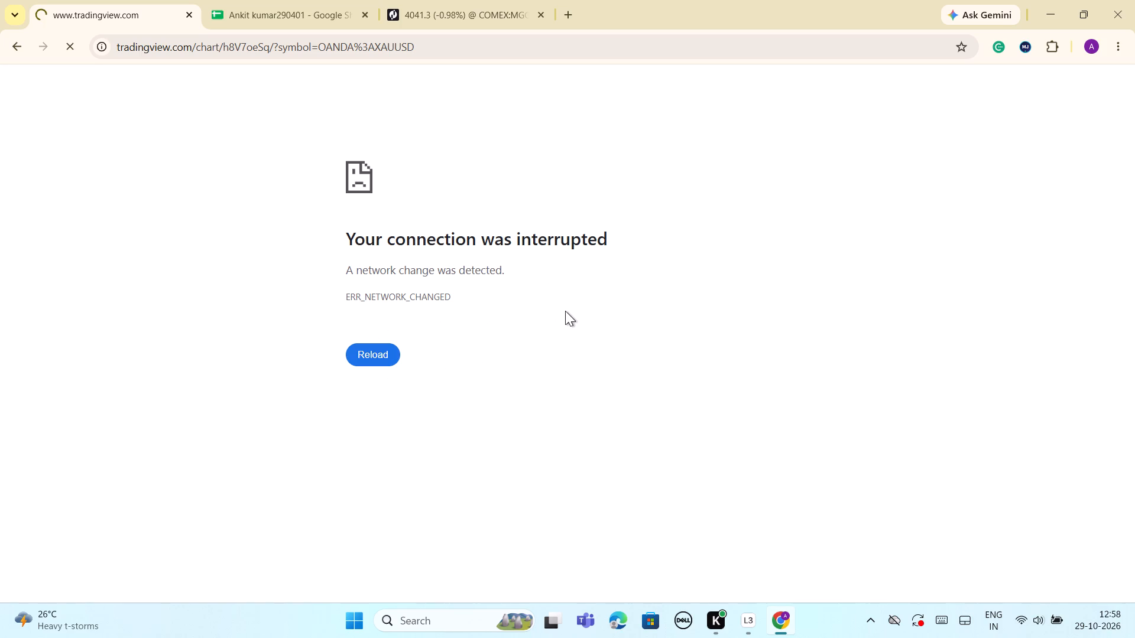
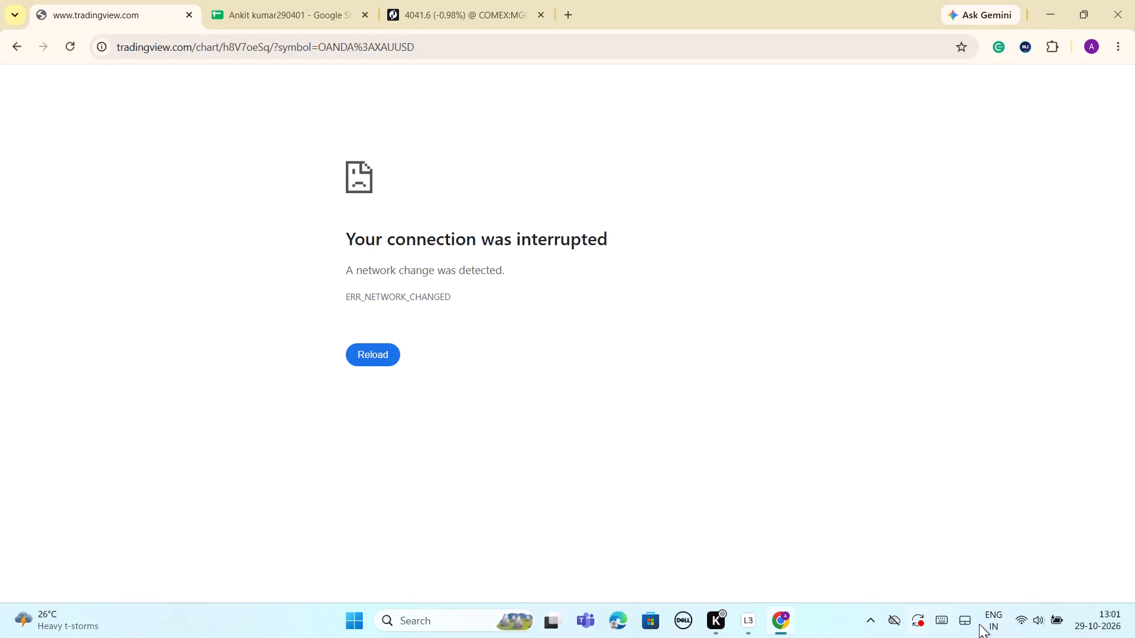
Reload the XAUUSD chart page after the interrupted connection to bring the one-minute gold chart back.
{"action": "left_click", "coordinate": [375, 362]}
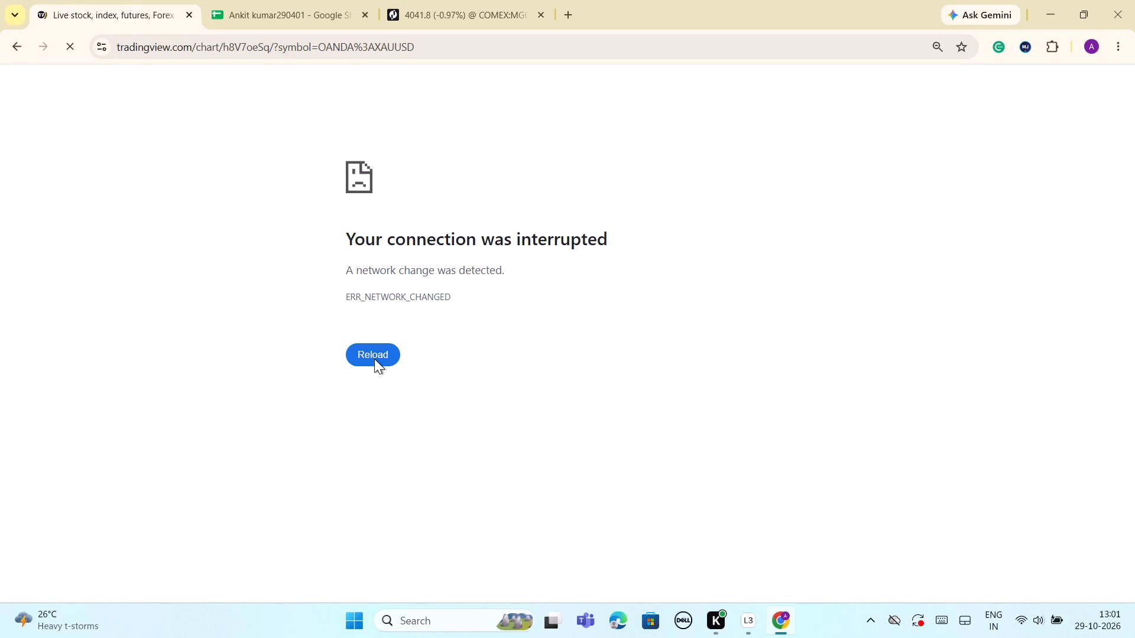
{"action": "left_click", "coordinate": [374, 359]}
{"action": "double_click", "coordinate": [374, 356]}
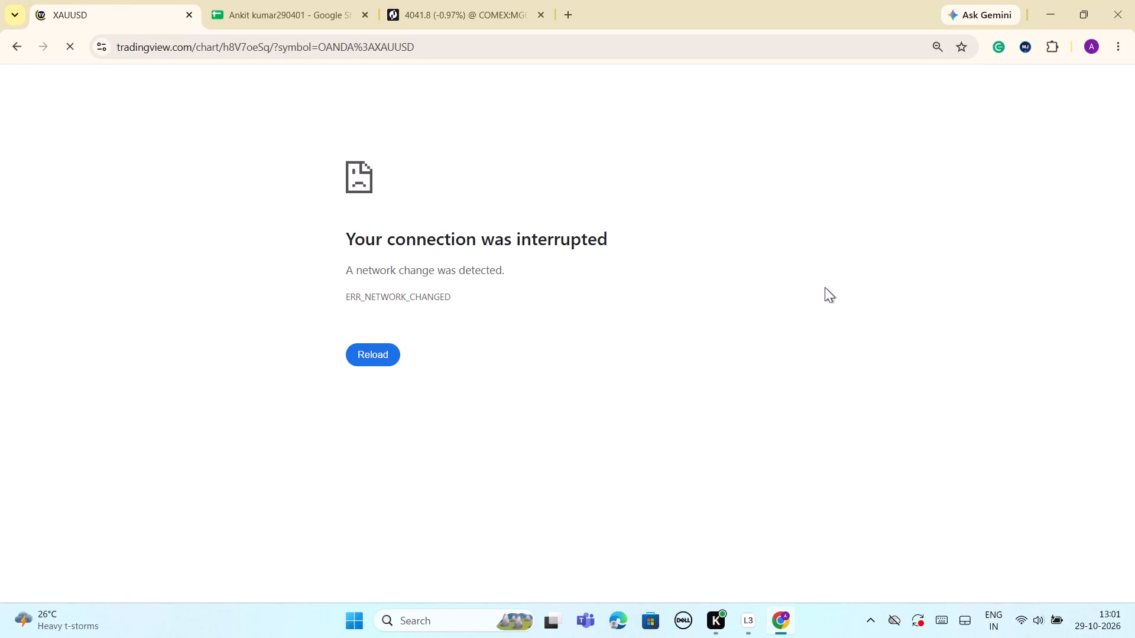
{"action": "scroll", "coordinate": [829, 374], "scroll_direction": "up", "scroll_amount": 3}
{"action": "scroll", "coordinate": [841, 368], "scroll_direction": "down", "scroll_amount": 7}
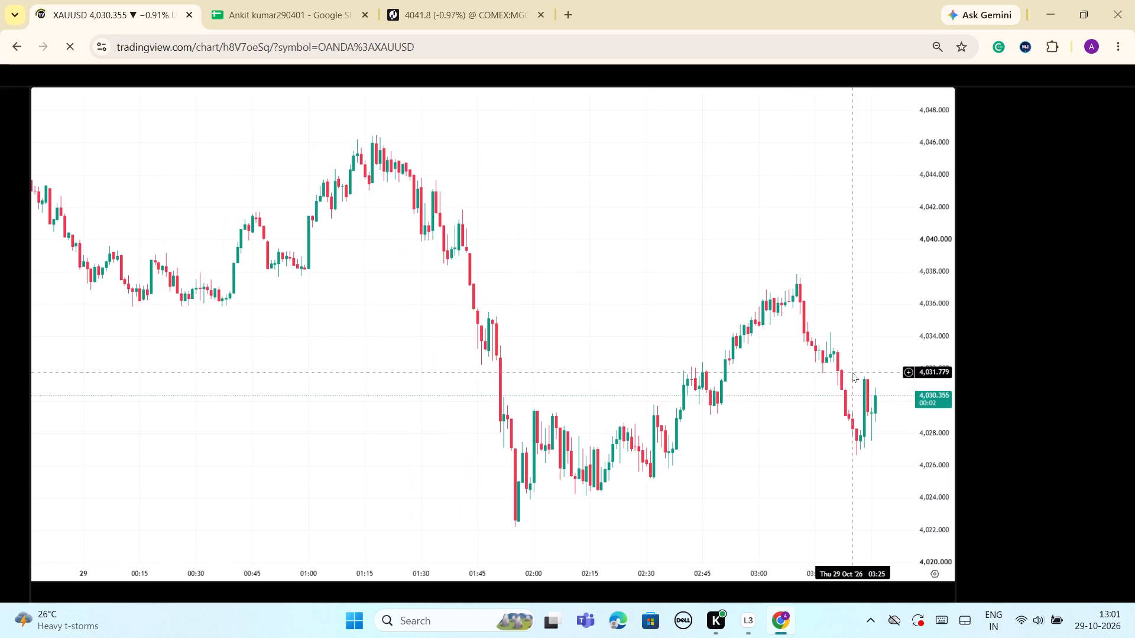
{"action": "scroll", "coordinate": [852, 372], "scroll_direction": "down", "scroll_amount": 1}
{"action": "left_click_drag", "start_coordinate": [783, 310], "coordinate": [627, 249]}
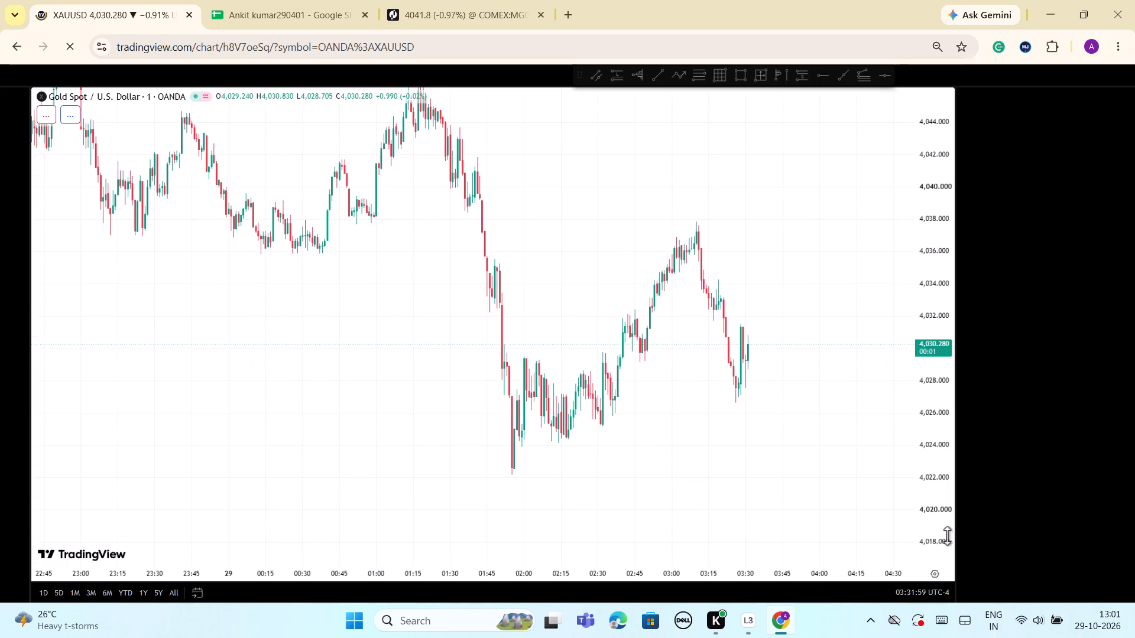
Collapse the blank side panel so the reloaded XAUUSD chart fills the available width.
{"action": "left_click_drag", "start_coordinate": [930, 395], "coordinate": [936, 517]}
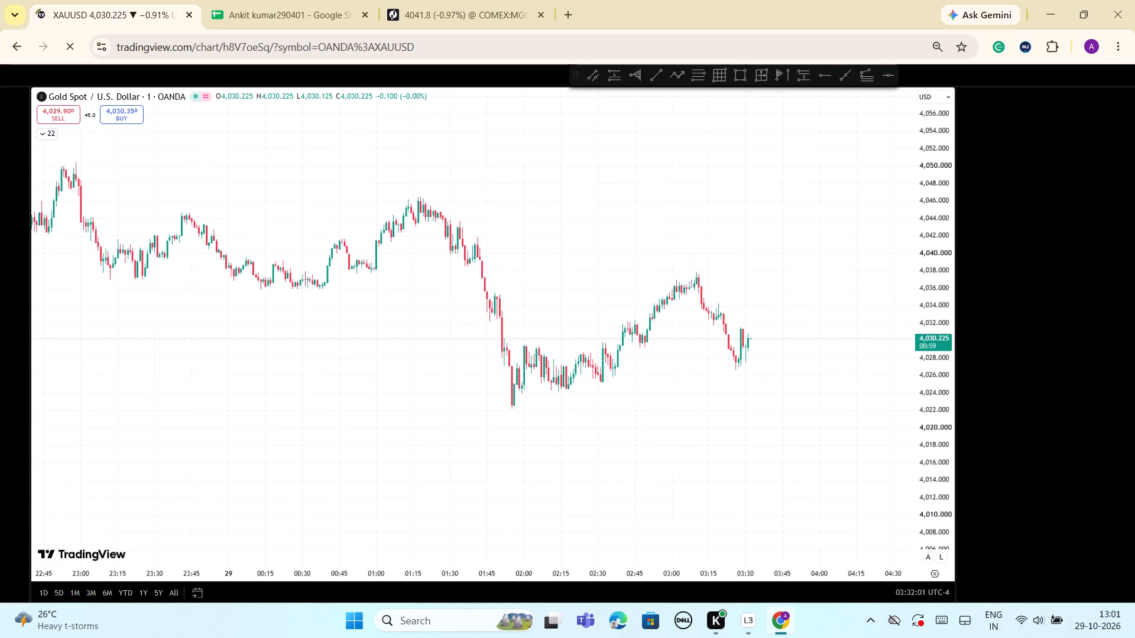
{"action": "scroll", "coordinate": [758, 473], "scroll_direction": "up", "scroll_amount": 2}
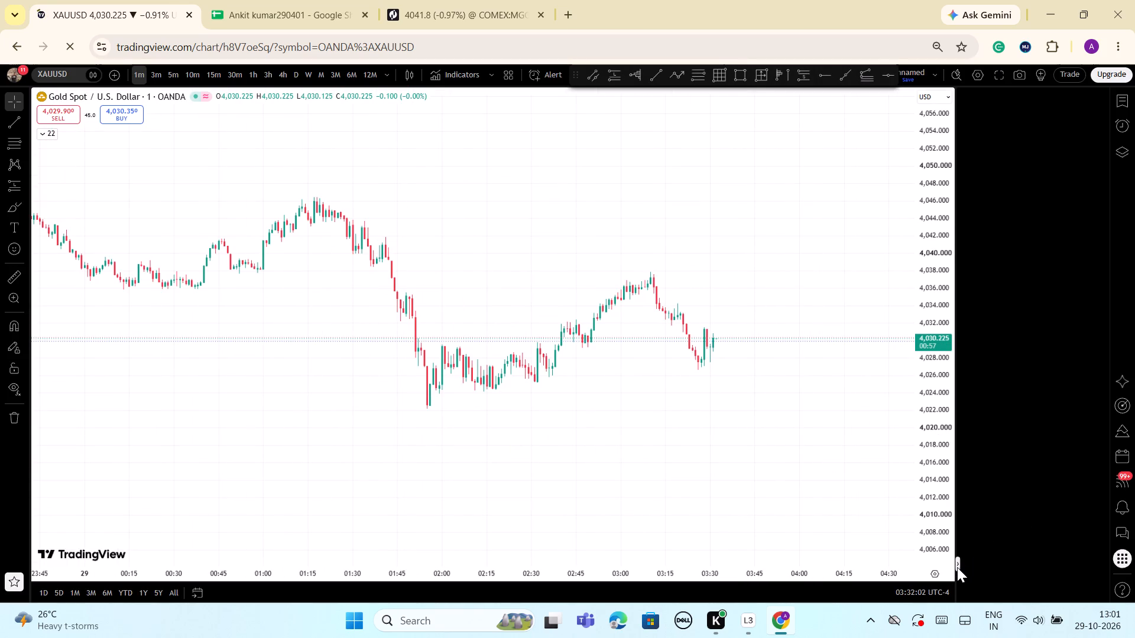
{"action": "left_click", "coordinate": [957, 567]}
Examine the reloaded XAUUSD 1-minute chart, including the trade levels, trendlines and position drawings.
{"action": "scroll", "coordinate": [884, 480], "scroll_direction": "up", "scroll_amount": 1}
{"action": "scroll", "coordinate": [884, 480], "scroll_direction": "down", "scroll_amount": 6}
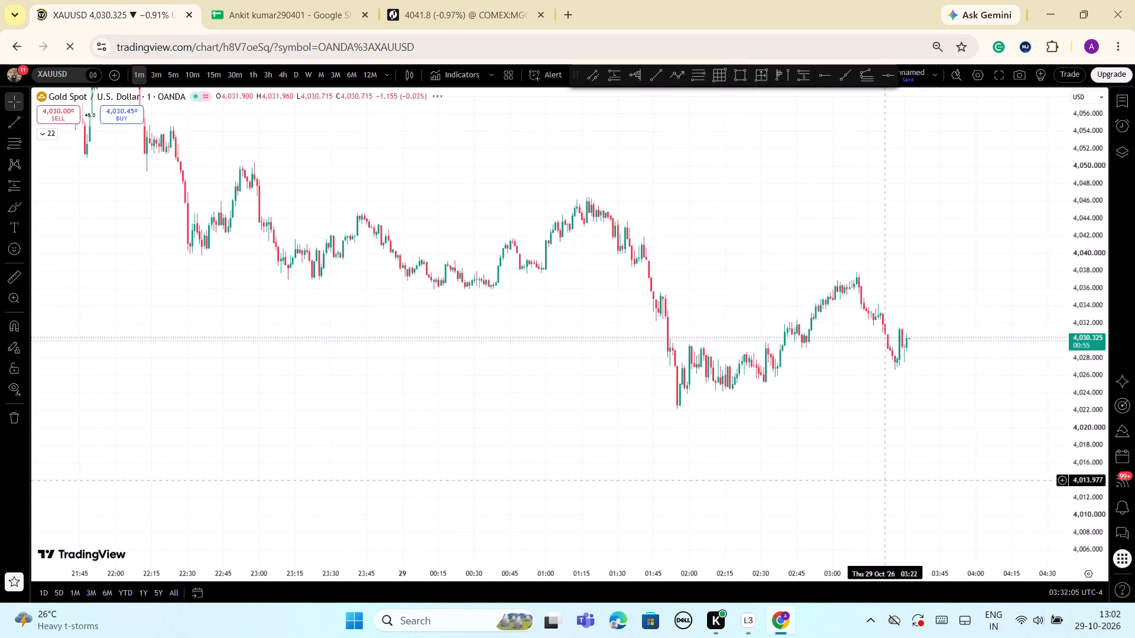
{"action": "left_click_drag", "start_coordinate": [1085, 191], "coordinate": [1079, 357]}
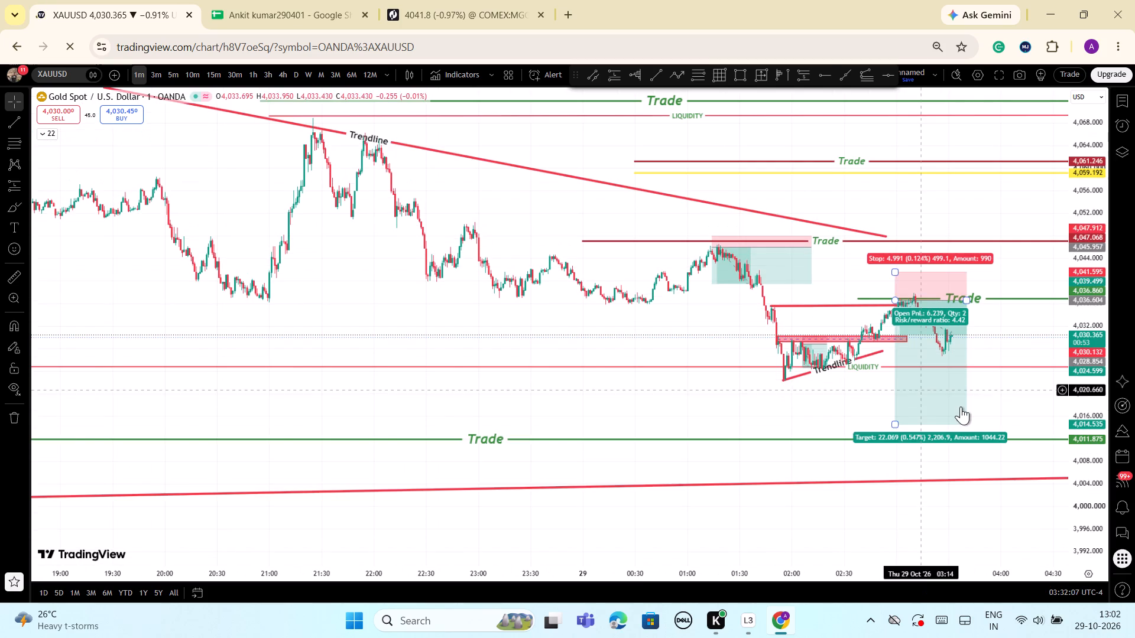
{"action": "scroll", "coordinate": [995, 437], "scroll_direction": "up", "scroll_amount": 1}
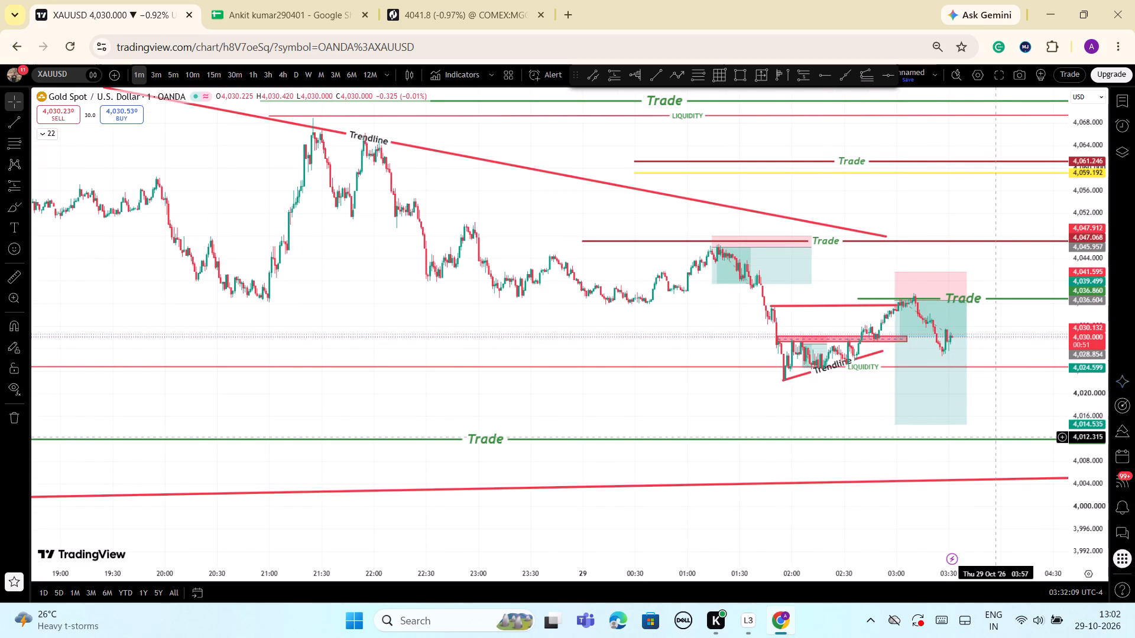
{"action": "scroll", "coordinate": [828, 404], "scroll_direction": "down", "scroll_amount": 5}
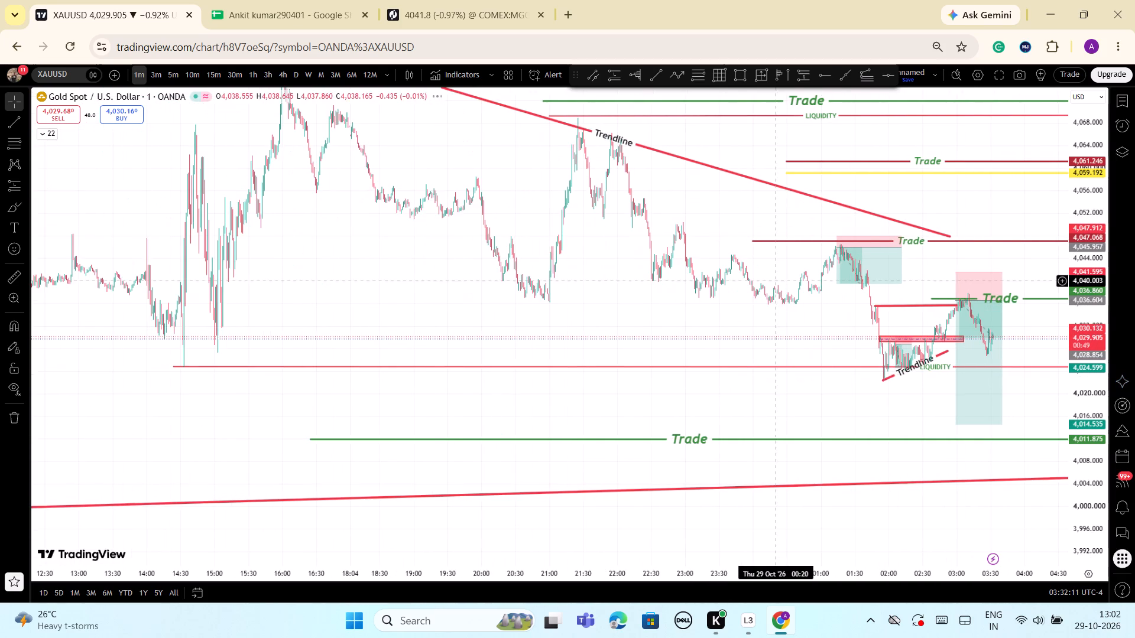
{"action": "left_click_drag", "start_coordinate": [772, 323], "coordinate": [650, 308]}
{"action": "left_click_drag", "start_coordinate": [1097, 467], "coordinate": [1028, 291]}
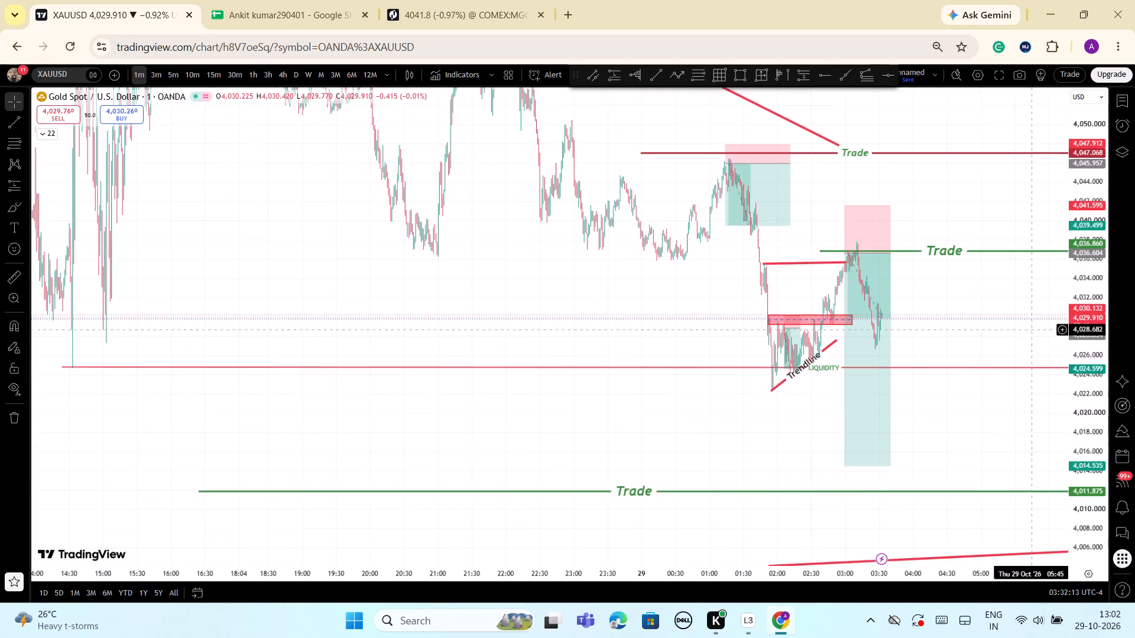
{"action": "scroll", "coordinate": [967, 305], "scroll_direction": "up", "scroll_amount": 8}
{"action": "left_click_drag", "start_coordinate": [763, 338], "coordinate": [936, 310]}
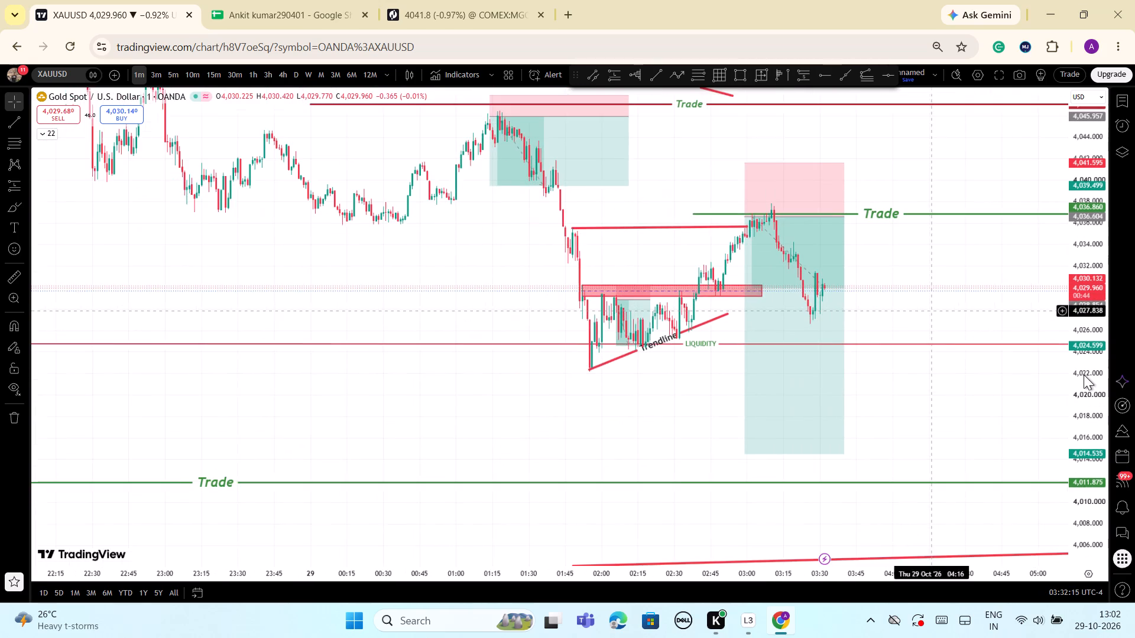
{"action": "left_click_drag", "start_coordinate": [1085, 412], "coordinate": [1102, 456]}
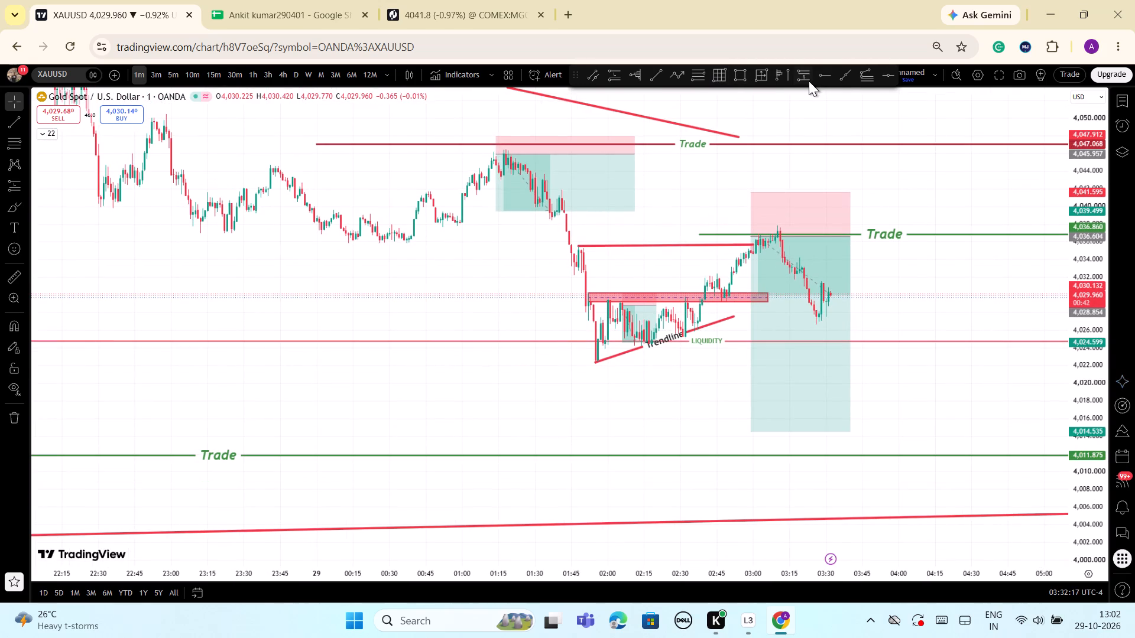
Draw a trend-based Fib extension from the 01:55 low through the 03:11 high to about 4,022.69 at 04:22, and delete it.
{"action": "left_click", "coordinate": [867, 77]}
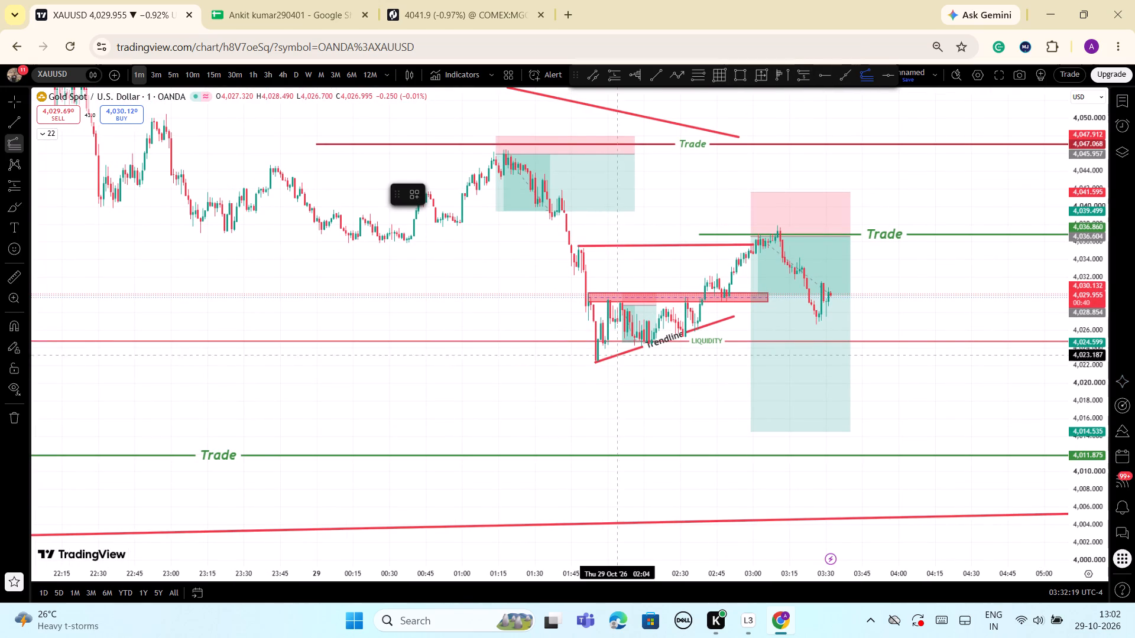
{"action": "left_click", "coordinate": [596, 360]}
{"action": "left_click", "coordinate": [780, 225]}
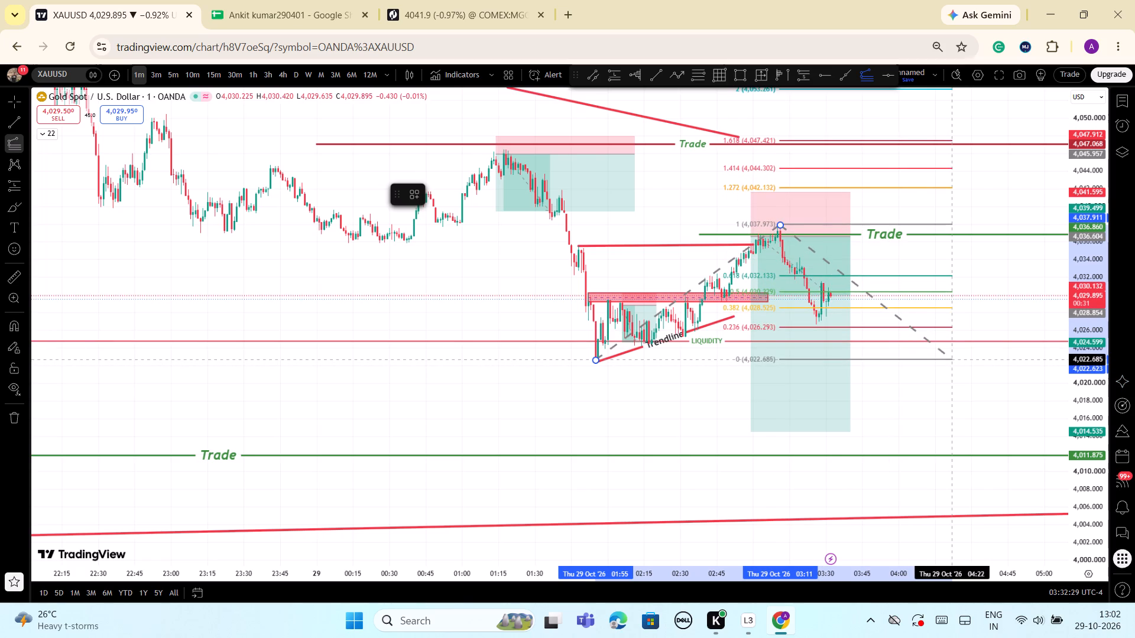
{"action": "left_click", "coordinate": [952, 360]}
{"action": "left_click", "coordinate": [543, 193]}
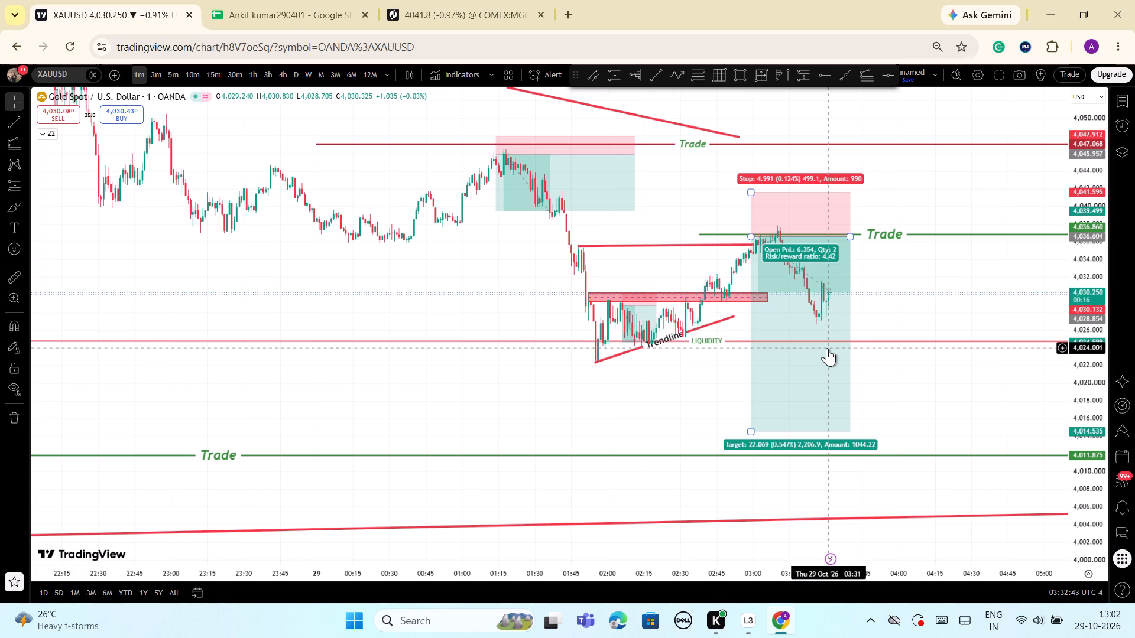
Examine recent XAUUSD price action around the open short position and the fall from the 03:11 high.
{"action": "scroll", "coordinate": [920, 325], "scroll_direction": "up", "scroll_amount": 3}
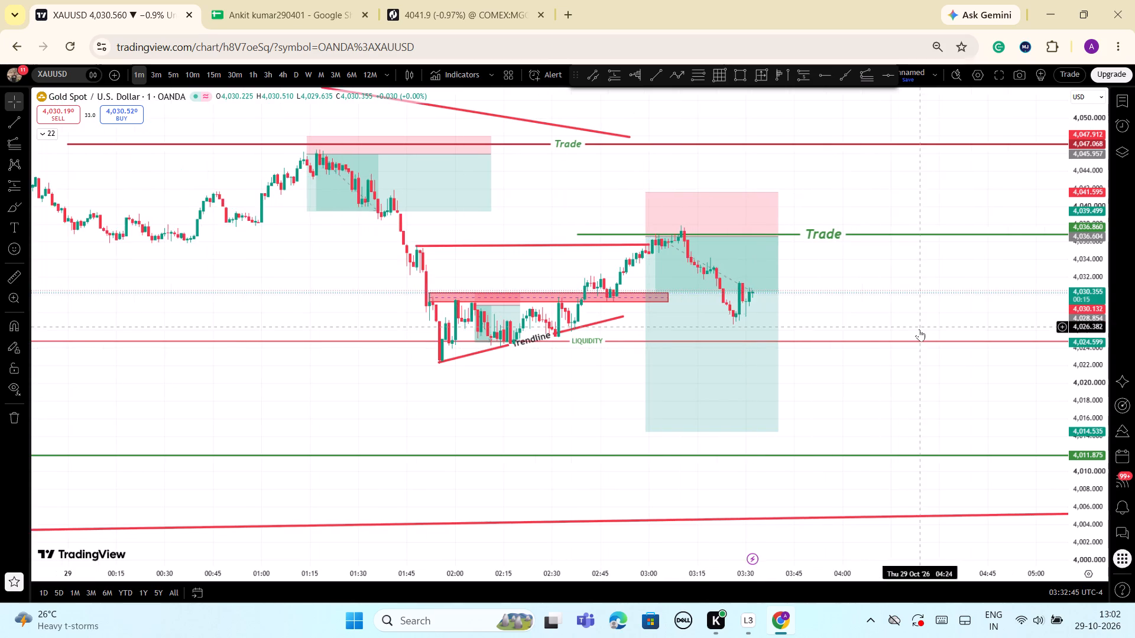
{"action": "scroll", "coordinate": [831, 340], "scroll_direction": "up", "scroll_amount": 2}
{"action": "scroll", "coordinate": [1003, 374], "scroll_direction": "down", "scroll_amount": 3}
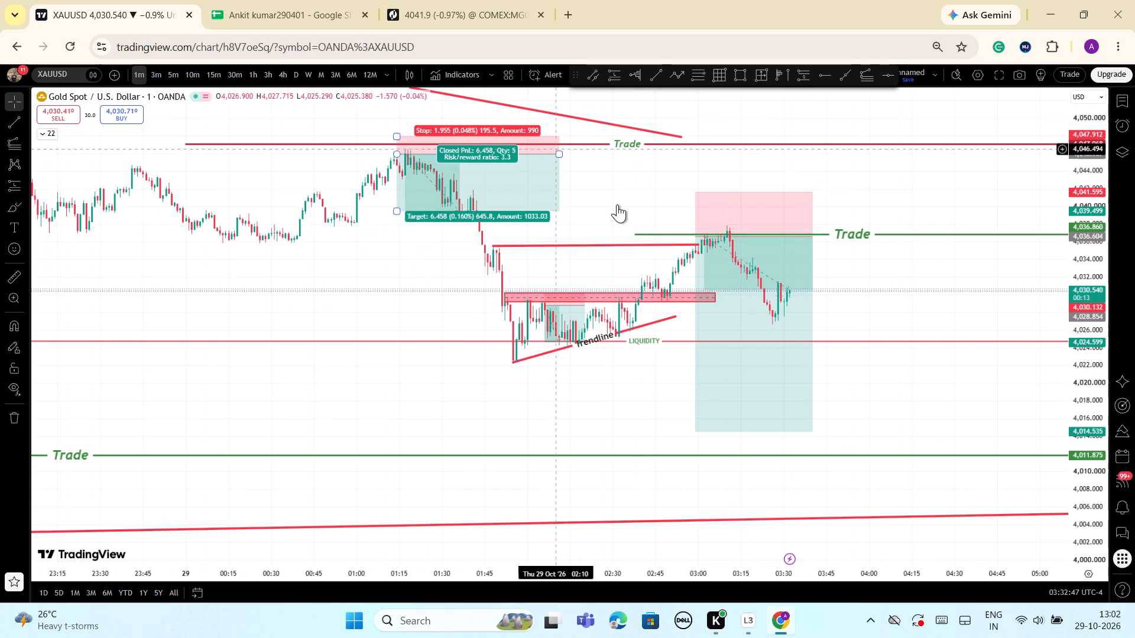
{"action": "scroll", "coordinate": [550, 179], "scroll_direction": "down", "scroll_amount": 1}
{"action": "scroll", "coordinate": [843, 302], "scroll_direction": "down", "scroll_amount": 3}
{"action": "scroll", "coordinate": [836, 305], "scroll_direction": "up", "scroll_amount": 2}
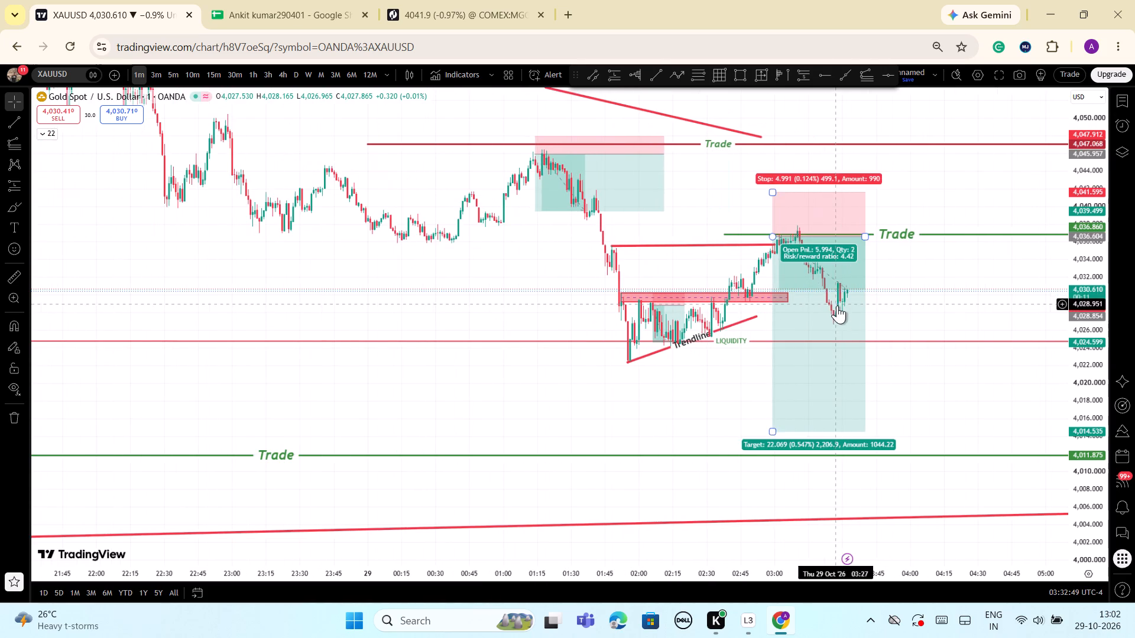
{"action": "scroll", "coordinate": [914, 311], "scroll_direction": "up", "scroll_amount": 1}
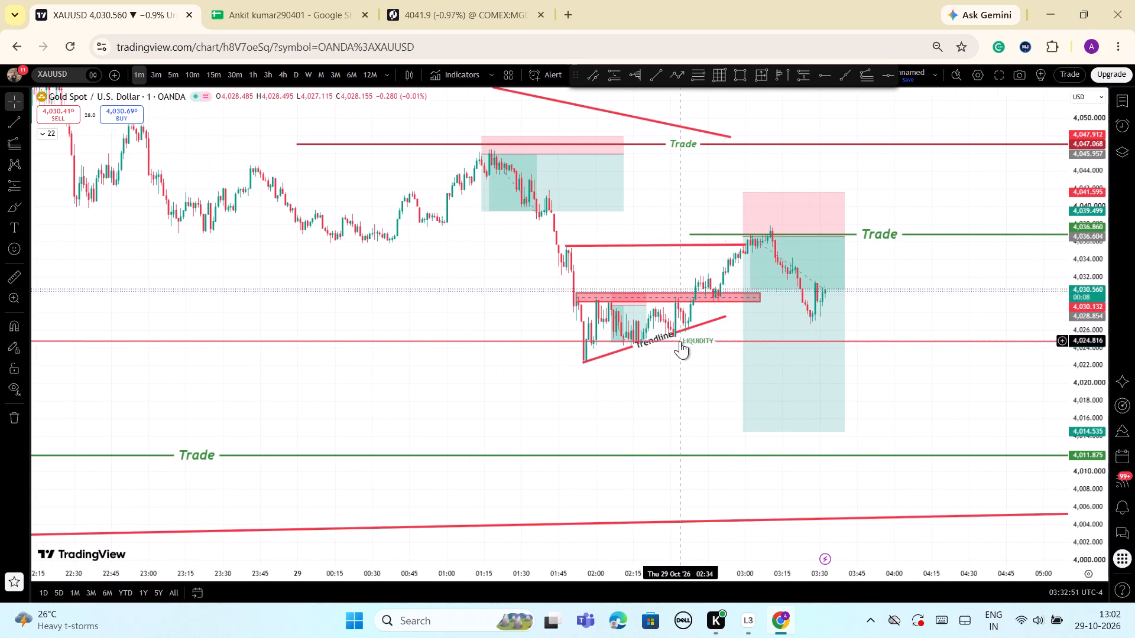
{"action": "scroll", "coordinate": [873, 350], "scroll_direction": "down", "scroll_amount": 2}
{"action": "left_click_drag", "start_coordinate": [1071, 405], "coordinate": [1074, 428]}
{"action": "scroll", "coordinate": [981, 381], "scroll_direction": "up", "scroll_amount": 3}
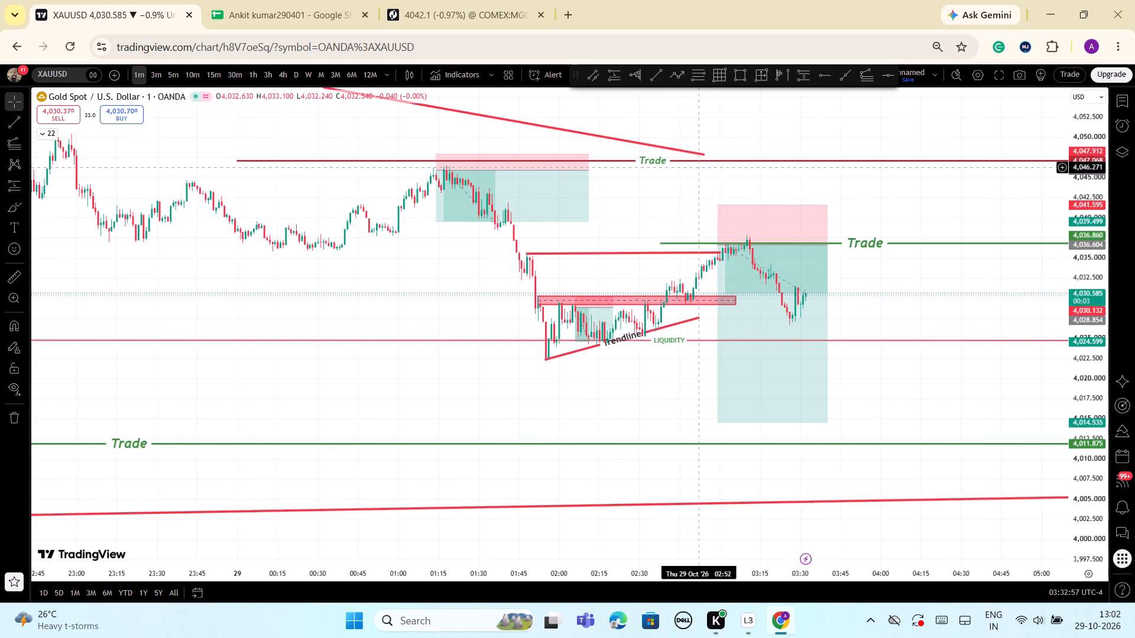
{"action": "scroll", "coordinate": [852, 304], "scroll_direction": "down", "scroll_amount": 1}
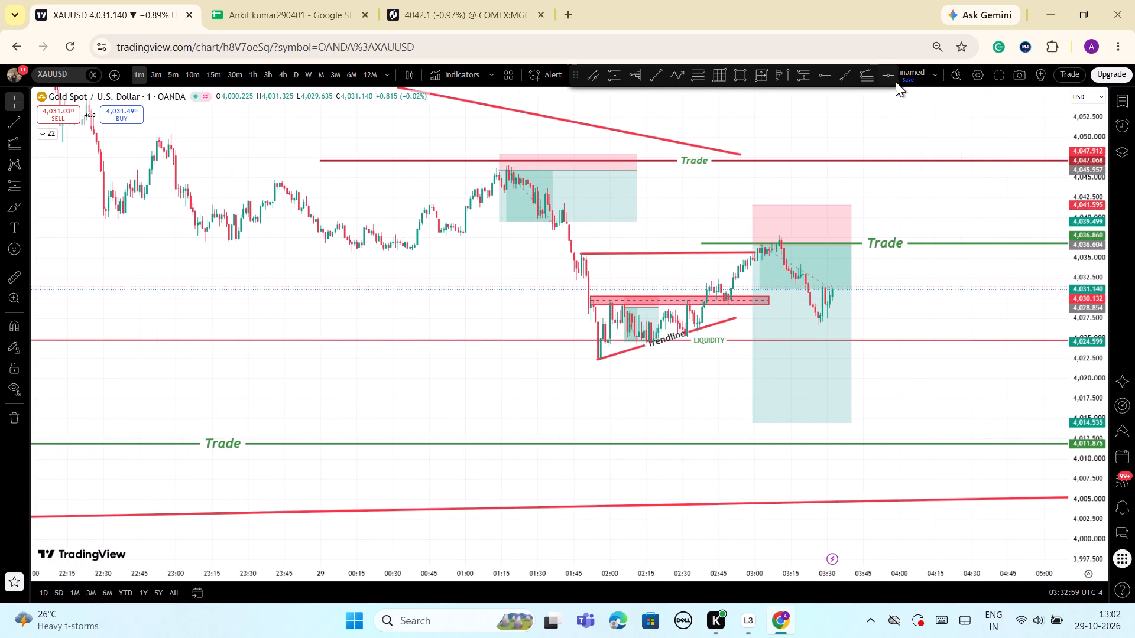
Draw a trend-based Fib extension from the 03:11 high at about 4,038.07 through 4,026.78 at 03:26 to 4,037.66 at 04:15.
{"action": "left_click", "coordinate": [869, 77]}
{"action": "left_click", "coordinate": [780, 233]}
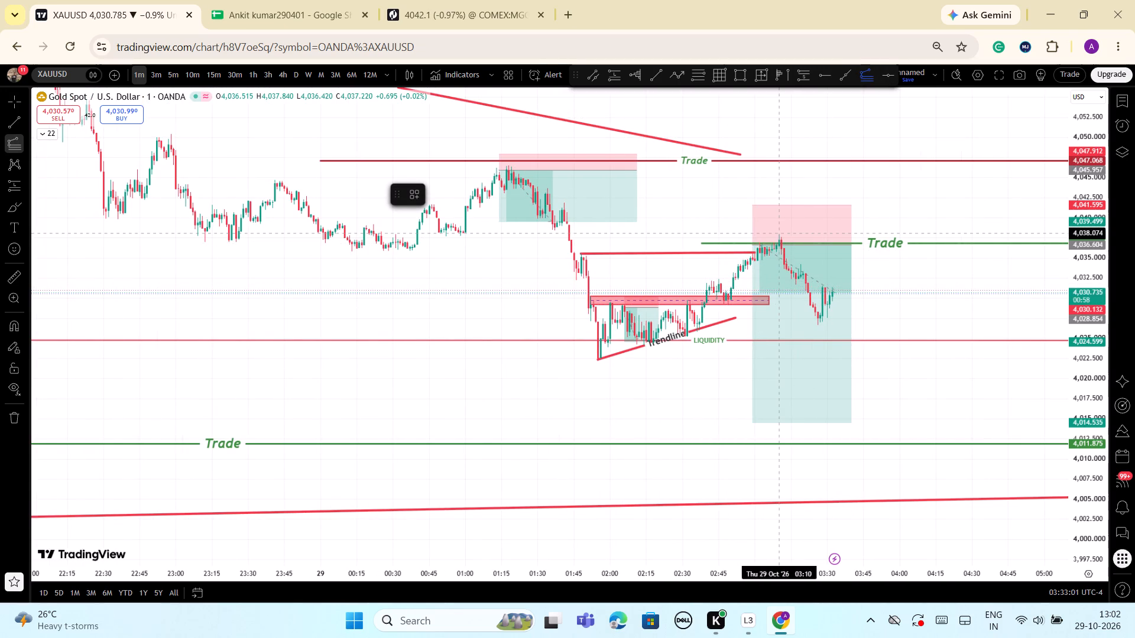
{"action": "left_click", "coordinate": [818, 324]}
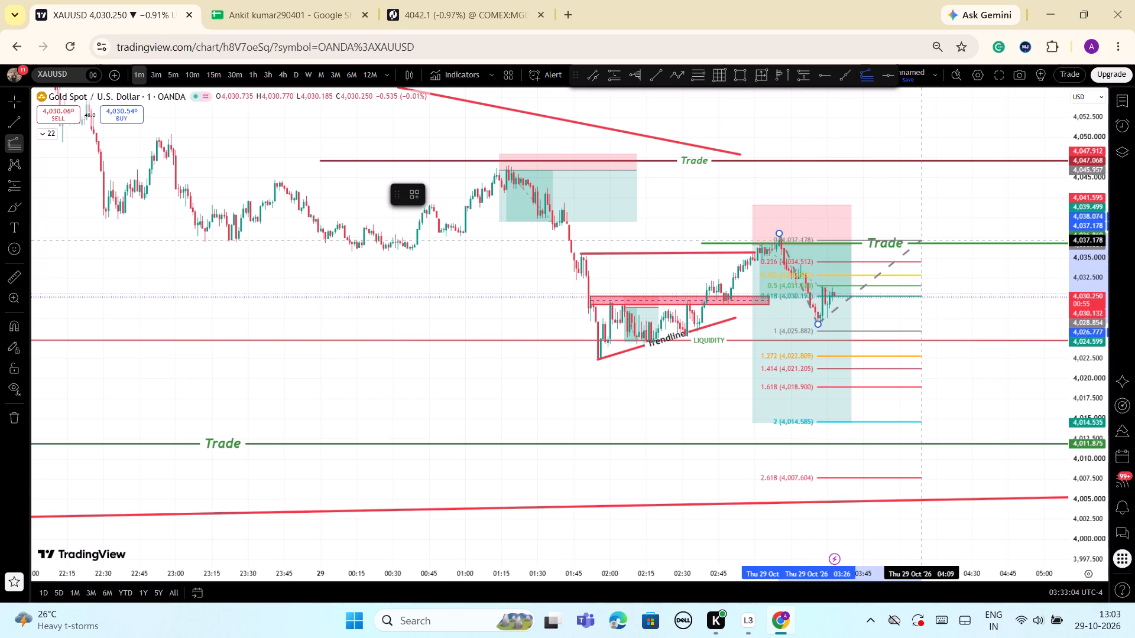
{"action": "left_click", "coordinate": [935, 237]}
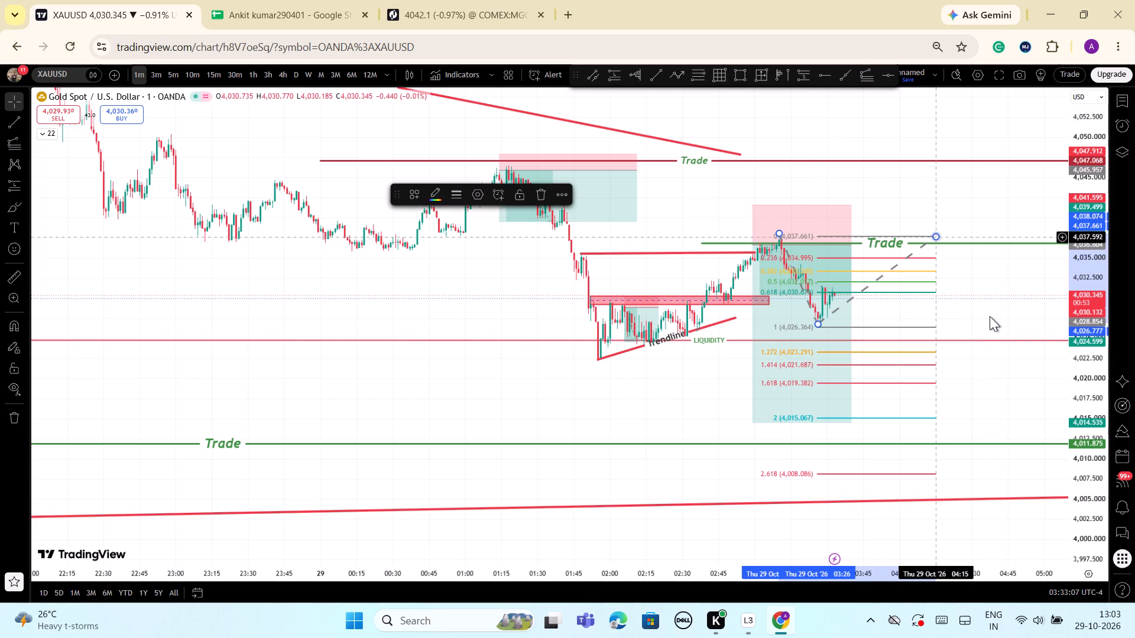
{"action": "left_click", "coordinate": [978, 334]}
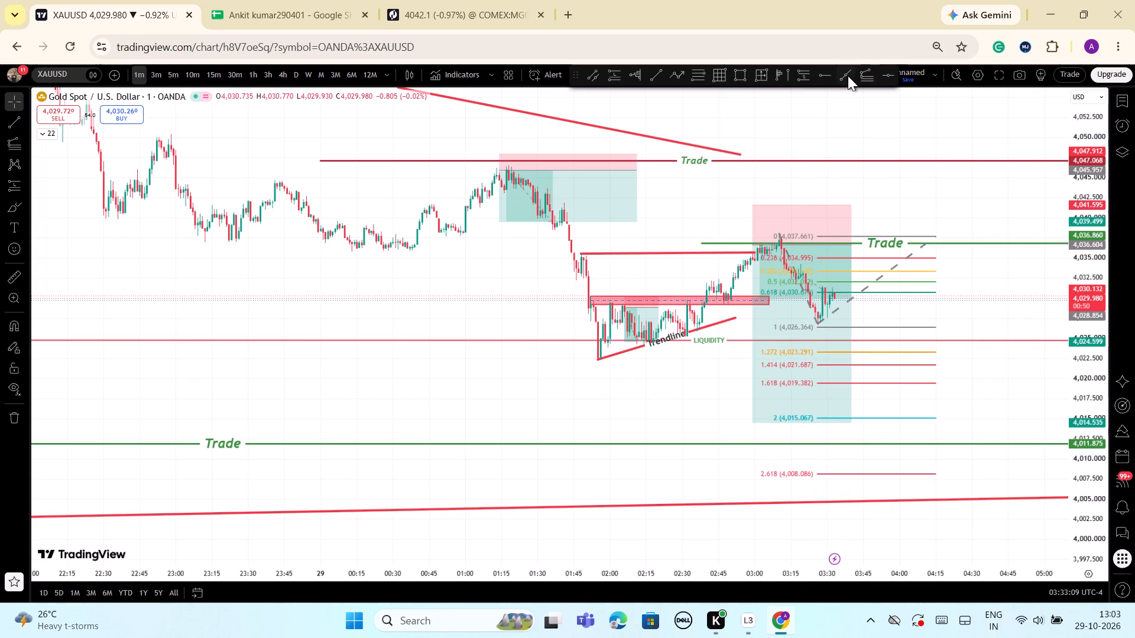
Draw a horizontal ray from about 03:27 at the Fib 0.382 level, at about 4,033.46.
{"action": "left_click", "coordinate": [823, 77]}
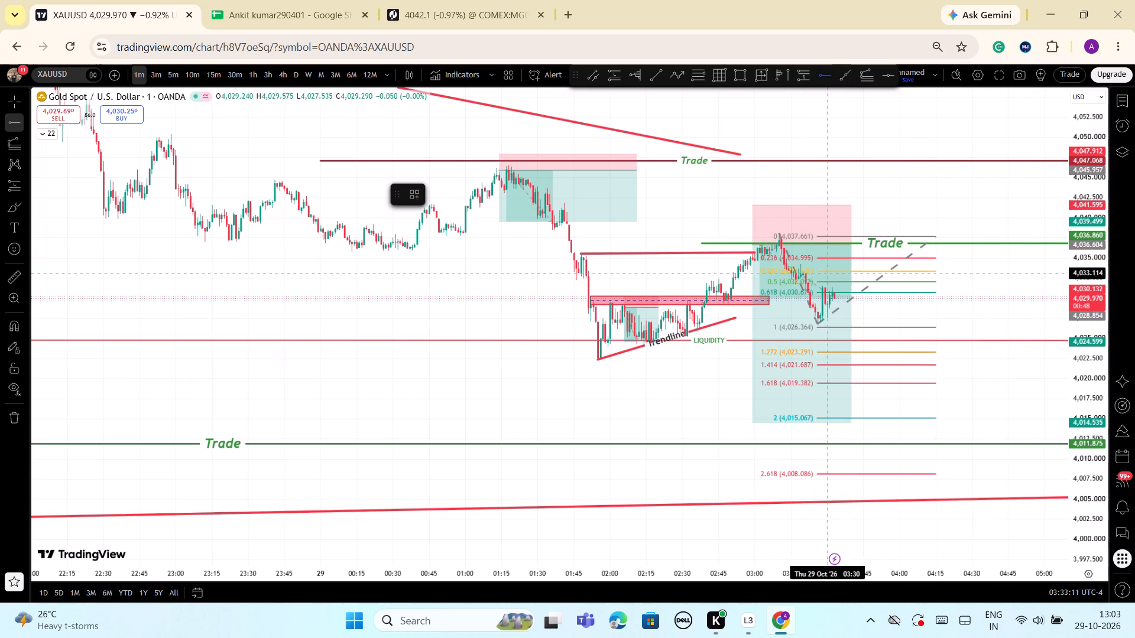
{"action": "left_click", "coordinate": [820, 271]}
{"action": "left_click", "coordinate": [900, 183]}
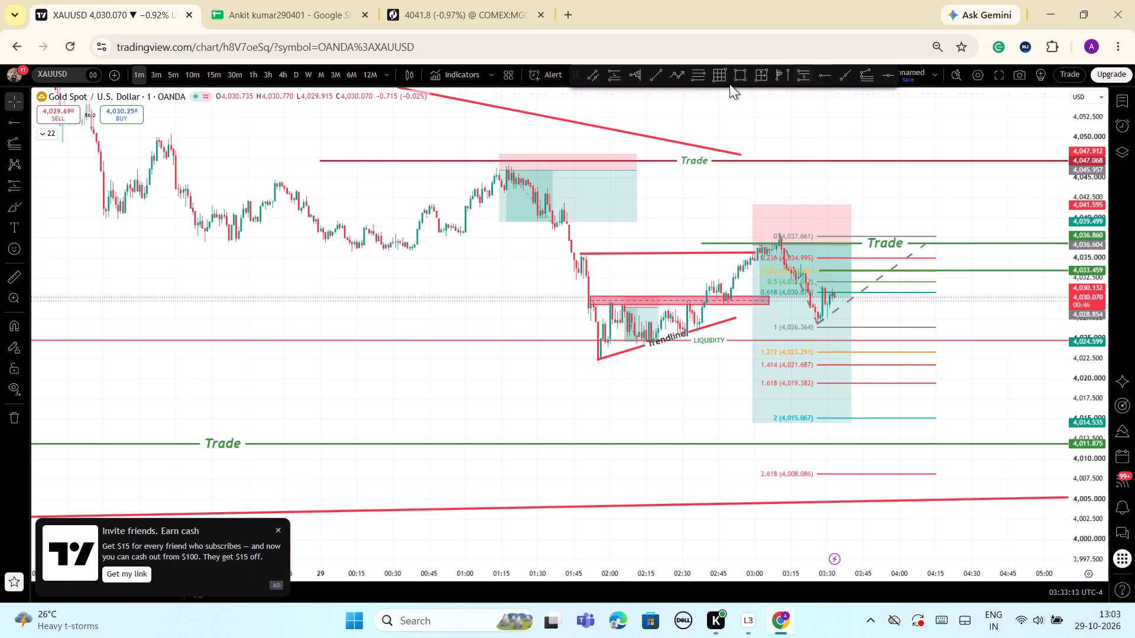
Draw a horizontal ray from about 03:26 at the Fib 0.236 level, at about 4,035.11.
{"action": "left_click", "coordinate": [826, 77]}
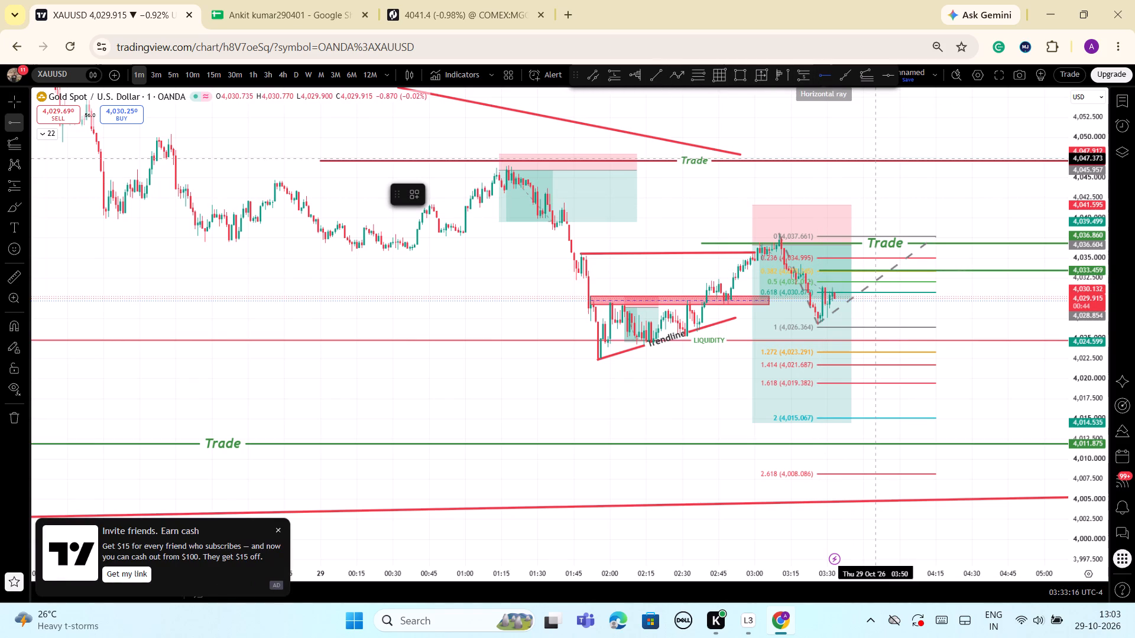
{"action": "left_click", "coordinate": [818, 257]}
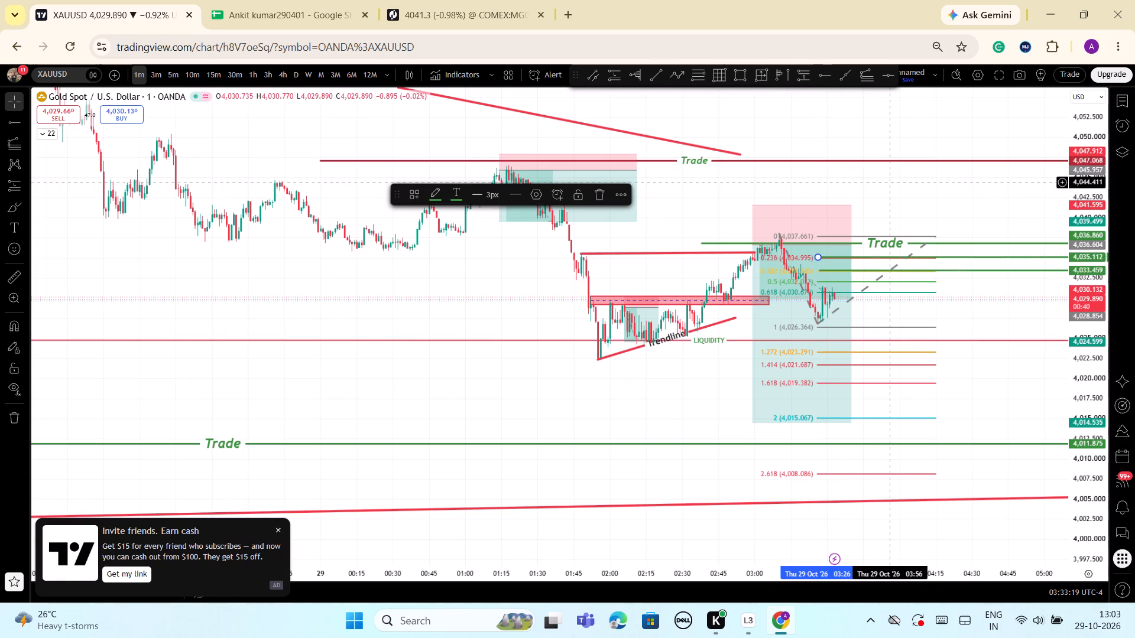
{"action": "left_click", "coordinate": [892, 183]}
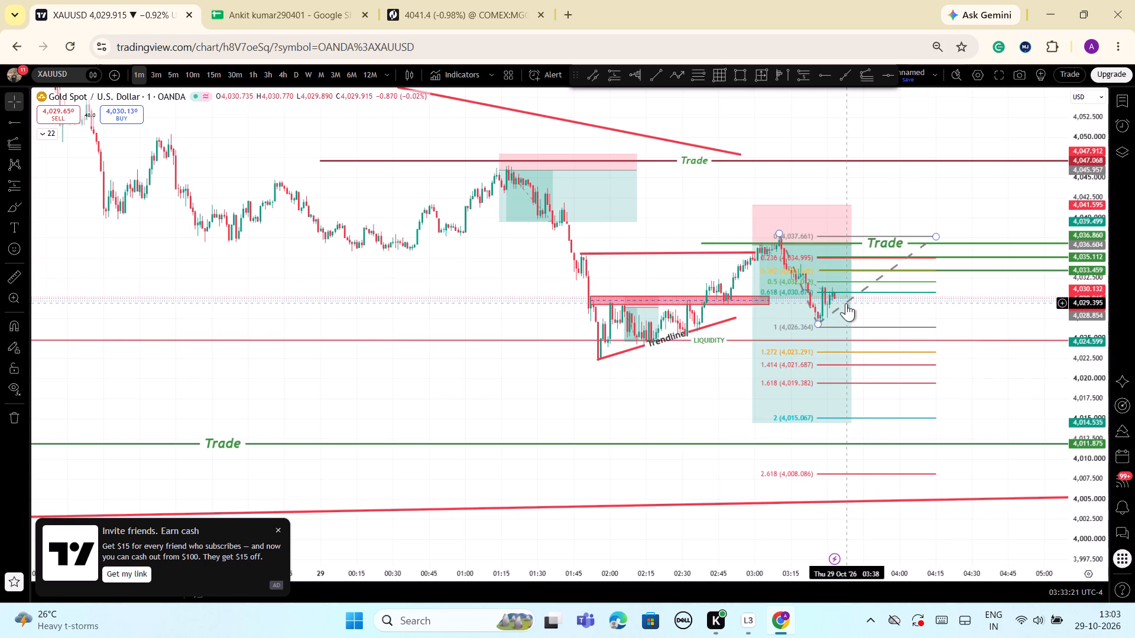
Delete the Fib extension drawn from the 03:11 high, keeping the two new horizontal rays.
{"action": "left_click", "coordinate": [846, 303]}
{"action": "left_click", "coordinate": [539, 193]}
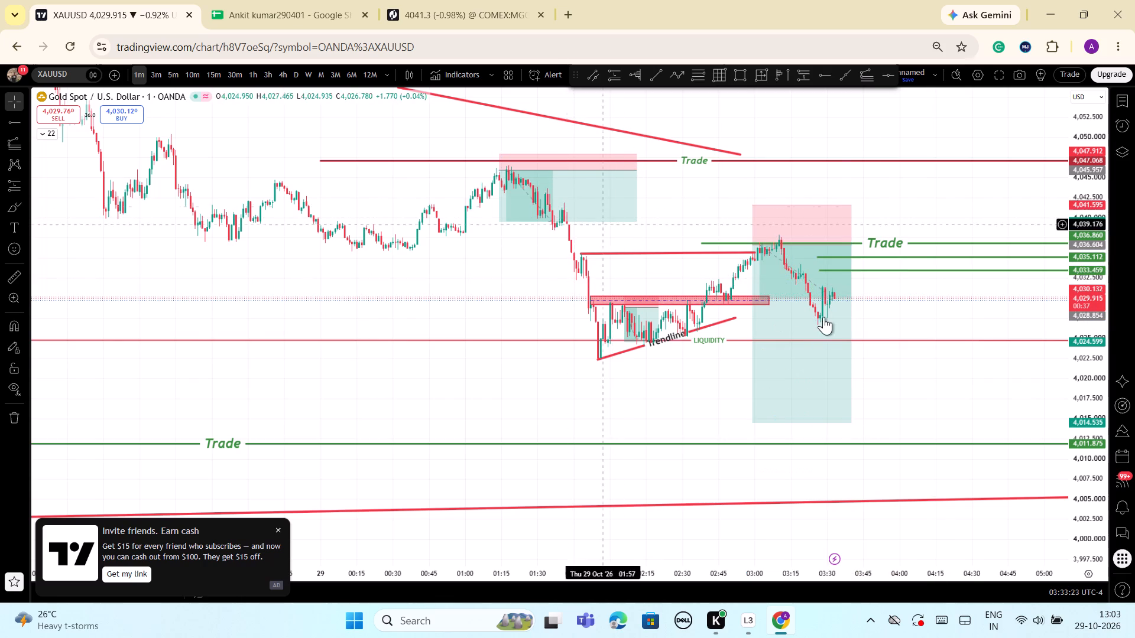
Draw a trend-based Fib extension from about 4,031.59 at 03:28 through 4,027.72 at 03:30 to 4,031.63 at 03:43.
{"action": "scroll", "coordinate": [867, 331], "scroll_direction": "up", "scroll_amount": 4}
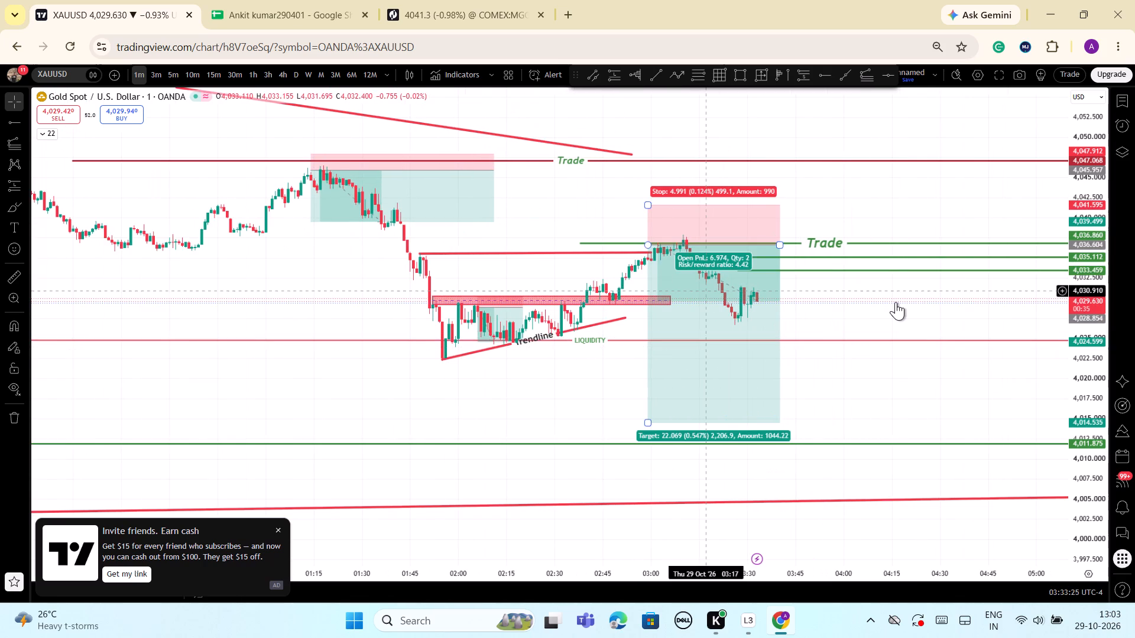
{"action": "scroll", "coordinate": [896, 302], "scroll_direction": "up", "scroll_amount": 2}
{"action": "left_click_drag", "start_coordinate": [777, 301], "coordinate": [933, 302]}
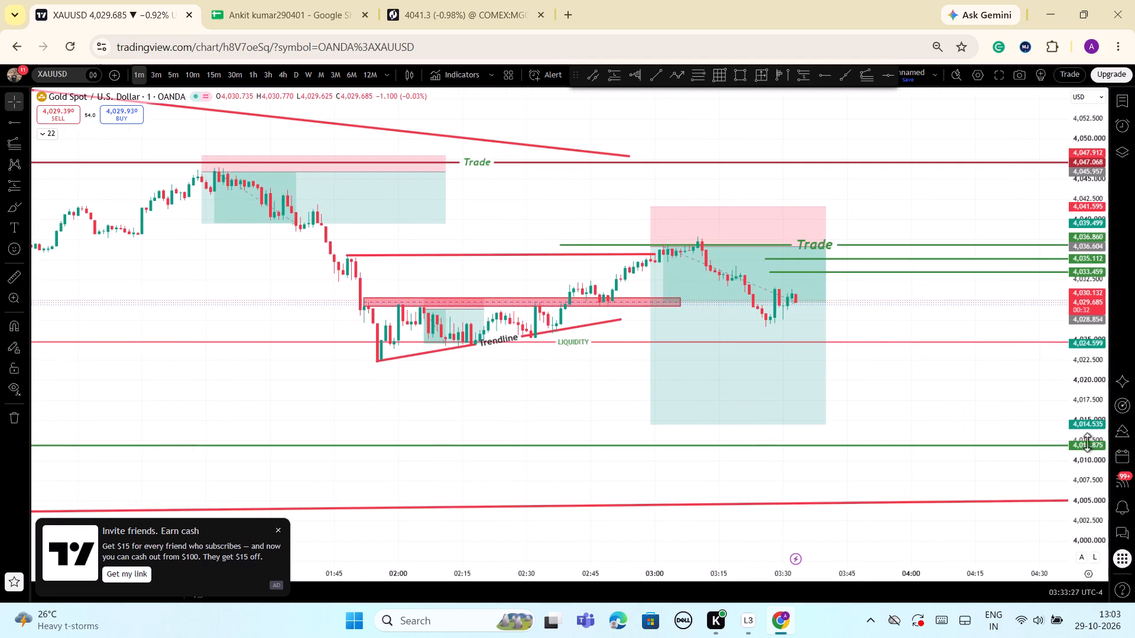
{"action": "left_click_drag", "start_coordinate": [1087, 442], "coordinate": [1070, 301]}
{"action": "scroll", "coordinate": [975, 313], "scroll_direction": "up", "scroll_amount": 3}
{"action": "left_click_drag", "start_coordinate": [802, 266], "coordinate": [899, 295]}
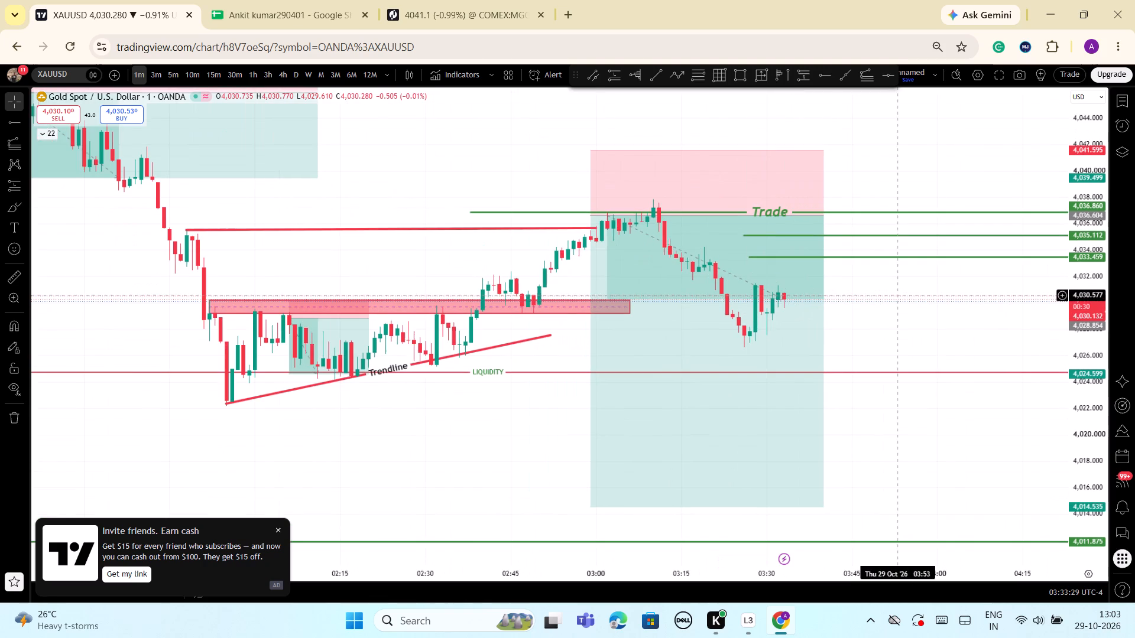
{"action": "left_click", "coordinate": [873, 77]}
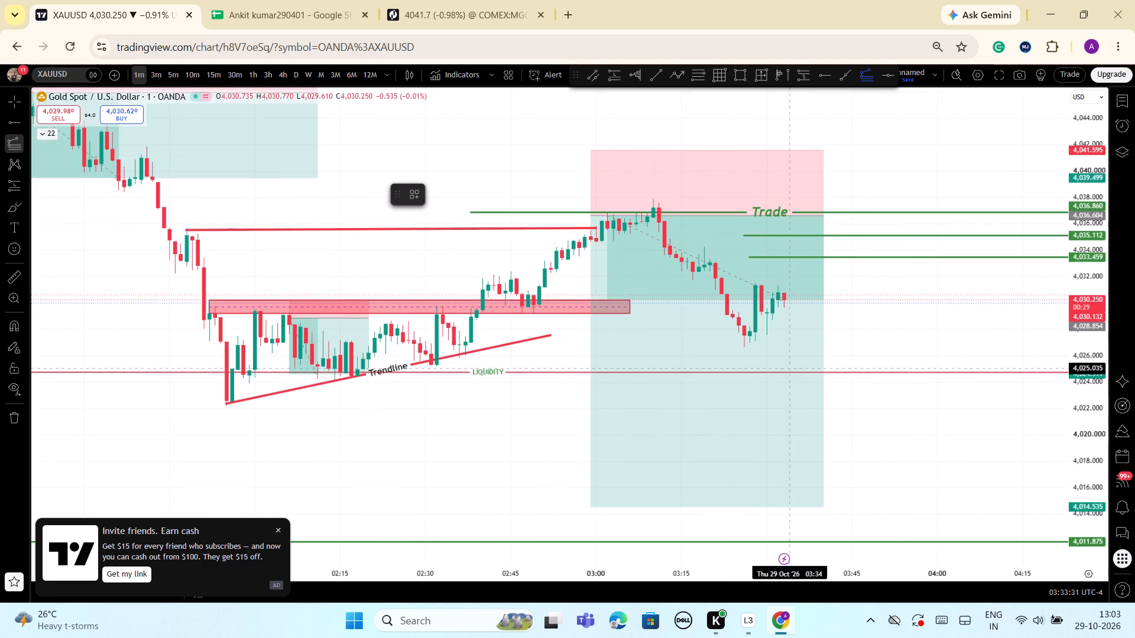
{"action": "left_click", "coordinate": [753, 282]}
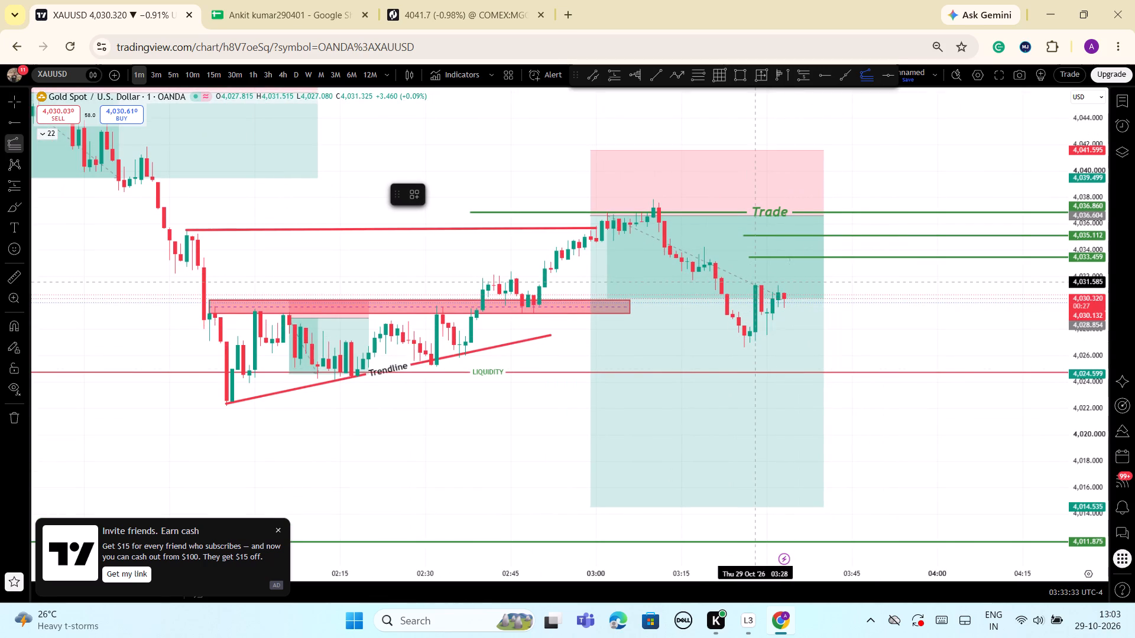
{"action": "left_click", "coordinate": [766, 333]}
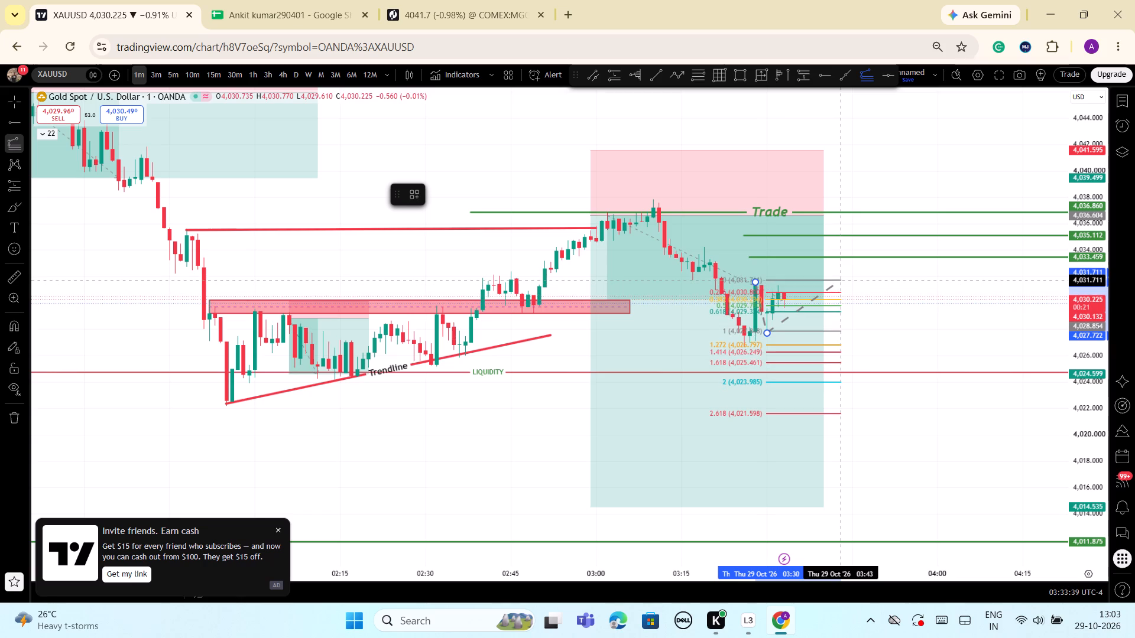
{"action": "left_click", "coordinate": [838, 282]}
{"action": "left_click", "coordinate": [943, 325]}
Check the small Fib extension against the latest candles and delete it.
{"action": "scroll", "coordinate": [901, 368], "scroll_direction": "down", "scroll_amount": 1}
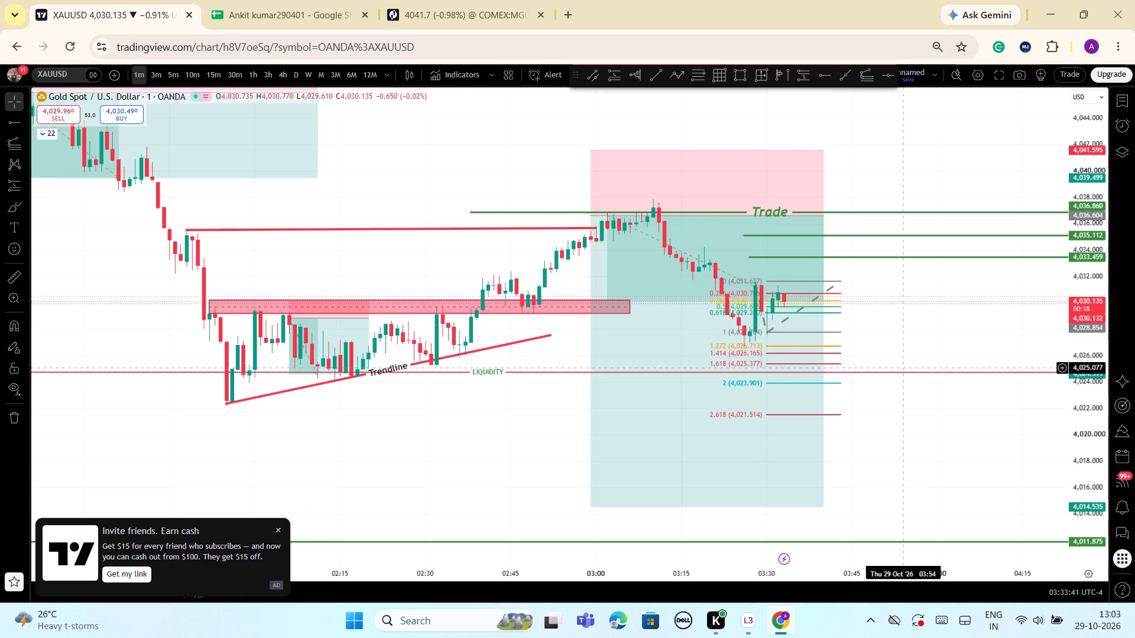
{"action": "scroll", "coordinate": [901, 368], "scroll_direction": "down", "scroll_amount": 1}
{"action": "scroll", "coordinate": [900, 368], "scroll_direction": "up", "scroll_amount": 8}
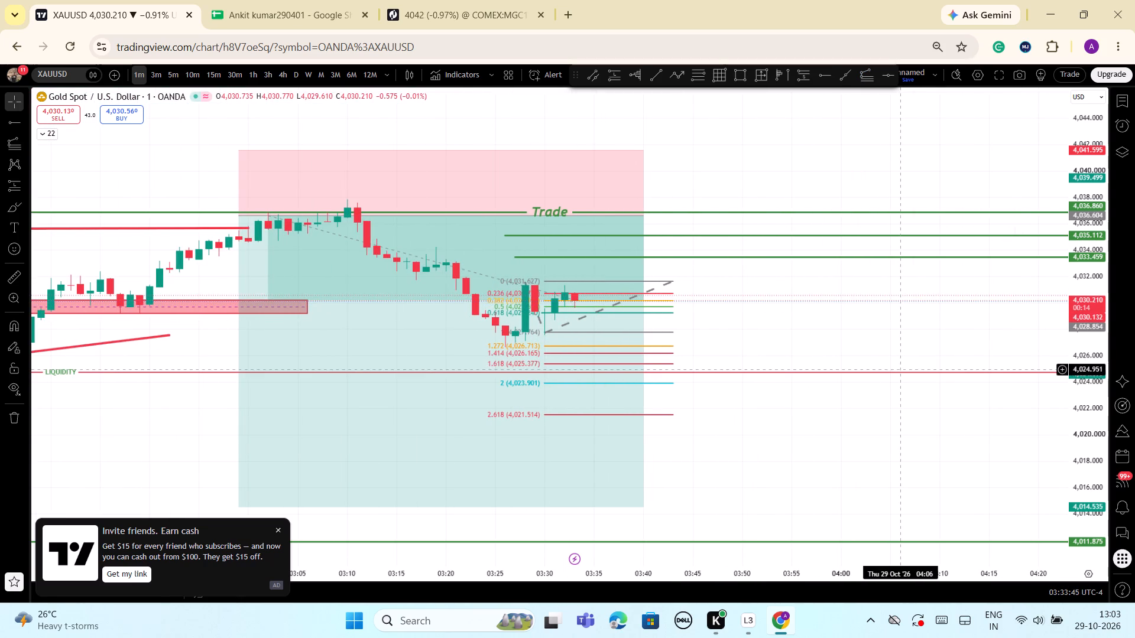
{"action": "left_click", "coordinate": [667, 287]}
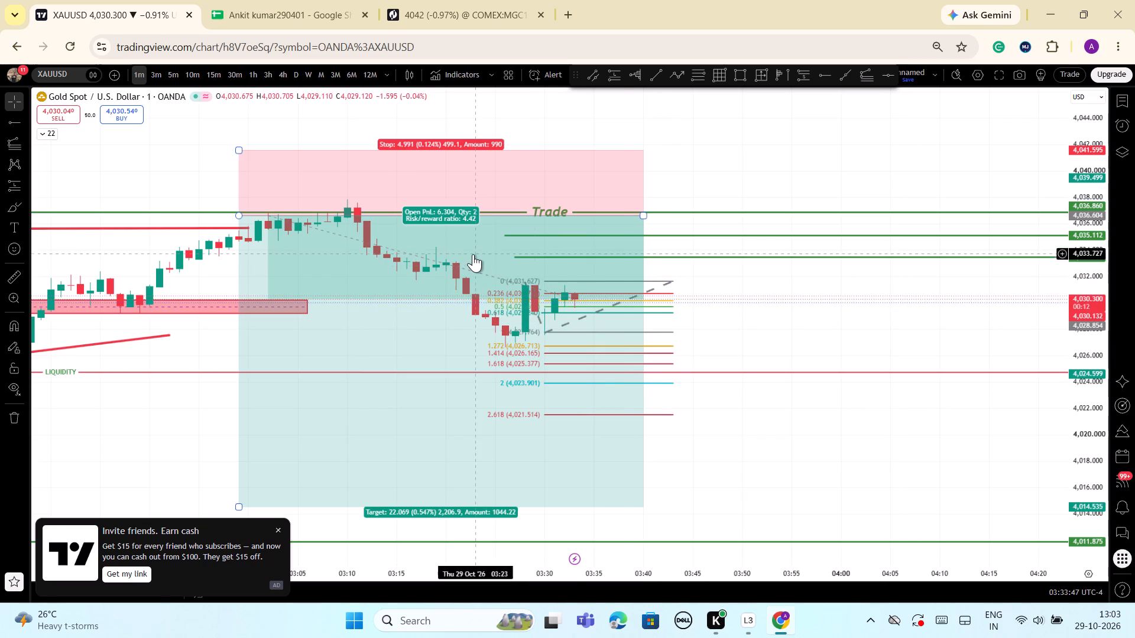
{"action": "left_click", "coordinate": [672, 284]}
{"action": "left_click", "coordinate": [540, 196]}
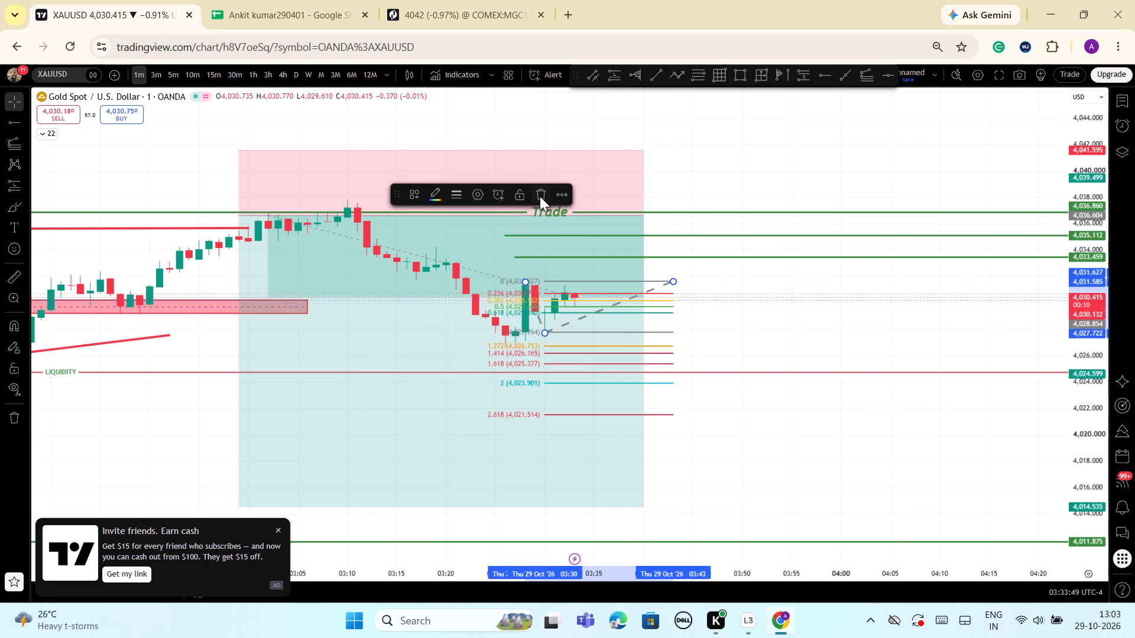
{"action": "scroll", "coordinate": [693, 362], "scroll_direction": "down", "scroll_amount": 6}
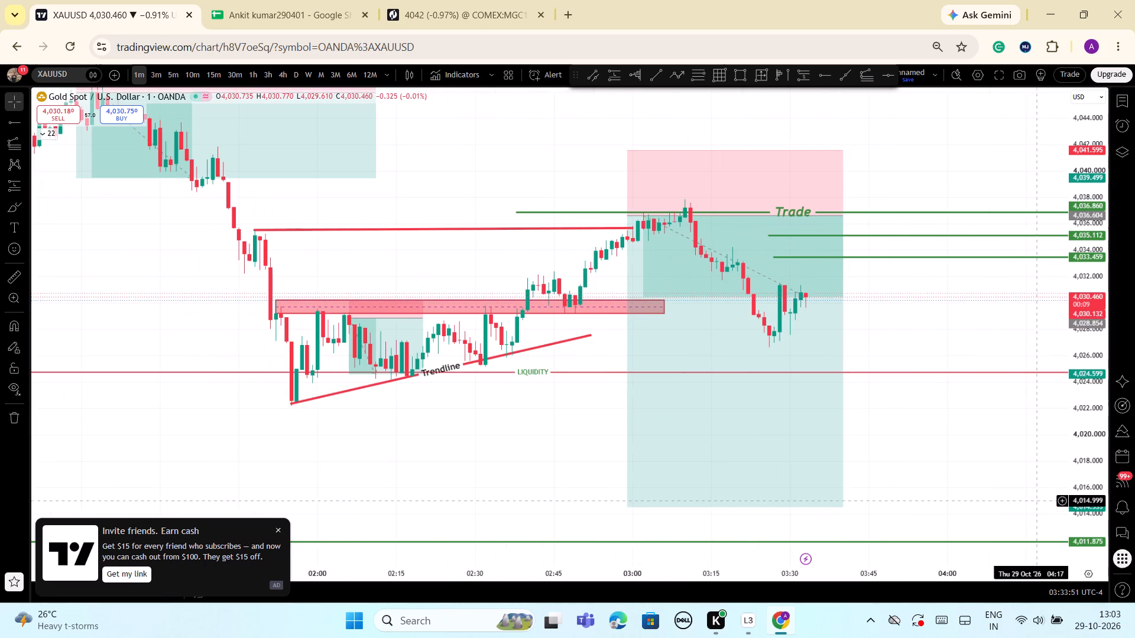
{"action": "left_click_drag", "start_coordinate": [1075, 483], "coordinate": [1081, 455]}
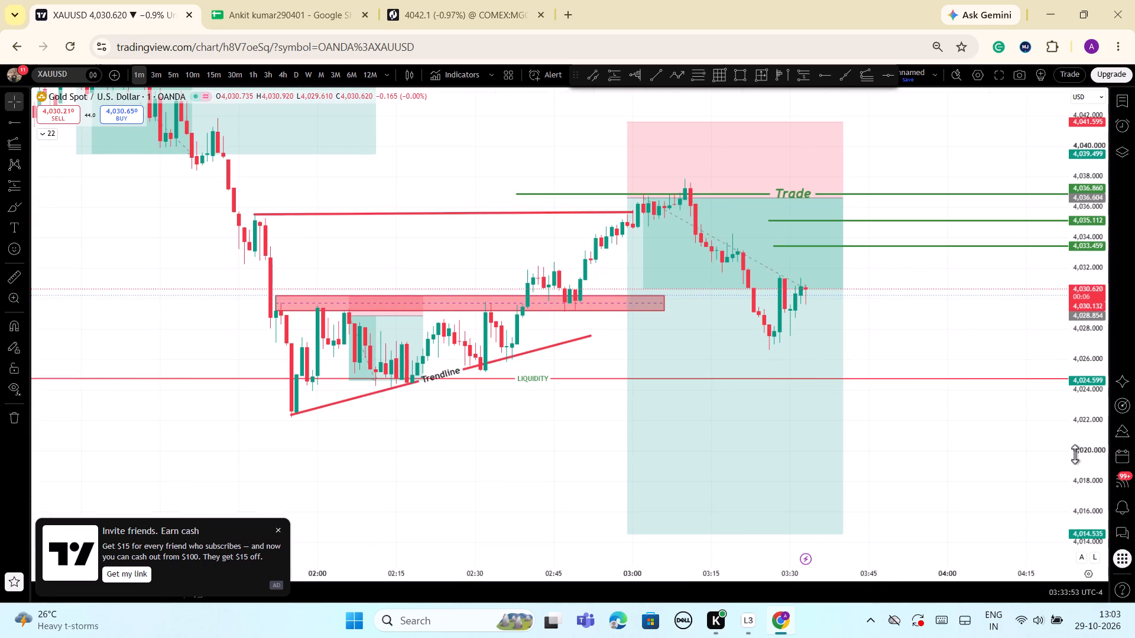
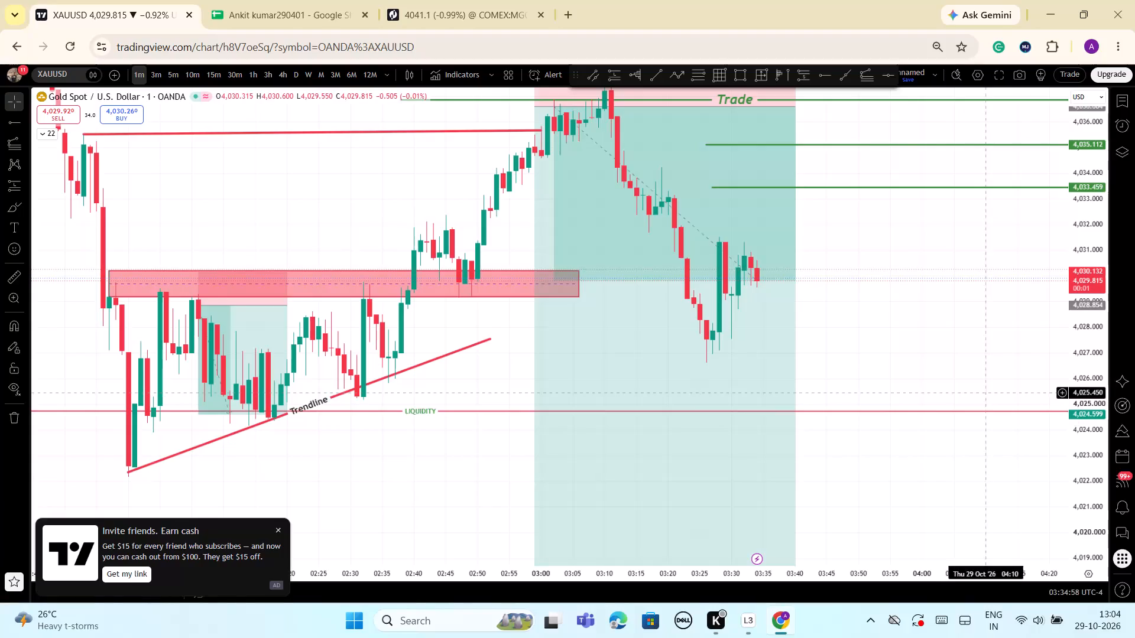
Examine the 1-minute gold candles since the 03:10 high against the two horizontal rays and the short position box.
{"action": "left_click_drag", "start_coordinate": [910, 275], "coordinate": [976, 300]}
{"action": "left_click_drag", "start_coordinate": [1098, 260], "coordinate": [1052, 420]}
{"action": "scroll", "coordinate": [940, 385], "scroll_direction": "down", "scroll_amount": 3}
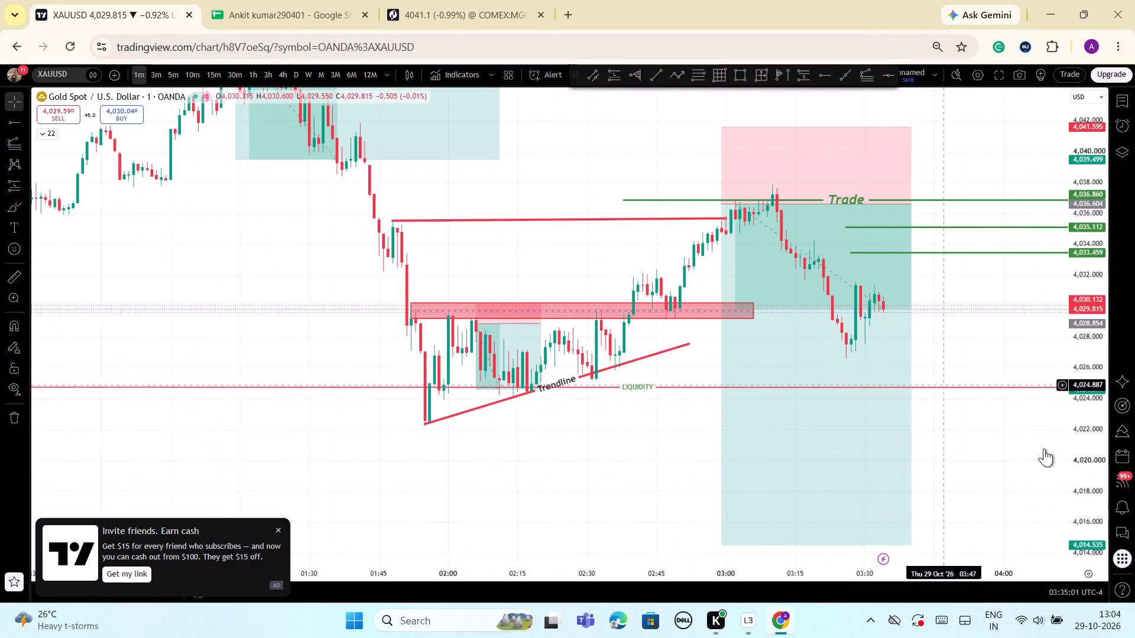
{"action": "left_click_drag", "start_coordinate": [1082, 492], "coordinate": [1067, 406]}
{"action": "scroll", "coordinate": [1007, 379], "scroll_direction": "up", "scroll_amount": 5}
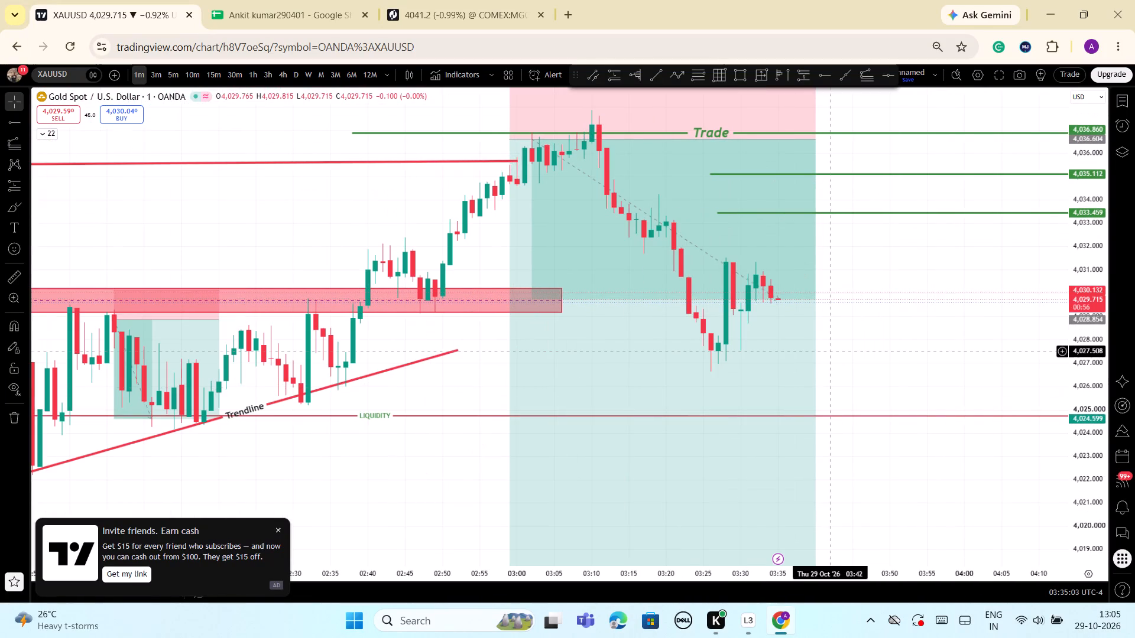
{"action": "scroll", "coordinate": [872, 368], "scroll_direction": "up", "scroll_amount": 3}
{"action": "left_click_drag", "start_coordinate": [847, 313], "coordinate": [1090, 372]}
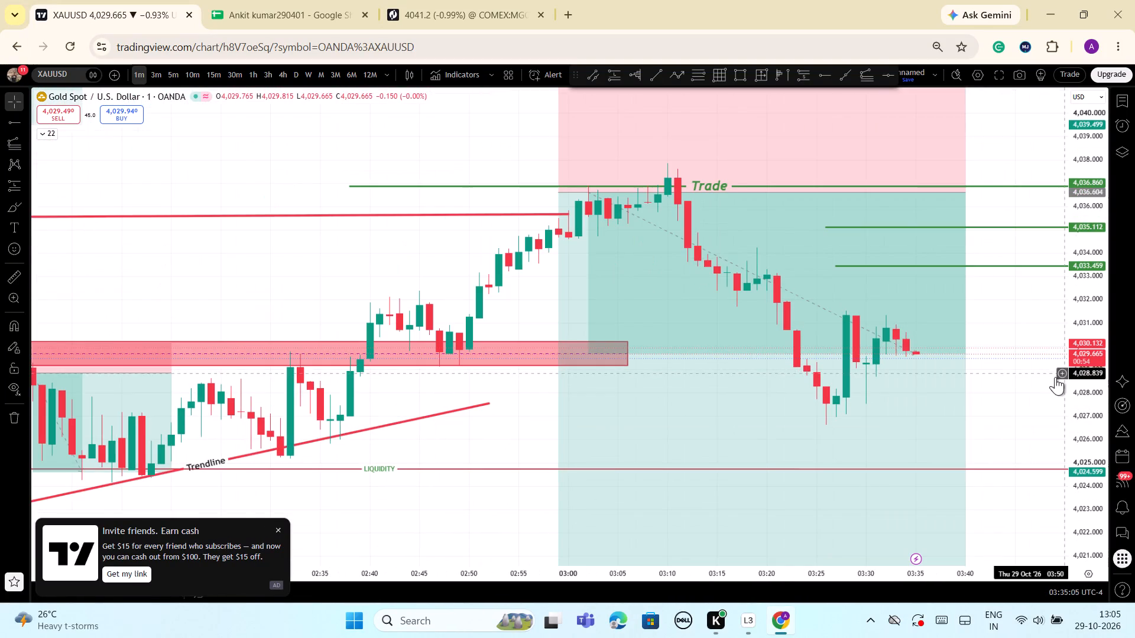
{"action": "scroll", "coordinate": [1049, 380], "scroll_direction": "up", "scroll_amount": 3}
{"action": "left_click_drag", "start_coordinate": [1088, 449], "coordinate": [1075, 281]}
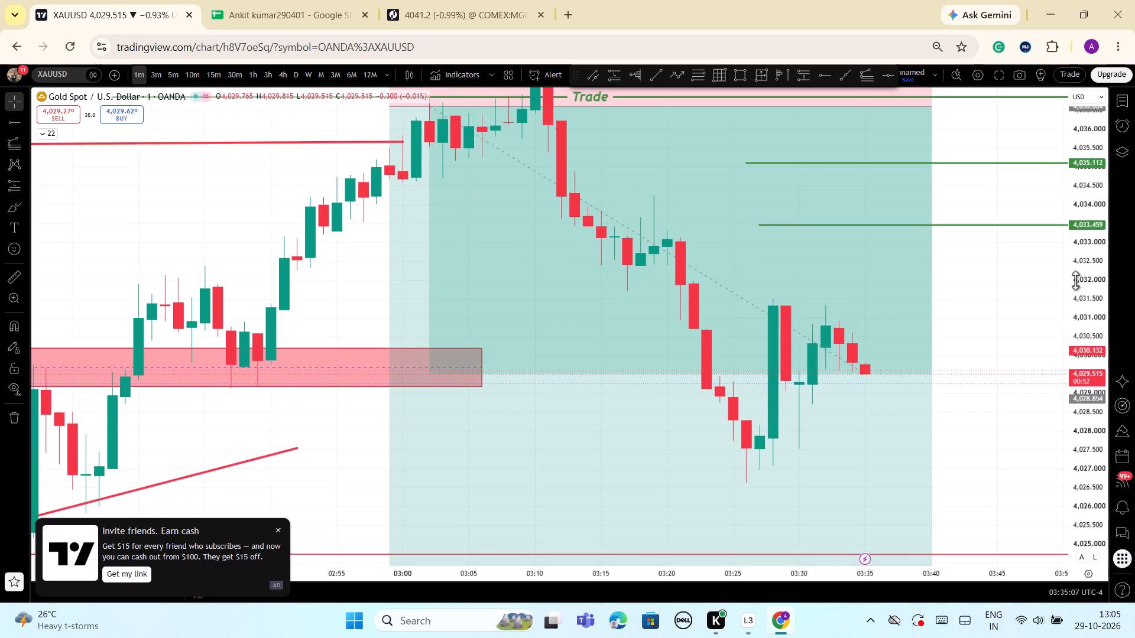
{"action": "scroll", "coordinate": [982, 402], "scroll_direction": "down", "scroll_amount": 1}
{"action": "left_click_drag", "start_coordinate": [1080, 311], "coordinate": [1080, 347]}
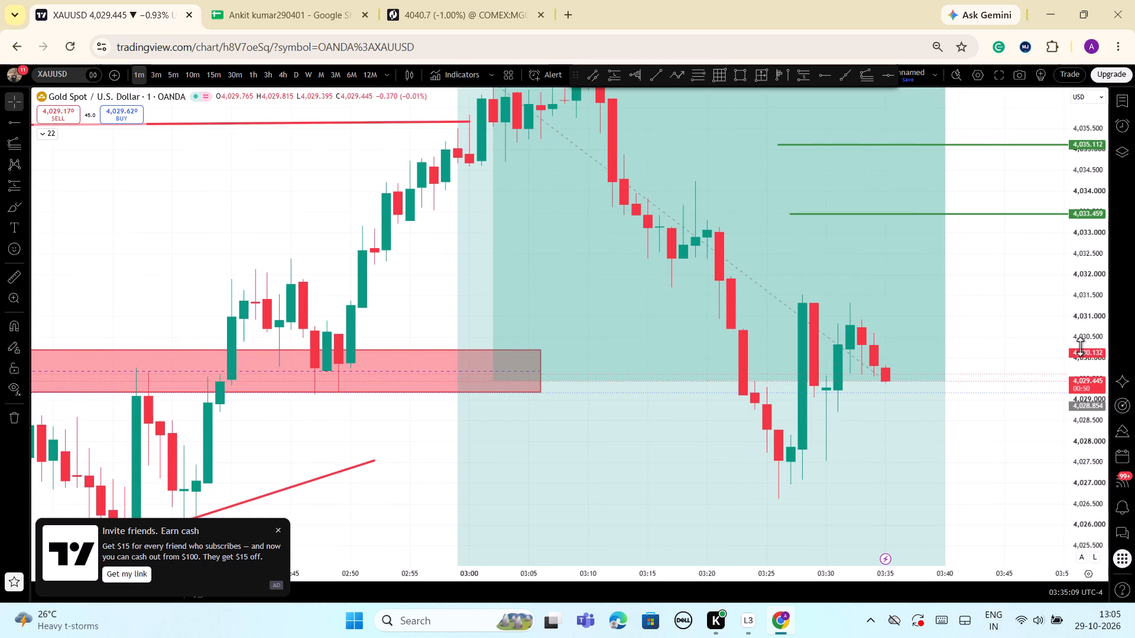
{"action": "left_click_drag", "start_coordinate": [1080, 347], "coordinate": [1076, 429]}
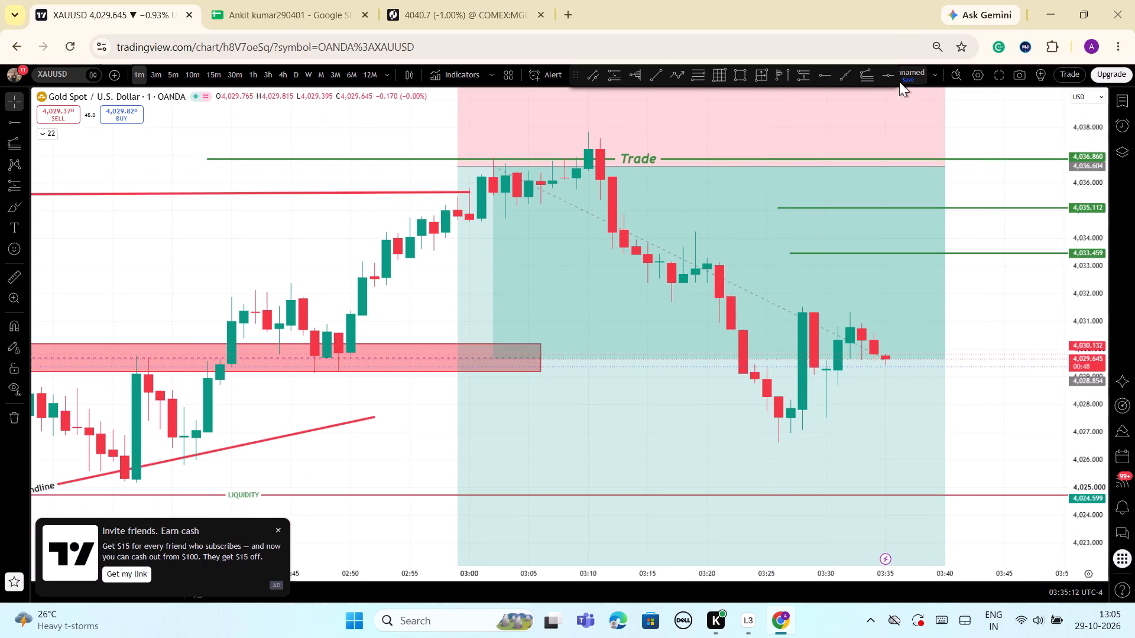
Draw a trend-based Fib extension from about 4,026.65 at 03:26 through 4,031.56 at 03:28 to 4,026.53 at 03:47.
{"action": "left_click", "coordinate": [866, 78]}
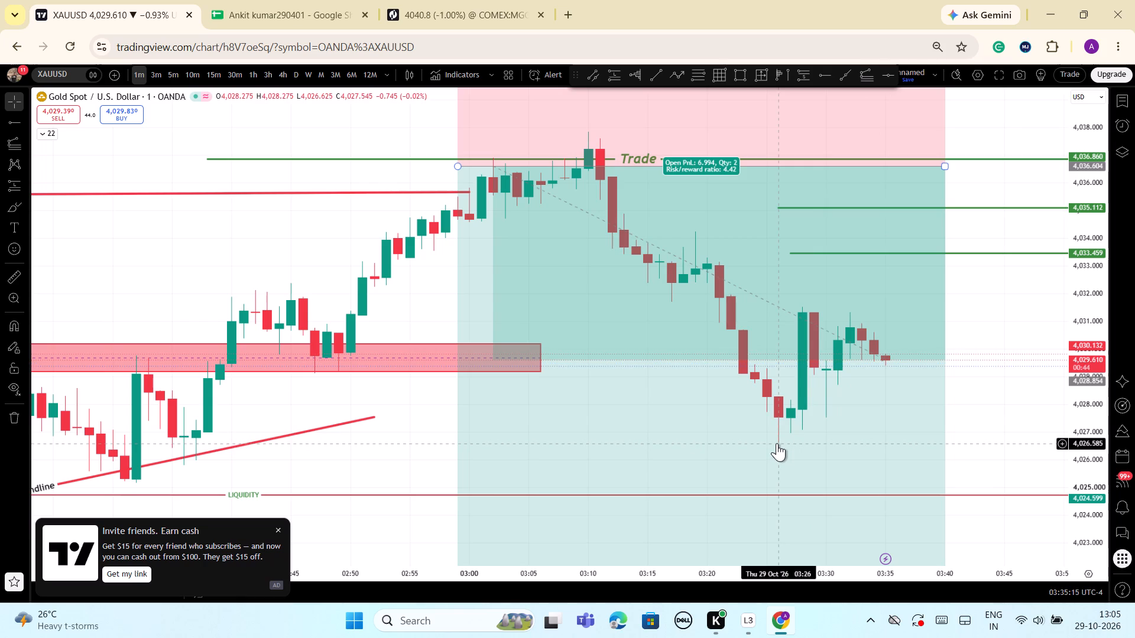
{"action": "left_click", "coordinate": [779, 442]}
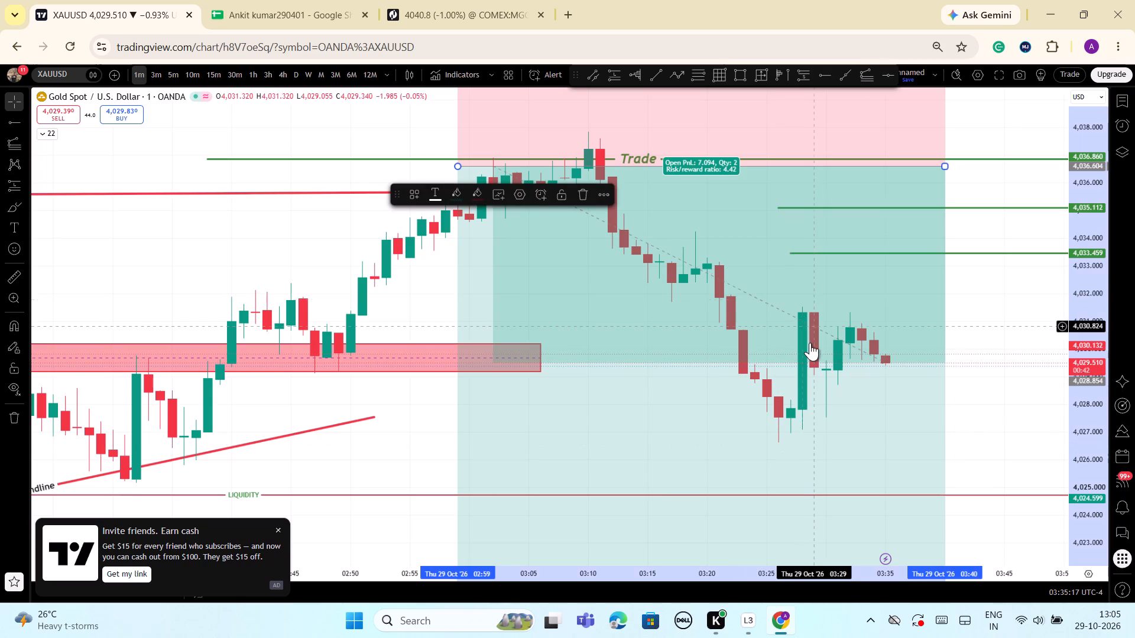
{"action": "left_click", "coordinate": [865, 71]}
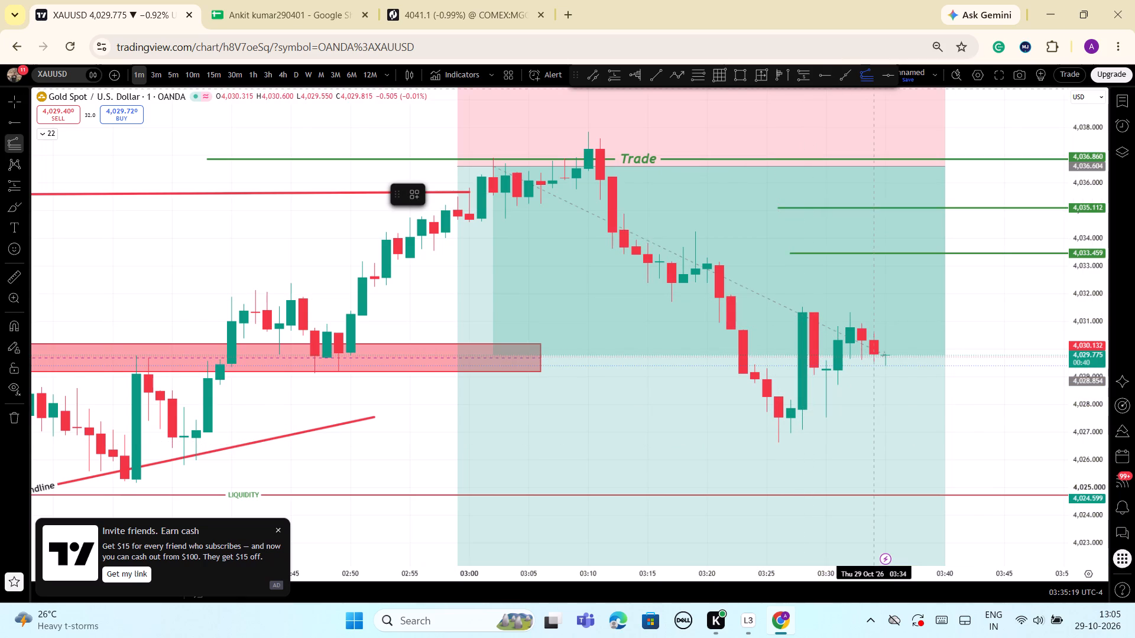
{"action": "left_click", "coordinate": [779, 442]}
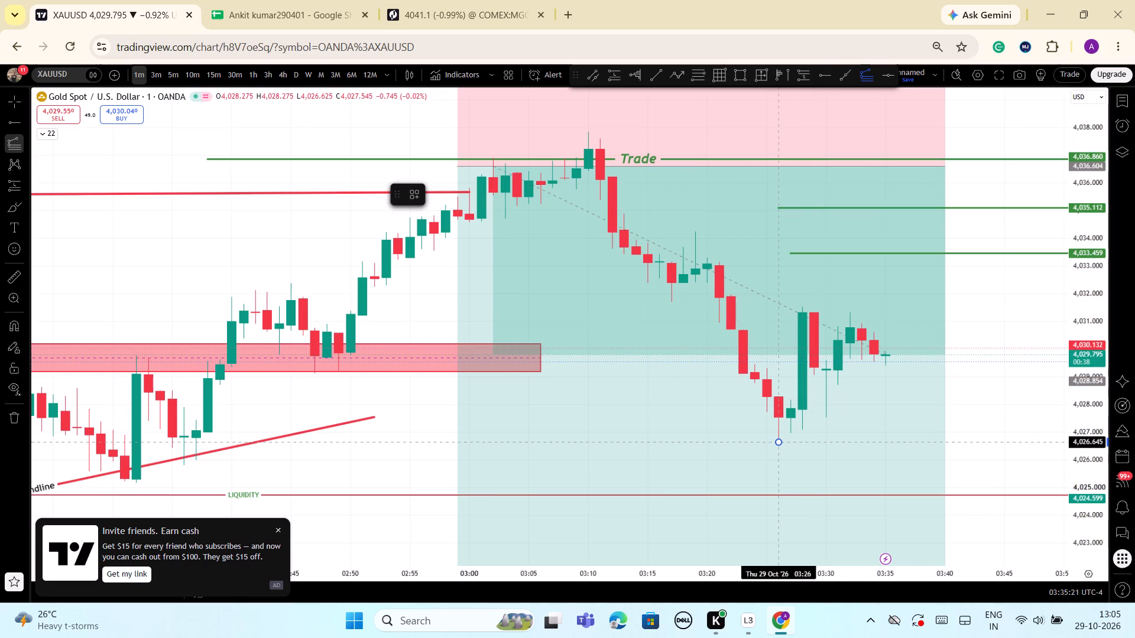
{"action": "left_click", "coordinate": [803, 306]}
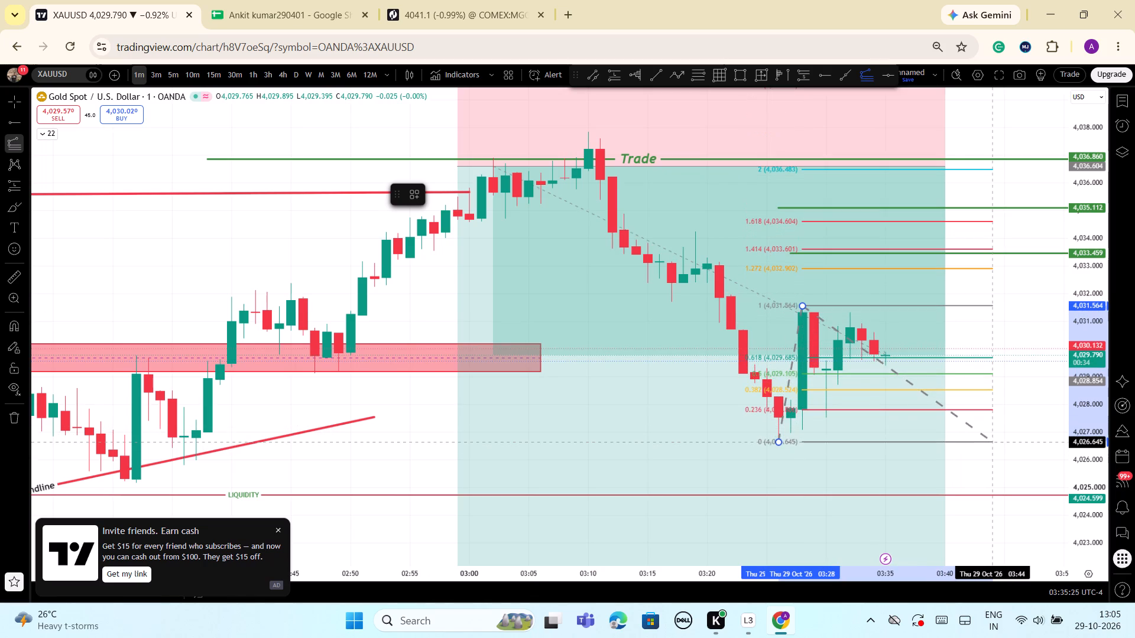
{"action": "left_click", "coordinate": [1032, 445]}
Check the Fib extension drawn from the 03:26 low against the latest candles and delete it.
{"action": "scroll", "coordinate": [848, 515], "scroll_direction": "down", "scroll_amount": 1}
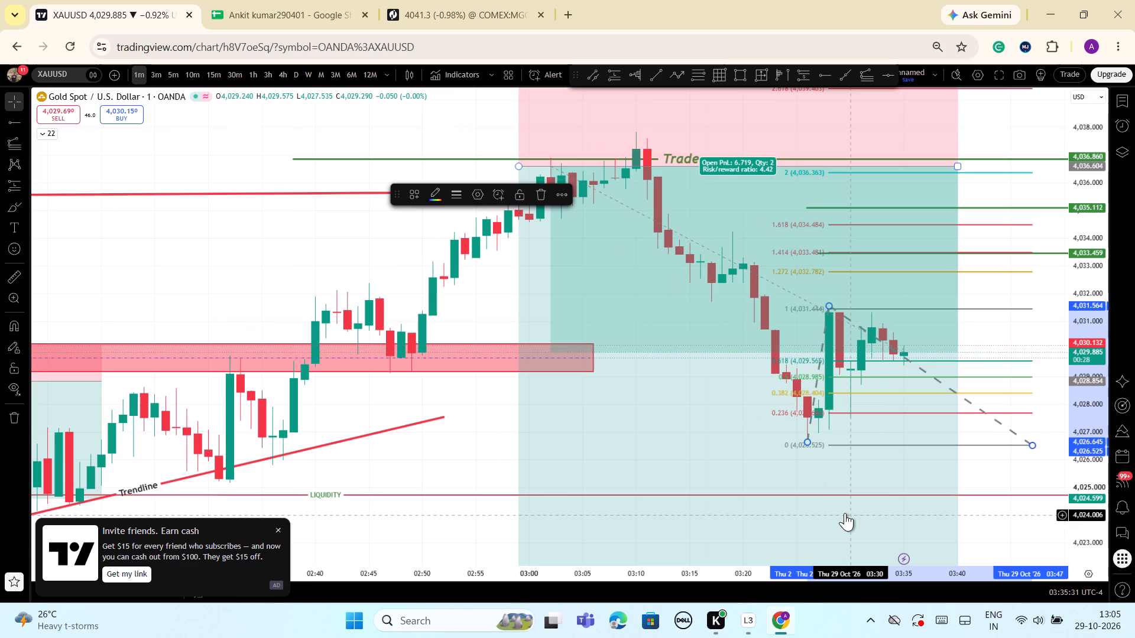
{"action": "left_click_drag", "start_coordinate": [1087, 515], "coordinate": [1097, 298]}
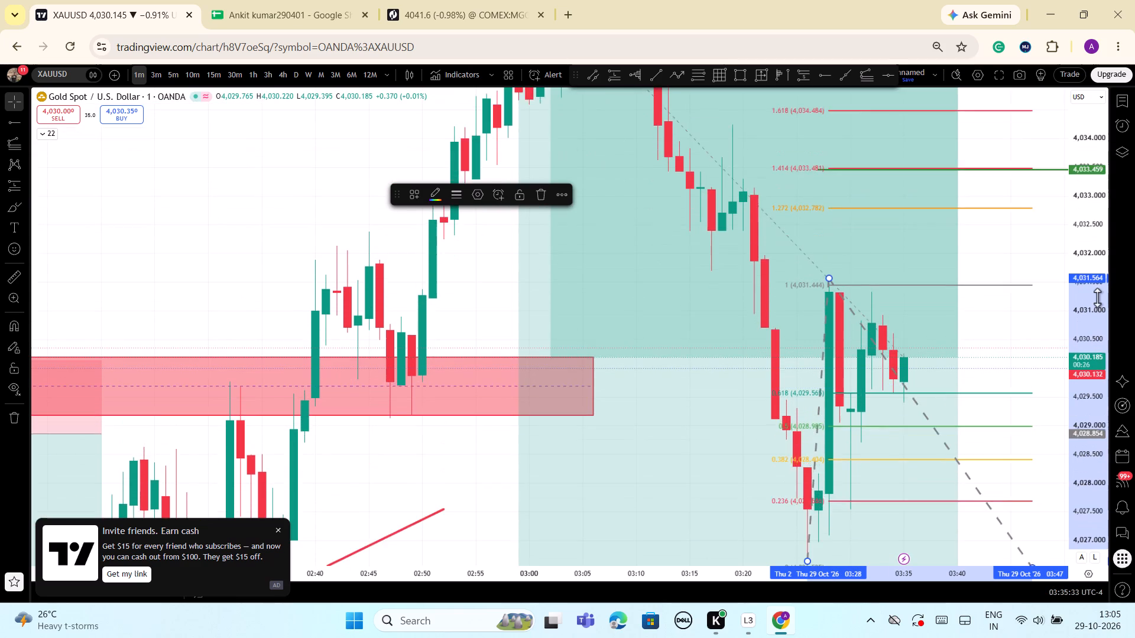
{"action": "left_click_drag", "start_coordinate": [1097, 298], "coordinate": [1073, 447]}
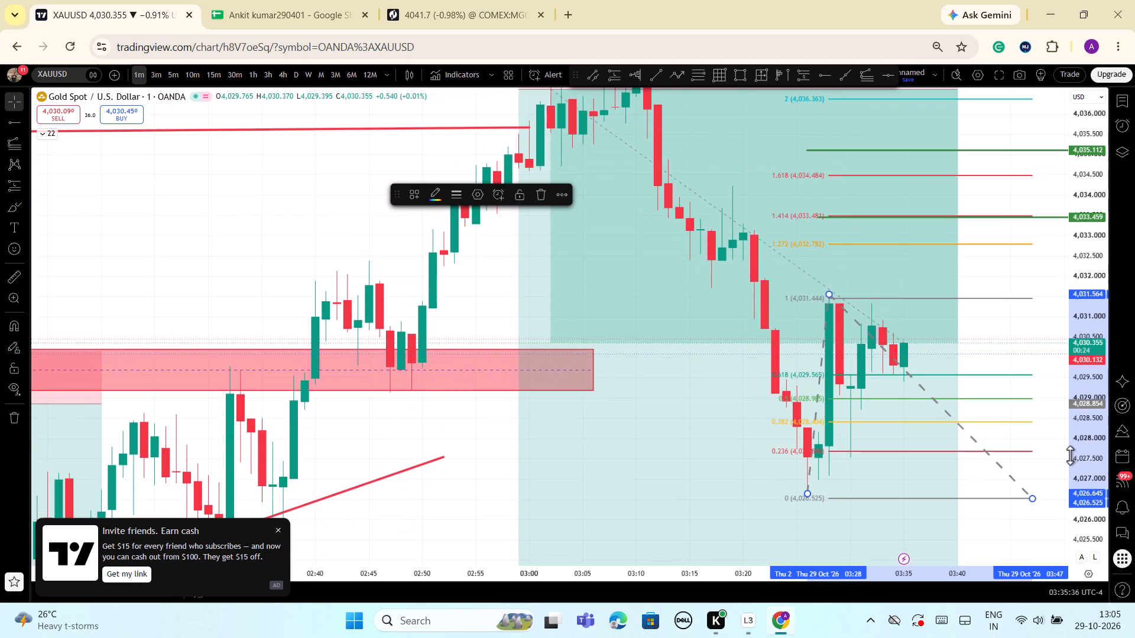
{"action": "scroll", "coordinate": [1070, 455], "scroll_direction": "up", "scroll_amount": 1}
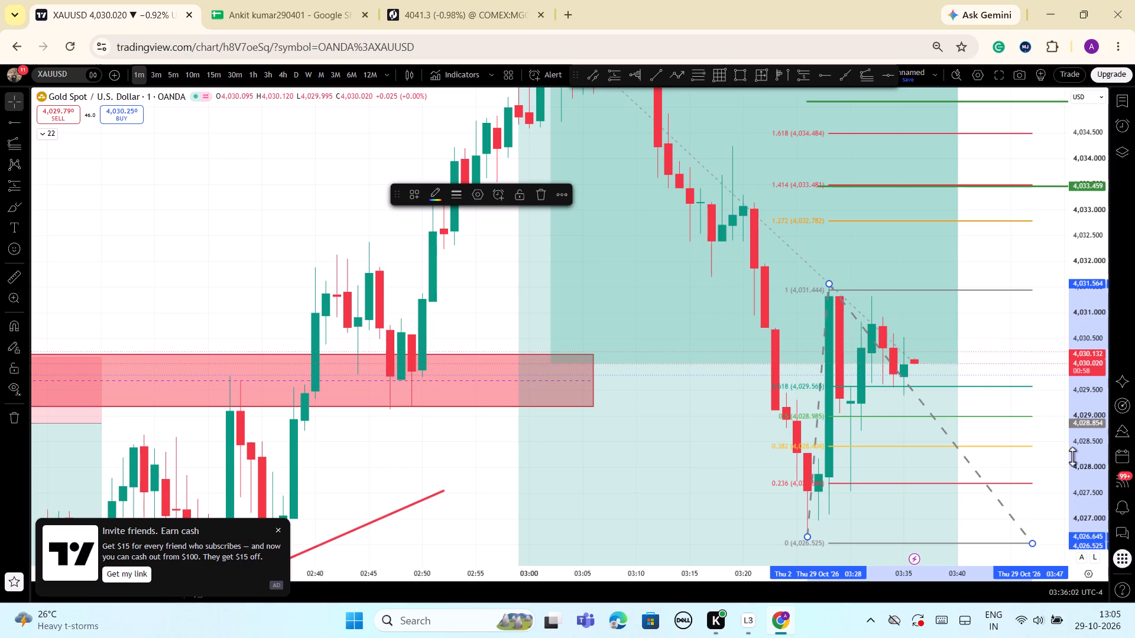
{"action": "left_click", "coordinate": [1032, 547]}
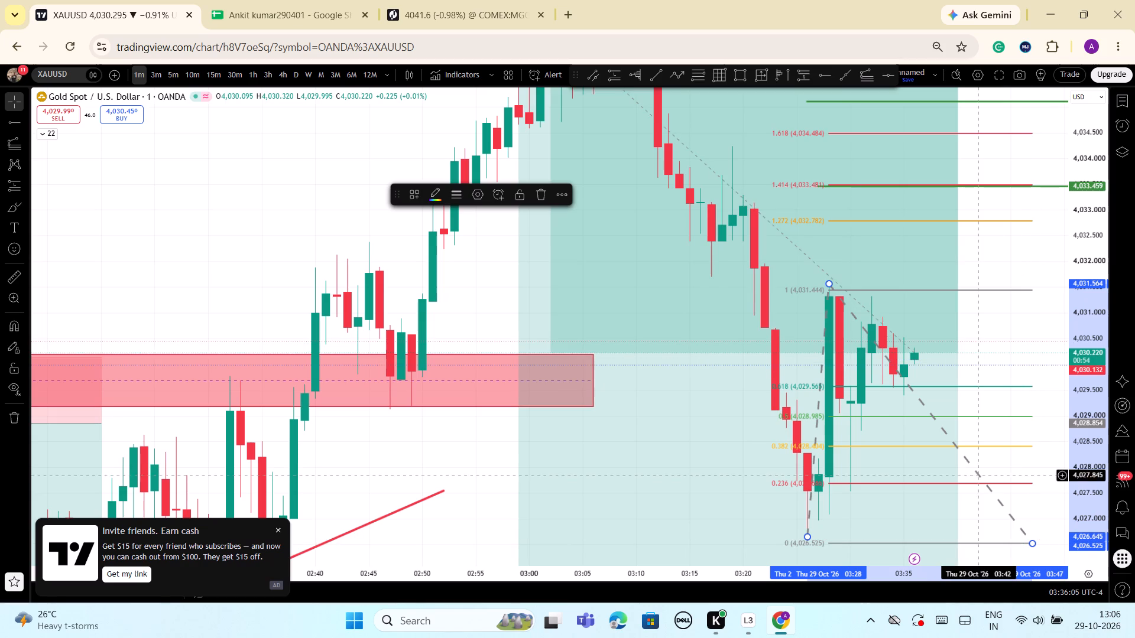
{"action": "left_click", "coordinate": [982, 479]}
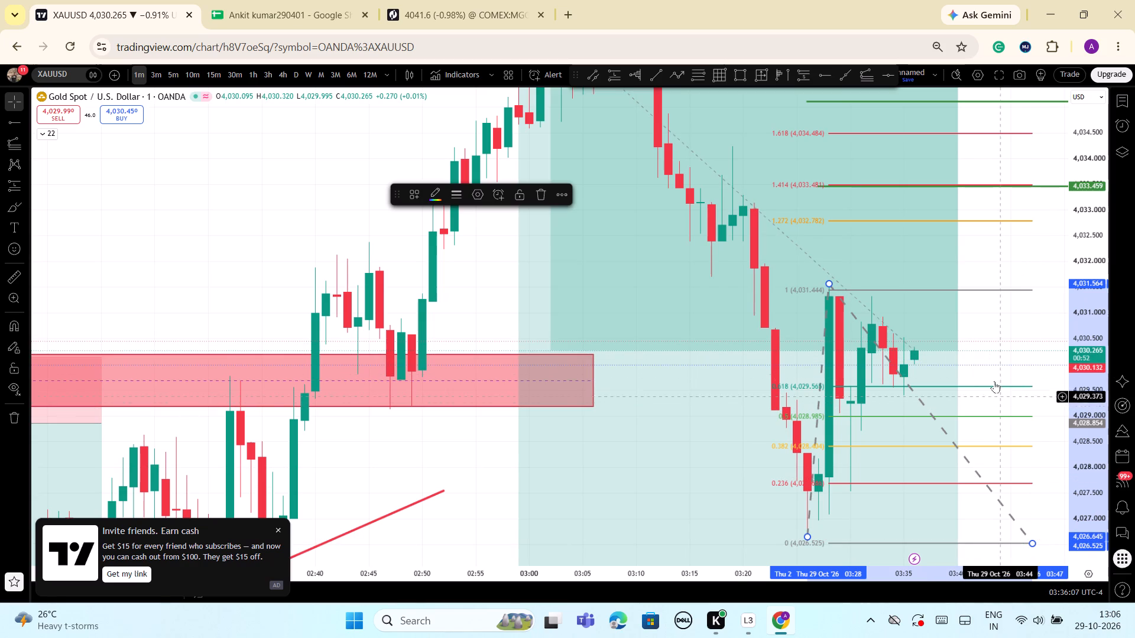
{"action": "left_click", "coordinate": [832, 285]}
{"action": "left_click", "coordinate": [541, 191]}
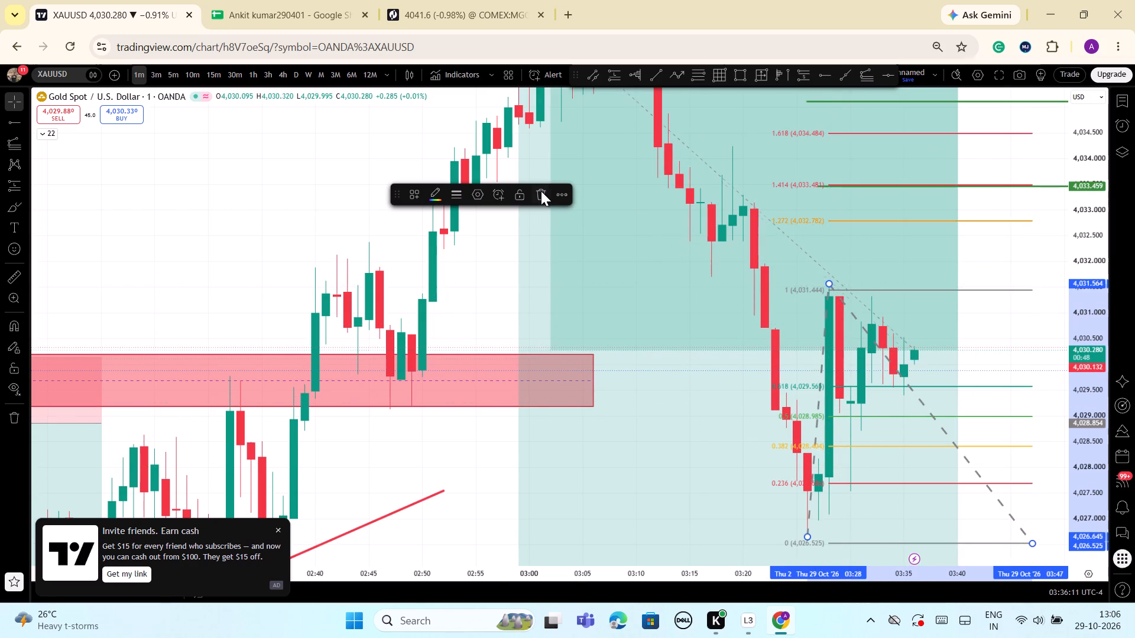
Examine the wider 1-minute price action from the marked zone and Liquidity line down to the Trade level at 4,011.875.
{"action": "scroll", "coordinate": [843, 375], "scroll_direction": "down", "scroll_amount": 1}
{"action": "scroll", "coordinate": [897, 406], "scroll_direction": "down", "scroll_amount": 2}
{"action": "left_click_drag", "start_coordinate": [1086, 274], "coordinate": [1108, 458]}
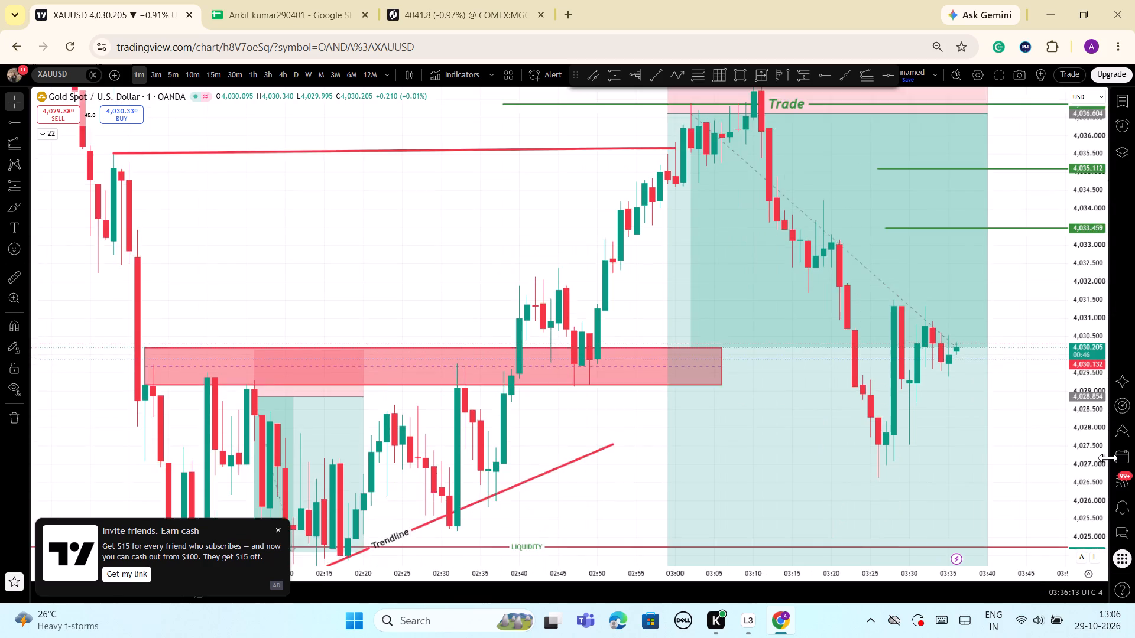
{"action": "left_click_drag", "start_coordinate": [1108, 458], "coordinate": [1107, 535]}
{"action": "scroll", "coordinate": [958, 493], "scroll_direction": "down", "scroll_amount": 10}
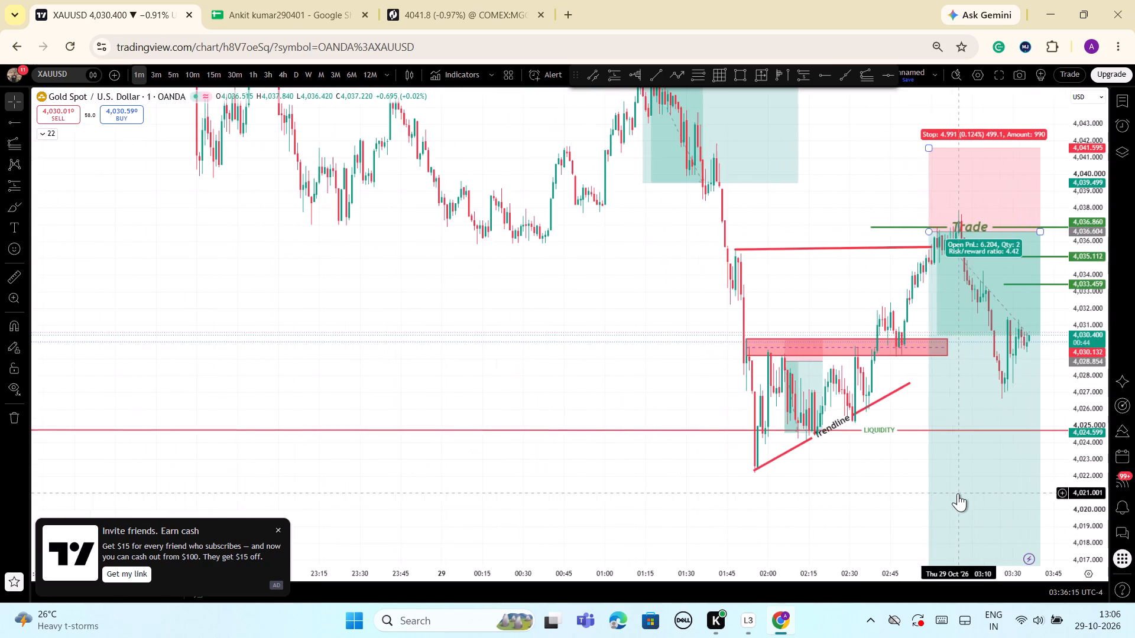
{"action": "left_click_drag", "start_coordinate": [900, 495], "coordinate": [806, 323]}
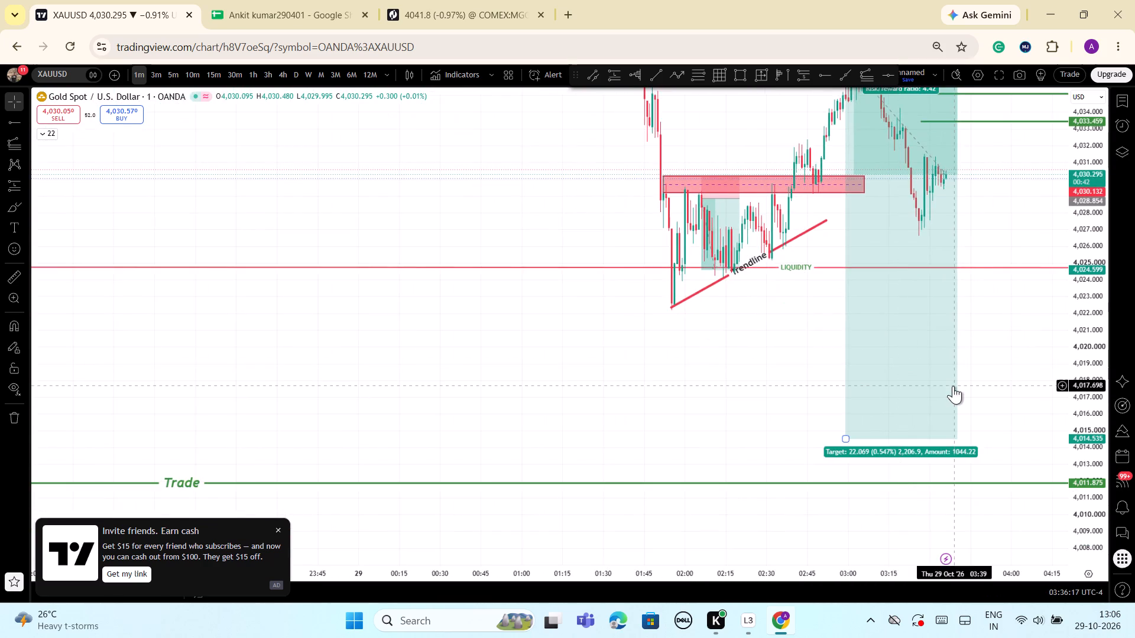
{"action": "scroll", "coordinate": [953, 386], "scroll_direction": "up", "scroll_amount": 6}
{"action": "left_click_drag", "start_coordinate": [1075, 403], "coordinate": [1075, 442]}
{"action": "scroll", "coordinate": [1032, 415], "scroll_direction": "down", "scroll_amount": 1}
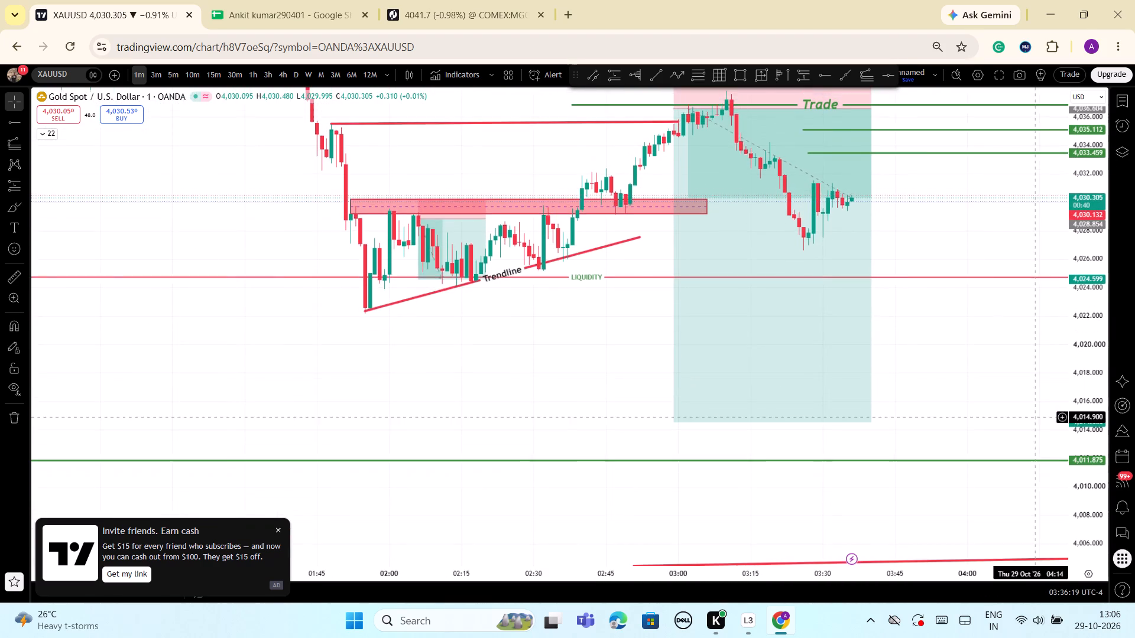
{"action": "scroll", "coordinate": [1032, 415], "scroll_direction": "down", "scroll_amount": 1}
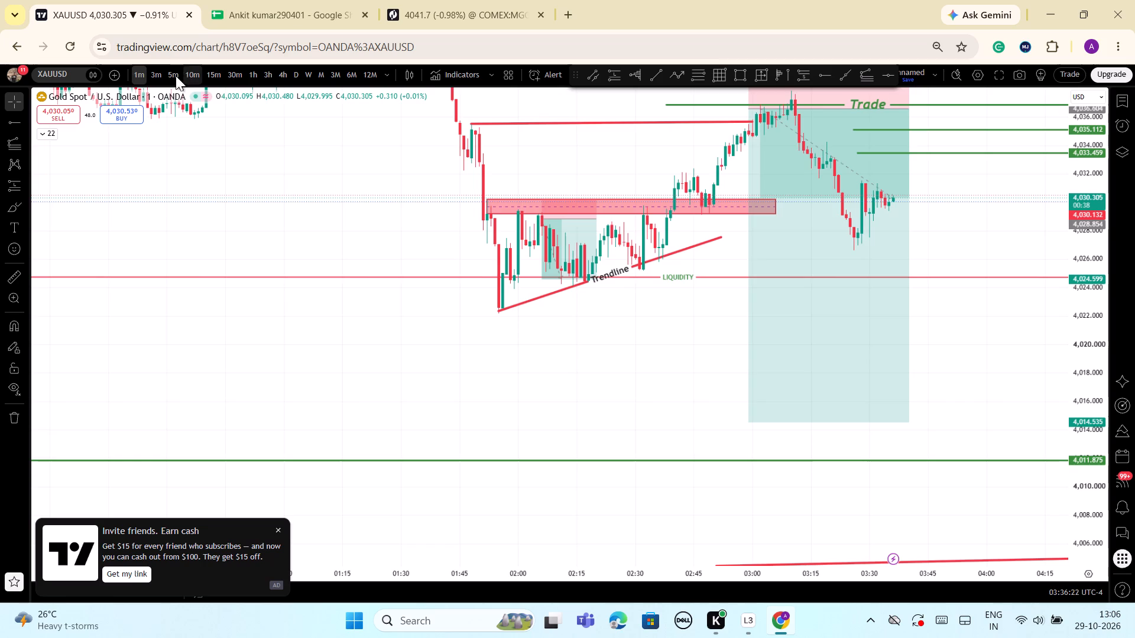
Switch the gold chart to the 5-minute timeframe and frame the upswing from the 01:55 low to the 03:10 high.
{"action": "left_click", "coordinate": [168, 82]}
{"action": "scroll", "coordinate": [701, 209], "scroll_direction": "down", "scroll_amount": 2}
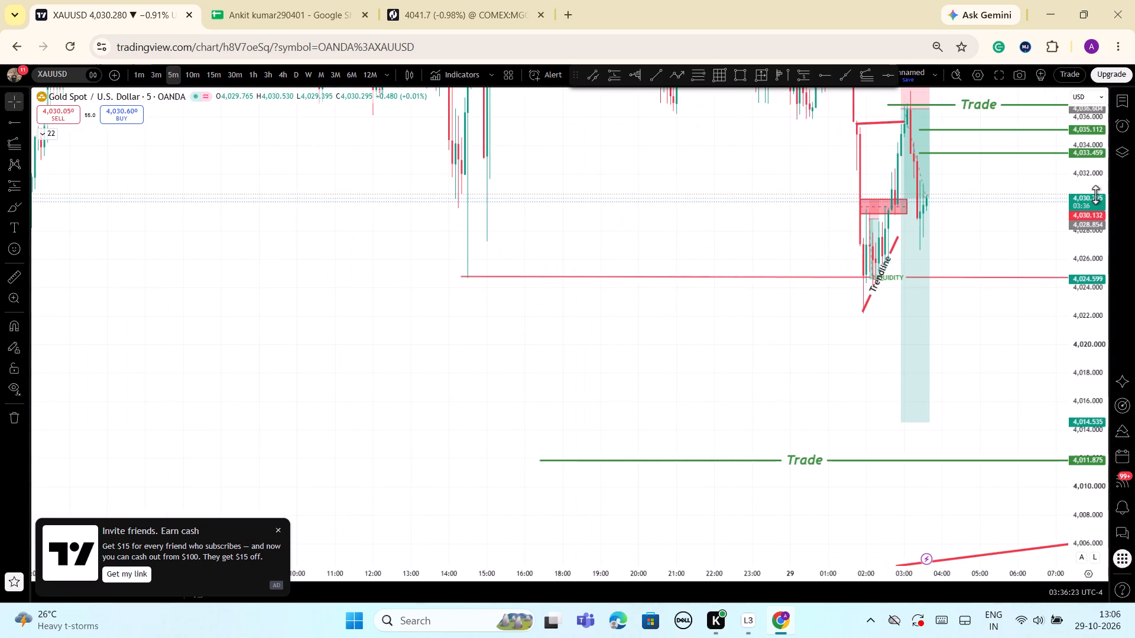
{"action": "left_click_drag", "start_coordinate": [1095, 195], "coordinate": [1052, 429]}
{"action": "scroll", "coordinate": [952, 416], "scroll_direction": "up", "scroll_amount": 7}
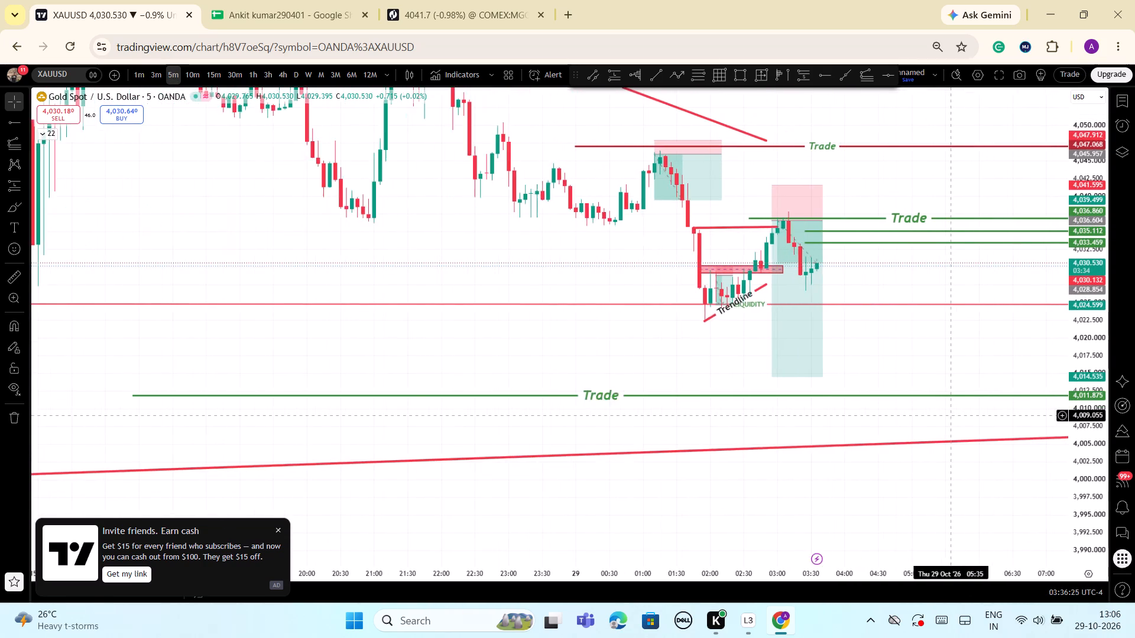
{"action": "scroll", "coordinate": [877, 327], "scroll_direction": "down", "scroll_amount": 1}
{"action": "scroll", "coordinate": [927, 342], "scroll_direction": "up", "scroll_amount": 1}
{"action": "left_click_drag", "start_coordinate": [908, 343], "coordinate": [914, 363]}
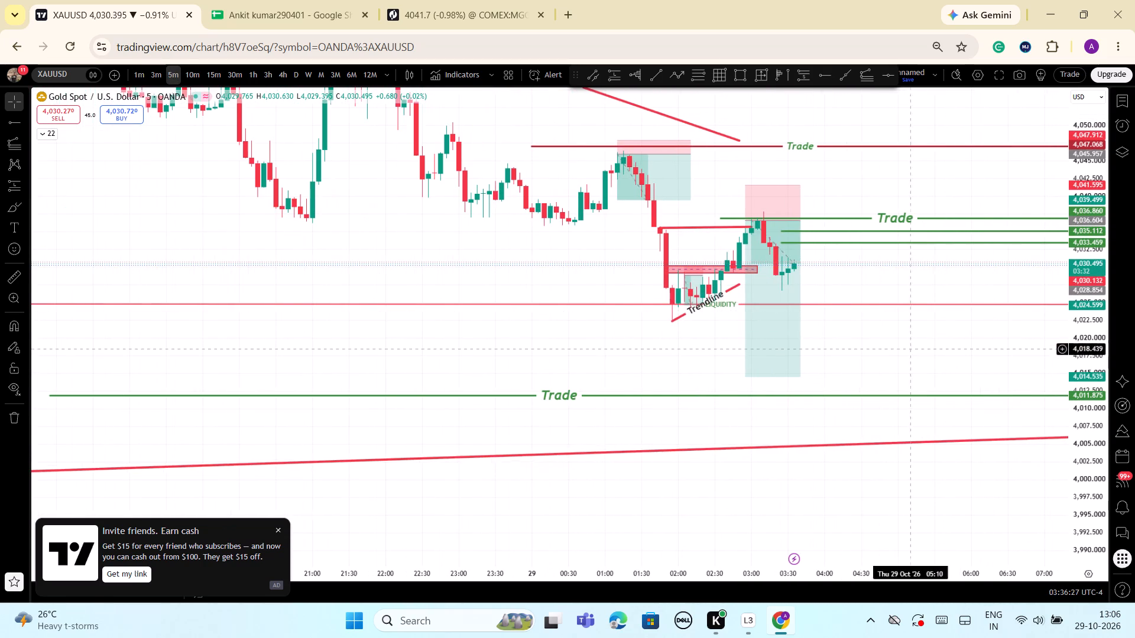
{"action": "left_click_drag", "start_coordinate": [914, 363], "coordinate": [925, 378]}
Draw a trend-based Fib extension from about 4,022.19 at 01:55 through 4,037.13 at 03:10 to 4,022.27 at 04:15.
{"action": "left_click", "coordinate": [862, 77]}
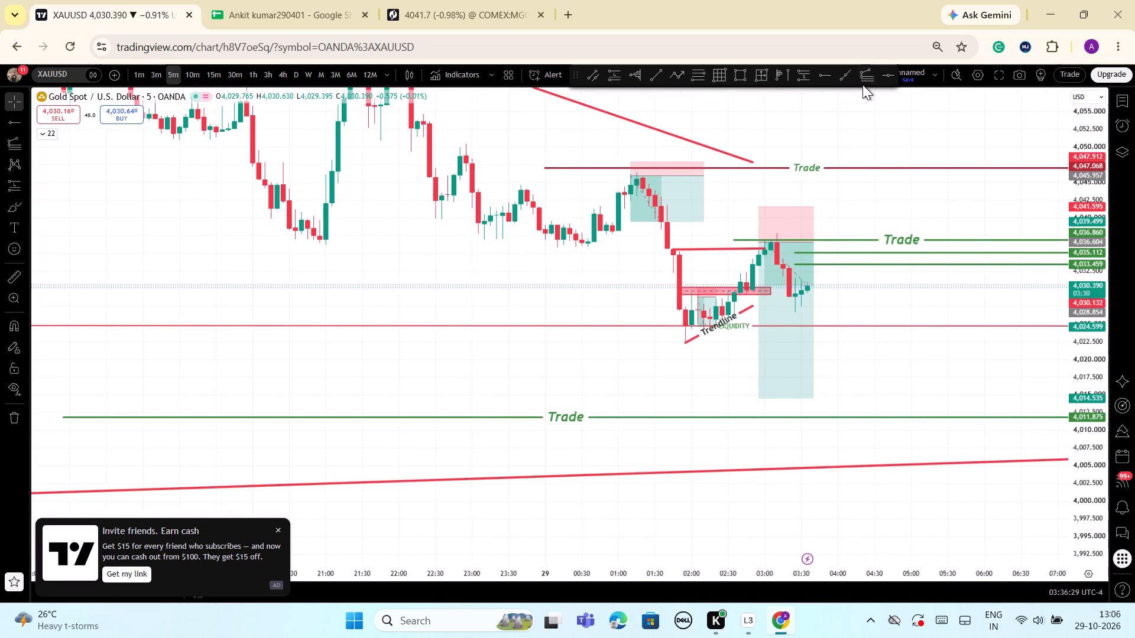
{"action": "left_click", "coordinate": [686, 343]}
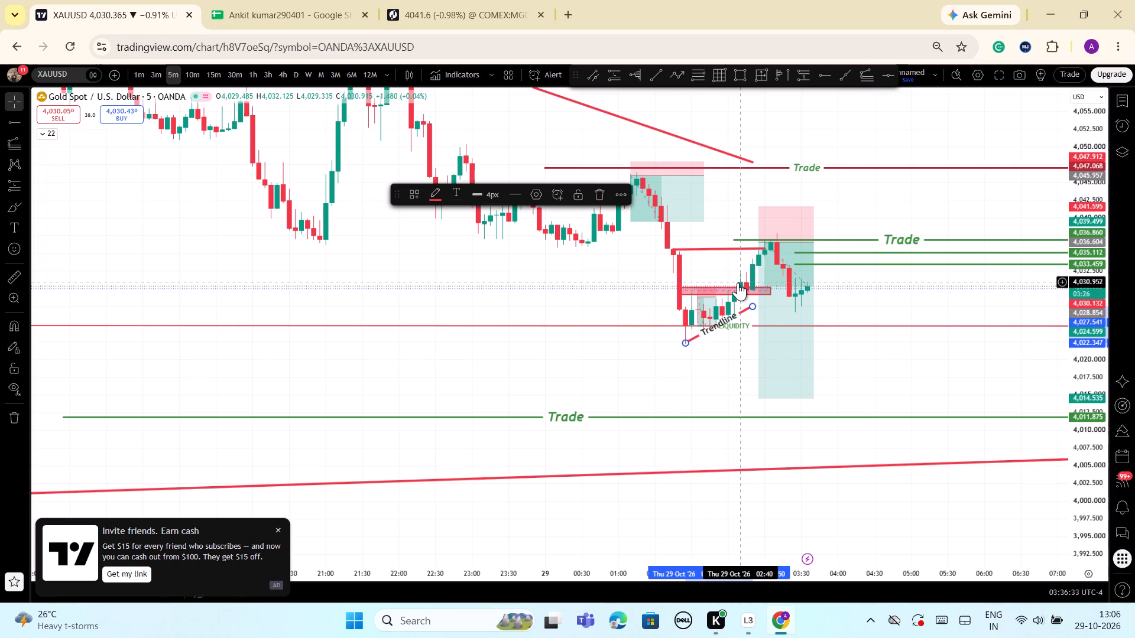
{"action": "left_click", "coordinate": [875, 74]}
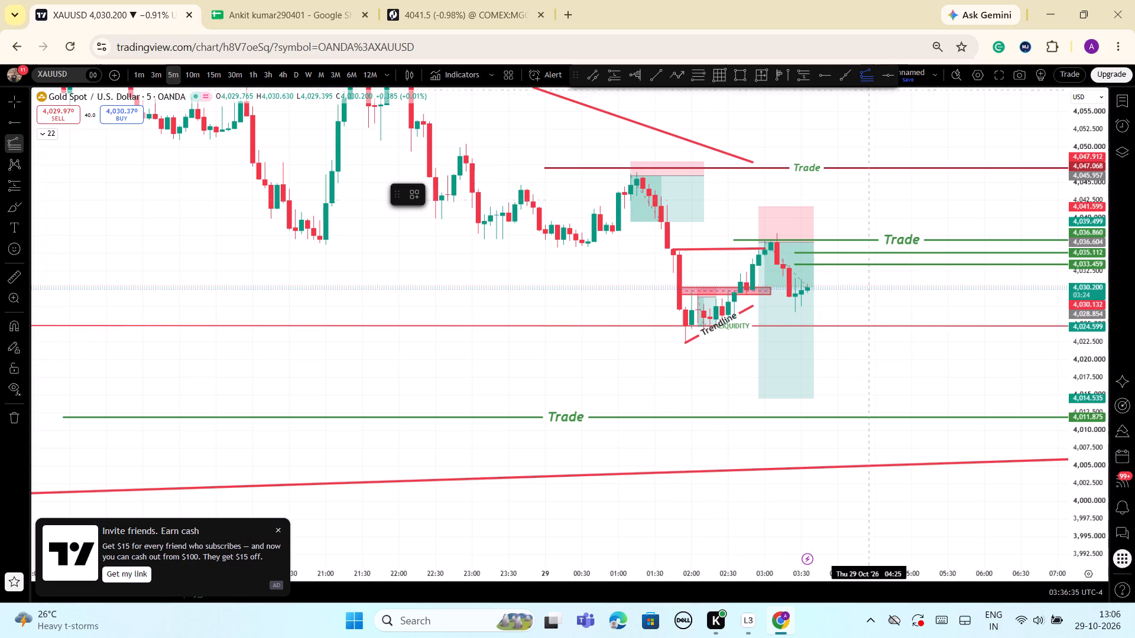
{"action": "left_click", "coordinate": [686, 340]}
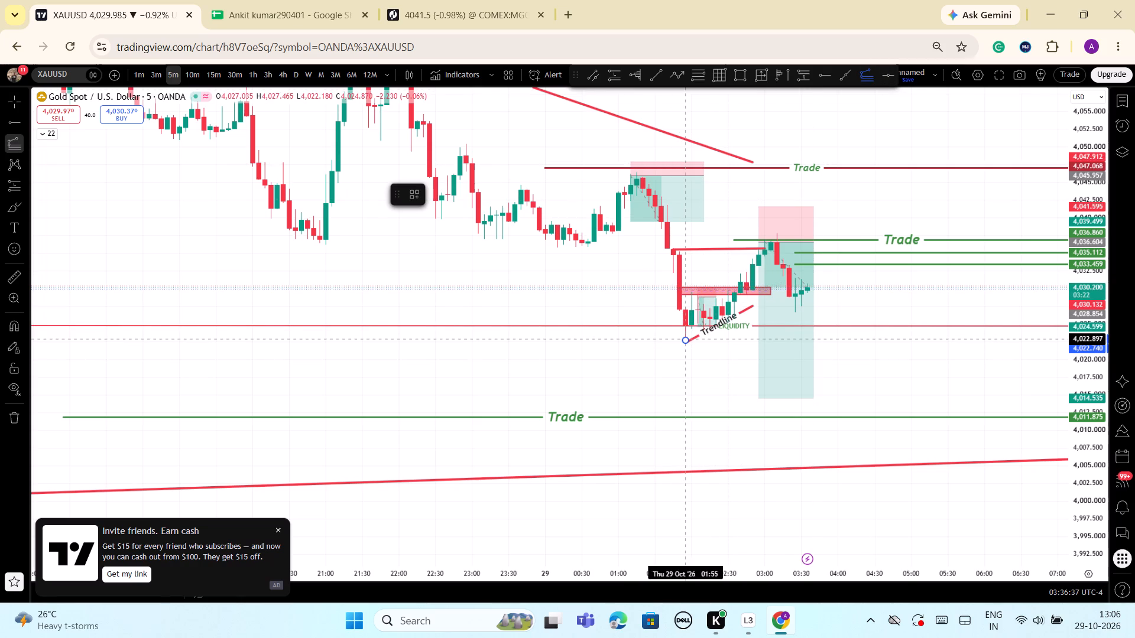
{"action": "left_click", "coordinate": [777, 235]}
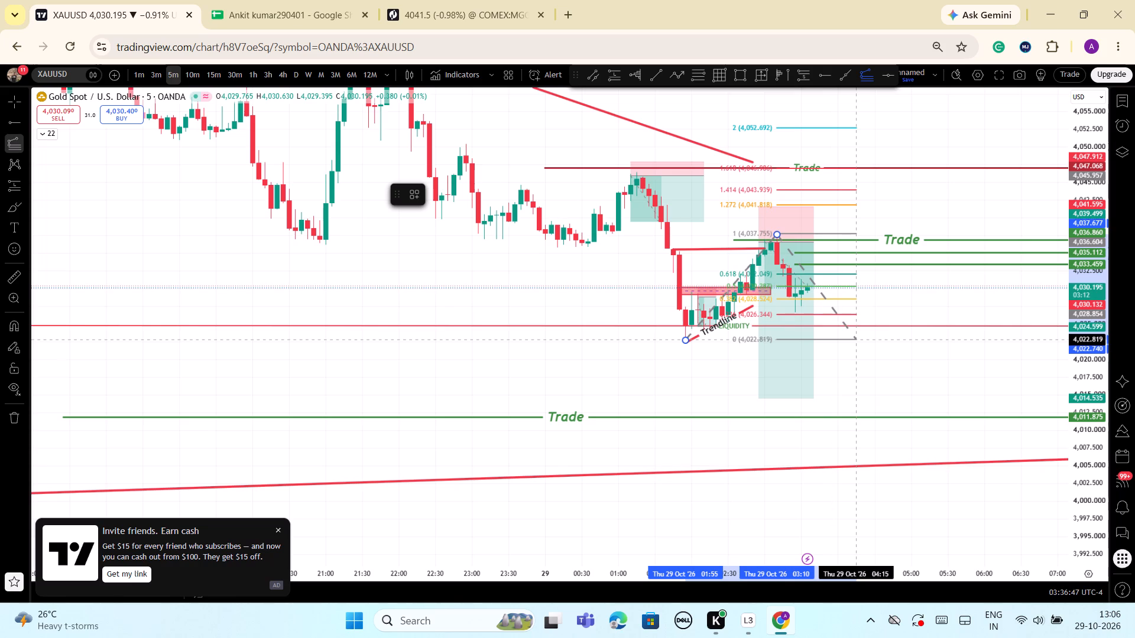
{"action": "left_click", "coordinate": [855, 340]}
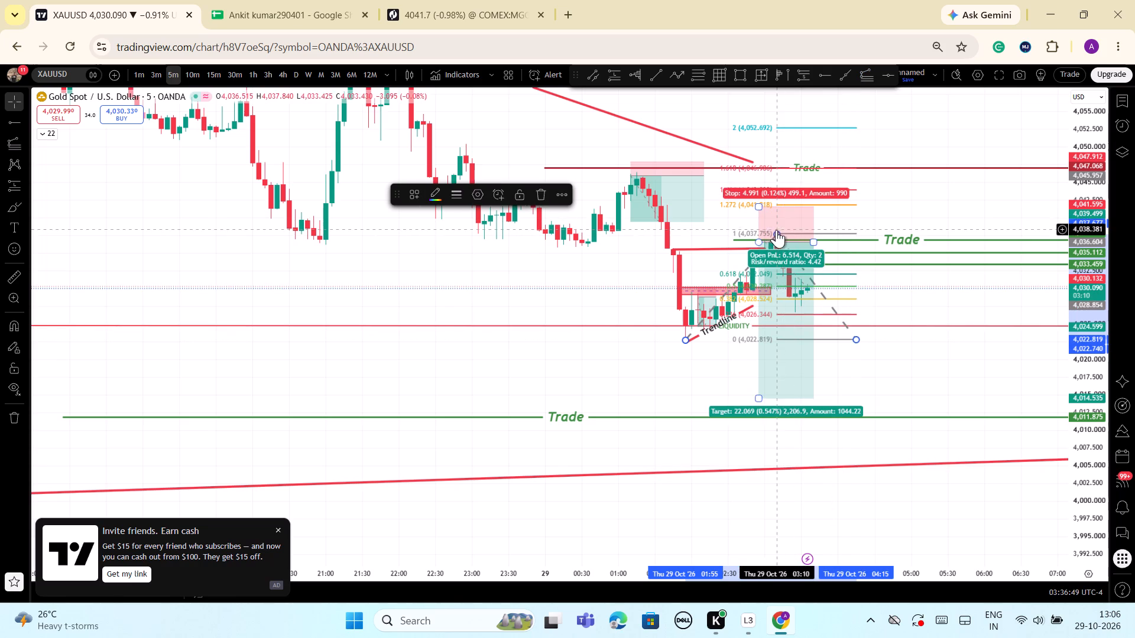
{"action": "left_click", "coordinate": [776, 230]}
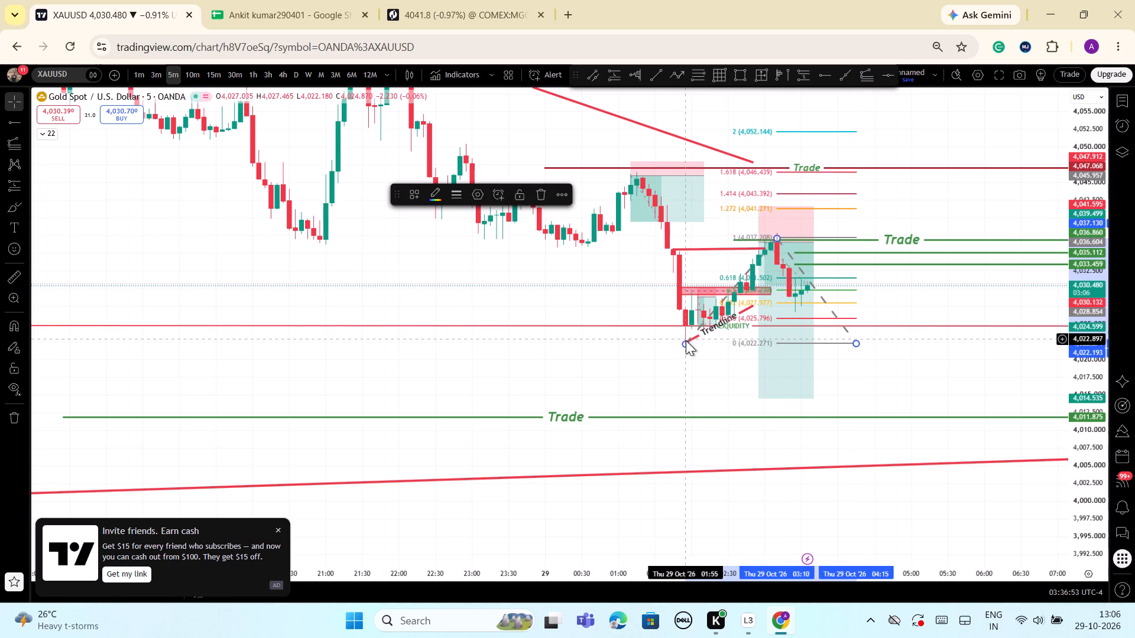
Adjust the Fib extension's anchors to about 4,022.28 at 01:55, 4,037.78 at 03:10 and 4,022.17 at 04:15.
{"action": "left_click_drag", "start_coordinate": [1087, 482], "coordinate": [1088, 465]}
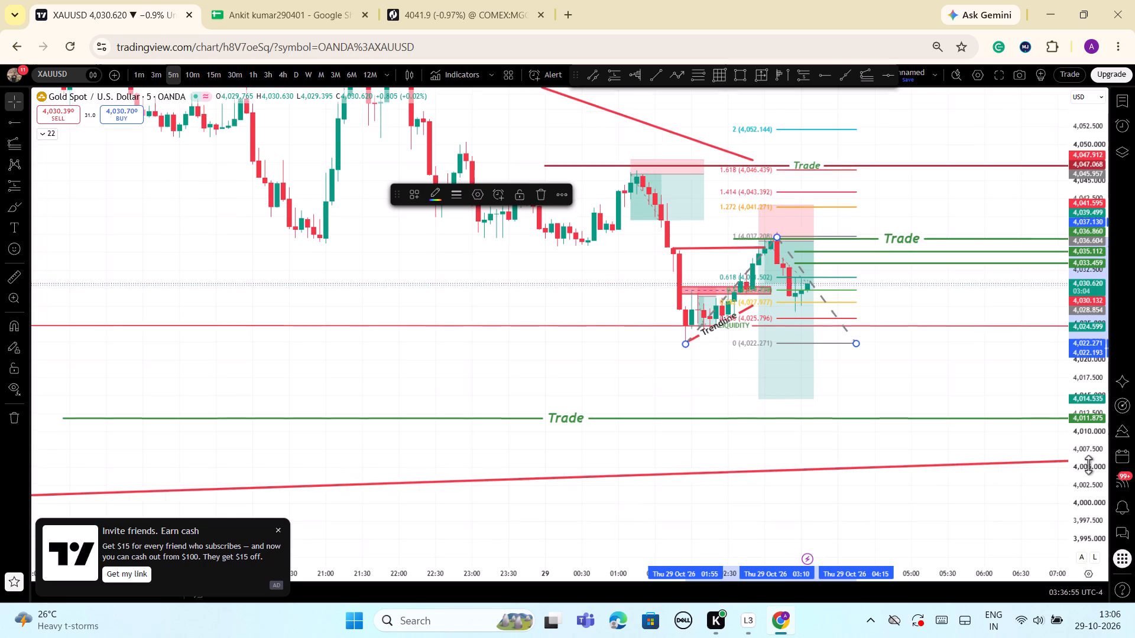
{"action": "left_click_drag", "start_coordinate": [1088, 465], "coordinate": [1076, 283]}
{"action": "scroll", "coordinate": [956, 324], "scroll_direction": "up", "scroll_amount": 5}
{"action": "left_click_drag", "start_coordinate": [793, 237], "coordinate": [793, 236]}
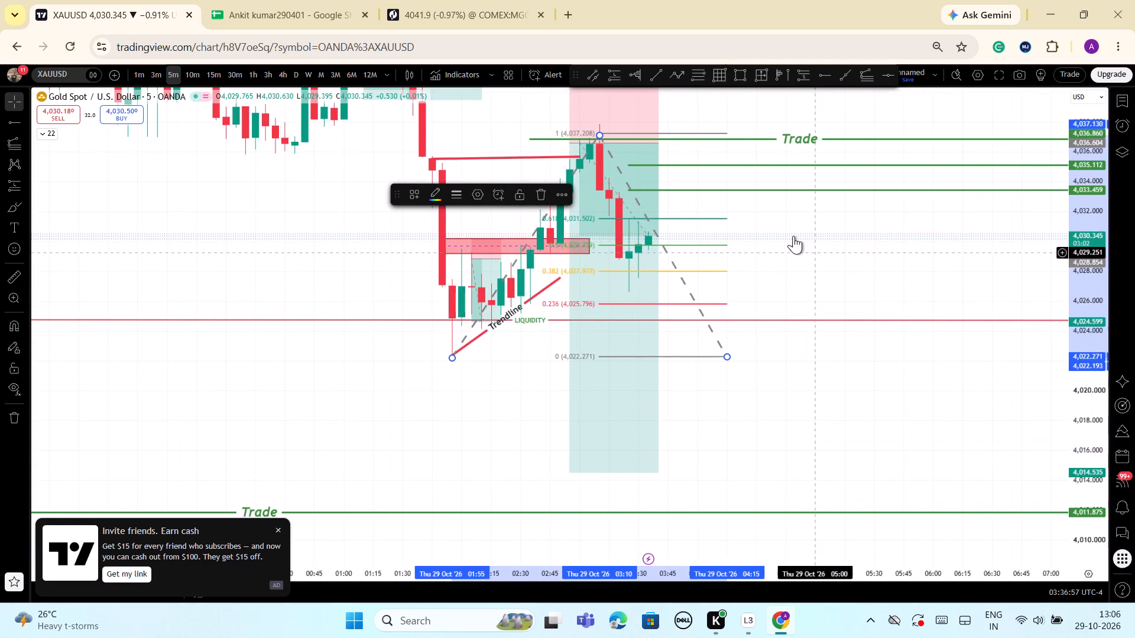
{"action": "left_click_drag", "start_coordinate": [793, 236], "coordinate": [935, 440]}
{"action": "left_click_drag", "start_coordinate": [740, 321], "coordinate": [741, 320]}
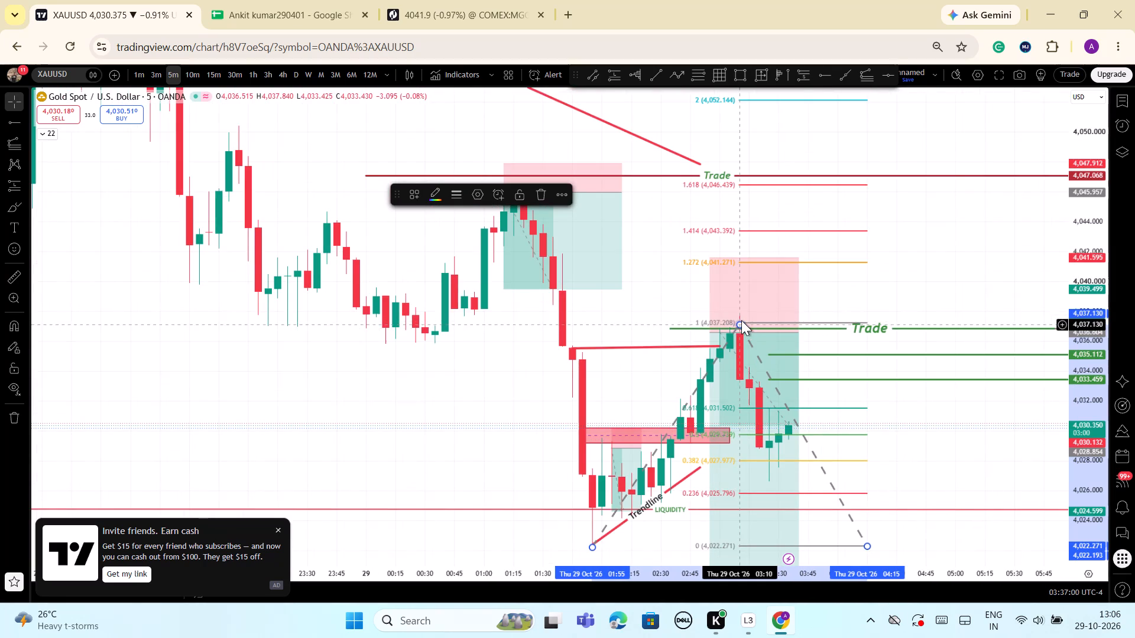
{"action": "left_click_drag", "start_coordinate": [741, 320], "coordinate": [741, 315]}
{"action": "left_click_drag", "start_coordinate": [947, 282], "coordinate": [987, 135]}
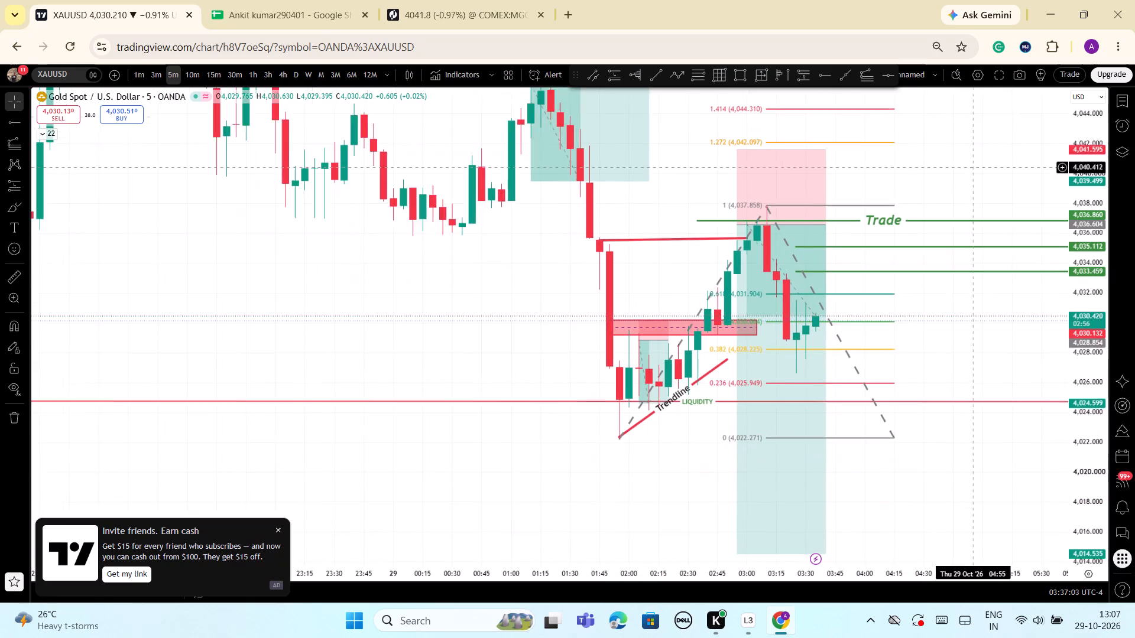
{"action": "left_click_drag", "start_coordinate": [987, 135], "coordinate": [998, 116]}
{"action": "left_click", "coordinate": [641, 386]}
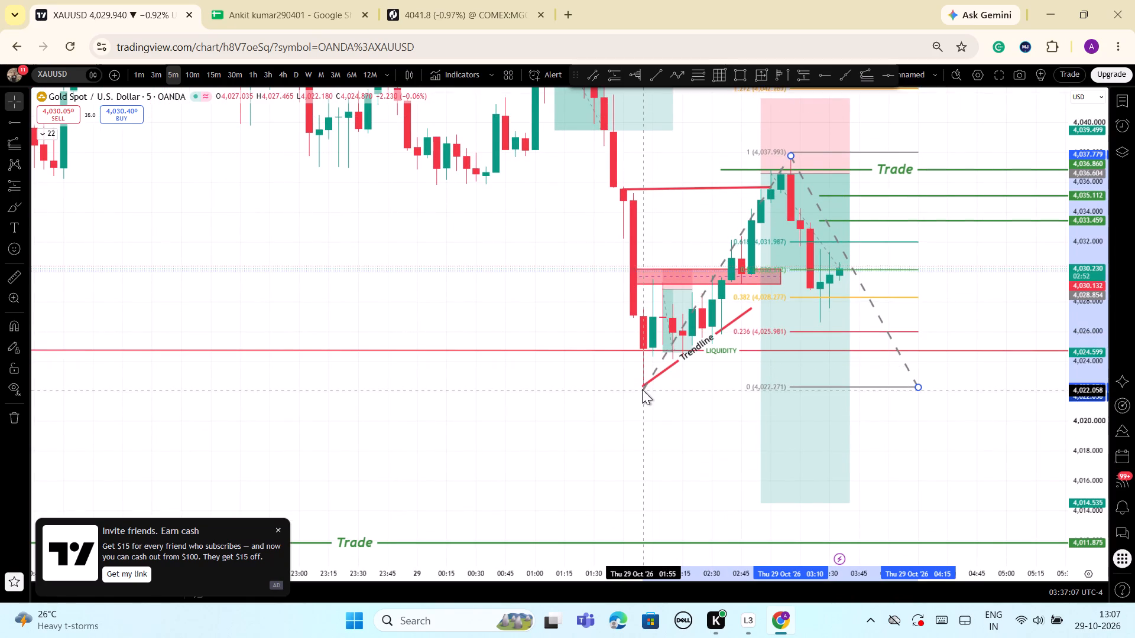
{"action": "left_click", "coordinate": [918, 388]}
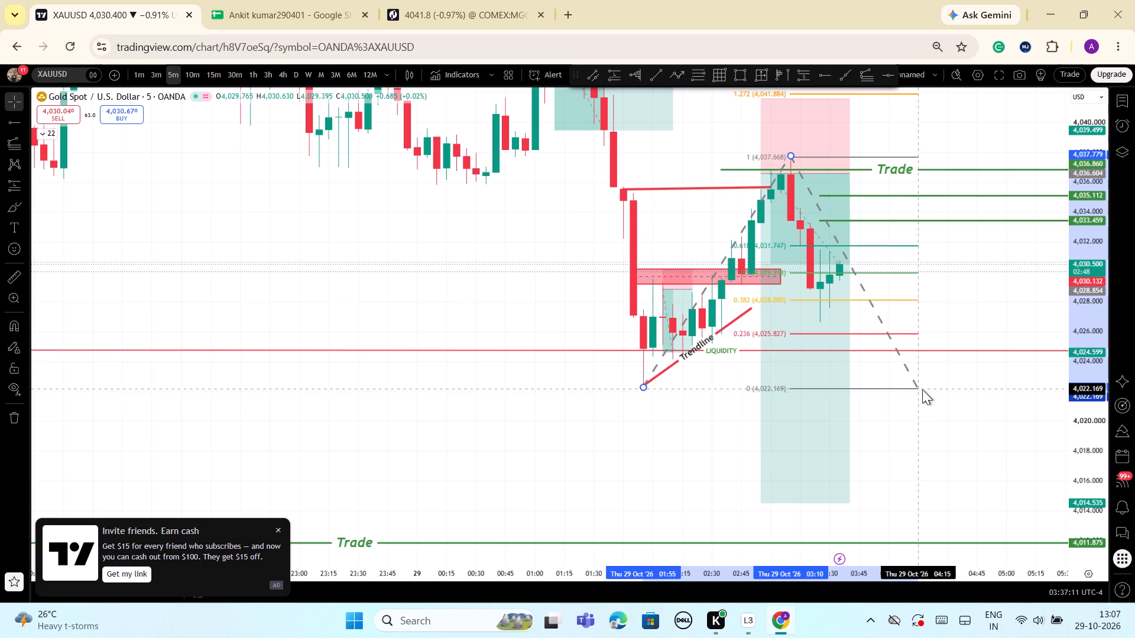
Draw a horizontal ray from 03:10 along the extension's 0.382 level at about 4,028.05.
{"action": "scroll", "coordinate": [716, 385], "scroll_direction": "up", "scroll_amount": 2}
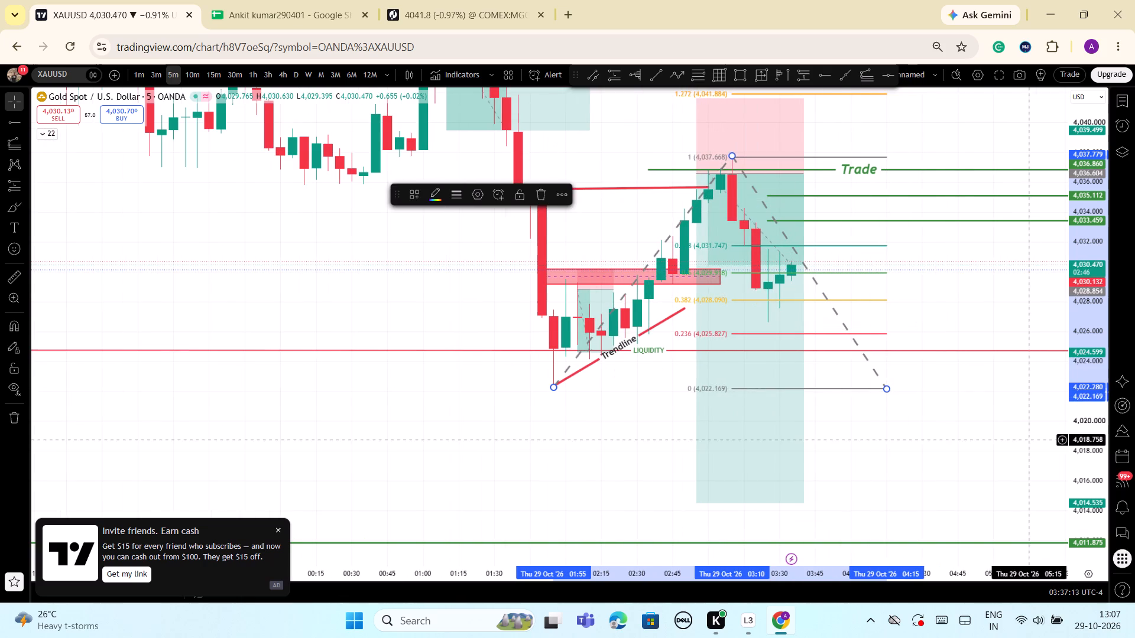
{"action": "left_click_drag", "start_coordinate": [1091, 421], "coordinate": [1052, 503]}
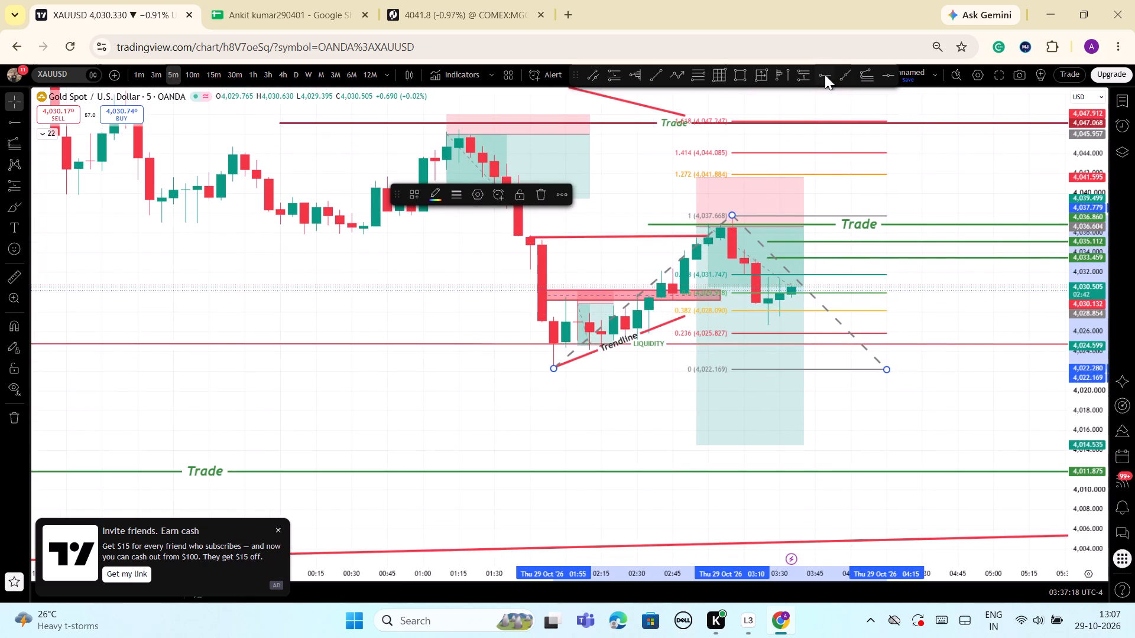
{"action": "left_click", "coordinate": [825, 74]}
{"action": "left_click", "coordinate": [735, 311]}
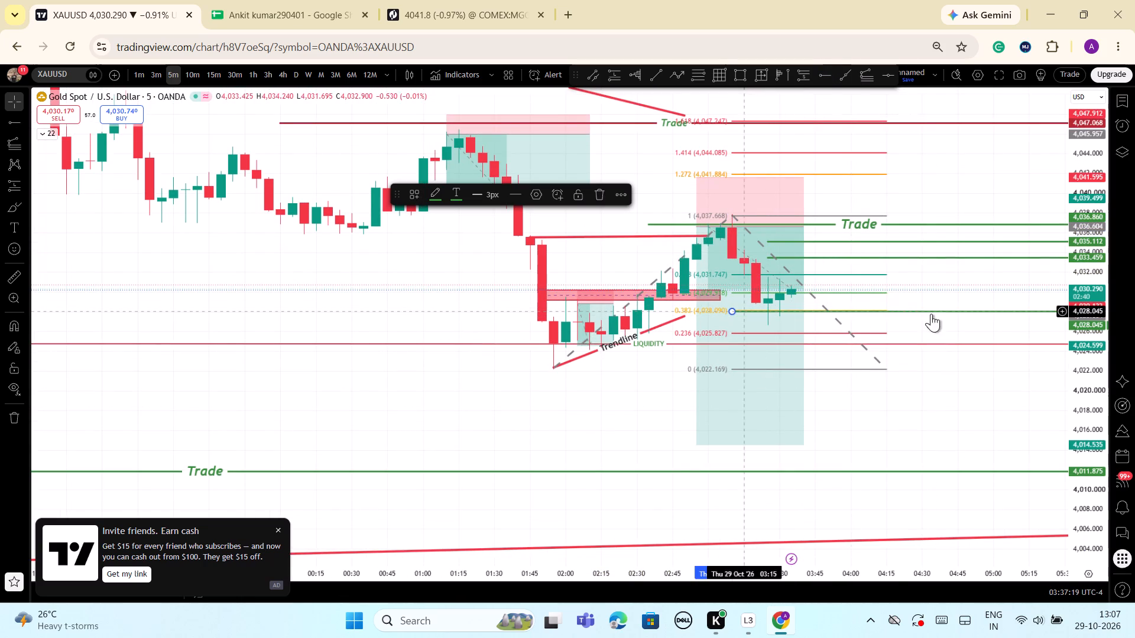
Recolour the new ray at the 0.382 level from green to a dark amber yellow.
{"action": "left_click", "coordinate": [962, 314]}
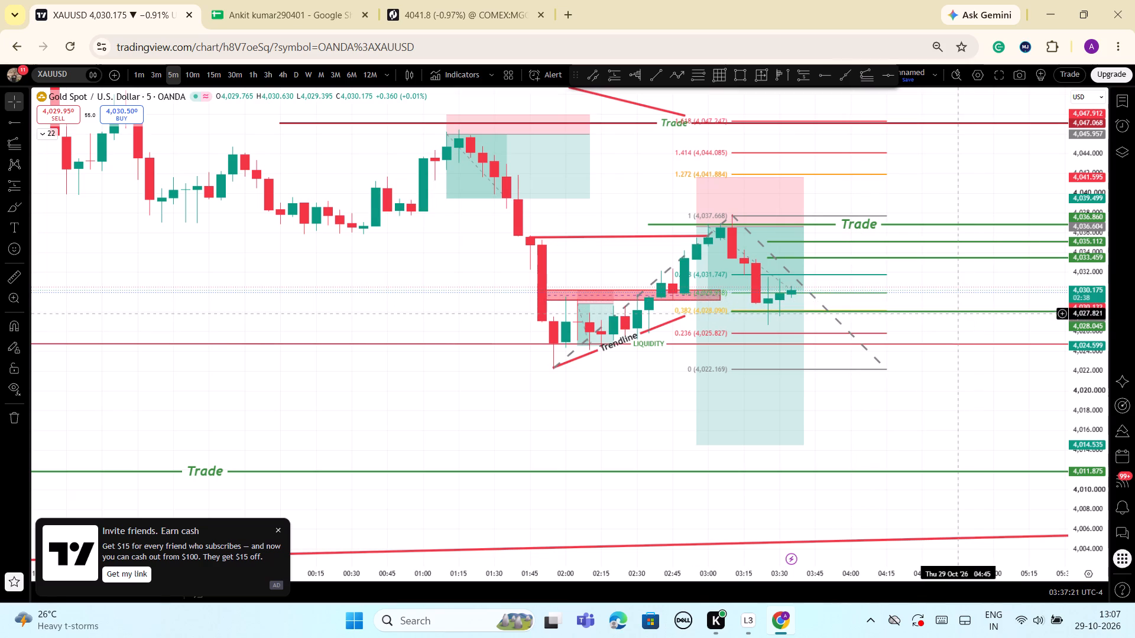
{"action": "left_click", "coordinate": [963, 311]}
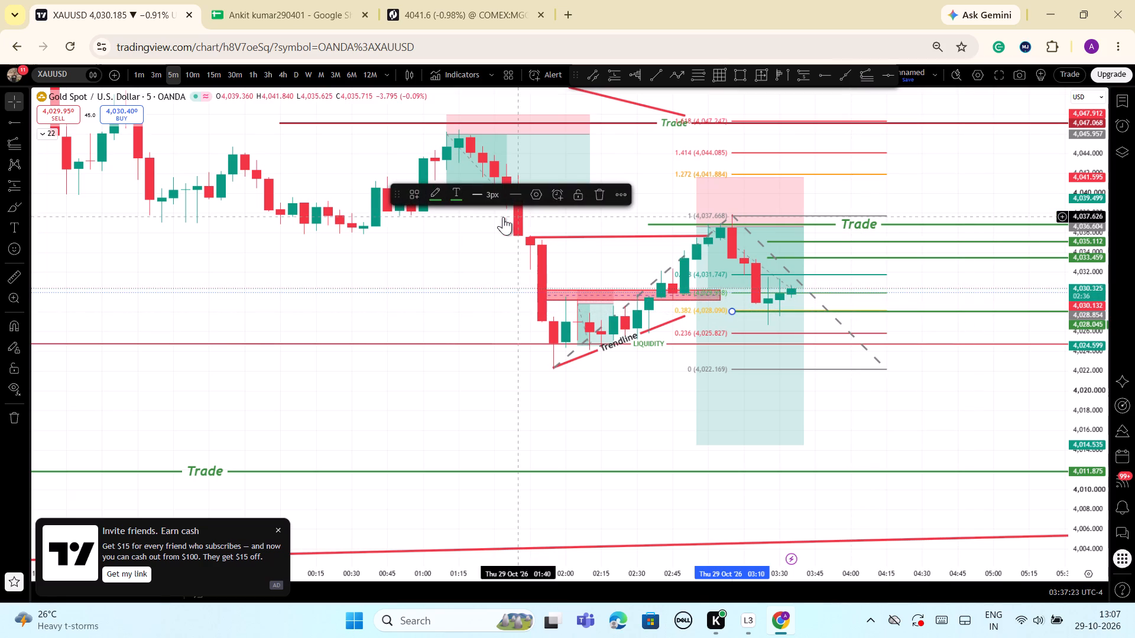
{"action": "left_click", "coordinate": [432, 201]}
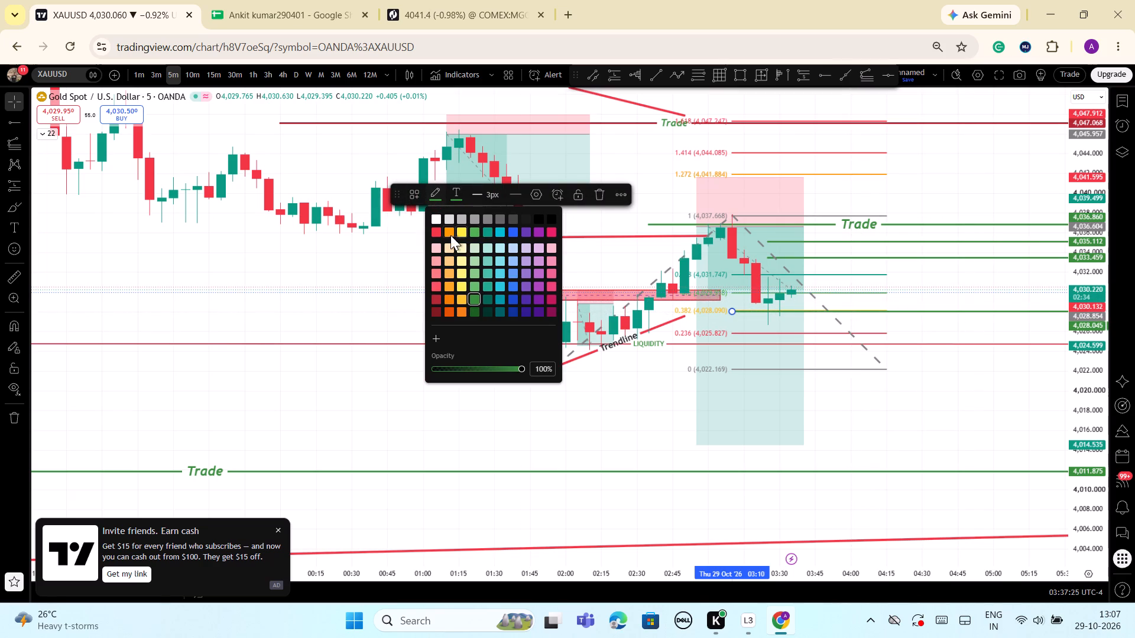
{"action": "left_click", "coordinate": [463, 233]}
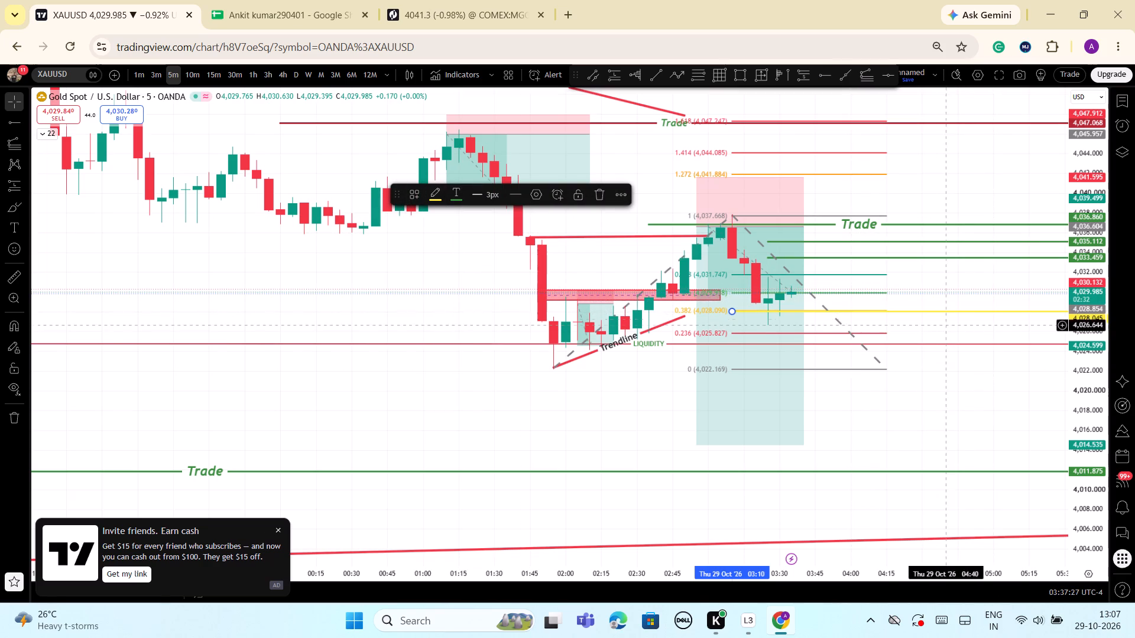
{"action": "left_click", "coordinate": [947, 310]}
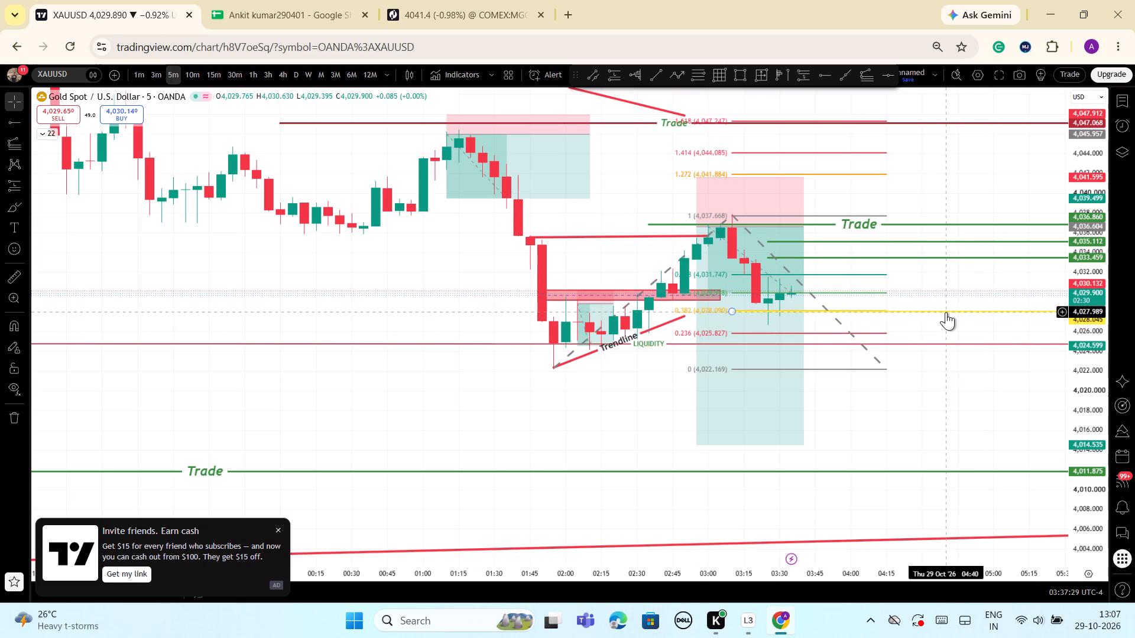
{"action": "left_click", "coordinate": [946, 312]}
{"action": "left_click", "coordinate": [441, 203]}
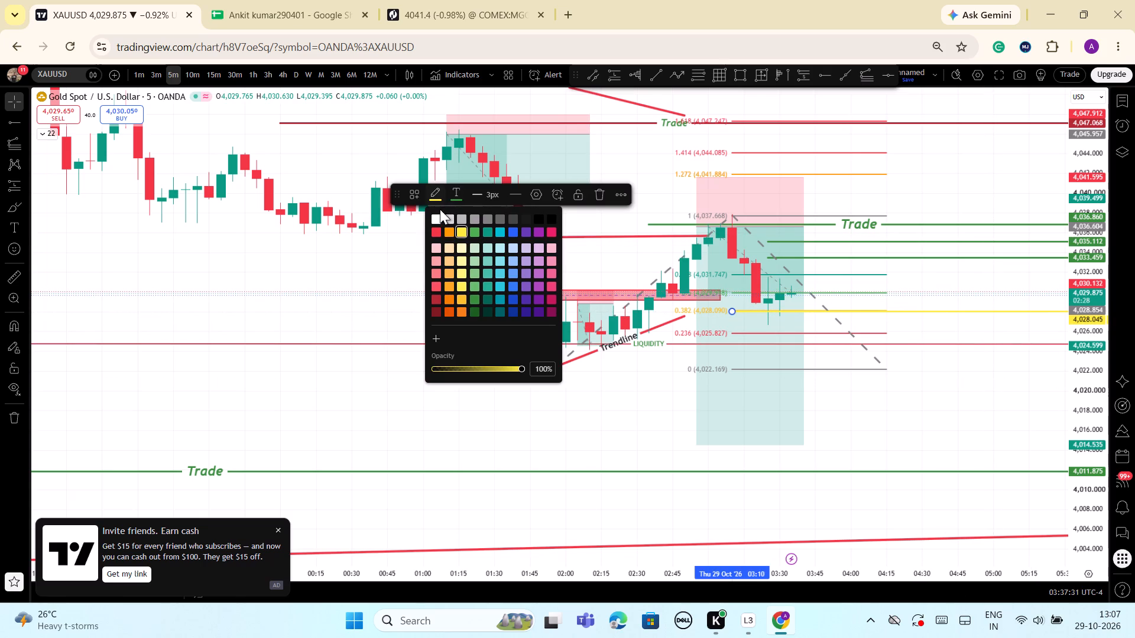
{"action": "left_click", "coordinate": [463, 299]}
{"action": "left_click", "coordinate": [1006, 422]}
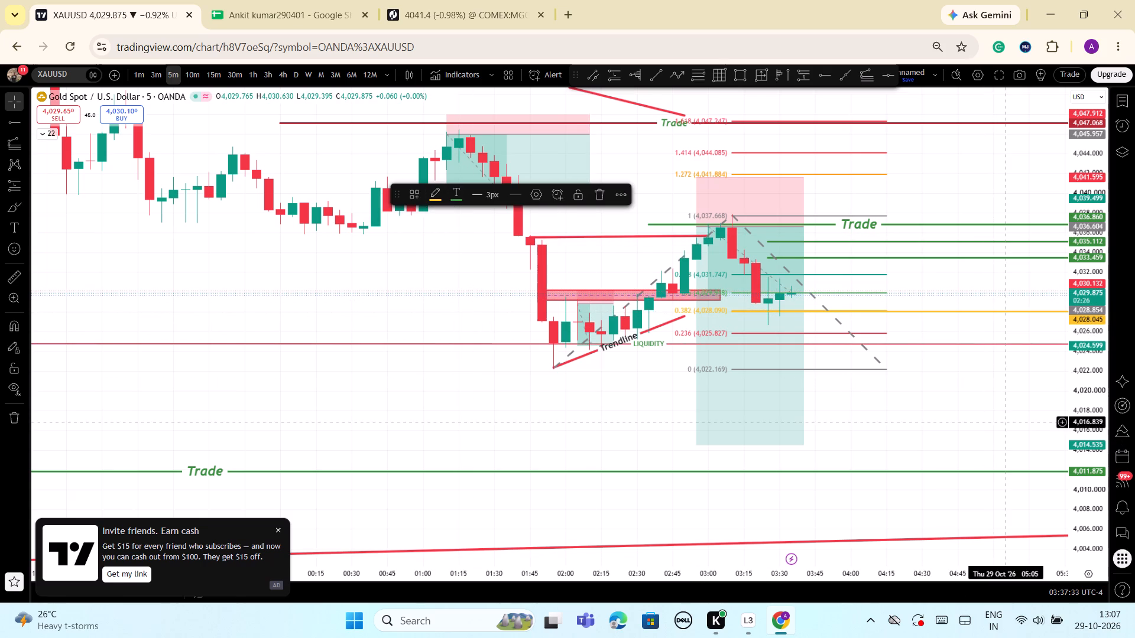
Change the line colour of the green Trade ray at 4,036.860 to bright yellow.
{"action": "scroll", "coordinate": [1005, 428], "scroll_direction": "down", "scroll_amount": 1}
{"action": "scroll", "coordinate": [1005, 428], "scroll_direction": "up", "scroll_amount": 1}
{"action": "scroll", "coordinate": [961, 396], "scroll_direction": "down", "scroll_amount": 1}
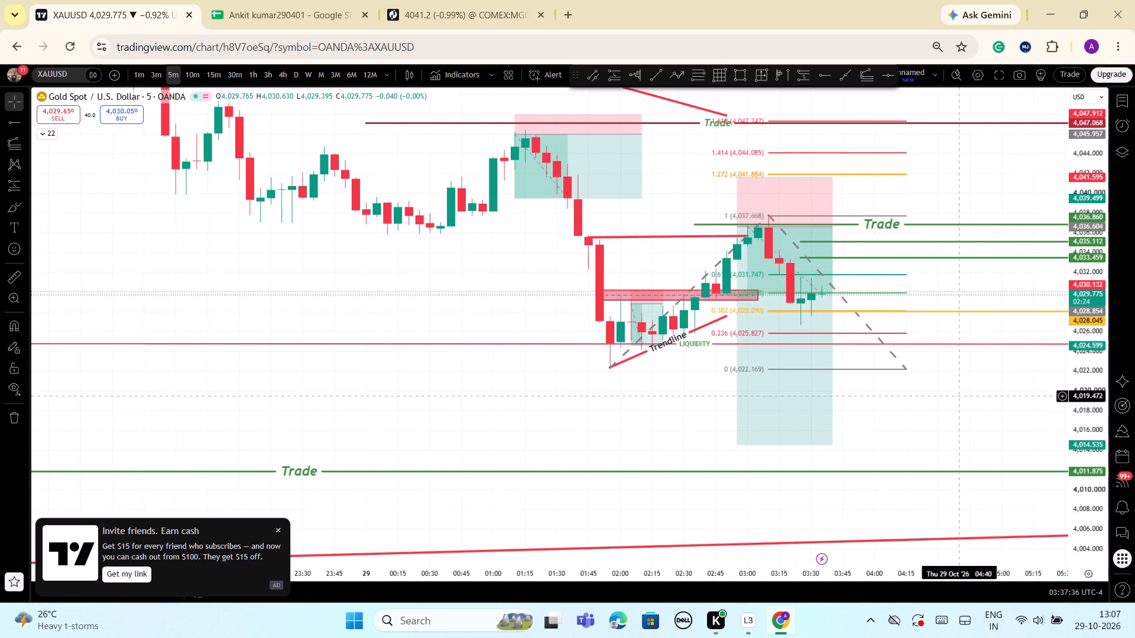
{"action": "left_click", "coordinate": [699, 224]}
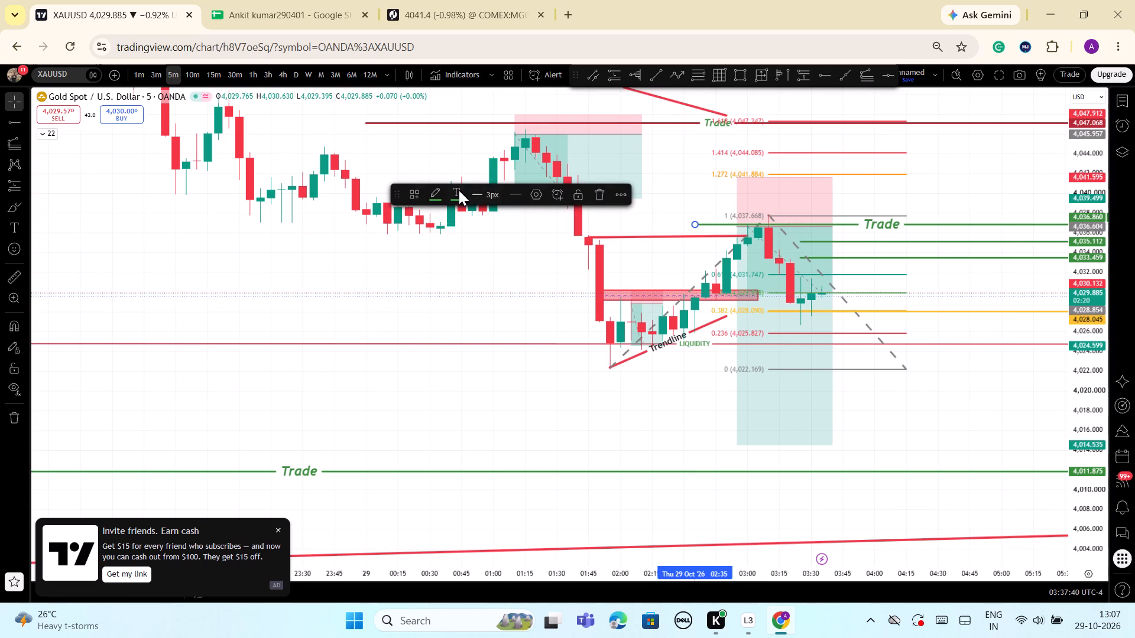
{"action": "left_click", "coordinate": [436, 200]}
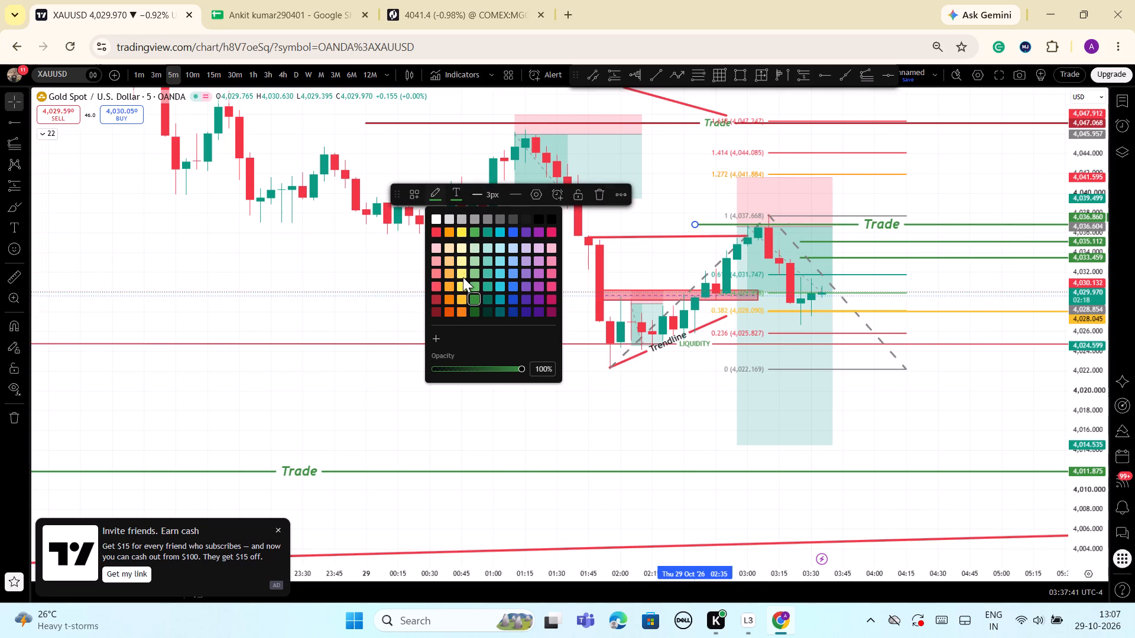
{"action": "left_click", "coordinate": [463, 289]}
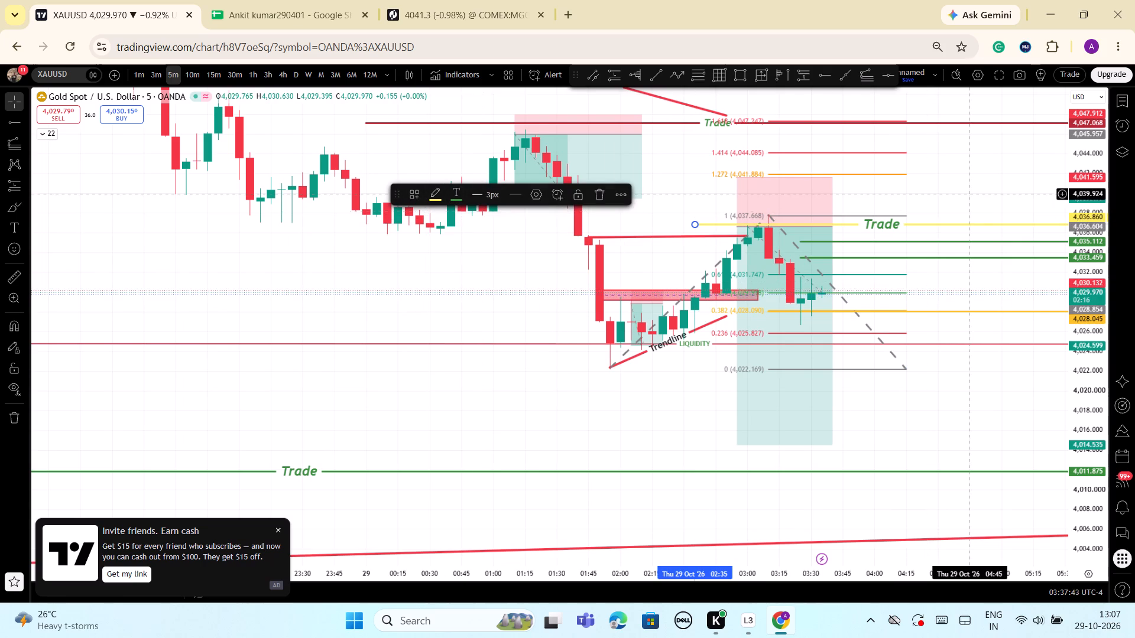
{"action": "left_click", "coordinate": [970, 194]}
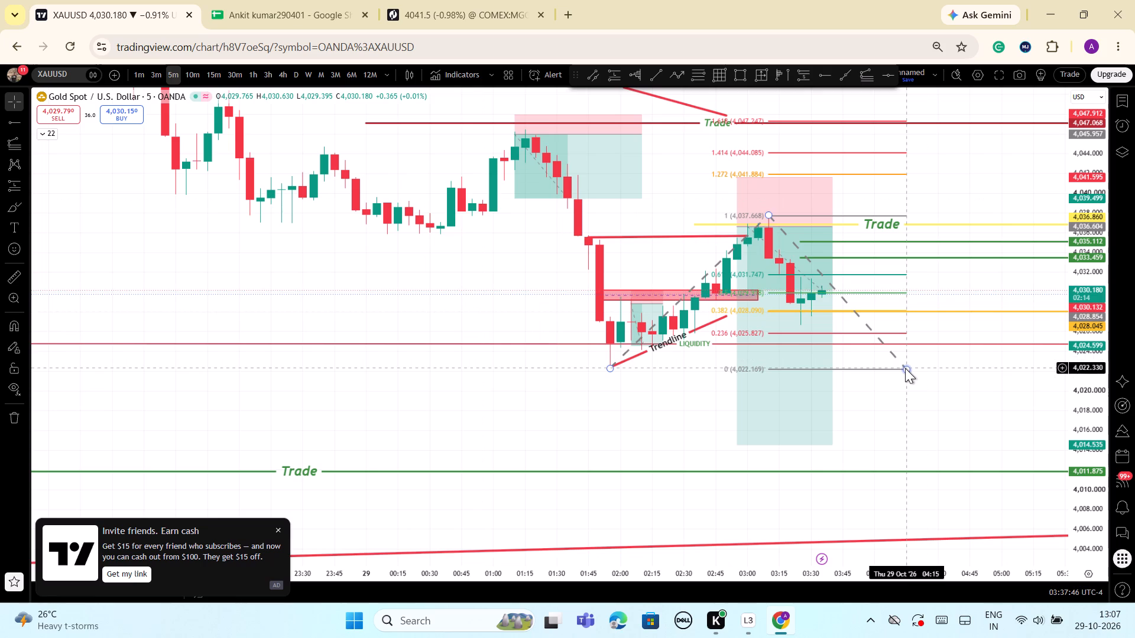
Delete the Fib extension drawn over the 01:55 to 03:10 upswing.
{"action": "left_click", "coordinate": [905, 368]}
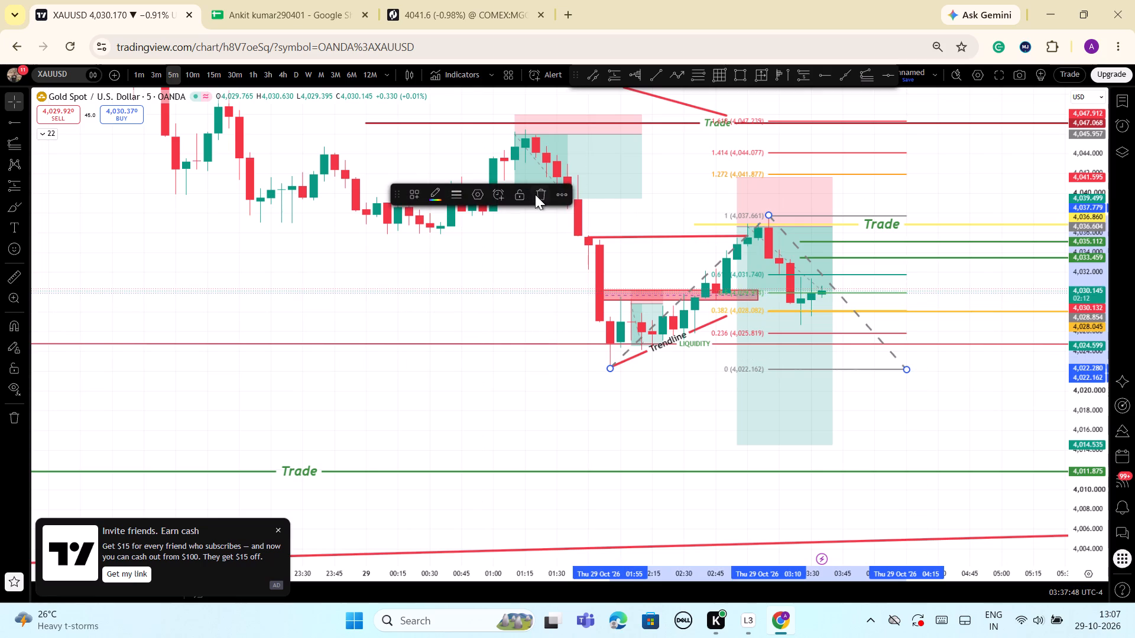
{"action": "left_click", "coordinate": [539, 193]}
Examine the wider 5-minute price action around the Trade levels, the Liquidity line and the rising Trendline.
{"action": "scroll", "coordinate": [601, 294], "scroll_direction": "down", "scroll_amount": 4}
{"action": "scroll", "coordinate": [818, 340], "scroll_direction": "down", "scroll_amount": 4}
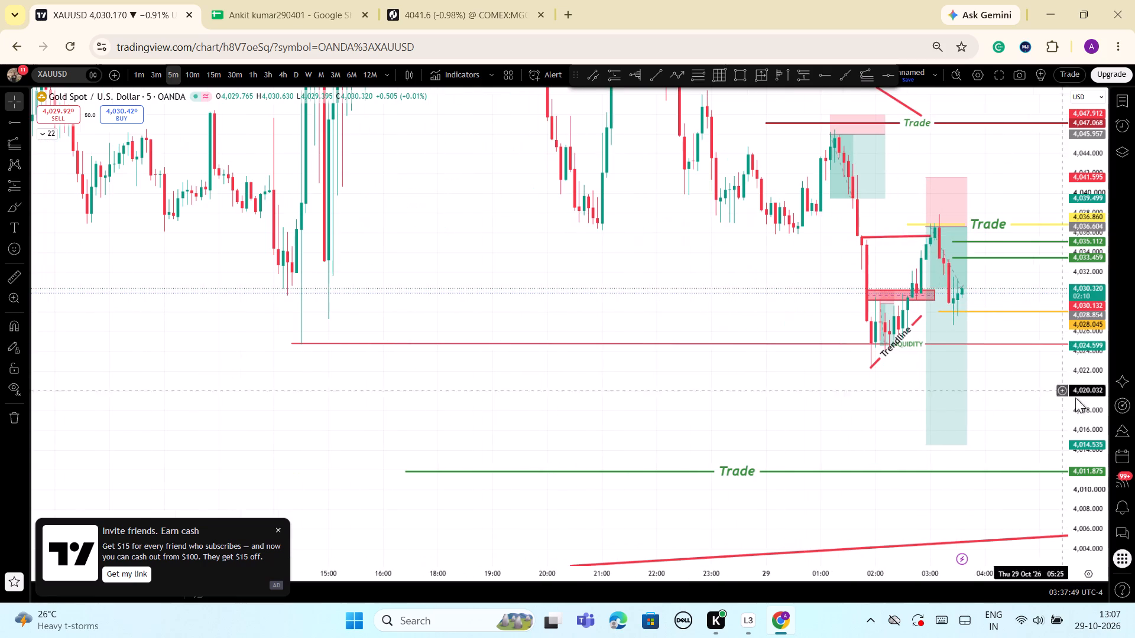
{"action": "left_click_drag", "start_coordinate": [1090, 393], "coordinate": [1065, 428]}
{"action": "scroll", "coordinate": [600, 321], "scroll_direction": "down", "scroll_amount": 5}
{"action": "left_click_drag", "start_coordinate": [832, 390], "coordinate": [748, 382]}
{"action": "left_click_drag", "start_coordinate": [1079, 369], "coordinate": [1075, 444]}
{"action": "scroll", "coordinate": [990, 417], "scroll_direction": "up", "scroll_amount": 4}
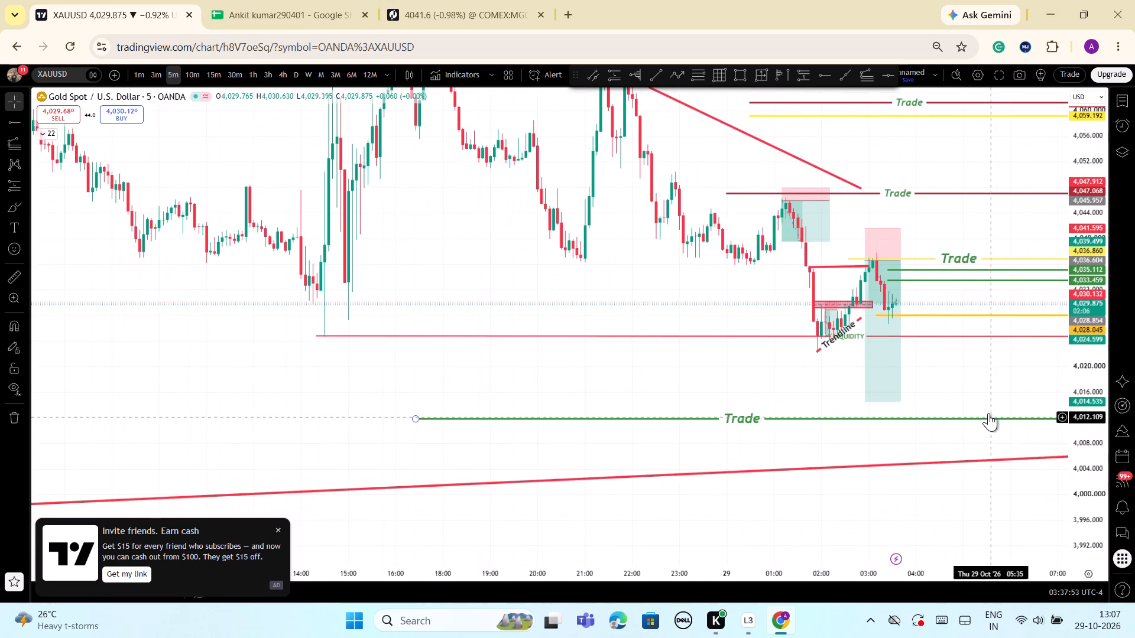
{"action": "scroll", "coordinate": [1020, 373], "scroll_direction": "down", "scroll_amount": 1}
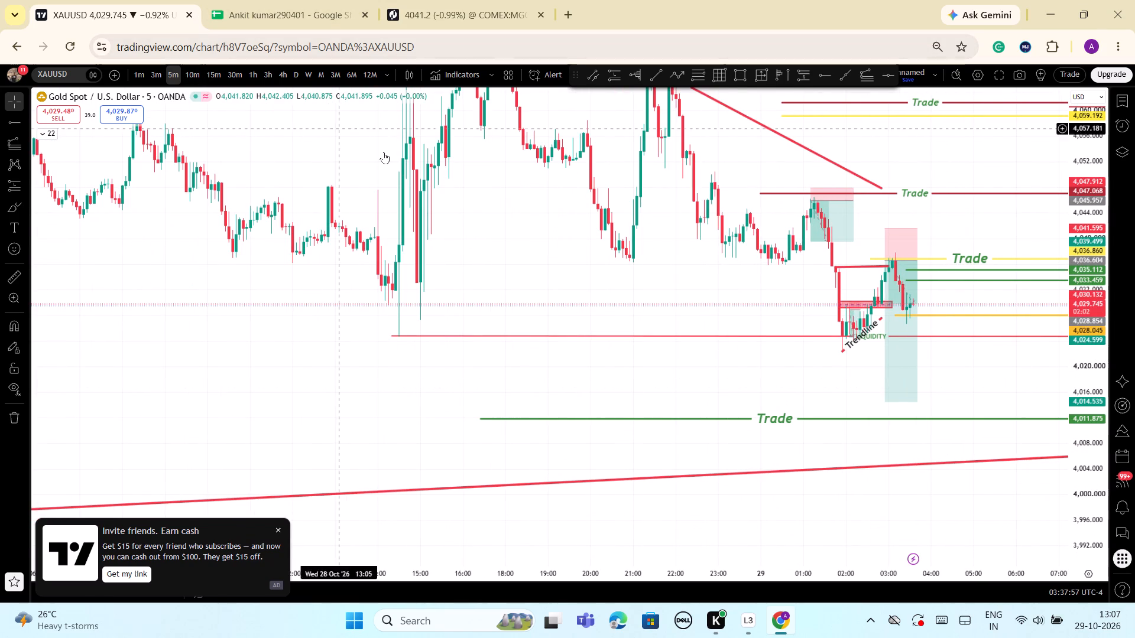
{"action": "scroll", "coordinate": [446, 188], "scroll_direction": "down", "scroll_amount": 4}
{"action": "scroll", "coordinate": [573, 239], "scroll_direction": "down", "scroll_amount": 4}
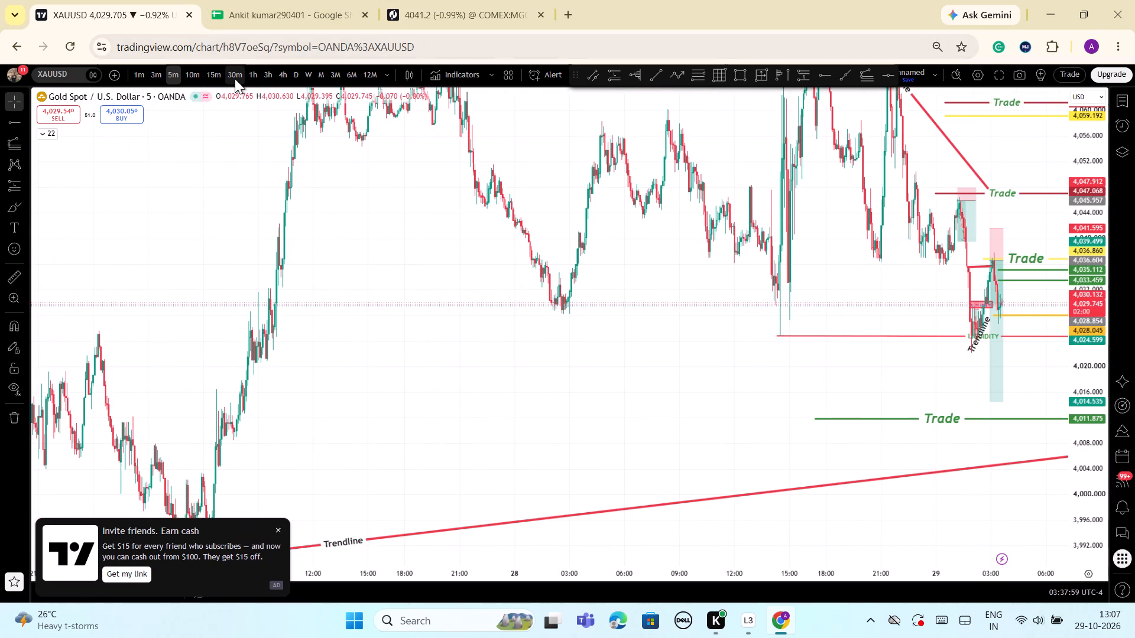
Switch the gold chart to the 30-minute timeframe and frame the rising Trendline together with the current Trade levels.
{"action": "left_click", "coordinate": [235, 79]}
{"action": "scroll", "coordinate": [877, 272], "scroll_direction": "up", "scroll_amount": 4}
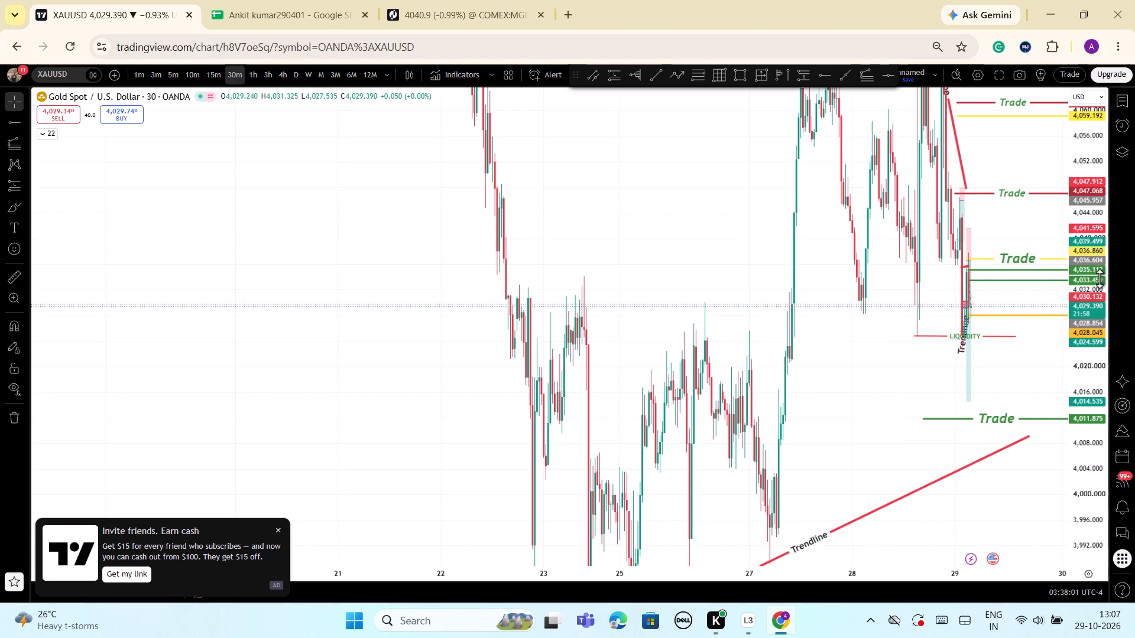
{"action": "left_click_drag", "start_coordinate": [1099, 280], "coordinate": [1065, 357]}
{"action": "scroll", "coordinate": [972, 316], "scroll_direction": "up", "scroll_amount": 13}
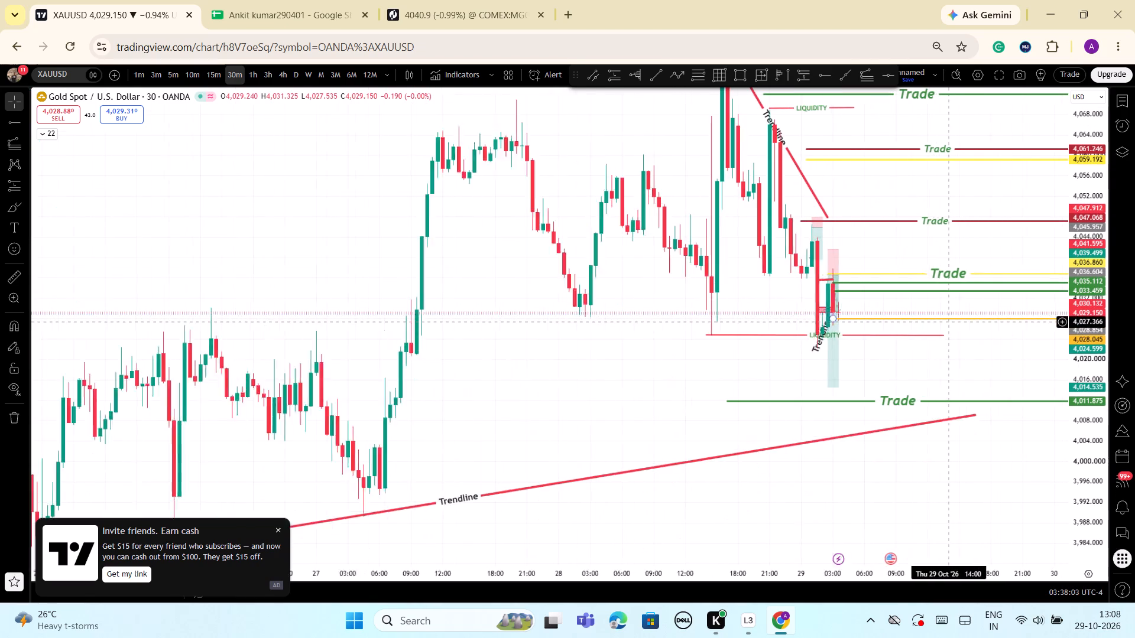
{"action": "scroll", "coordinate": [948, 323], "scroll_direction": "up", "scroll_amount": 1}
{"action": "left_click_drag", "start_coordinate": [875, 369], "coordinate": [1017, 315]}
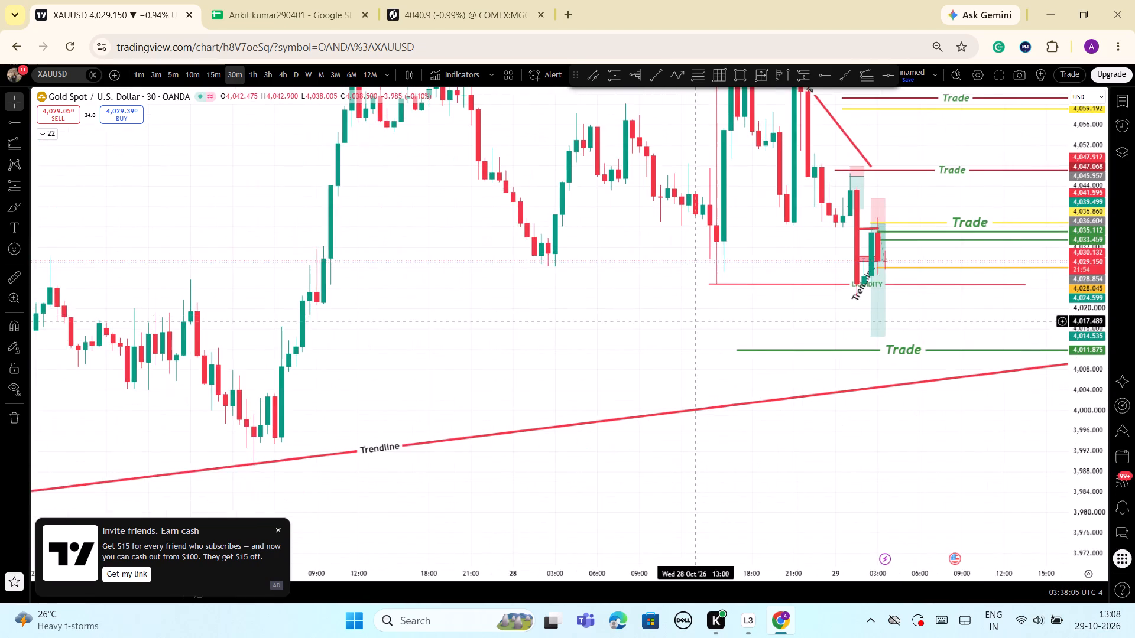
{"action": "scroll", "coordinate": [692, 321], "scroll_direction": "down", "scroll_amount": 2}
{"action": "left_click_drag", "start_coordinate": [1070, 320], "coordinate": [1062, 392]}
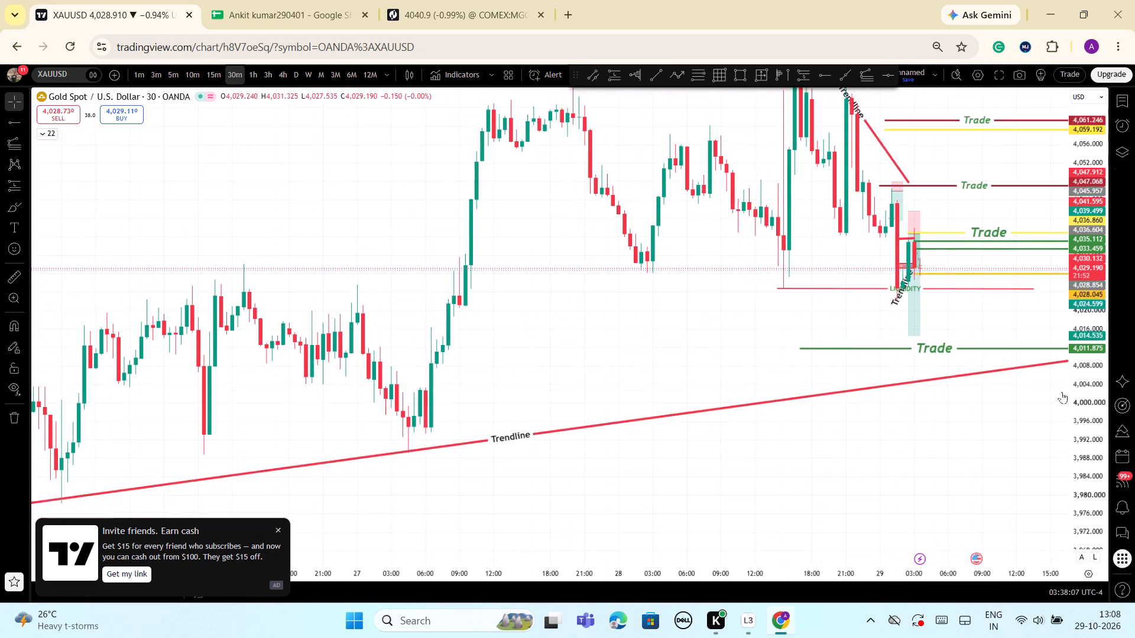
{"action": "left_click_drag", "start_coordinate": [1062, 392], "coordinate": [1061, 398]}
{"action": "scroll", "coordinate": [742, 395], "scroll_direction": "down", "scroll_amount": 2}
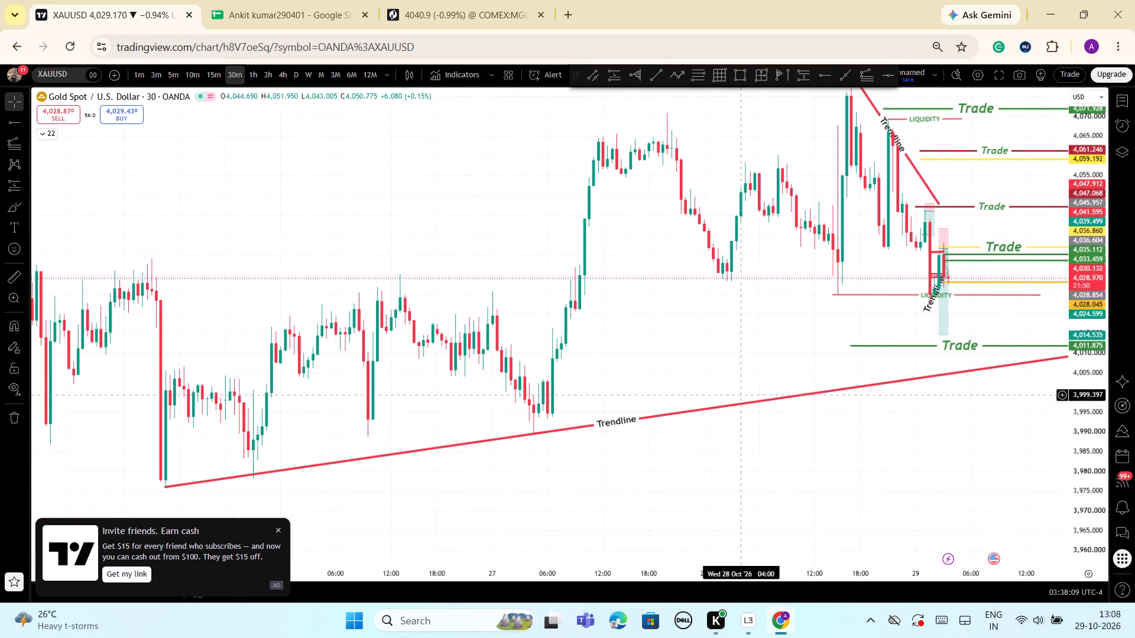
{"action": "left_click_drag", "start_coordinate": [714, 310], "coordinate": [744, 338]}
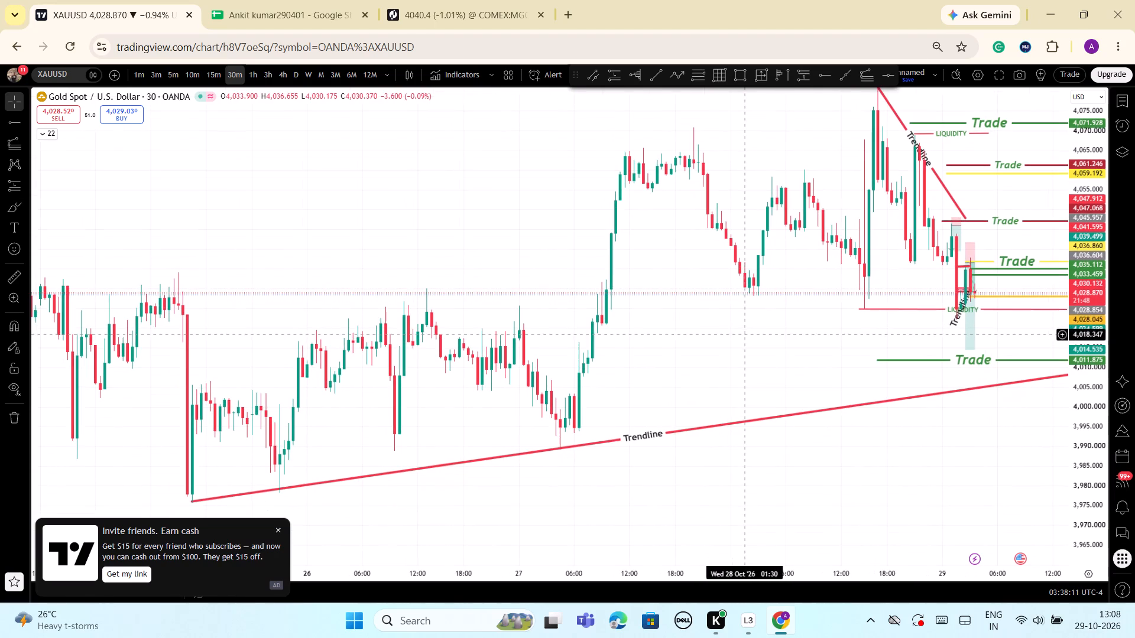
Place a trend-based Fib extension from about 4,021.86 at 04:00 on 28 Oct through 4,000.66 to 3,992.38, both at 13:30.
{"action": "left_click", "coordinate": [873, 78]}
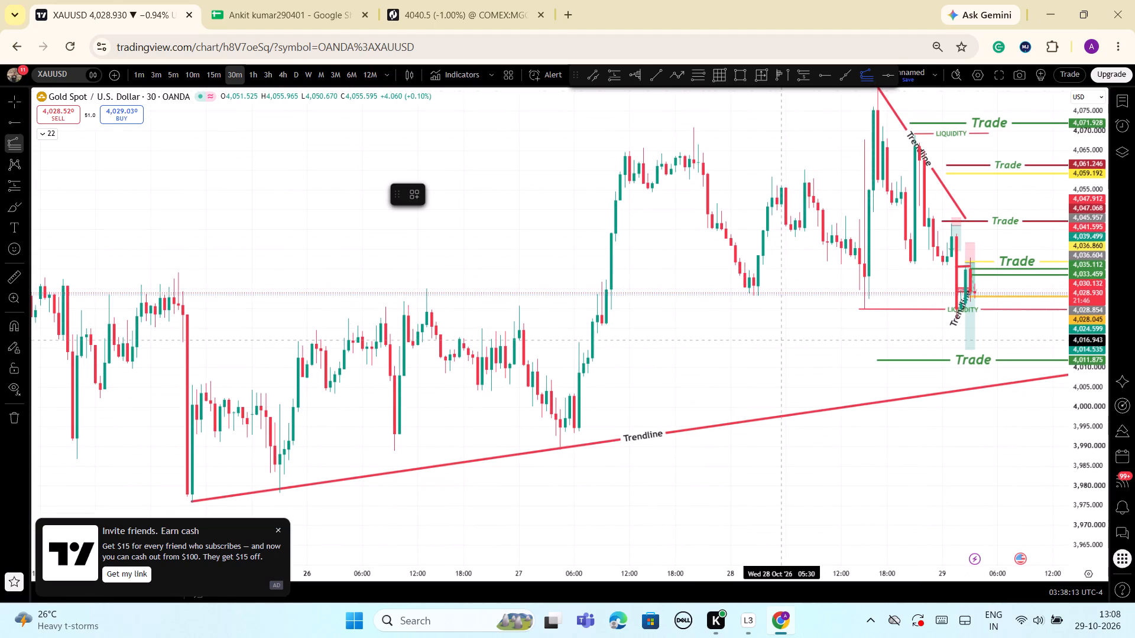
{"action": "left_click_drag", "start_coordinate": [768, 321], "coordinate": [771, 357]}
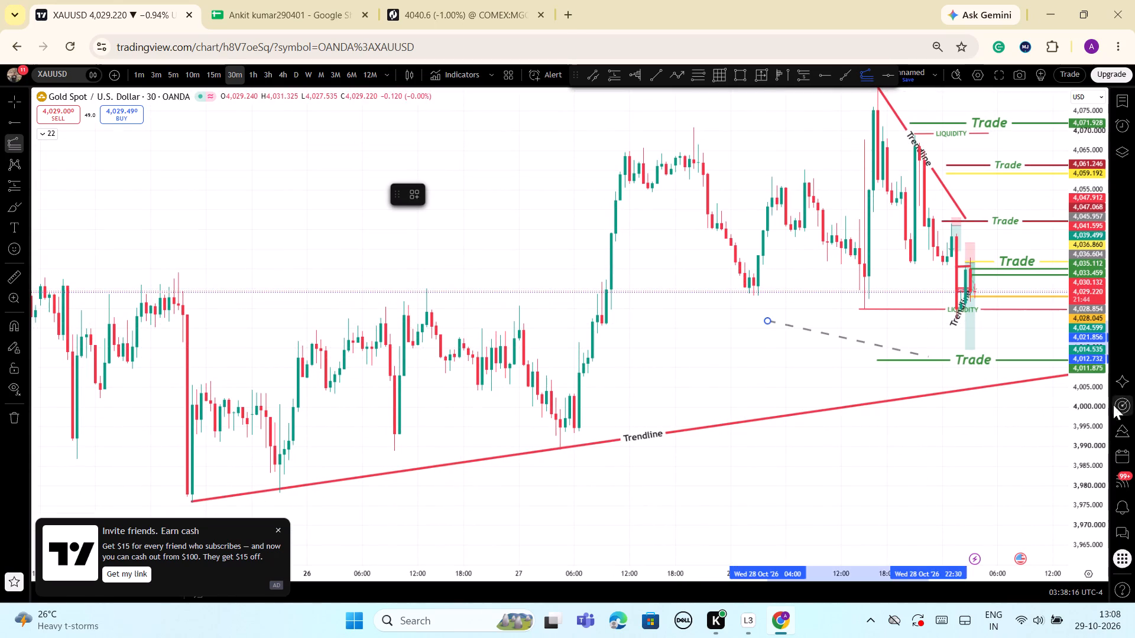
{"action": "left_click", "coordinate": [857, 405]}
{"action": "left_click", "coordinate": [857, 437]}
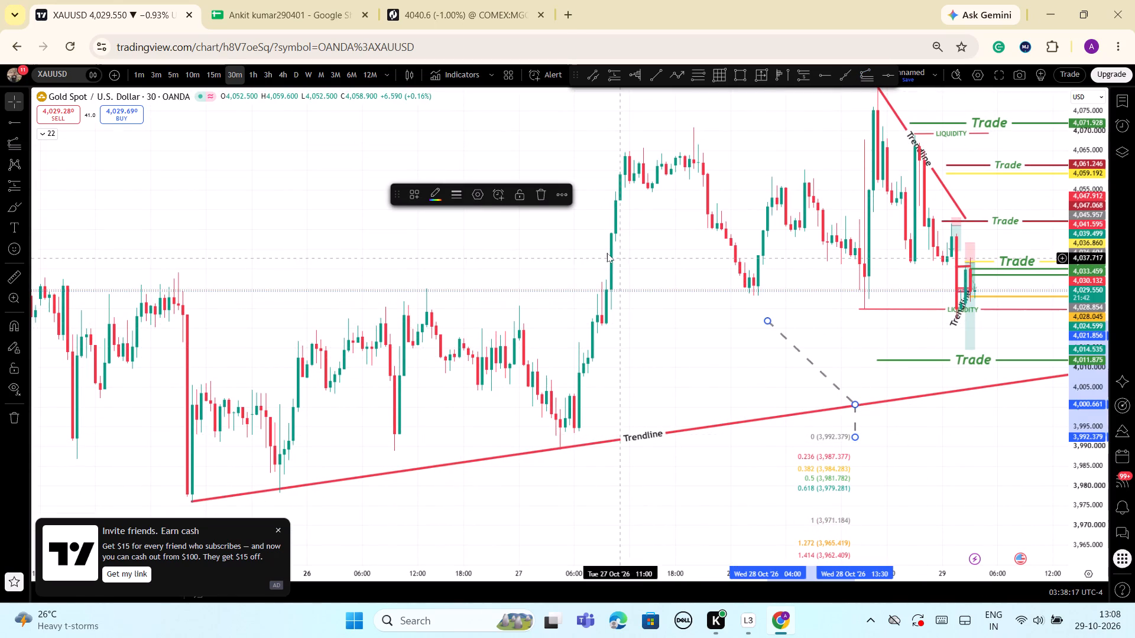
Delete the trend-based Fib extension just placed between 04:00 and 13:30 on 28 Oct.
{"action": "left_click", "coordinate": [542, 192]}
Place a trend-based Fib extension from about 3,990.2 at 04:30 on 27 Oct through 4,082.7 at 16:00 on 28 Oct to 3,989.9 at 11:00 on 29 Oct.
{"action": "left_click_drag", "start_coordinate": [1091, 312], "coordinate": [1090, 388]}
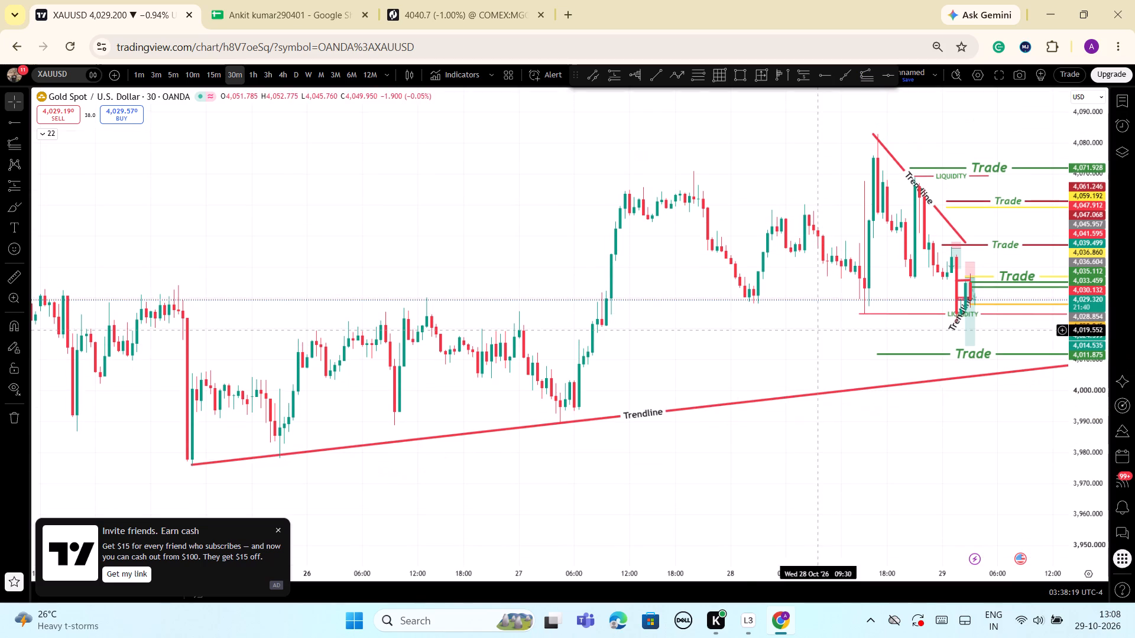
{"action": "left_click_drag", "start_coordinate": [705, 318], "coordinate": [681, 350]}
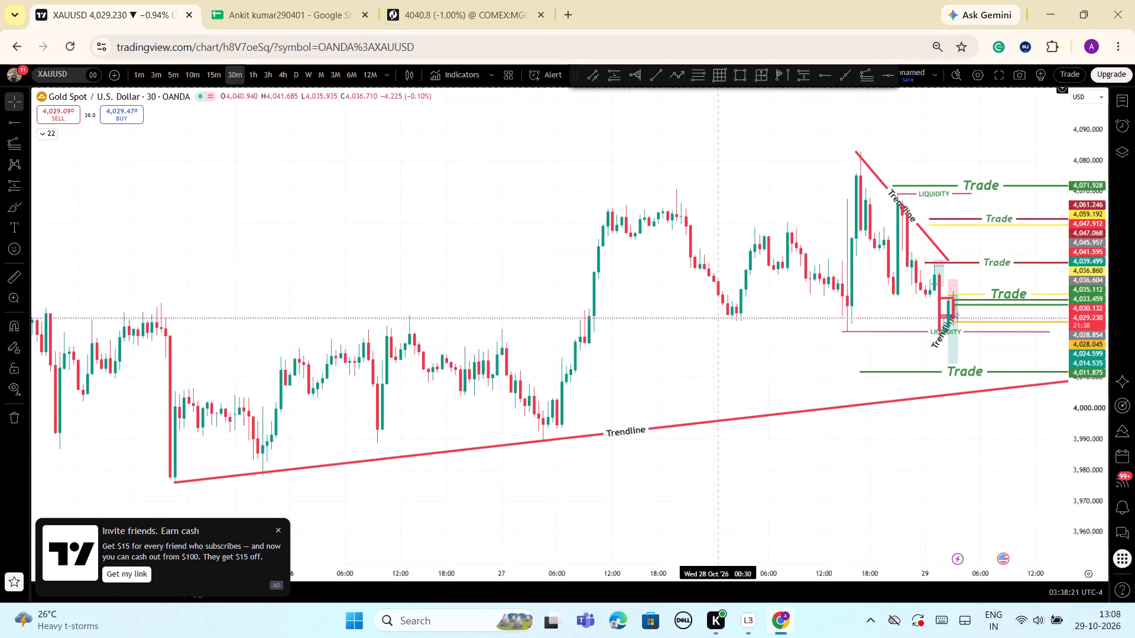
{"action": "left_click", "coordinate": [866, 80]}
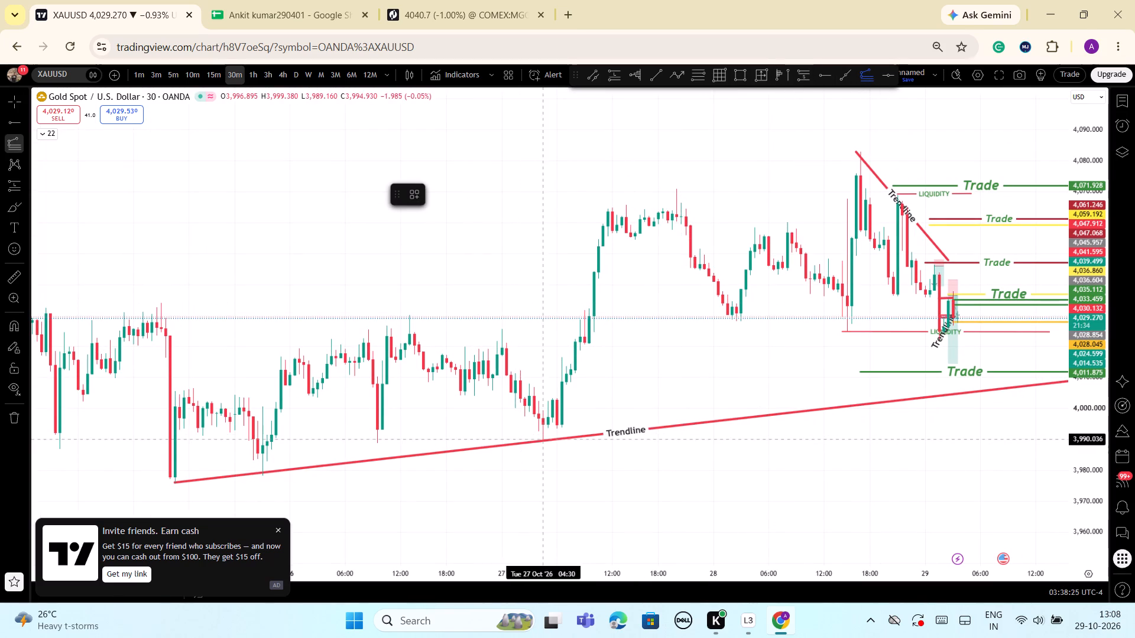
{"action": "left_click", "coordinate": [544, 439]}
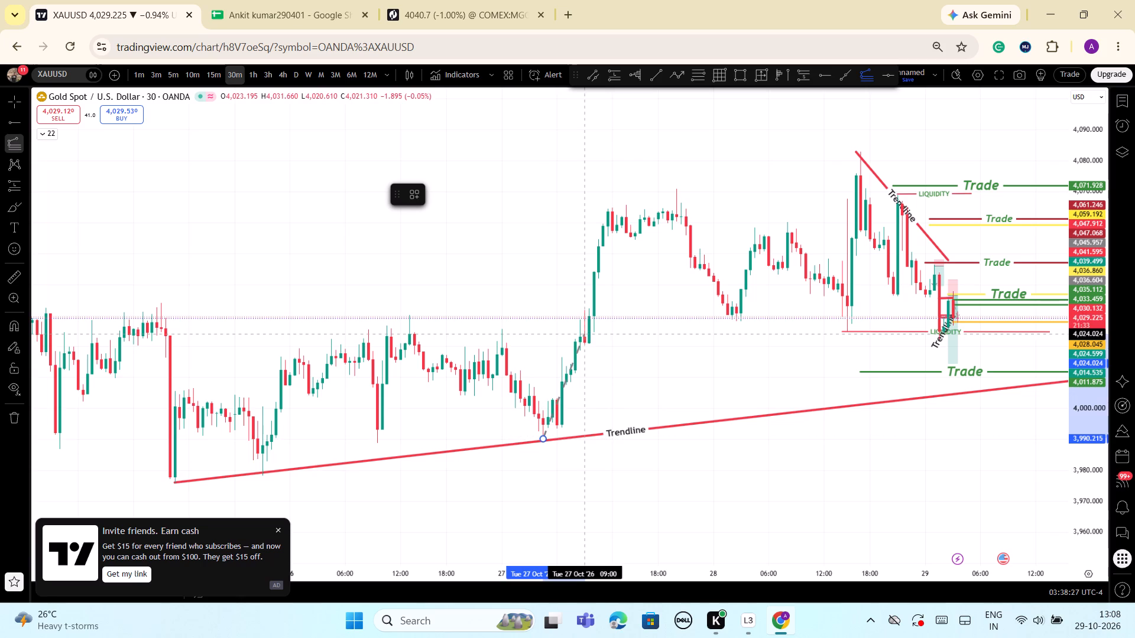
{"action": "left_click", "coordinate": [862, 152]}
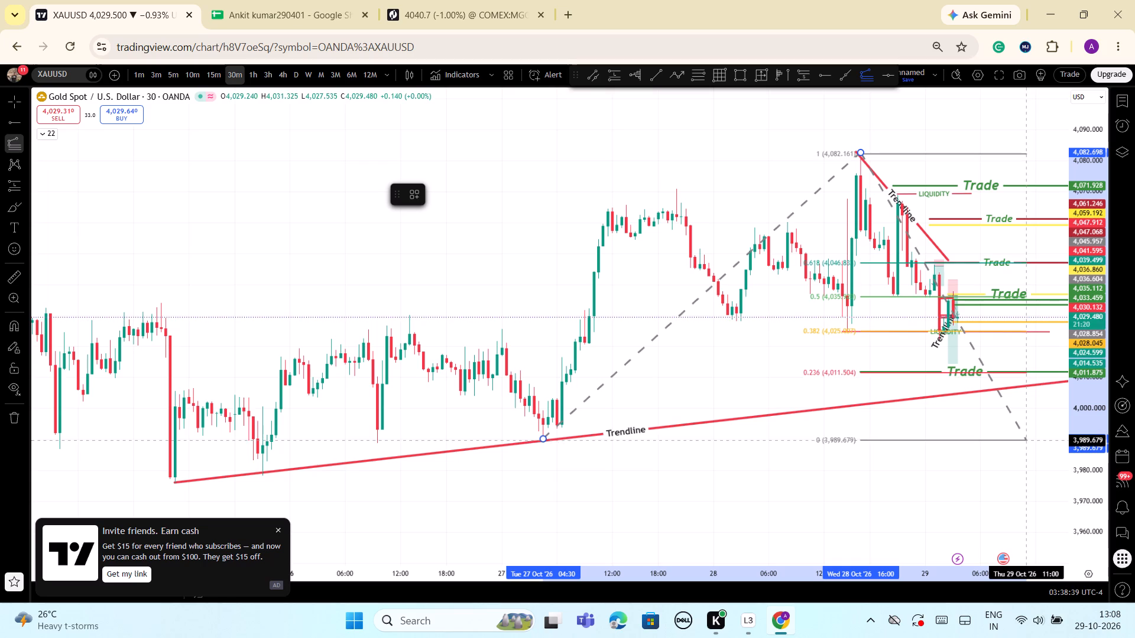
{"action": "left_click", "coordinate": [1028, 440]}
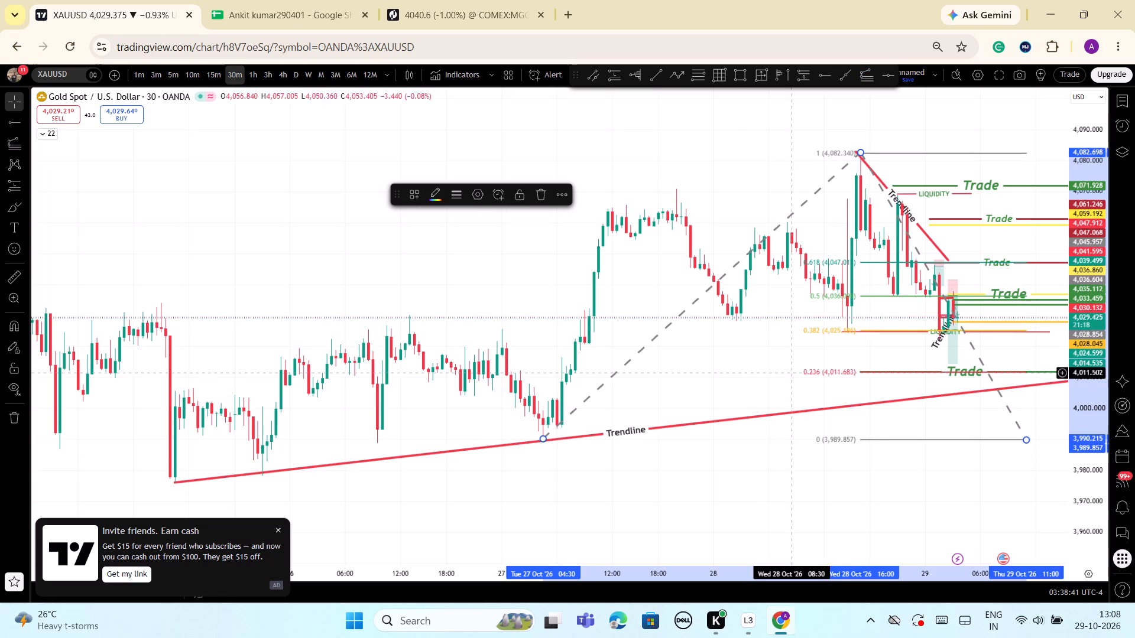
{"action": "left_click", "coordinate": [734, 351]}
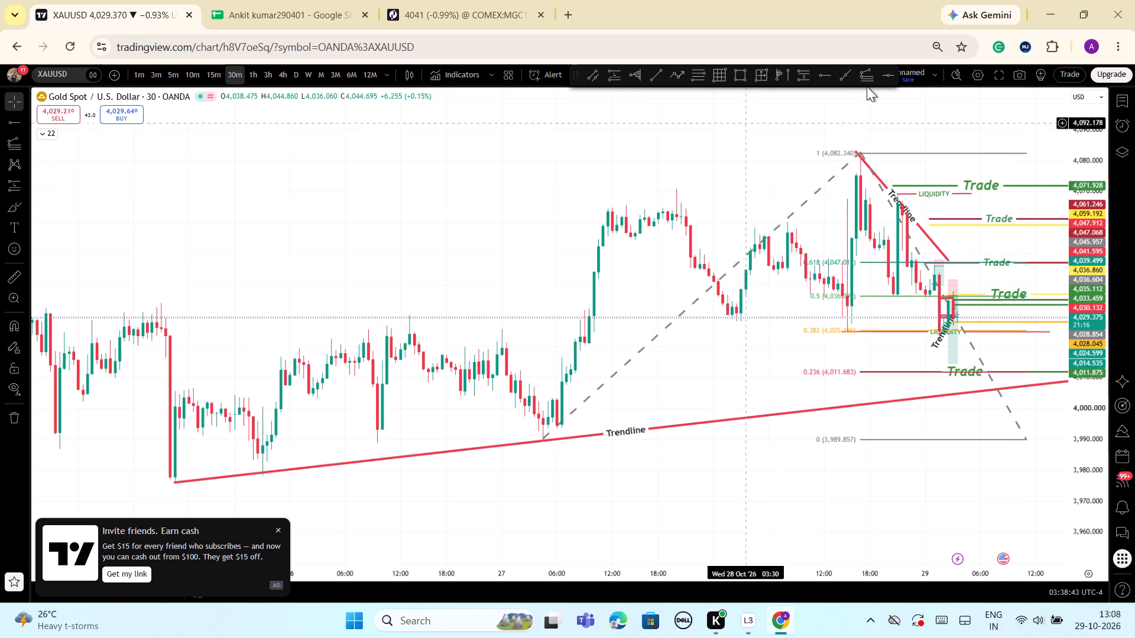
Draw a horizontal ray at about 4,025.10 from 14:30 on 28 Oct, along the Fib extension's 0.382 level.
{"action": "left_click", "coordinate": [824, 78]}
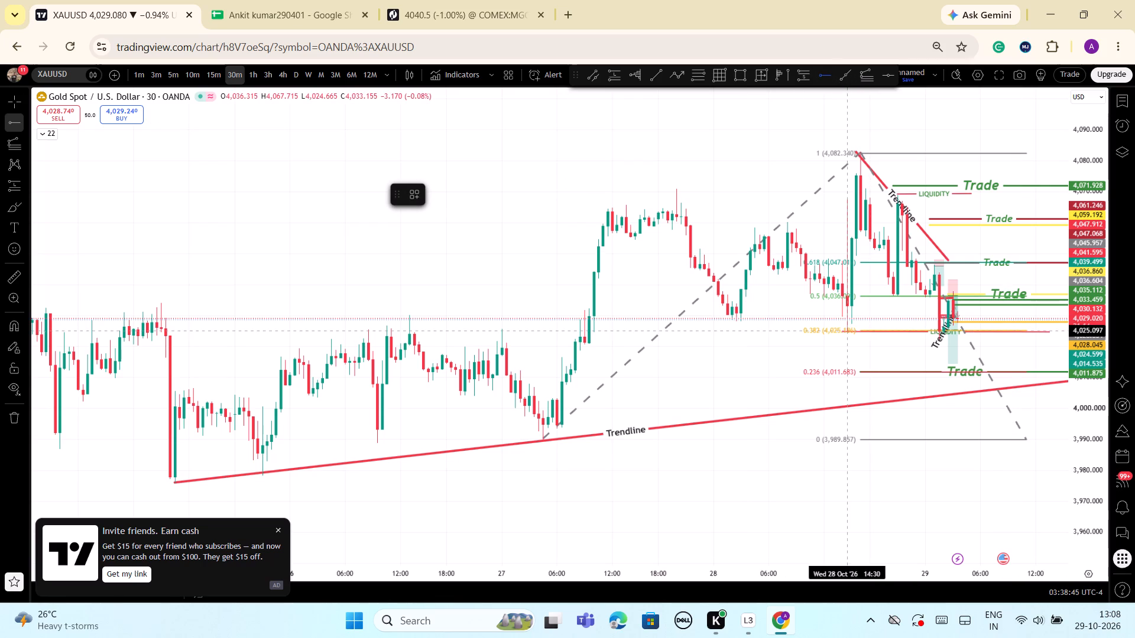
{"action": "left_click", "coordinate": [845, 331]}
{"action": "left_click", "coordinate": [689, 370]}
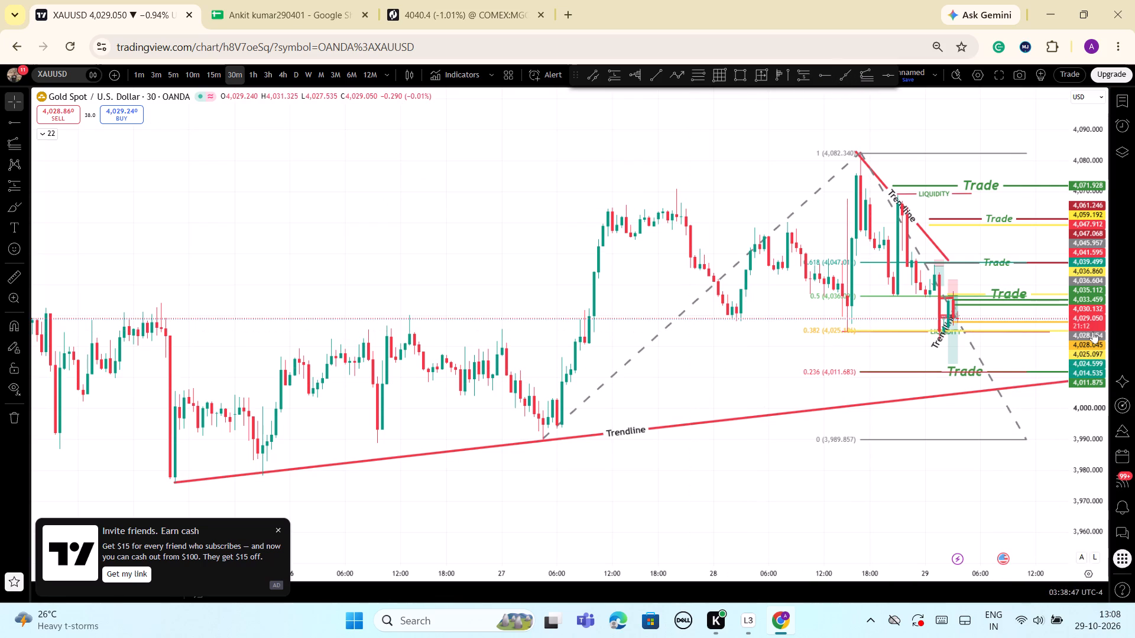
{"action": "left_click", "coordinate": [729, 375]}
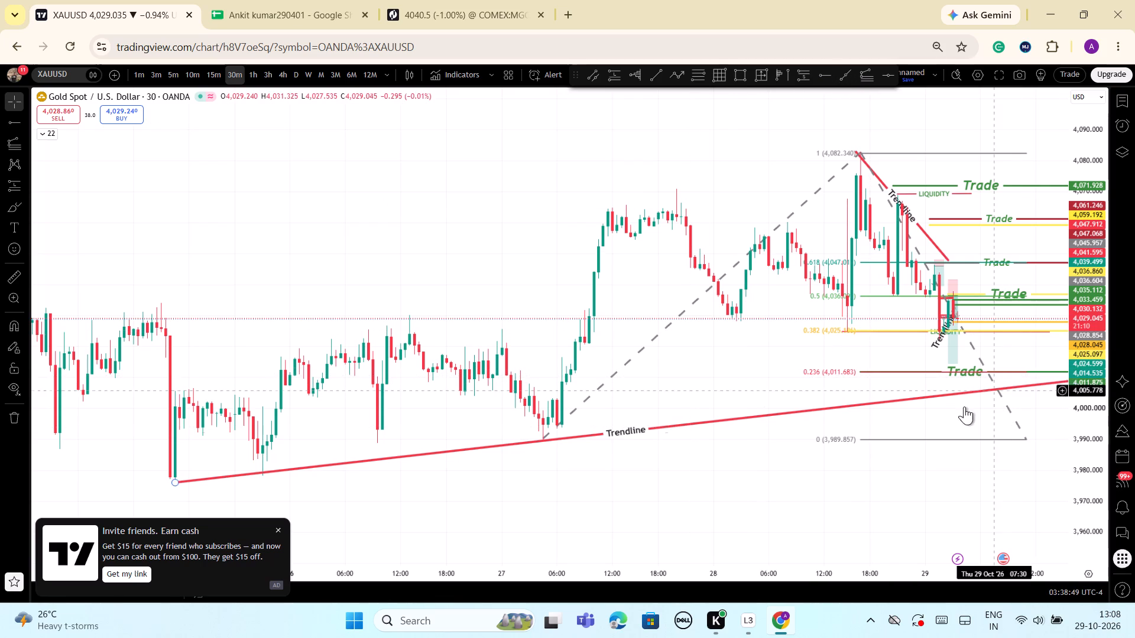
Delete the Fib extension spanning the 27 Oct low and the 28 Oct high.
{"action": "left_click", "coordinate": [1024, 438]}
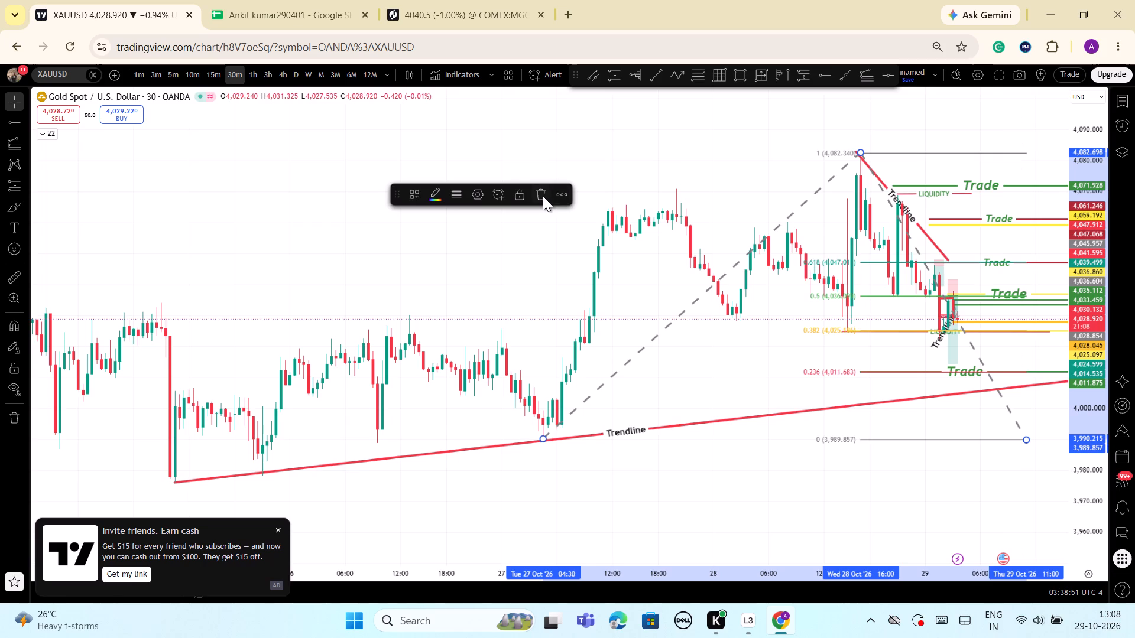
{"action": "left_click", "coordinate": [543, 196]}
Place a long position on the lowest Trade level, with entry at about 4,012.11 at 03:30 on 29 Oct.
{"action": "scroll", "coordinate": [905, 413], "scroll_direction": "up", "scroll_amount": 6}
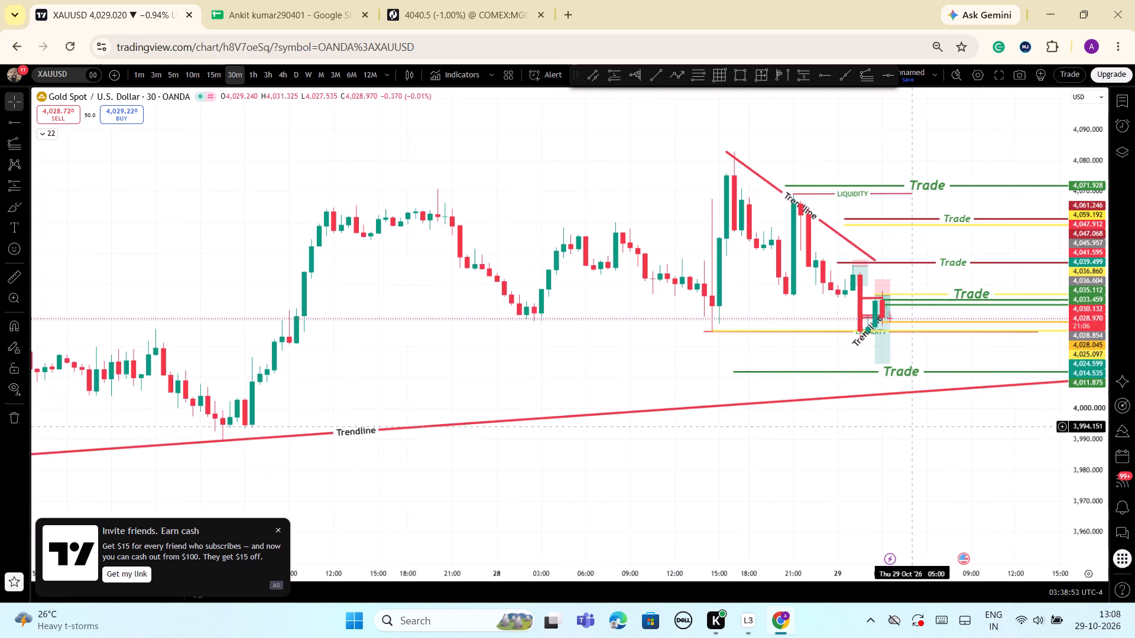
{"action": "left_click_drag", "start_coordinate": [1081, 480], "coordinate": [1056, 340]}
{"action": "scroll", "coordinate": [902, 355], "scroll_direction": "up", "scroll_amount": 3}
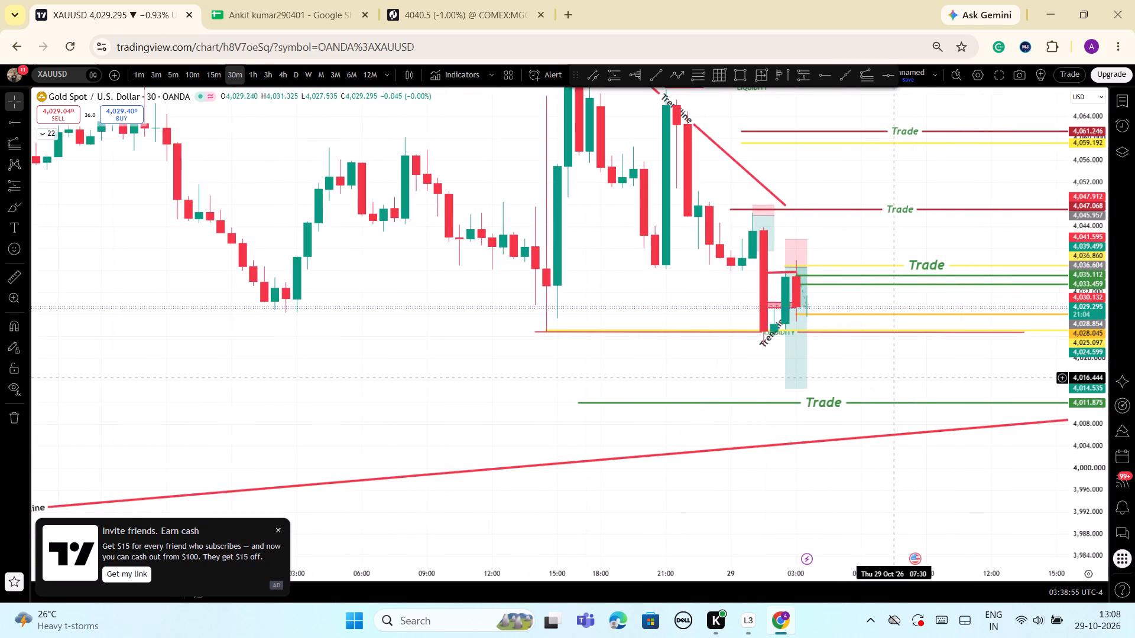
{"action": "scroll", "coordinate": [873, 378], "scroll_direction": "up", "scroll_amount": 4}
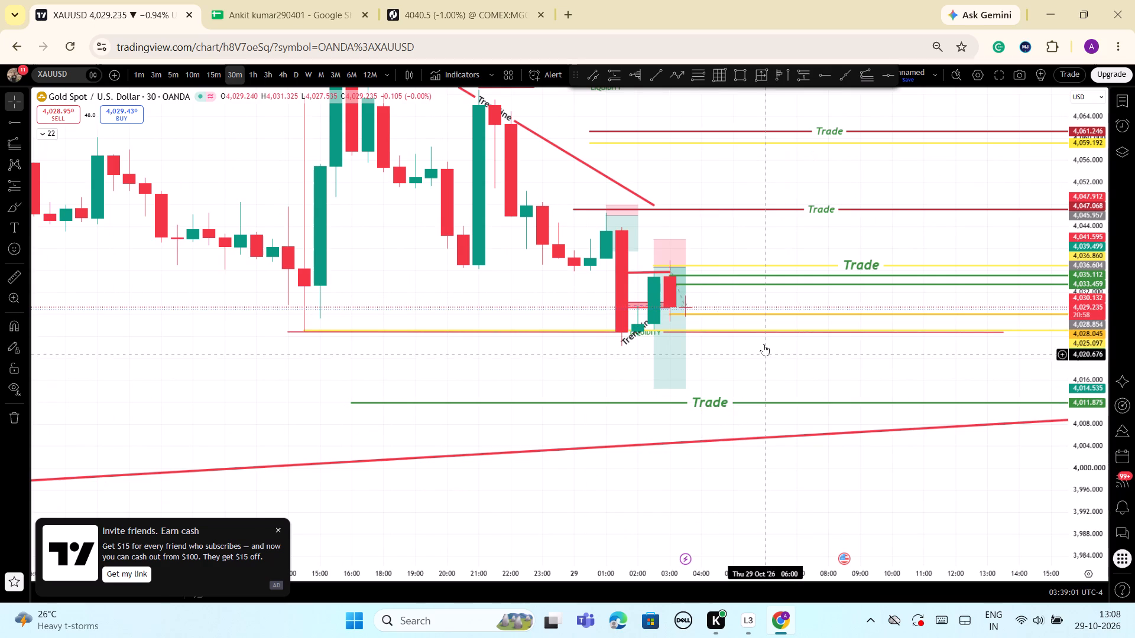
{"action": "scroll", "coordinate": [780, 474], "scroll_direction": "up", "scroll_amount": 2}
{"action": "scroll", "coordinate": [779, 475], "scroll_direction": "down", "scroll_amount": 5}
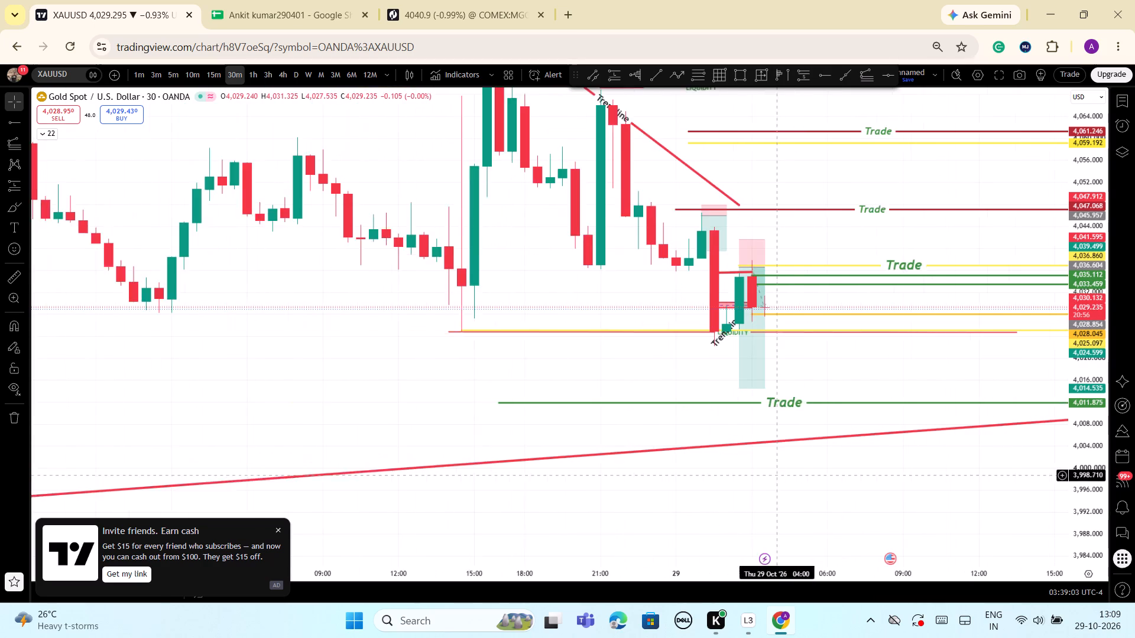
{"action": "left_click_drag", "start_coordinate": [1063, 504], "coordinate": [1063, 414]}
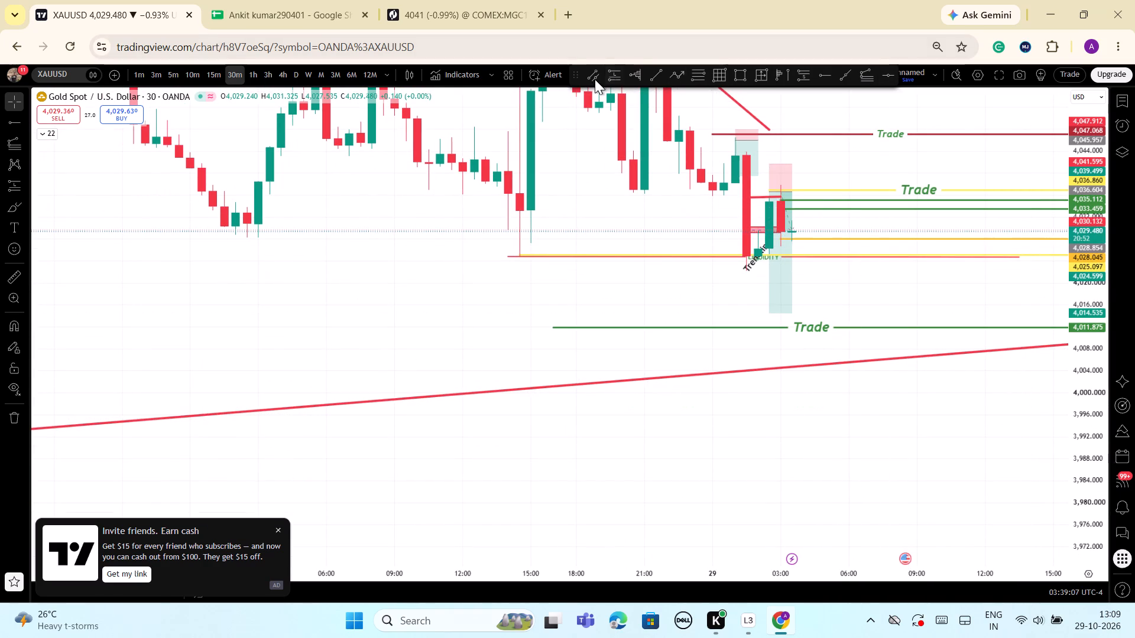
{"action": "left_click", "coordinate": [617, 76]}
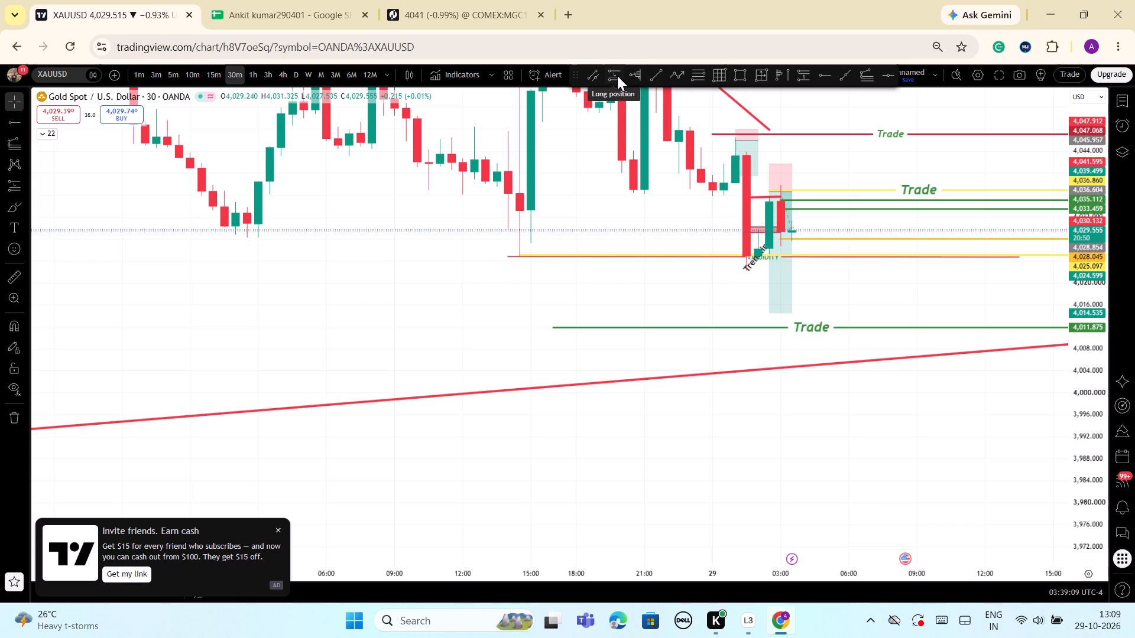
{"action": "left_click", "coordinate": [790, 327]}
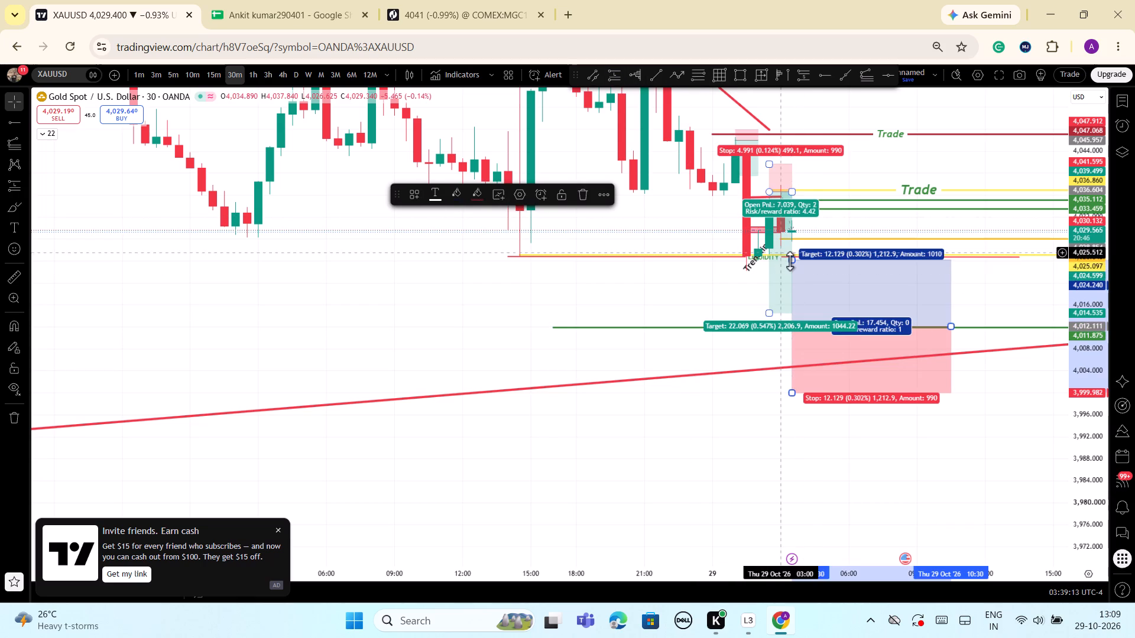
Set the long position's target to about 4,046.77 near the upper Trade level and its stop to about 4,003.35 below the rising Trendline.
{"action": "left_click_drag", "start_coordinate": [790, 261], "coordinate": [822, 202]}
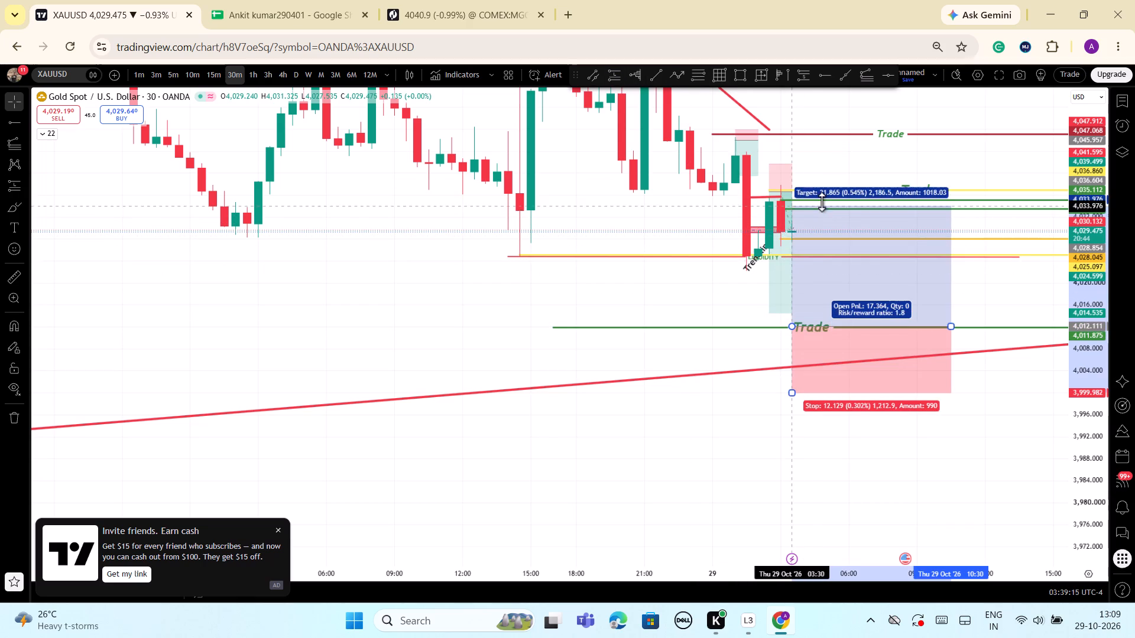
{"action": "left_click_drag", "start_coordinate": [822, 202], "coordinate": [867, 136]}
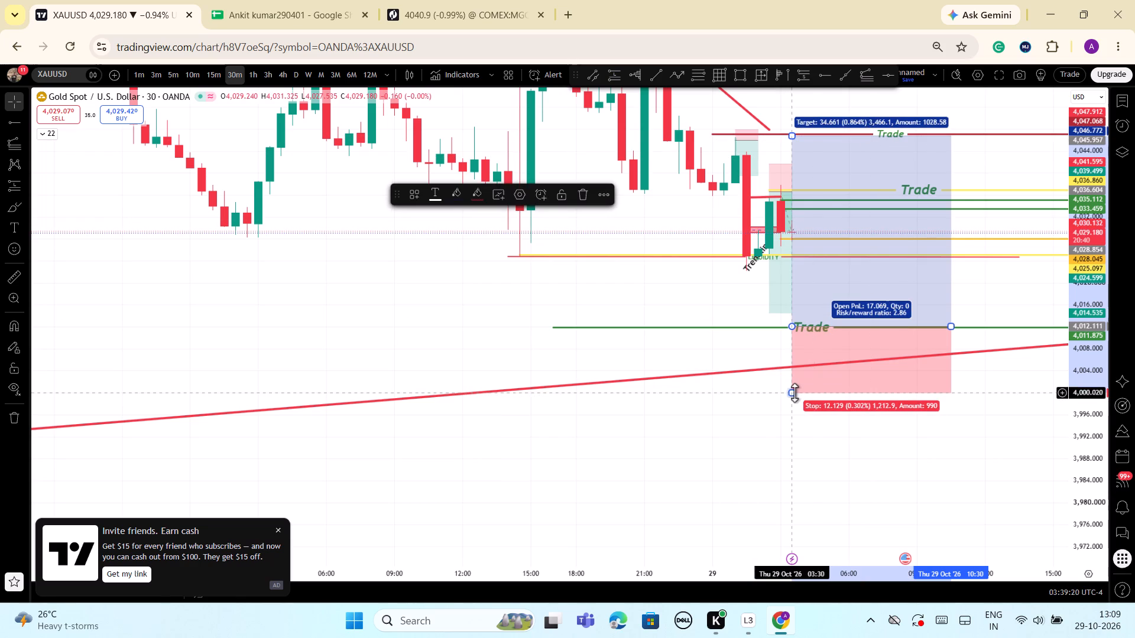
{"action": "left_click_drag", "start_coordinate": [791, 393], "coordinate": [796, 376]}
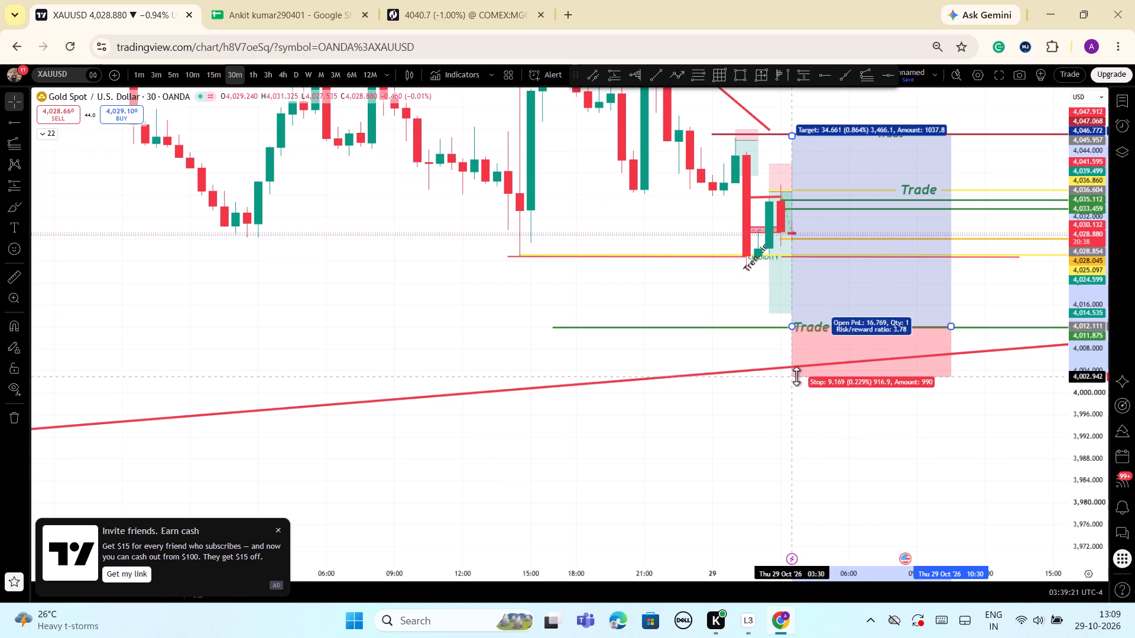
{"action": "left_click_drag", "start_coordinate": [796, 376], "coordinate": [799, 375]}
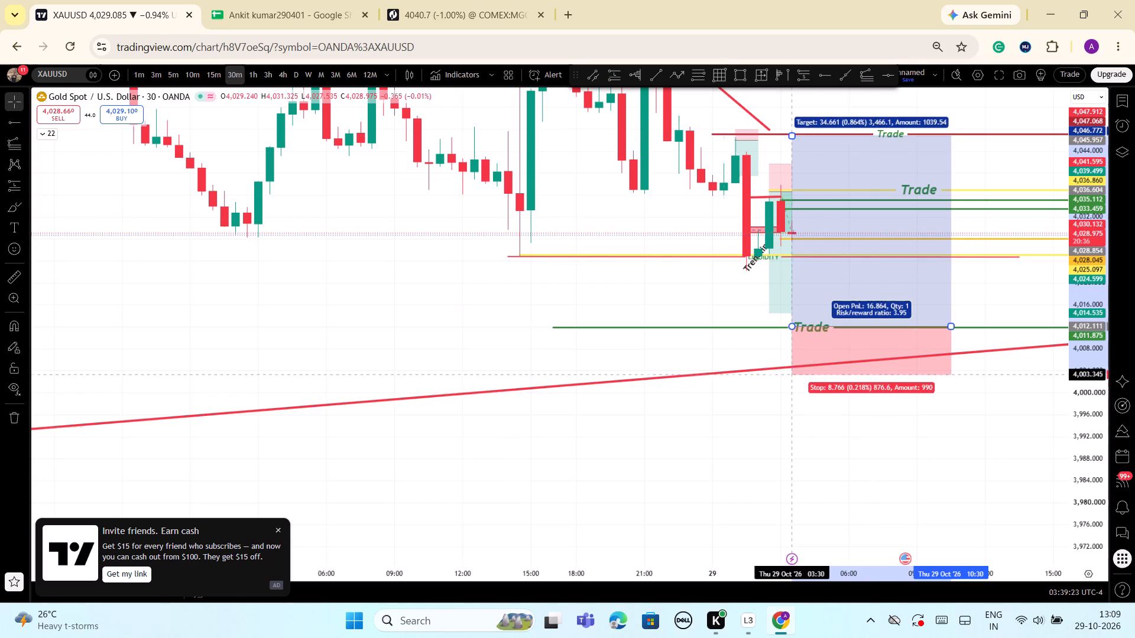
{"action": "left_click", "coordinate": [702, 438]}
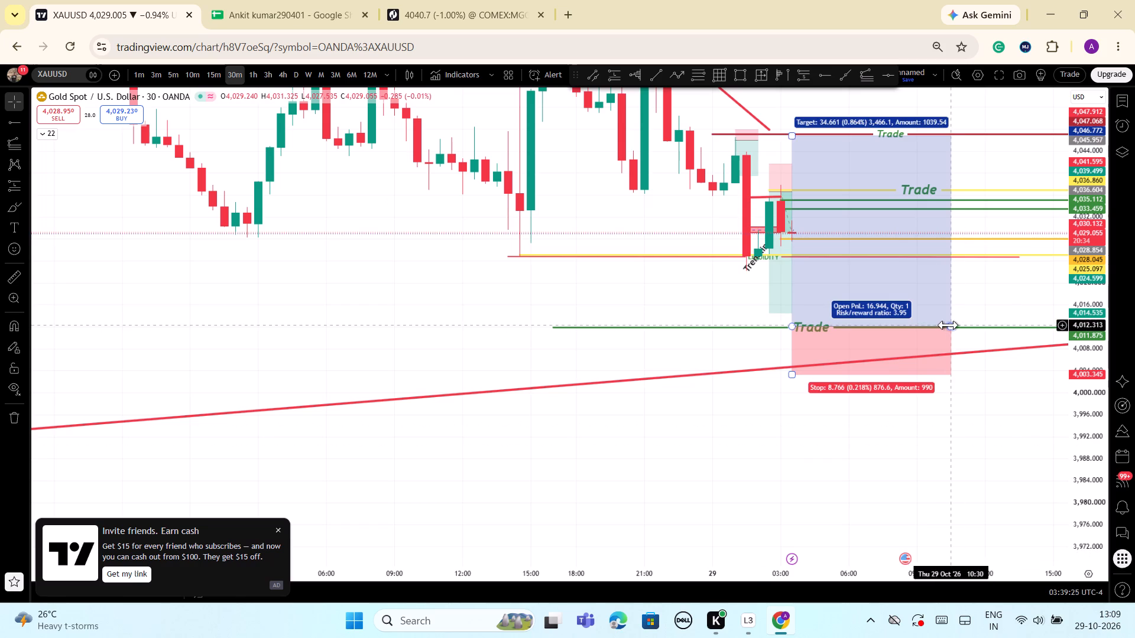
Extend the long position box's end time to about 14:30 on 29 Oct.
{"action": "left_click_drag", "start_coordinate": [949, 325], "coordinate": [1037, 320]}
{"action": "left_click", "coordinate": [906, 519]}
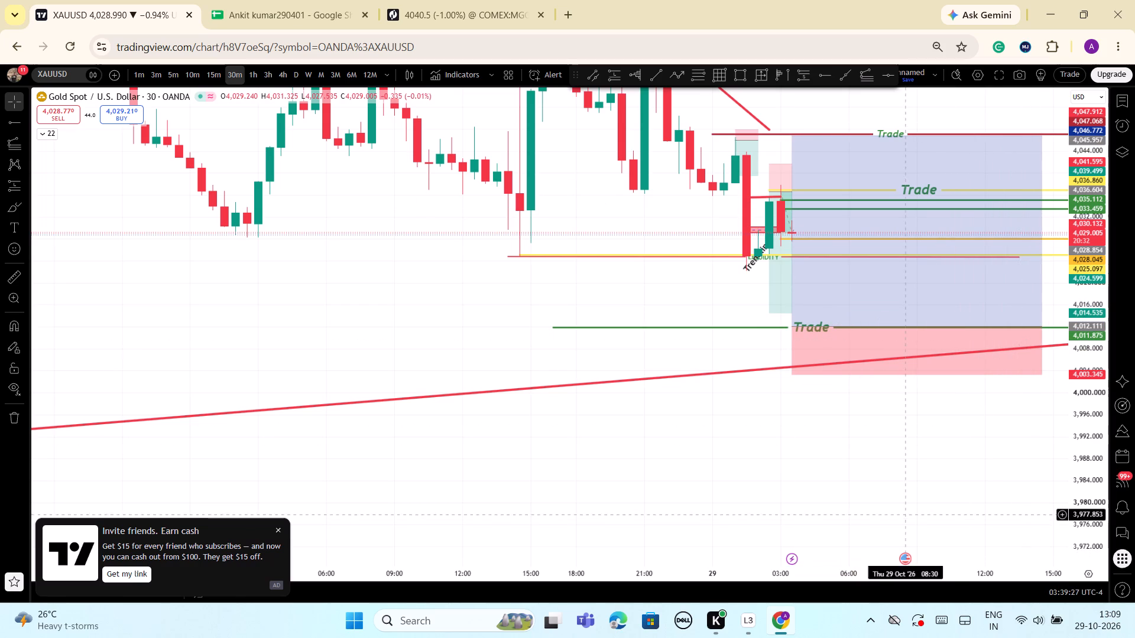
Switch the gold chart to the 3-minute timeframe and frame the long position with the lowest Trade level and rising Trendline.
{"action": "scroll", "coordinate": [912, 499], "scroll_direction": "down", "scroll_amount": 3}
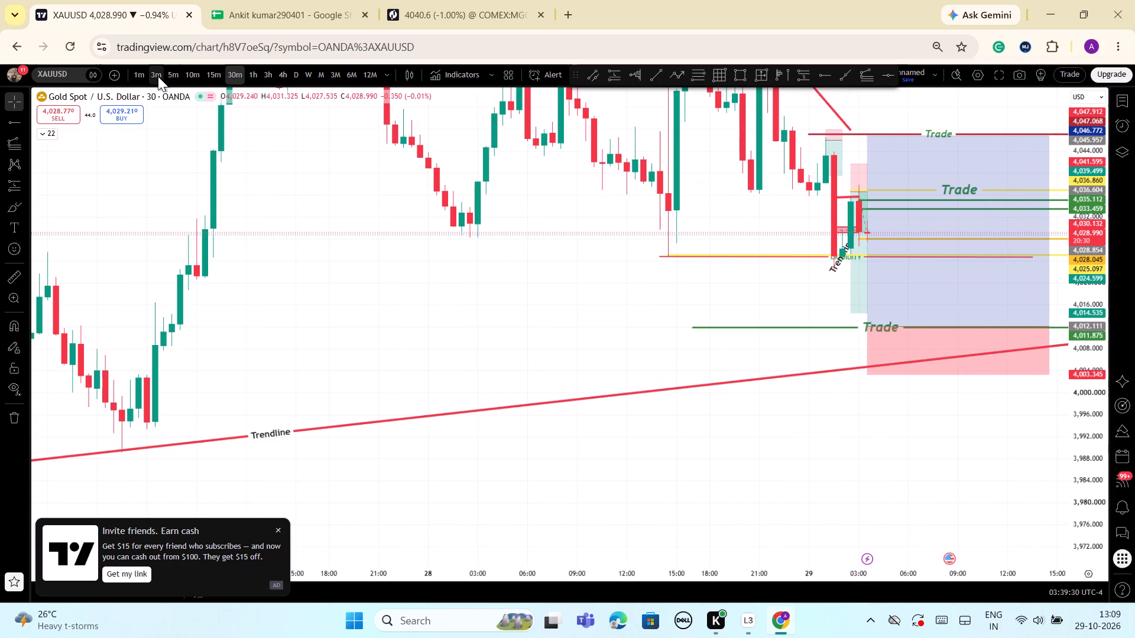
{"action": "left_click", "coordinate": [158, 76]}
{"action": "scroll", "coordinate": [759, 431], "scroll_direction": "down", "scroll_amount": 2}
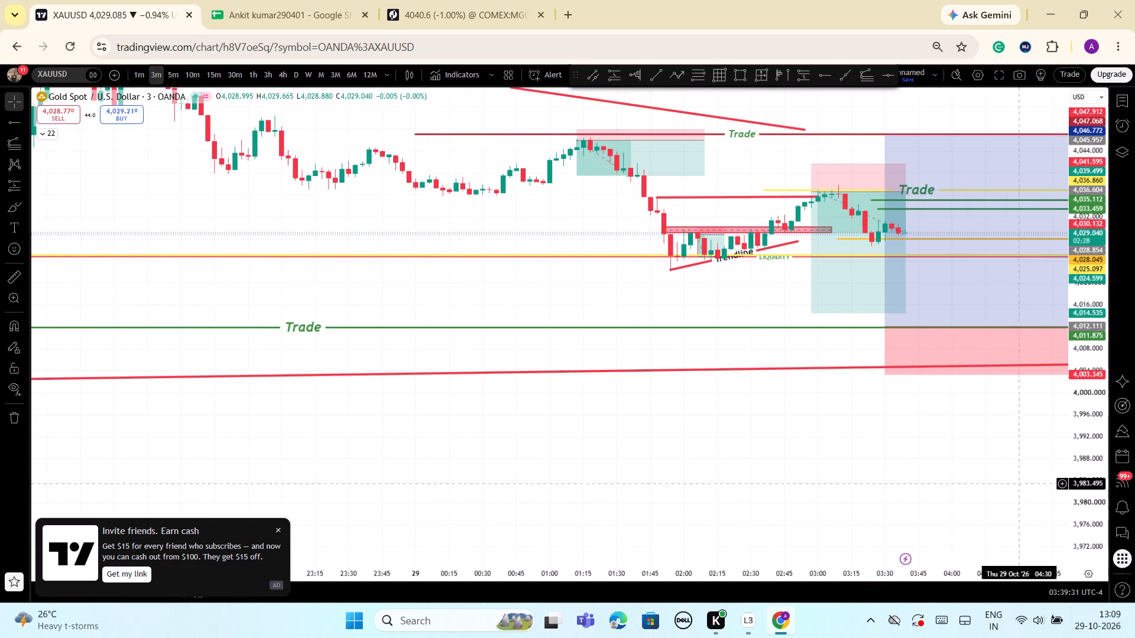
{"action": "scroll", "coordinate": [926, 505], "scroll_direction": "down", "scroll_amount": 2}
{"action": "left_click_drag", "start_coordinate": [920, 514], "coordinate": [832, 518]}
{"action": "left_click_drag", "start_coordinate": [1082, 515], "coordinate": [1079, 403]}
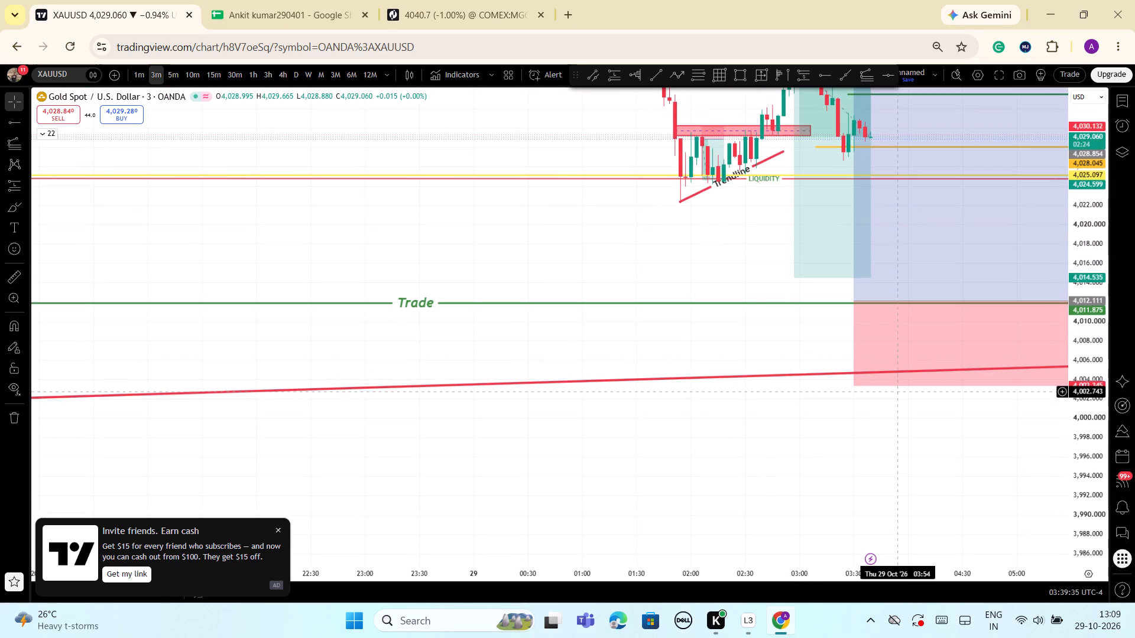
{"action": "left_click_drag", "start_coordinate": [754, 258], "coordinate": [762, 308]}
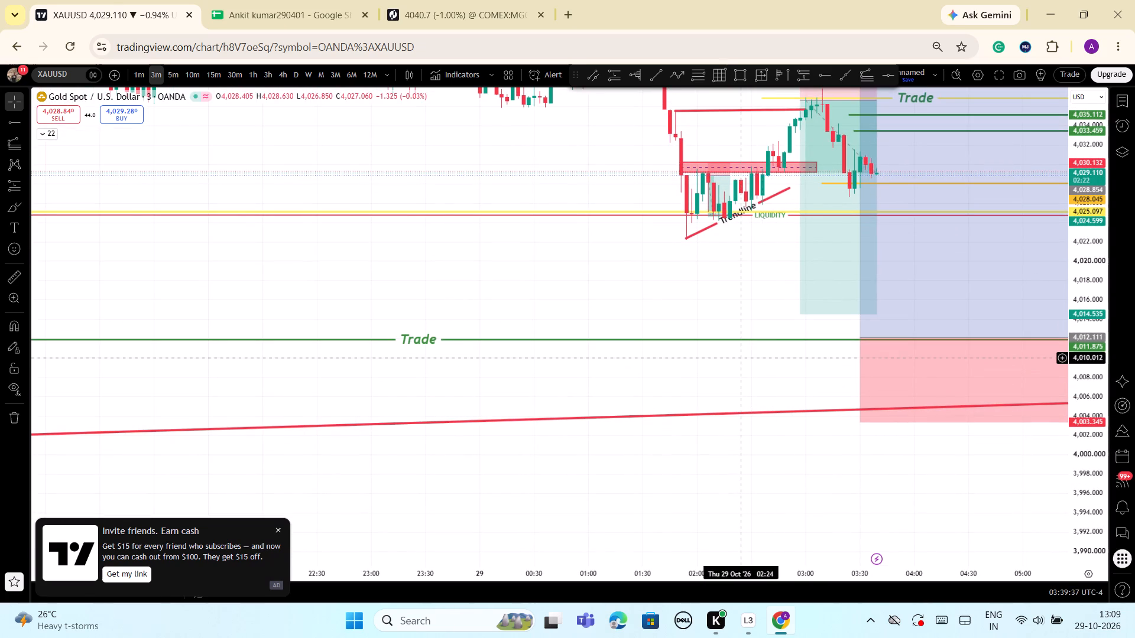
{"action": "scroll", "coordinate": [768, 348], "scroll_direction": "down", "scroll_amount": 3}
{"action": "left_click_drag", "start_coordinate": [1089, 265], "coordinate": [1075, 368]}
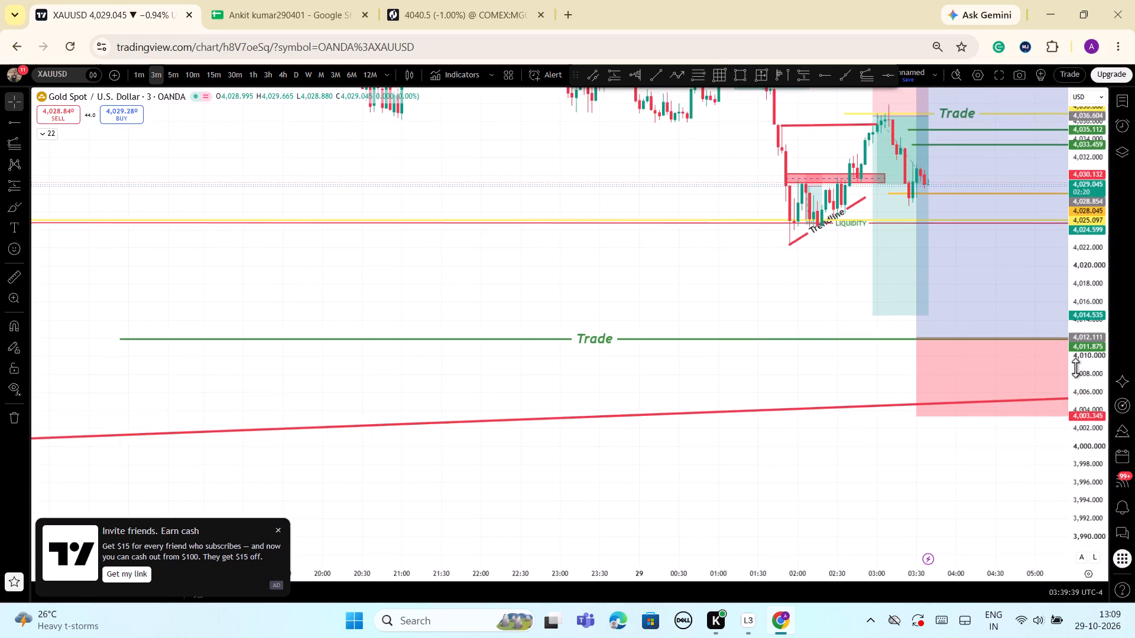
{"action": "left_click_drag", "start_coordinate": [1075, 368], "coordinate": [1074, 375]}
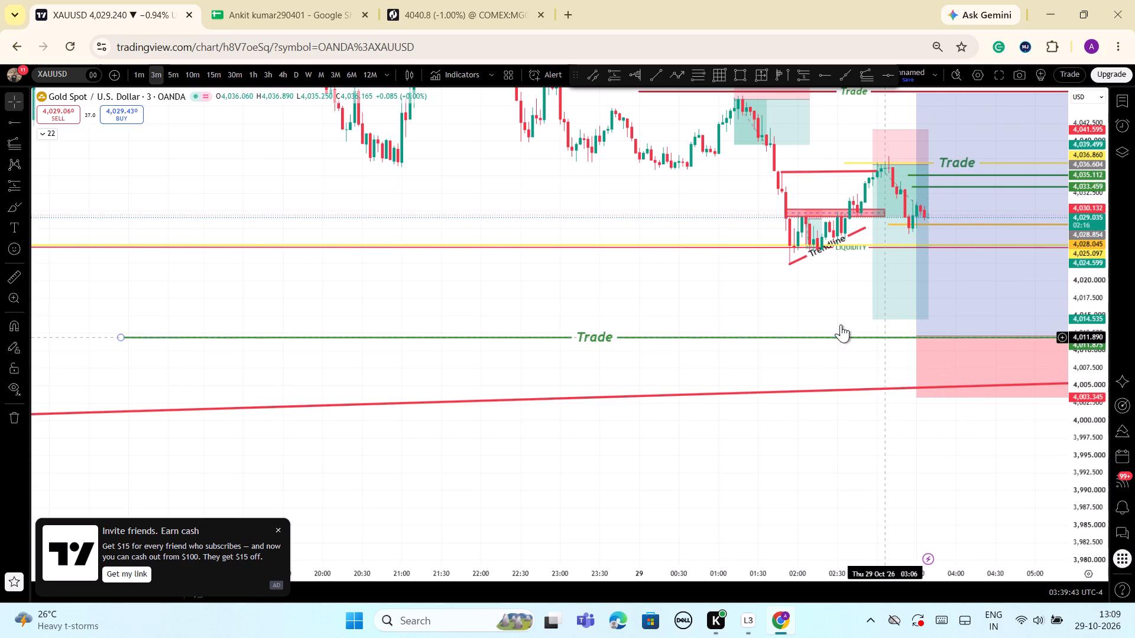
Examine the wider 3-minute price action around the 28 Oct lows, the Liquidity line and the planned long position.
{"action": "scroll", "coordinate": [831, 300], "scroll_direction": "down", "scroll_amount": 6}
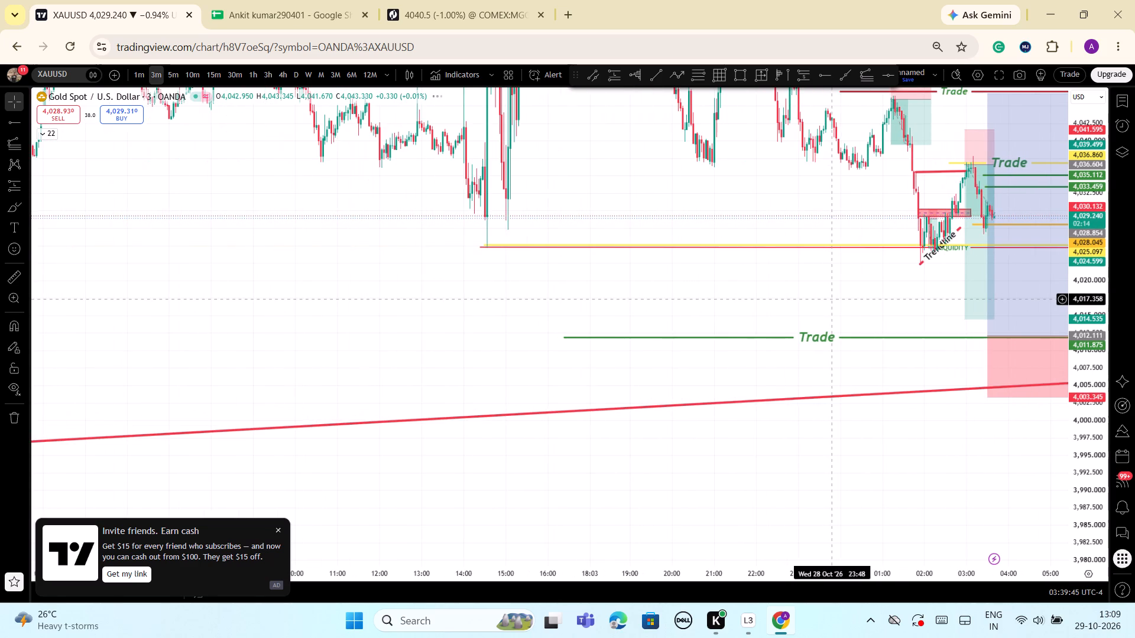
{"action": "scroll", "coordinate": [831, 300], "scroll_direction": "up", "scroll_amount": 2}
{"action": "scroll", "coordinate": [831, 300], "scroll_direction": "down", "scroll_amount": 8}
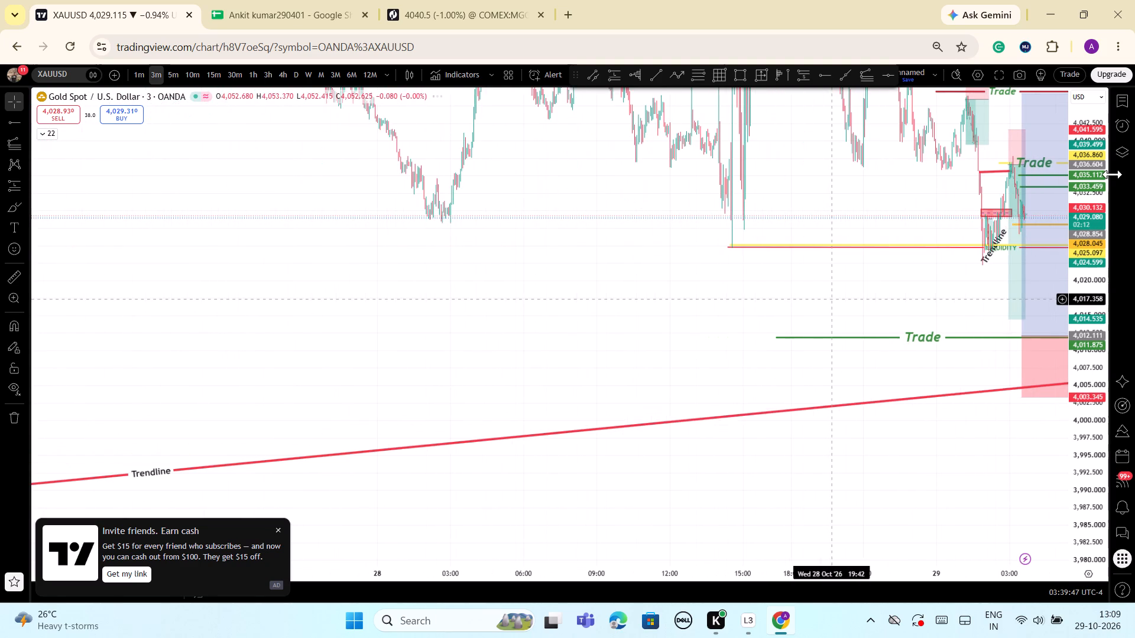
{"action": "left_click_drag", "start_coordinate": [1080, 154], "coordinate": [1083, 242]}
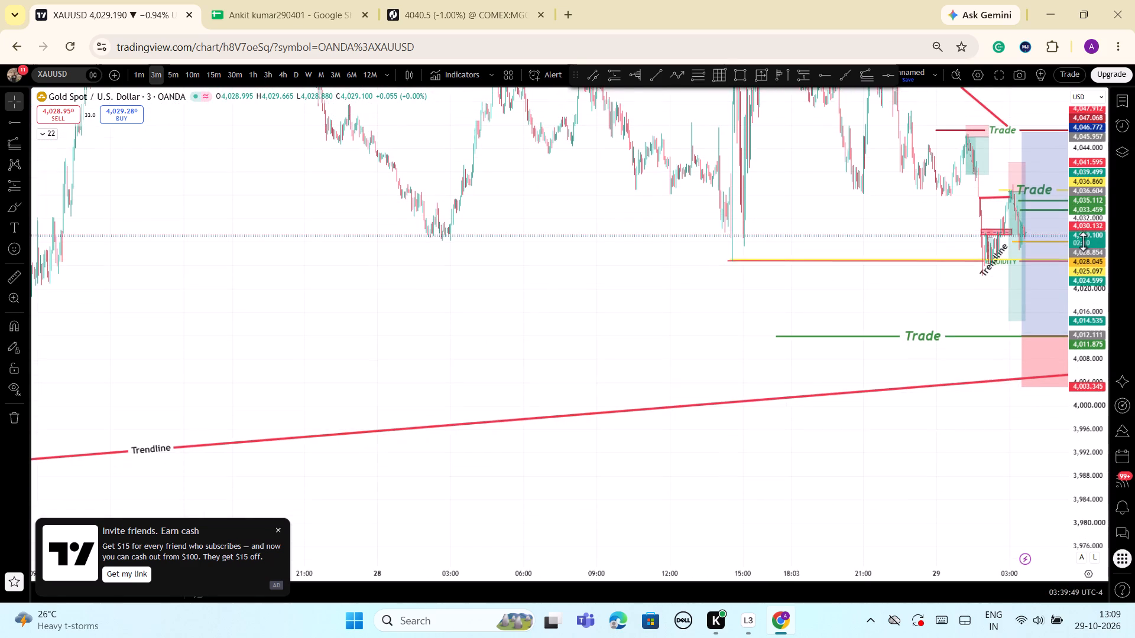
{"action": "left_click_drag", "start_coordinate": [1083, 242], "coordinate": [1096, 220]}
{"action": "scroll", "coordinate": [871, 294], "scroll_direction": "up", "scroll_amount": 4}
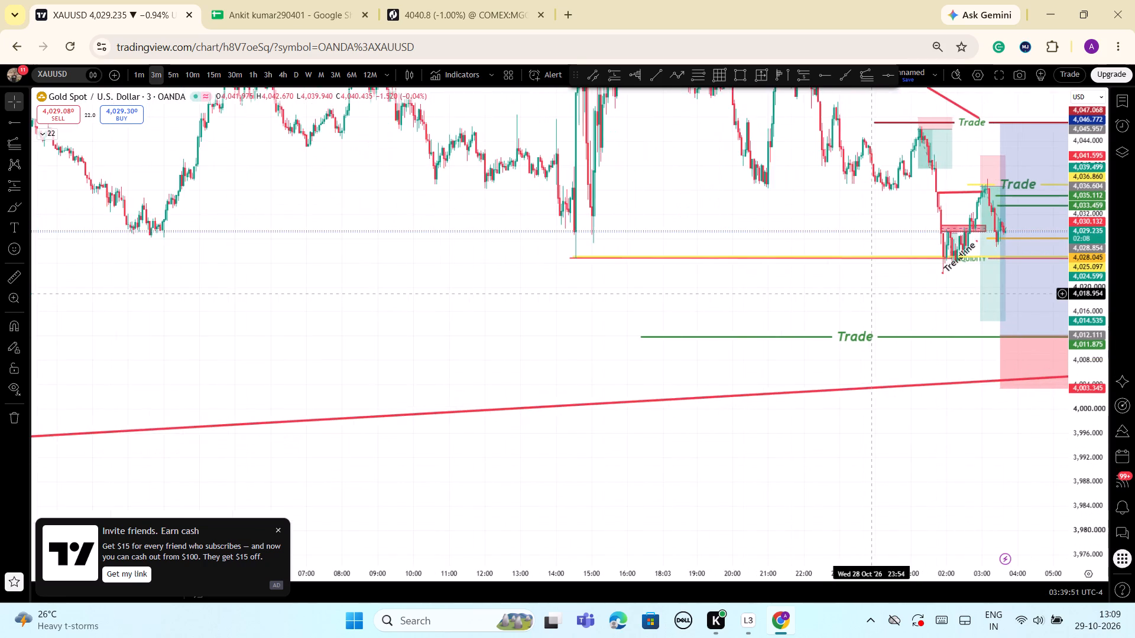
{"action": "scroll", "coordinate": [871, 294], "scroll_direction": "up", "scroll_amount": 5}
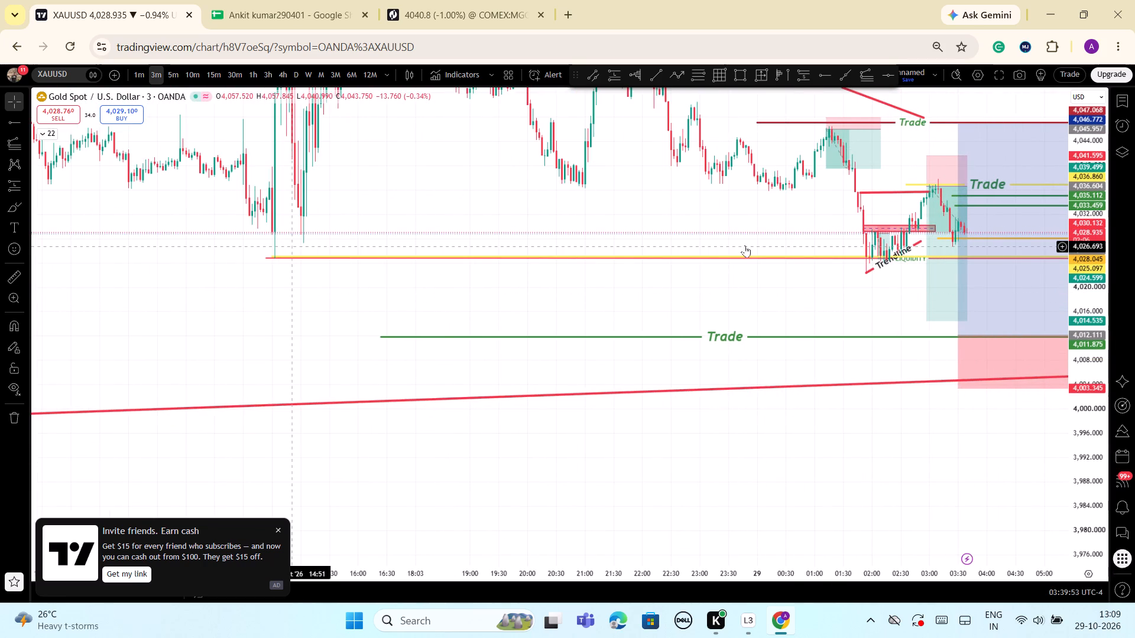
Set the target of the short position near the 4,036 Trade level to about 4,025.24, just above the Liquidity line.
{"action": "scroll", "coordinate": [961, 261], "scroll_direction": "up", "scroll_amount": 3}
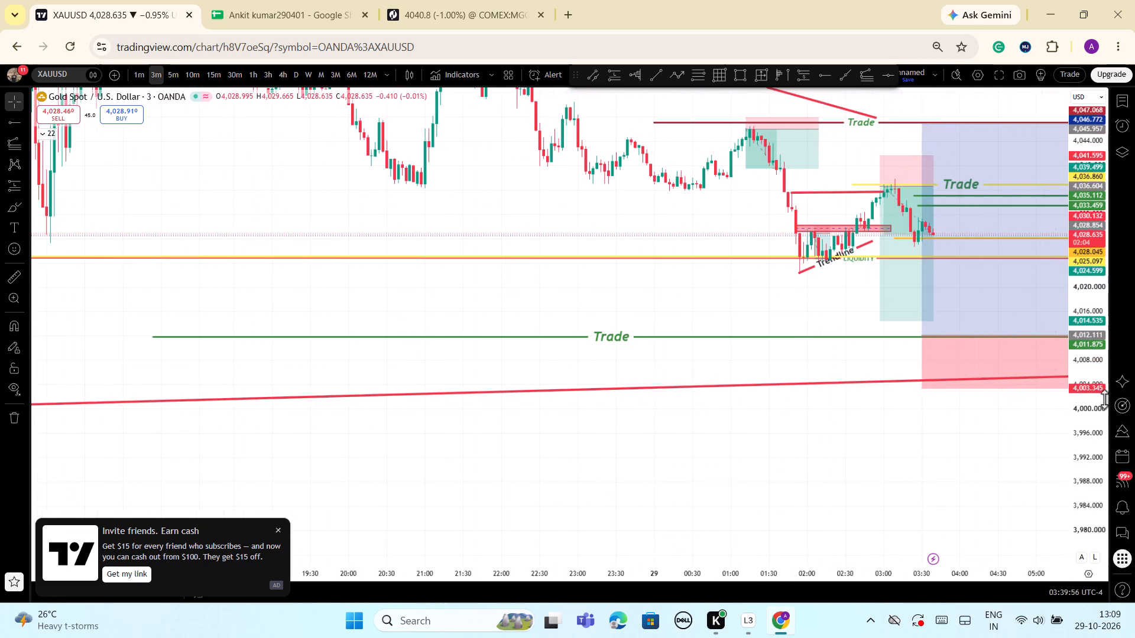
{"action": "left_click_drag", "start_coordinate": [1089, 446], "coordinate": [1089, 304]}
{"action": "scroll", "coordinate": [1079, 307], "scroll_direction": "up", "scroll_amount": 3}
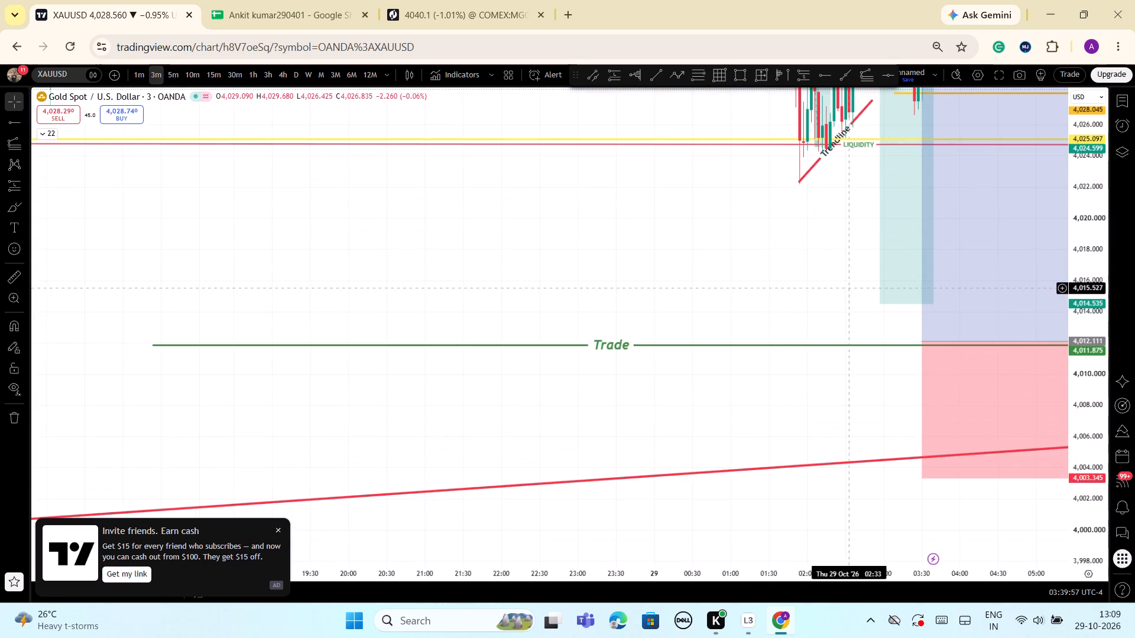
{"action": "left_click_drag", "start_coordinate": [782, 237], "coordinate": [722, 331]}
{"action": "scroll", "coordinate": [722, 331], "scroll_direction": "up", "scroll_amount": 7}
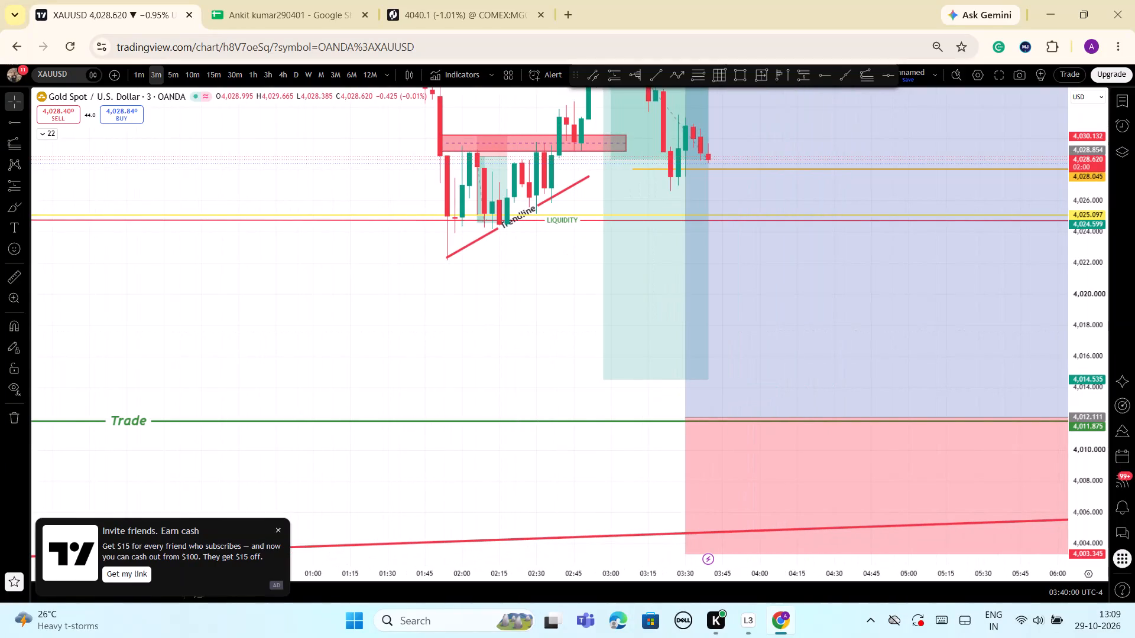
{"action": "left_click_drag", "start_coordinate": [1091, 253], "coordinate": [1106, 458]}
{"action": "scroll", "coordinate": [1106, 458], "scroll_direction": "down", "scroll_amount": 2}
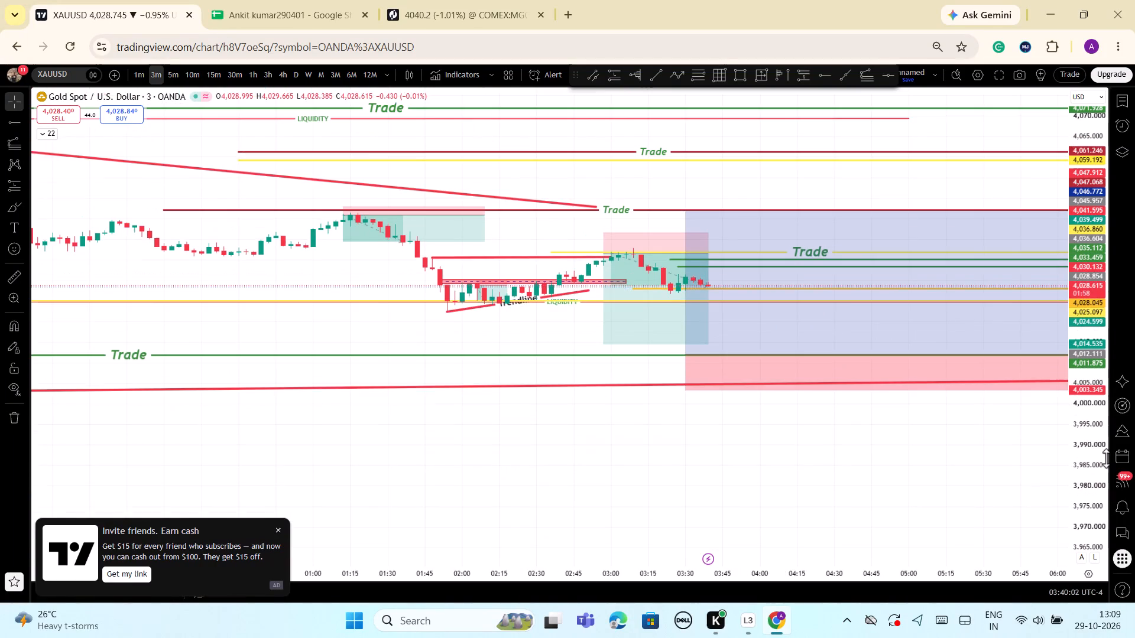
{"action": "scroll", "coordinate": [1105, 454], "scroll_direction": "up", "scroll_amount": 3}
{"action": "scroll", "coordinate": [523, 352], "scroll_direction": "down", "scroll_amount": 1}
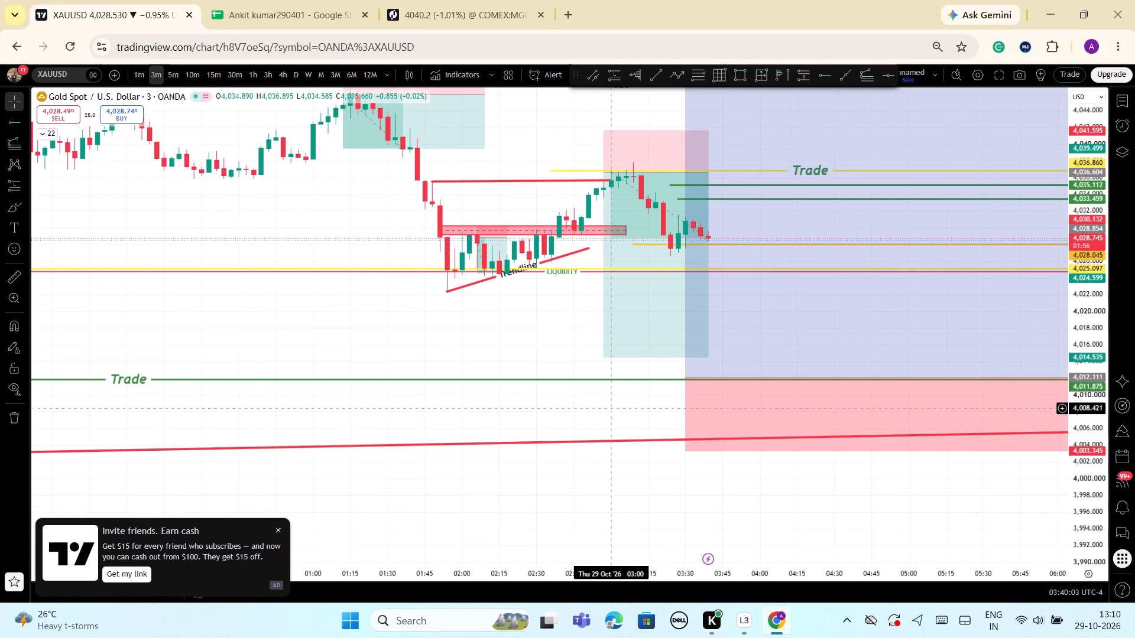
{"action": "left_click_drag", "start_coordinate": [647, 357], "coordinate": [653, 268]}
{"action": "left_click", "coordinate": [631, 343]}
Examine the 3-minute price action from the evening highs of 28 Oct down to the recent lows and Trade levels.
{"action": "scroll", "coordinate": [631, 343], "scroll_direction": "down", "scroll_amount": 3}
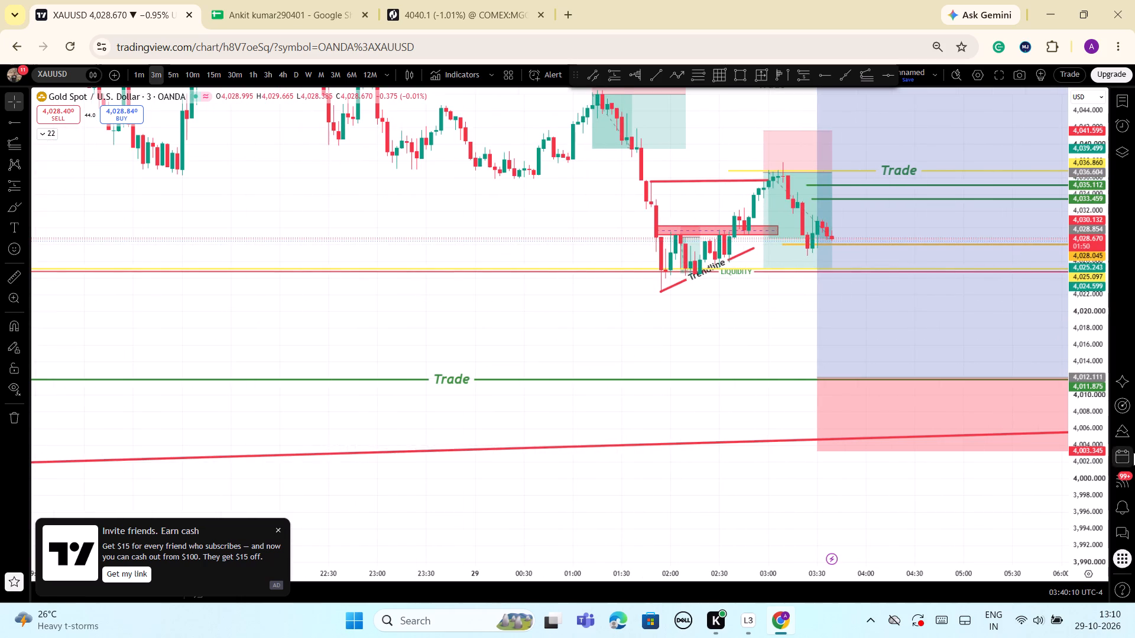
{"action": "left_click_drag", "start_coordinate": [1084, 460], "coordinate": [1089, 426]}
{"action": "scroll", "coordinate": [840, 449], "scroll_direction": "up", "scroll_amount": 2}
{"action": "scroll", "coordinate": [783, 432], "scroll_direction": "up", "scroll_amount": 2}
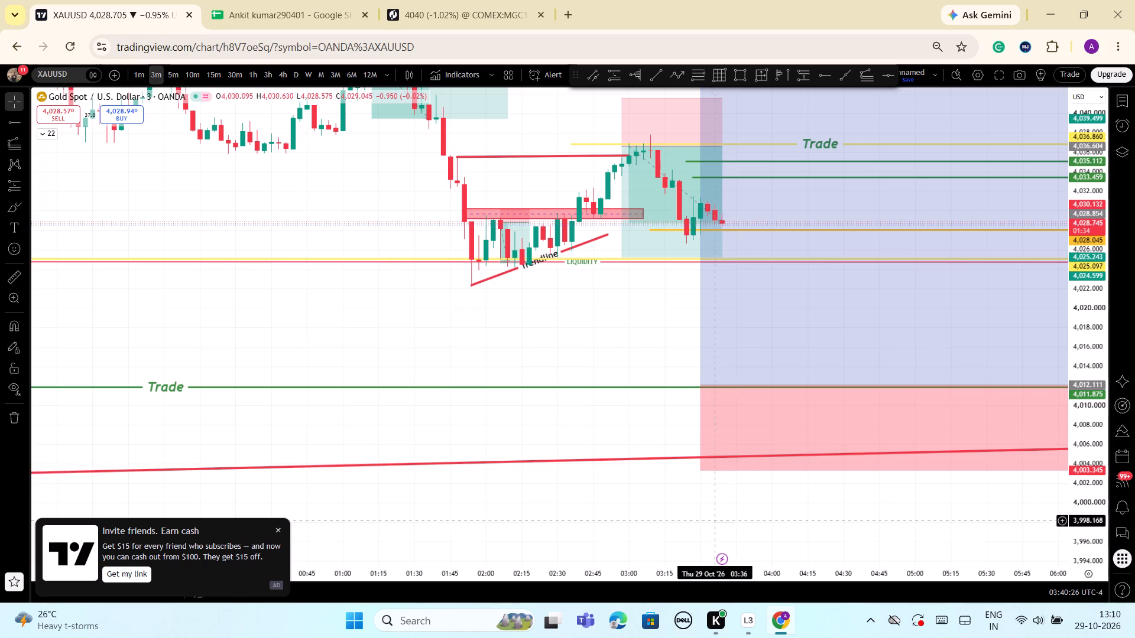
{"action": "scroll", "coordinate": [523, 360], "scroll_direction": "down", "scroll_amount": 2}
{"action": "left_click_drag", "start_coordinate": [651, 341], "coordinate": [629, 407]}
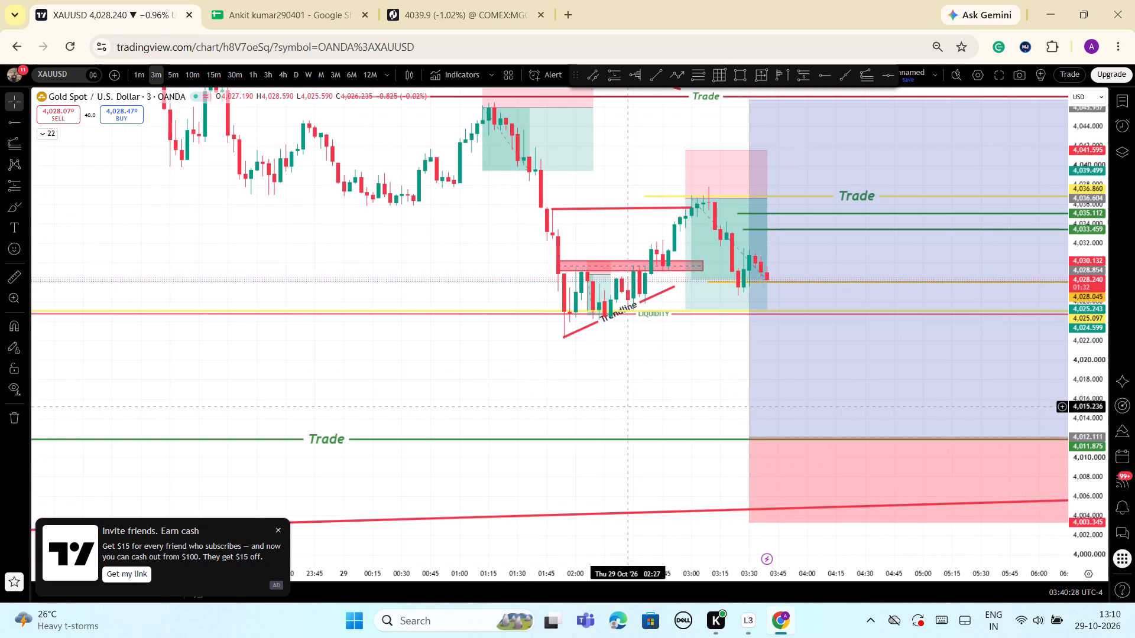
{"action": "left_click_drag", "start_coordinate": [490, 227], "coordinate": [467, 348]}
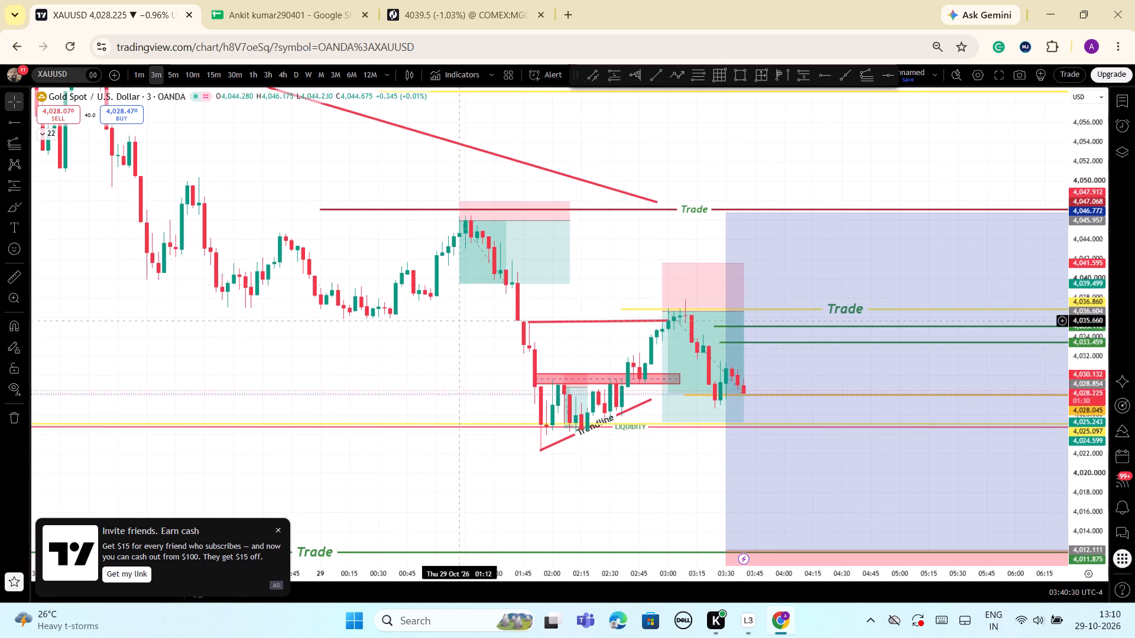
{"action": "scroll", "coordinate": [773, 242], "scroll_direction": "down", "scroll_amount": 4}
{"action": "scroll", "coordinate": [643, 269], "scroll_direction": "up", "scroll_amount": 5}
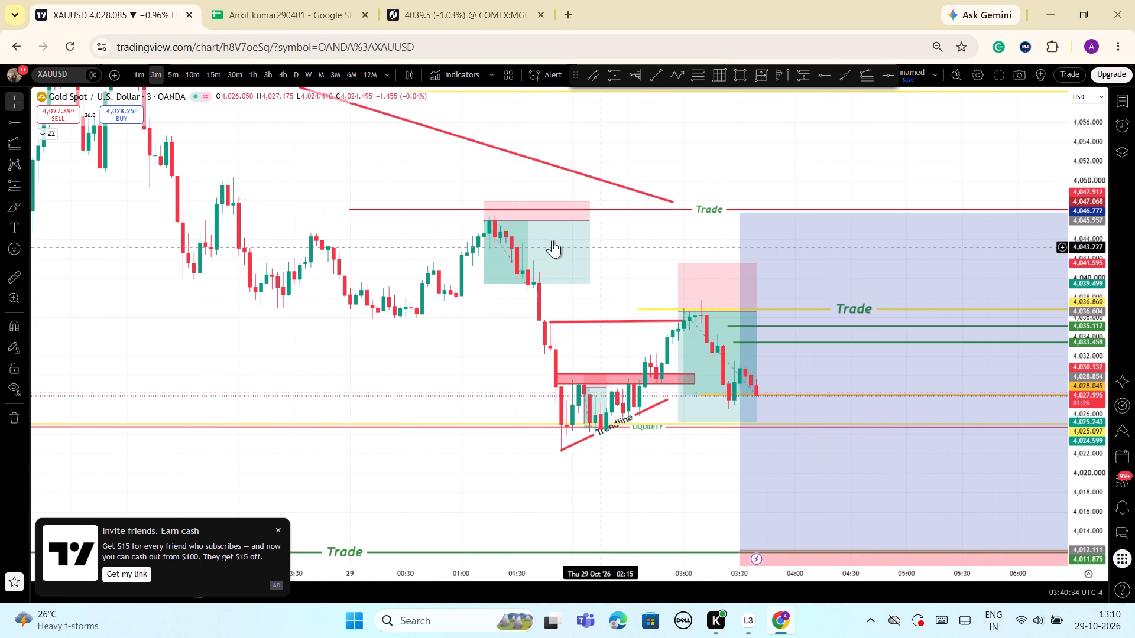
{"action": "scroll", "coordinate": [552, 240], "scroll_direction": "down", "scroll_amount": 3}
{"action": "left_click_drag", "start_coordinate": [1095, 230], "coordinate": [1092, 392]}
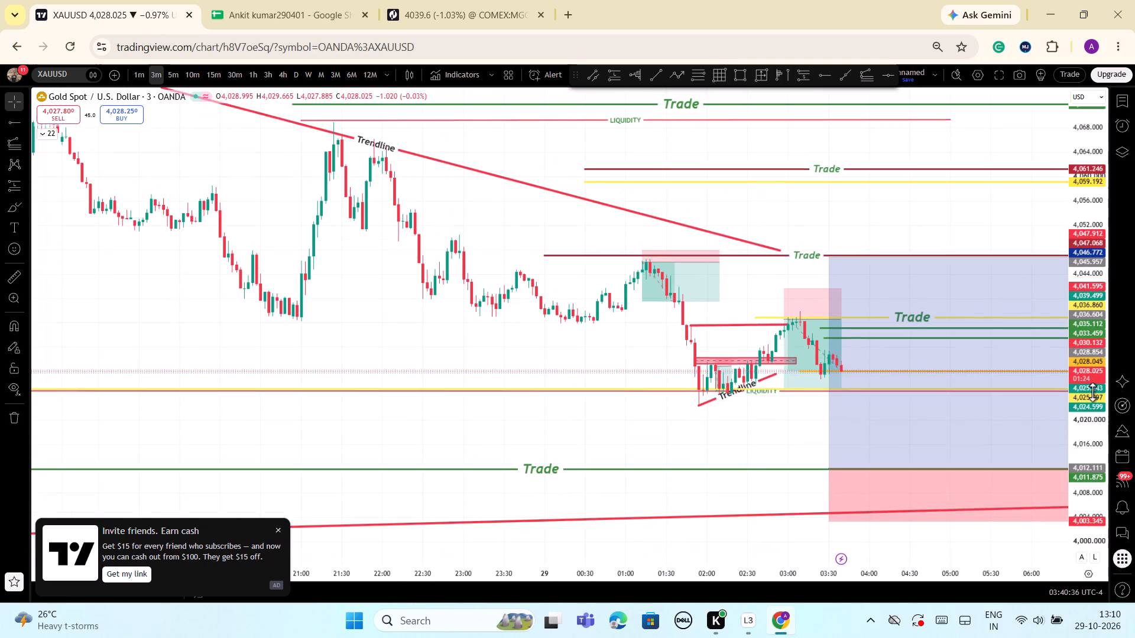
{"action": "left_click_drag", "start_coordinate": [1092, 392], "coordinate": [1090, 403]}
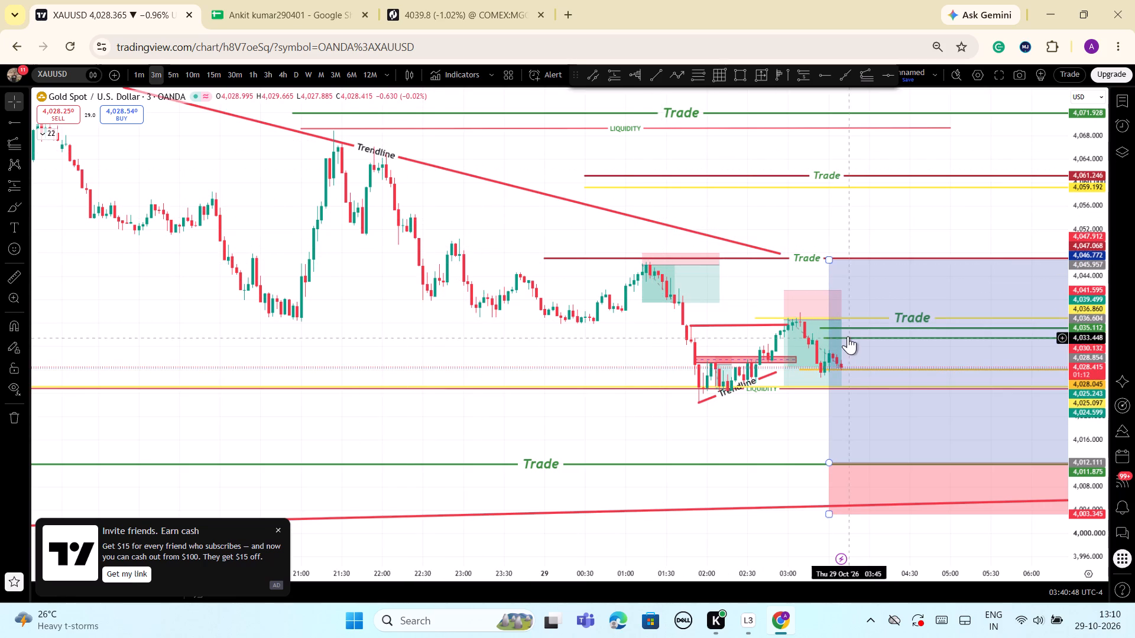
Draw a descending trend line from about 4,065.09 at 21:54 on 28 Oct to about 4,031.55 at 04:03 on 29 Oct.
{"action": "left_click_drag", "start_coordinate": [648, 79], "coordinate": [651, 84]}
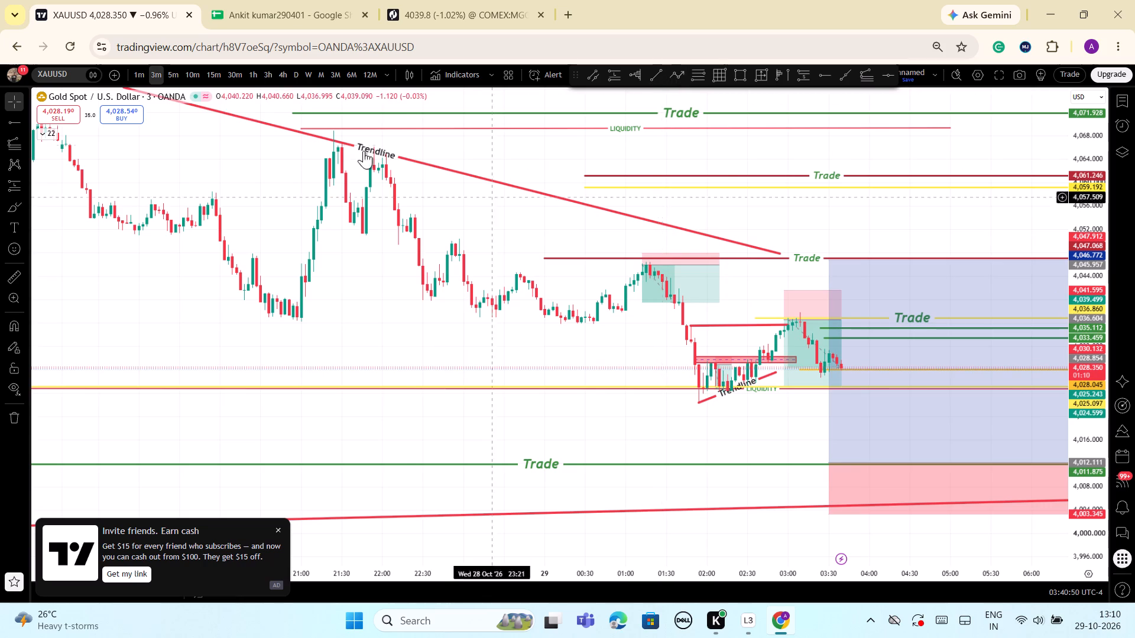
{"action": "left_click", "coordinate": [654, 76]}
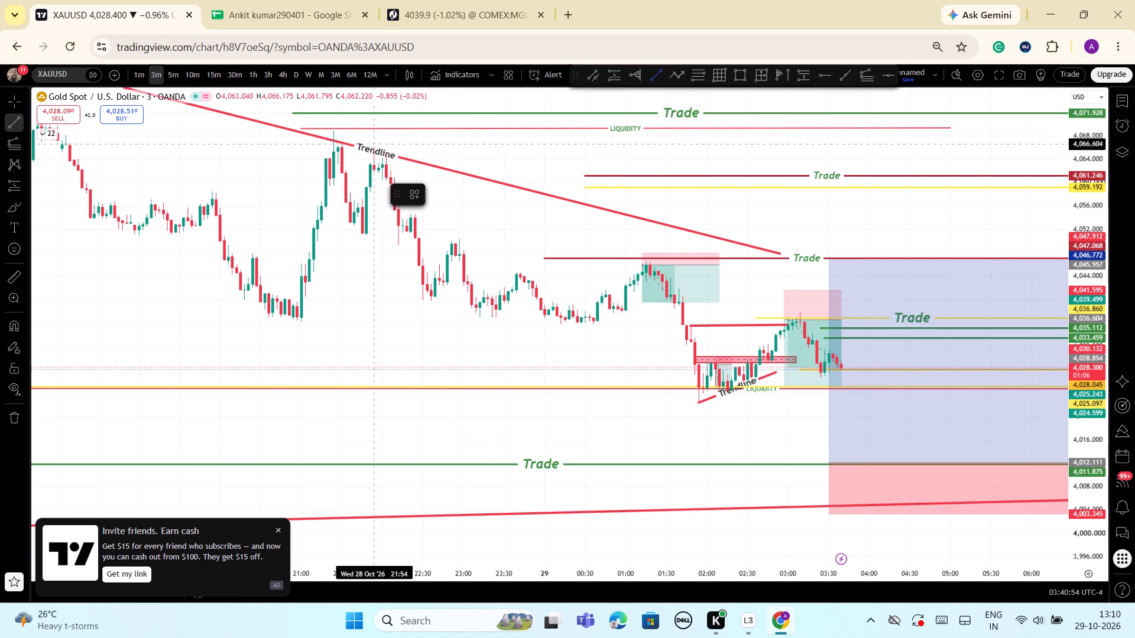
{"action": "left_click", "coordinate": [374, 153]}
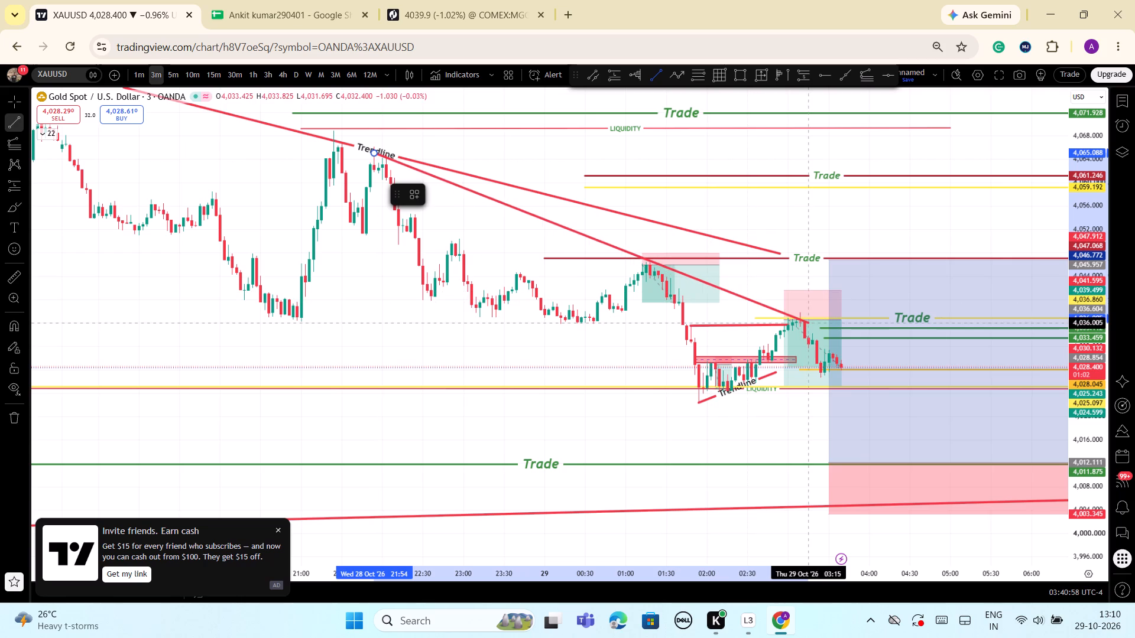
{"action": "left_click", "coordinate": [871, 349]}
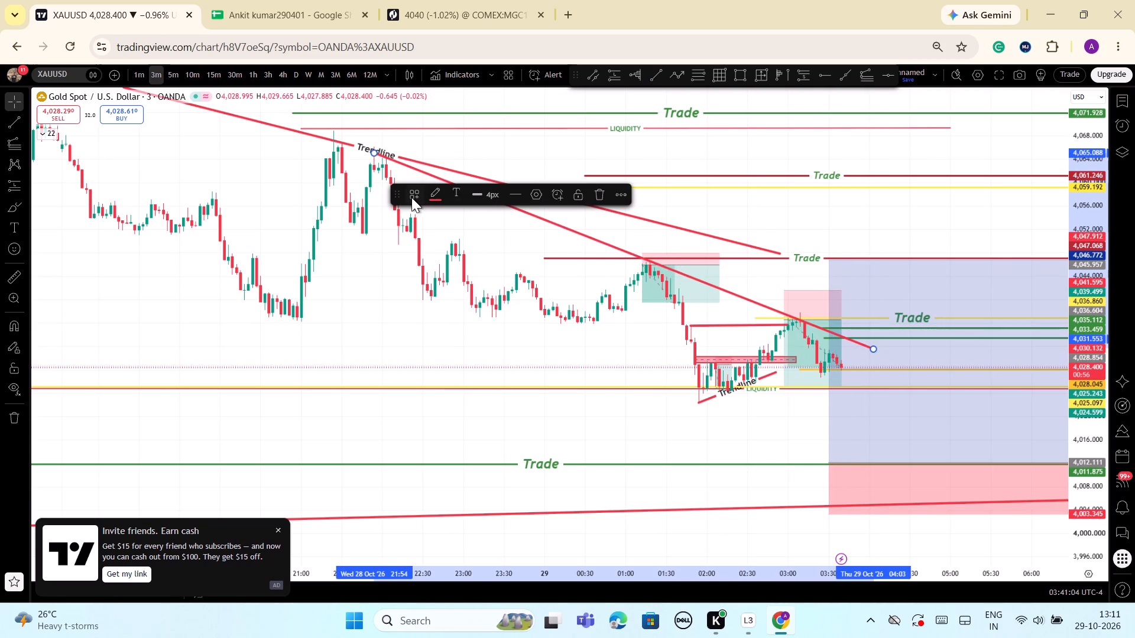
Apply the saved template that gives the new descending line its Trendline label.
{"action": "left_click", "coordinate": [419, 197]}
{"action": "left_click_drag", "start_coordinate": [432, 296], "coordinate": [436, 302]}
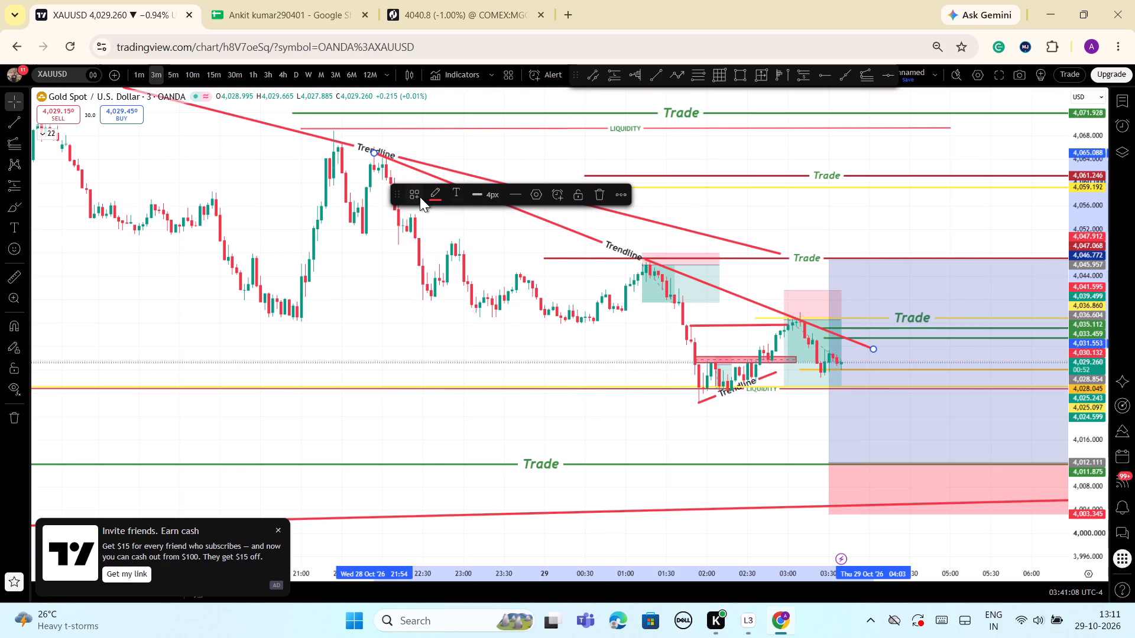
{"action": "left_click_drag", "start_coordinate": [402, 192], "coordinate": [234, 190]}
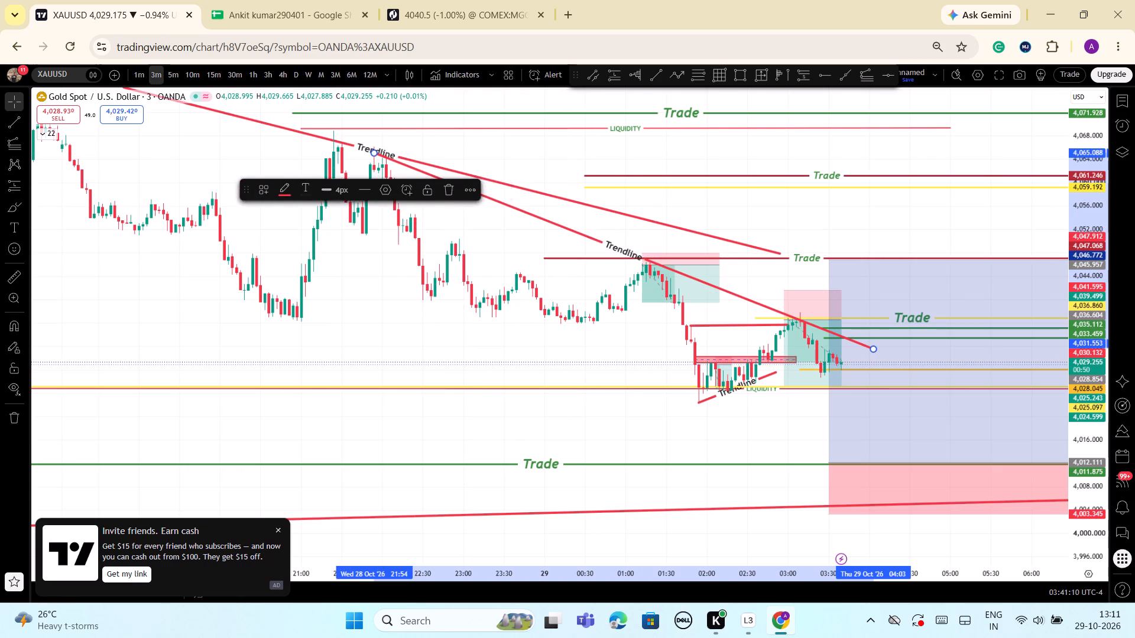
{"action": "left_click_drag", "start_coordinate": [234, 190], "coordinate": [150, 202]}
{"action": "left_click", "coordinate": [879, 220]}
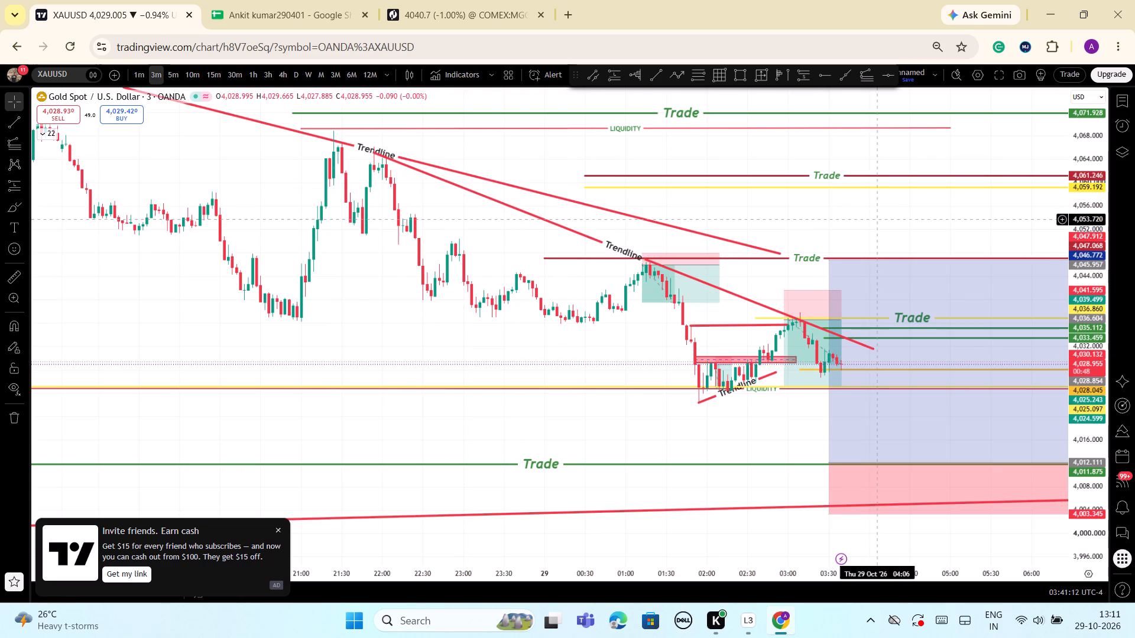
Examine the two descending Trendlines against the 28 Oct highs and the lower highs that follow on the 3-minute chart.
{"action": "scroll", "coordinate": [879, 220], "scroll_direction": "up", "scroll_amount": 1}
{"action": "scroll", "coordinate": [688, 237], "scroll_direction": "down", "scroll_amount": 1}
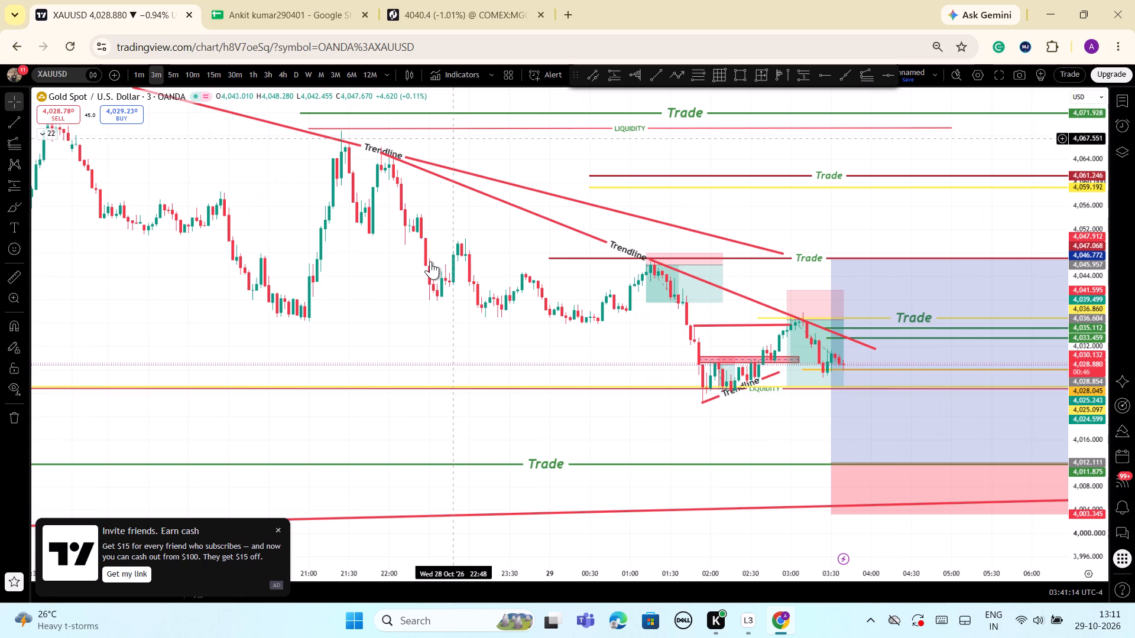
{"action": "scroll", "coordinate": [437, 249], "scroll_direction": "down", "scroll_amount": 5}
{"action": "scroll", "coordinate": [452, 253], "scroll_direction": "up", "scroll_amount": 2}
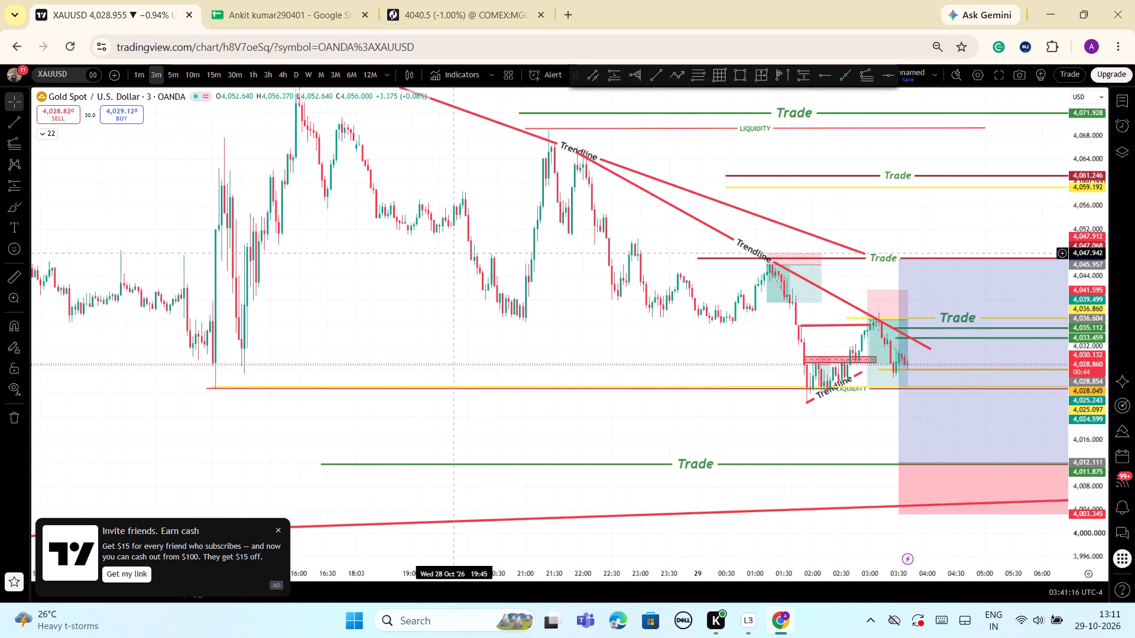
{"action": "left_click_drag", "start_coordinate": [382, 259], "coordinate": [375, 294]}
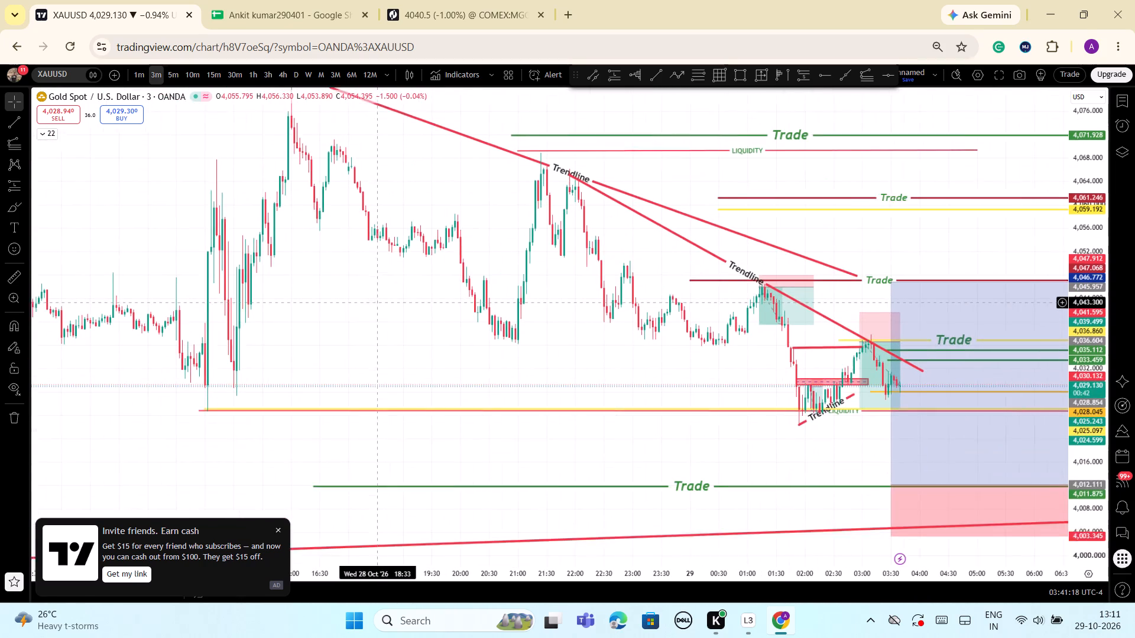
{"action": "left_click_drag", "start_coordinate": [375, 294], "coordinate": [373, 285]}
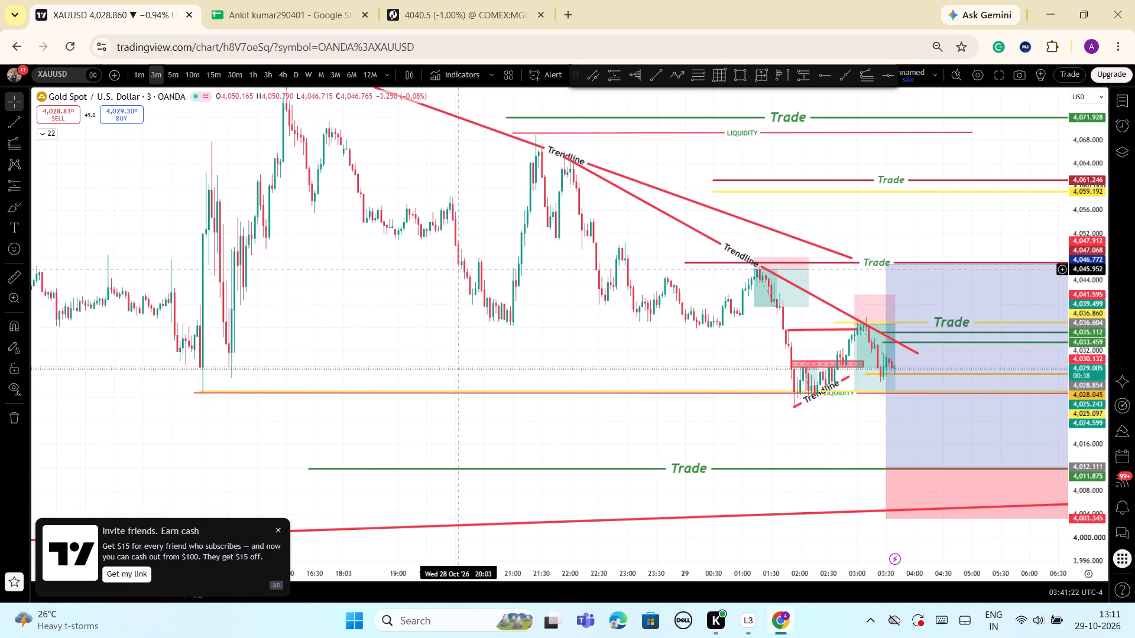
{"action": "left_click_drag", "start_coordinate": [356, 215], "coordinate": [497, 340]}
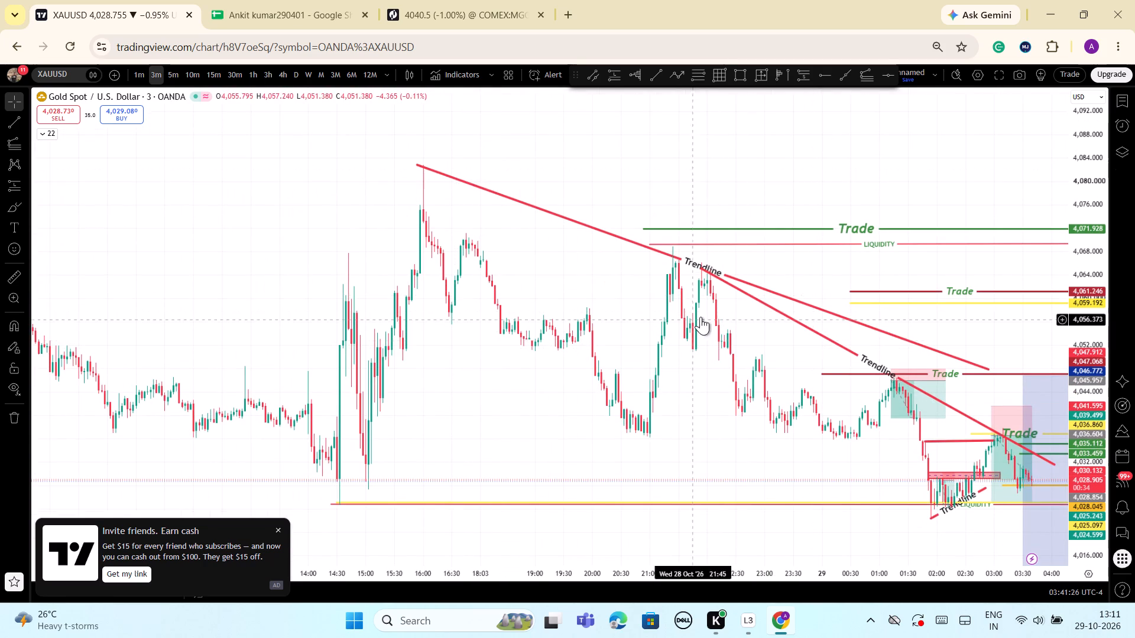
{"action": "scroll", "coordinate": [573, 328], "scroll_direction": "up", "scroll_amount": 7}
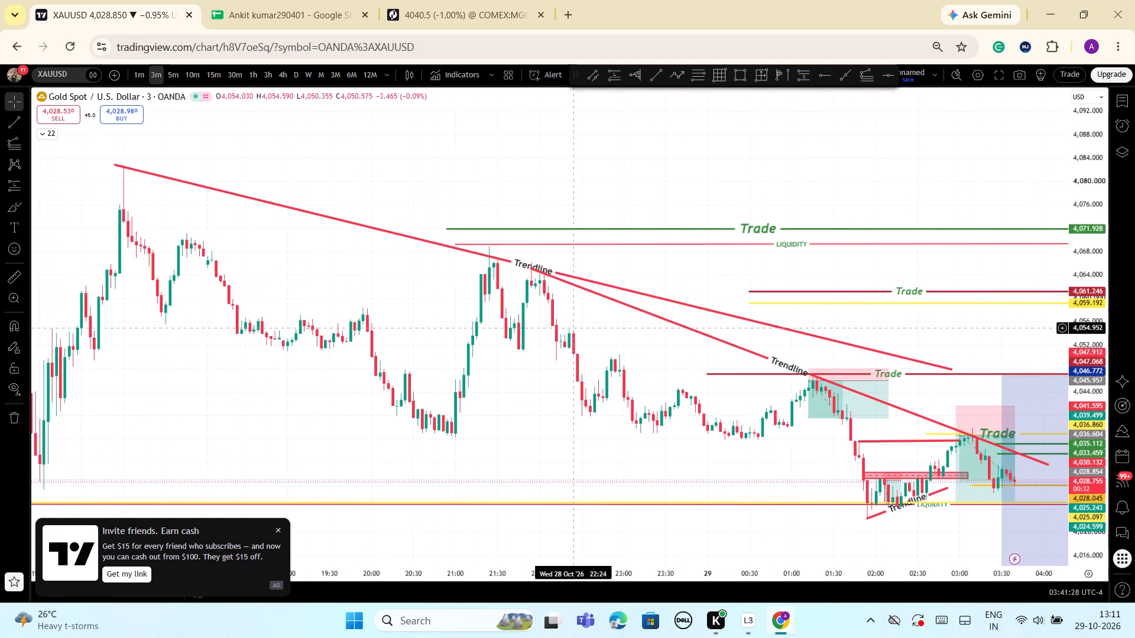
{"action": "scroll", "coordinate": [573, 330], "scroll_direction": "up", "scroll_amount": 3}
{"action": "scroll", "coordinate": [573, 330], "scroll_direction": "down", "scroll_amount": 3}
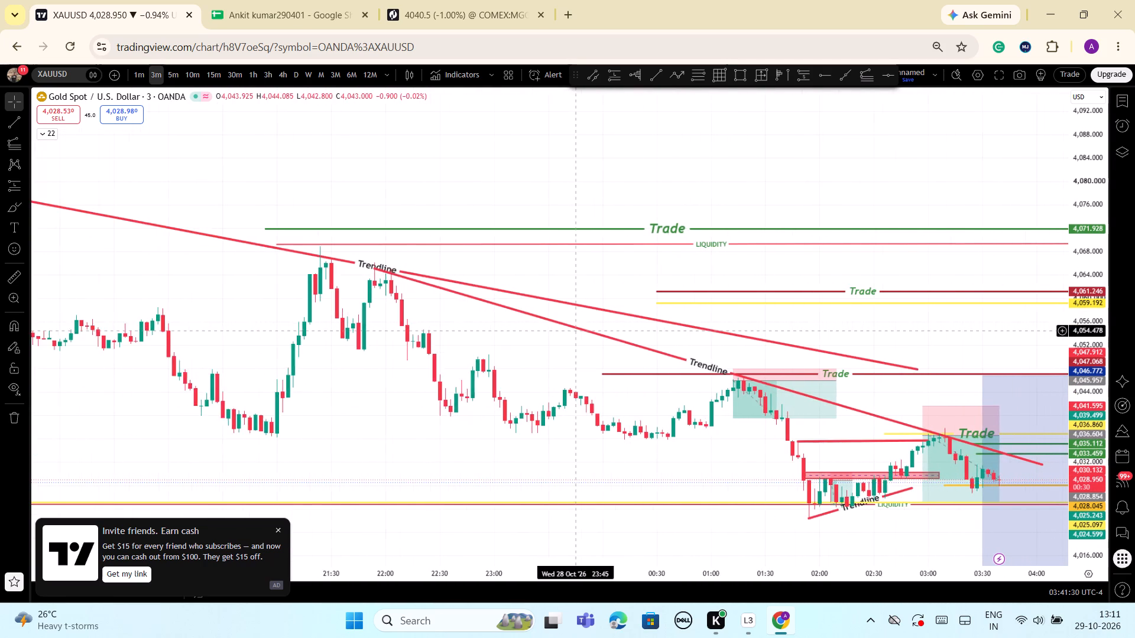
{"action": "scroll", "coordinate": [576, 331], "scroll_direction": "down", "scroll_amount": 4}
Examine recent 3-minute price action around the steeper descending Trendline, the Liquidity line, the short position and the planned long position.
{"action": "left_click_drag", "start_coordinate": [917, 174], "coordinate": [845, 54]}
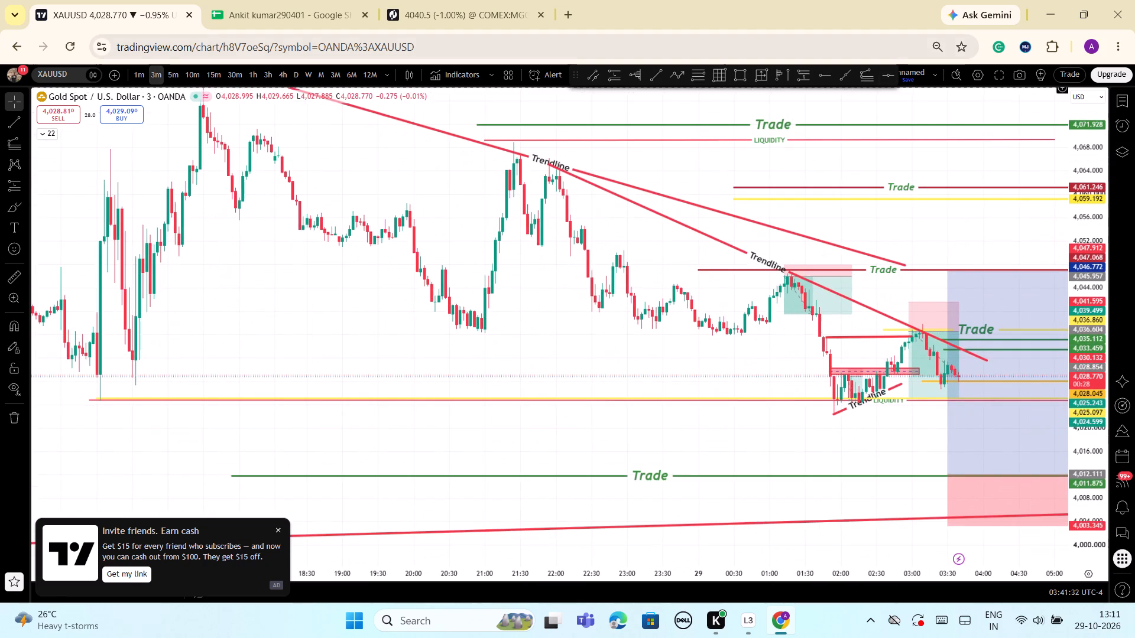
{"action": "scroll", "coordinate": [781, 359], "scroll_direction": "down", "scroll_amount": 2}
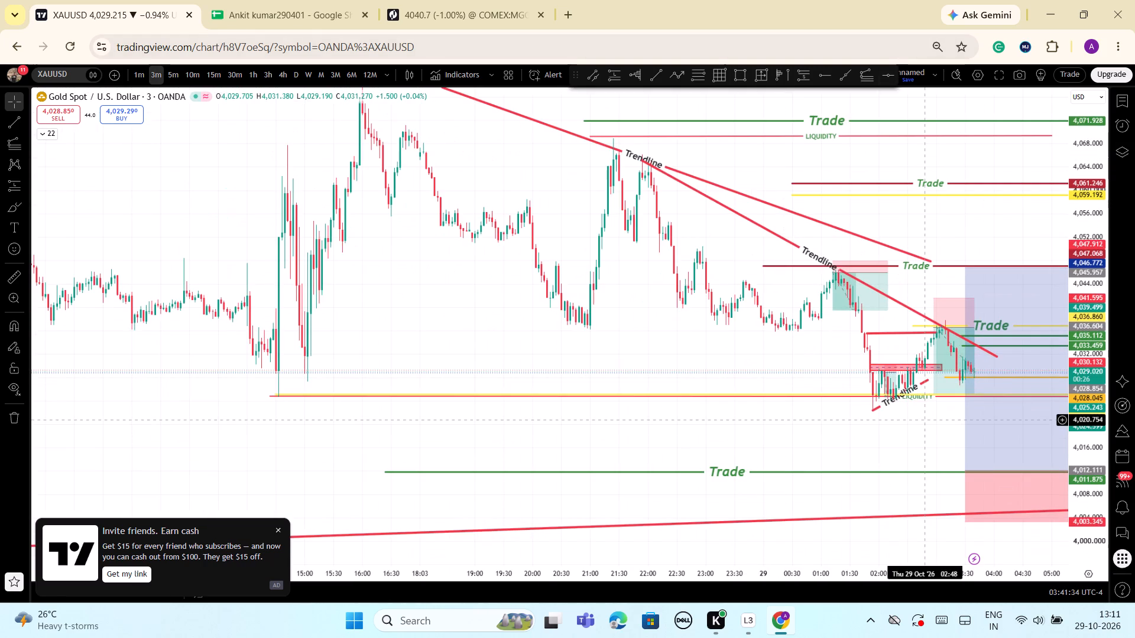
{"action": "scroll", "coordinate": [926, 409], "scroll_direction": "up", "scroll_amount": 4}
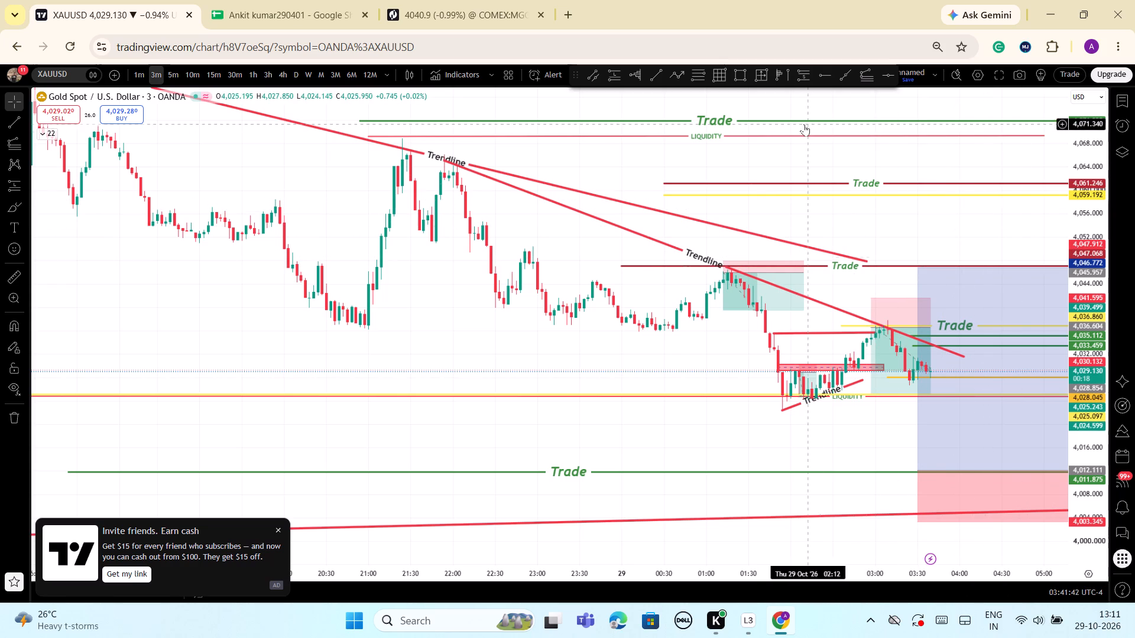
{"action": "scroll", "coordinate": [775, 167], "scroll_direction": "down", "scroll_amount": 3}
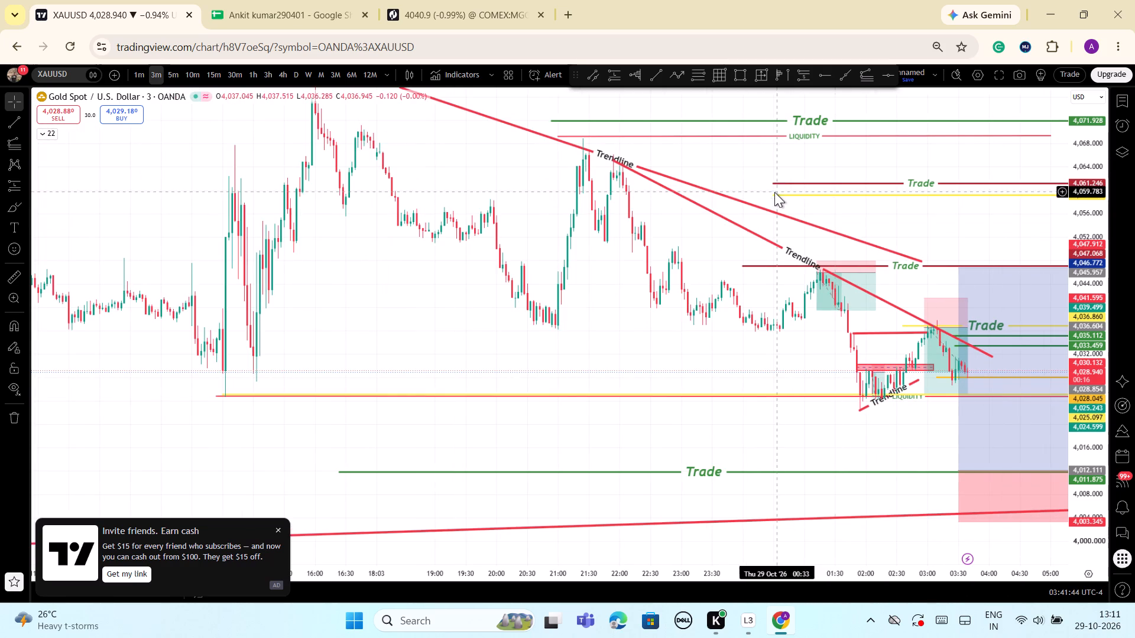
{"action": "scroll", "coordinate": [958, 236], "scroll_direction": "up", "scroll_amount": 1}
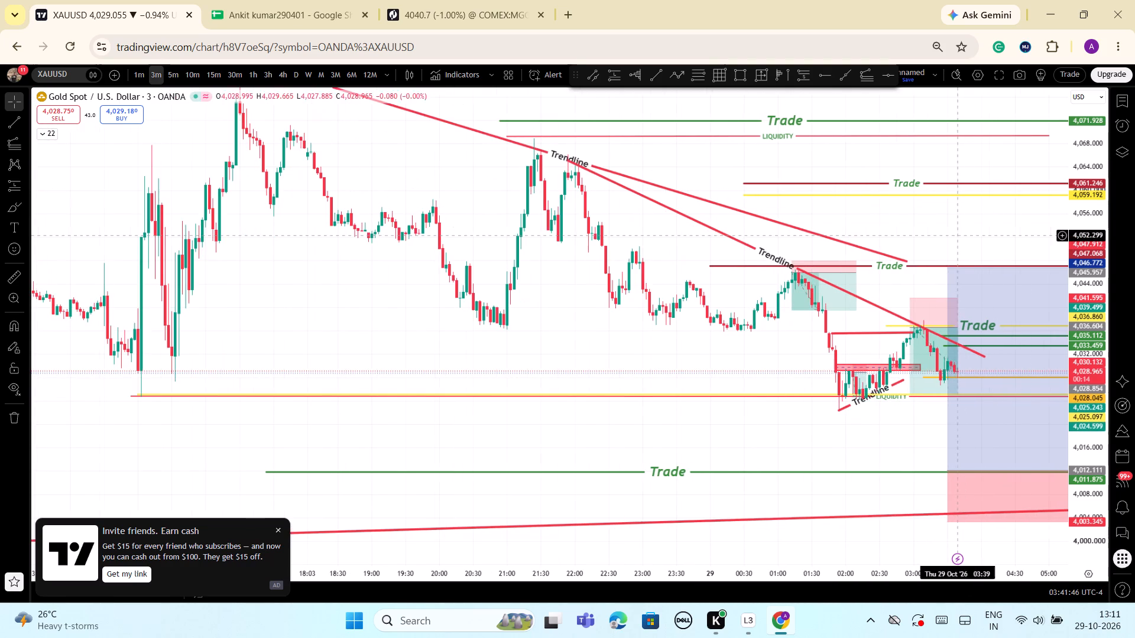
{"action": "left_click", "coordinate": [961, 219]}
{"action": "left_click_drag", "start_coordinate": [975, 226], "coordinate": [923, 215]}
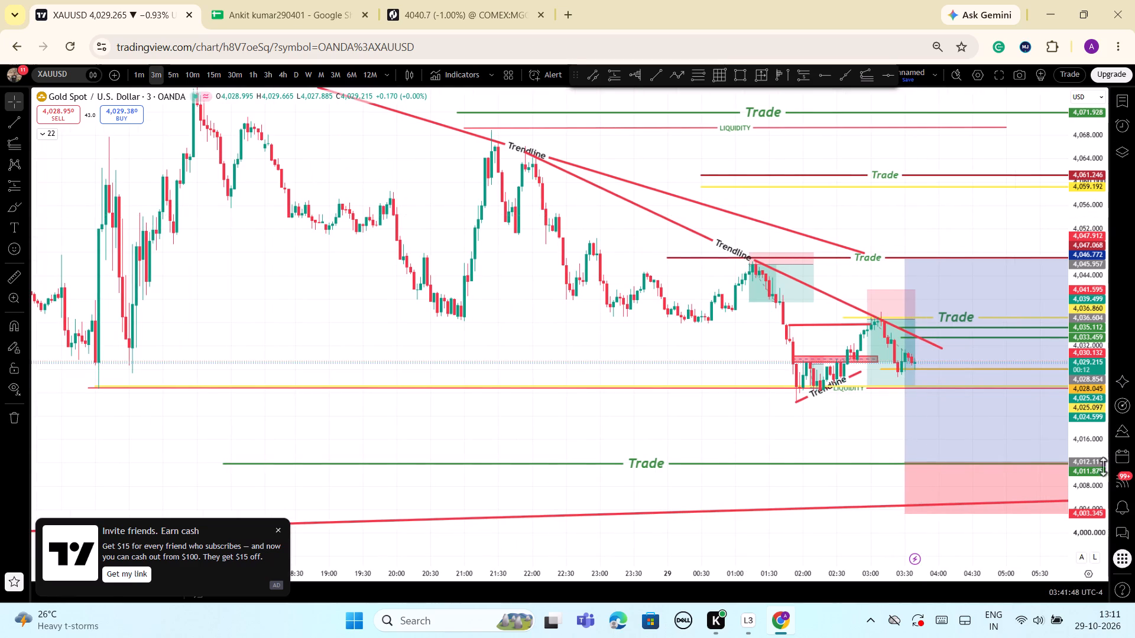
{"action": "left_click_drag", "start_coordinate": [1096, 486], "coordinate": [1095, 371]}
{"action": "scroll", "coordinate": [1093, 403], "scroll_direction": "up", "scroll_amount": 3}
{"action": "scroll", "coordinate": [1093, 403], "scroll_direction": "down", "scroll_amount": 3}
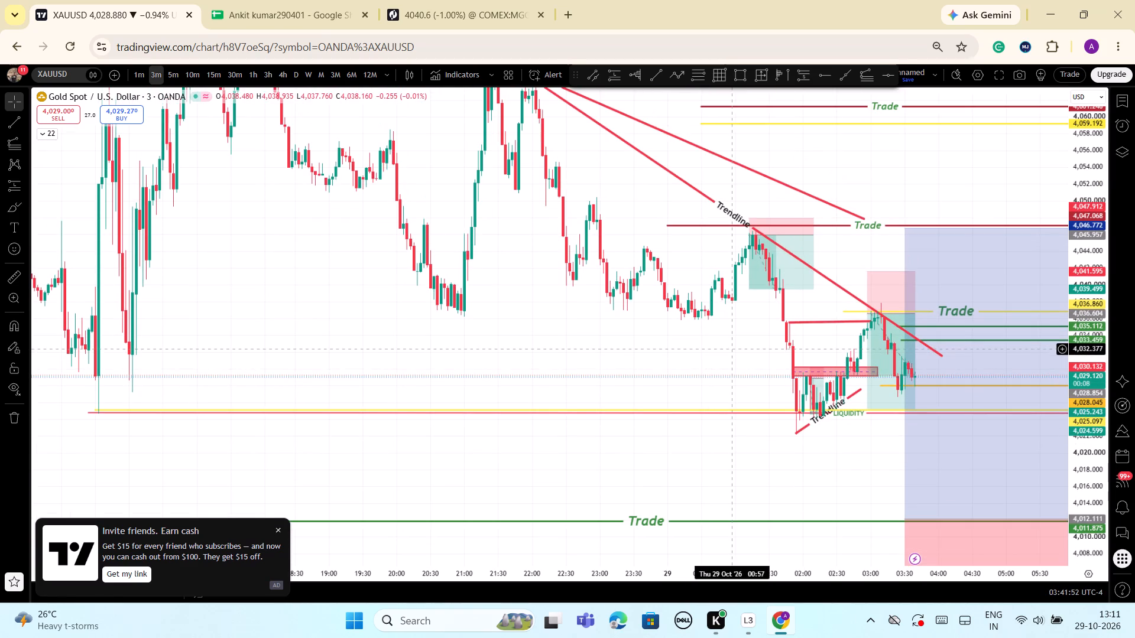
{"action": "left_click_drag", "start_coordinate": [732, 349], "coordinate": [588, 323]}
{"action": "scroll", "coordinate": [748, 385], "scroll_direction": "up", "scroll_amount": 3}
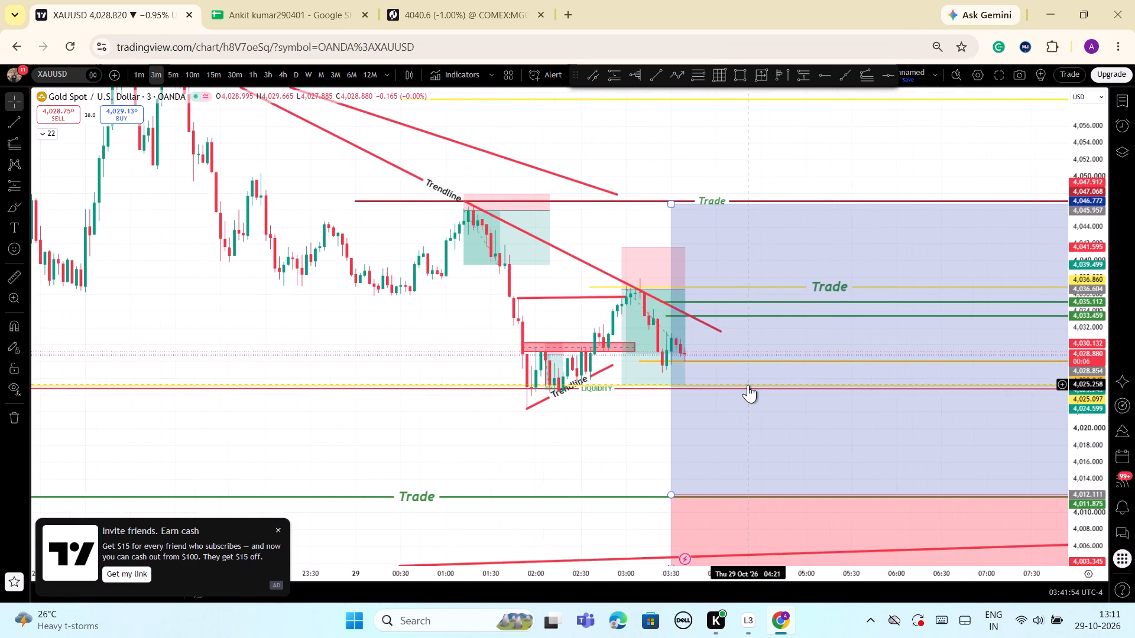
{"action": "left_click_drag", "start_coordinate": [1082, 495], "coordinate": [1101, 426]}
{"action": "scroll", "coordinate": [548, 450], "scroll_direction": "up", "scroll_amount": 3}
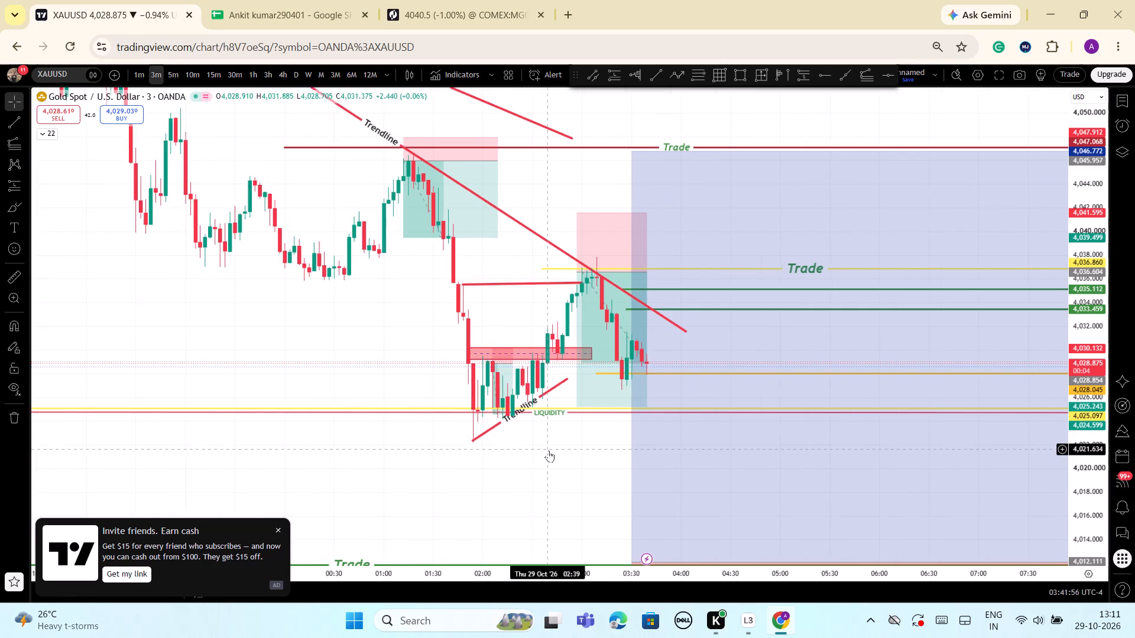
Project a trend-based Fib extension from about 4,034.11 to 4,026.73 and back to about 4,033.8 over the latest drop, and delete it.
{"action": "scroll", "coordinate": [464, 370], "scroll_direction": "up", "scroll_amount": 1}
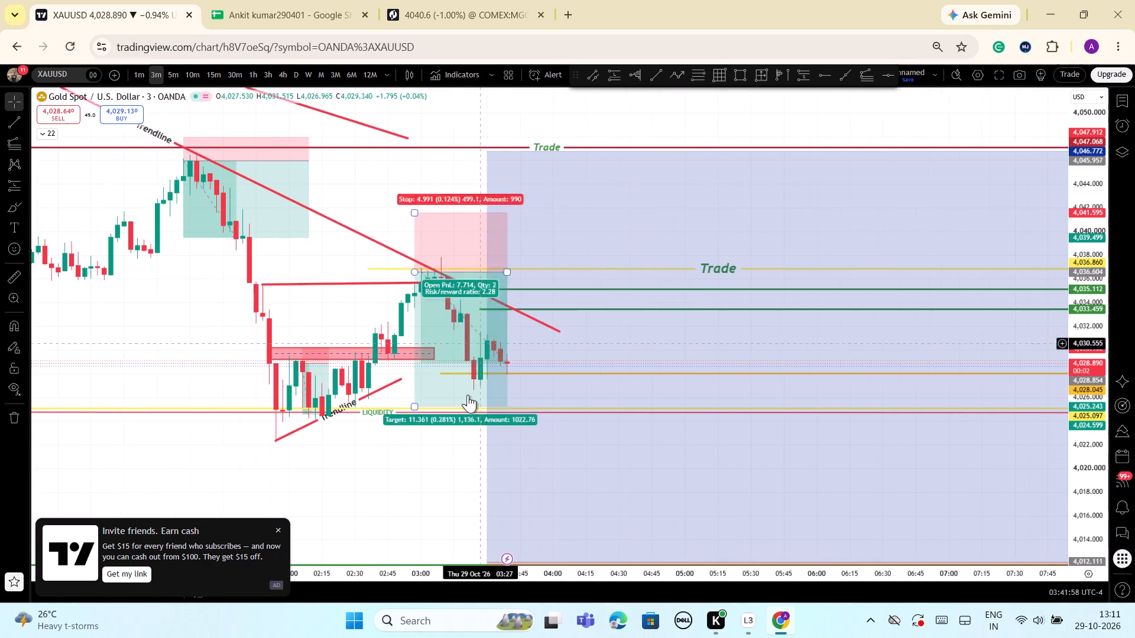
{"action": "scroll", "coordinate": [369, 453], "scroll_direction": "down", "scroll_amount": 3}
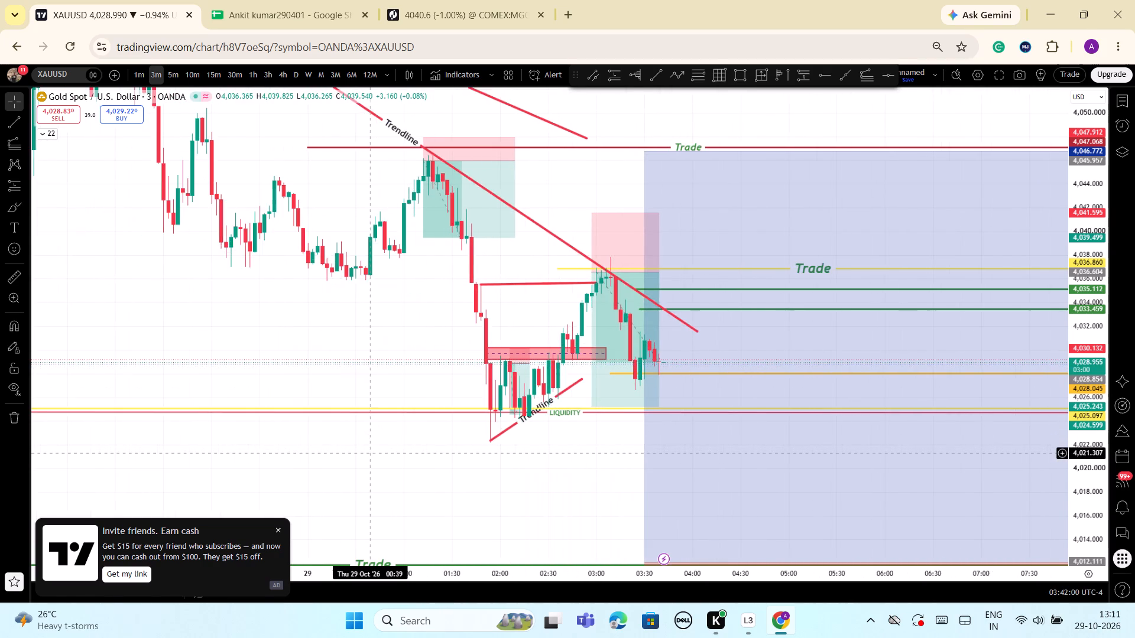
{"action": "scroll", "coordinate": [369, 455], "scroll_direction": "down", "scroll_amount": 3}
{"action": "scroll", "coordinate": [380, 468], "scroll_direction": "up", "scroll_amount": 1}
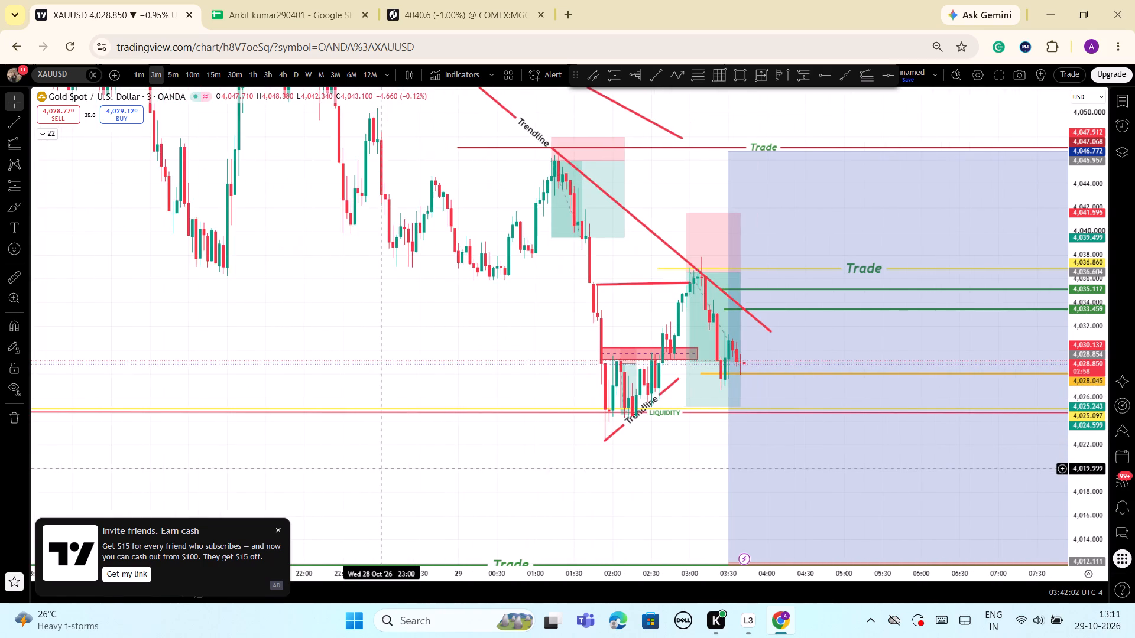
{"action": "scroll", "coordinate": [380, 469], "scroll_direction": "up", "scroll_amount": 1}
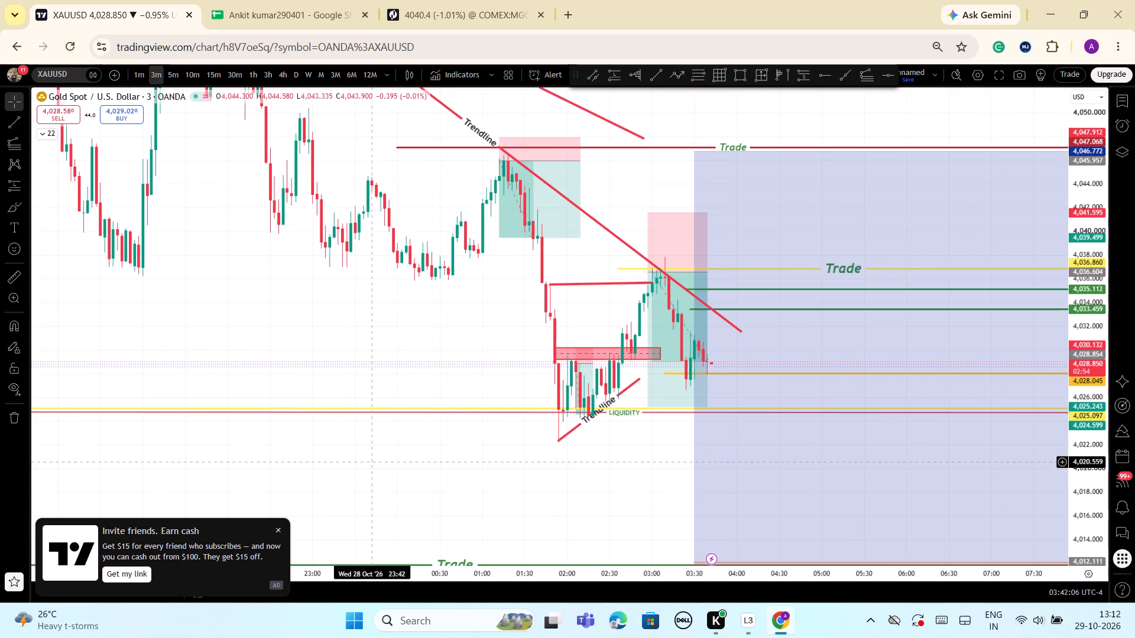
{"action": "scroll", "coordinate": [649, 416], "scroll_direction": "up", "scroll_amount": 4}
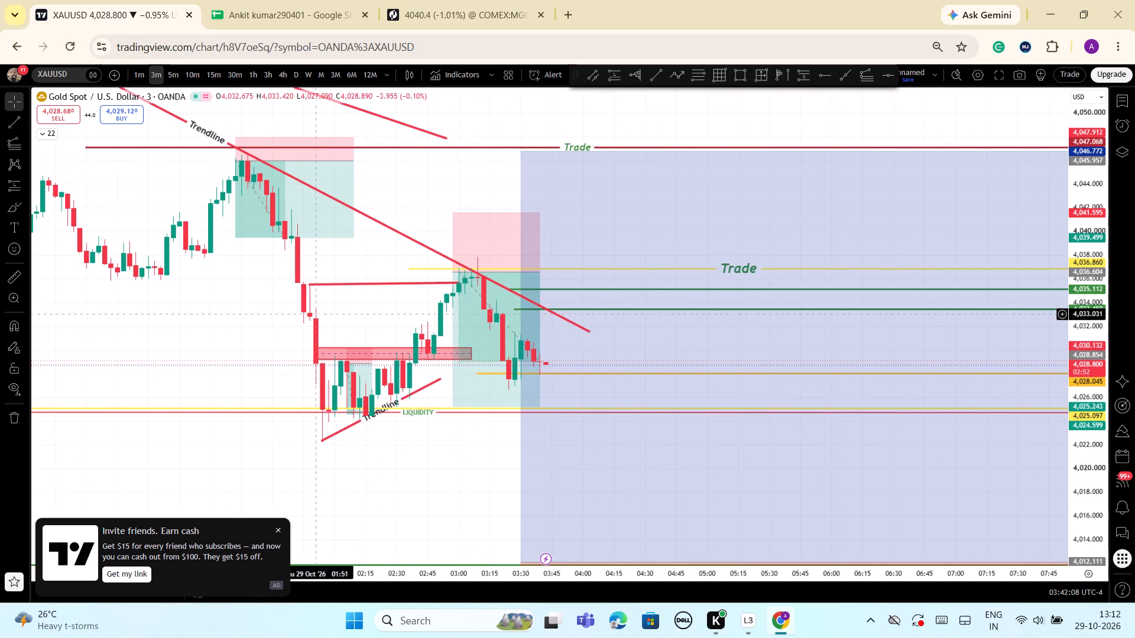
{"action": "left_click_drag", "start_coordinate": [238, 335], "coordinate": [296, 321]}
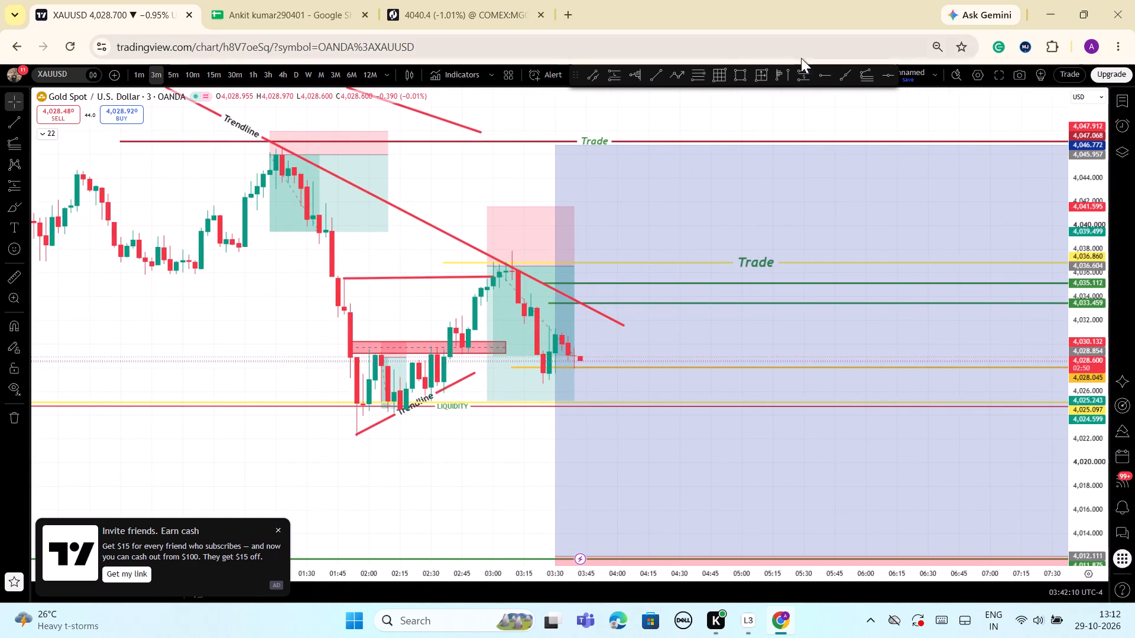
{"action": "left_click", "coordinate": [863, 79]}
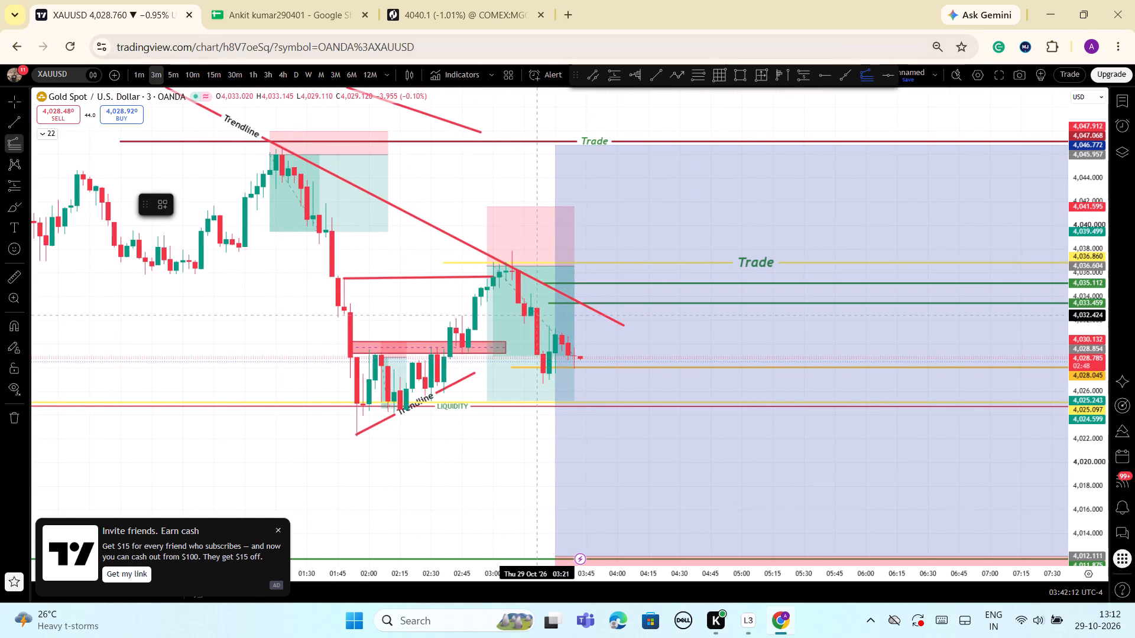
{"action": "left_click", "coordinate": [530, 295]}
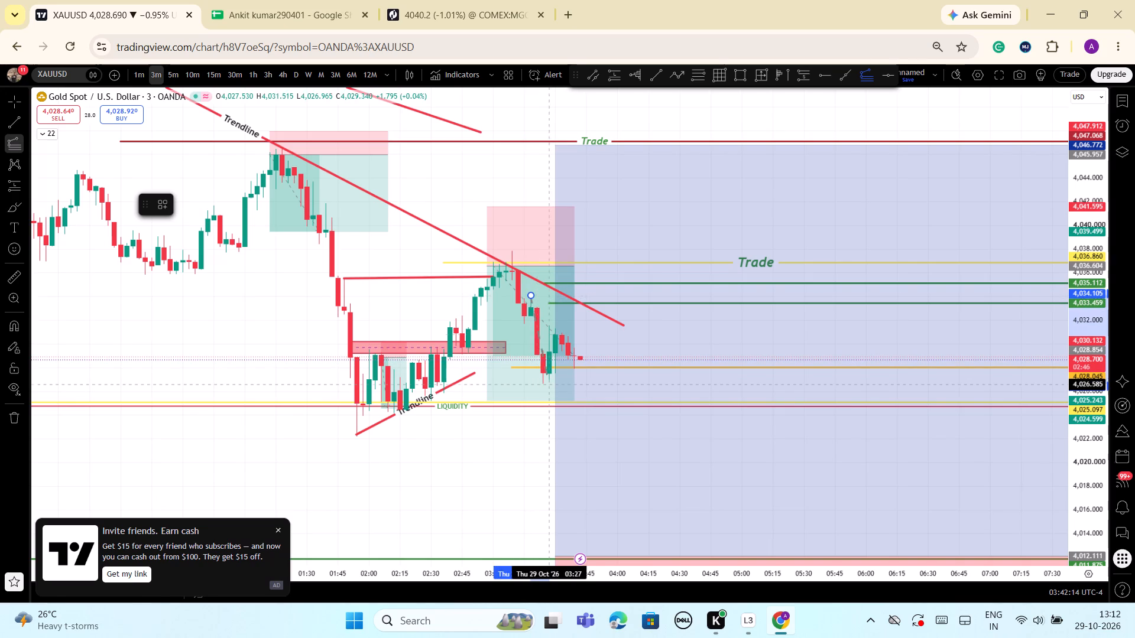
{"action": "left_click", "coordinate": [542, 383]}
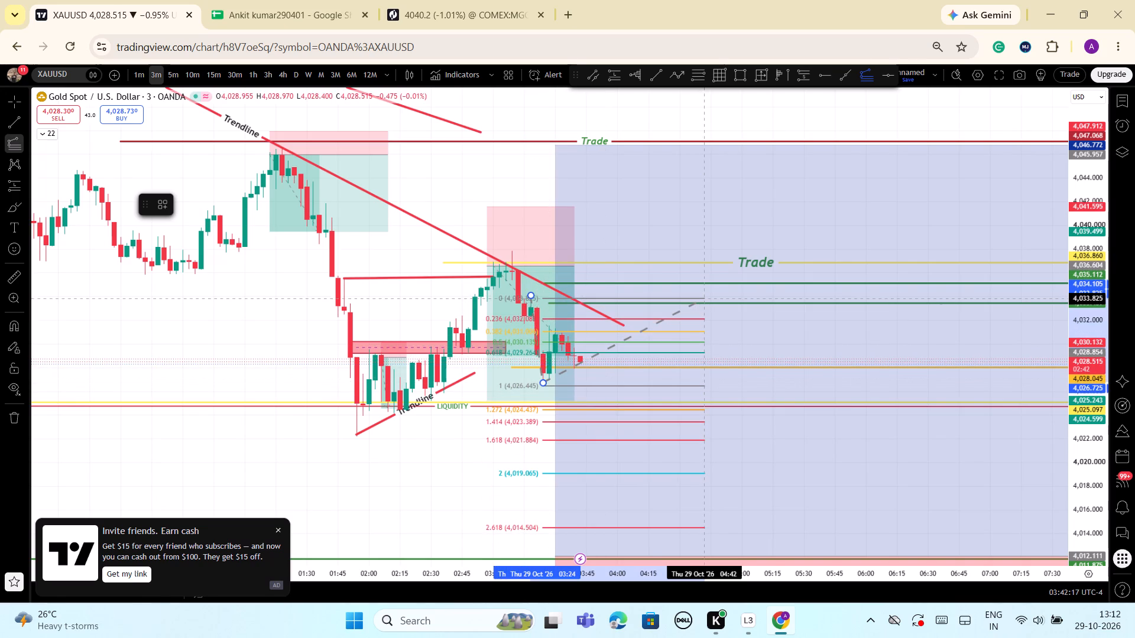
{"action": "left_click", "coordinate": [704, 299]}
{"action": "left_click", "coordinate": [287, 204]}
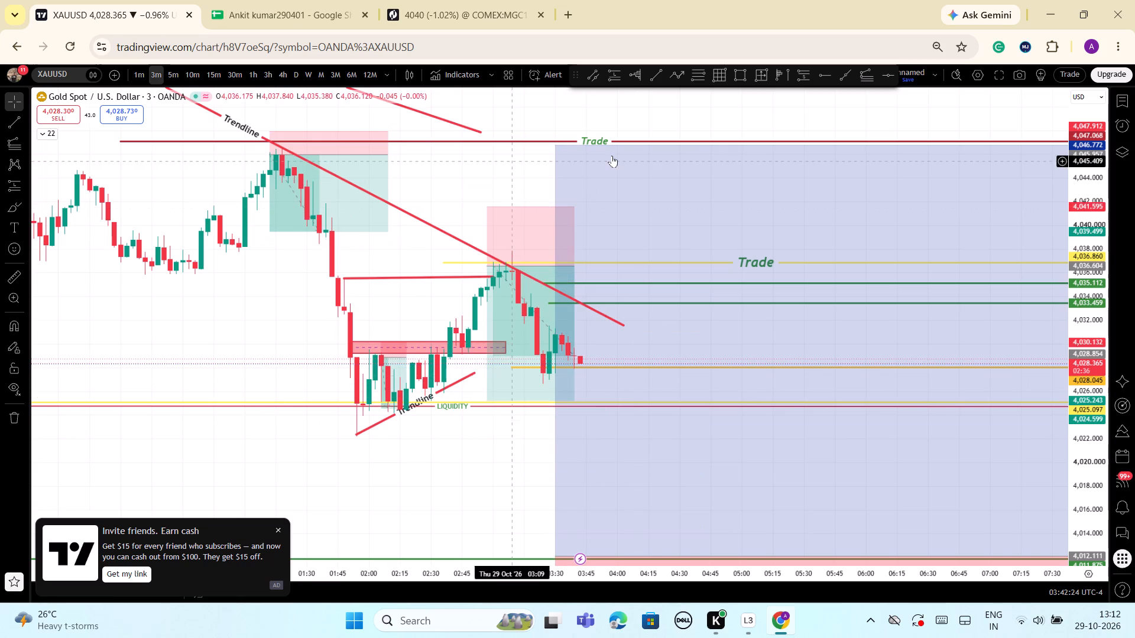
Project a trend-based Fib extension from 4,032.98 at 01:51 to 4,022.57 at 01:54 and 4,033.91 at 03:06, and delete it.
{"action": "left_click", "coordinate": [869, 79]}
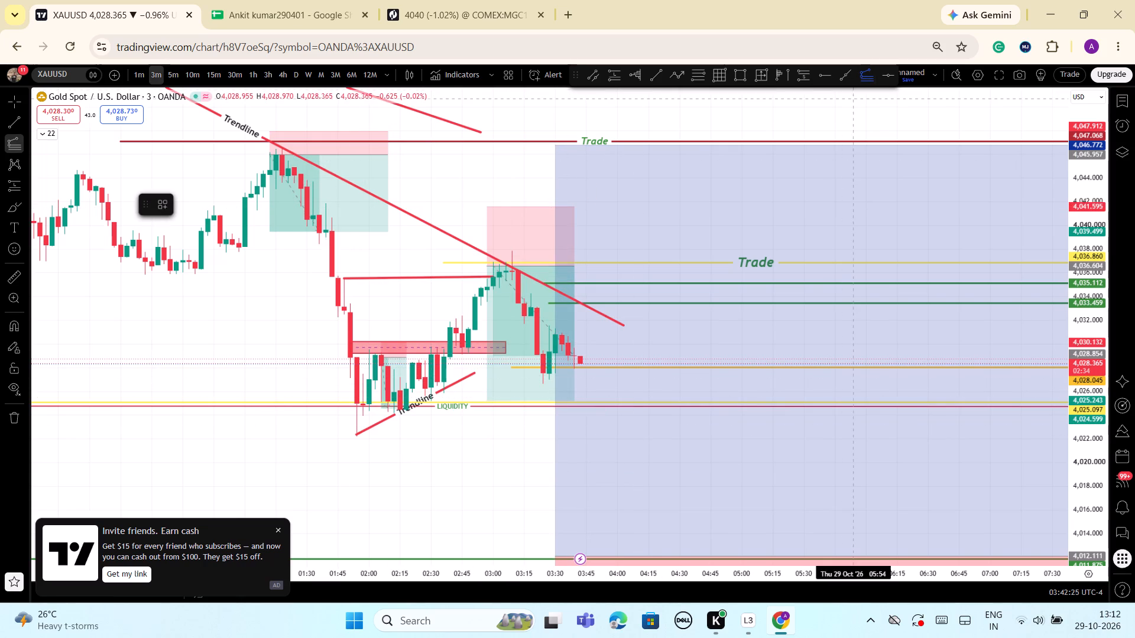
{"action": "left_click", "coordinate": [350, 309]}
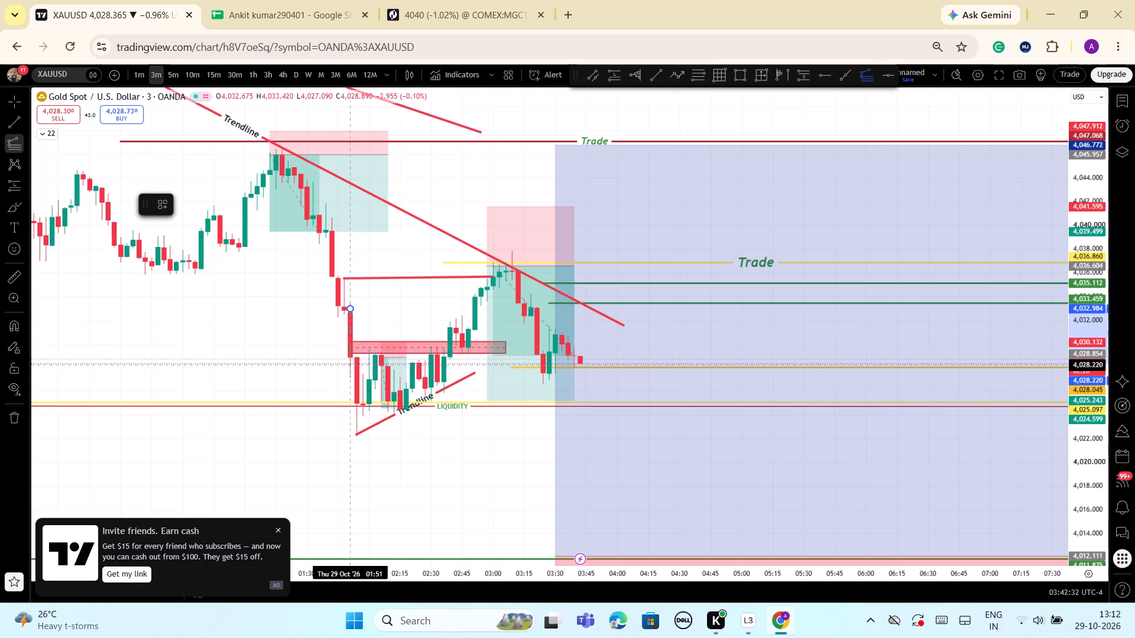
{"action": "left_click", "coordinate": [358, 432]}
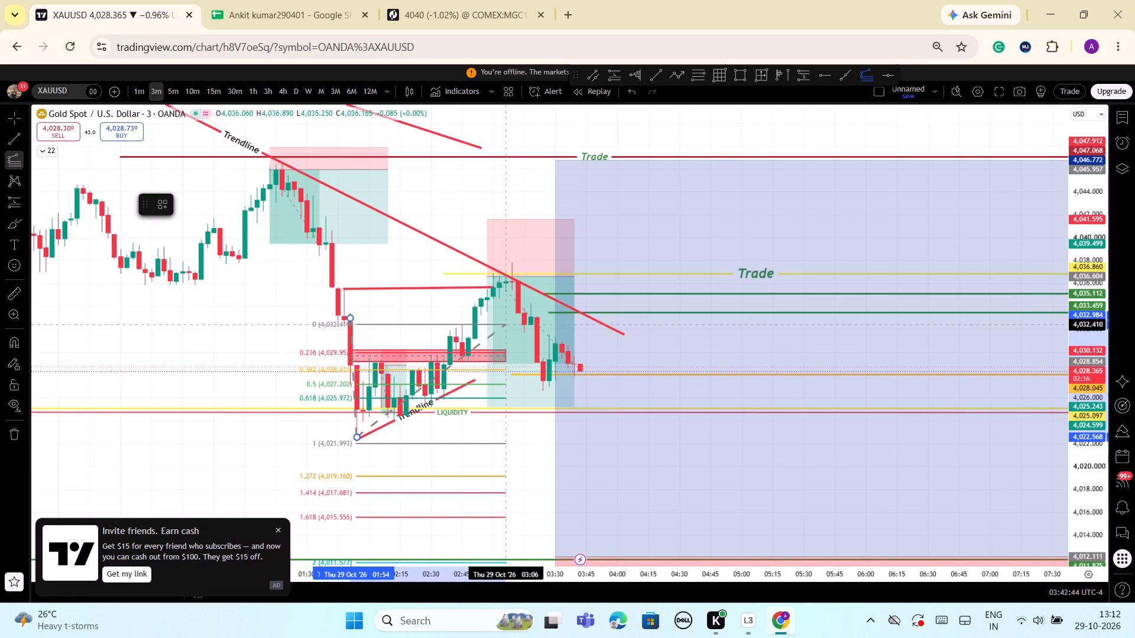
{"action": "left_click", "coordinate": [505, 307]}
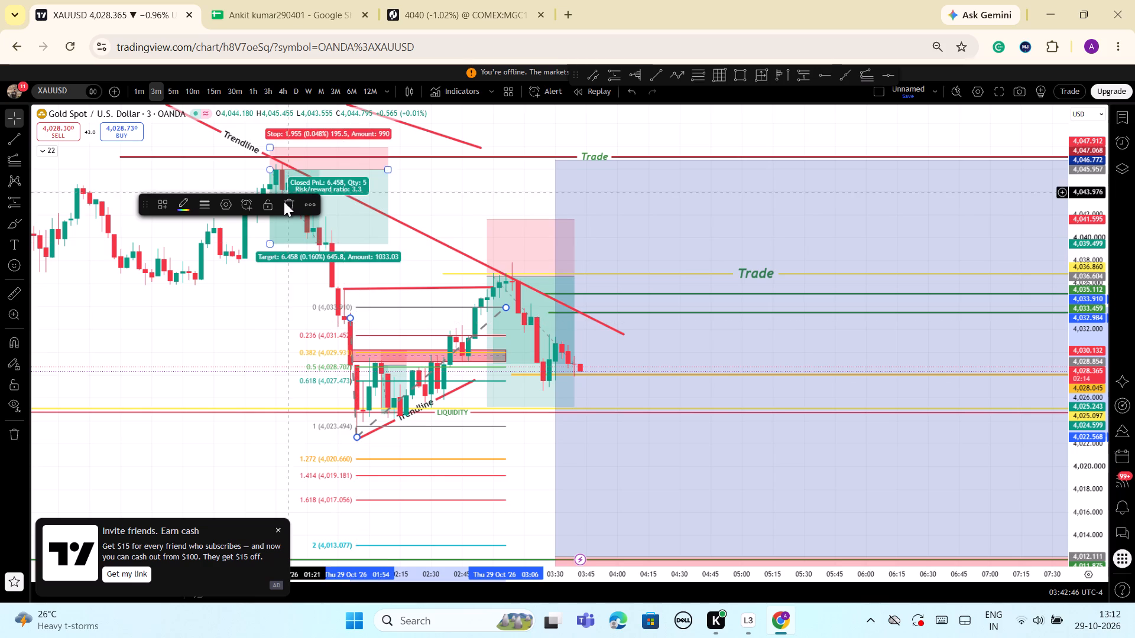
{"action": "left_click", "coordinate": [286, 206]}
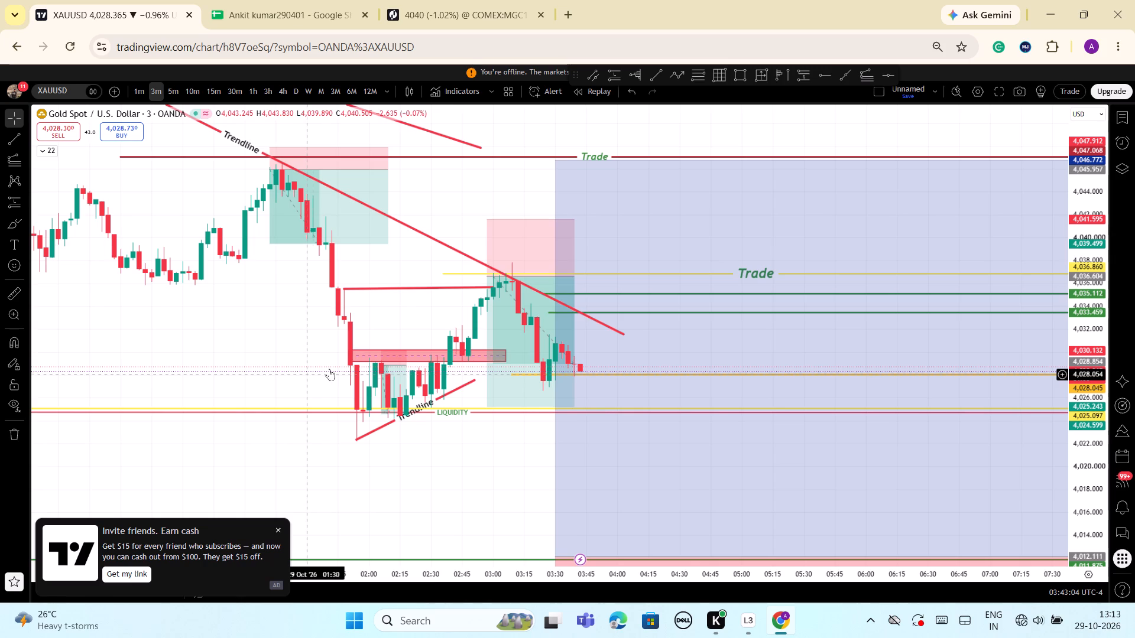
Examine the 3-minute price action between the descending Trendline, the Liquidity line and the lower green Trade level.
{"action": "scroll", "coordinate": [494, 408], "scroll_direction": "down", "scroll_amount": 2}
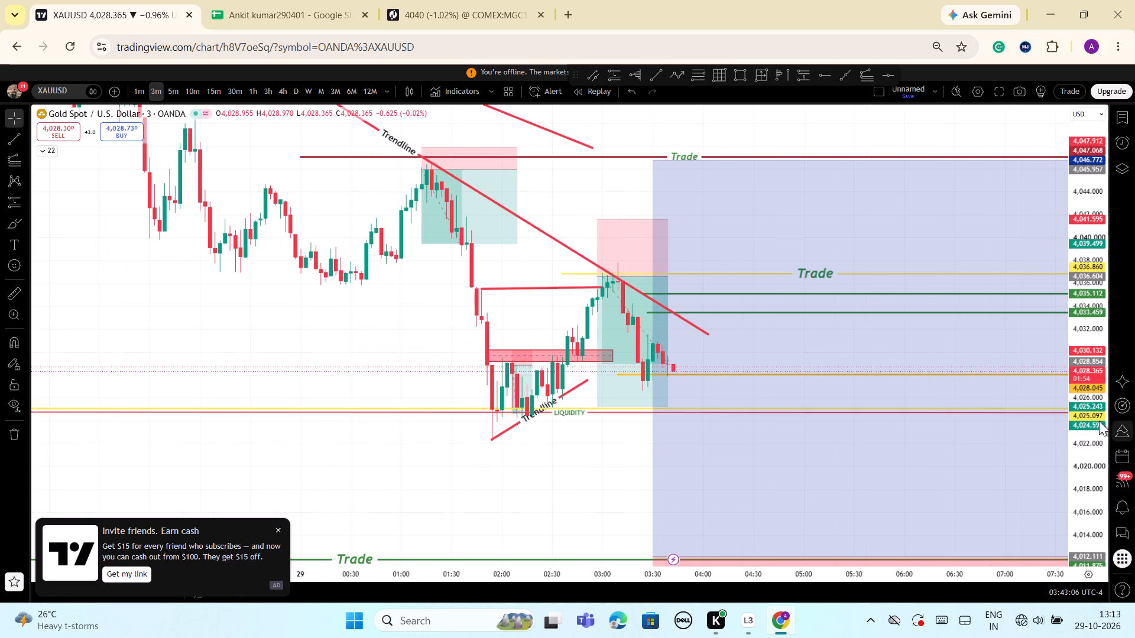
{"action": "scroll", "coordinate": [740, 527], "scroll_direction": "up", "scroll_amount": 2}
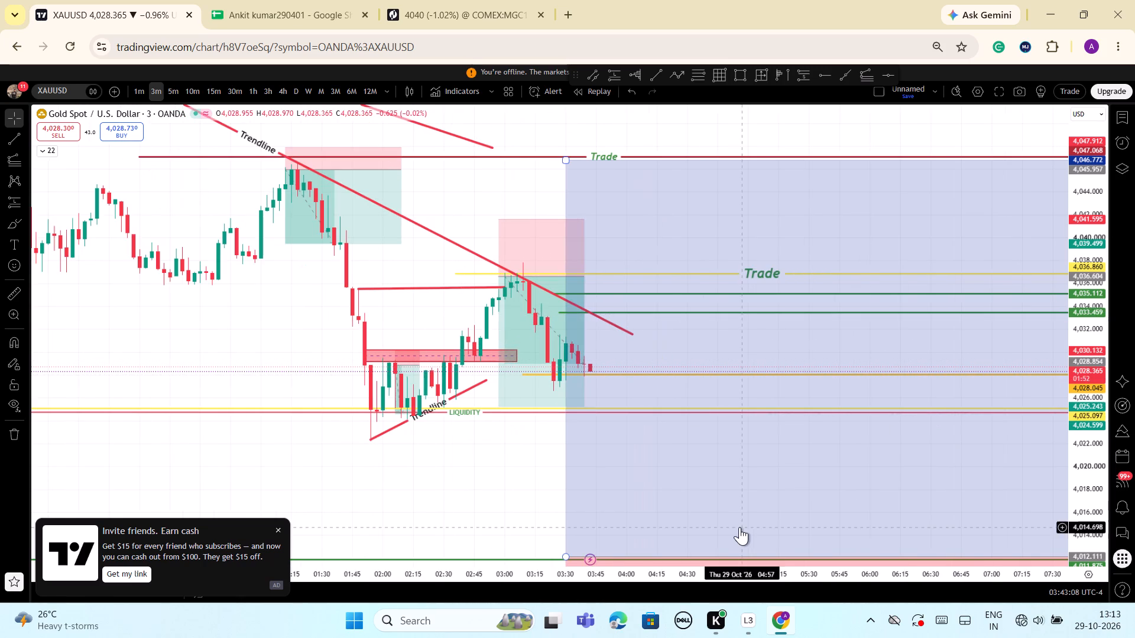
{"action": "left_click_drag", "start_coordinate": [1087, 502], "coordinate": [1085, 391]}
{"action": "scroll", "coordinate": [1036, 431], "scroll_direction": "up", "scroll_amount": 1}
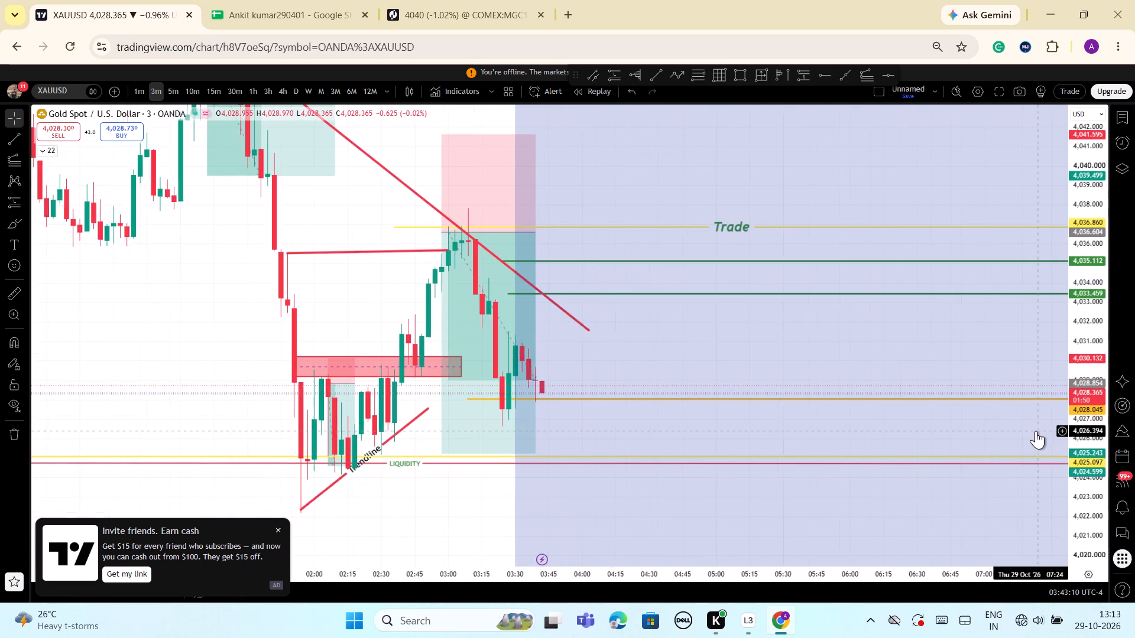
{"action": "scroll", "coordinate": [1036, 431], "scroll_direction": "up", "scroll_amount": 1}
{"action": "scroll", "coordinate": [1036, 431], "scroll_direction": "down", "scroll_amount": 2}
{"action": "left_click_drag", "start_coordinate": [1089, 188], "coordinate": [1117, 442]}
{"action": "scroll", "coordinate": [428, 572], "scroll_direction": "down", "scroll_amount": 3}
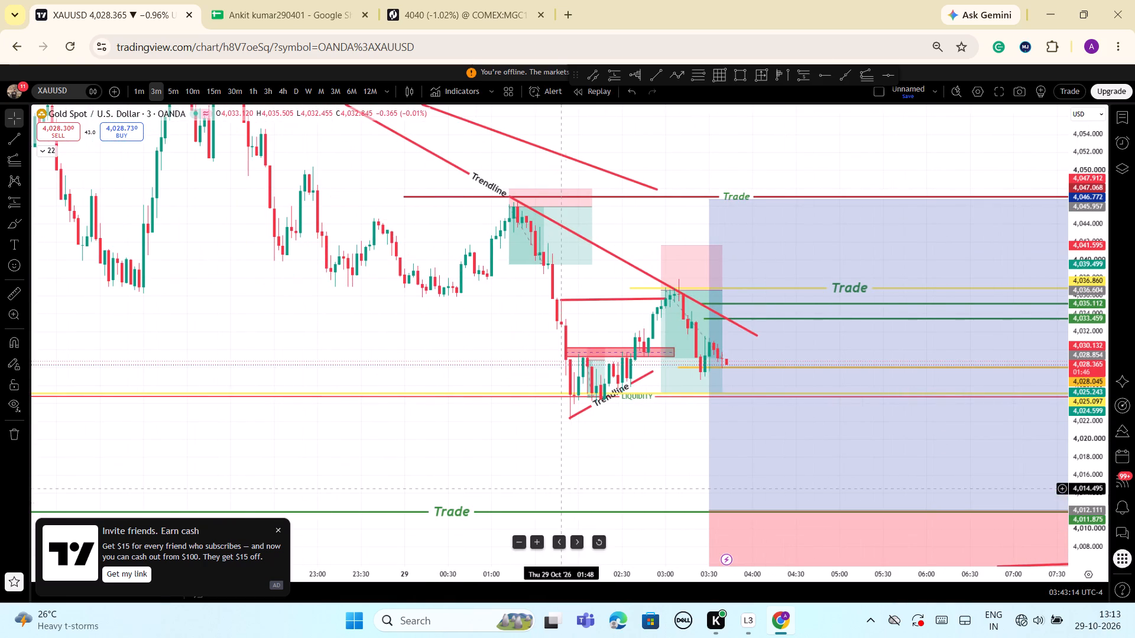
{"action": "left_click_drag", "start_coordinate": [592, 467], "coordinate": [592, 445]}
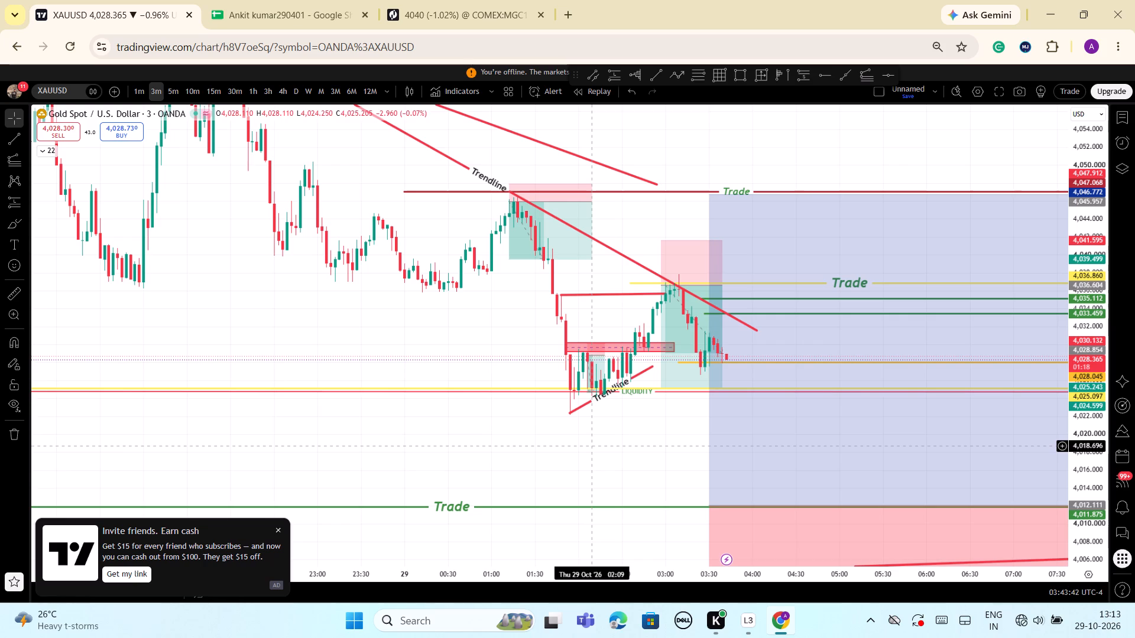
Switch the gold chart to the 15-minute timeframe.
{"action": "left_click", "coordinate": [216, 94]}
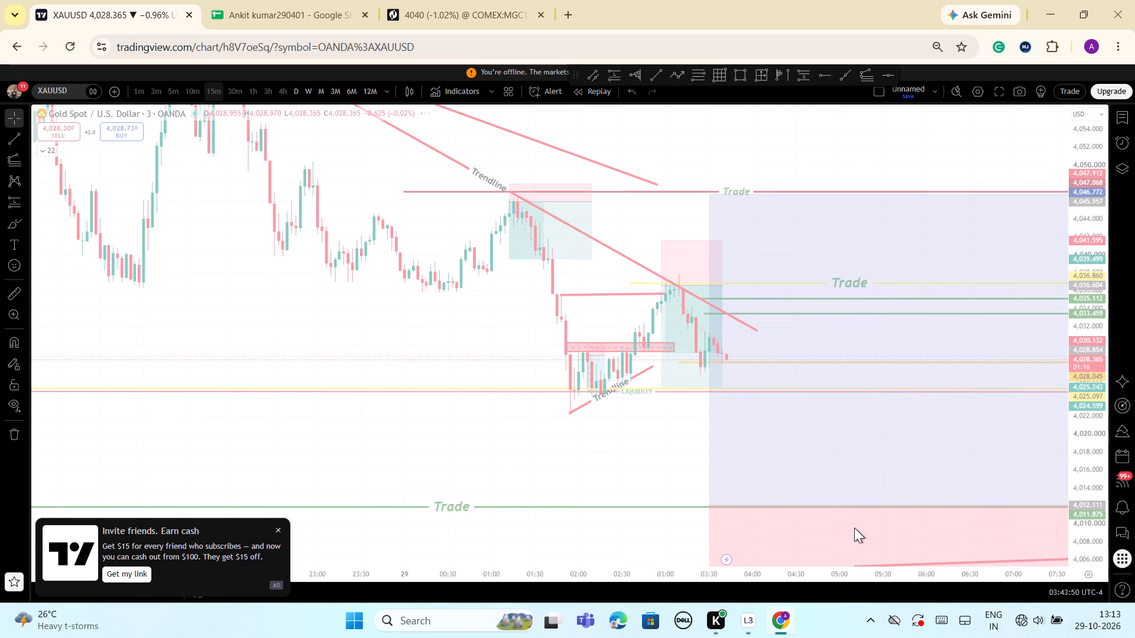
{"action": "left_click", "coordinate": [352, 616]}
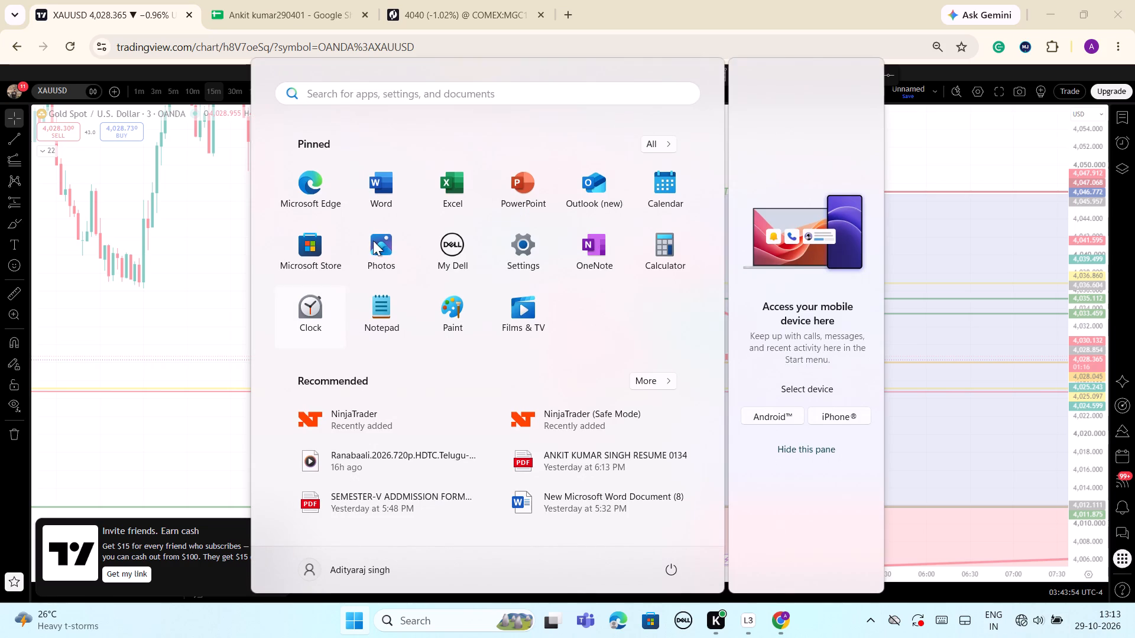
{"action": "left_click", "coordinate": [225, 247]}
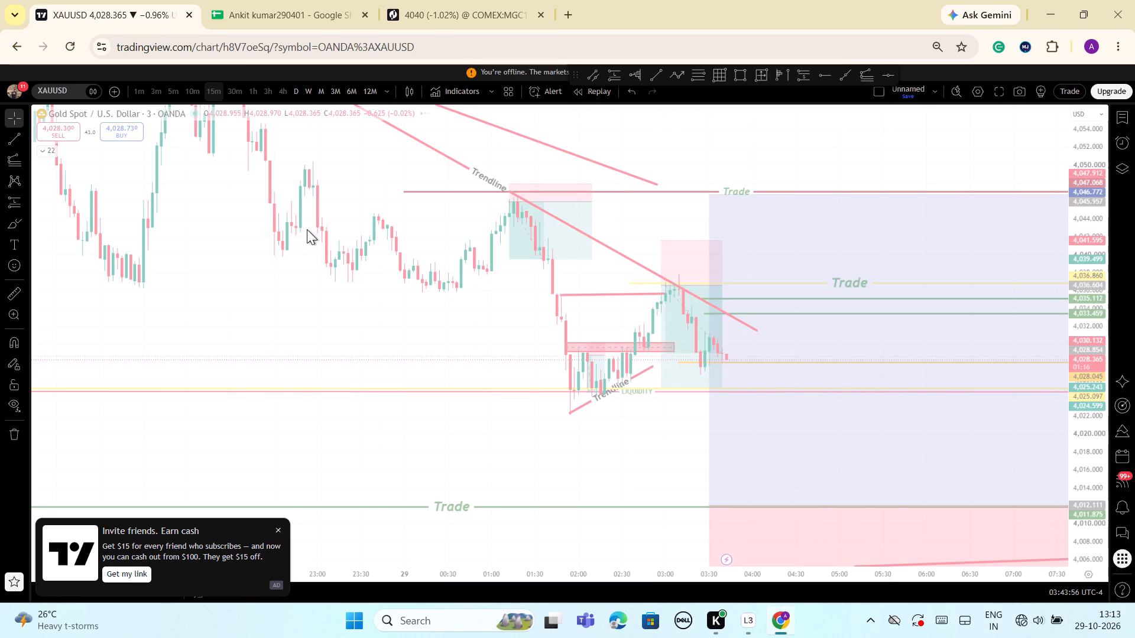